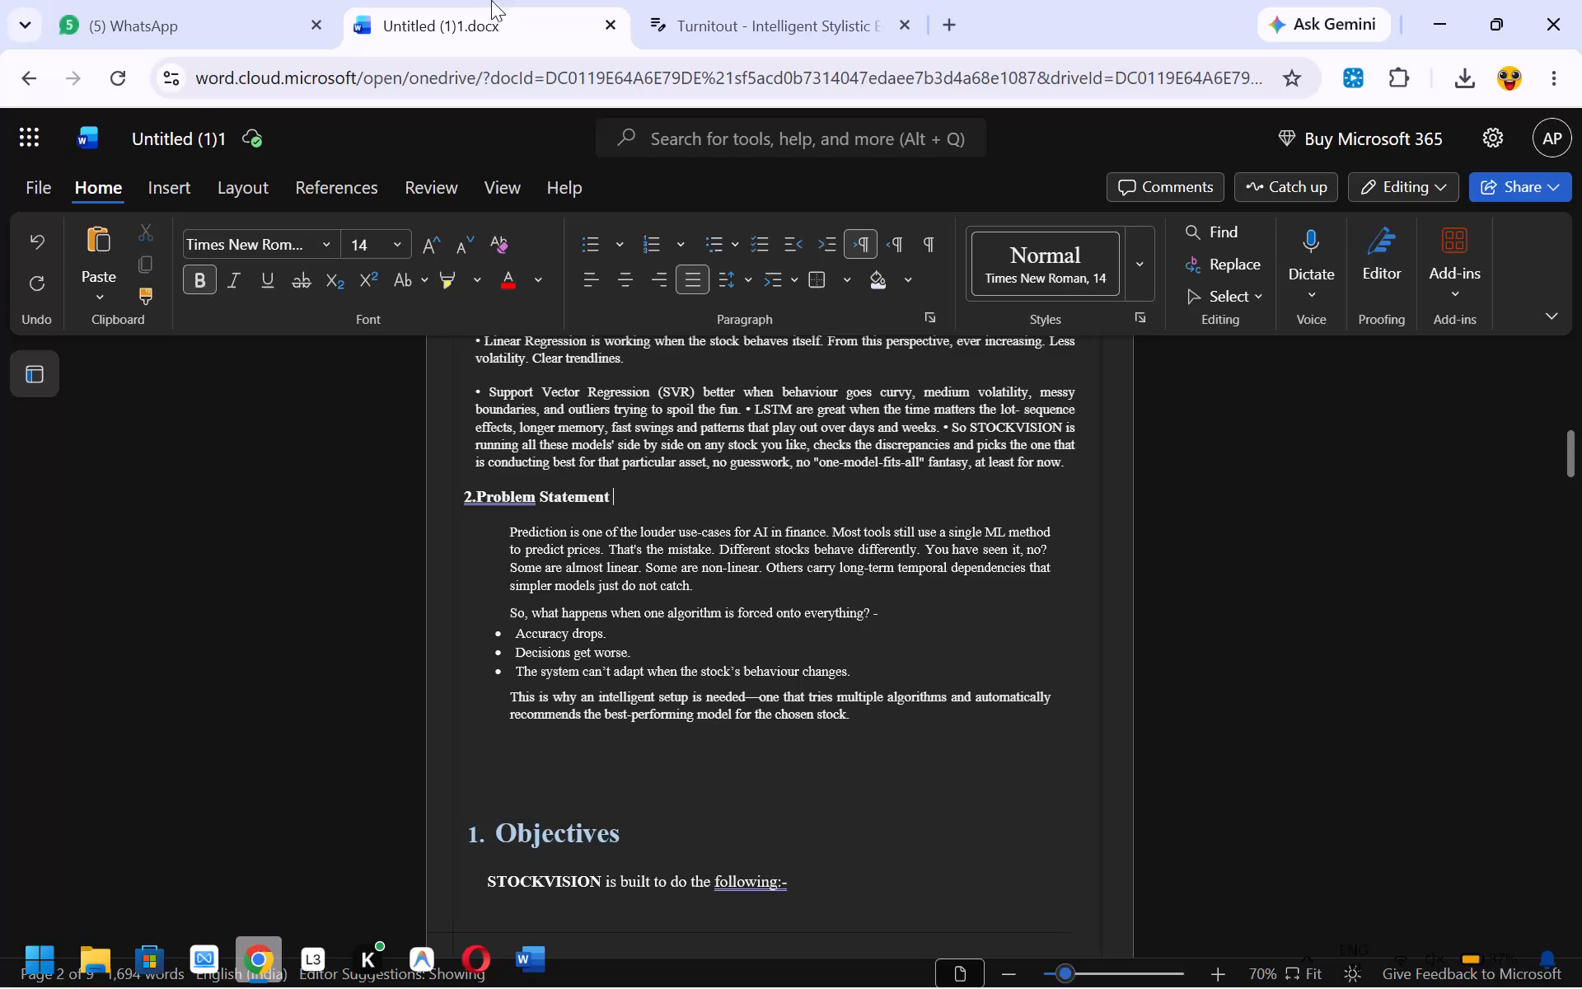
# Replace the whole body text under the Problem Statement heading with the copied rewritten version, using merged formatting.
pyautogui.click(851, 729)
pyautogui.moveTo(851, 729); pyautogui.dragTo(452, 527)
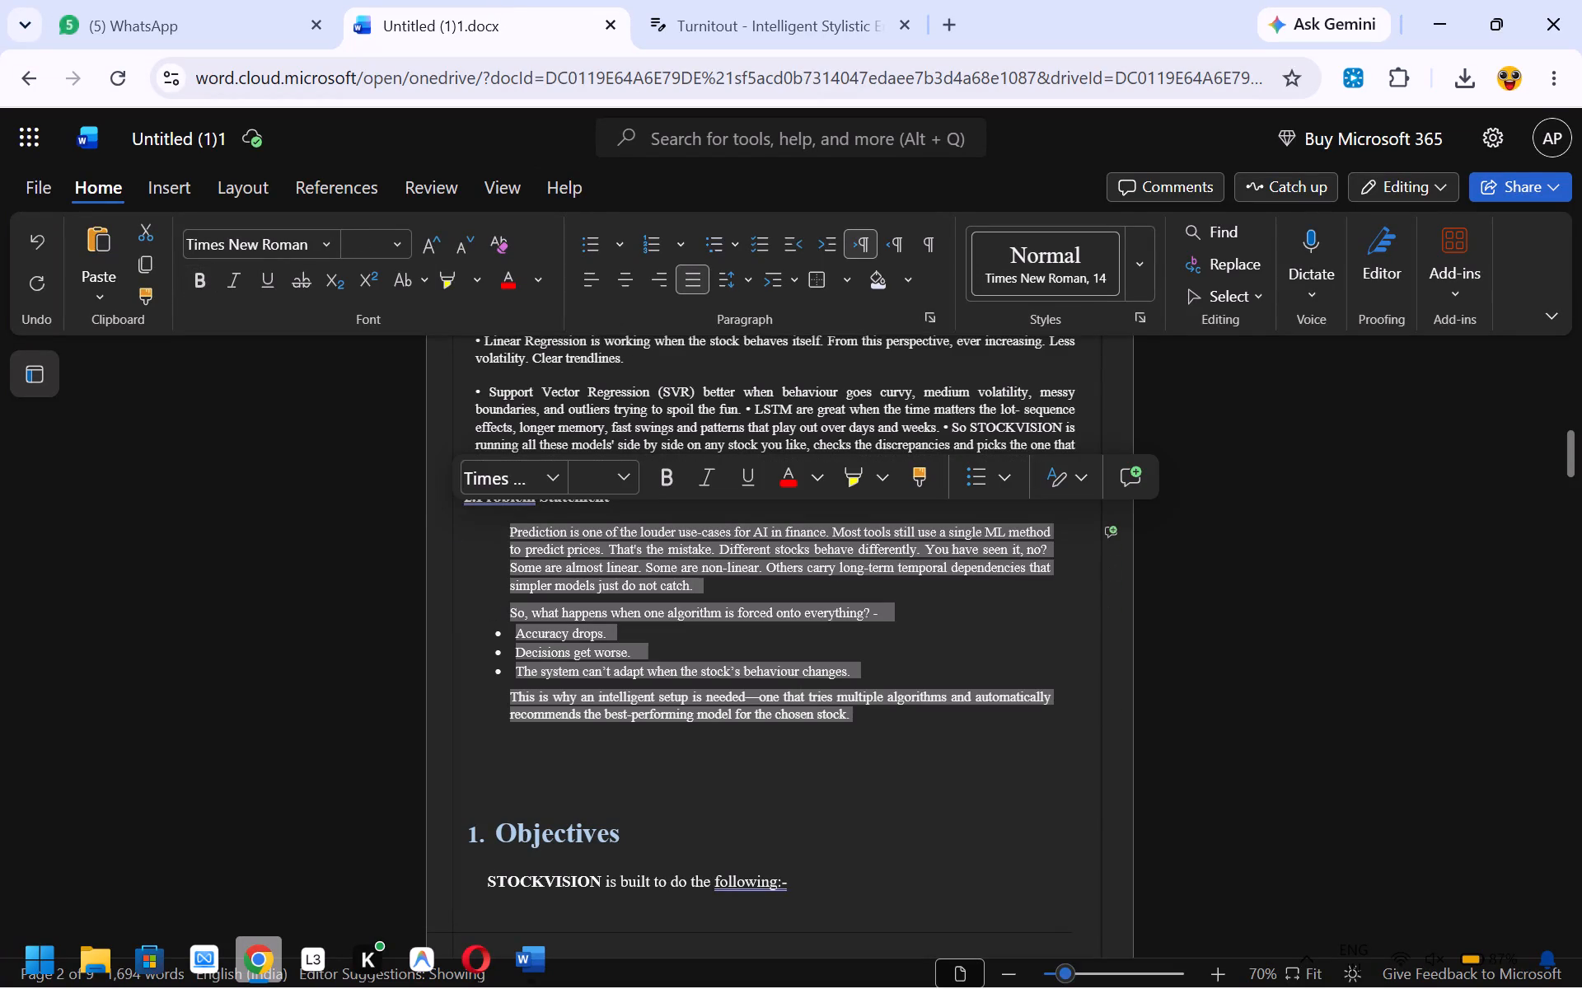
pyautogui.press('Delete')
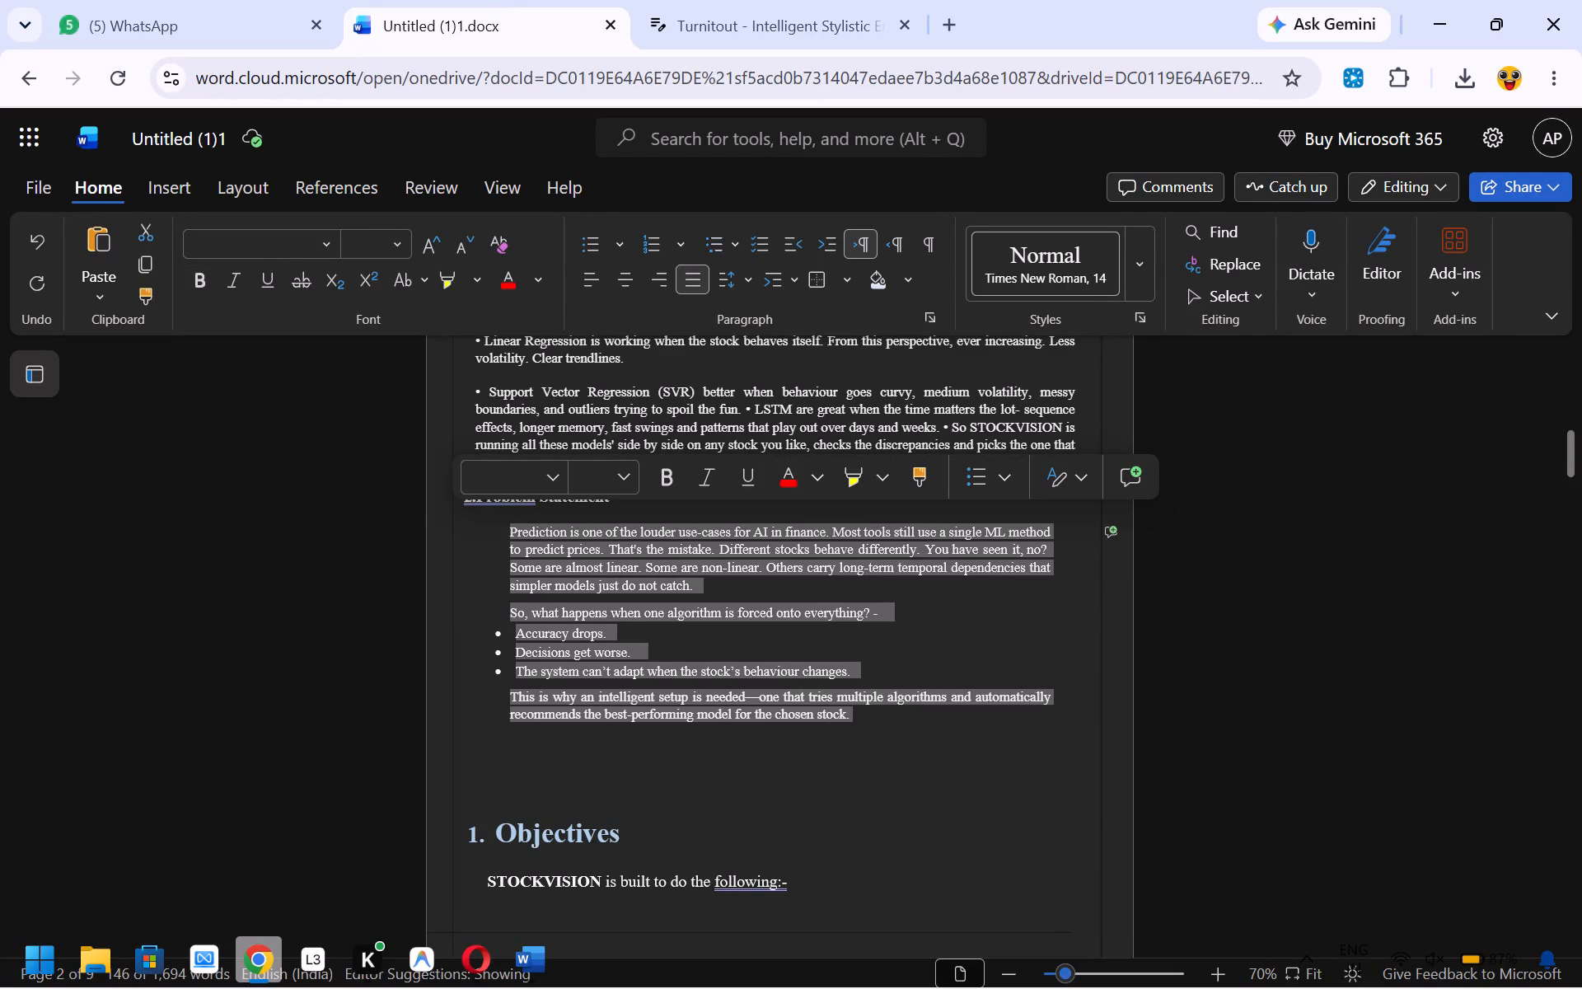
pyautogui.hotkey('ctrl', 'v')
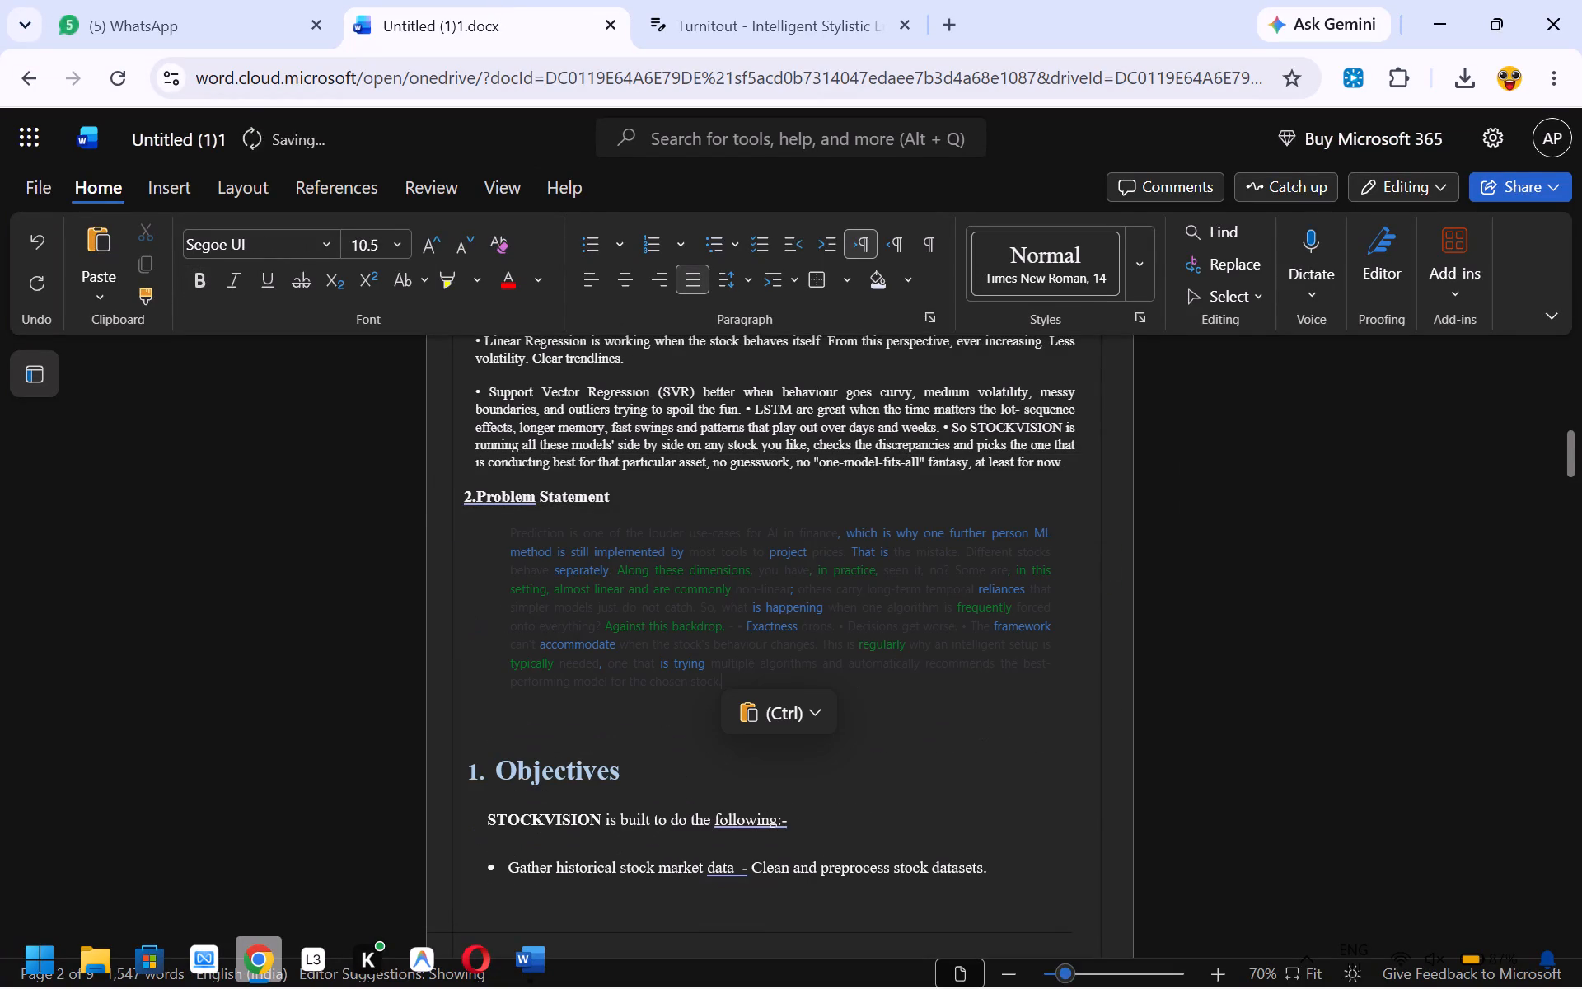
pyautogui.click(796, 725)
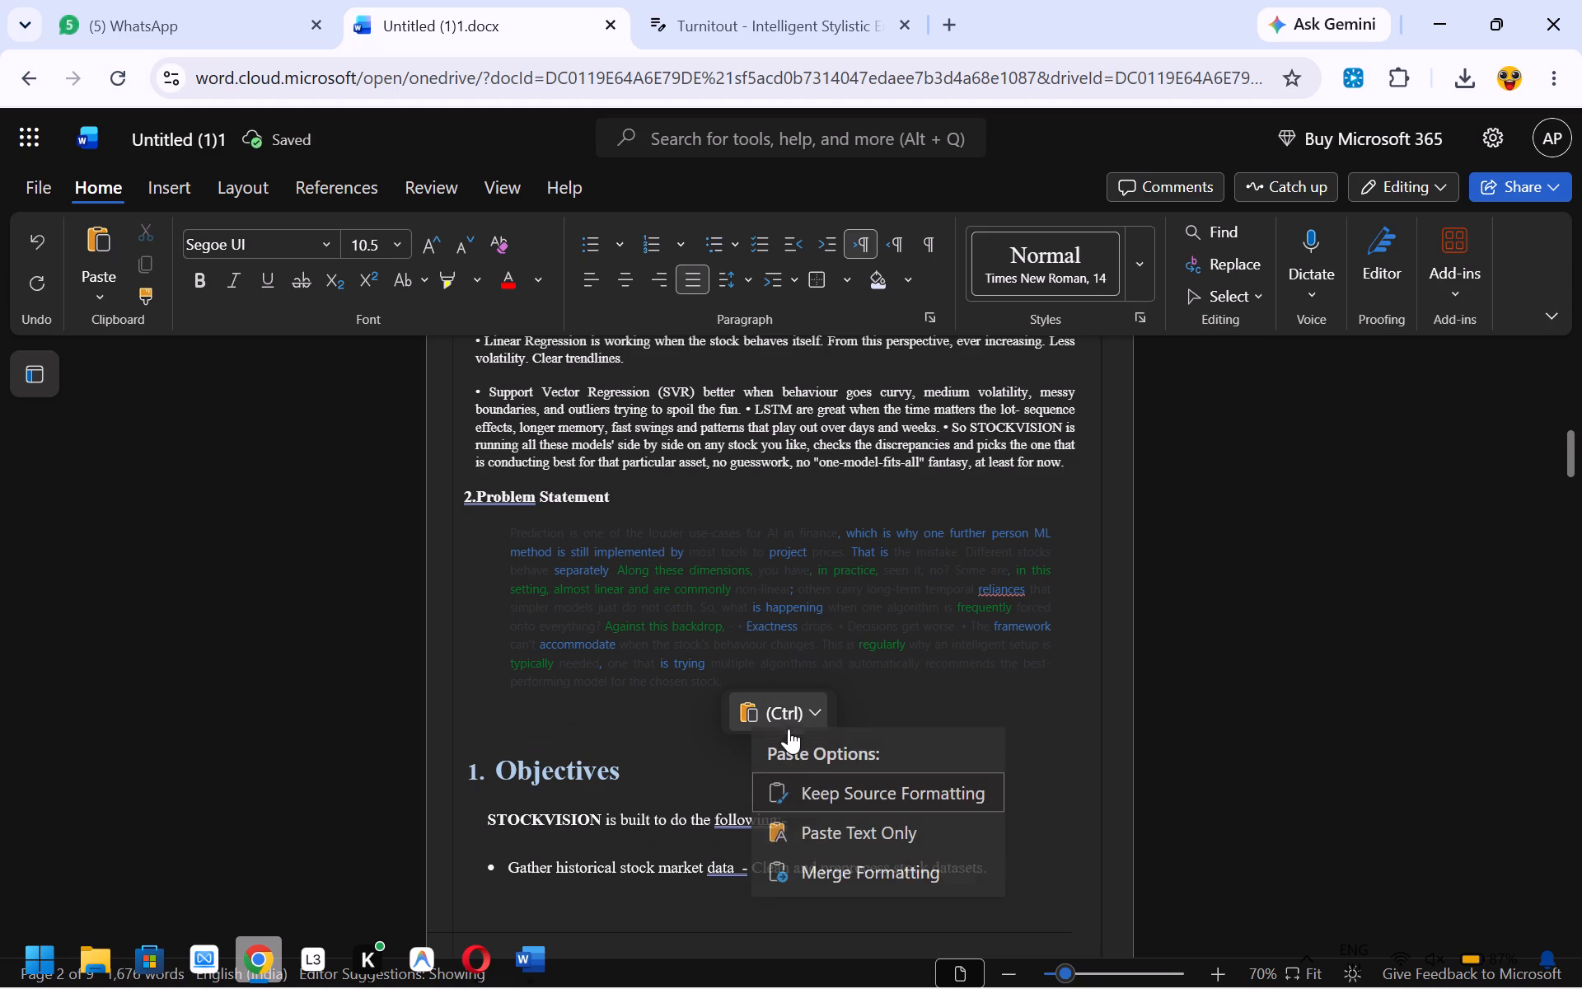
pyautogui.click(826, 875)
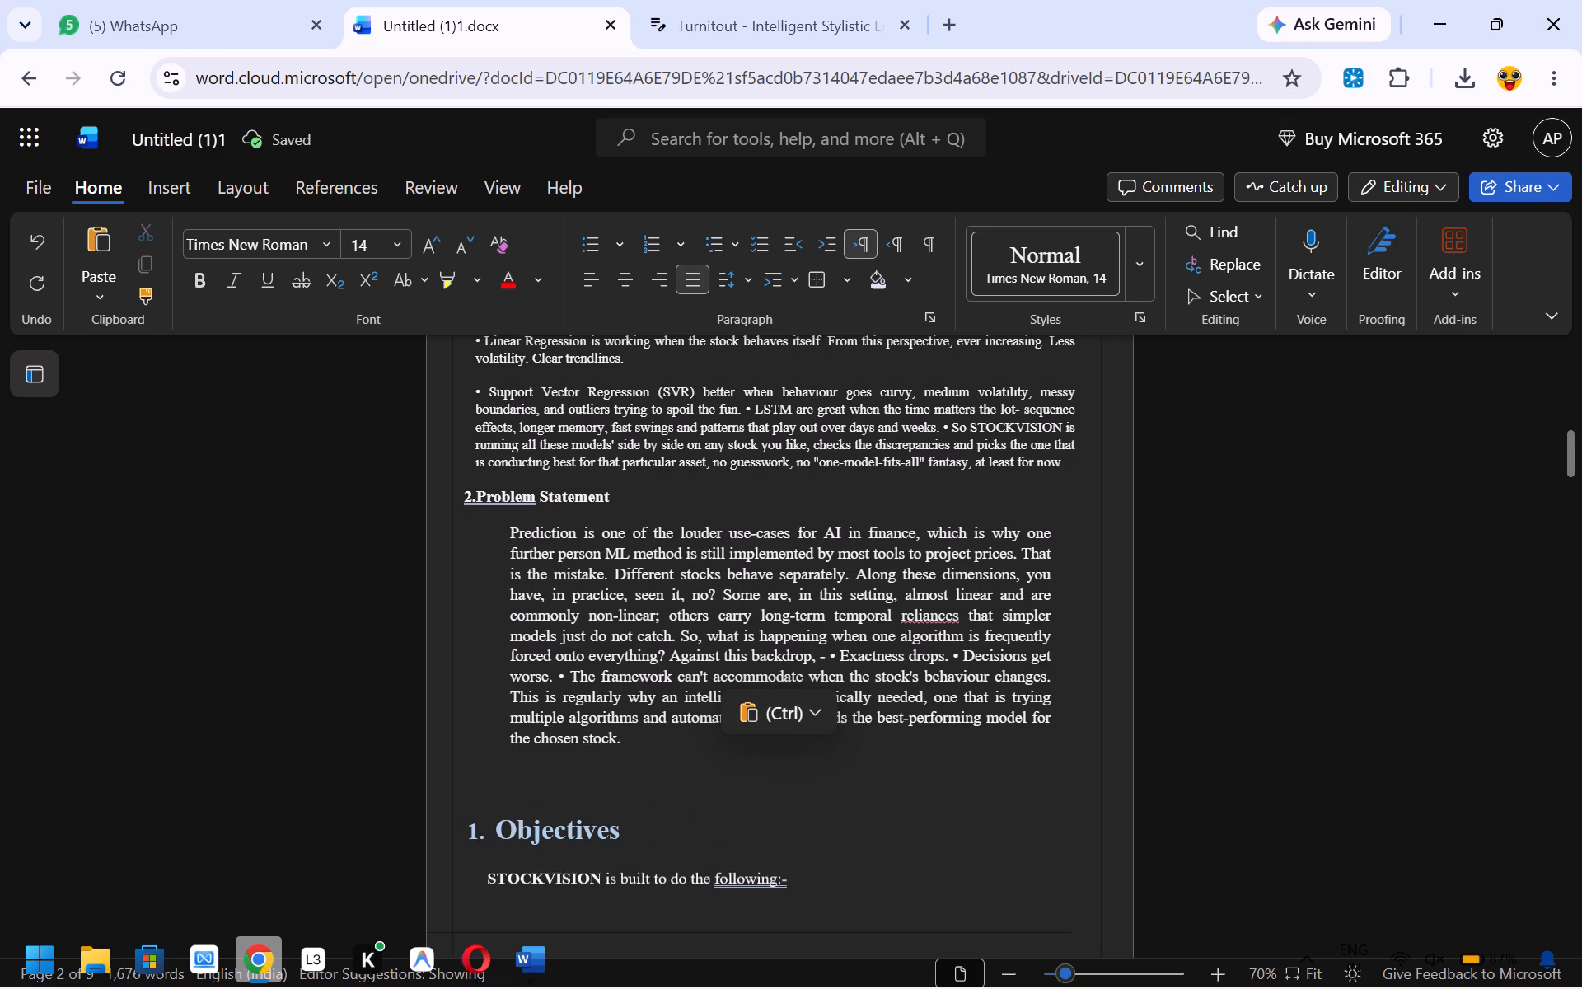
# Undo the merged formatting and paste the rewritten Problem Statement text again as text only.
pyautogui.hotkey('ctrl', 'z')
pyautogui.hotkey('ctrl', 'v')
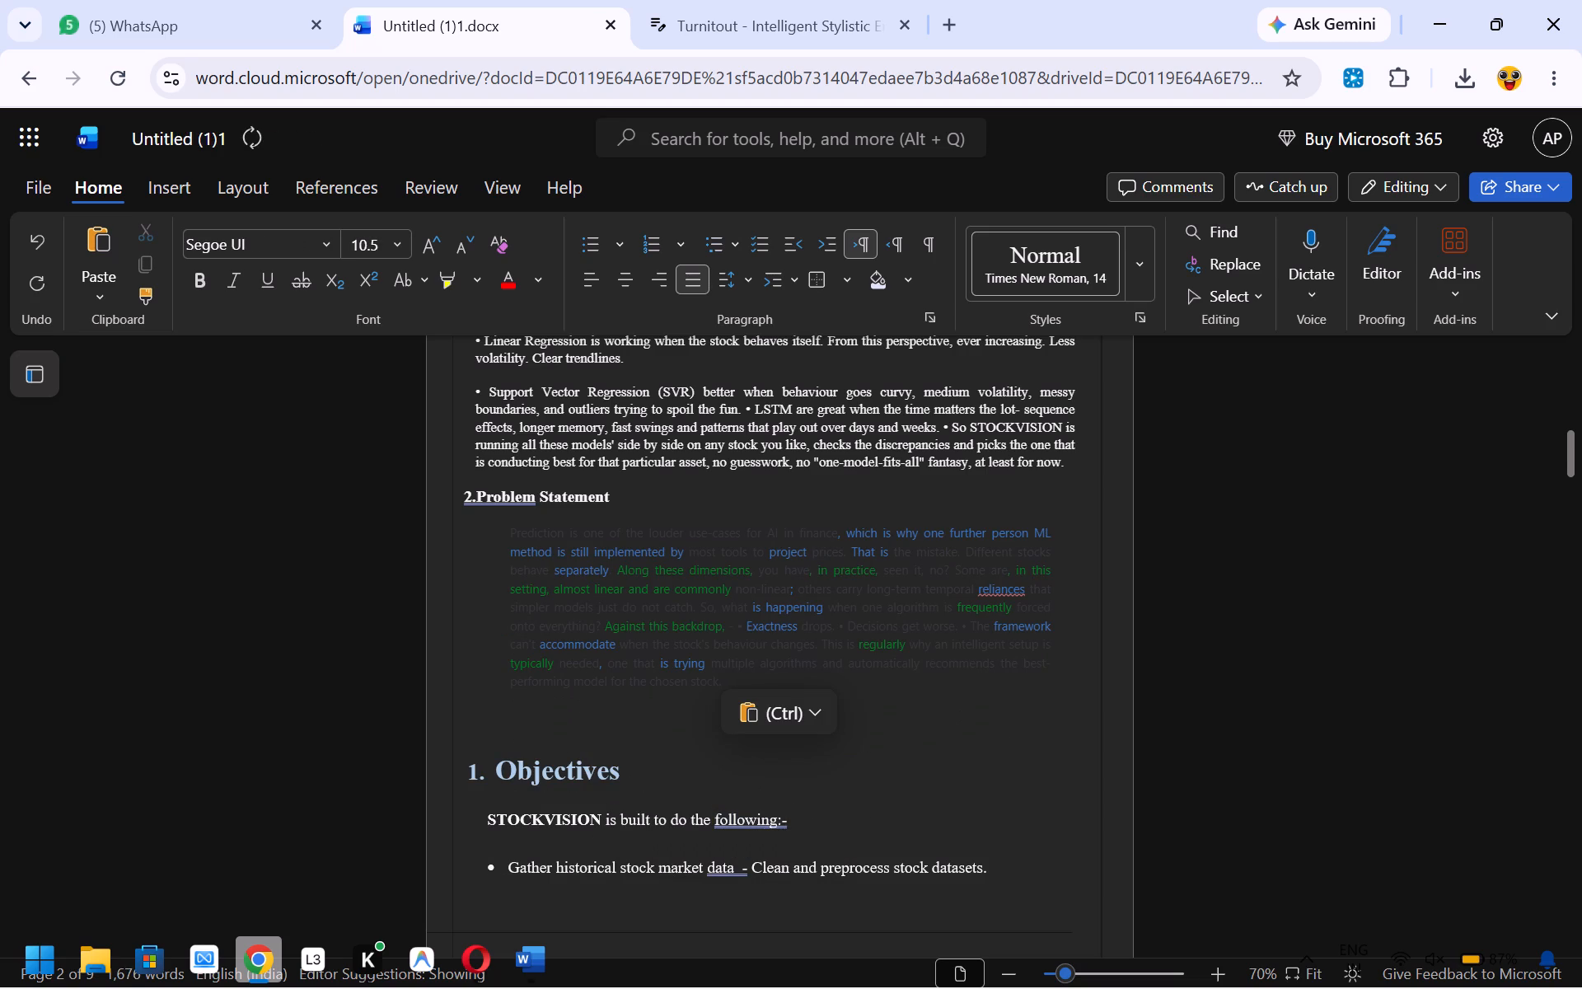
pyautogui.click(803, 715)
pyautogui.click(823, 822)
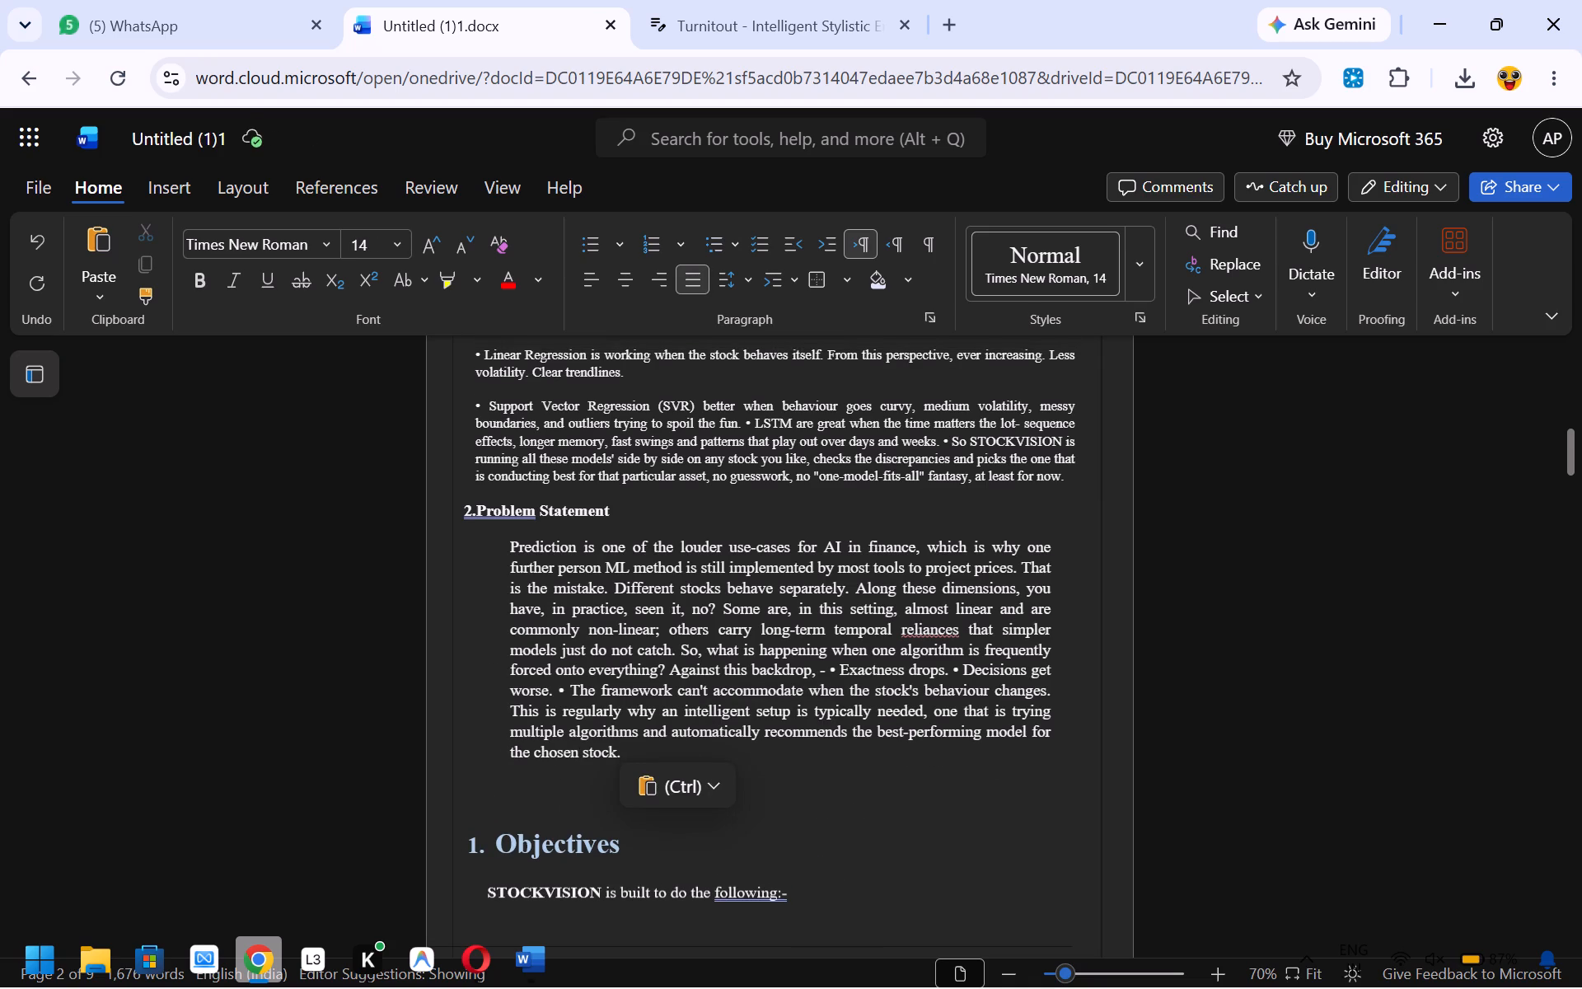
# Set the Problem Statement paragraph's left indent to 0.1" and right indent to 0.3".
pyautogui.click(166, 183)
pyautogui.click(240, 186)
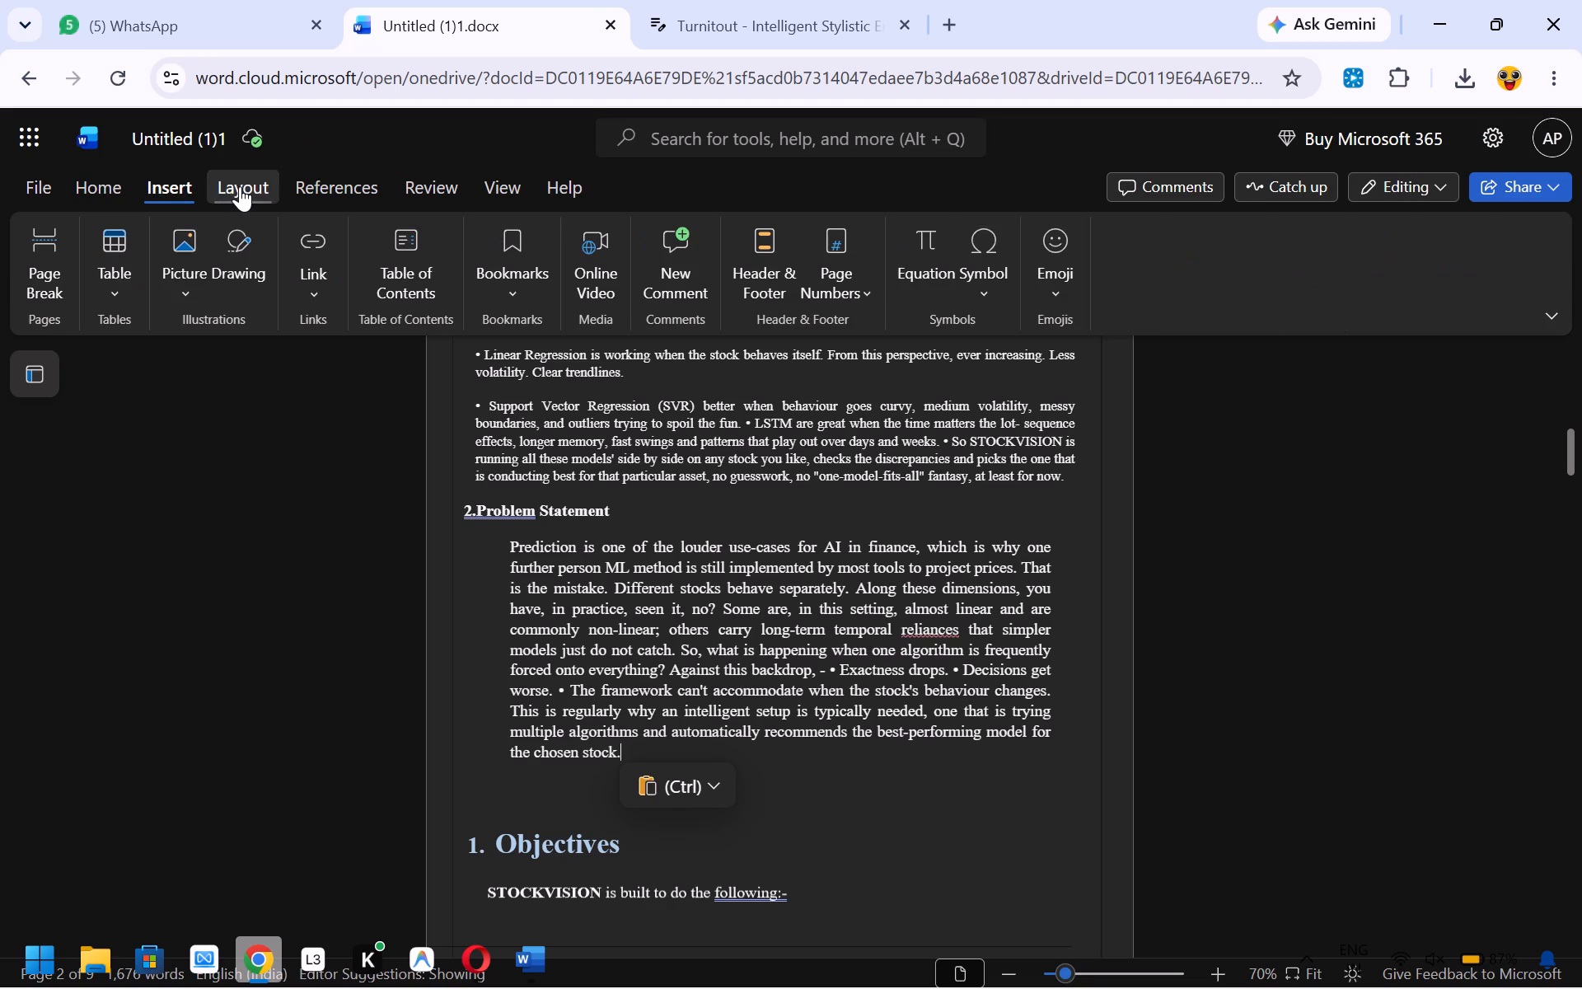
pyautogui.click(577, 291)
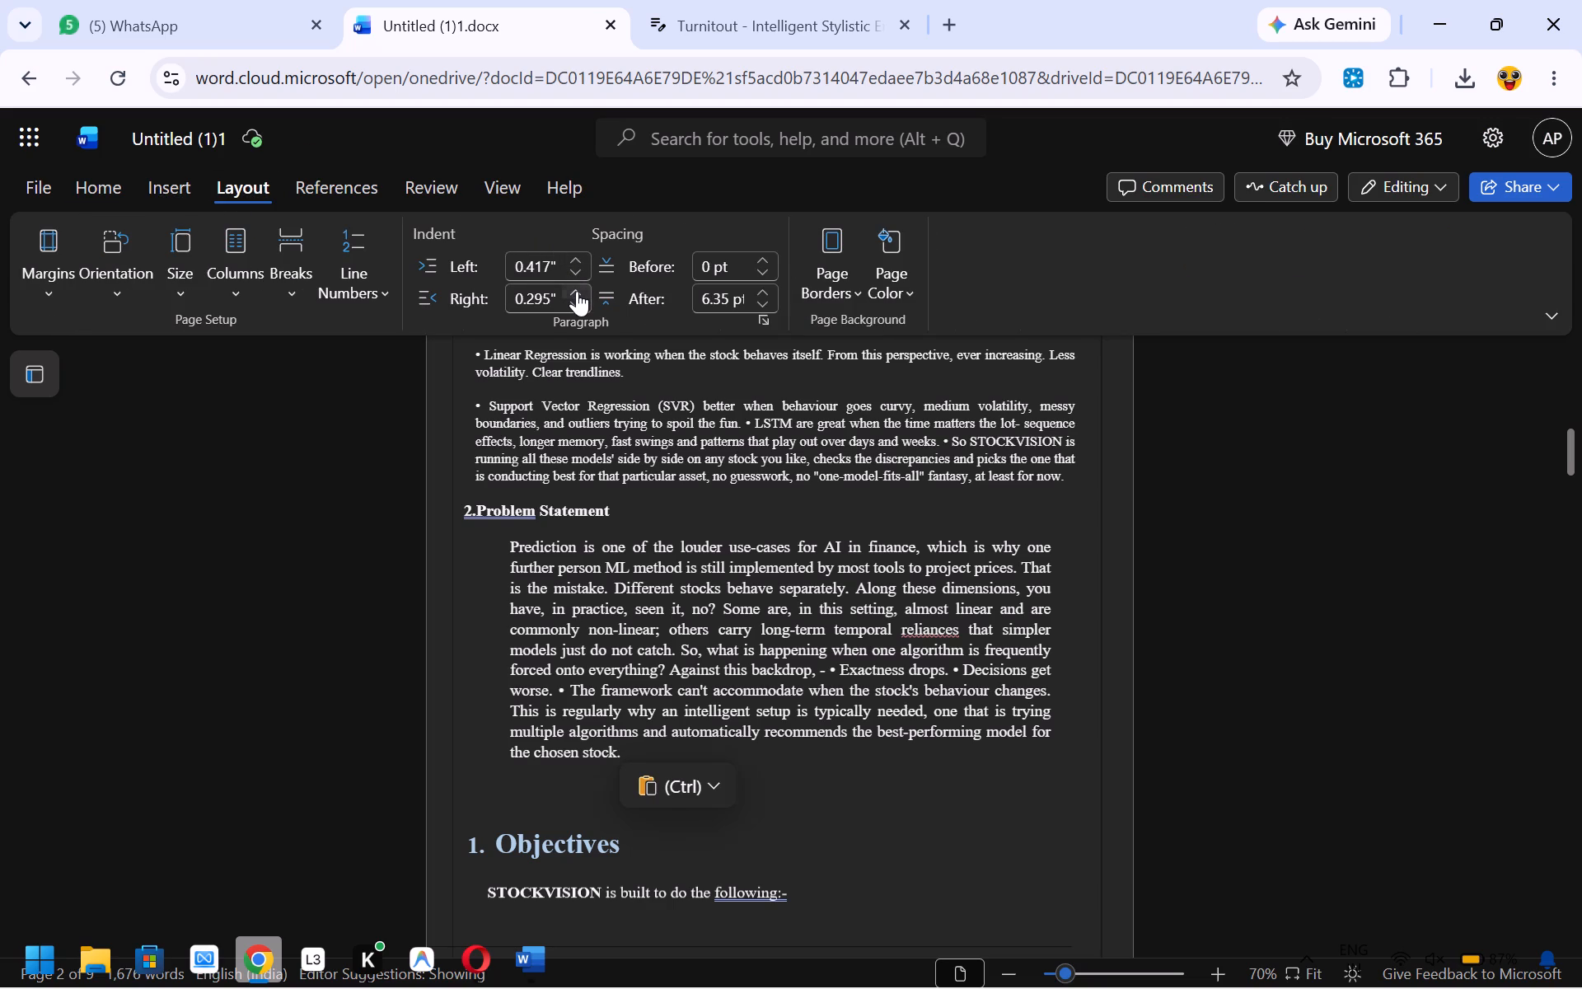
pyautogui.click(574, 271)
pyautogui.click(574, 271)
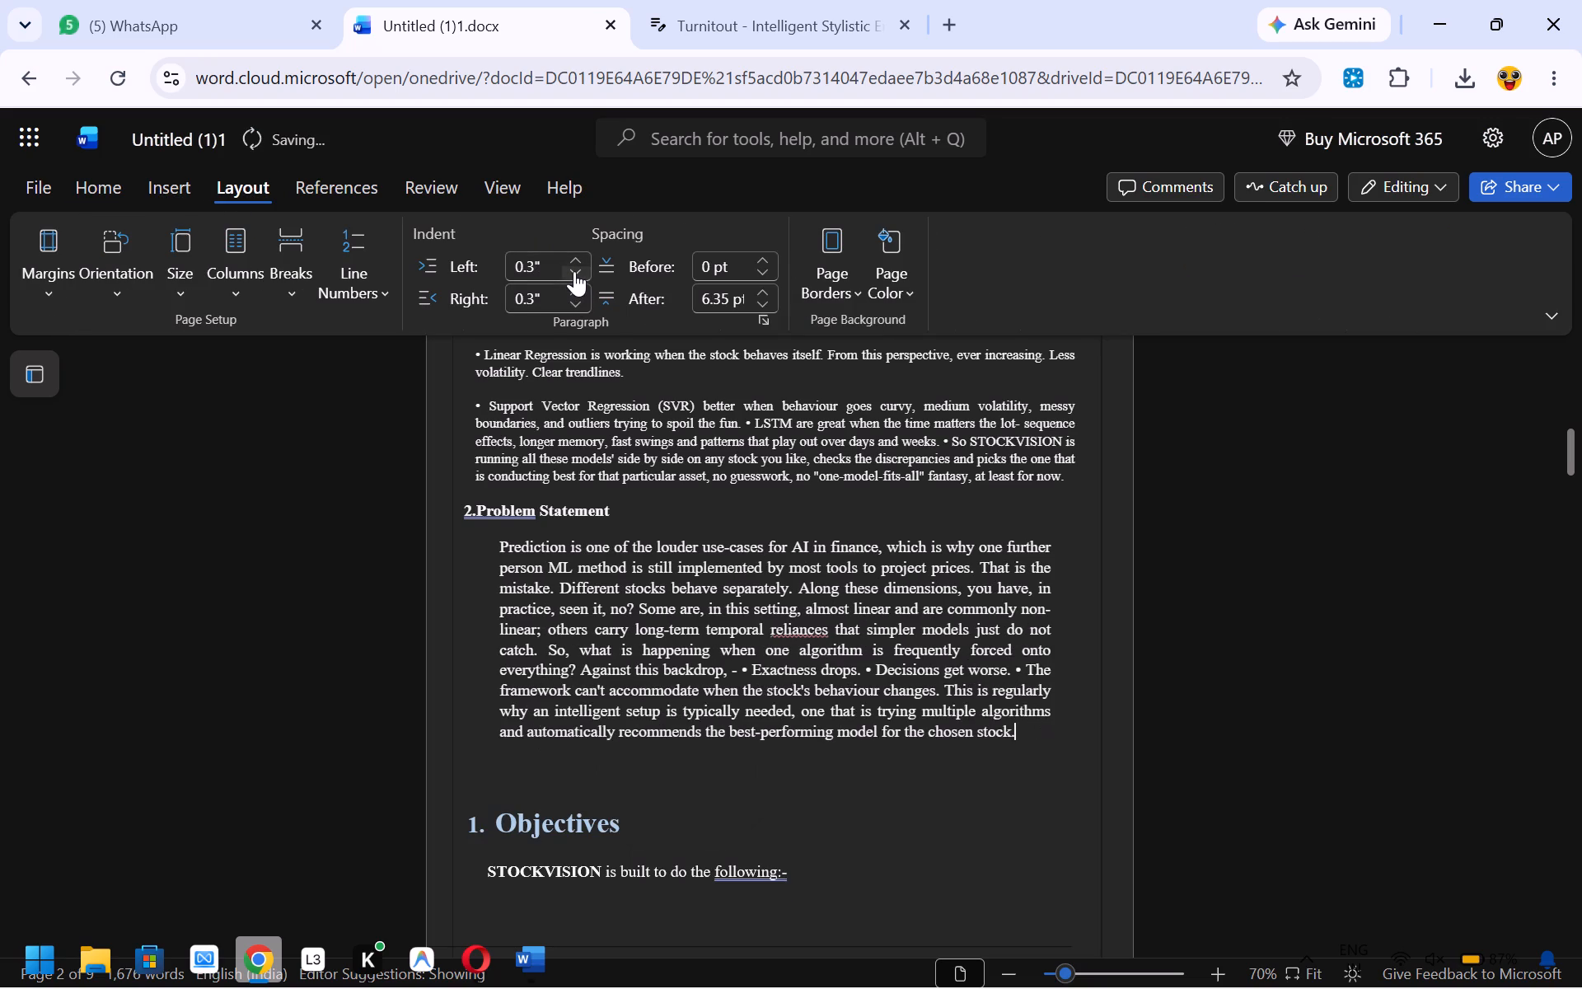
pyautogui.click(574, 271)
pyautogui.click(574, 271)
pyautogui.click(574, 271)
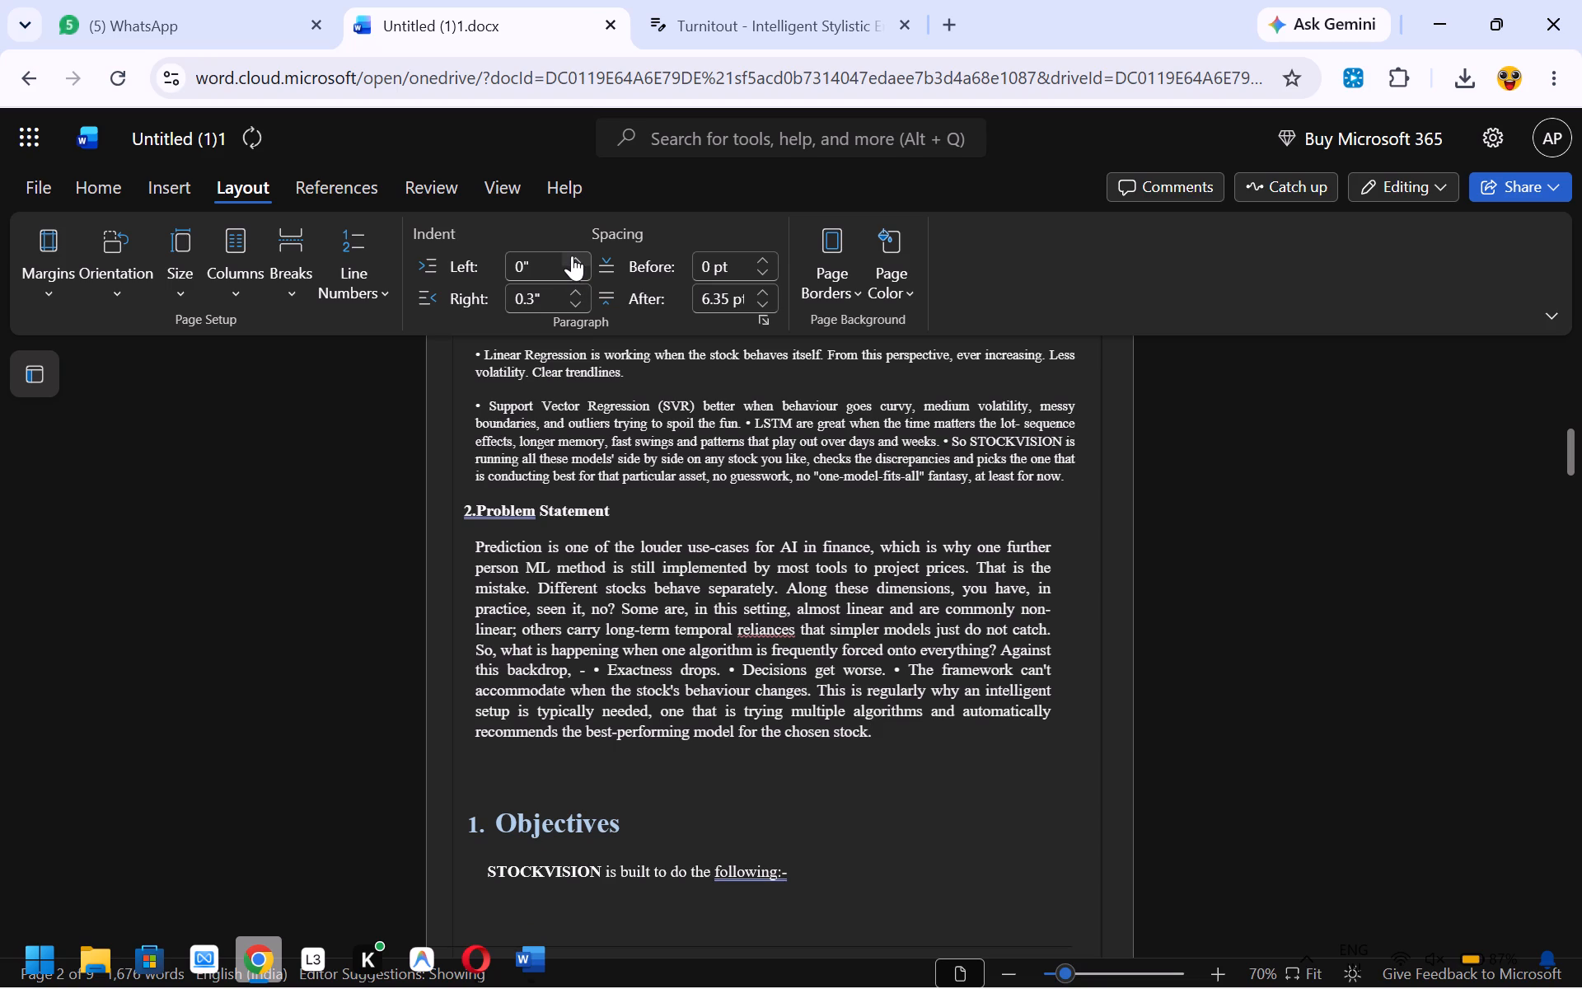
pyautogui.click(572, 255)
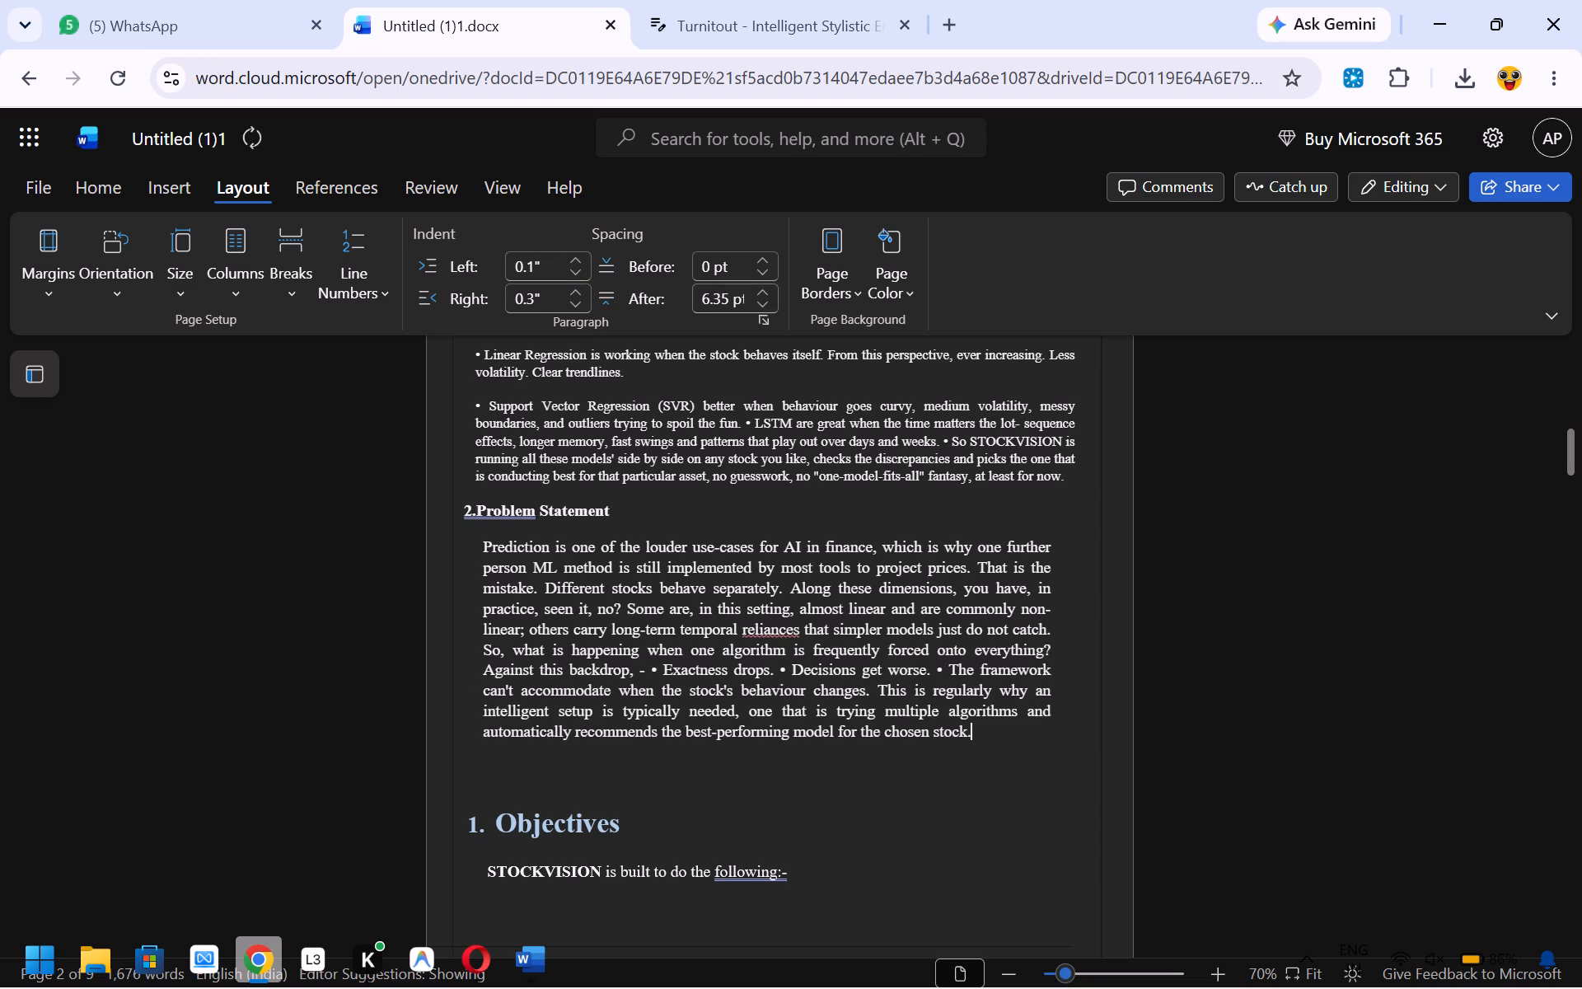
# Set the spacing after the Problem Statement paragraph to Auto.
pyautogui.click(759, 298)
pyautogui.tripleClick(759, 298)
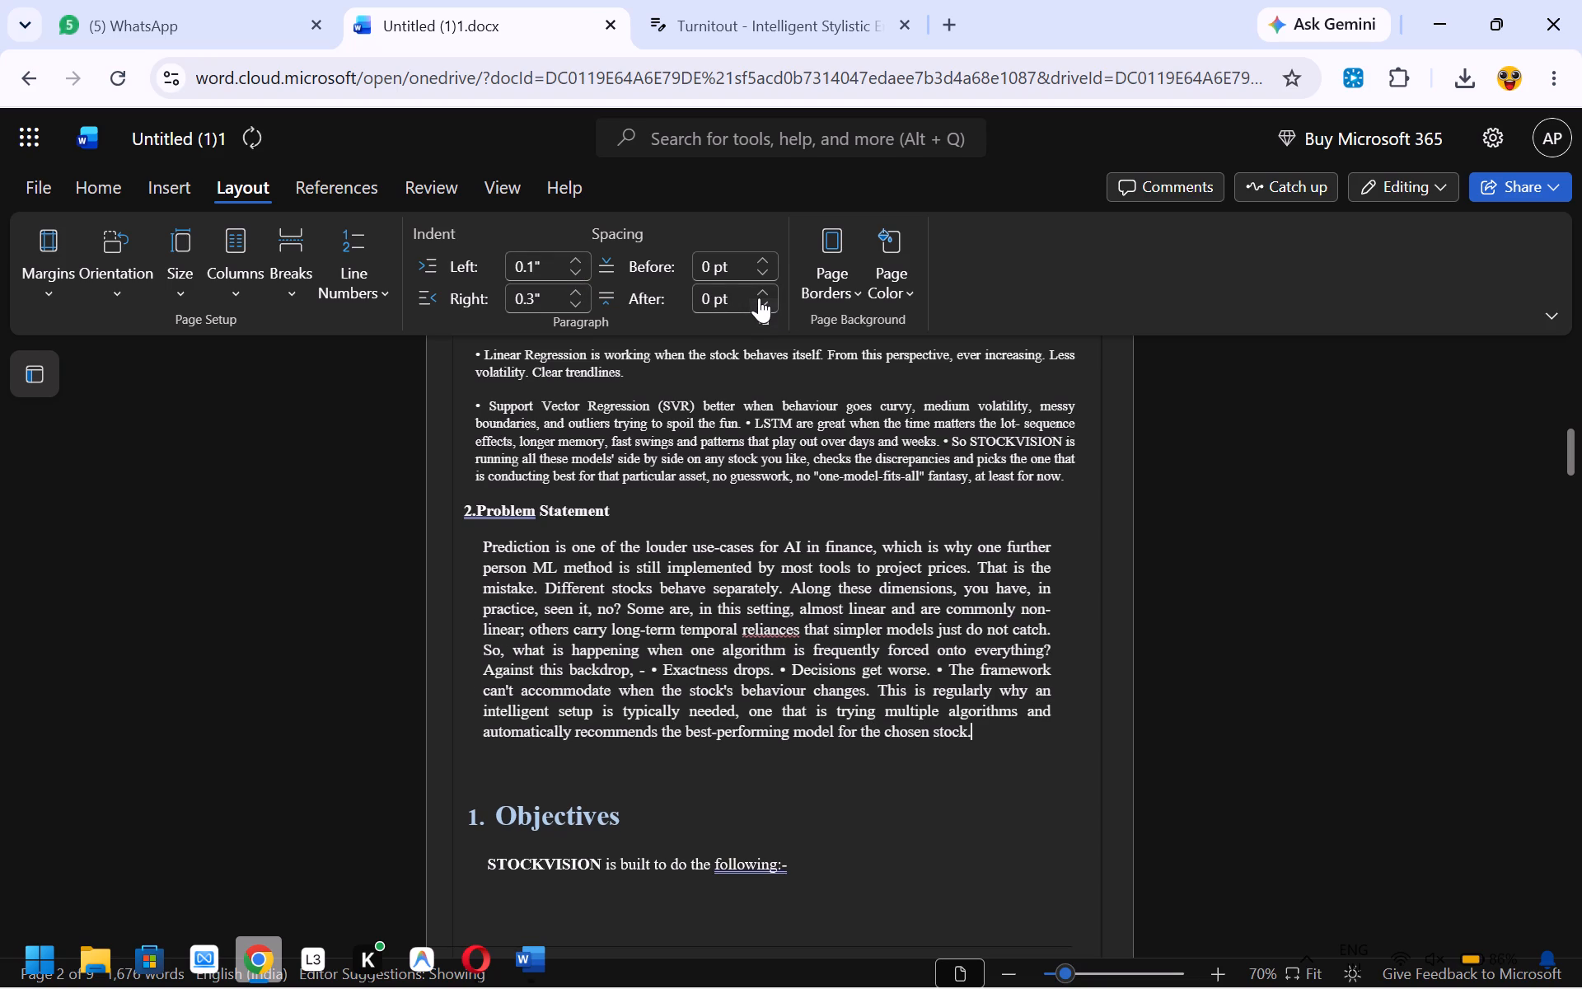
pyautogui.click(759, 291)
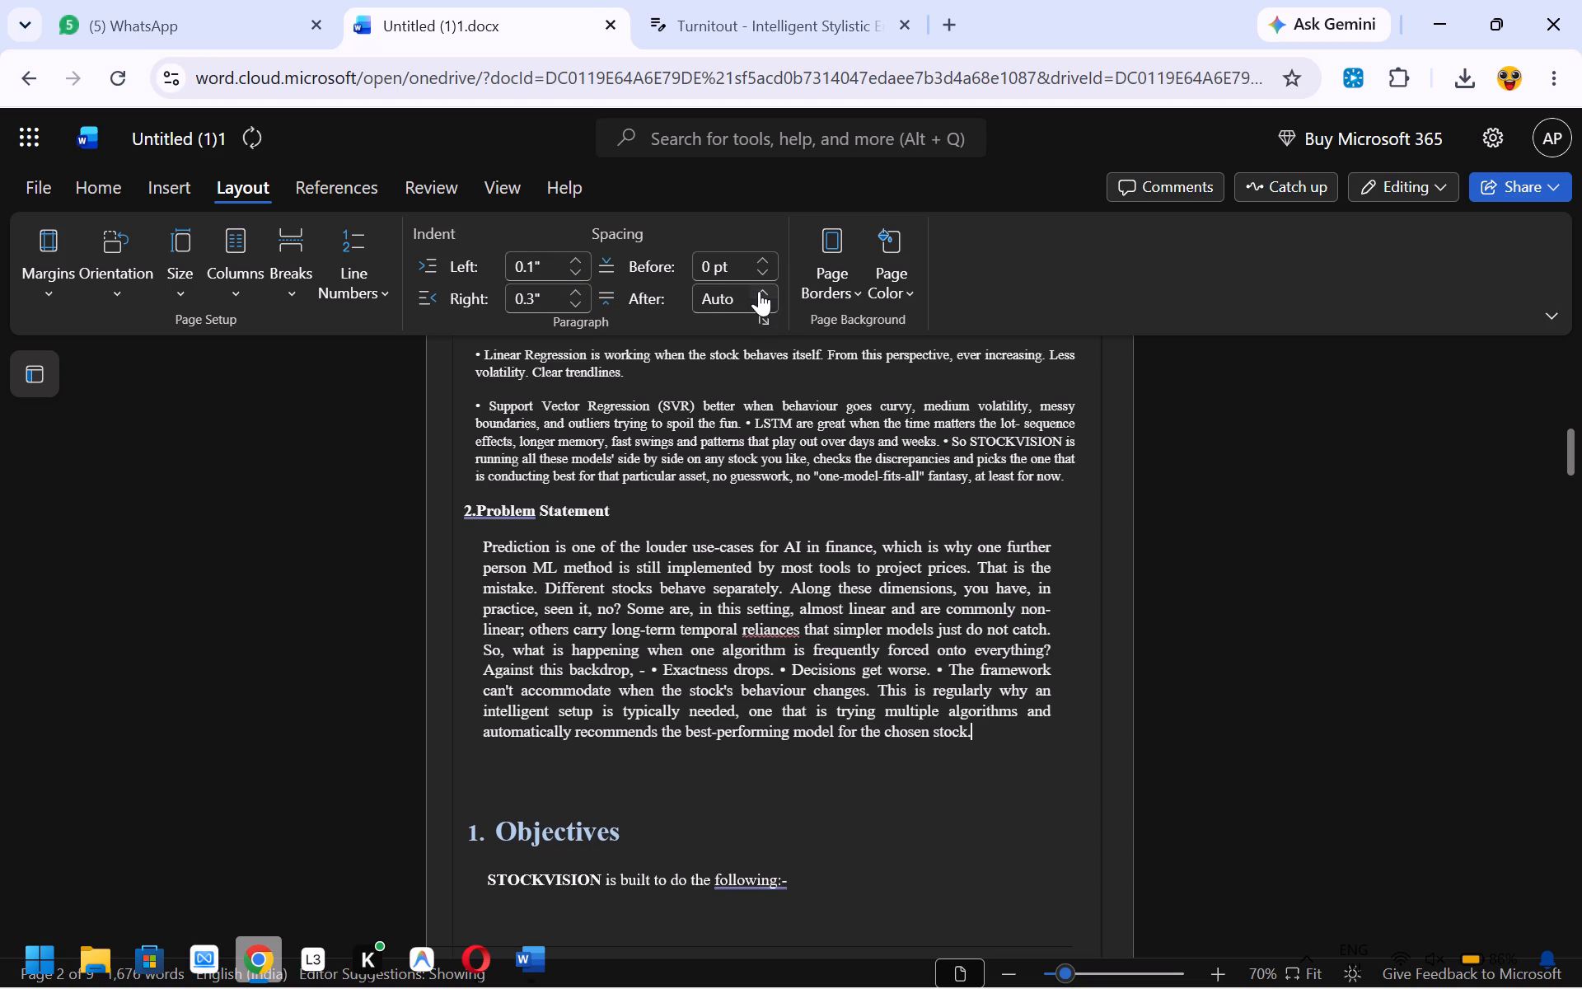
pyautogui.click(759, 291)
pyautogui.click(770, 292)
# Delete the empty lines between the Problem Statement paragraph and the Objectives heading.
pyautogui.scroll(5, 765, 450)
pyautogui.scroll(-1, 765, 450)
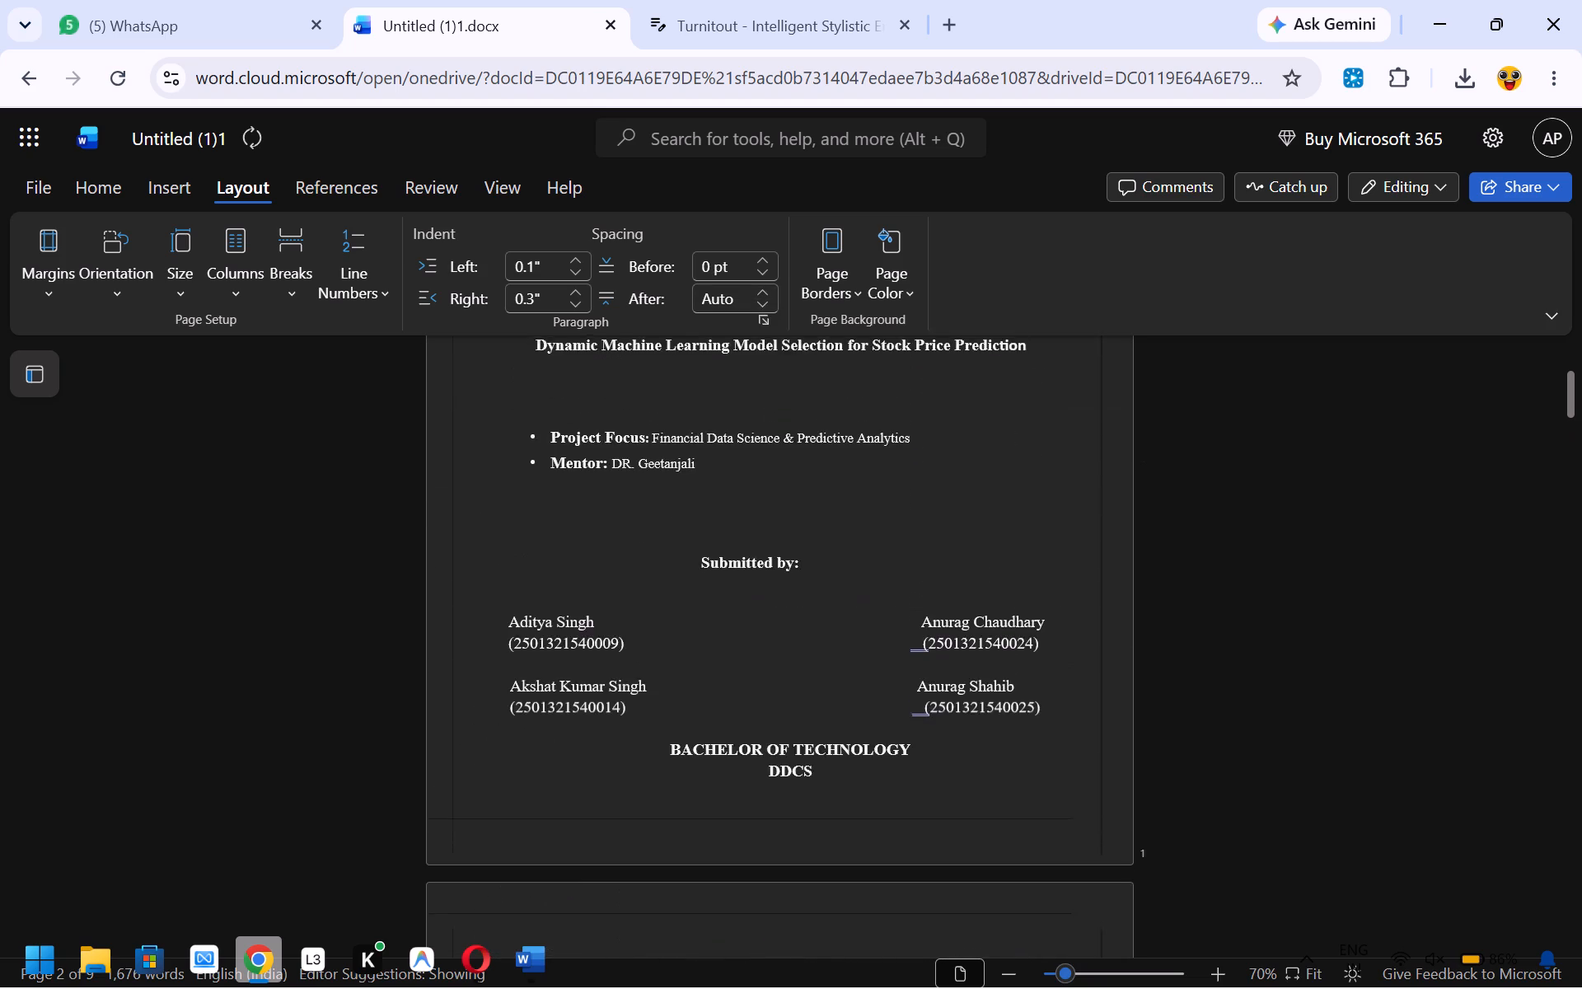
pyautogui.scroll(-2, 765, 450)
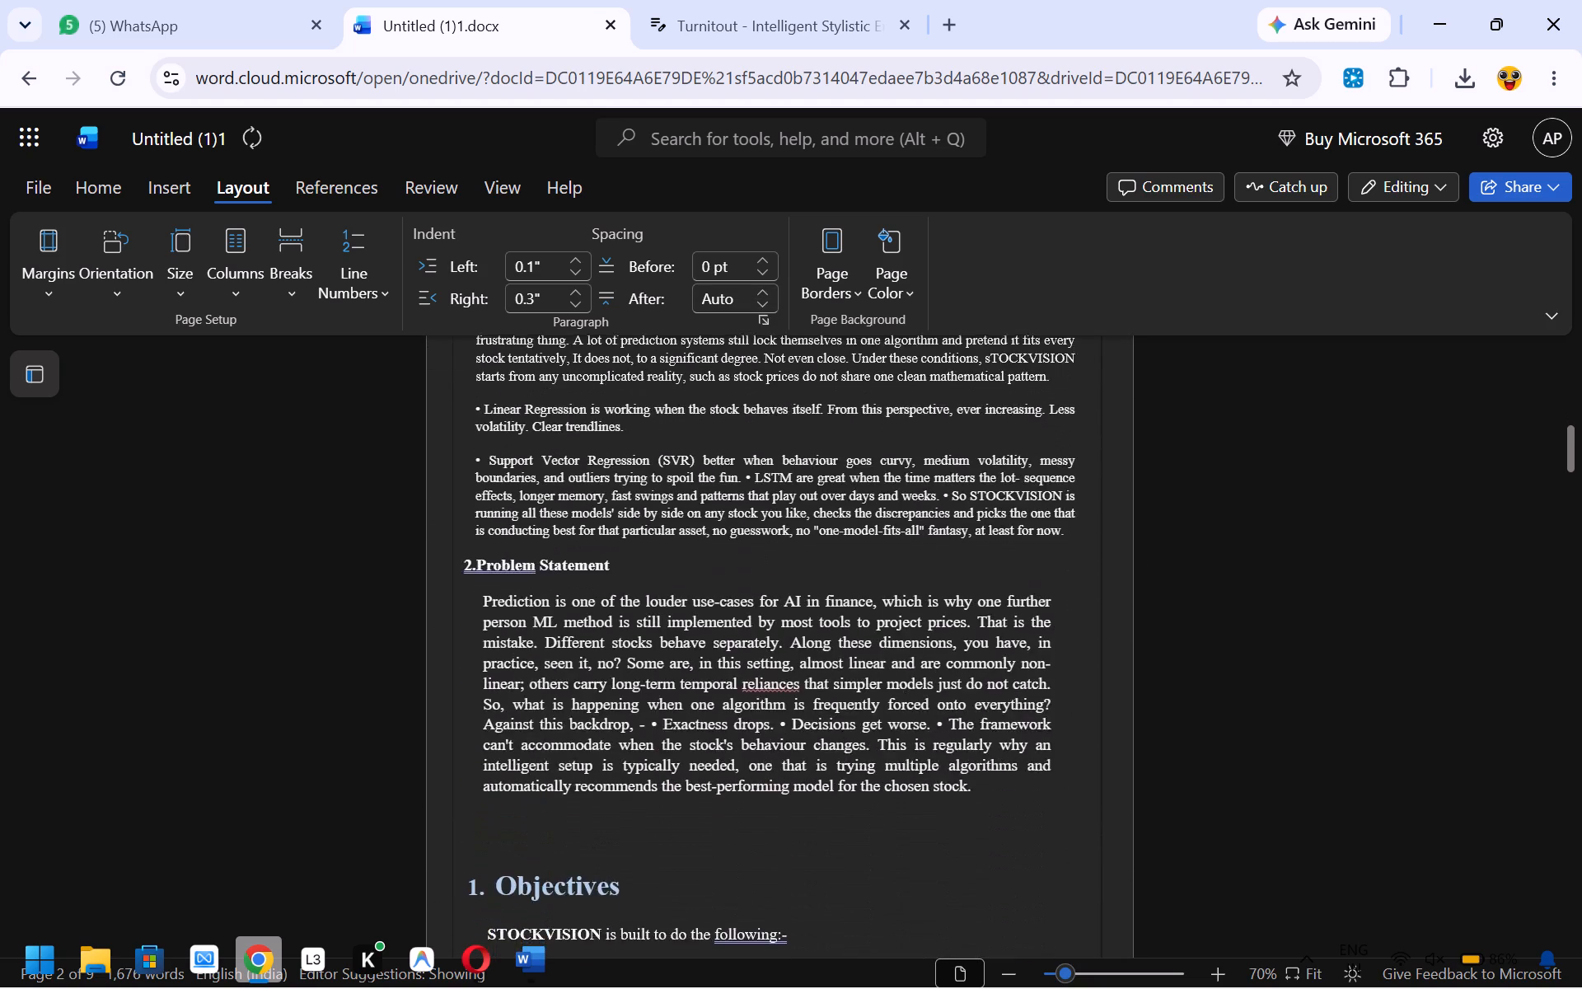
pyautogui.scroll(-1, 765, 450)
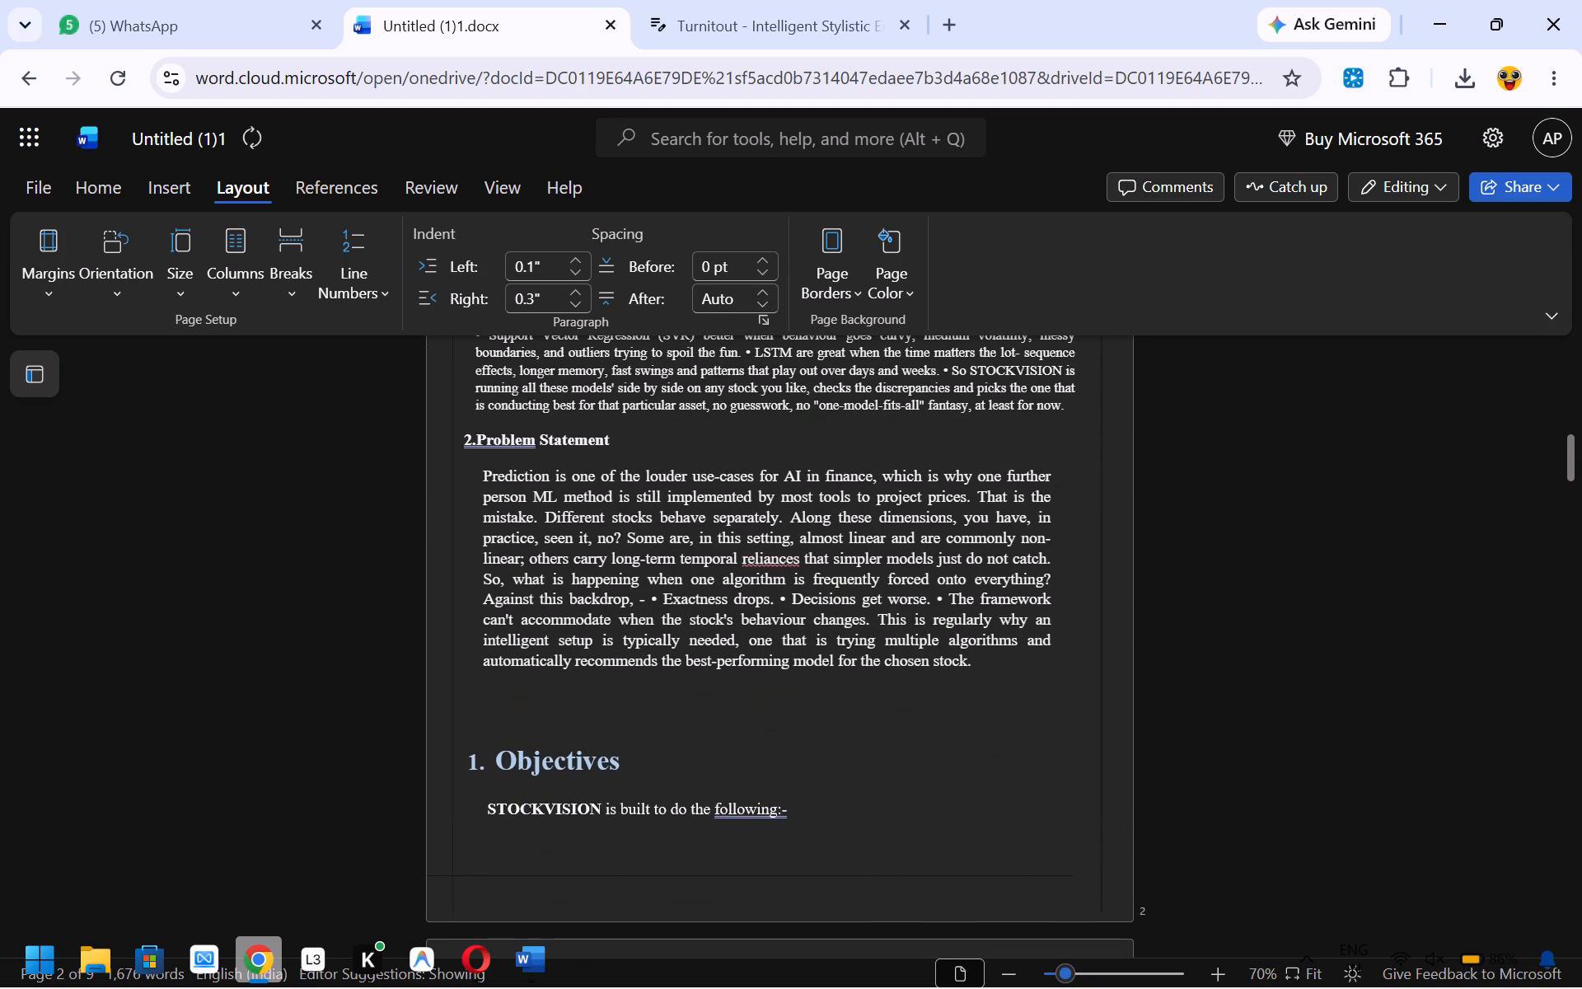
pyautogui.click(604, 715)
pyautogui.press('BackSpace')
pyautogui.press('BackSpace')
pyautogui.press('BackSpace')
pyautogui.press('BackSpace')
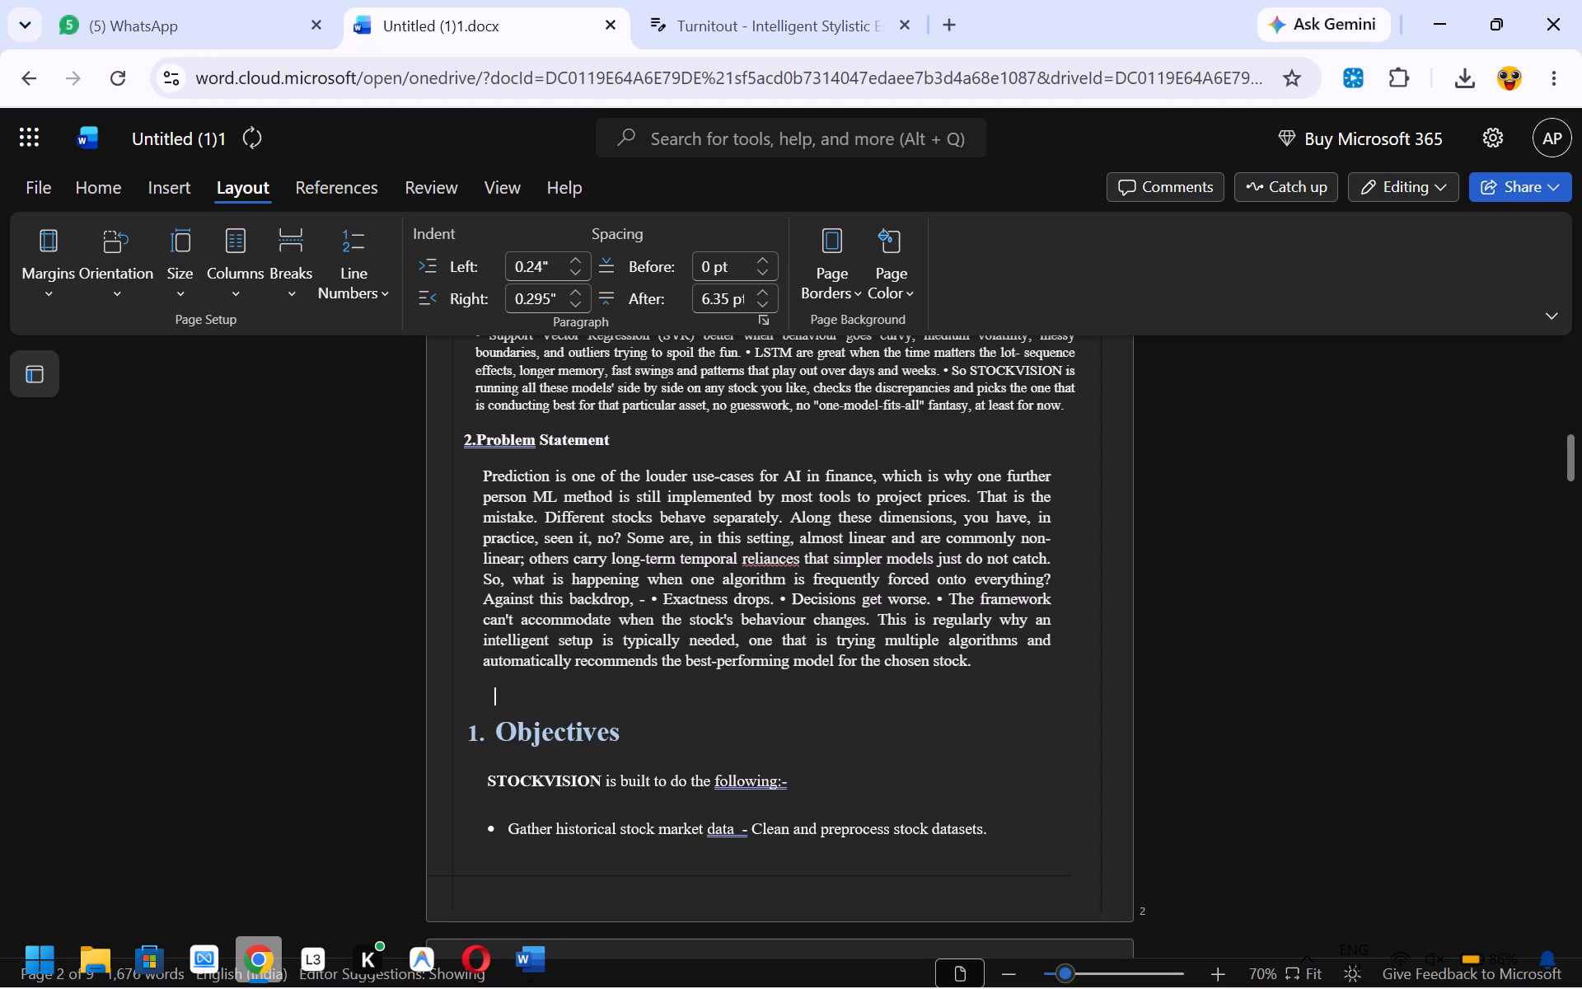
pyautogui.press('BackSpace')
pyautogui.press('BackSpace')
pyautogui.press('BackSpace')
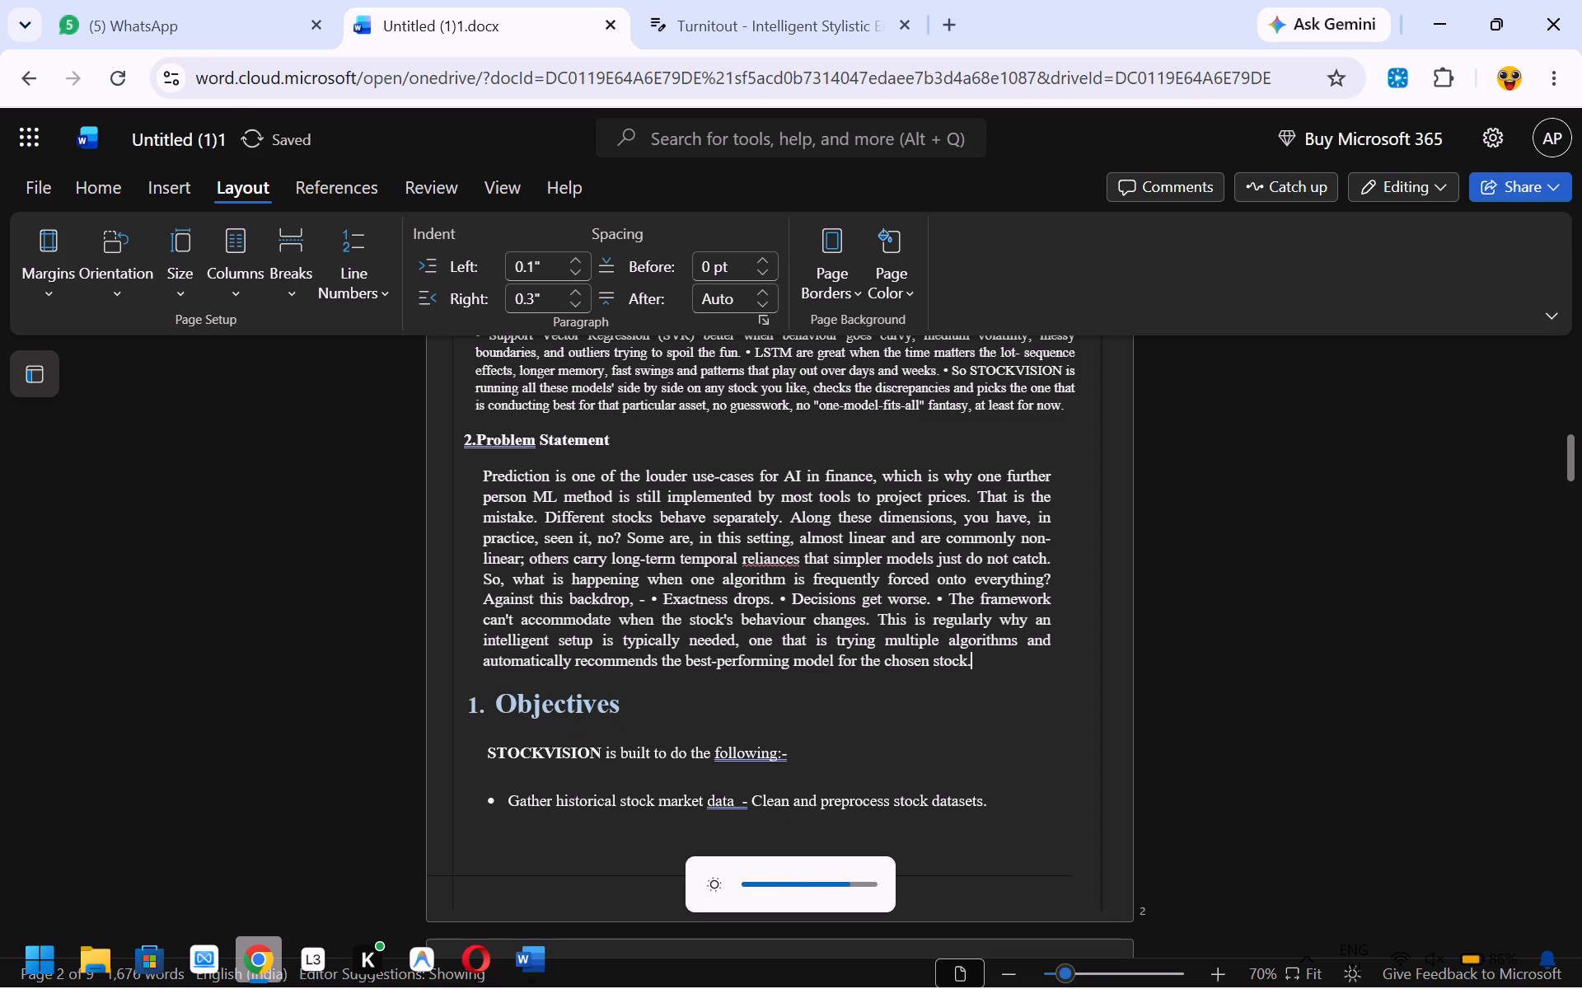
# Examine how the Problem Statement heading's formatting compares with that of the Objectives heading.
pyautogui.scroll(6, 739, 615)
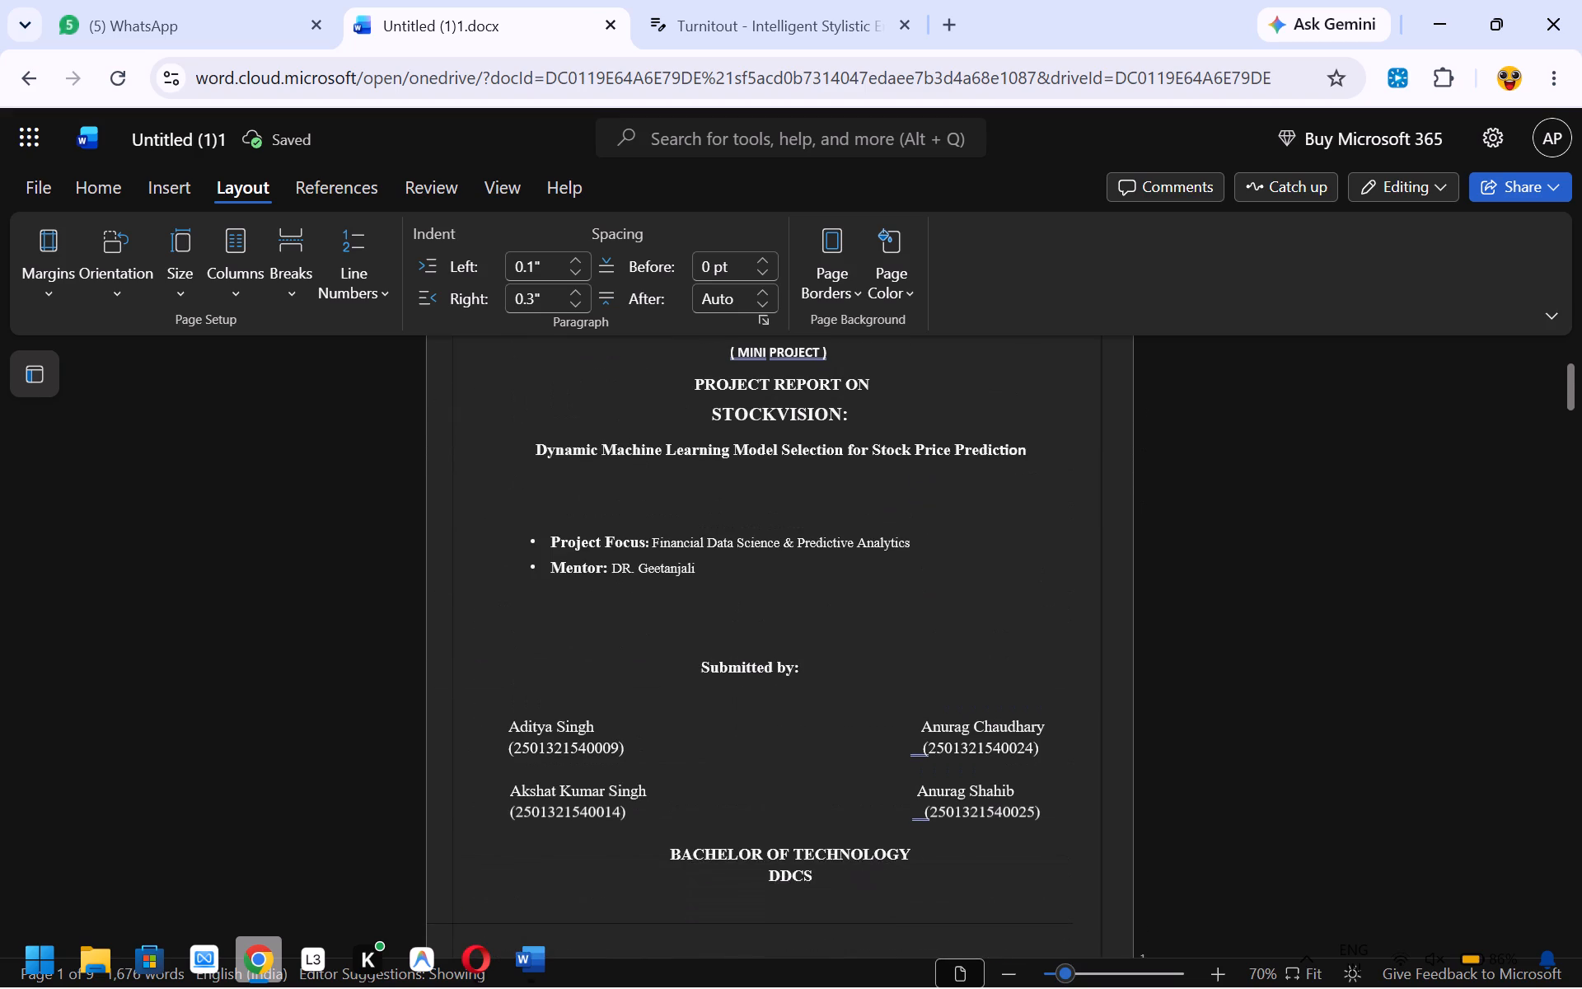
pyautogui.scroll(-3, 739, 615)
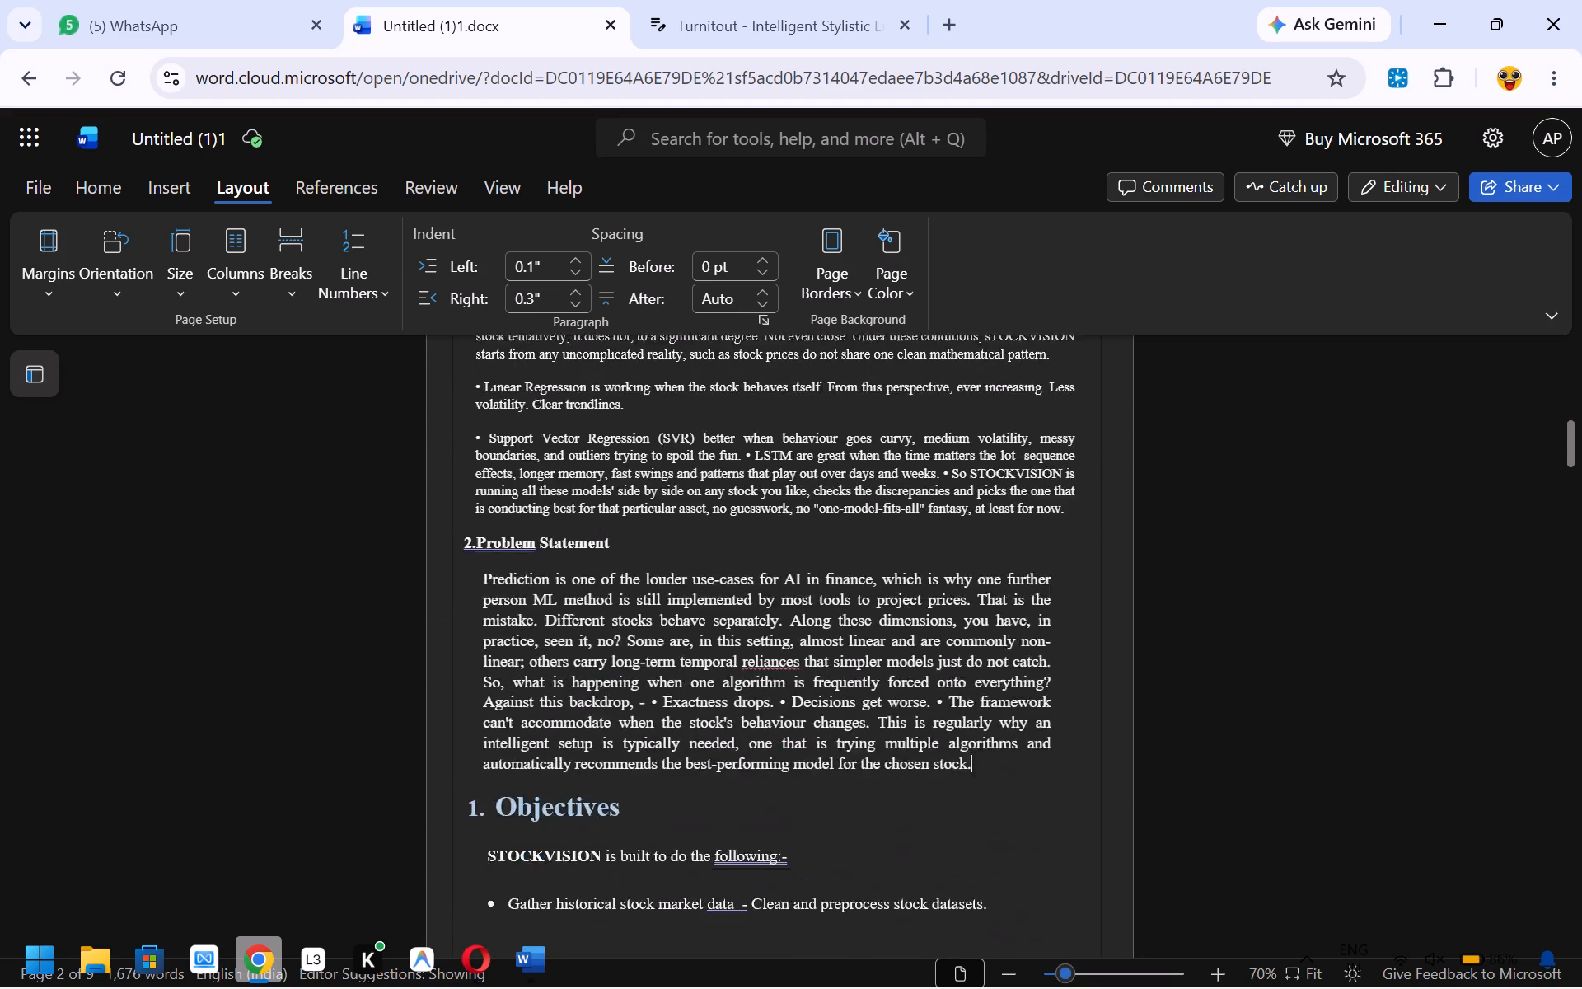
pyautogui.scroll(-1, 739, 615)
pyautogui.click(616, 607)
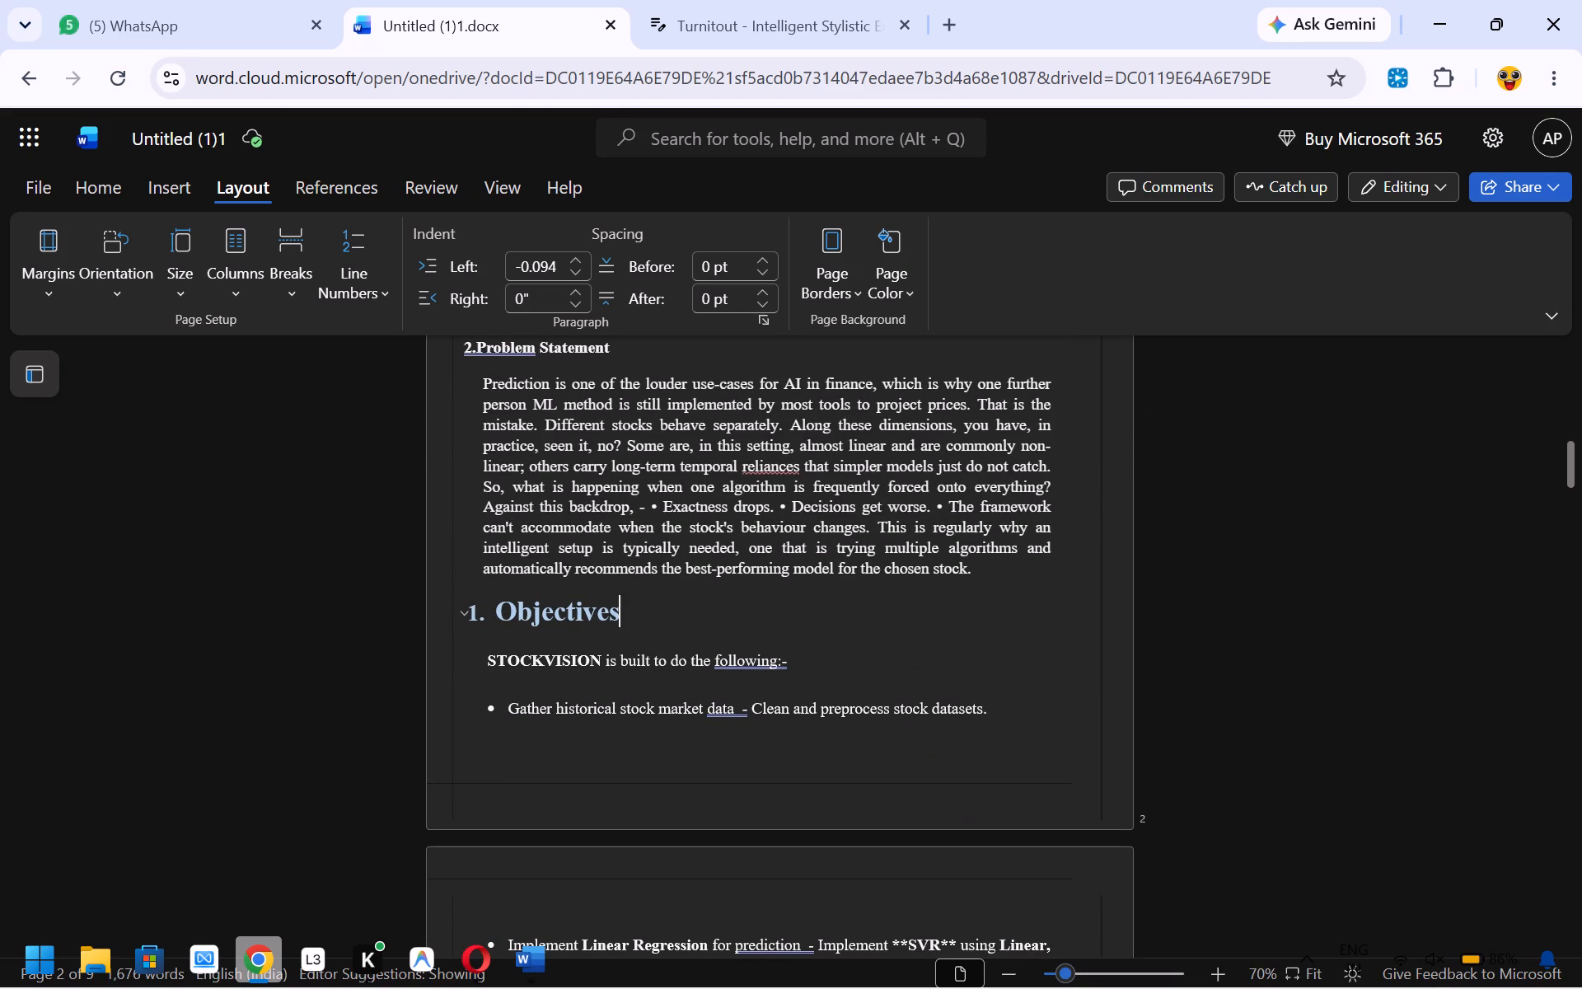
pyautogui.scroll(1, 644, 608)
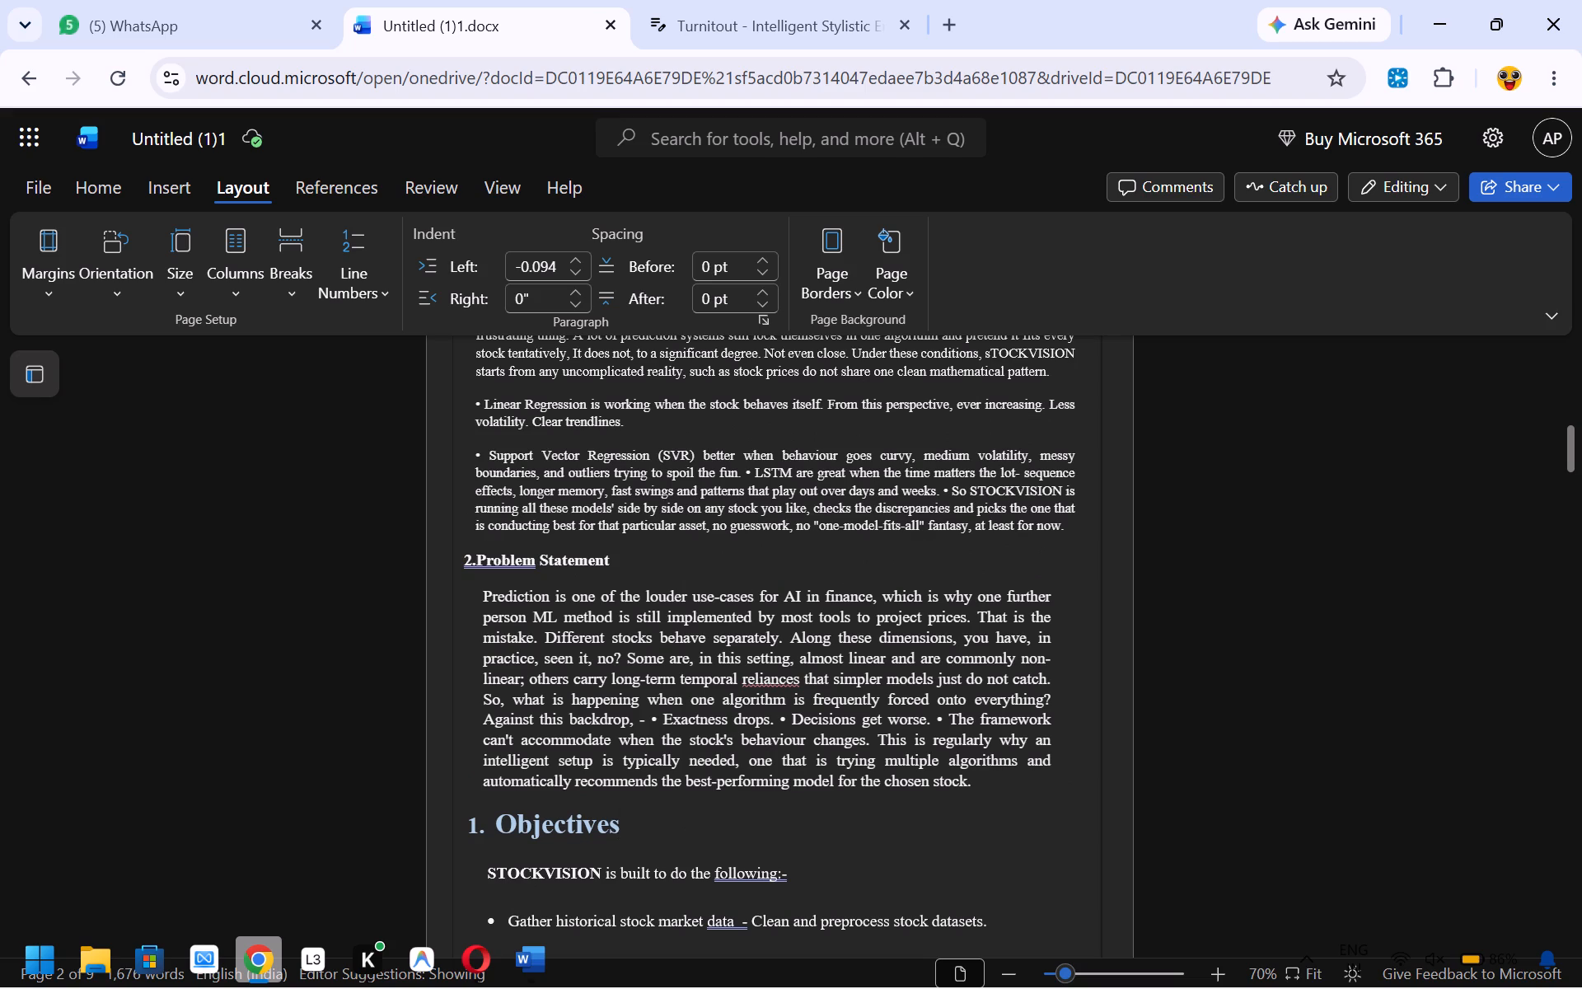
pyautogui.moveTo(606, 560); pyautogui.dragTo(463, 554)
pyautogui.click(645, 560)
pyautogui.moveTo(645, 560); pyautogui.dragTo(557, 549)
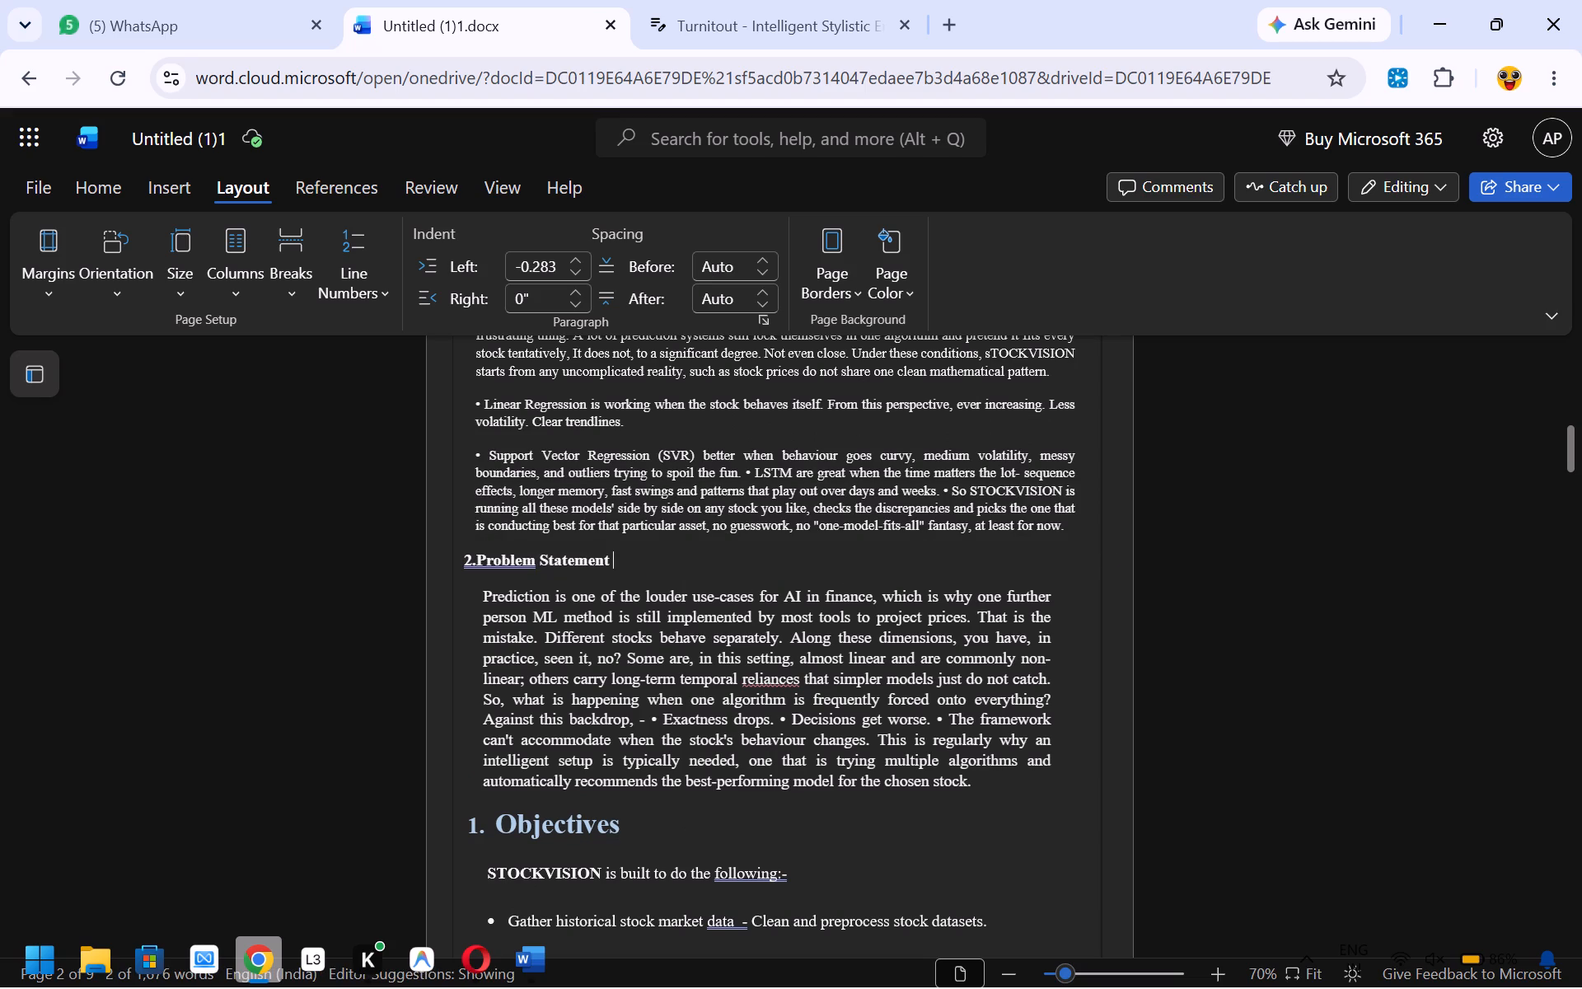
pyautogui.moveTo(557, 549); pyautogui.dragTo(466, 555)
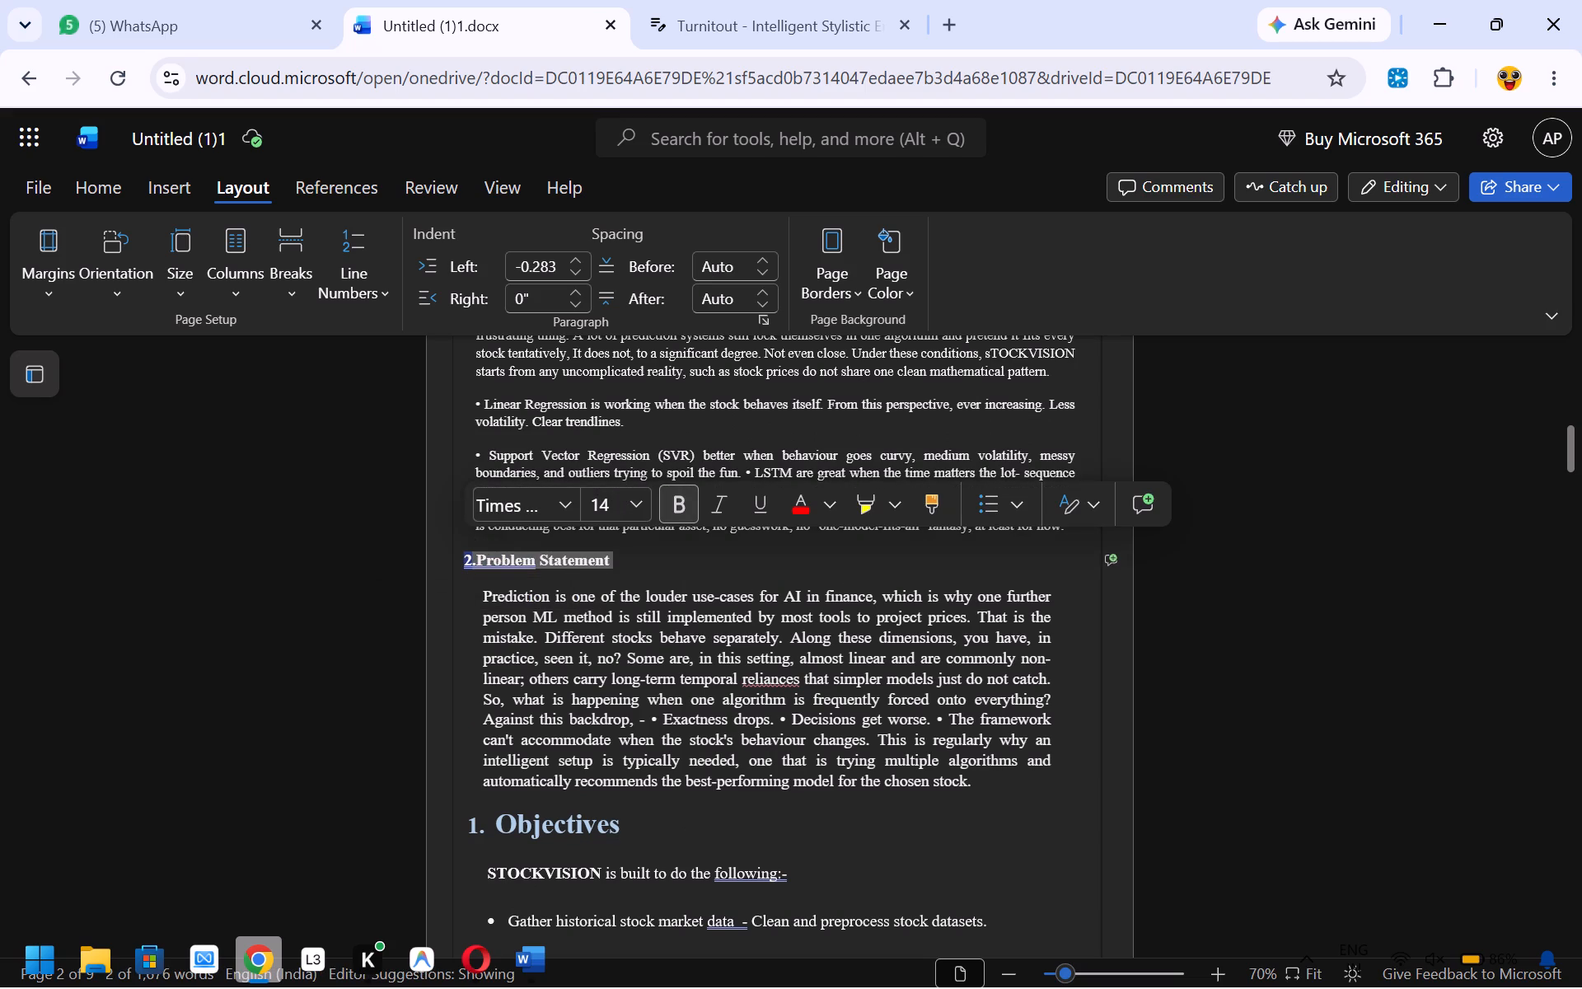
pyautogui.scroll(-1, 618, 565)
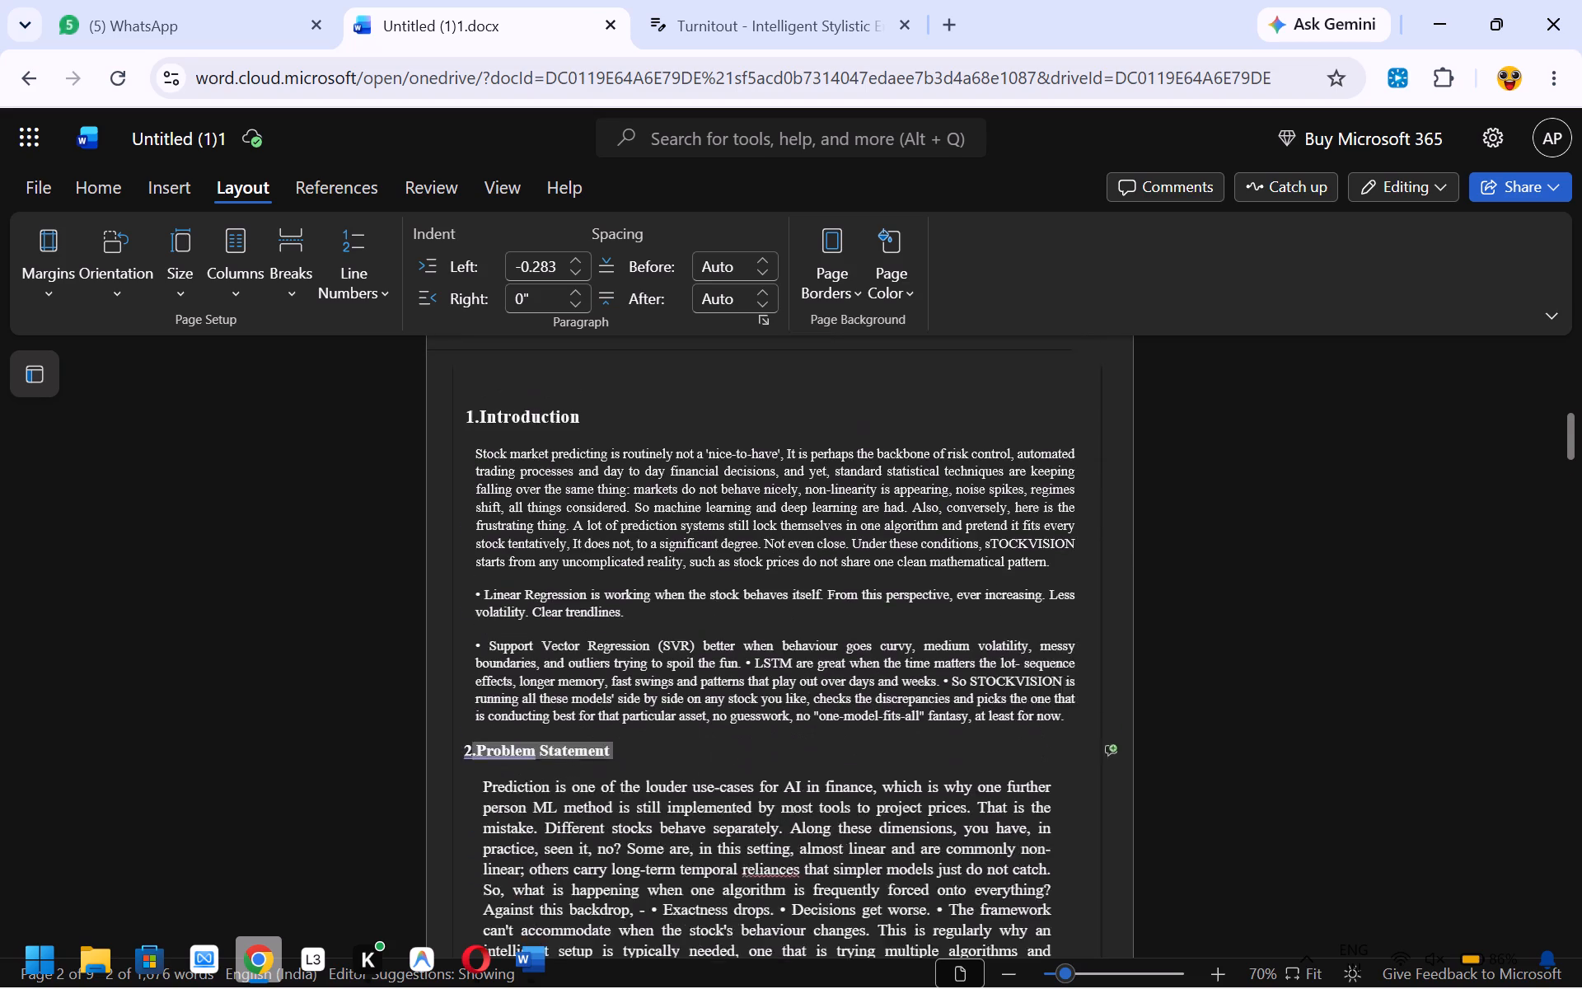
pyautogui.scroll(-1, 618, 565)
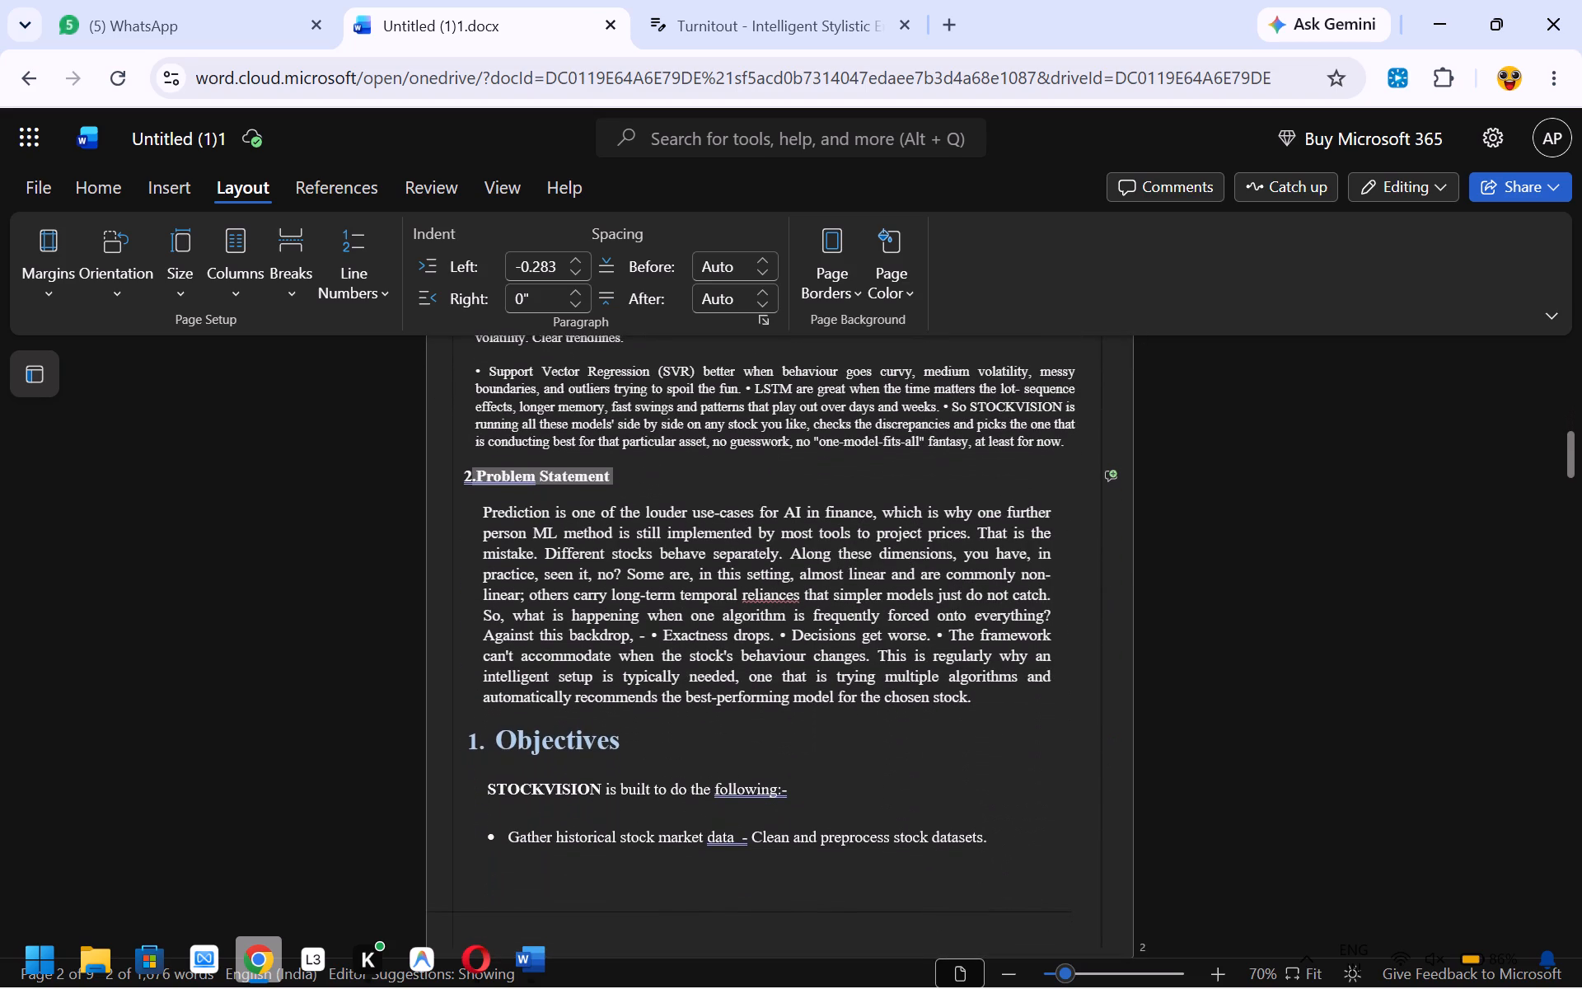
pyautogui.moveTo(631, 751); pyautogui.dragTo(443, 735)
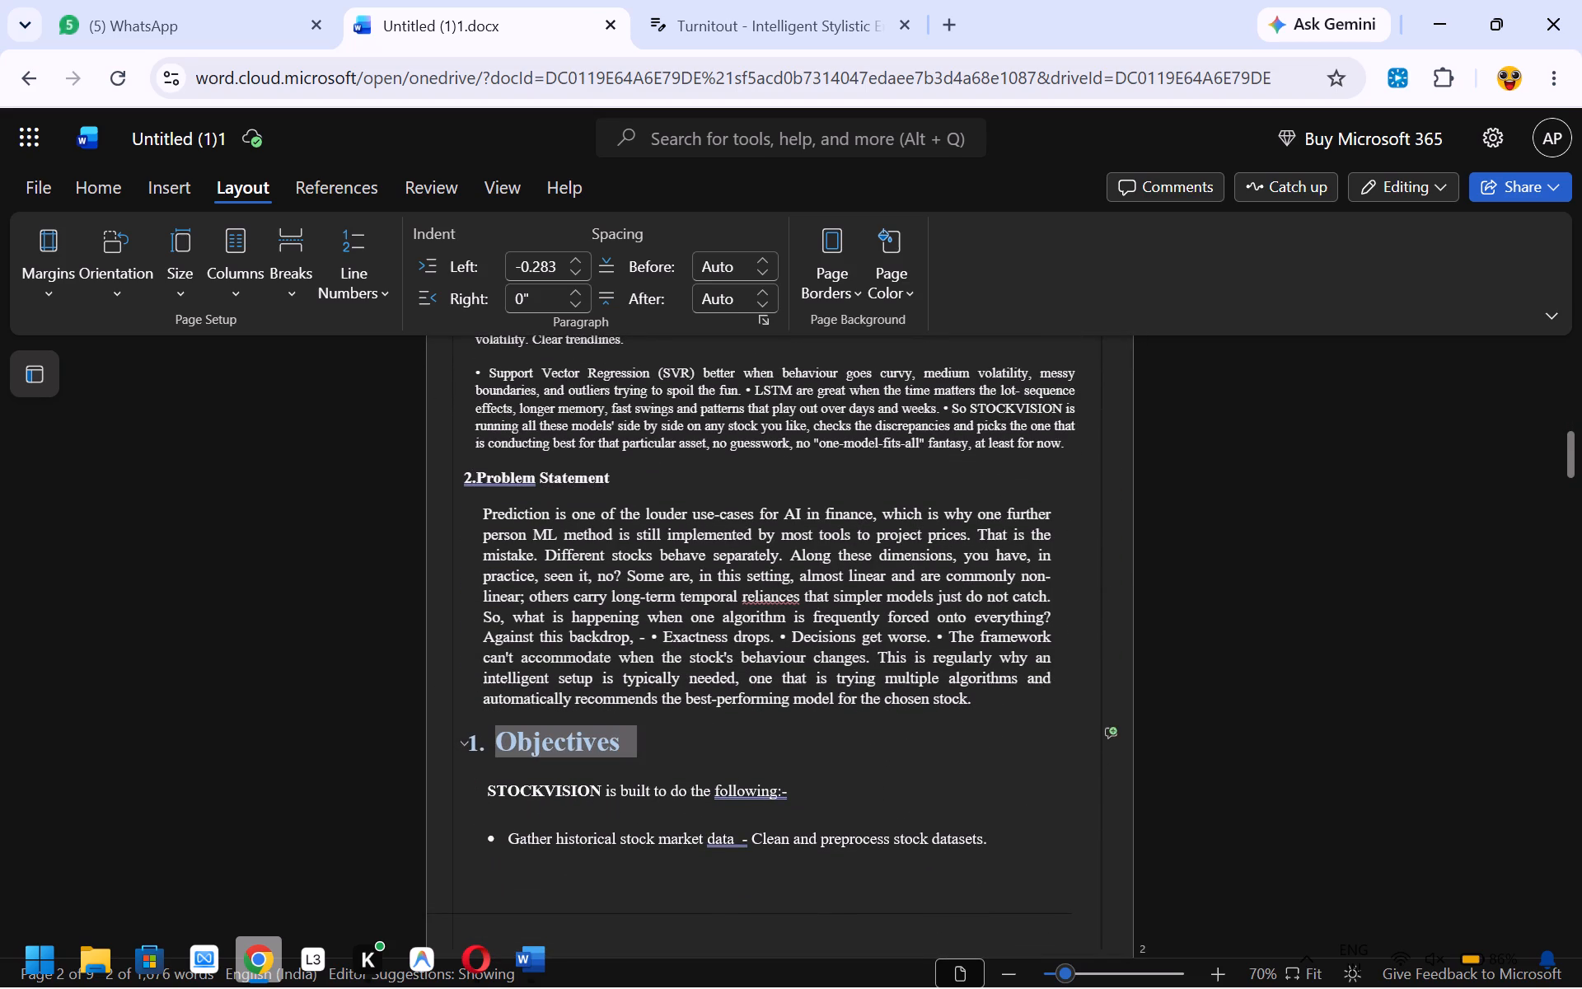
# Check the font settings of the Problem Statement heading and delete the trailing space after its text.
pyautogui.click(620, 482)
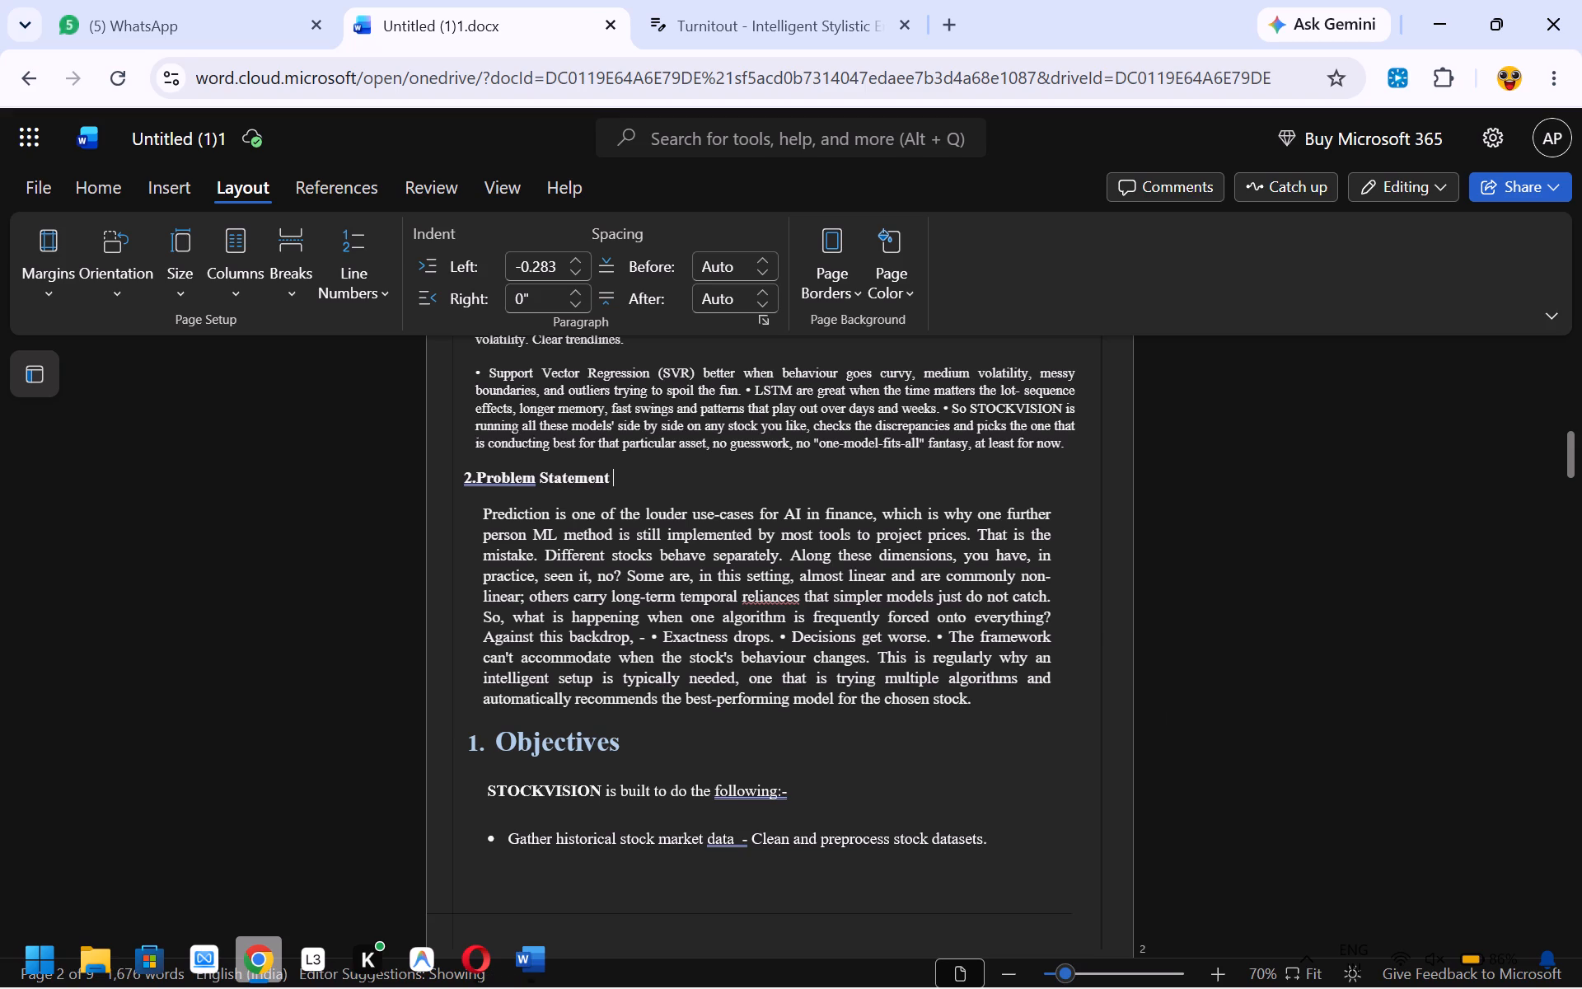
pyautogui.moveTo(620, 482); pyautogui.dragTo(477, 467)
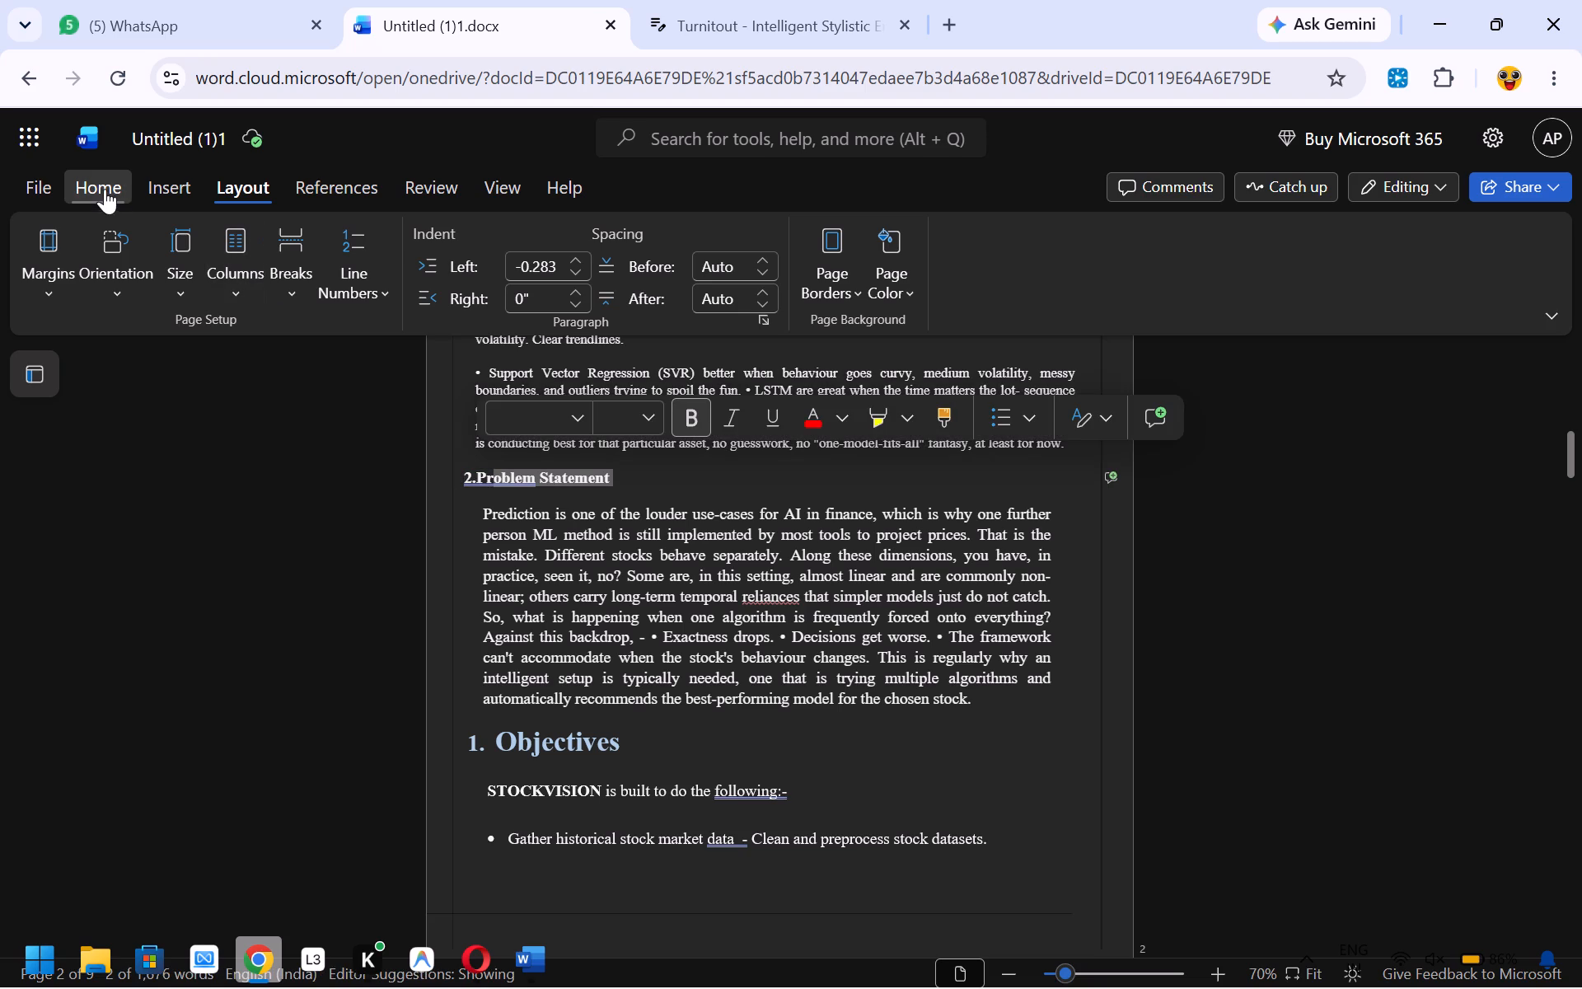
pyautogui.click(102, 187)
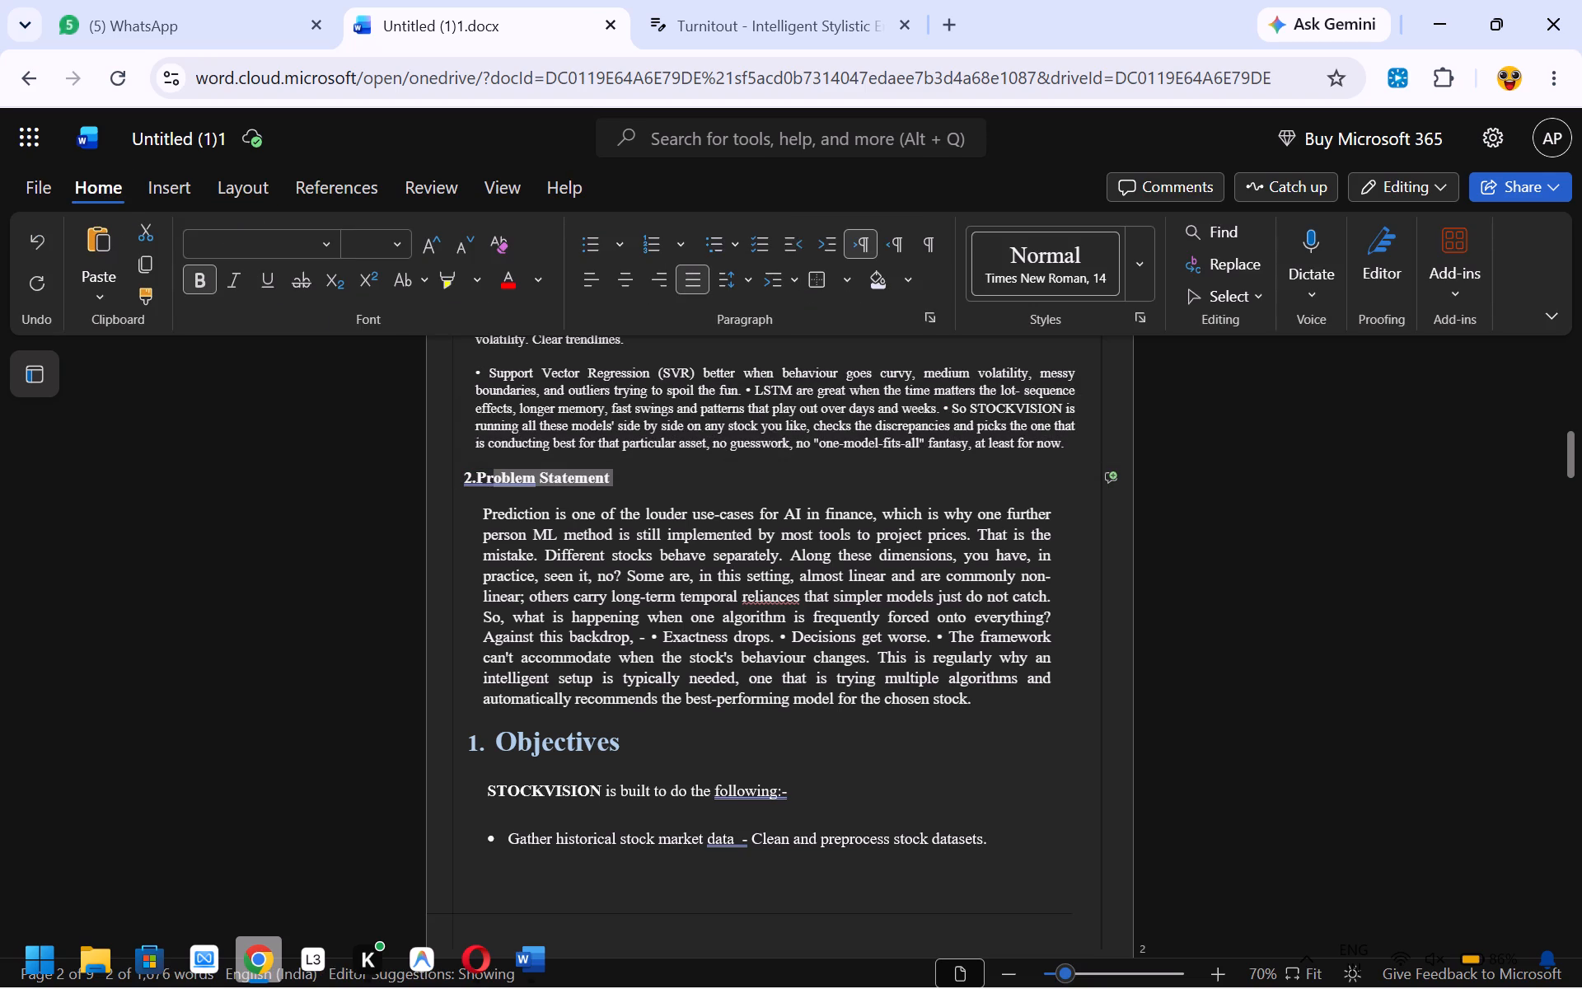
pyautogui.click(634, 484)
pyautogui.moveTo(634, 484); pyautogui.dragTo(566, 484)
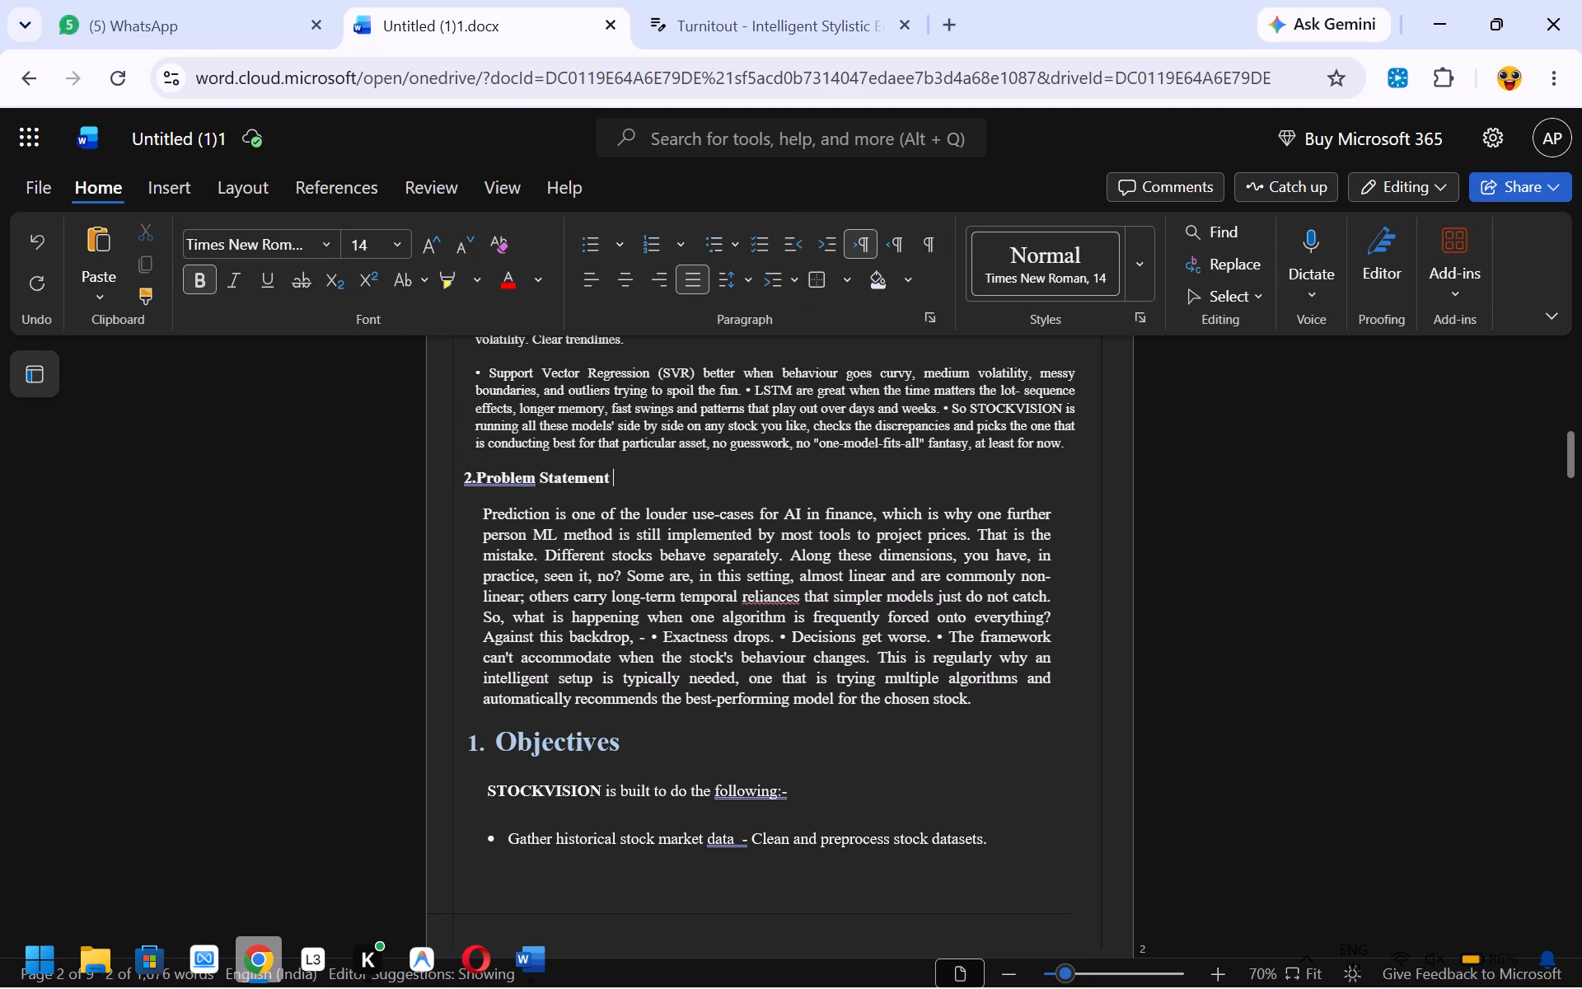
pyautogui.moveTo(566, 484); pyautogui.dragTo(477, 472)
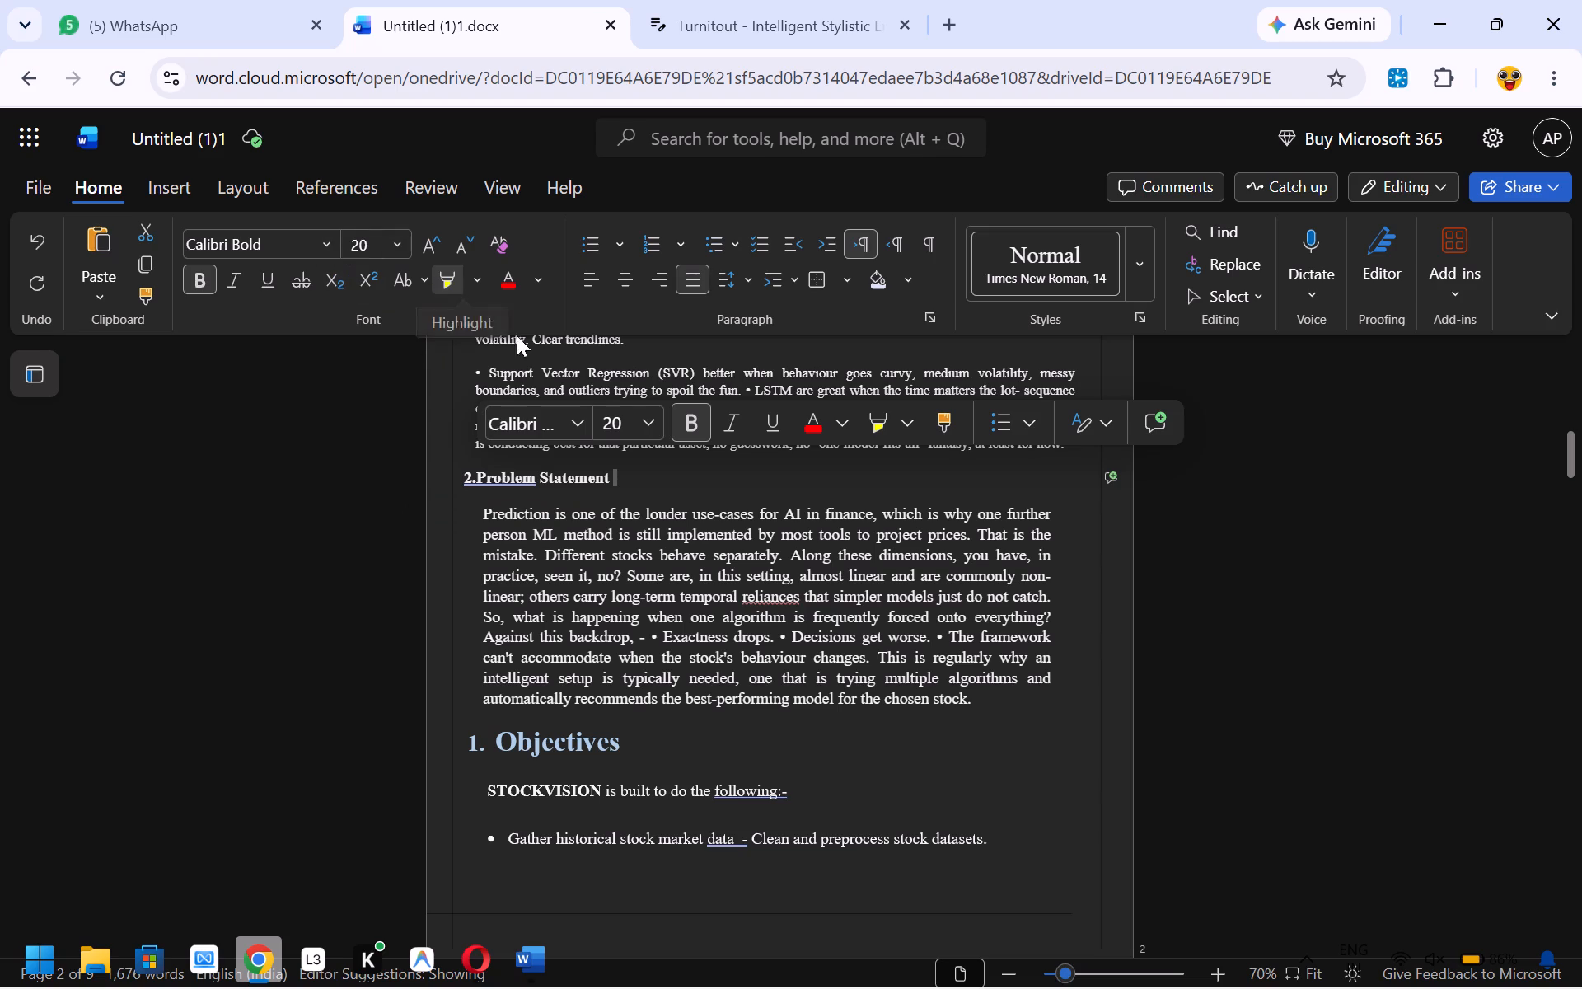
pyautogui.click(641, 468)
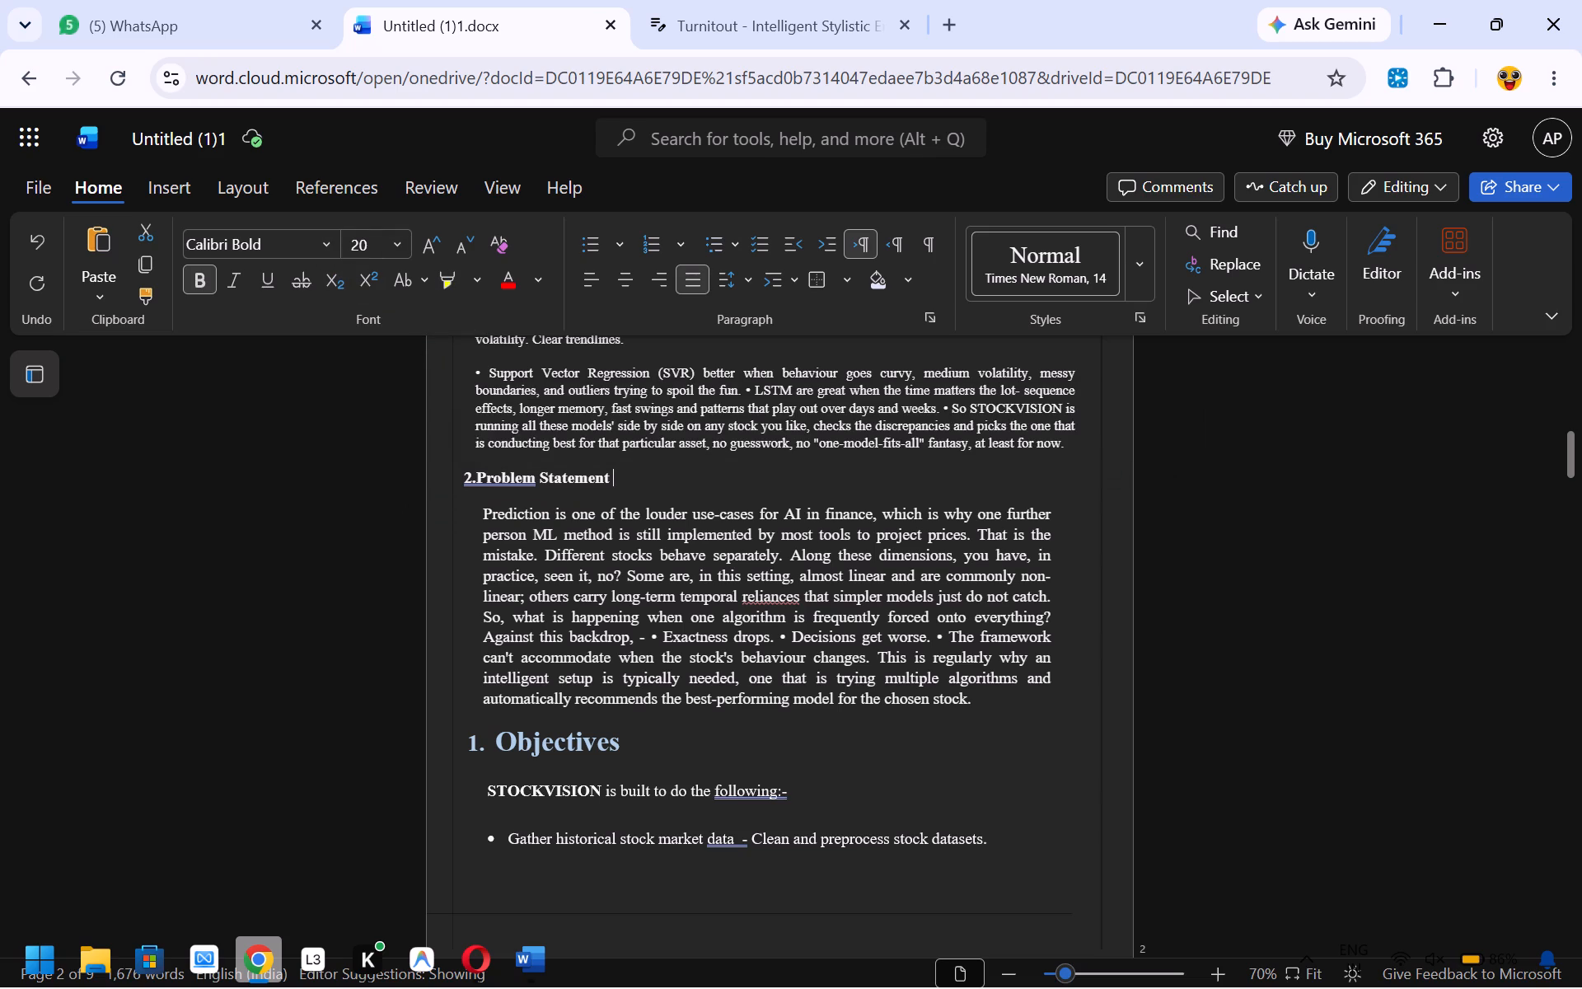
pyautogui.press('BackSpace')
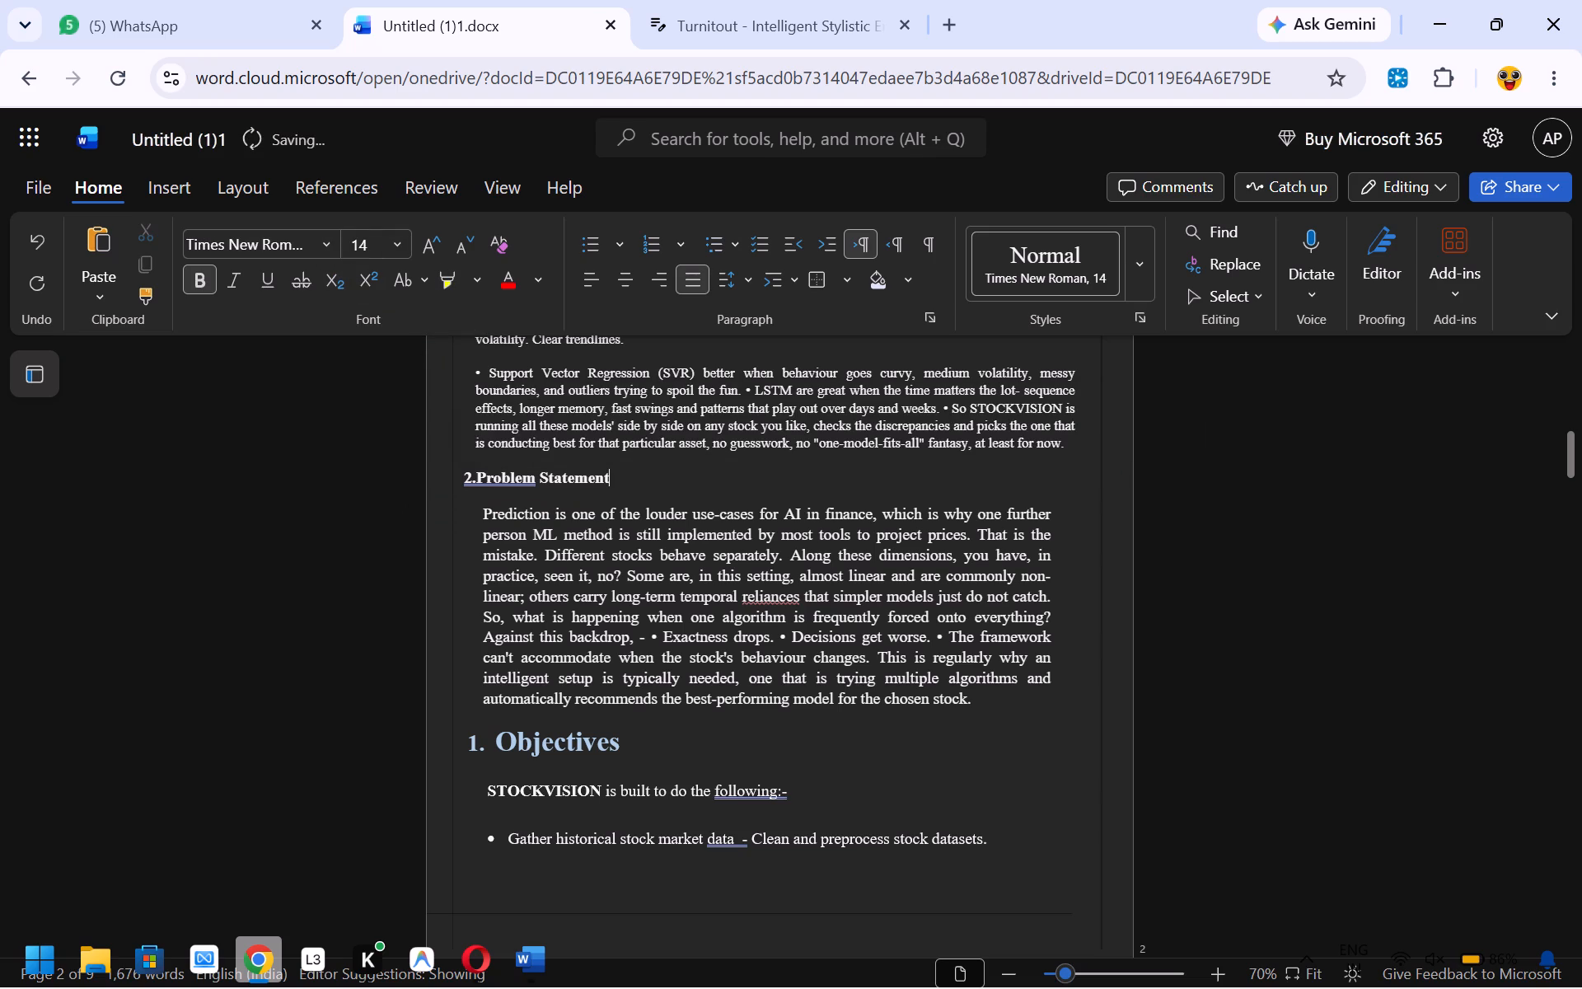
# Copy the Problem Statement heading's text formatting onto the Objectives heading.
pyautogui.scroll(-1, 638, 555)
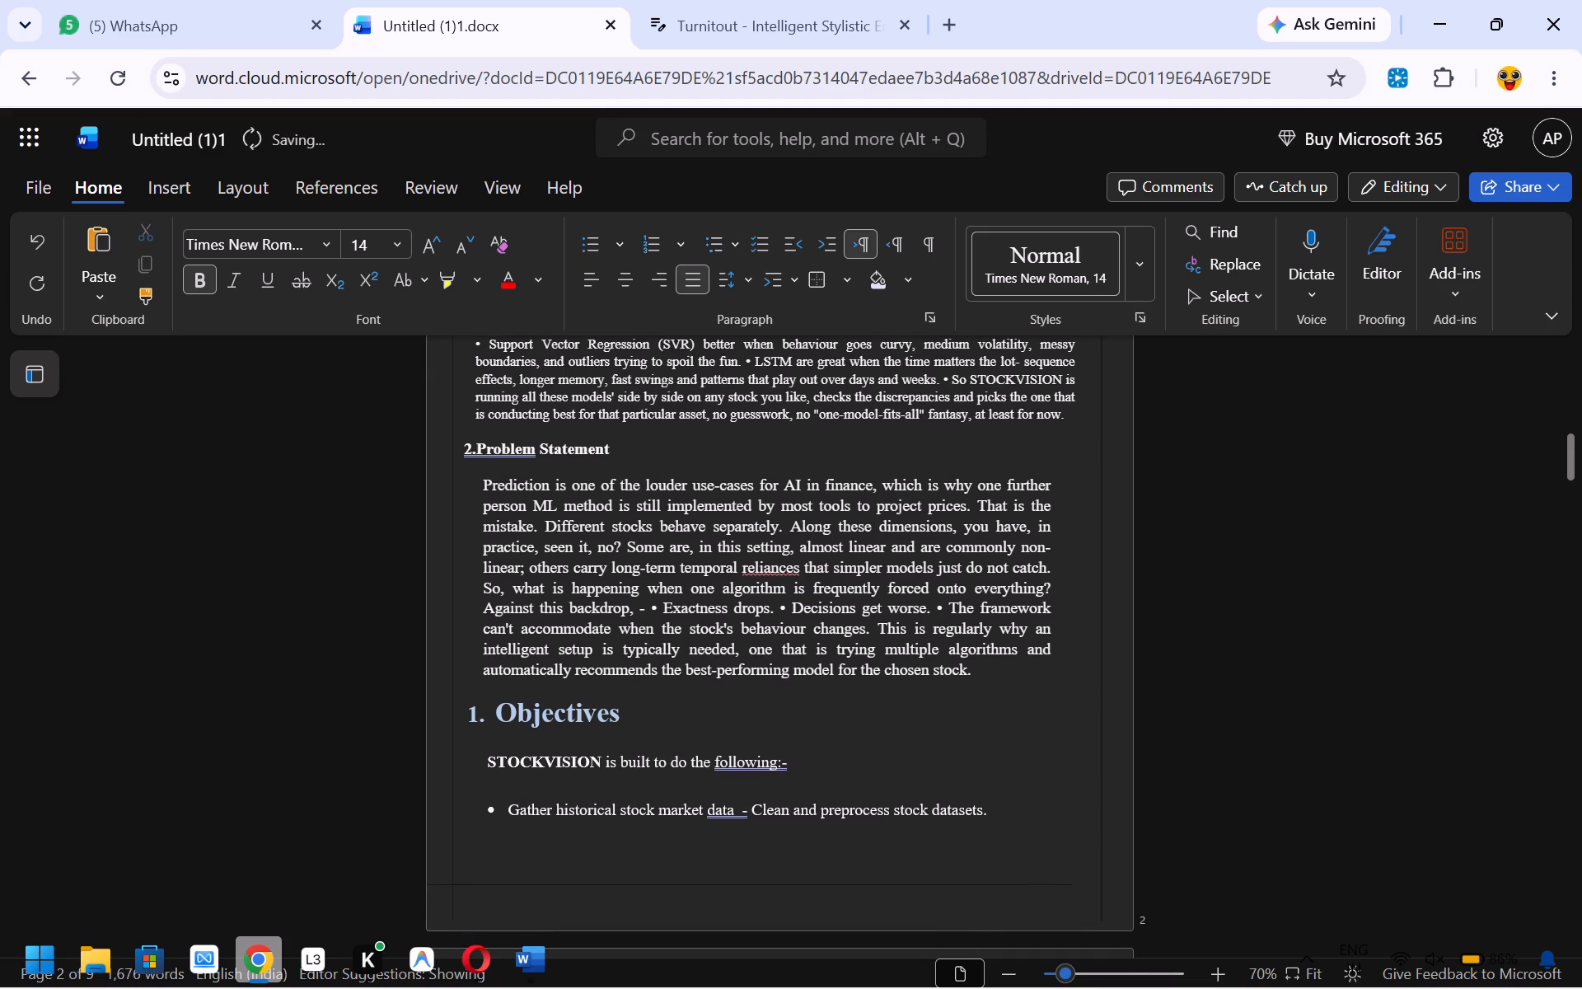
pyautogui.moveTo(627, 466); pyautogui.dragTo(498, 440)
pyautogui.moveTo(498, 440); pyautogui.dragTo(555, 443)
pyautogui.moveTo(555, 443); pyautogui.dragTo(463, 436)
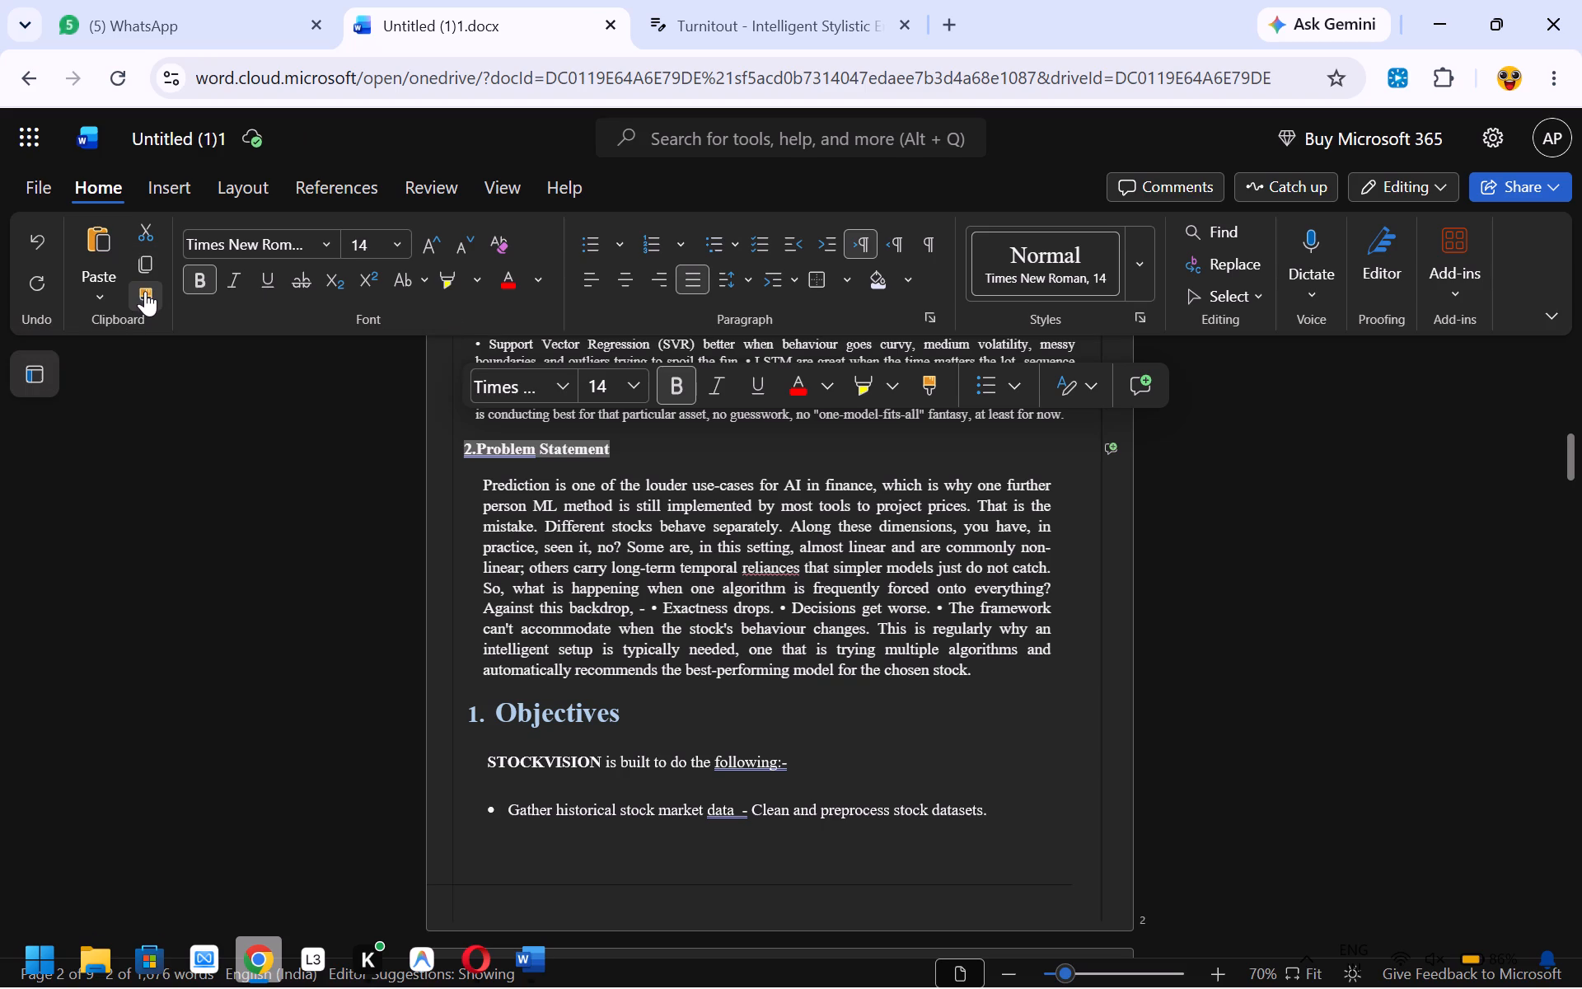
pyautogui.hotkey('ctrl', 'alt', 'c')
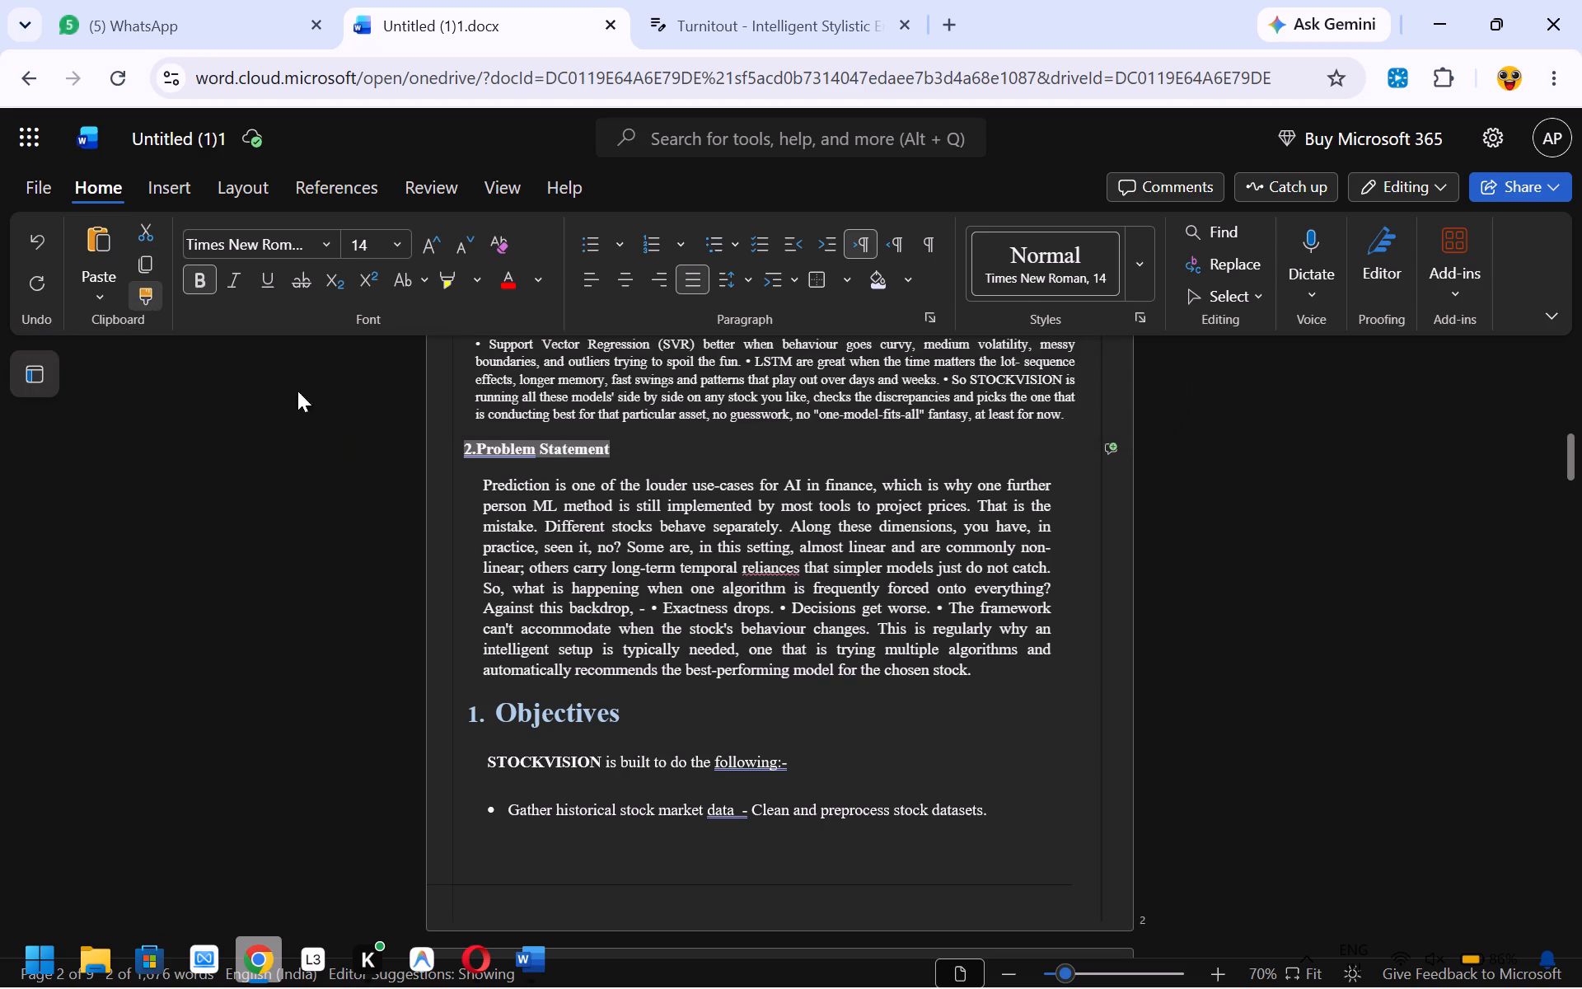
pyautogui.moveTo(634, 728); pyautogui.dragTo(494, 687)
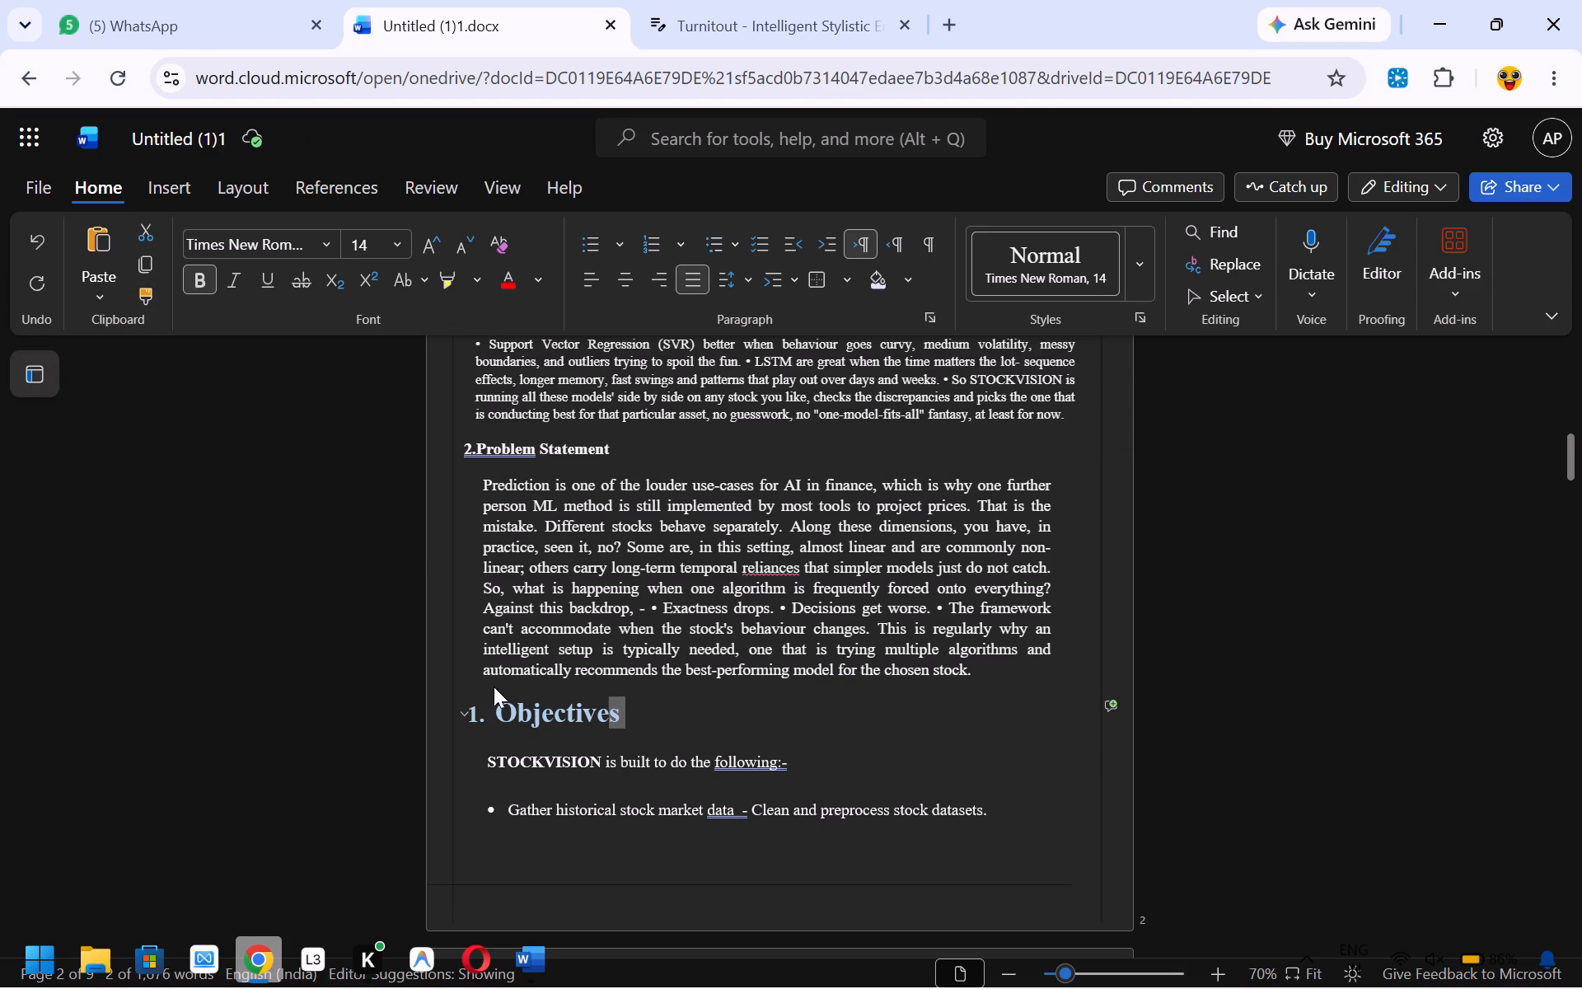
pyautogui.moveTo(494, 687); pyautogui.dragTo(459, 710)
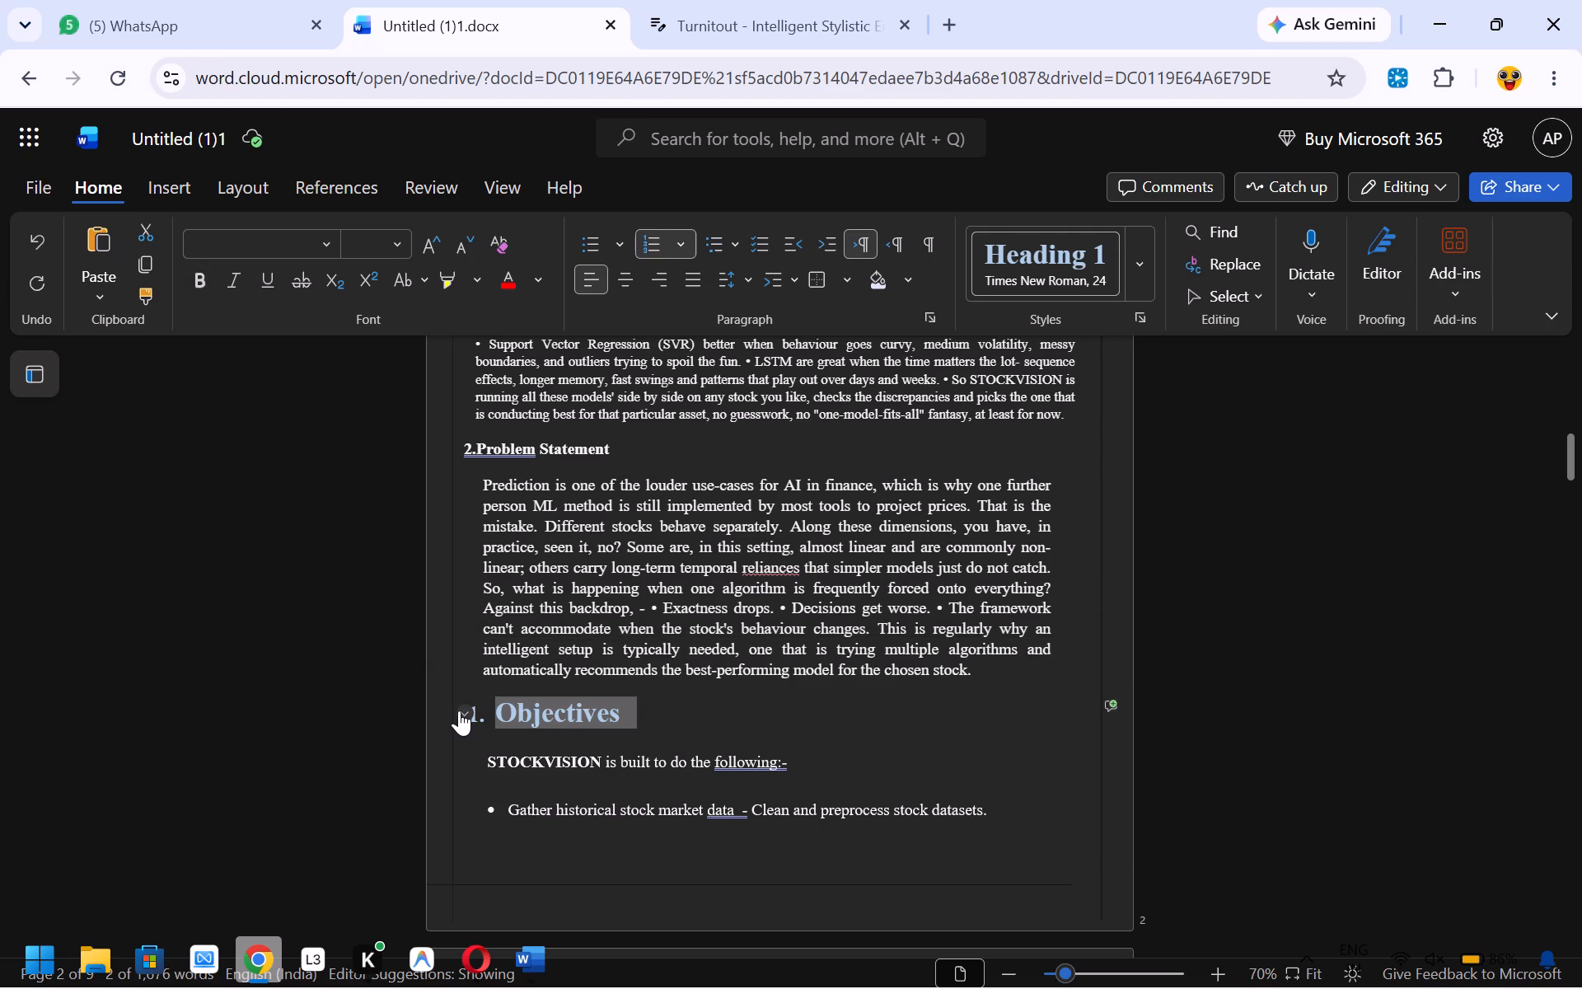
pyautogui.hotkey('ctrl', 'alt', 'v')
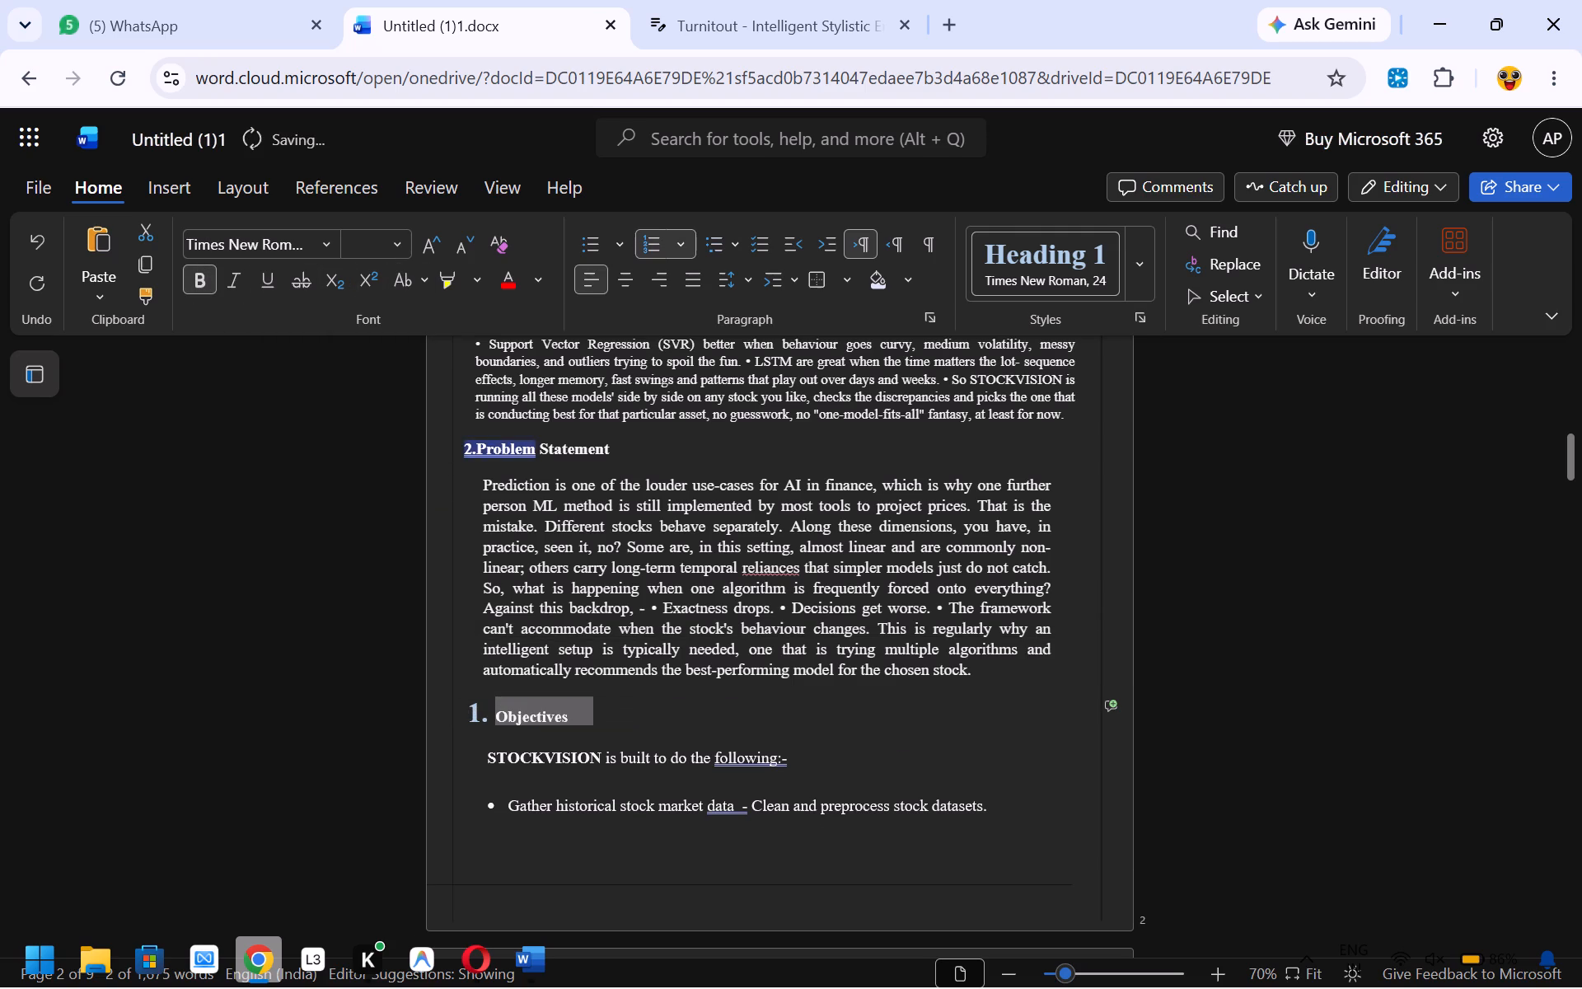
# Replace the Objectives heading's automatic list number with a typed "3." preceded by a single space.
pyautogui.click(480, 717)
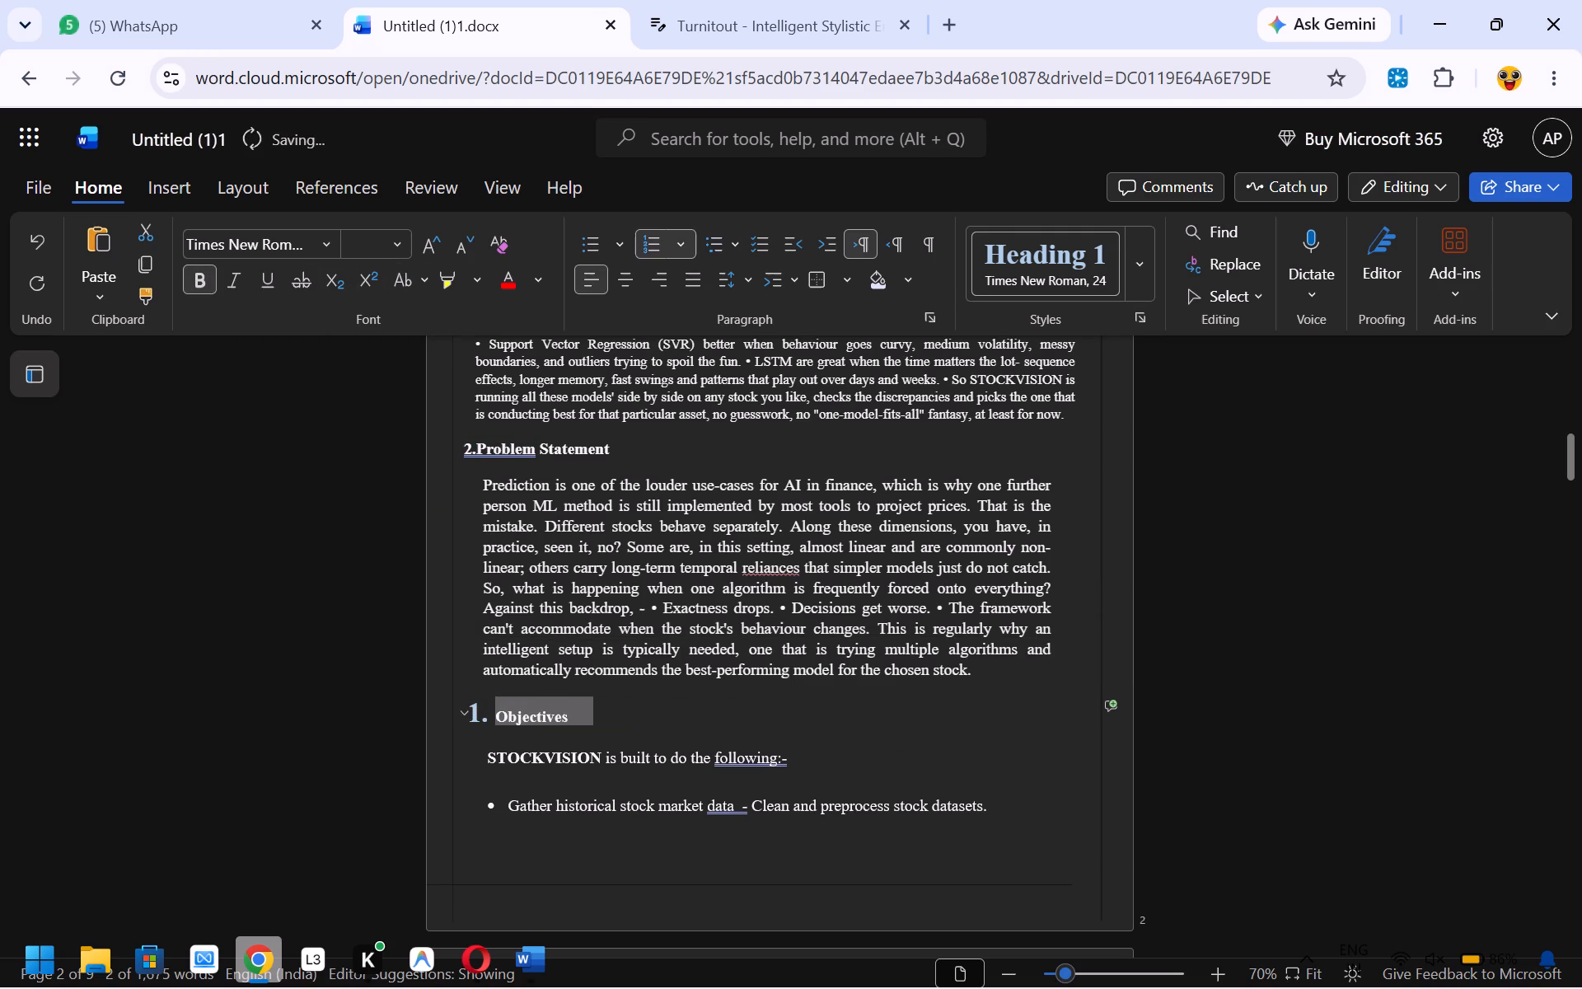
pyautogui.press('BackSpace')
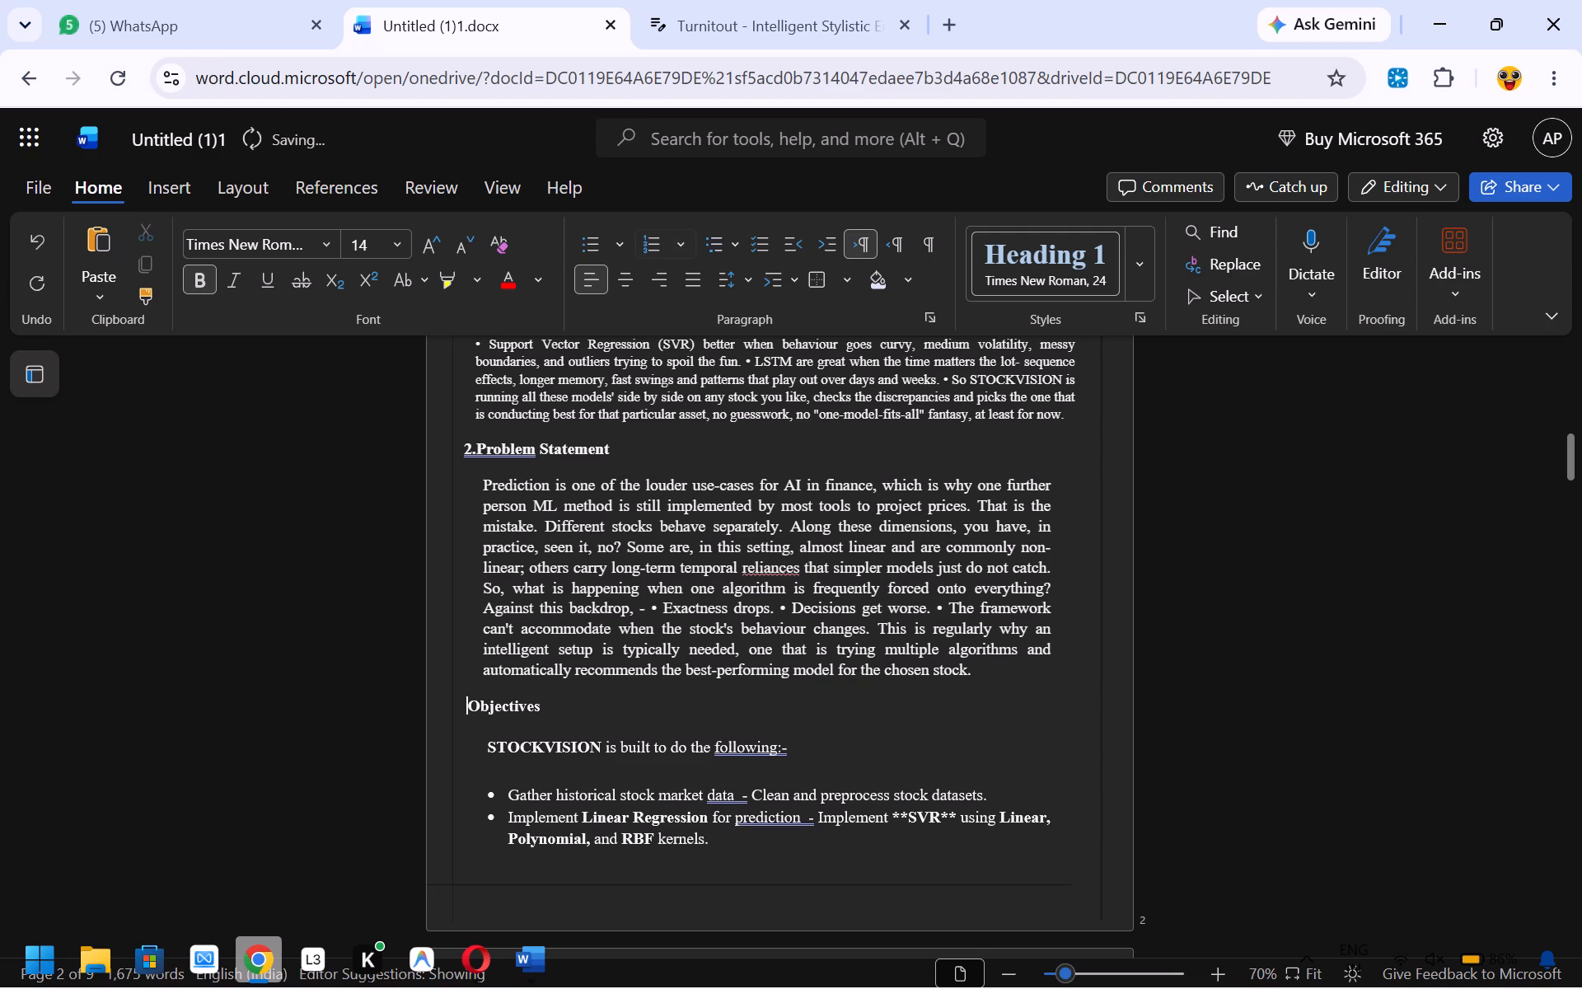
pyautogui.press('2')
pyautogui.press('BackSpace')
pyautogui.press('3')
pyautogui.press('.')
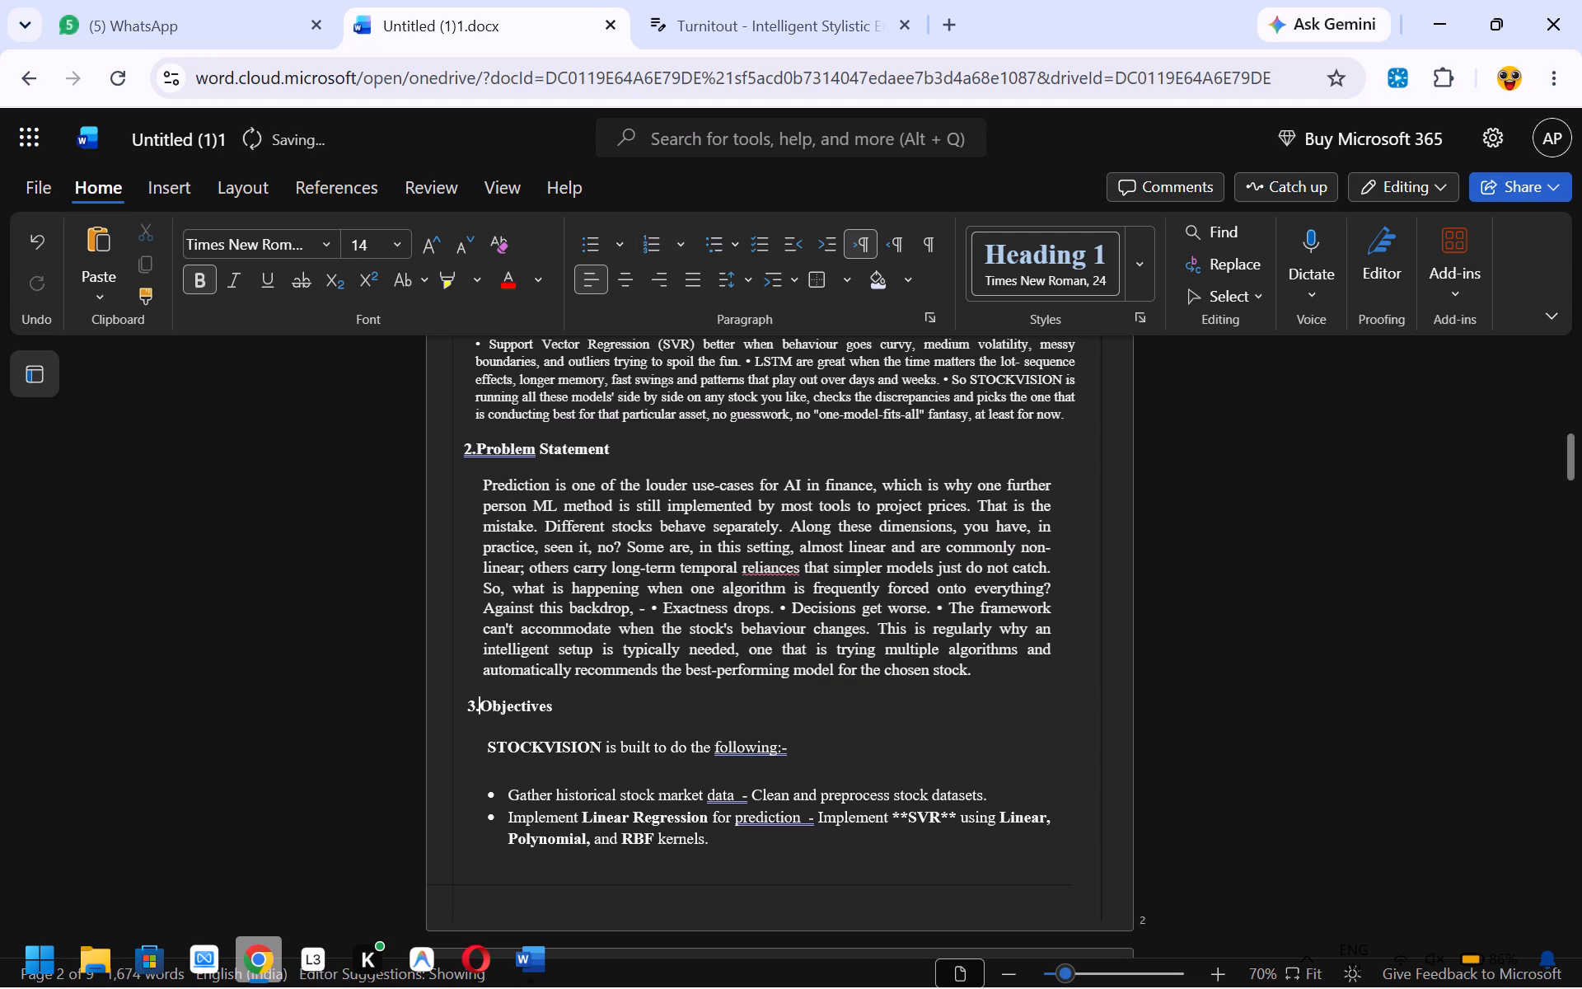
pyautogui.press('Left')
pyautogui.press('Left')
pyautogui.press('space')
pyautogui.press('space')
pyautogui.press('BackSpace')
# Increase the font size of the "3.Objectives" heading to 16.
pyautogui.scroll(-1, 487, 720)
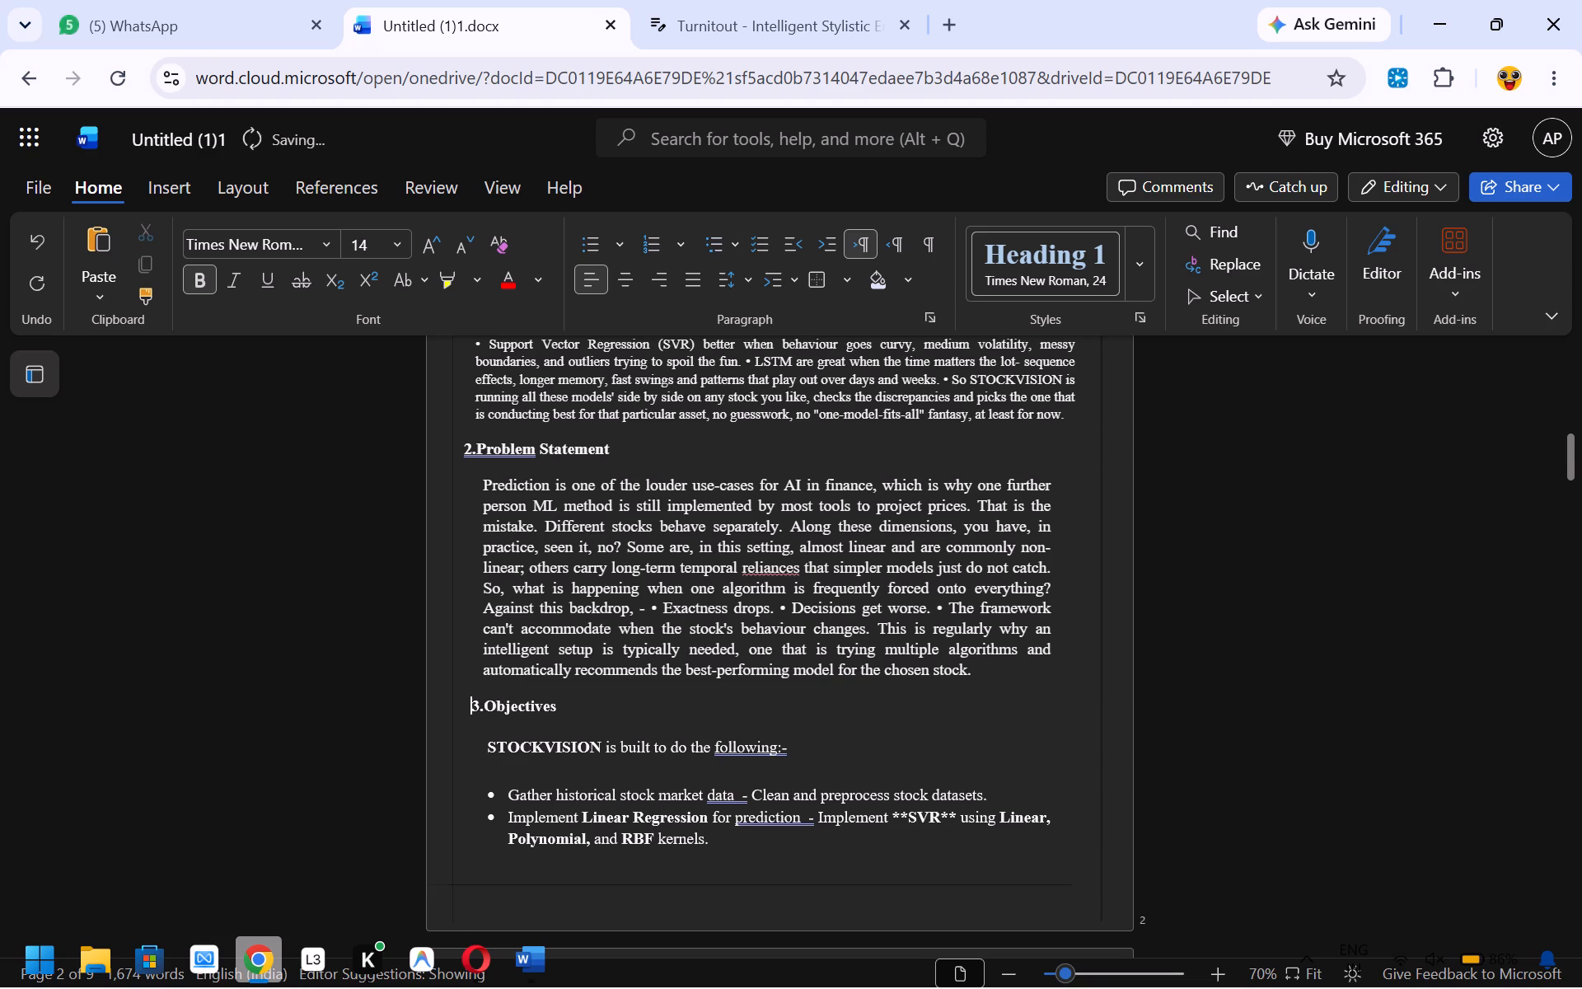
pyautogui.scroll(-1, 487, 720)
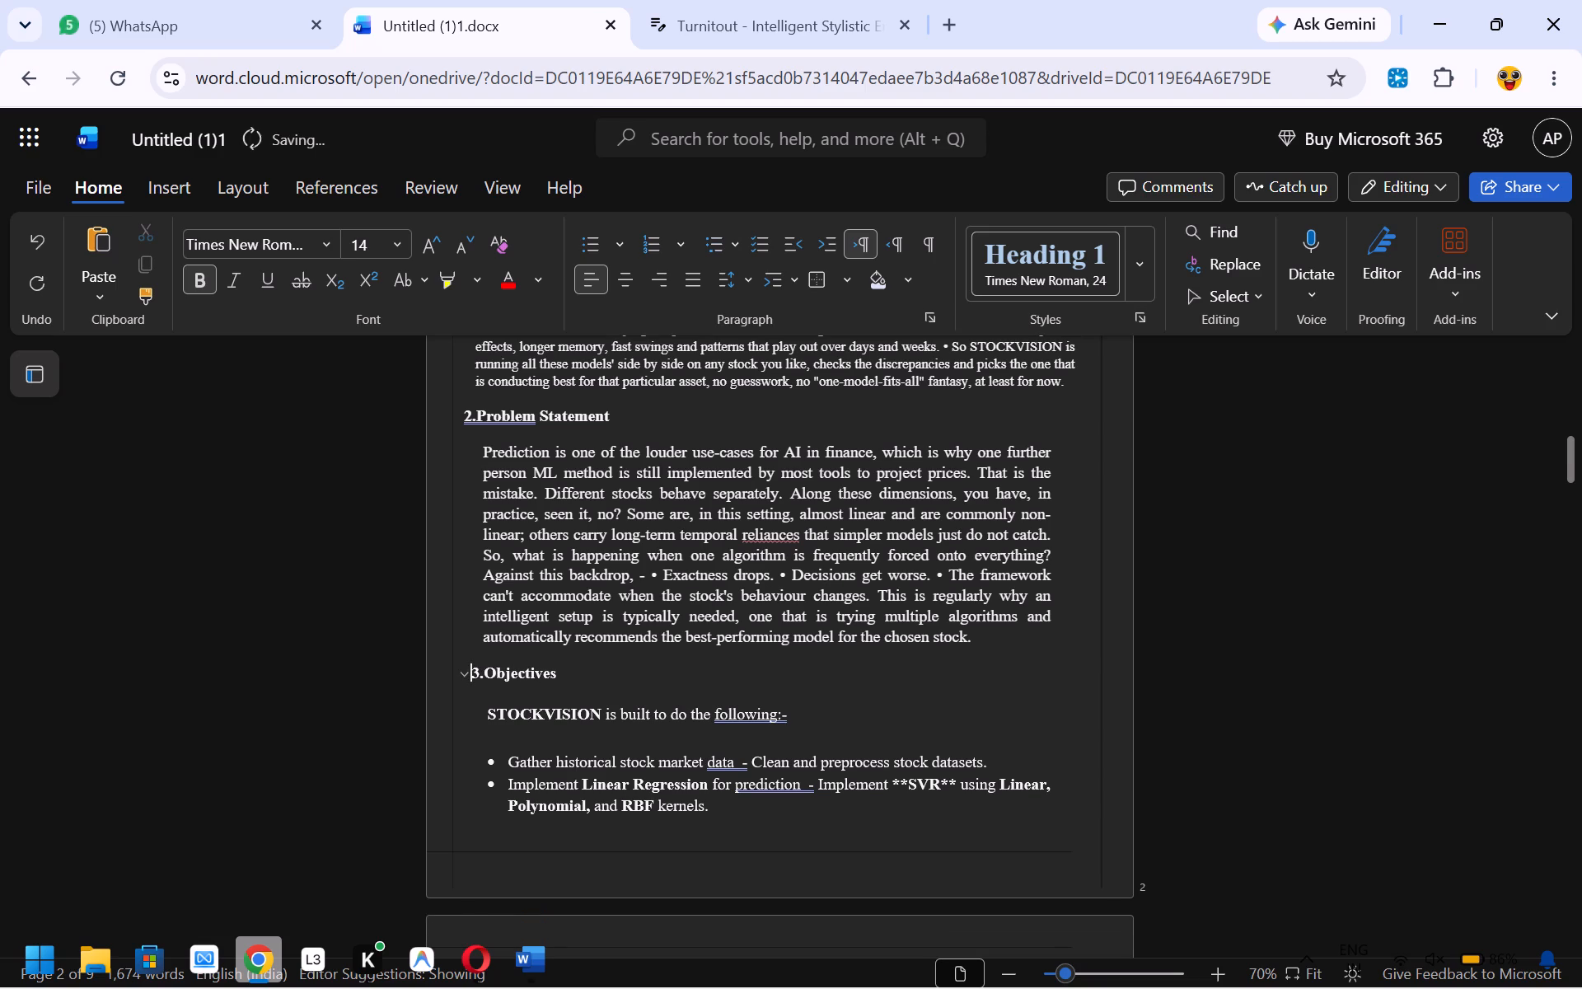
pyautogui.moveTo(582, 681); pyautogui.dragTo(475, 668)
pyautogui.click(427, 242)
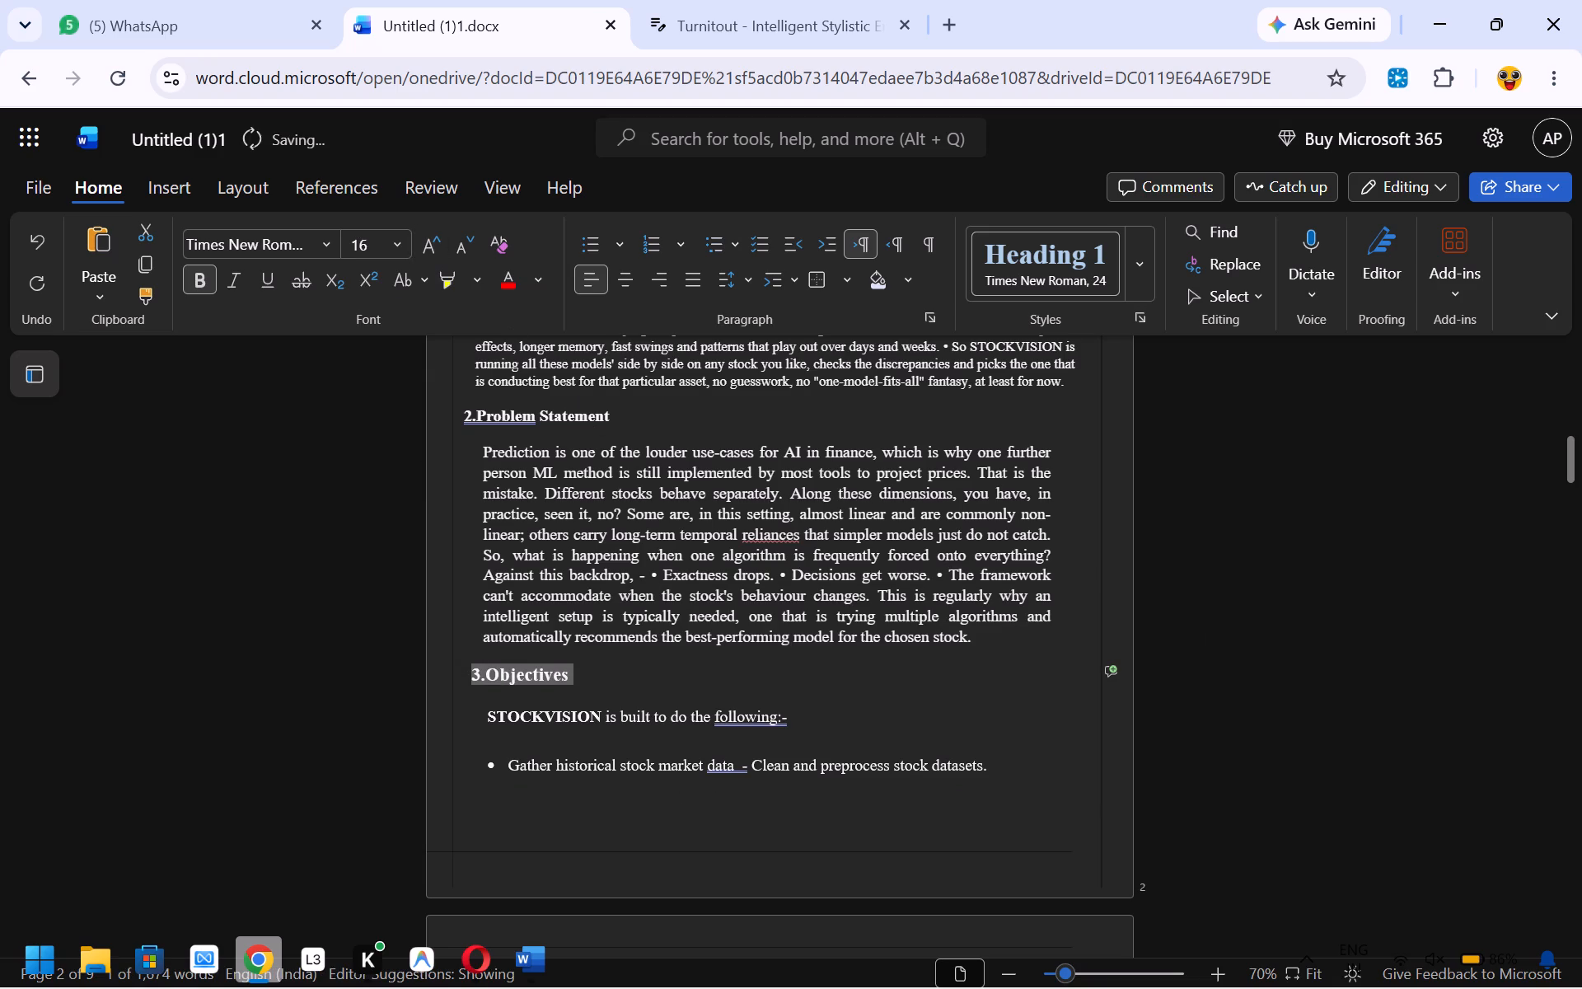
# Set the font size of the Problem Statement body paragraph to 12.
pyautogui.moveTo(623, 417); pyautogui.dragTo(480, 407)
pyautogui.scroll(1, 624, 510)
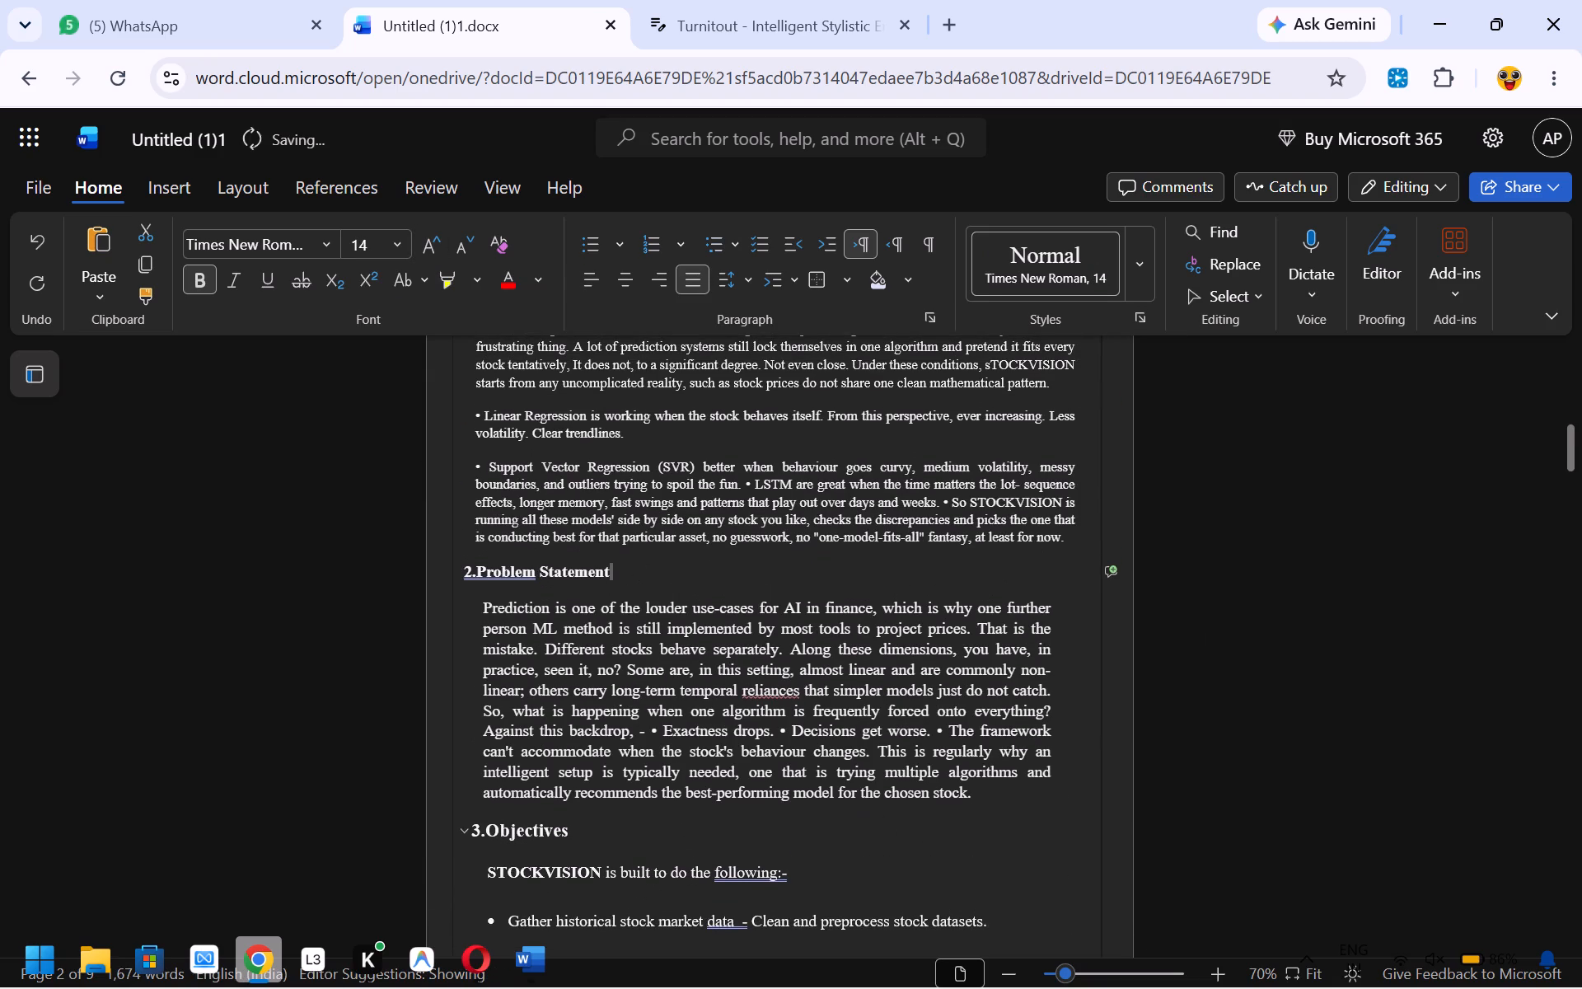
pyautogui.moveTo(967, 802); pyautogui.dragTo(477, 611)
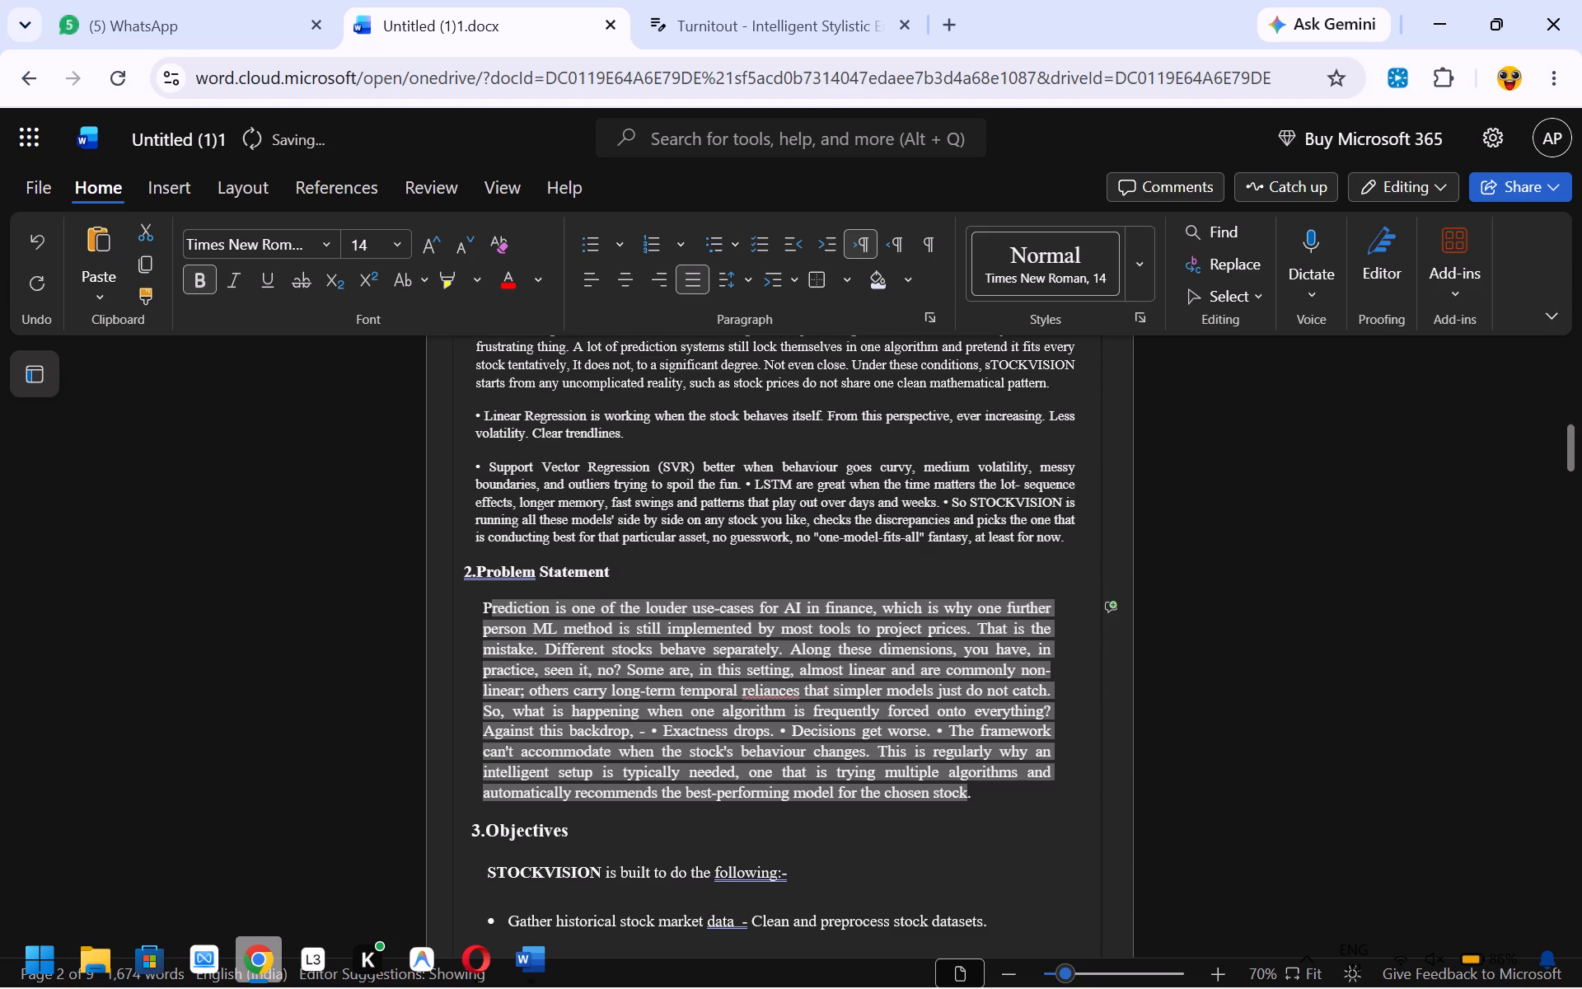
pyautogui.moveTo(477, 611); pyautogui.dragTo(475, 607)
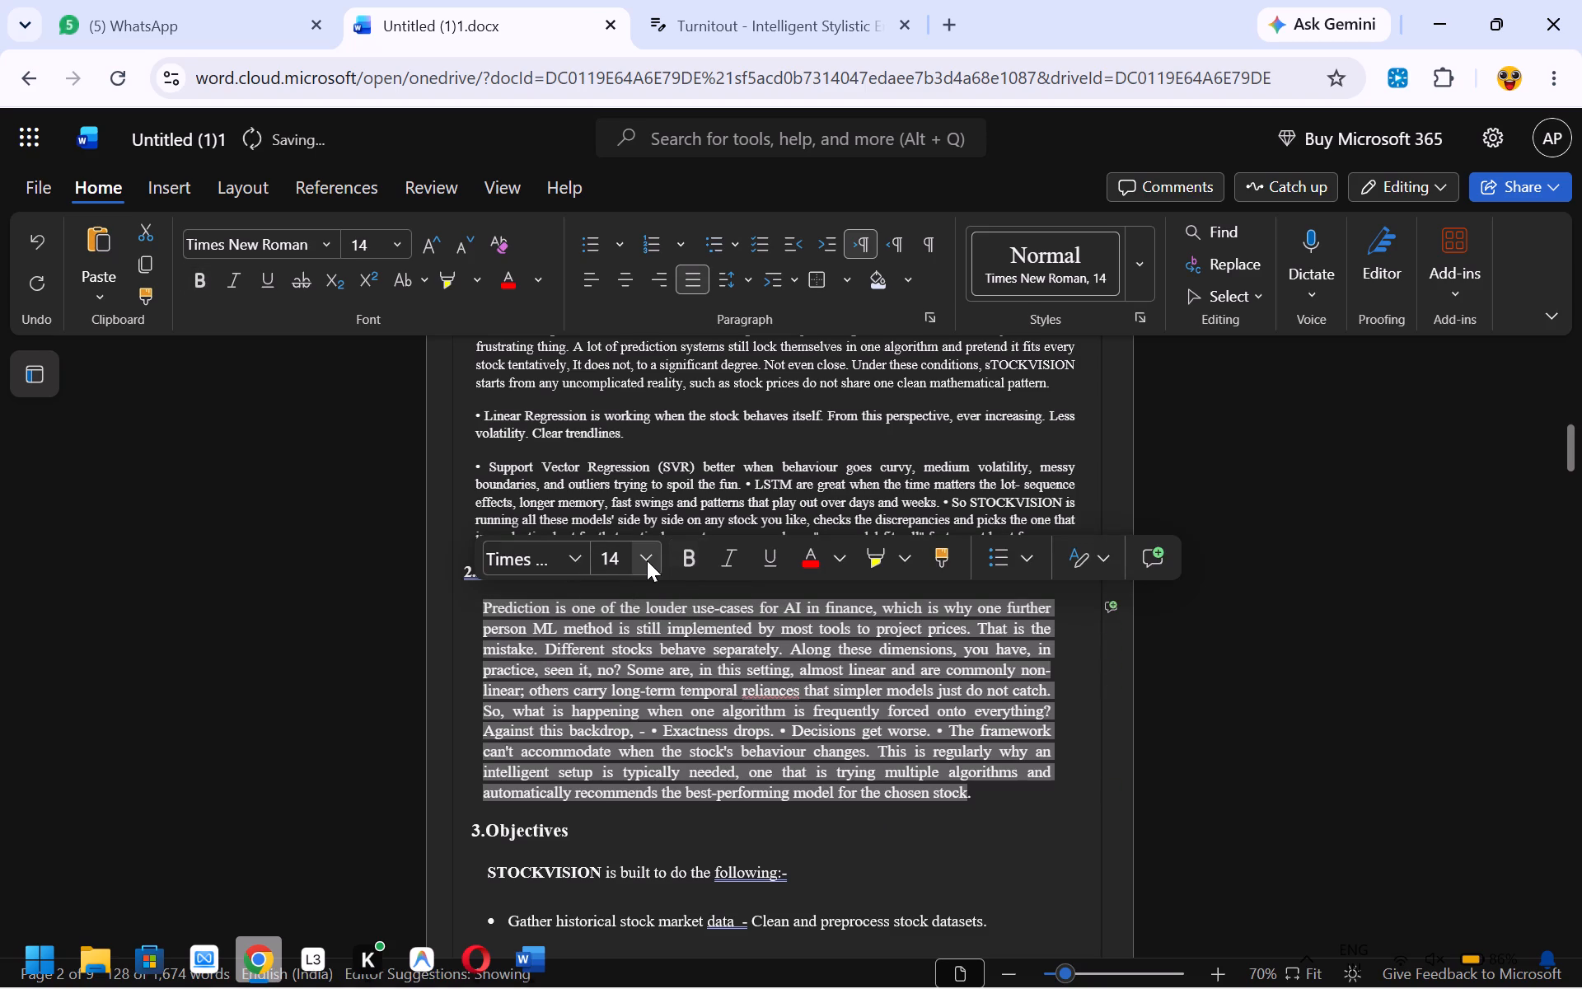
pyautogui.click(646, 560)
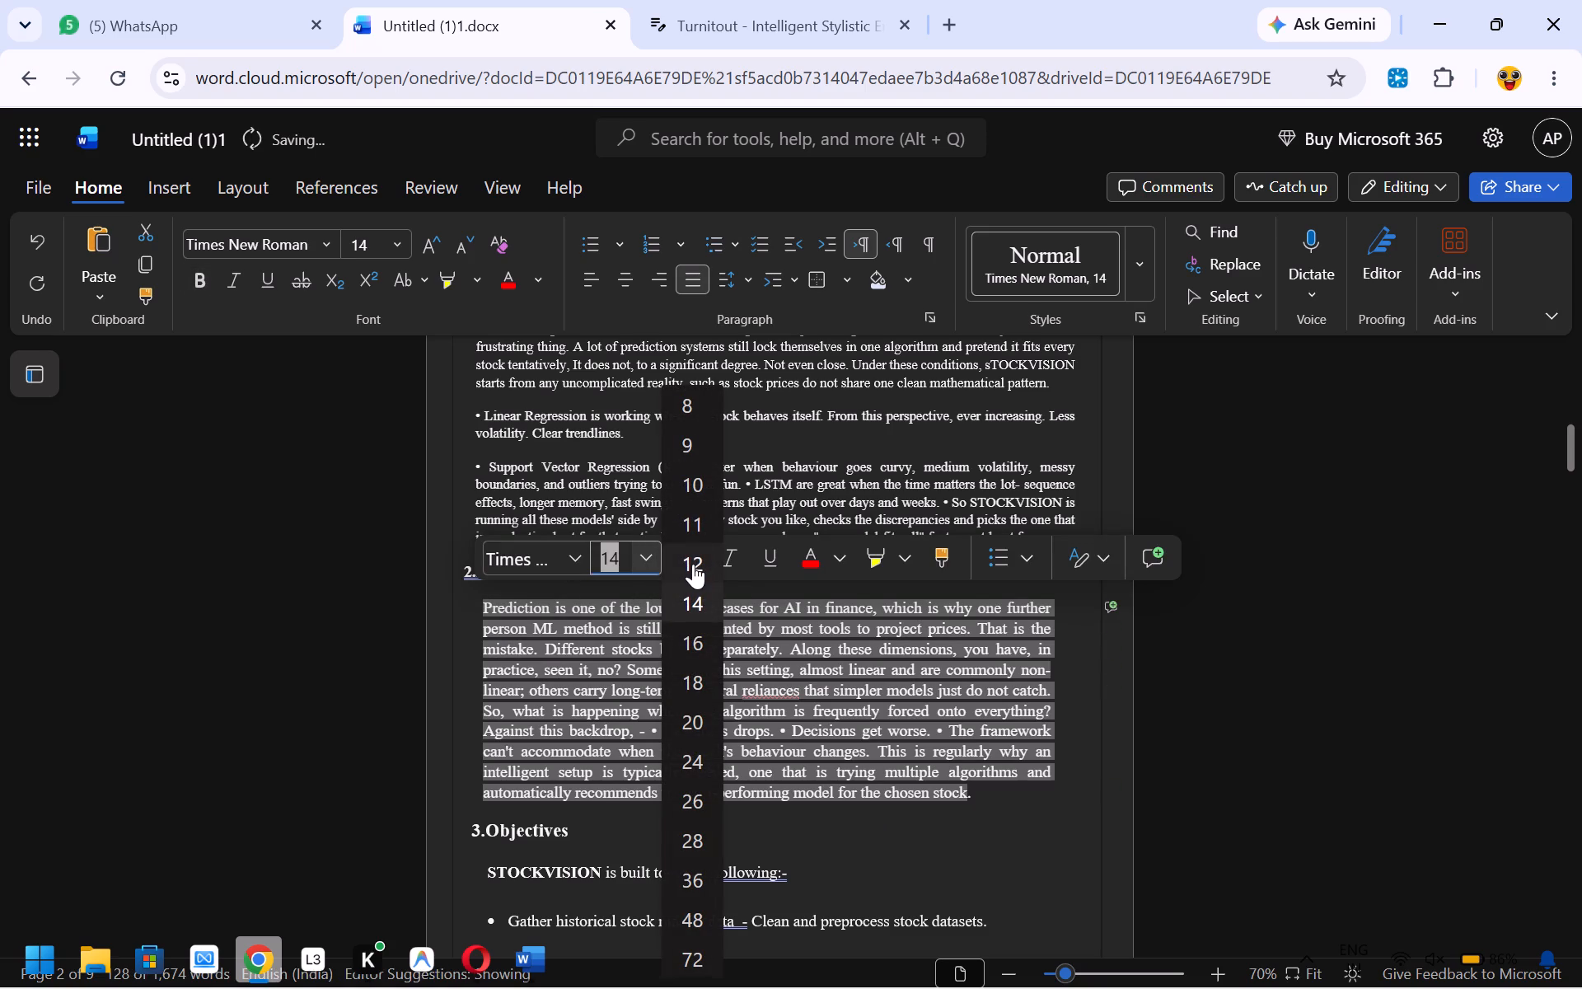
pyautogui.click(693, 564)
pyautogui.click(750, 747)
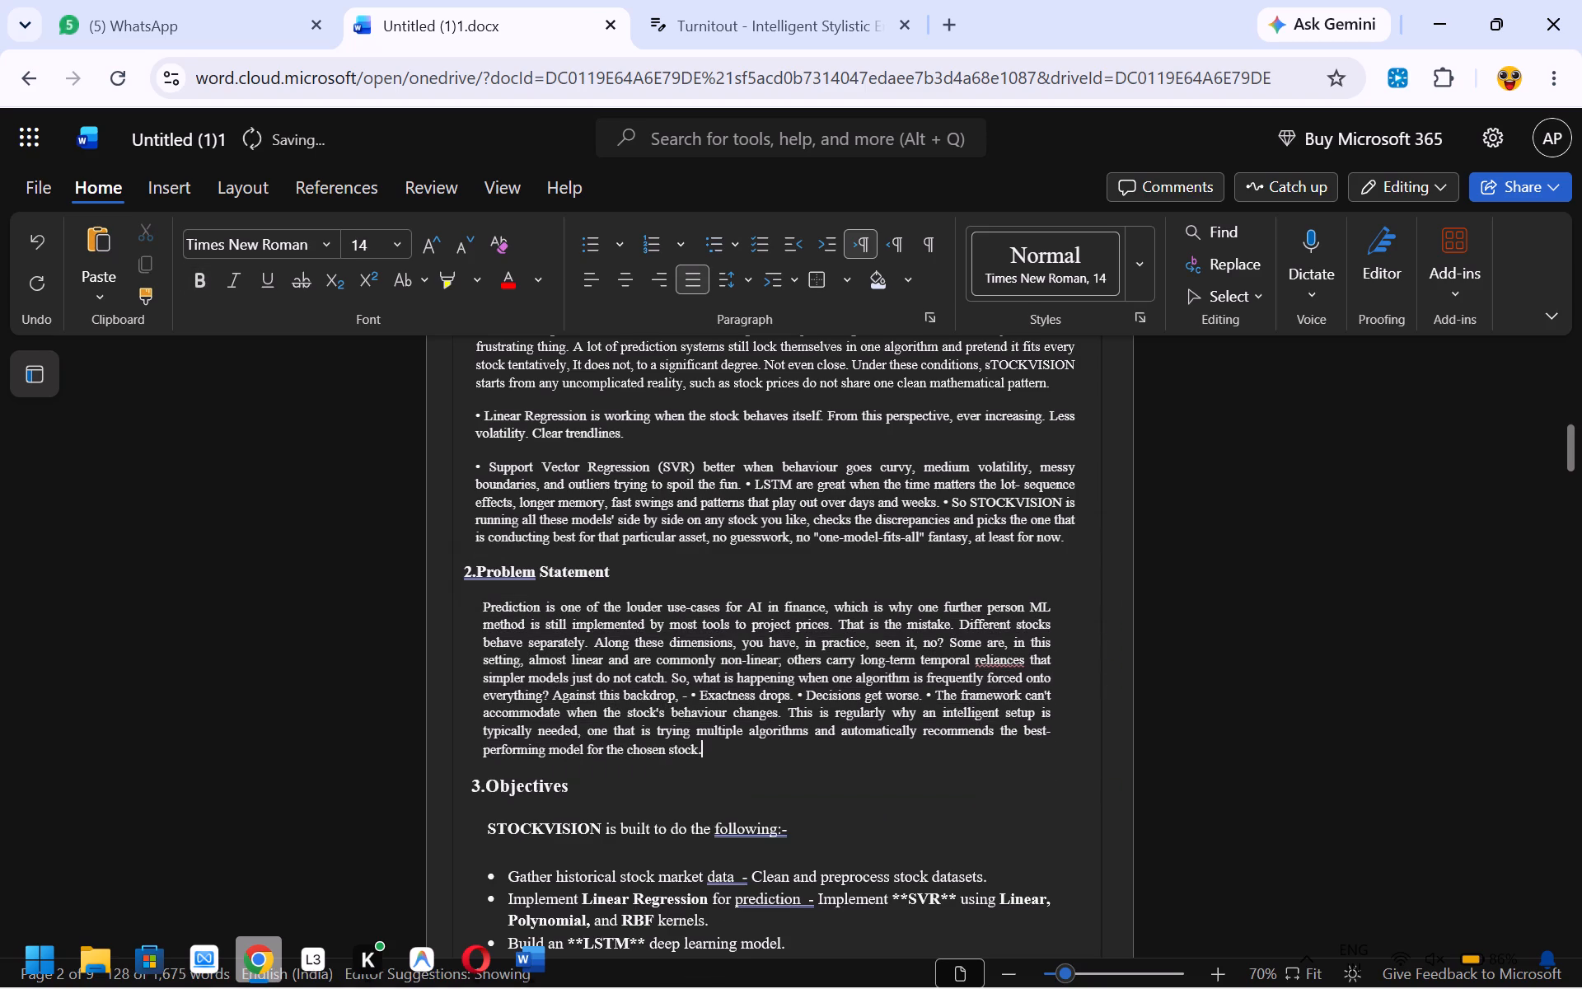
# Set the font size of the whole "3.Objectives" heading to 14.
pyautogui.scroll(-1, 716, 647)
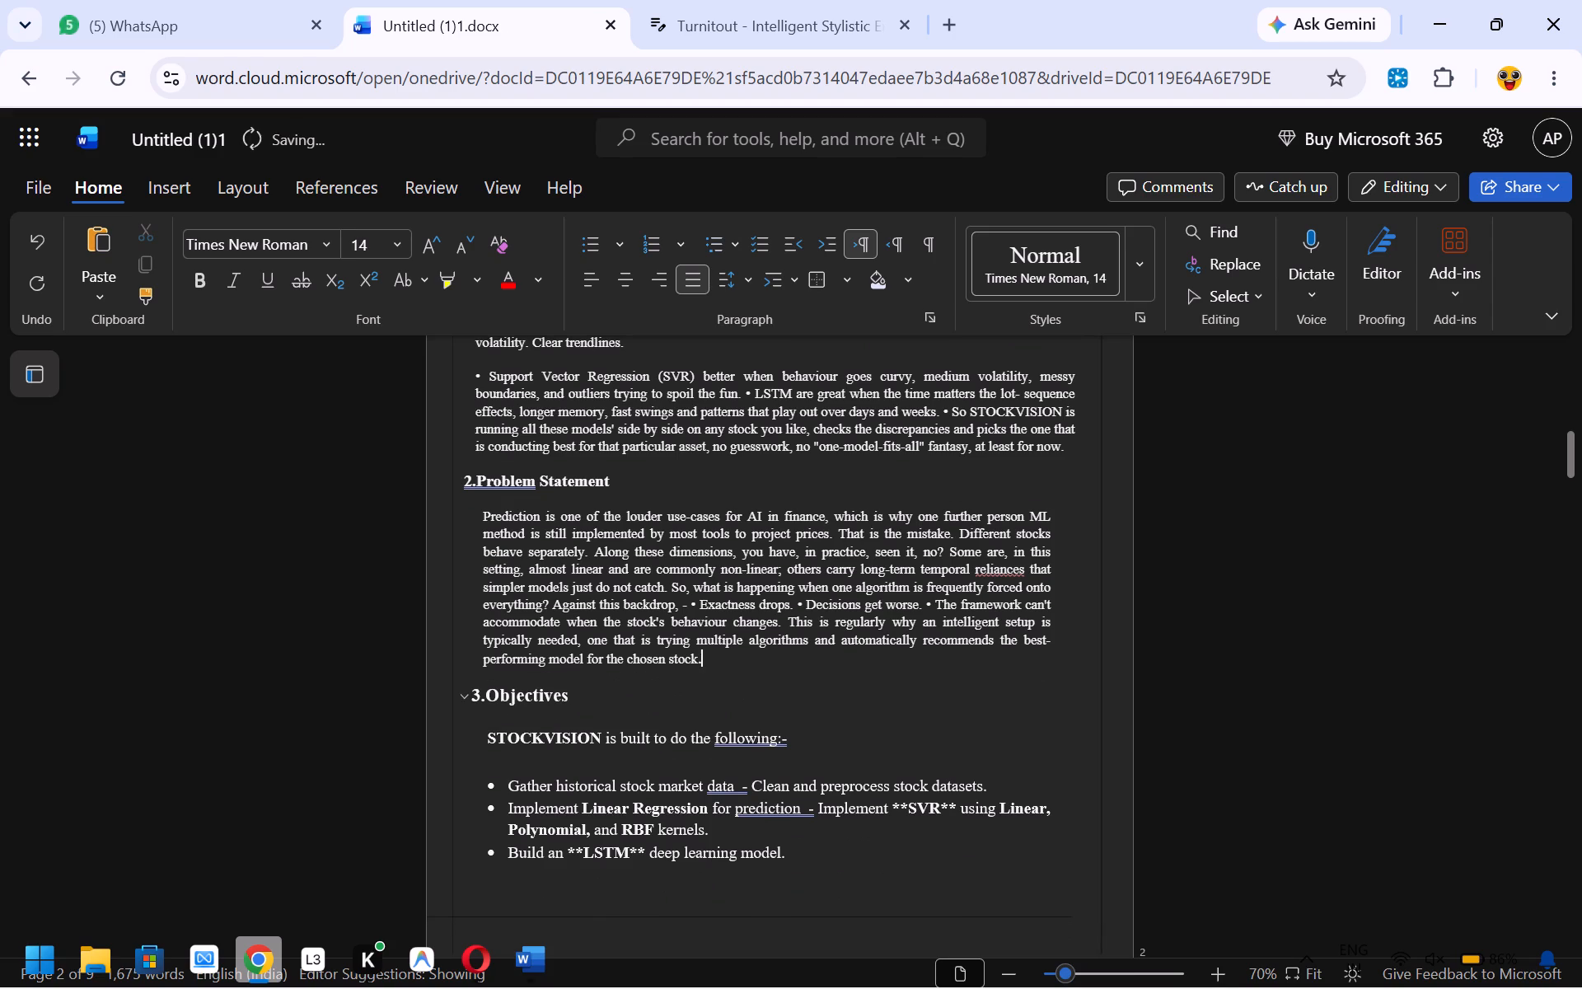
pyautogui.moveTo(604, 699); pyautogui.dragTo(441, 694)
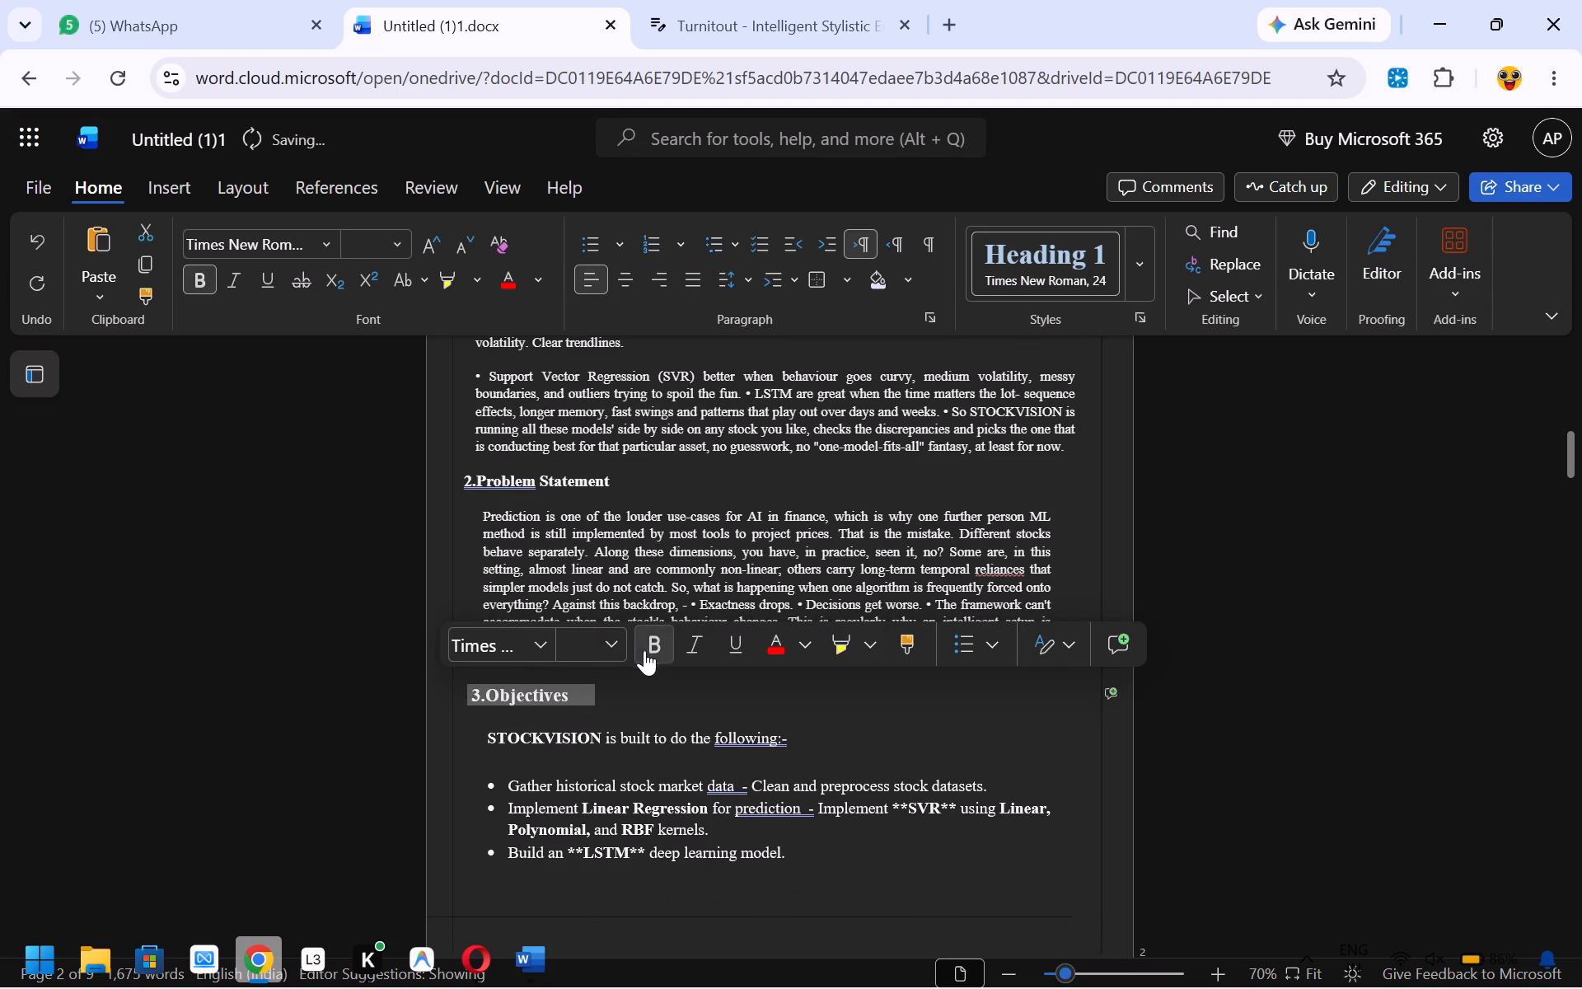
pyautogui.click(402, 244)
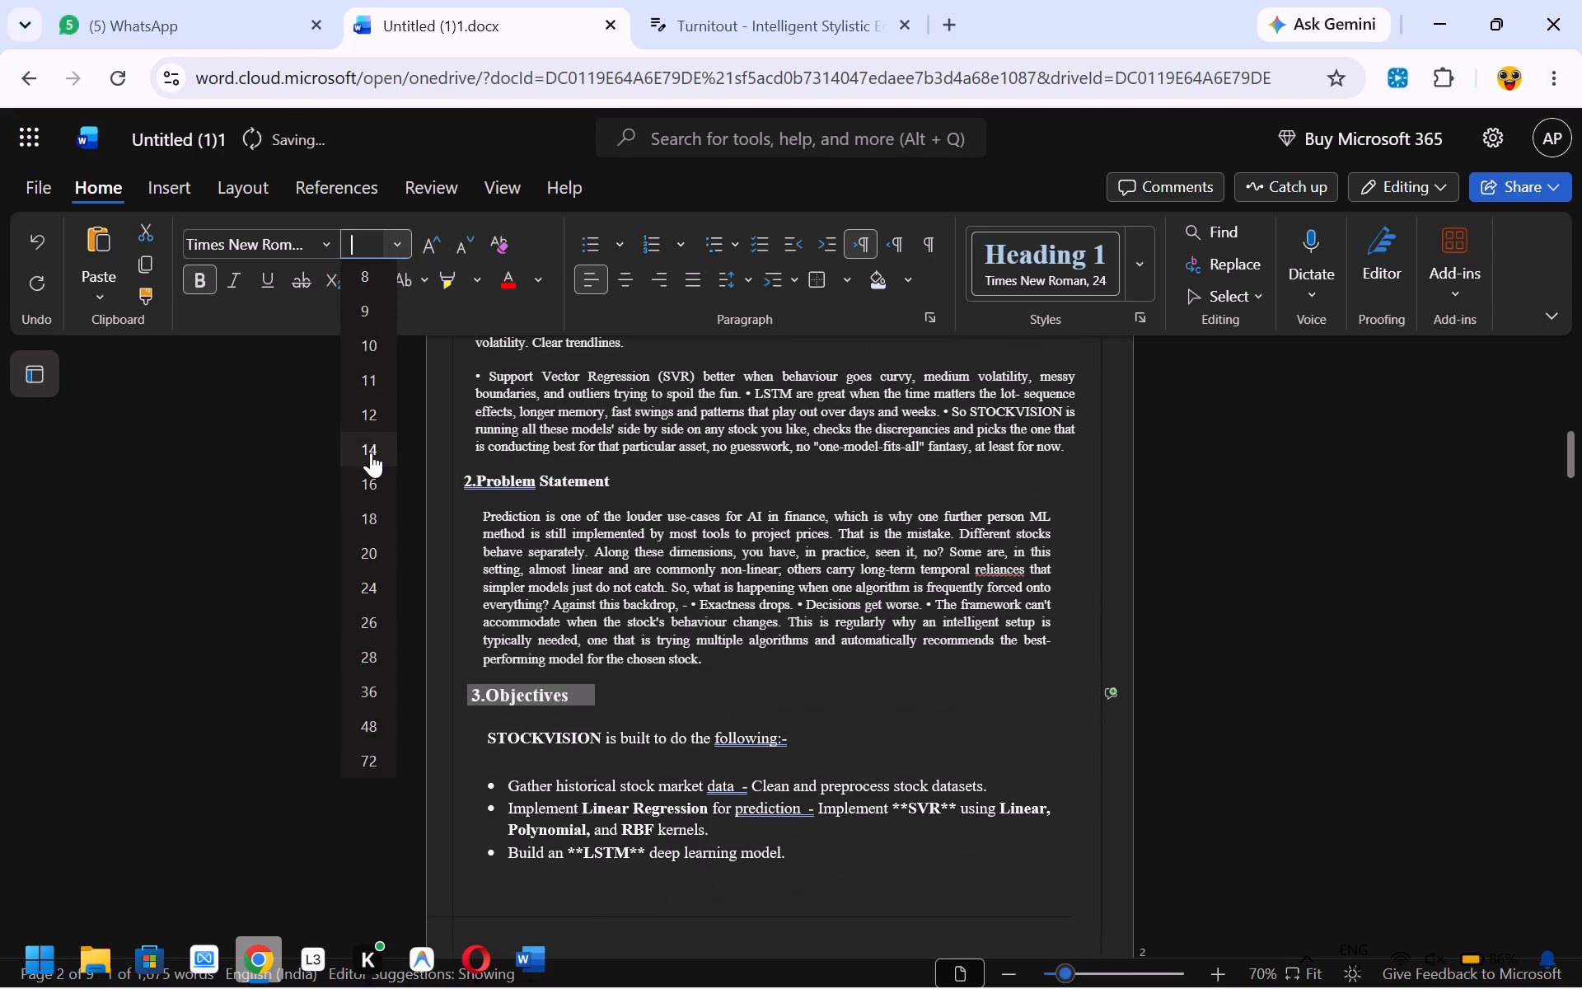
pyautogui.click(371, 452)
pyautogui.scroll(-1, 531, 657)
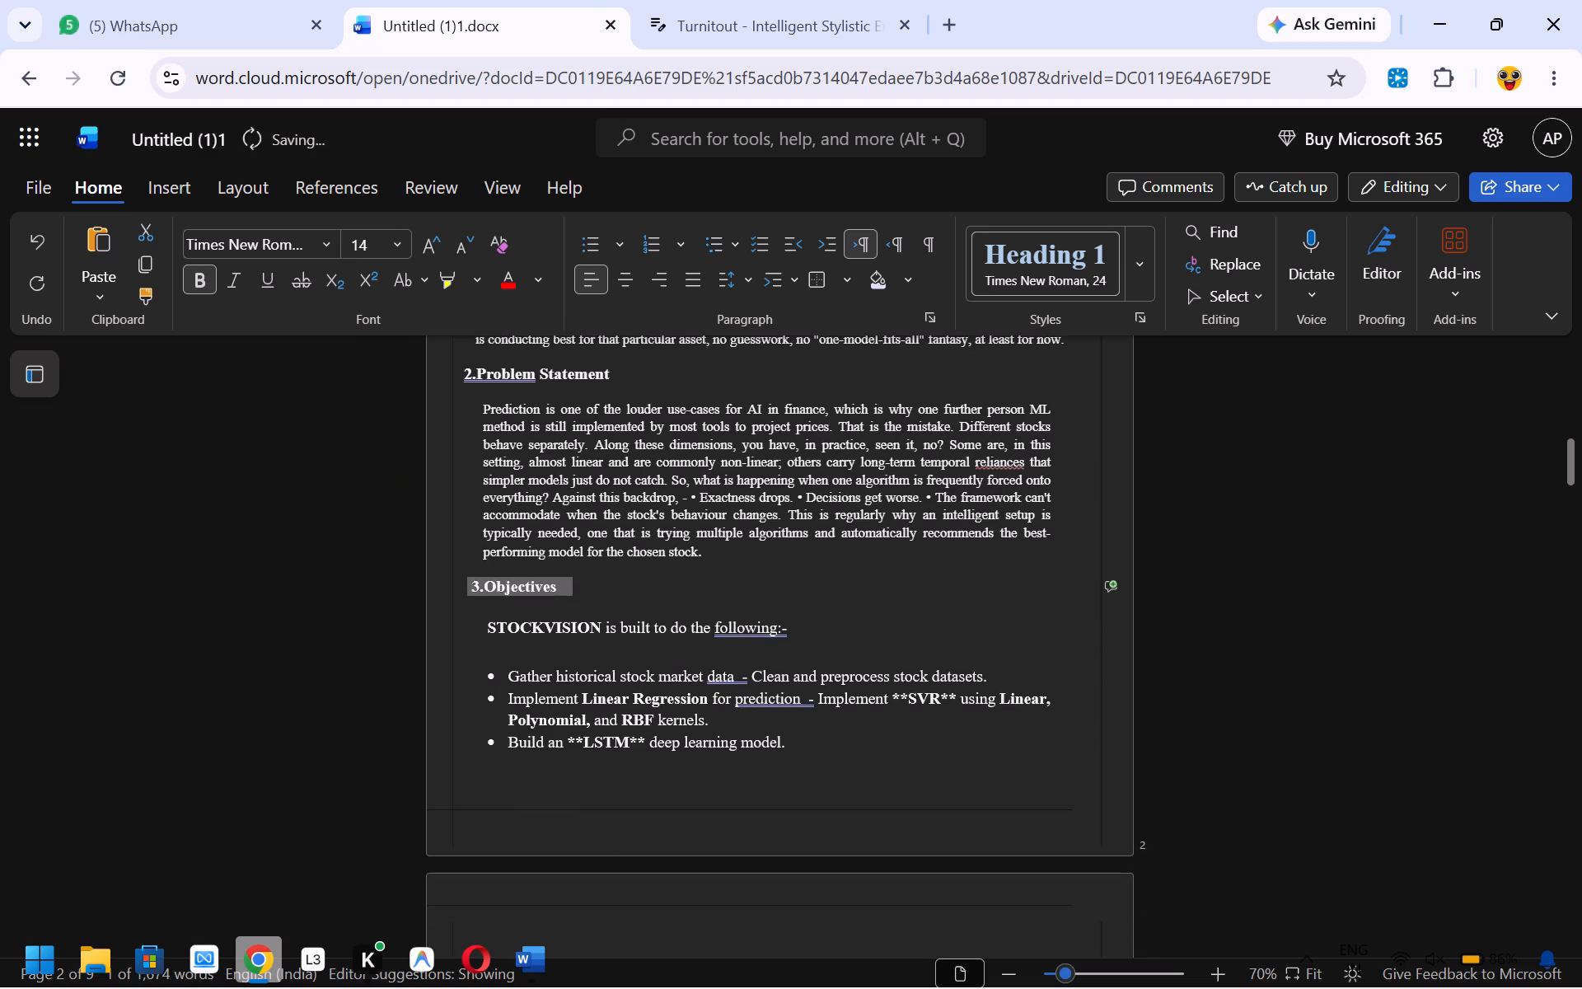
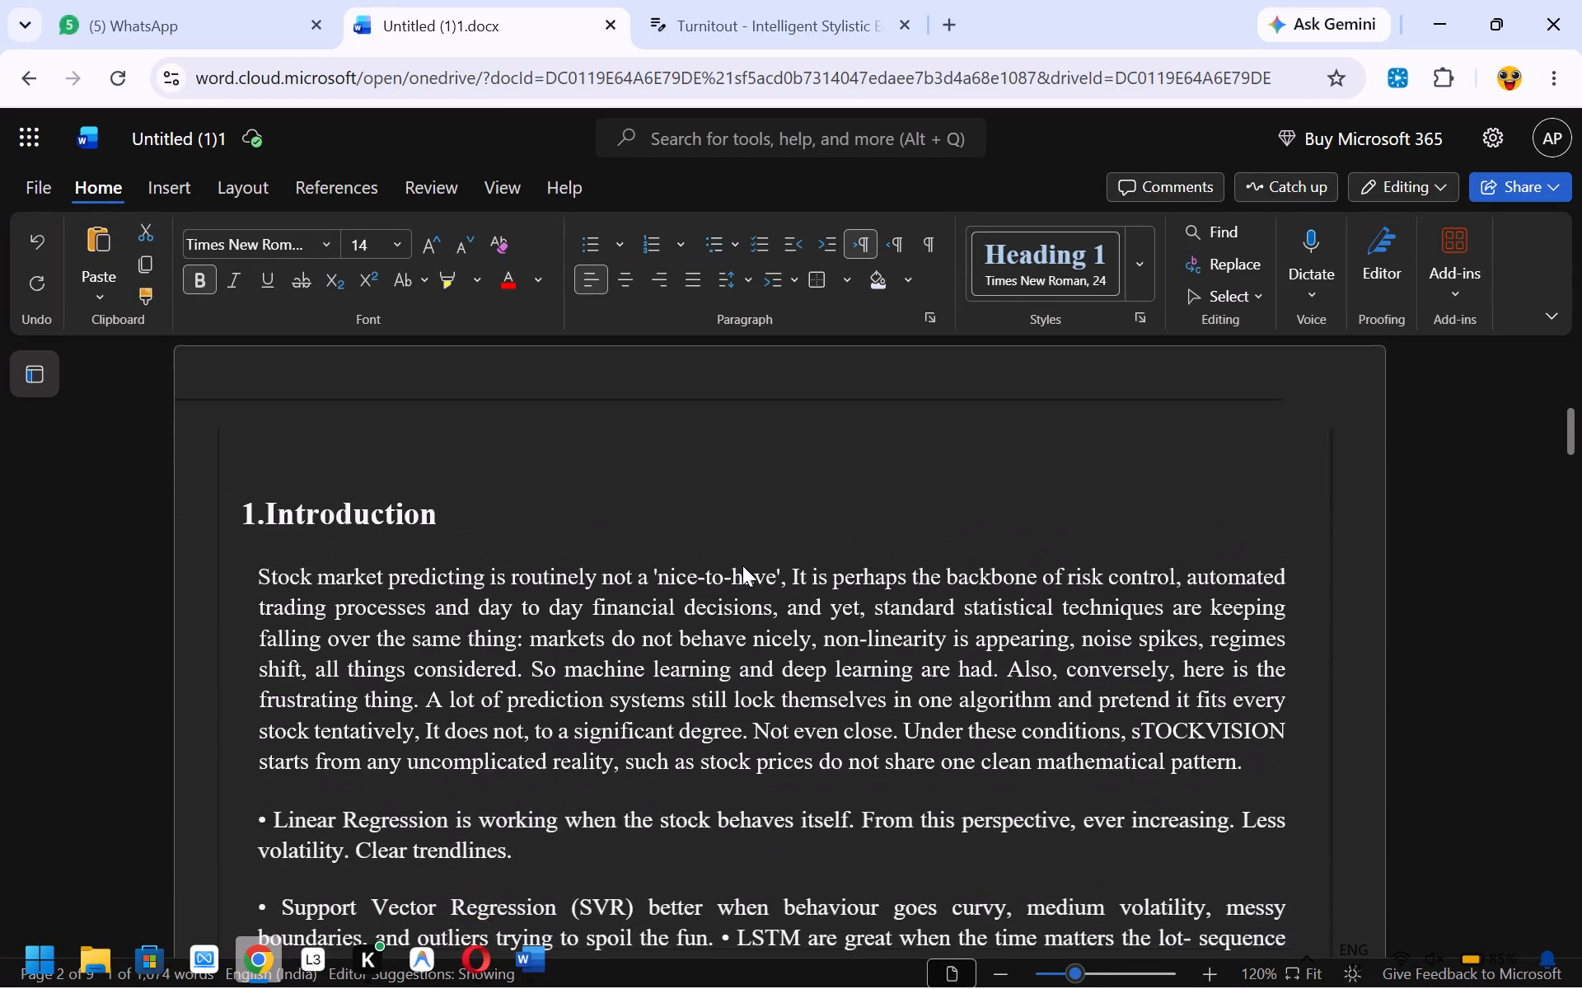
# Check the font size of the Support Vector Regression paragraph in the Introduction section.
pyautogui.scroll(-3, 742, 565)
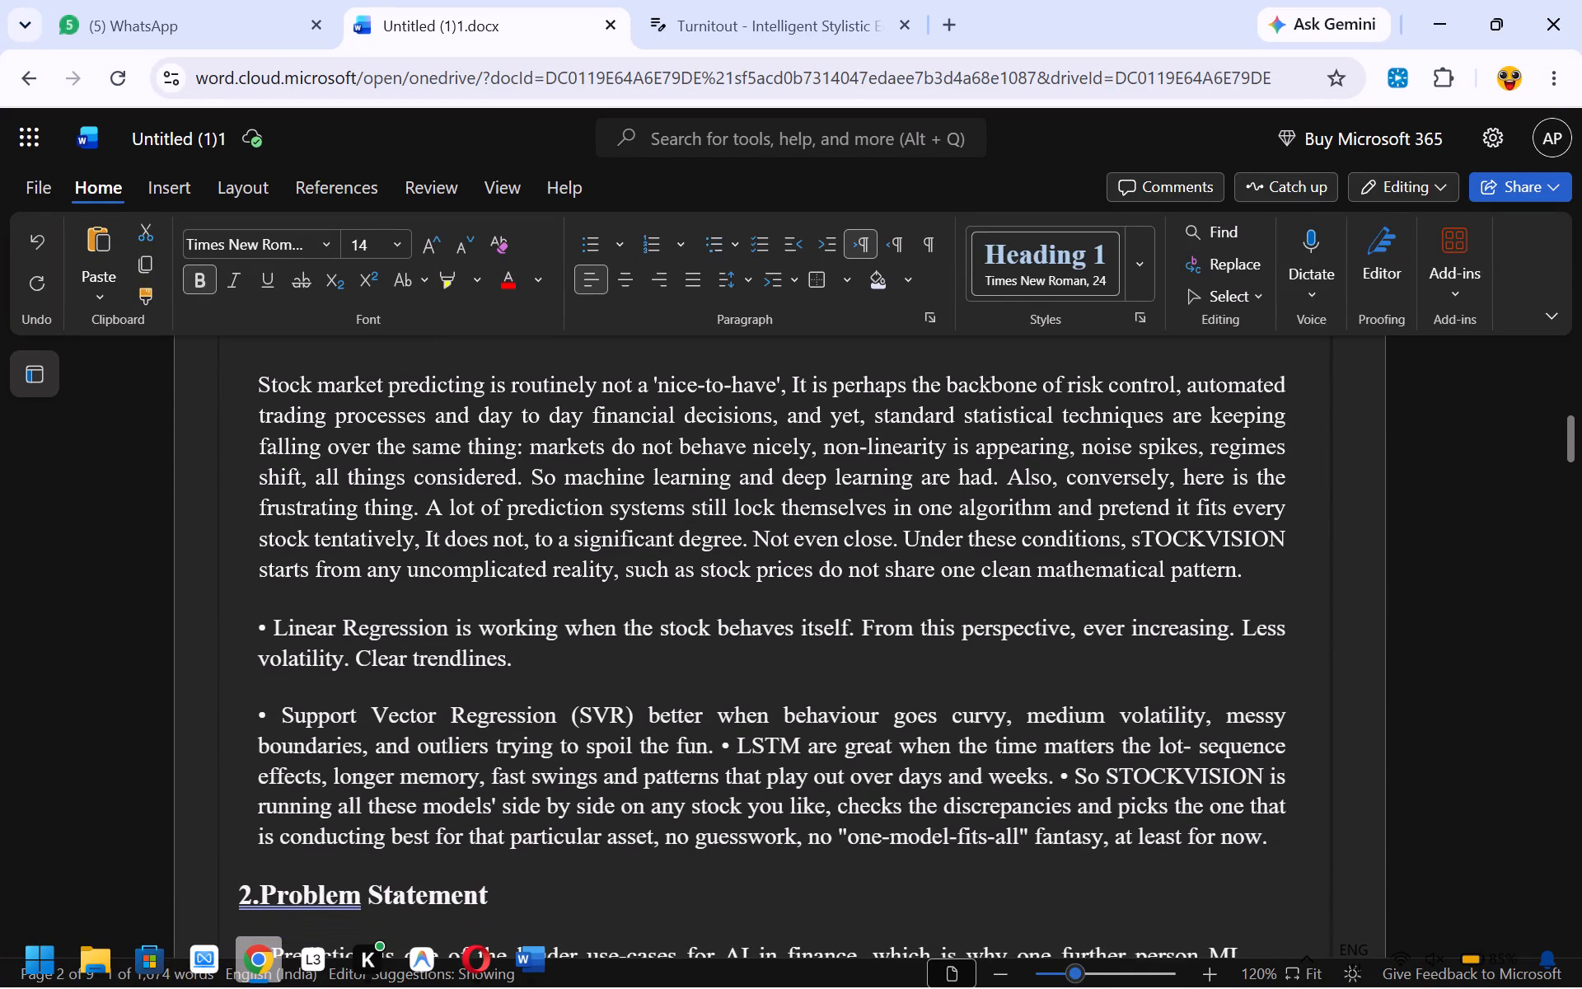
pyautogui.scroll(-1, 742, 565)
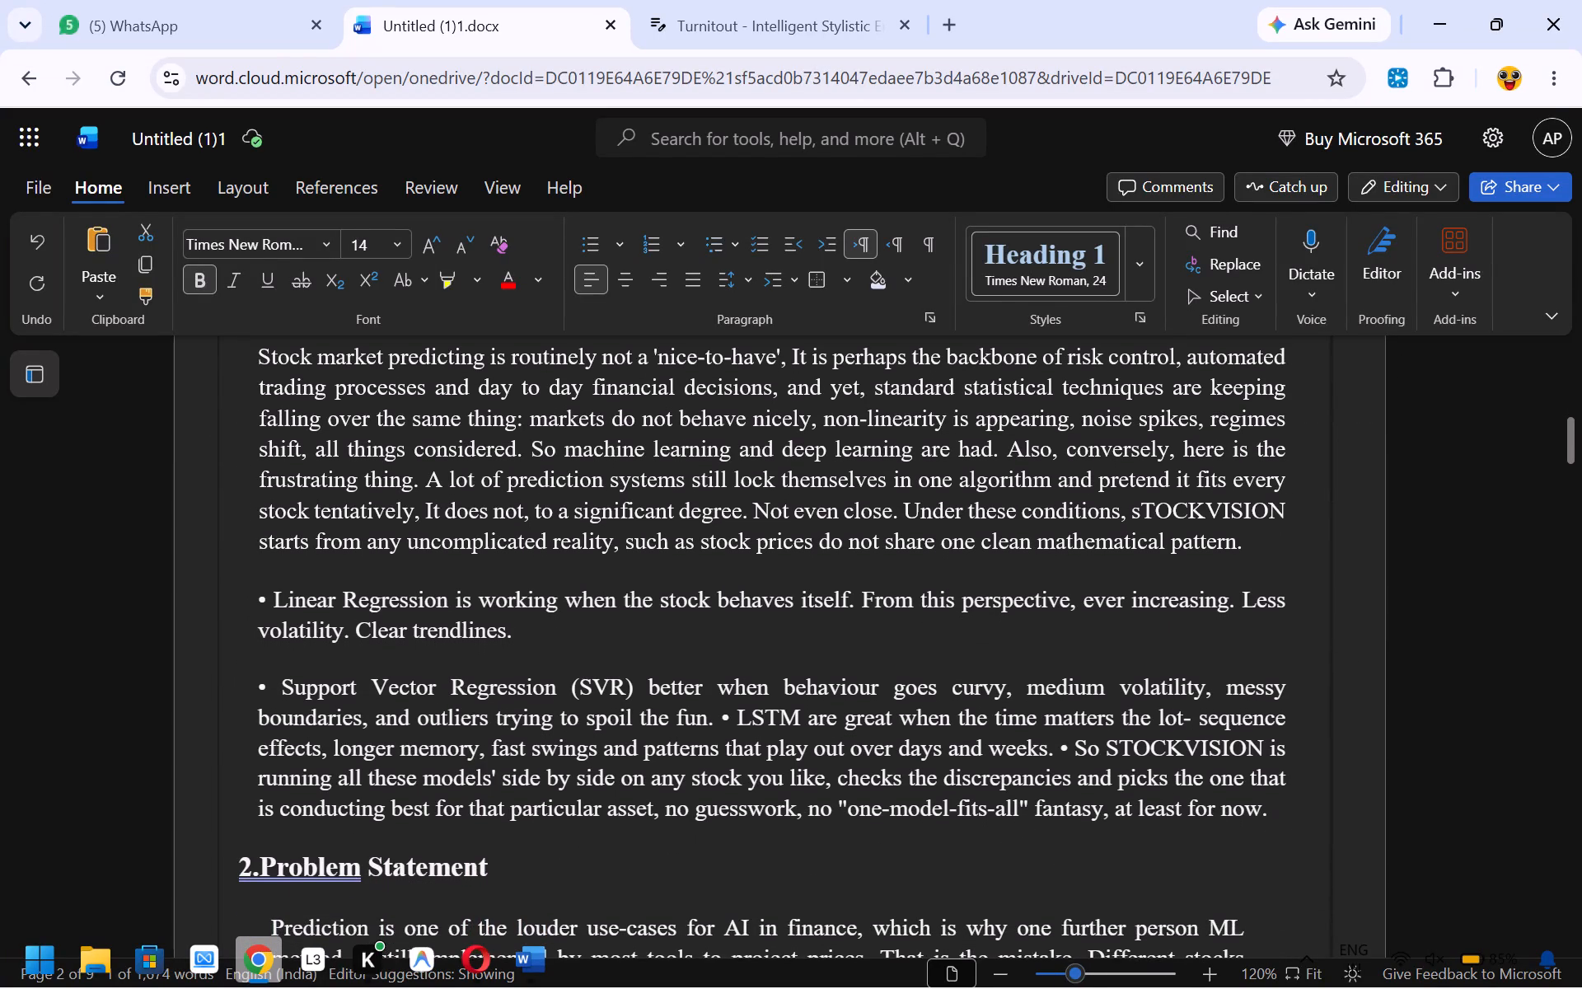
pyautogui.scroll(-2, 742, 565)
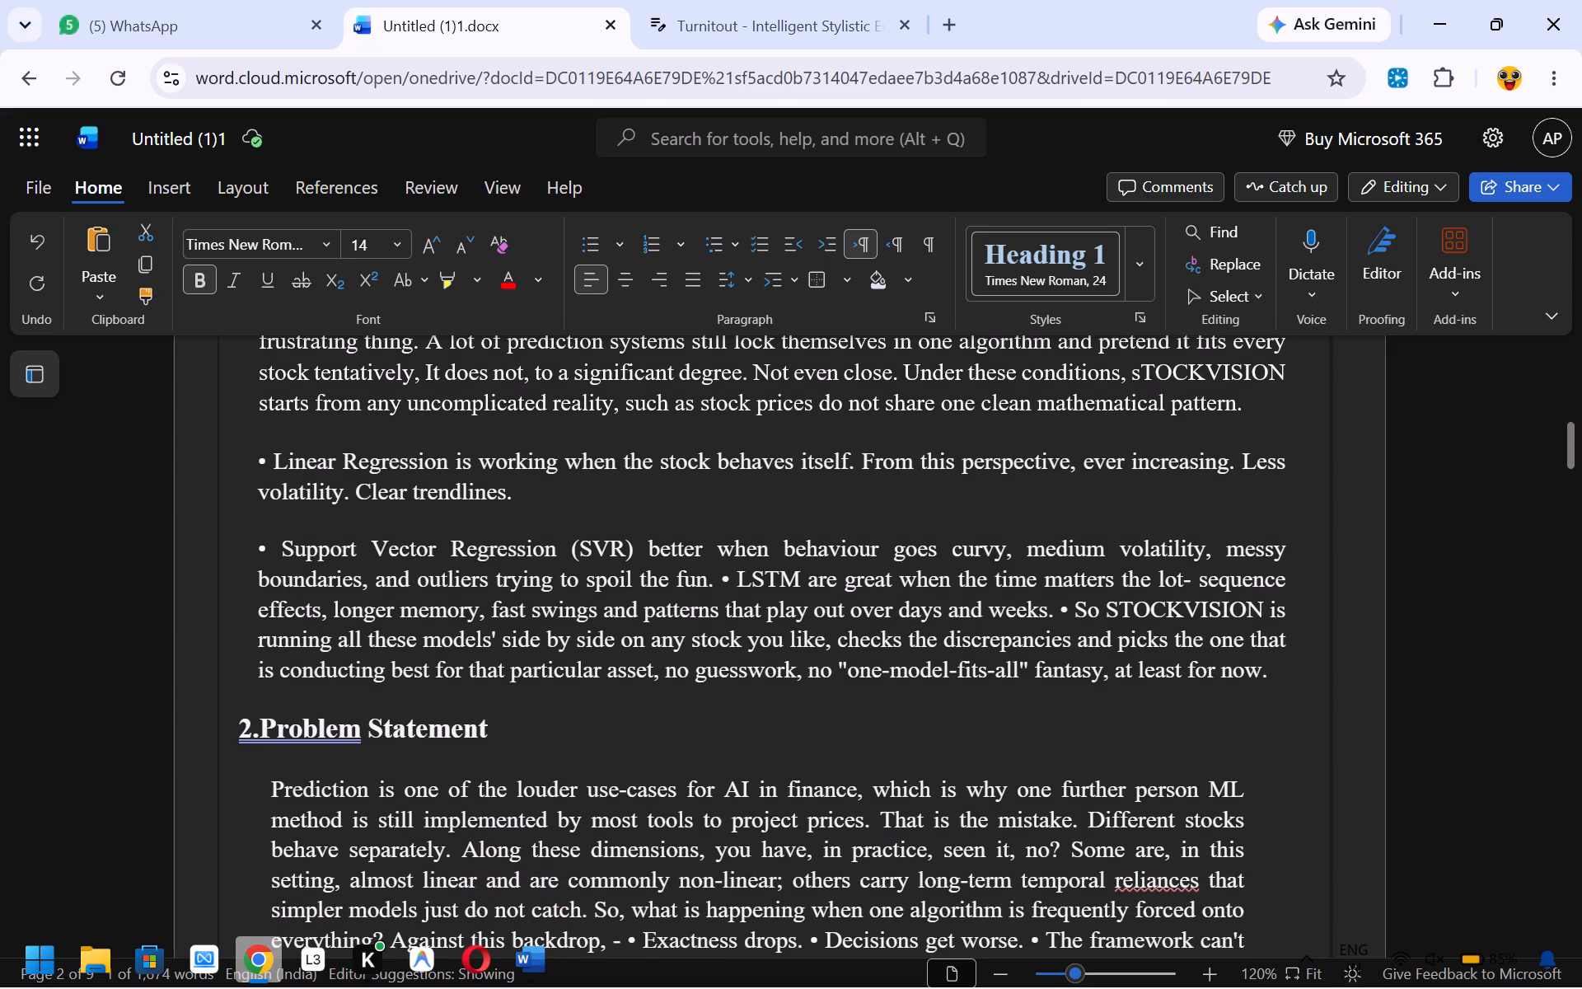
pyautogui.click(714, 584)
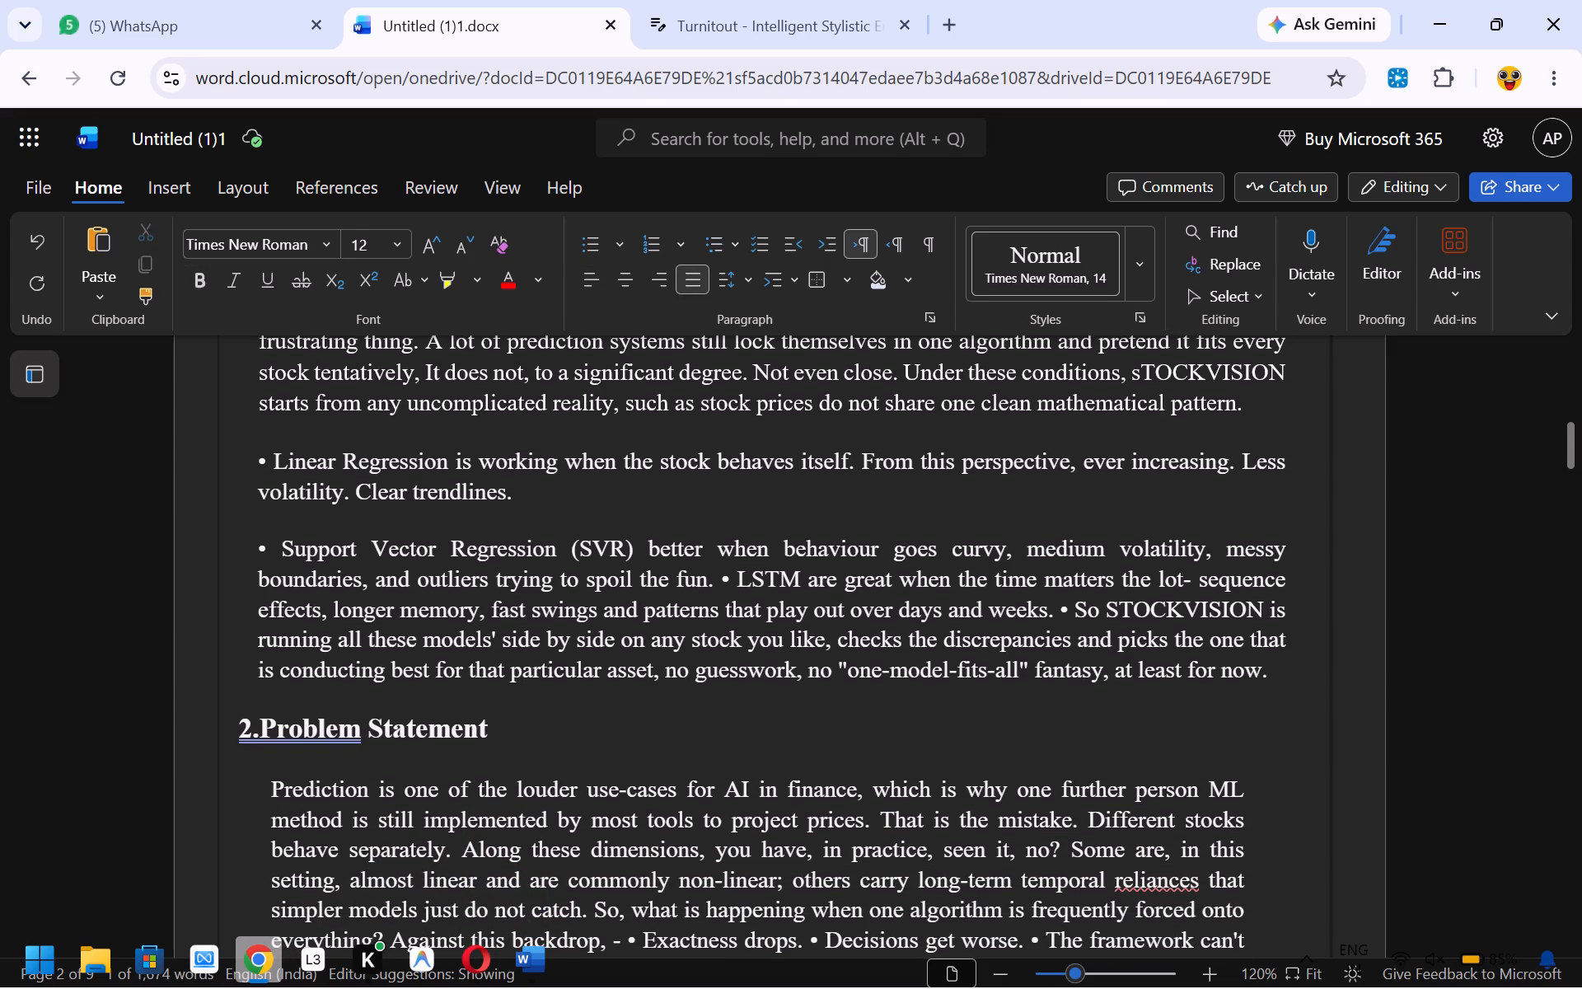
# Split the Introduction's LSTM bullet and "So STOCKVISION" bullet onto their own separate paragraphs.
pyautogui.press('Return')
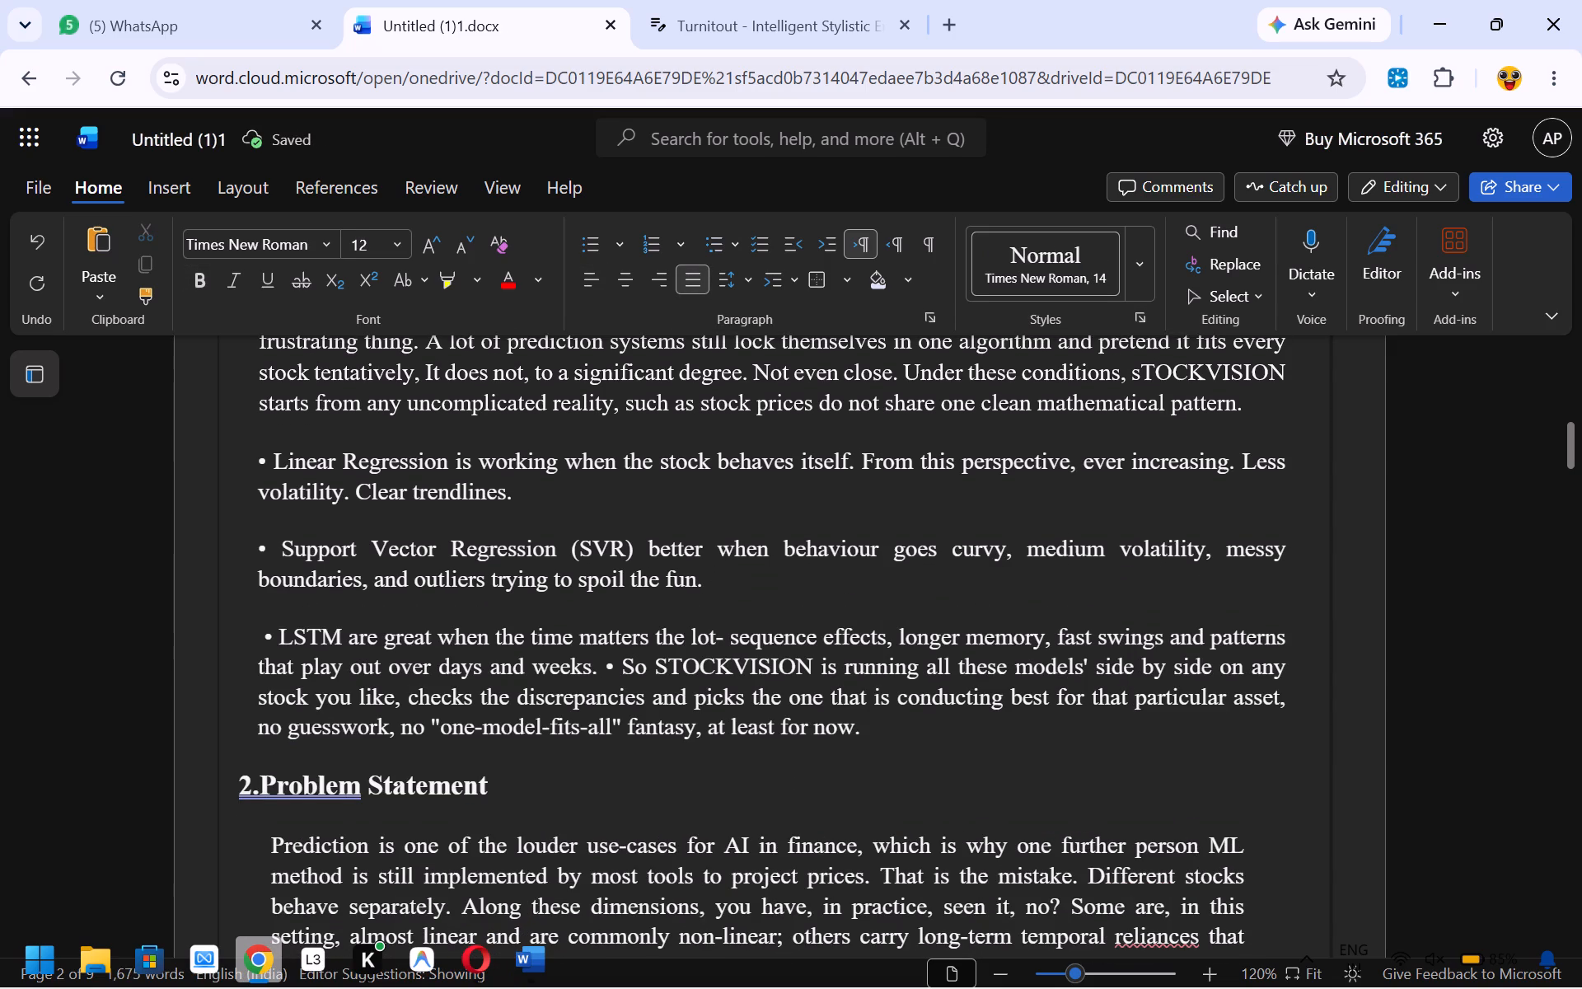
pyautogui.click(601, 663)
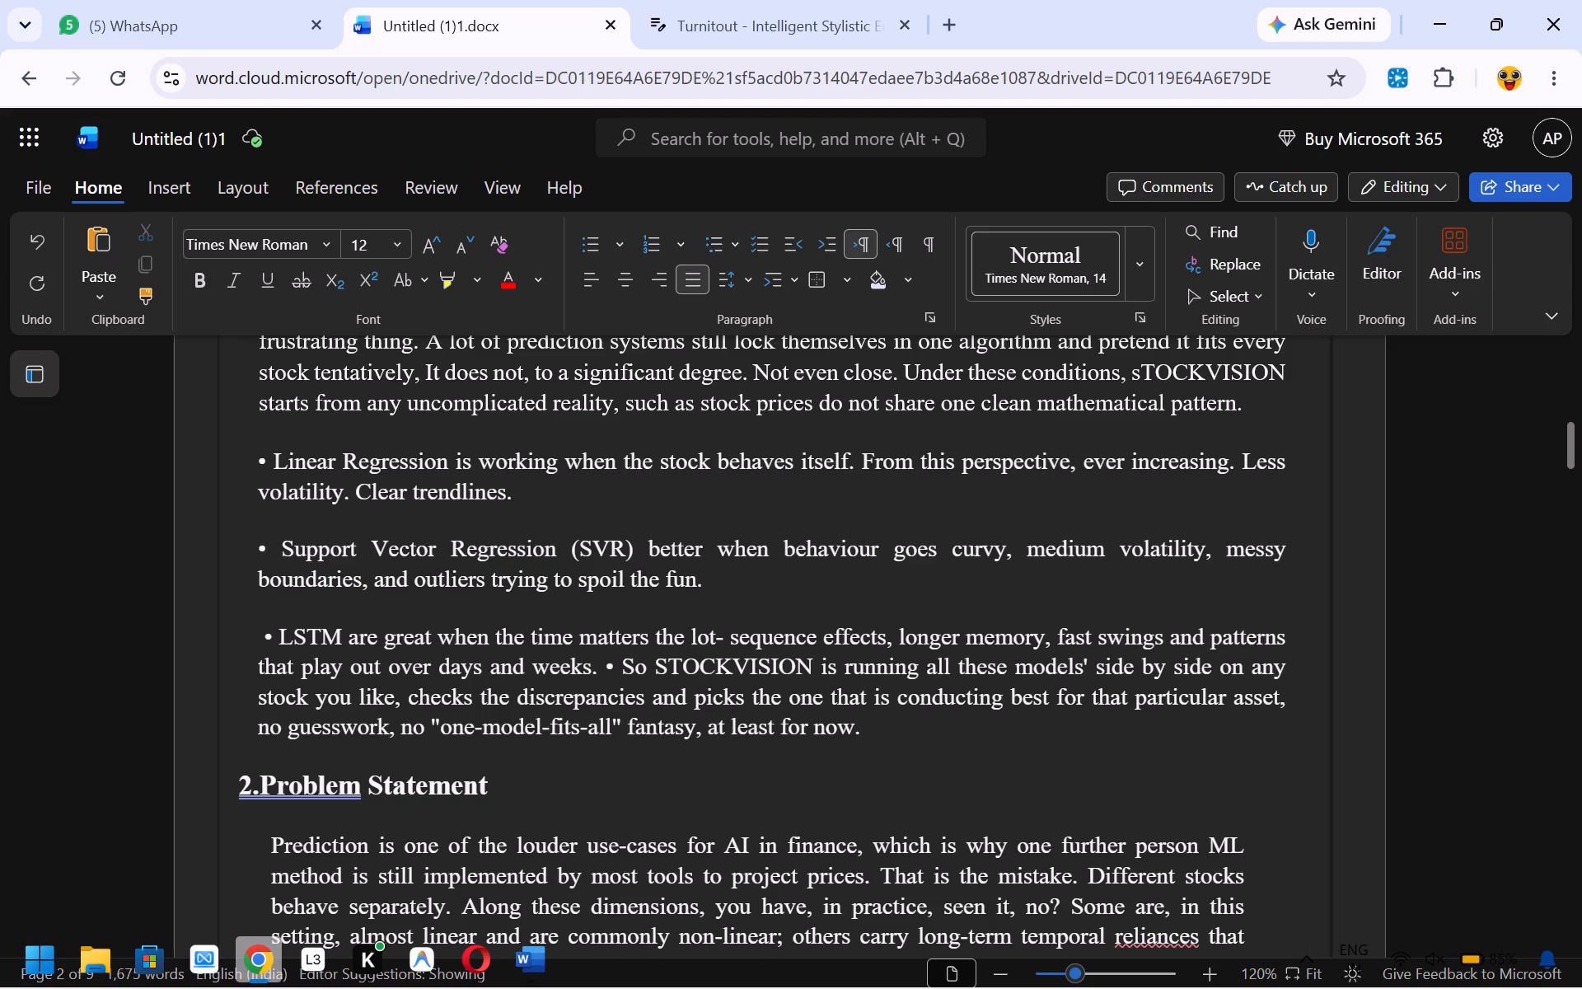
pyautogui.press('Return')
pyautogui.scroll(-1, 601, 663)
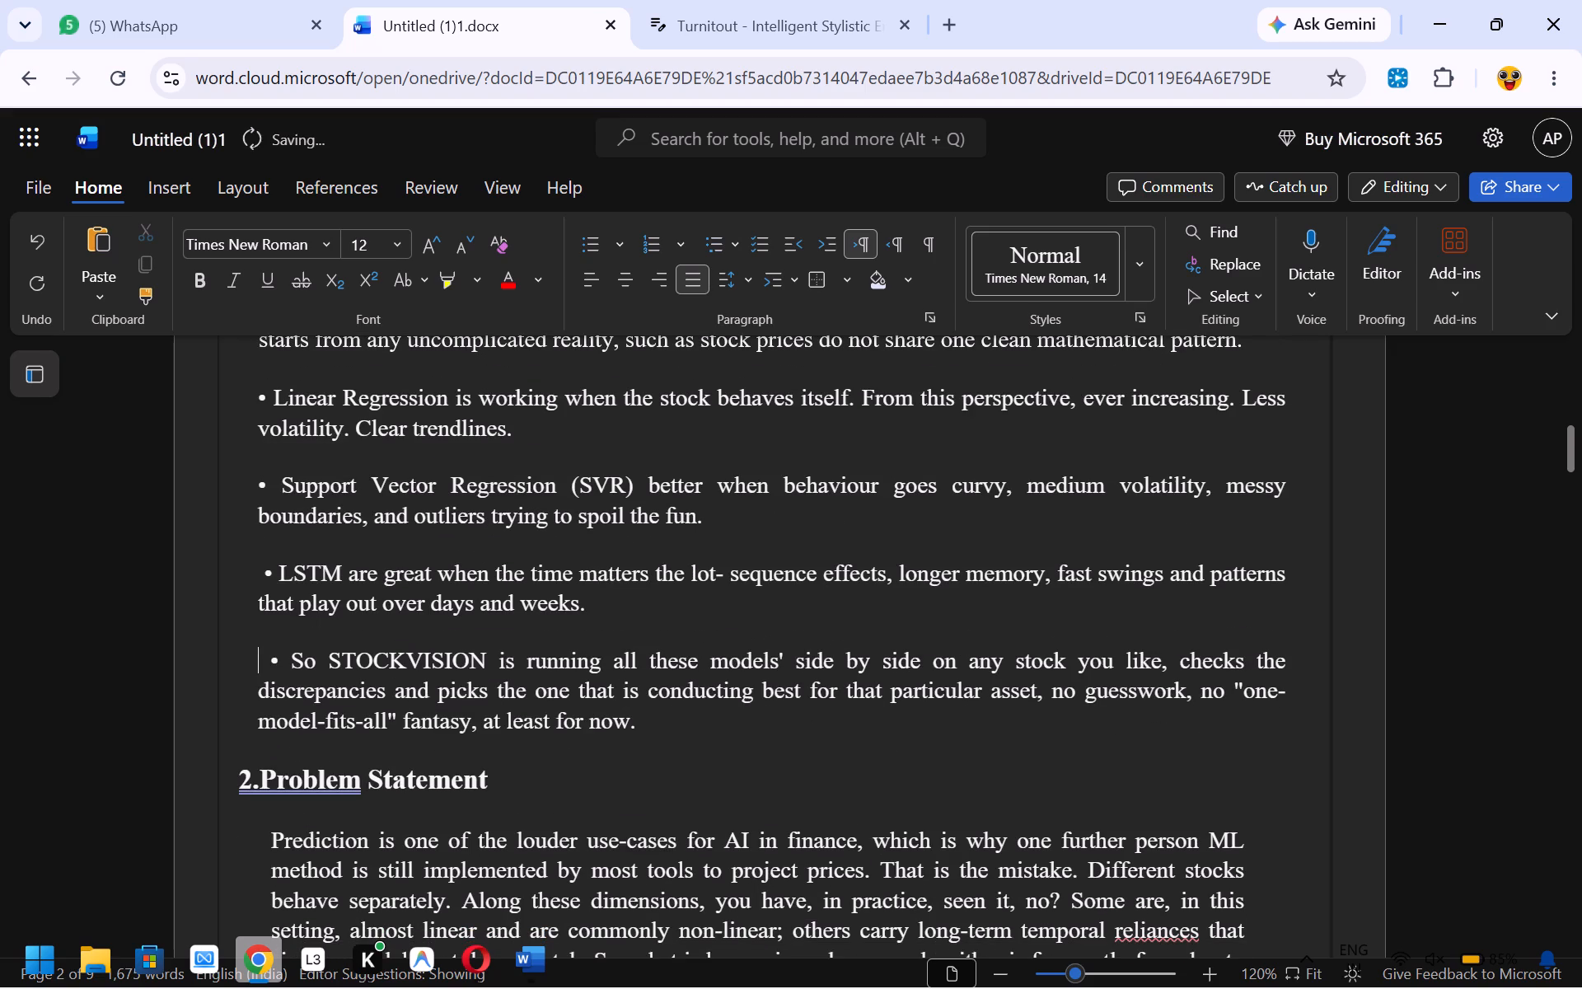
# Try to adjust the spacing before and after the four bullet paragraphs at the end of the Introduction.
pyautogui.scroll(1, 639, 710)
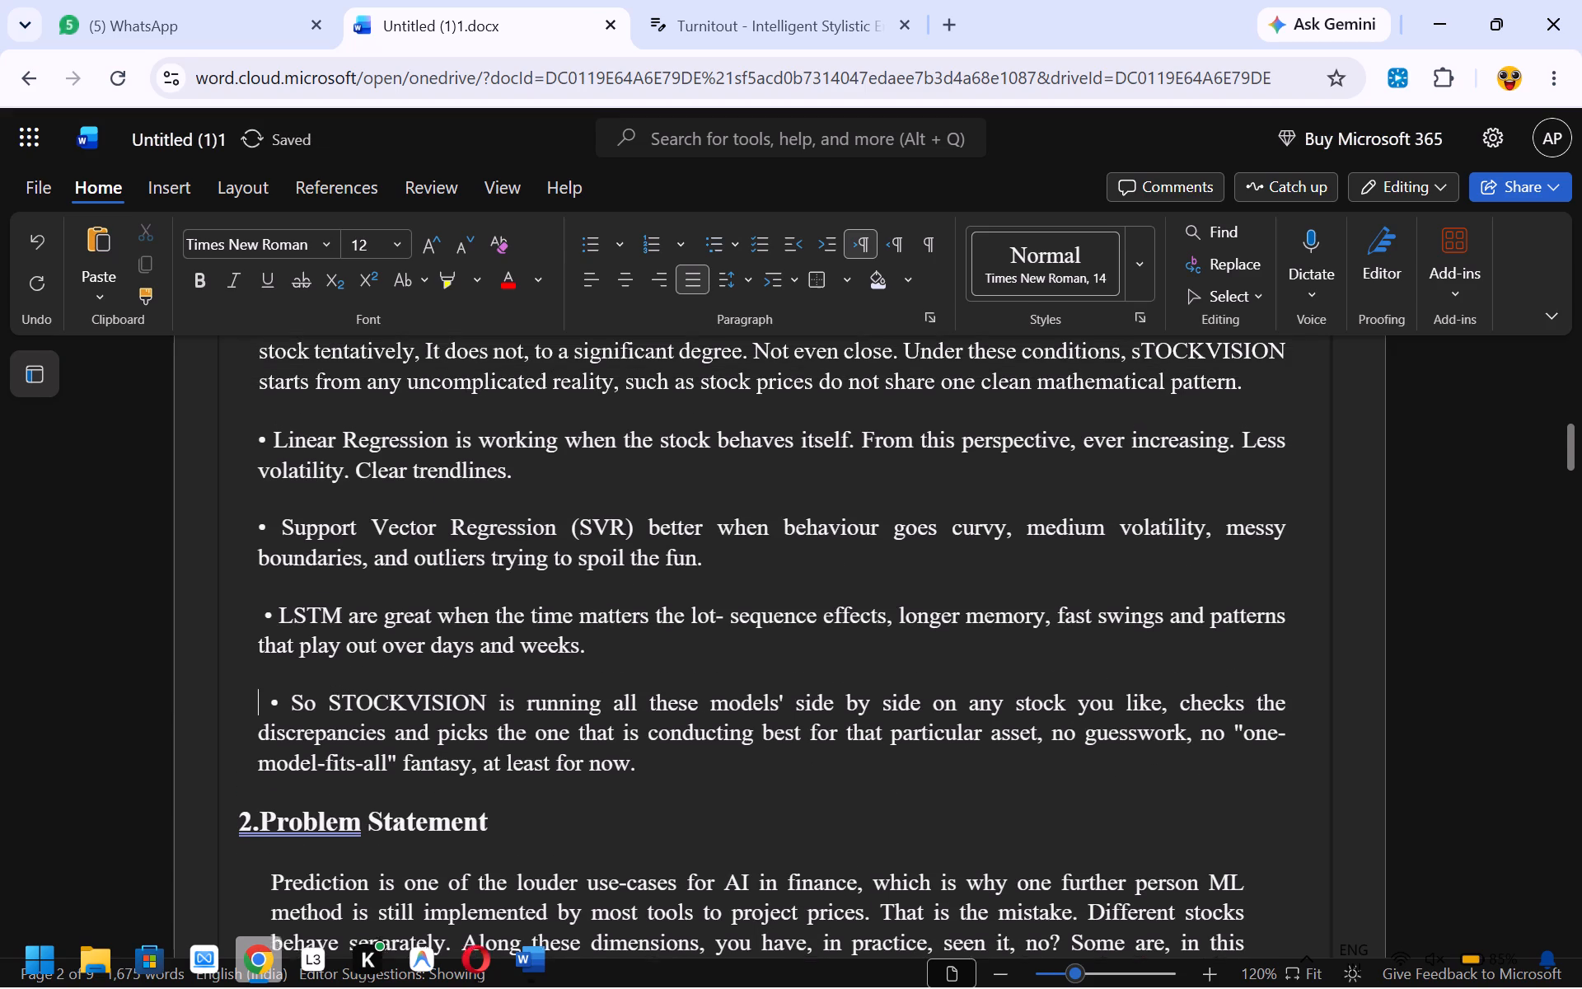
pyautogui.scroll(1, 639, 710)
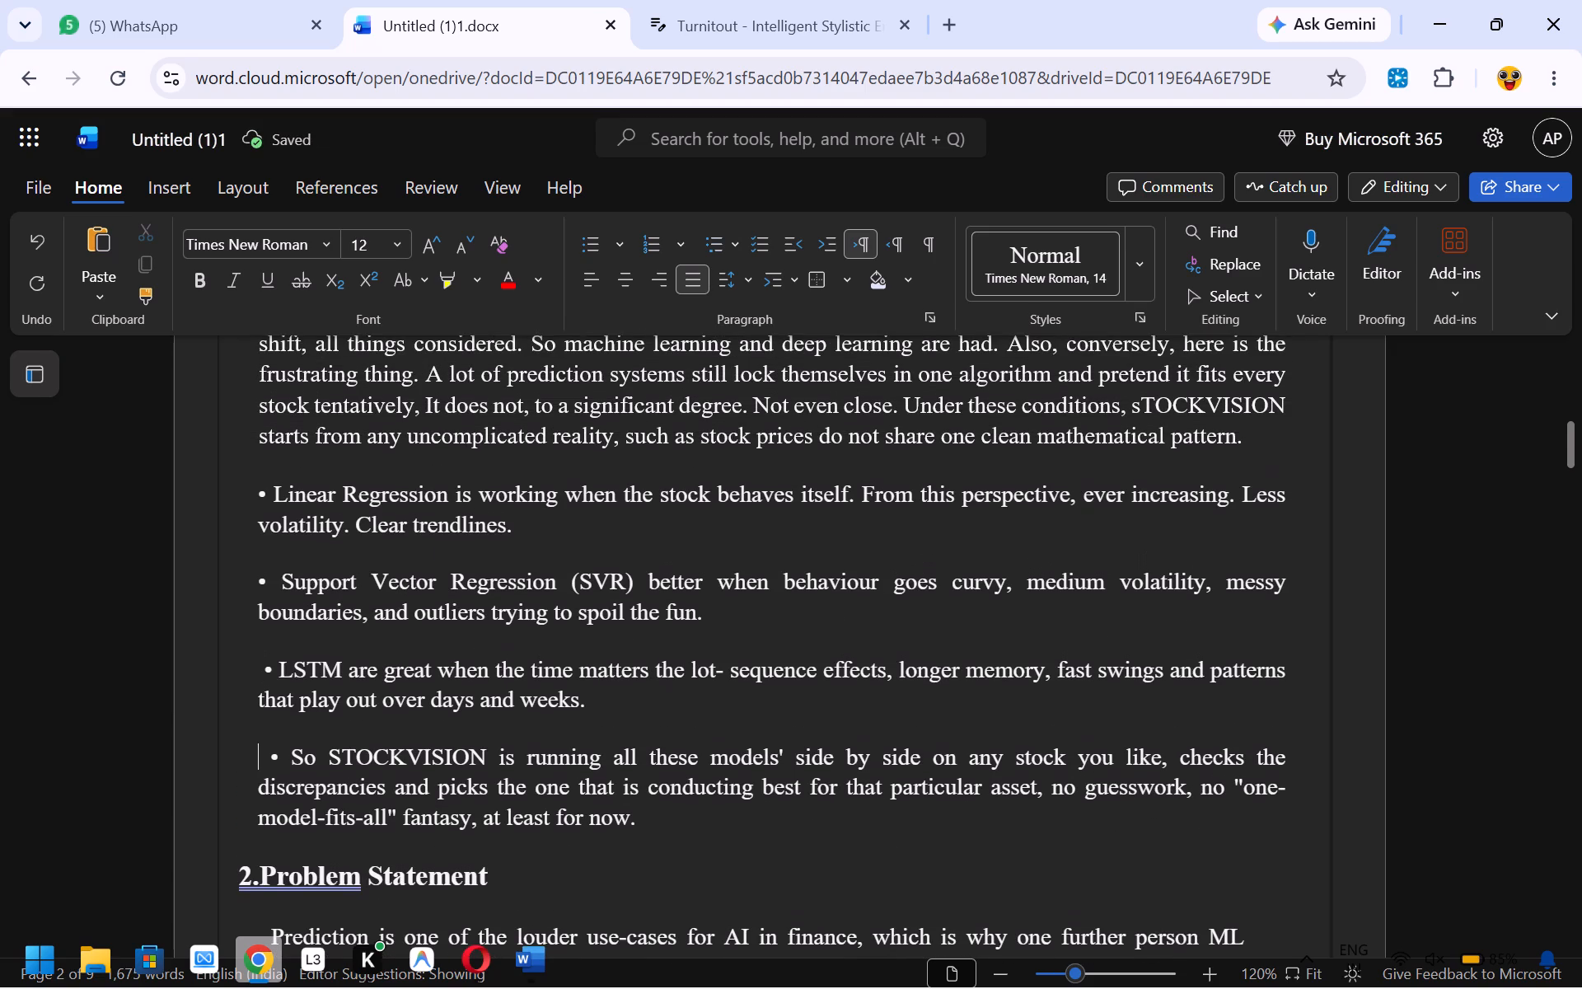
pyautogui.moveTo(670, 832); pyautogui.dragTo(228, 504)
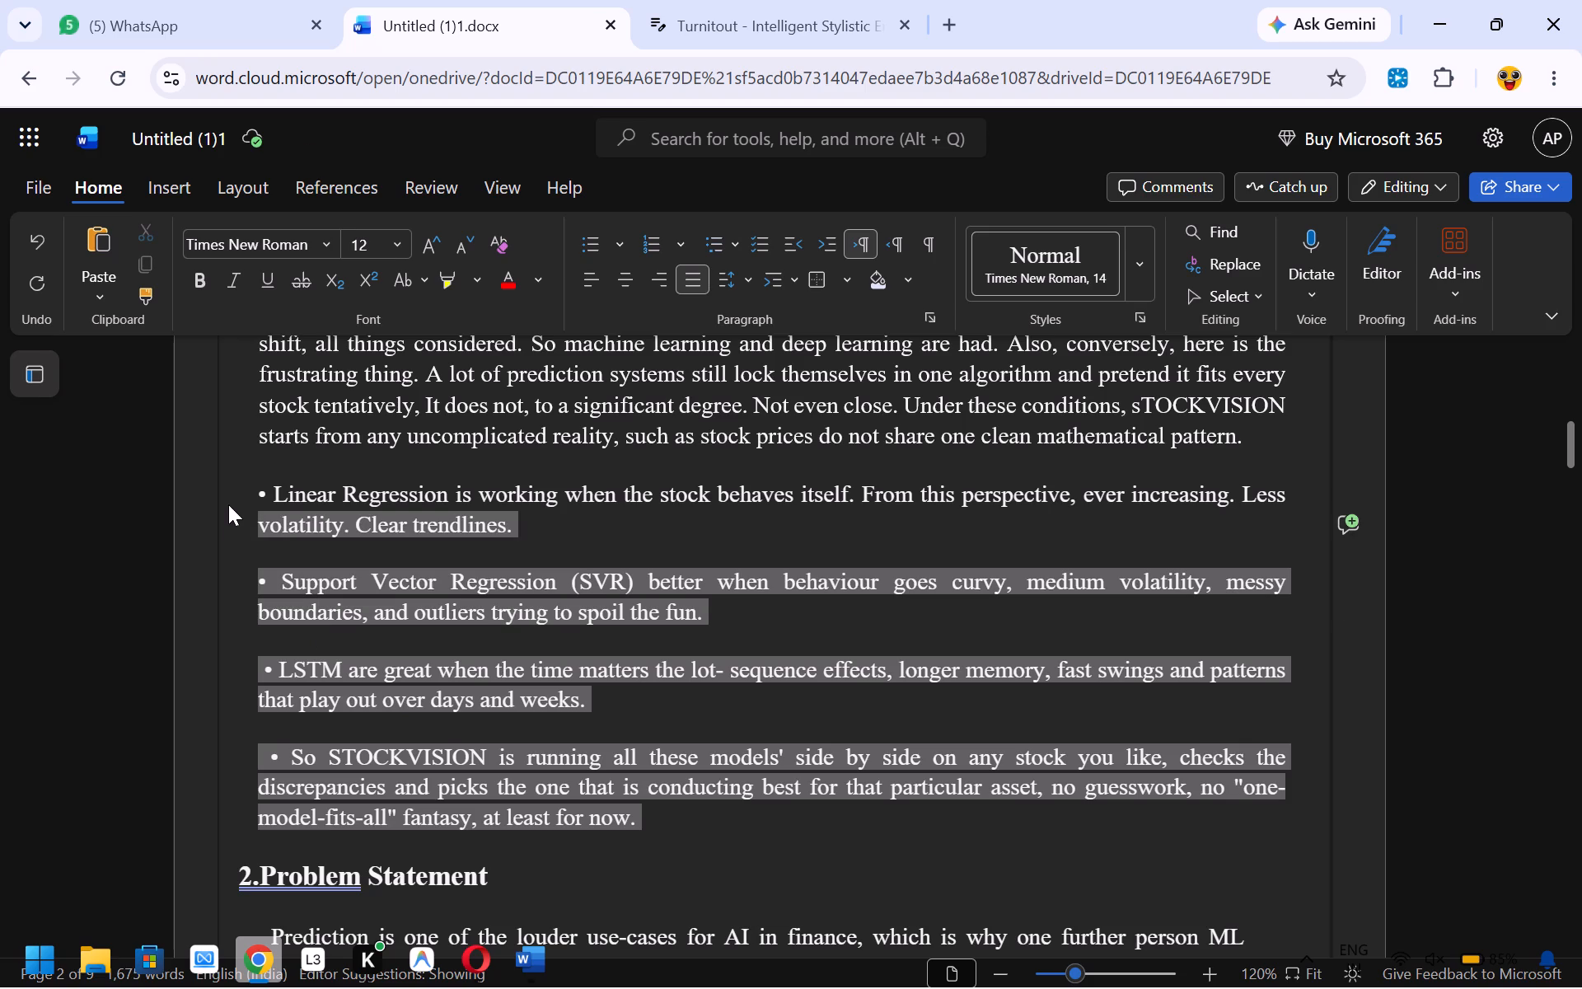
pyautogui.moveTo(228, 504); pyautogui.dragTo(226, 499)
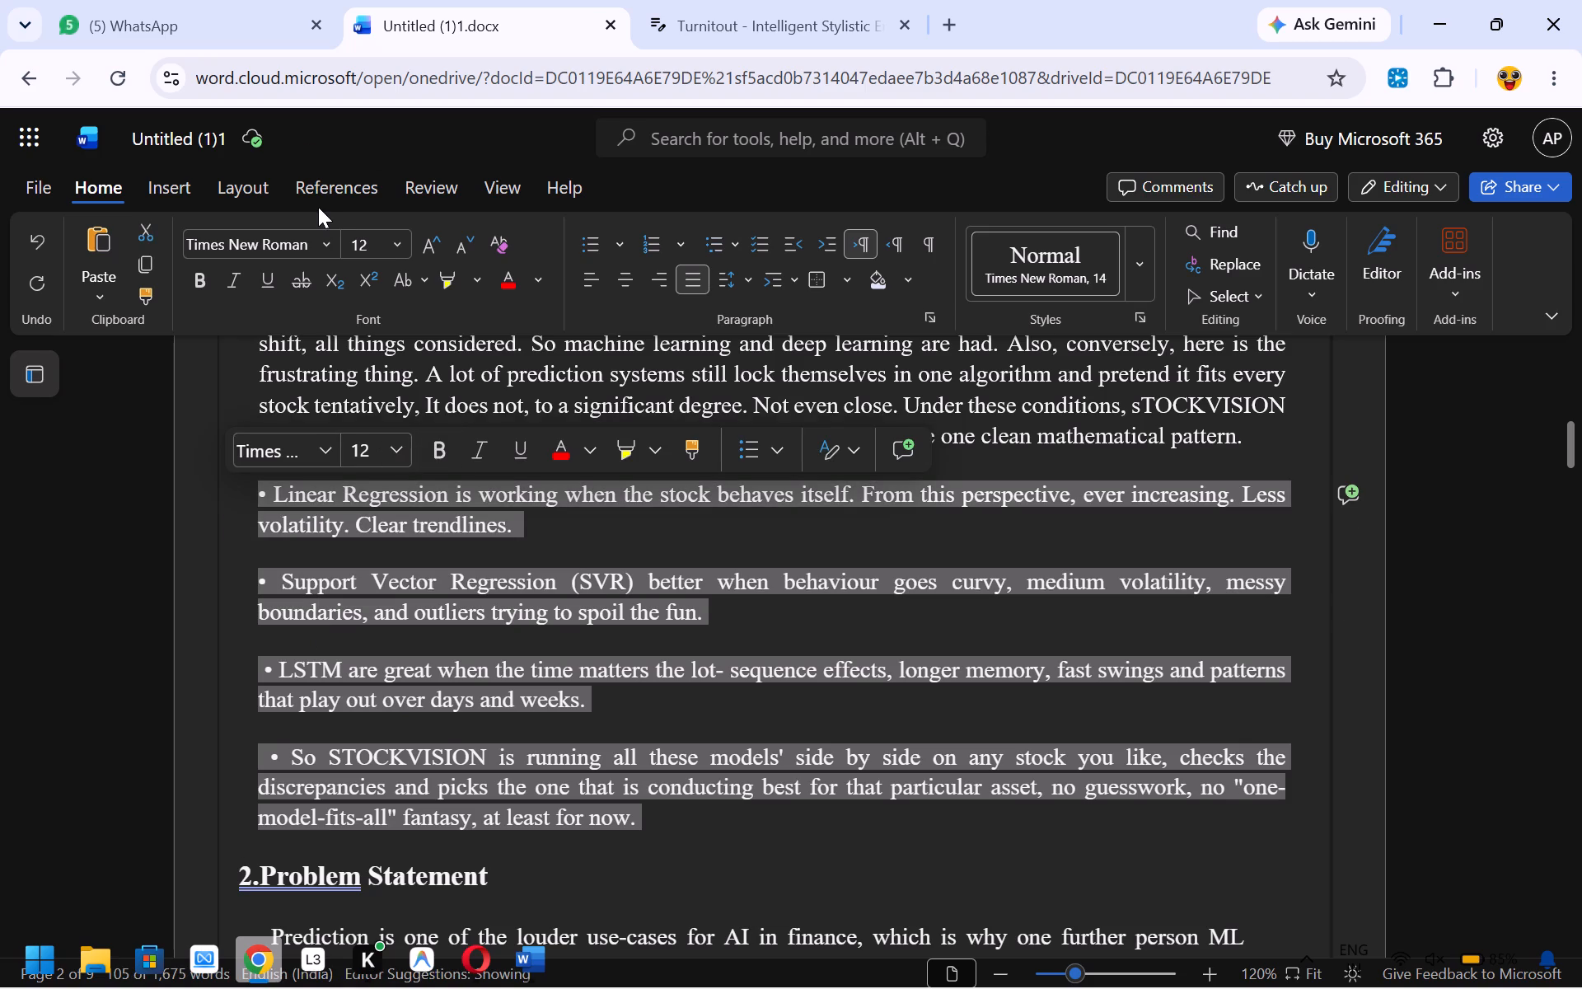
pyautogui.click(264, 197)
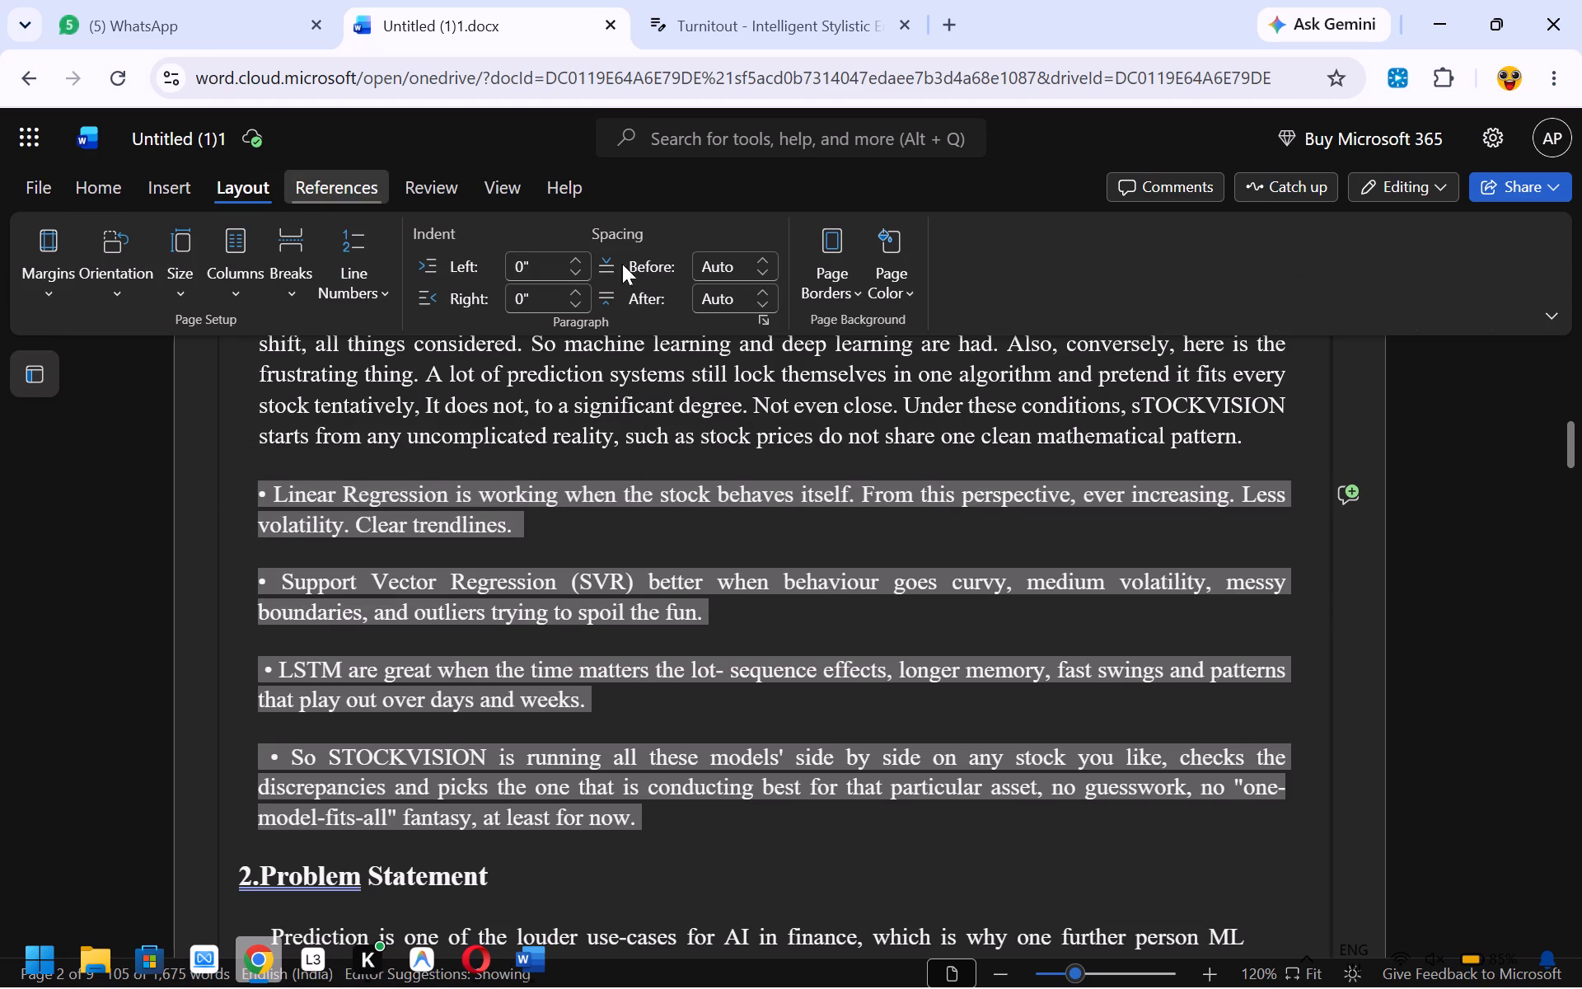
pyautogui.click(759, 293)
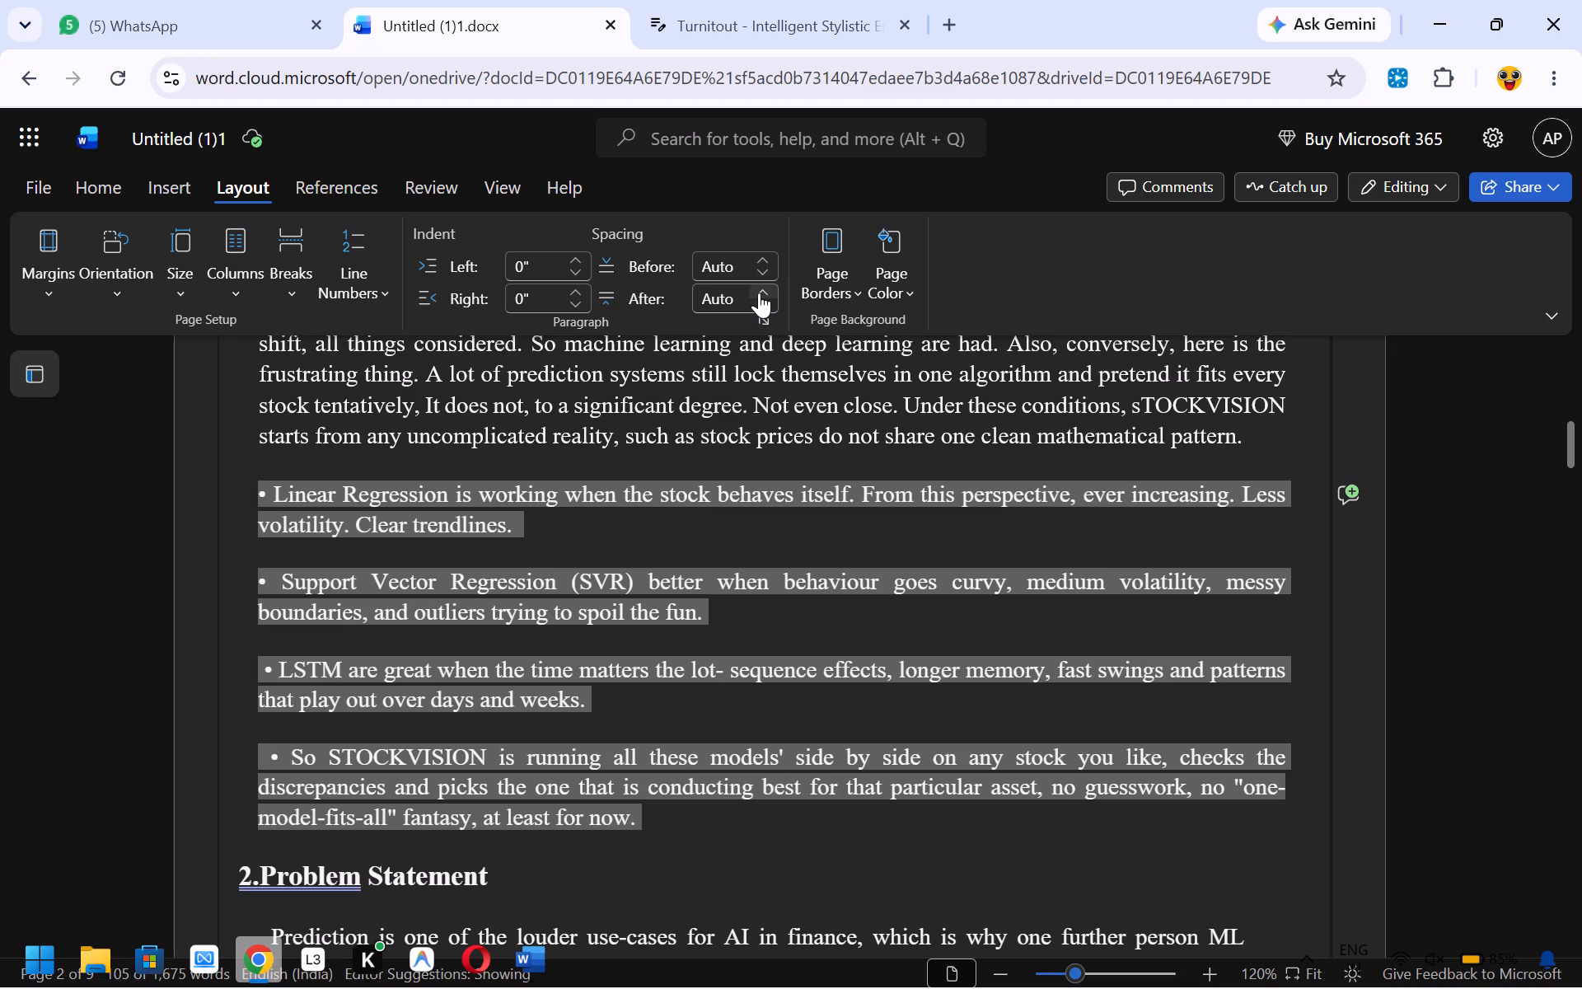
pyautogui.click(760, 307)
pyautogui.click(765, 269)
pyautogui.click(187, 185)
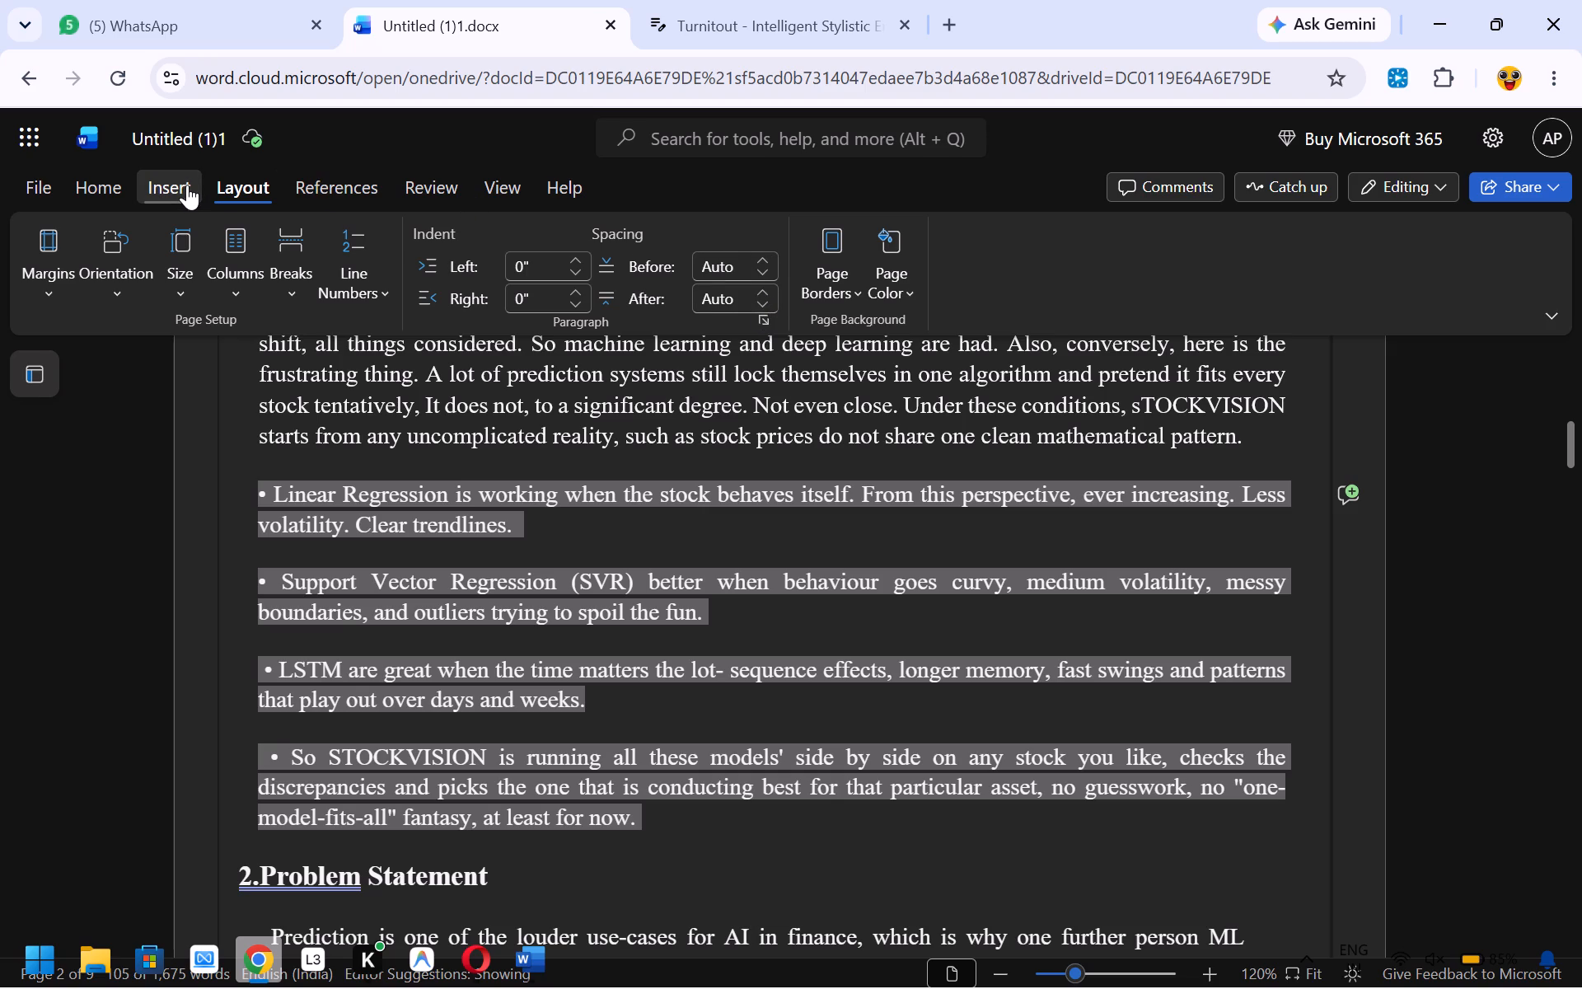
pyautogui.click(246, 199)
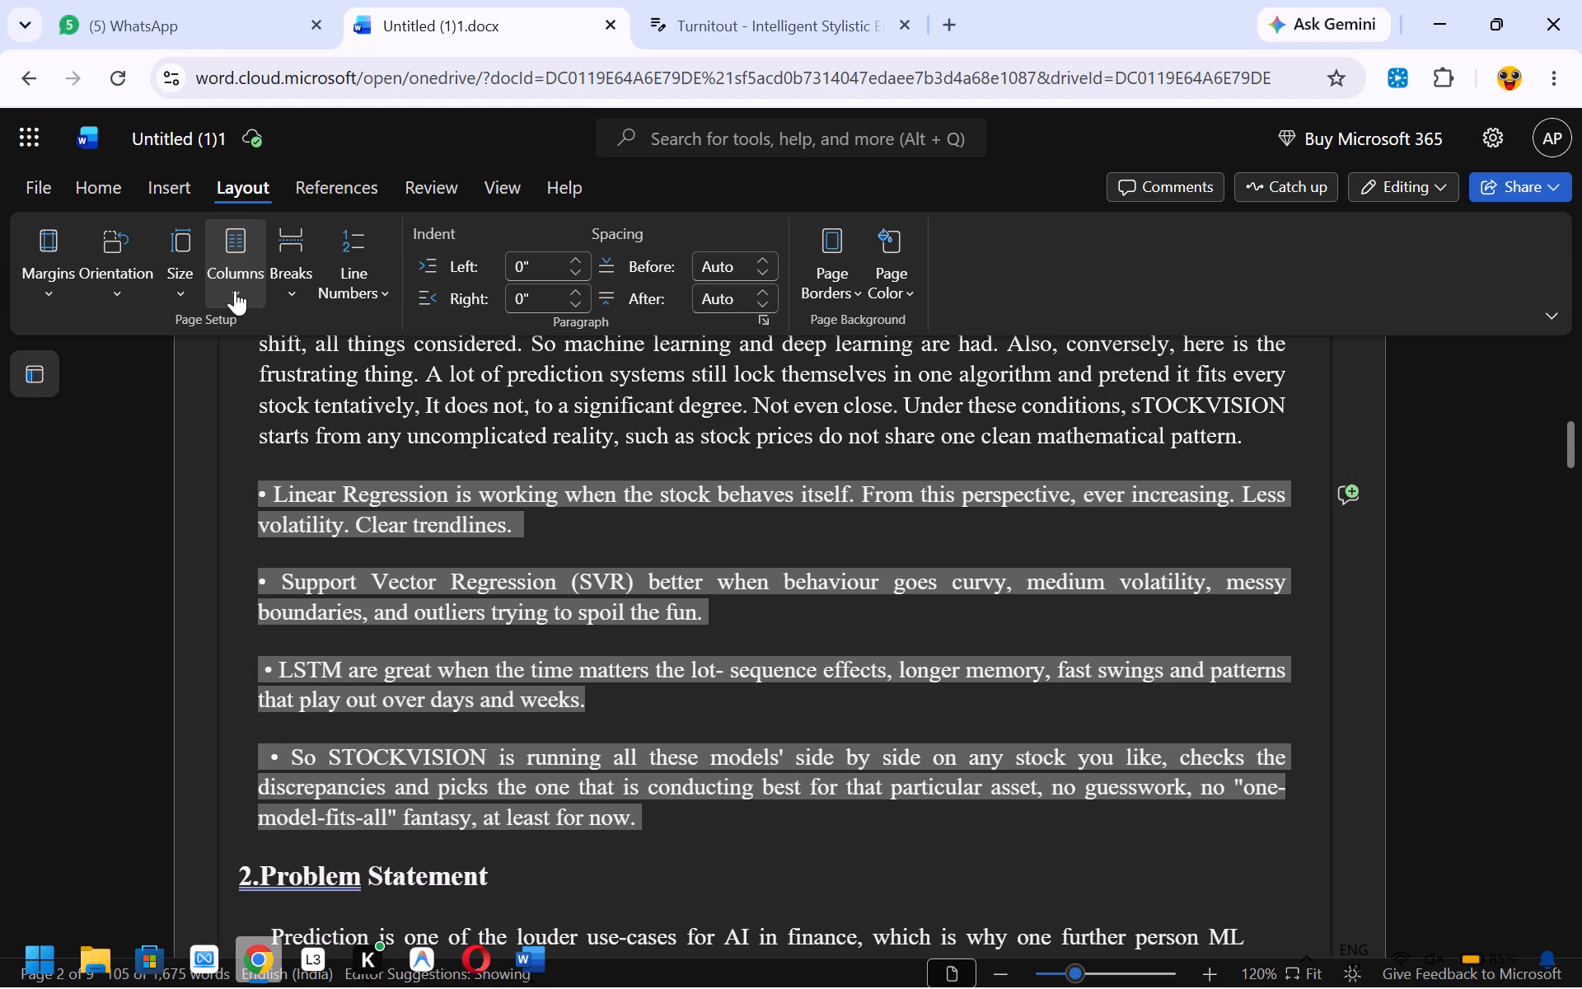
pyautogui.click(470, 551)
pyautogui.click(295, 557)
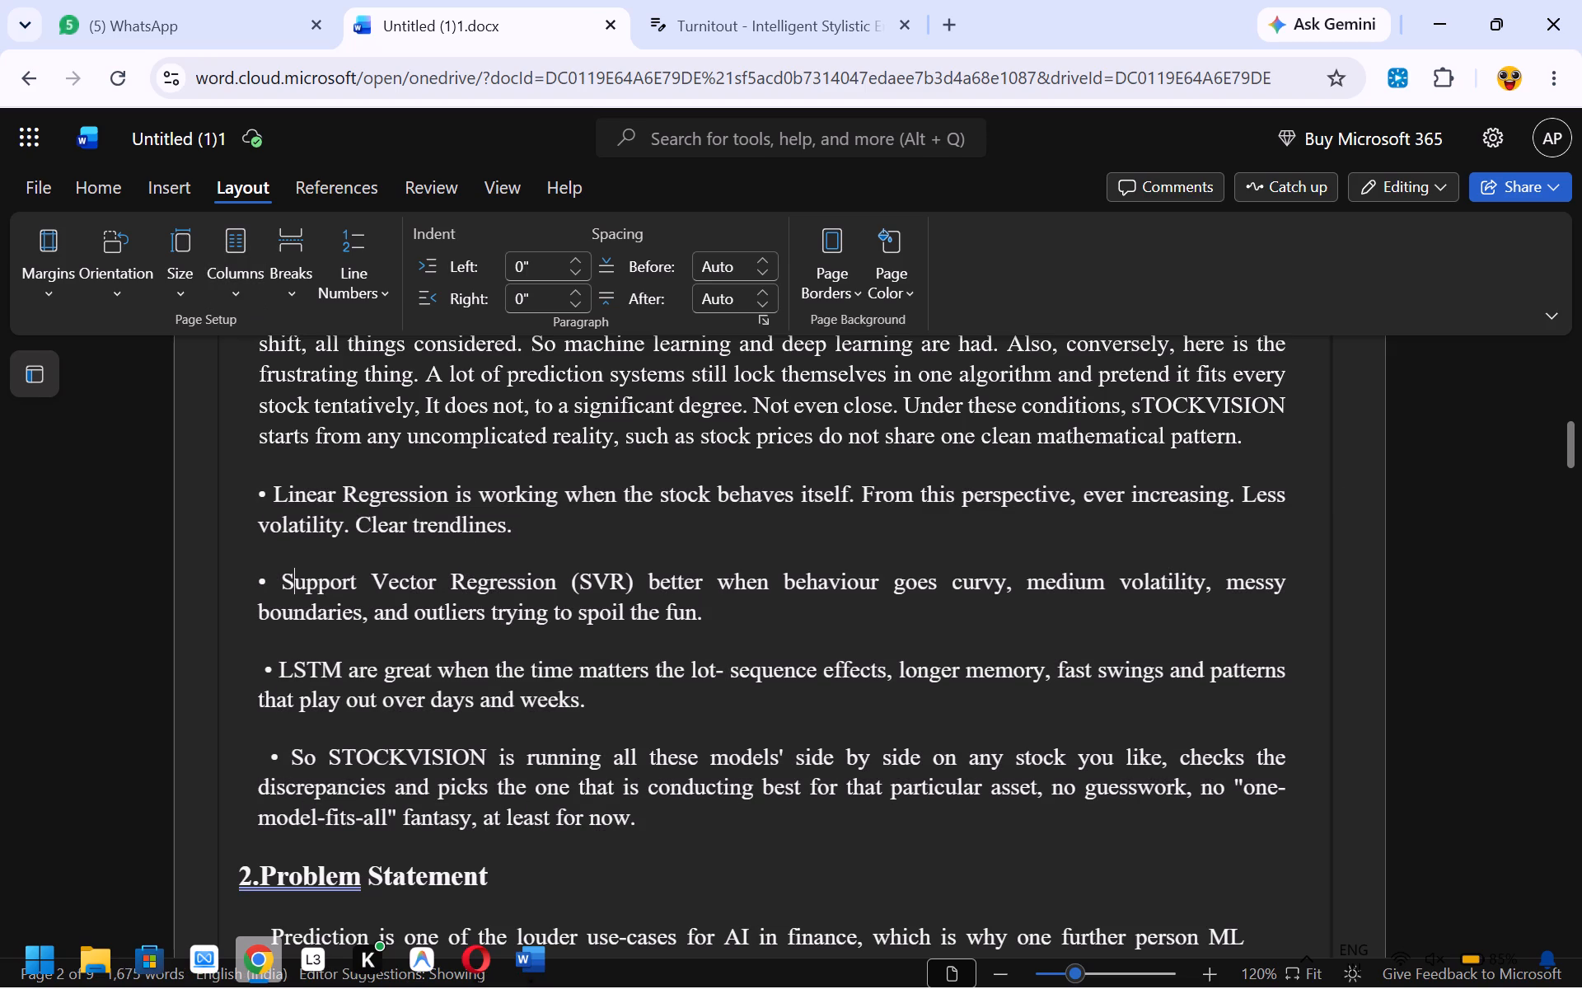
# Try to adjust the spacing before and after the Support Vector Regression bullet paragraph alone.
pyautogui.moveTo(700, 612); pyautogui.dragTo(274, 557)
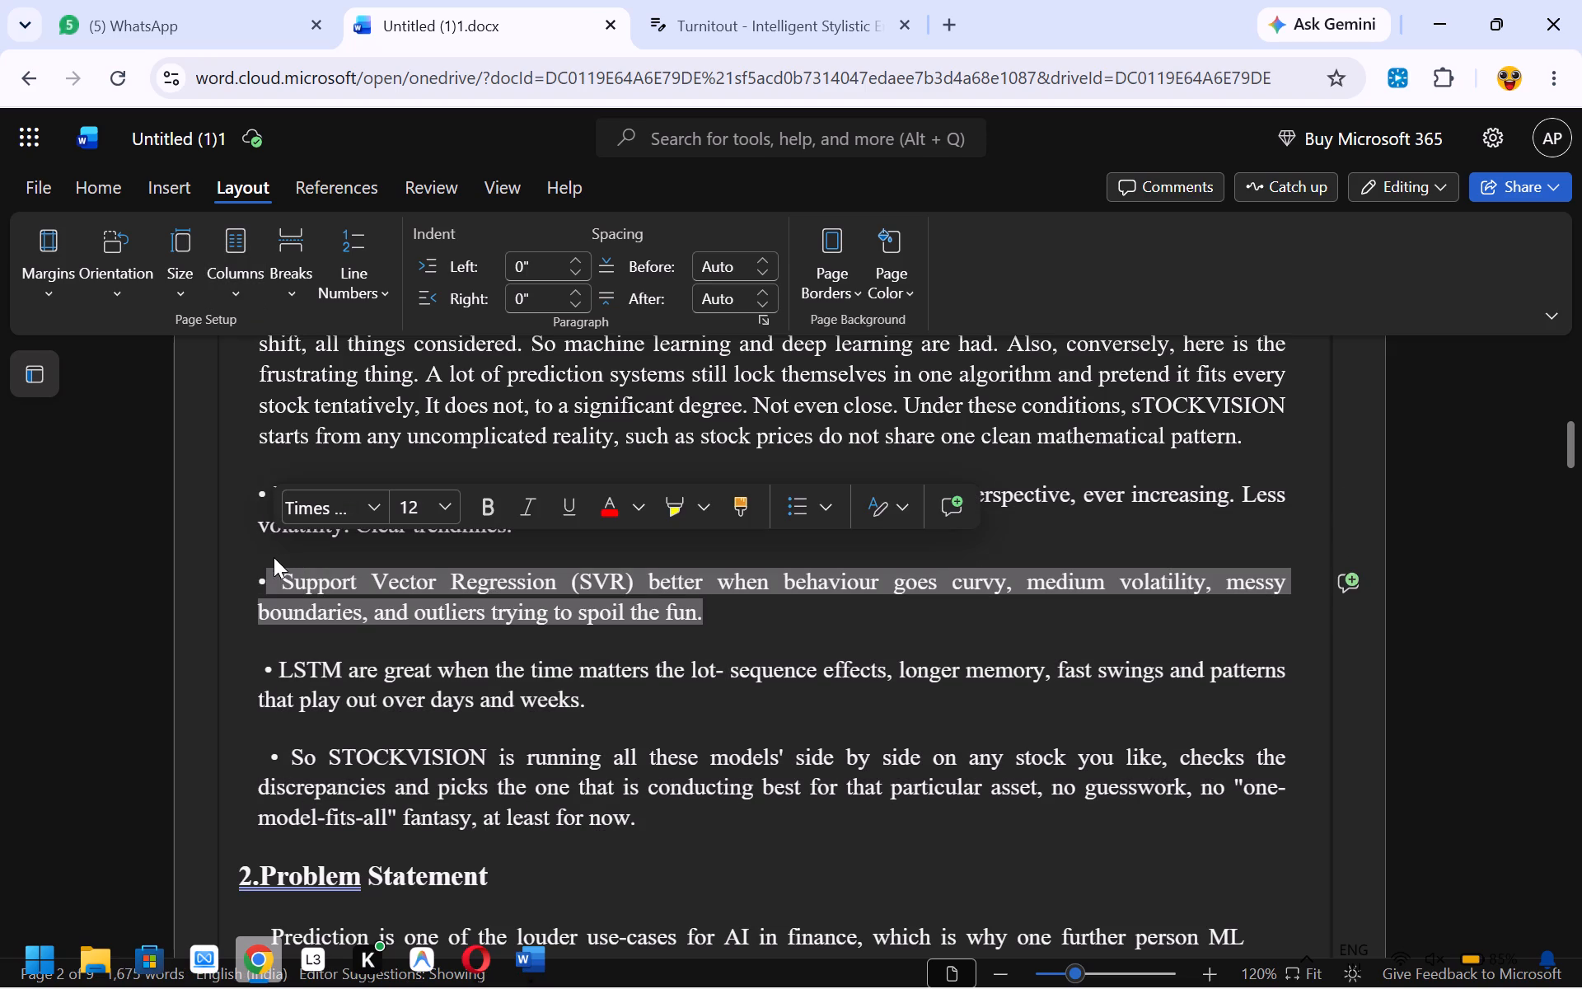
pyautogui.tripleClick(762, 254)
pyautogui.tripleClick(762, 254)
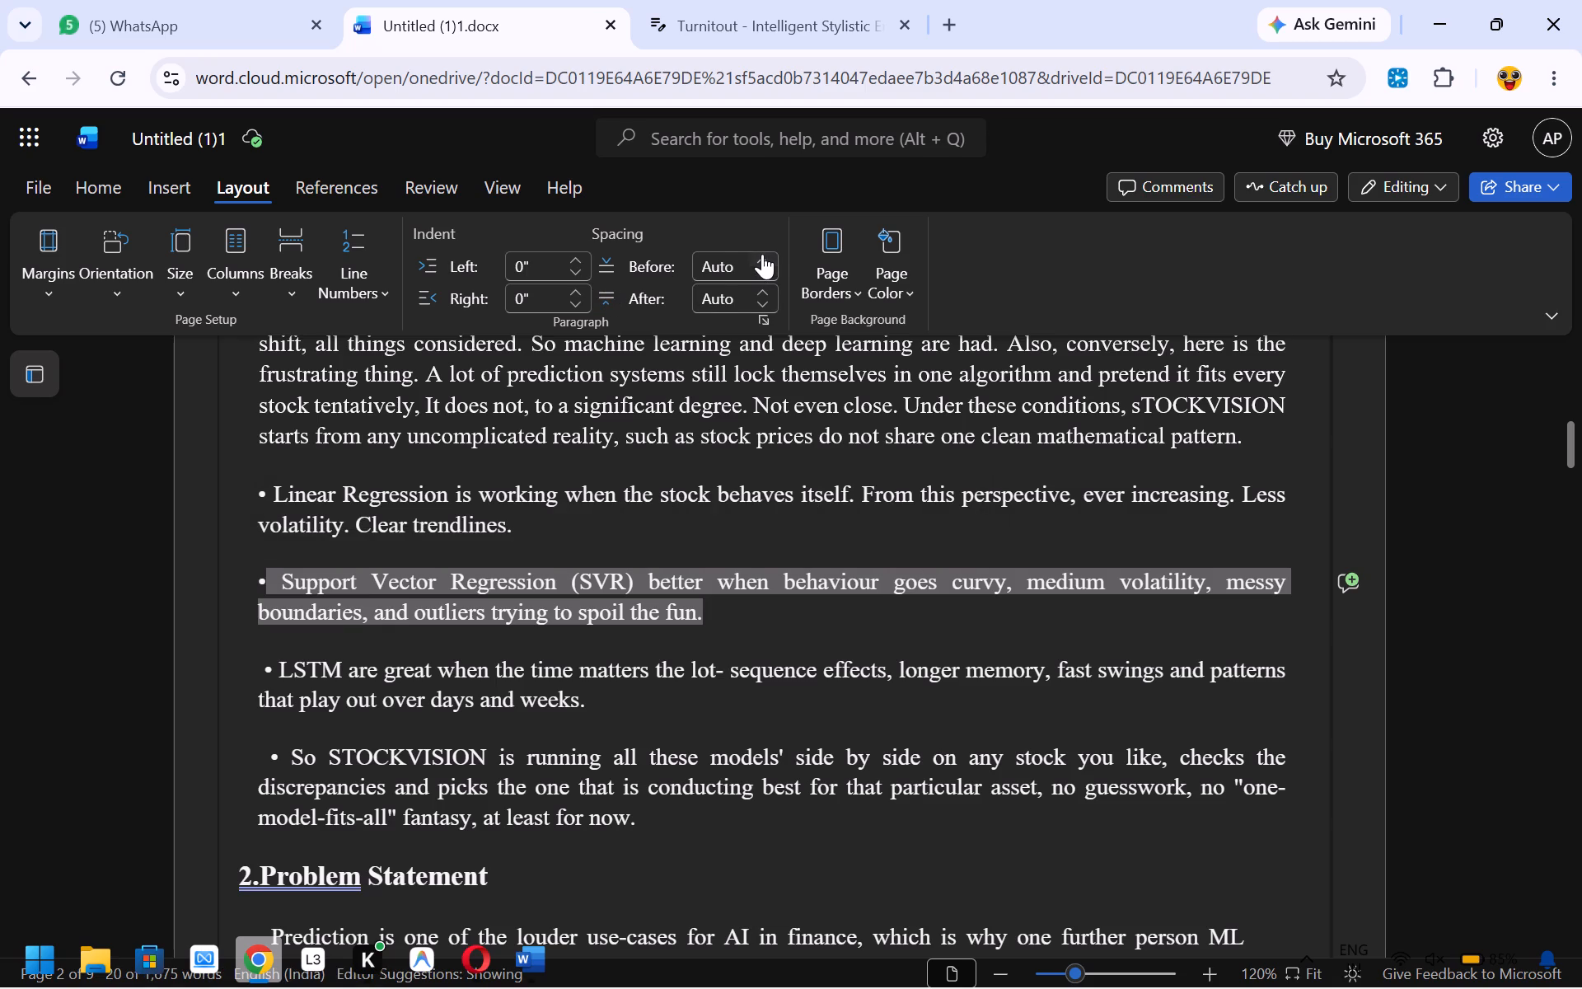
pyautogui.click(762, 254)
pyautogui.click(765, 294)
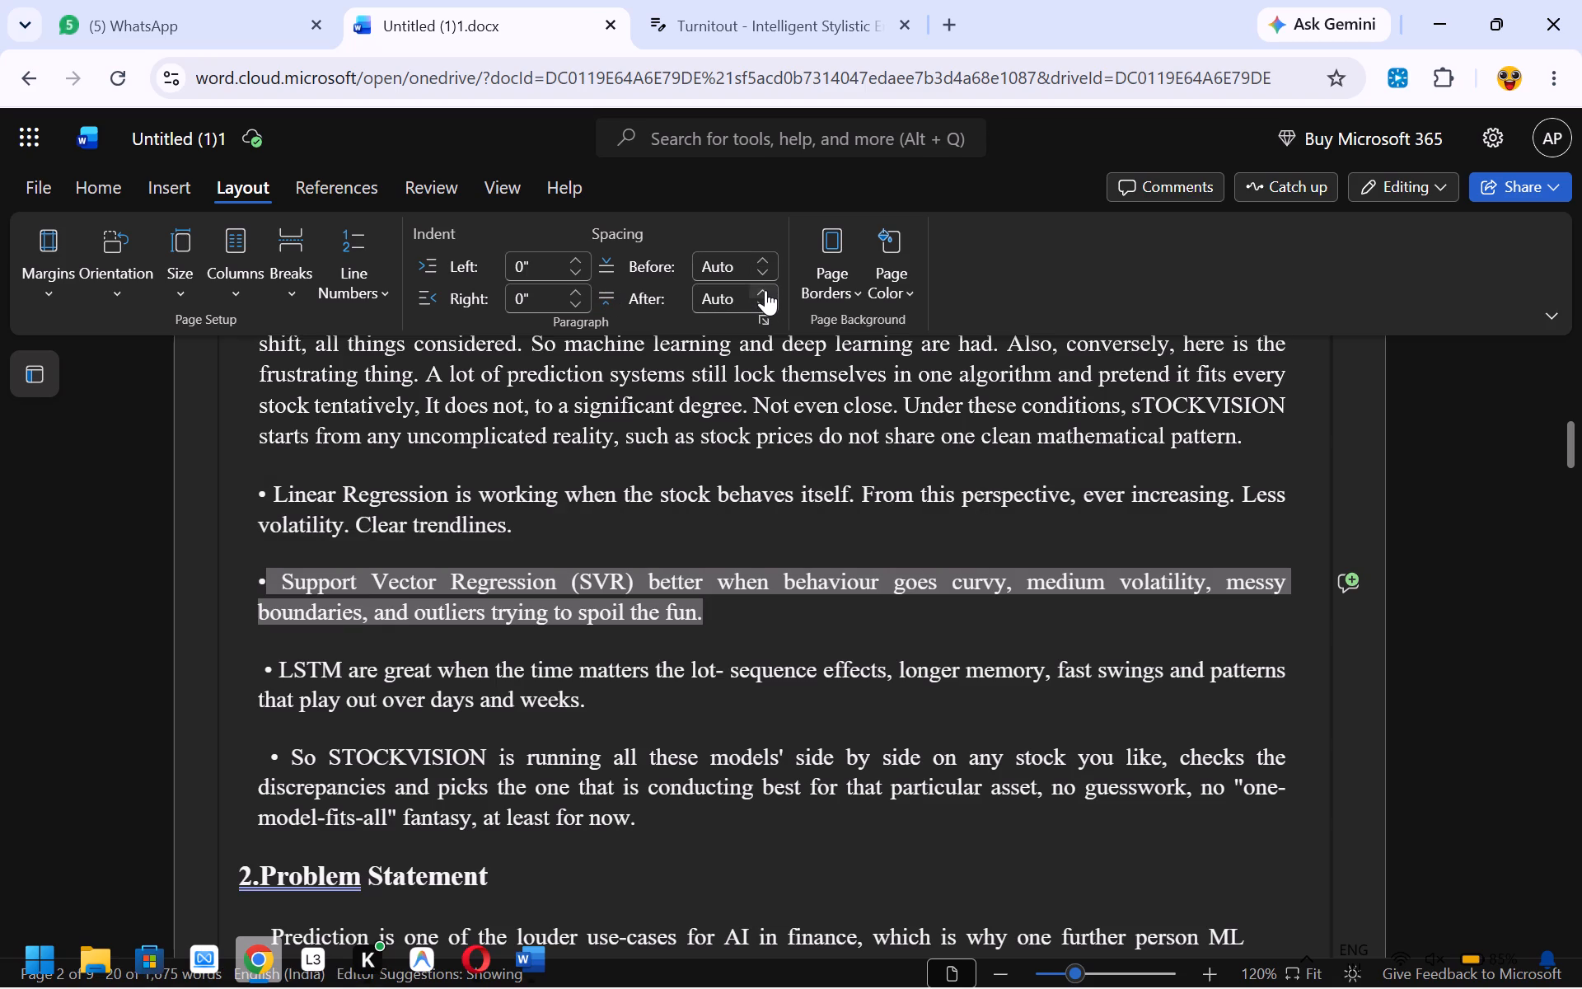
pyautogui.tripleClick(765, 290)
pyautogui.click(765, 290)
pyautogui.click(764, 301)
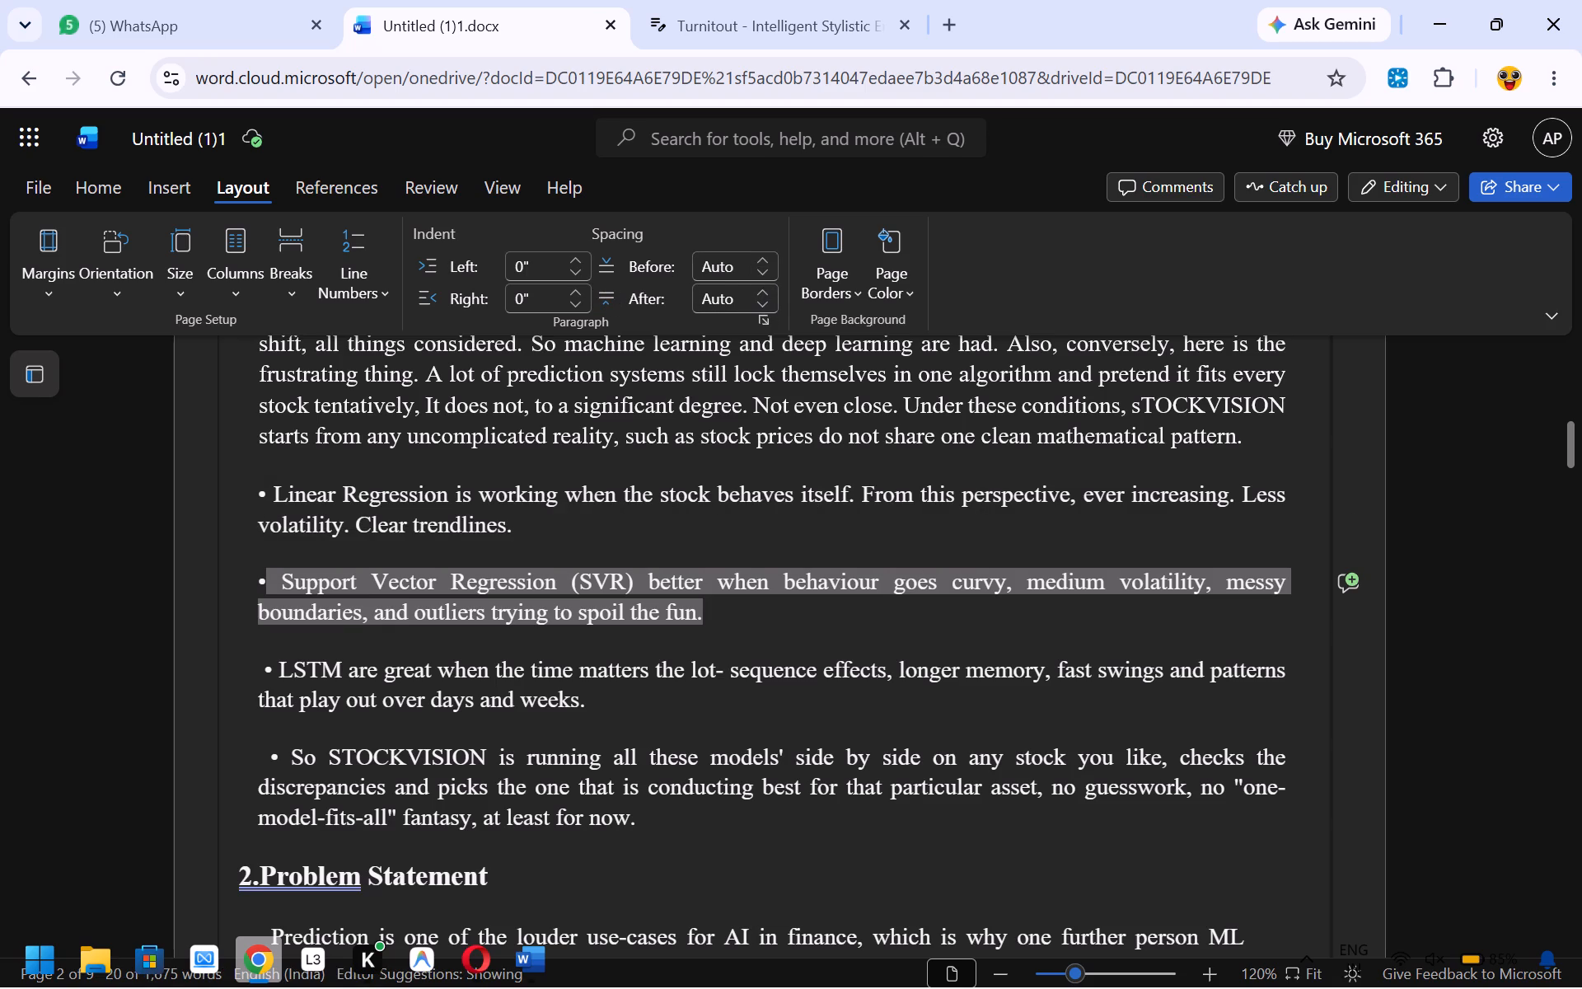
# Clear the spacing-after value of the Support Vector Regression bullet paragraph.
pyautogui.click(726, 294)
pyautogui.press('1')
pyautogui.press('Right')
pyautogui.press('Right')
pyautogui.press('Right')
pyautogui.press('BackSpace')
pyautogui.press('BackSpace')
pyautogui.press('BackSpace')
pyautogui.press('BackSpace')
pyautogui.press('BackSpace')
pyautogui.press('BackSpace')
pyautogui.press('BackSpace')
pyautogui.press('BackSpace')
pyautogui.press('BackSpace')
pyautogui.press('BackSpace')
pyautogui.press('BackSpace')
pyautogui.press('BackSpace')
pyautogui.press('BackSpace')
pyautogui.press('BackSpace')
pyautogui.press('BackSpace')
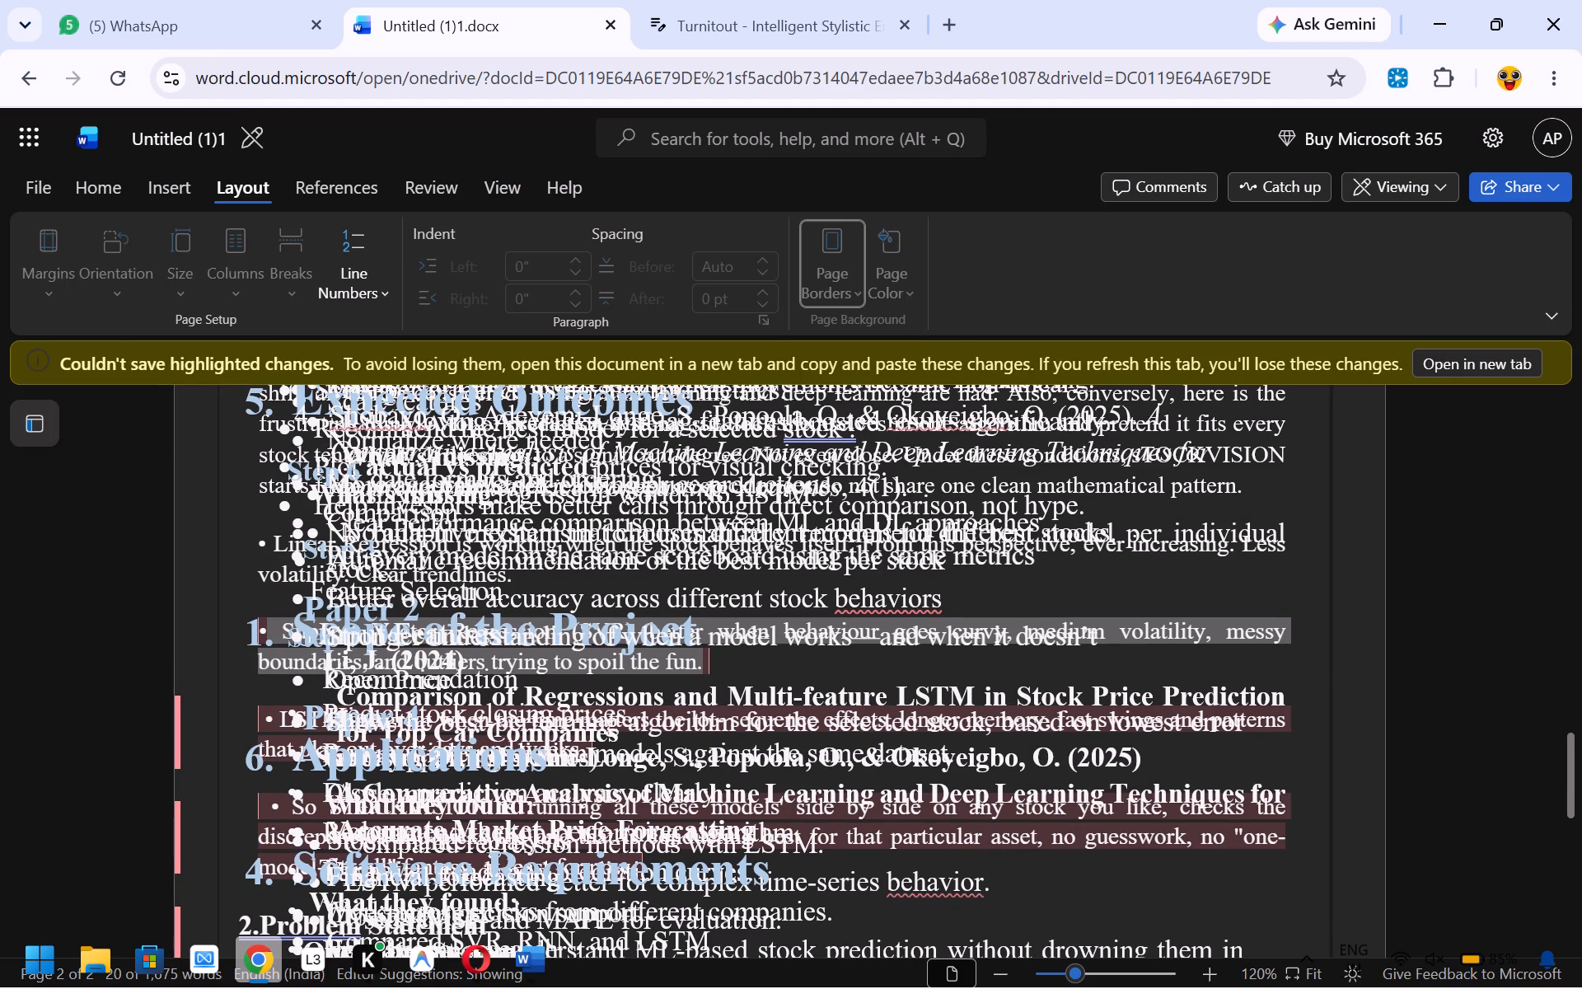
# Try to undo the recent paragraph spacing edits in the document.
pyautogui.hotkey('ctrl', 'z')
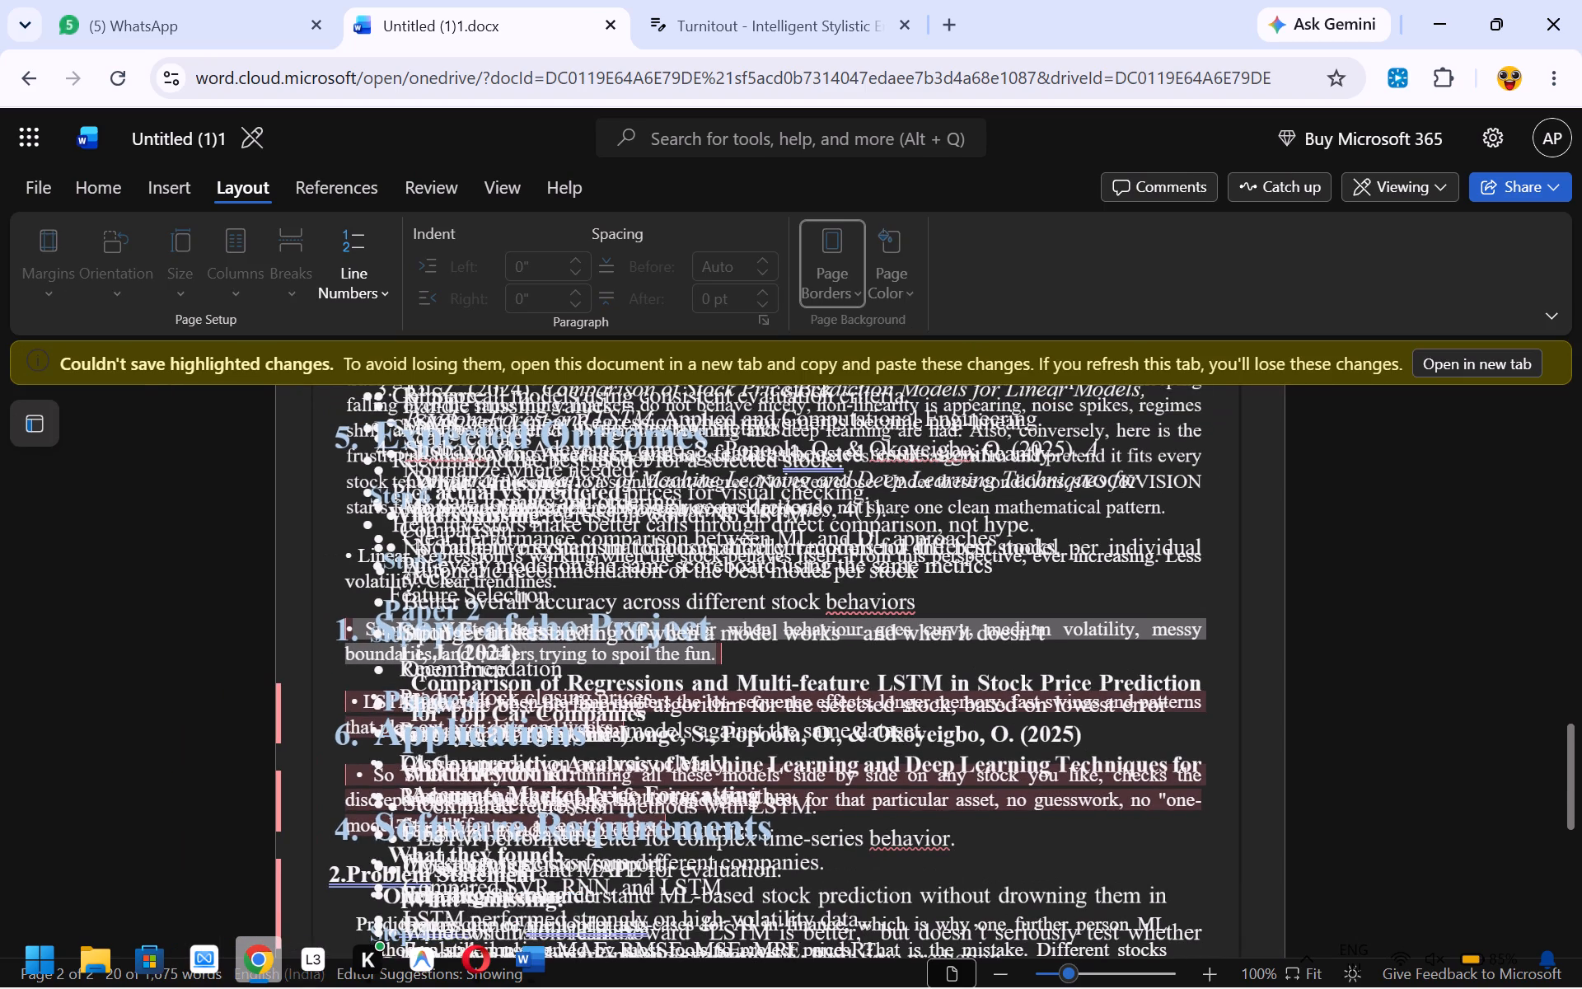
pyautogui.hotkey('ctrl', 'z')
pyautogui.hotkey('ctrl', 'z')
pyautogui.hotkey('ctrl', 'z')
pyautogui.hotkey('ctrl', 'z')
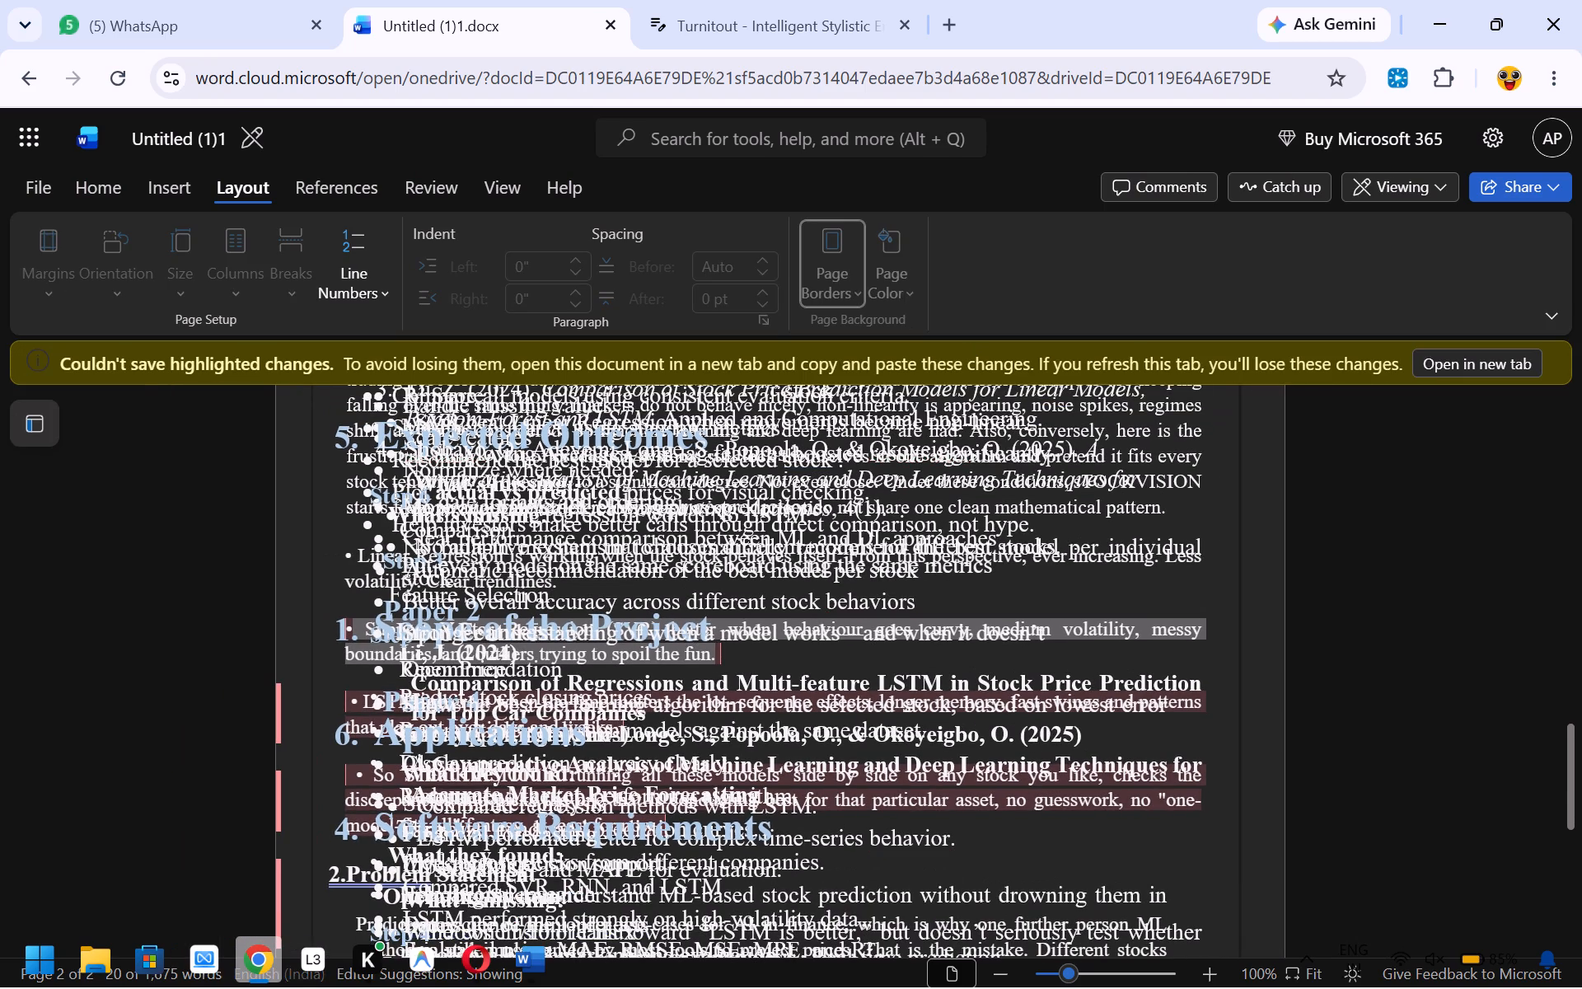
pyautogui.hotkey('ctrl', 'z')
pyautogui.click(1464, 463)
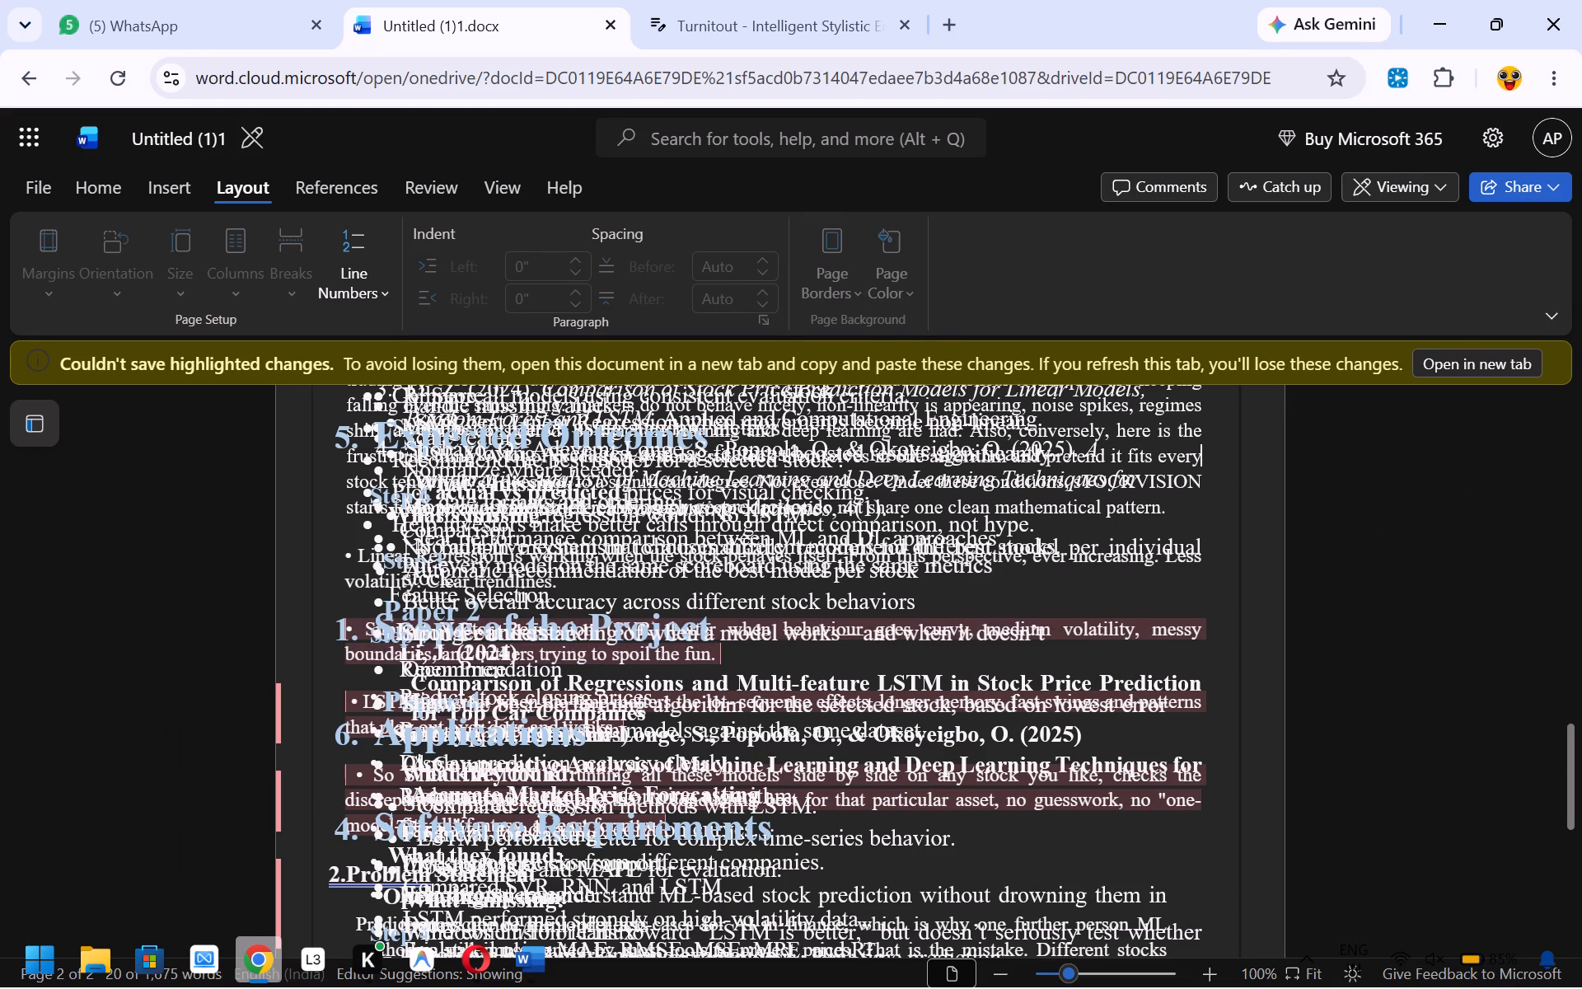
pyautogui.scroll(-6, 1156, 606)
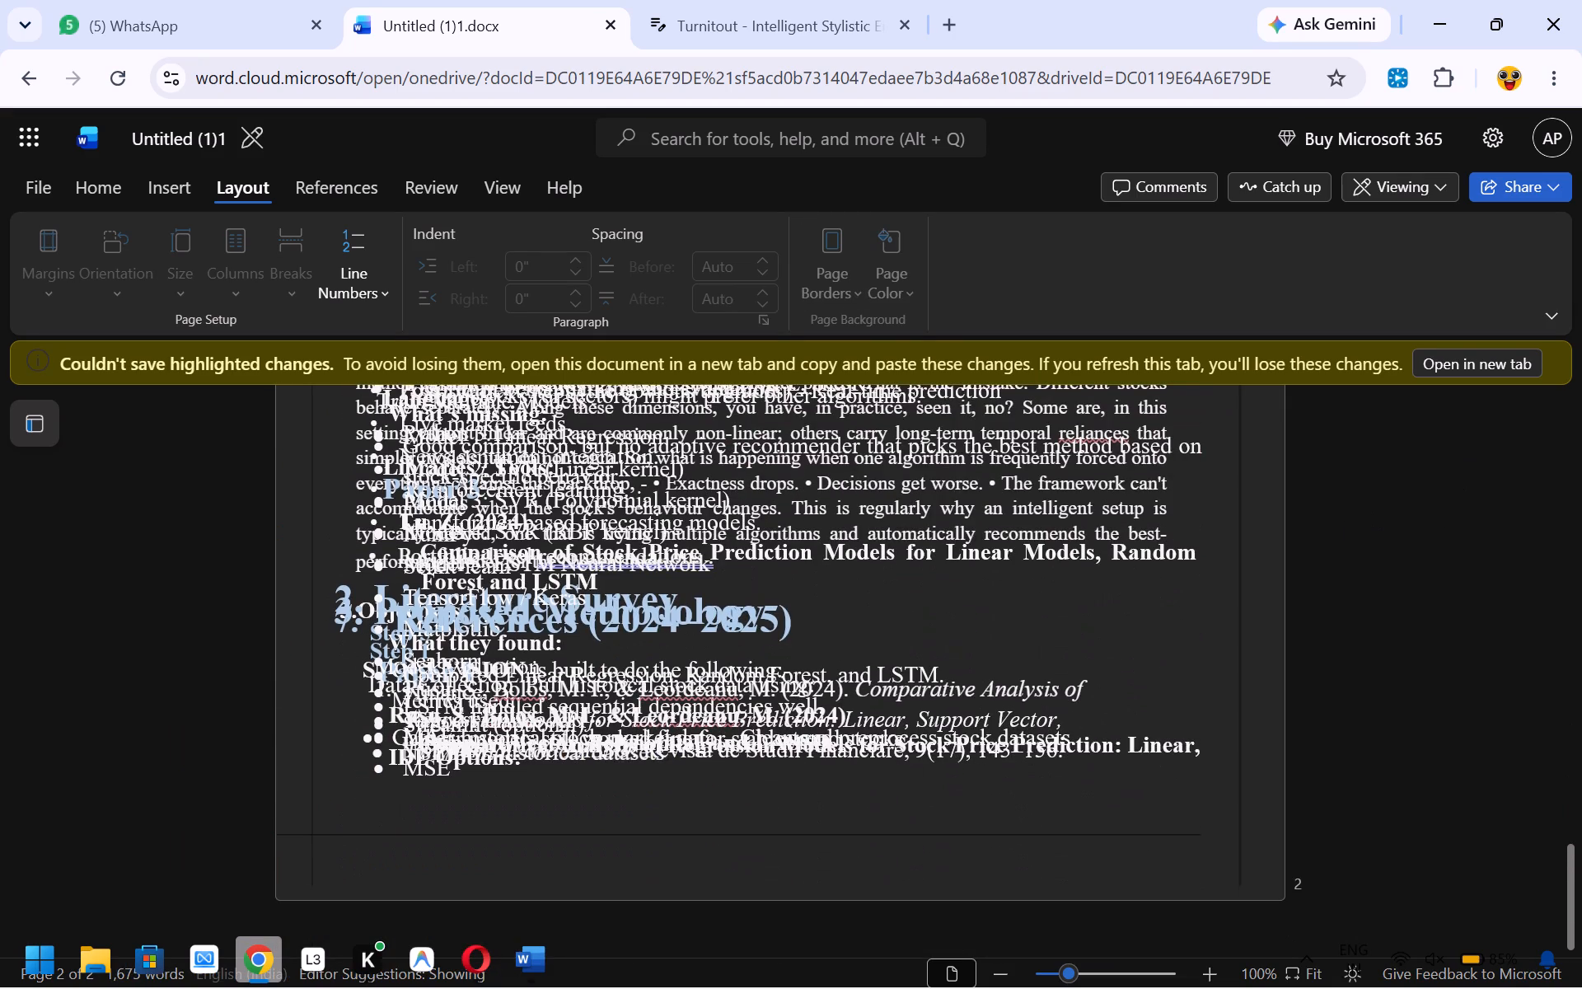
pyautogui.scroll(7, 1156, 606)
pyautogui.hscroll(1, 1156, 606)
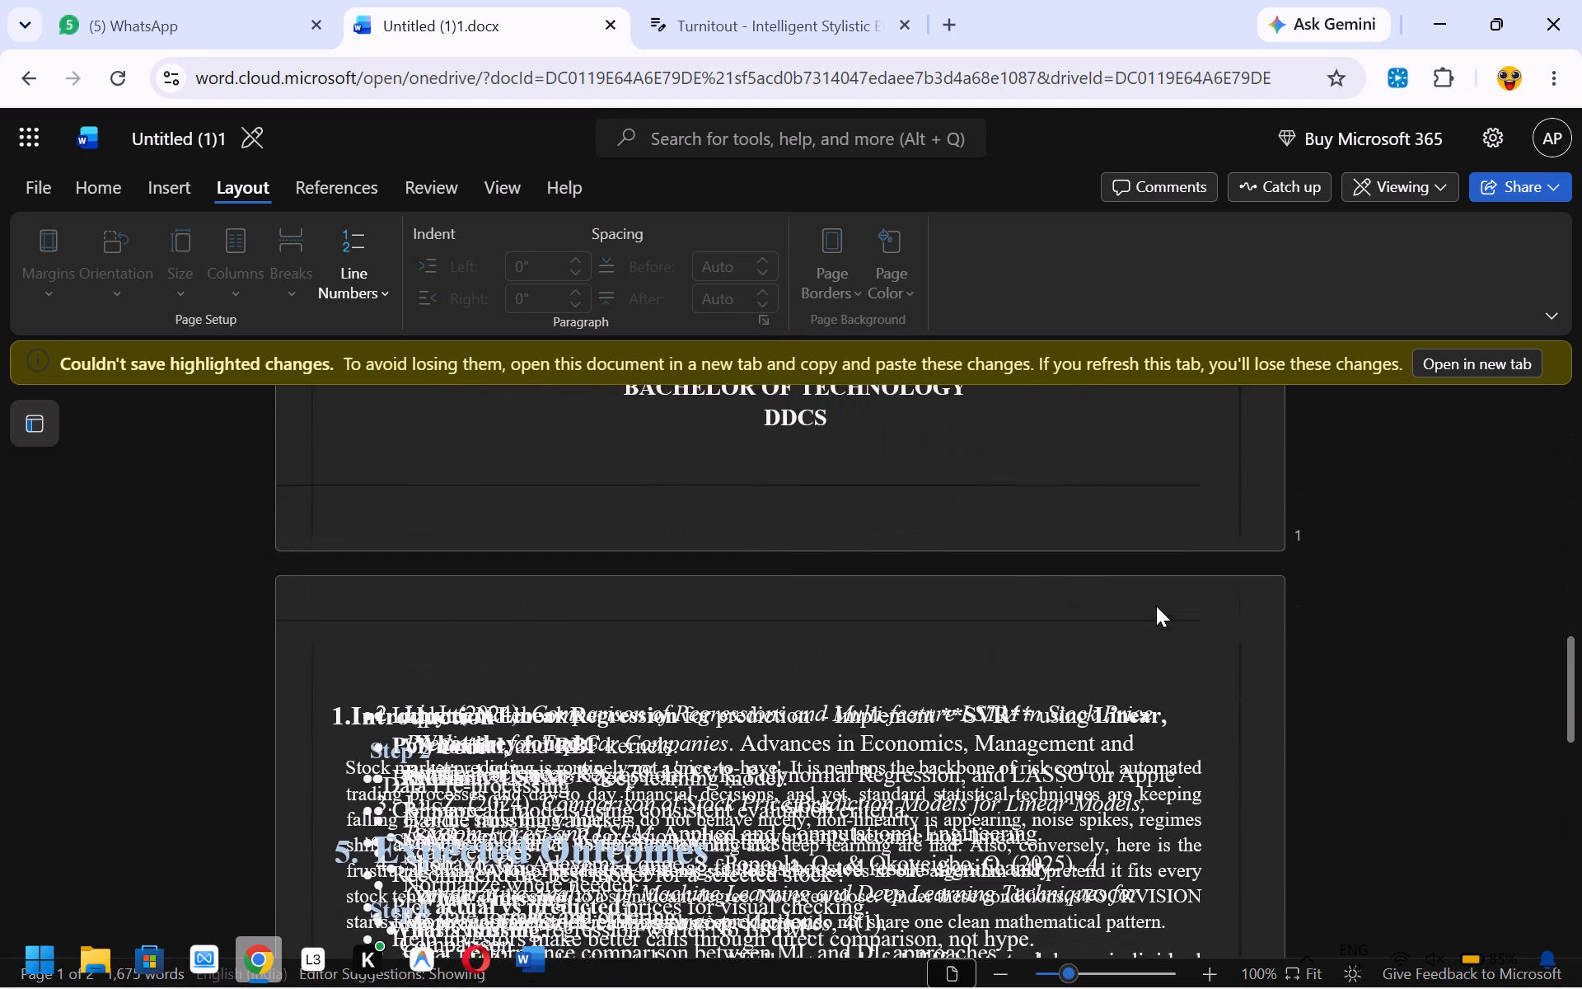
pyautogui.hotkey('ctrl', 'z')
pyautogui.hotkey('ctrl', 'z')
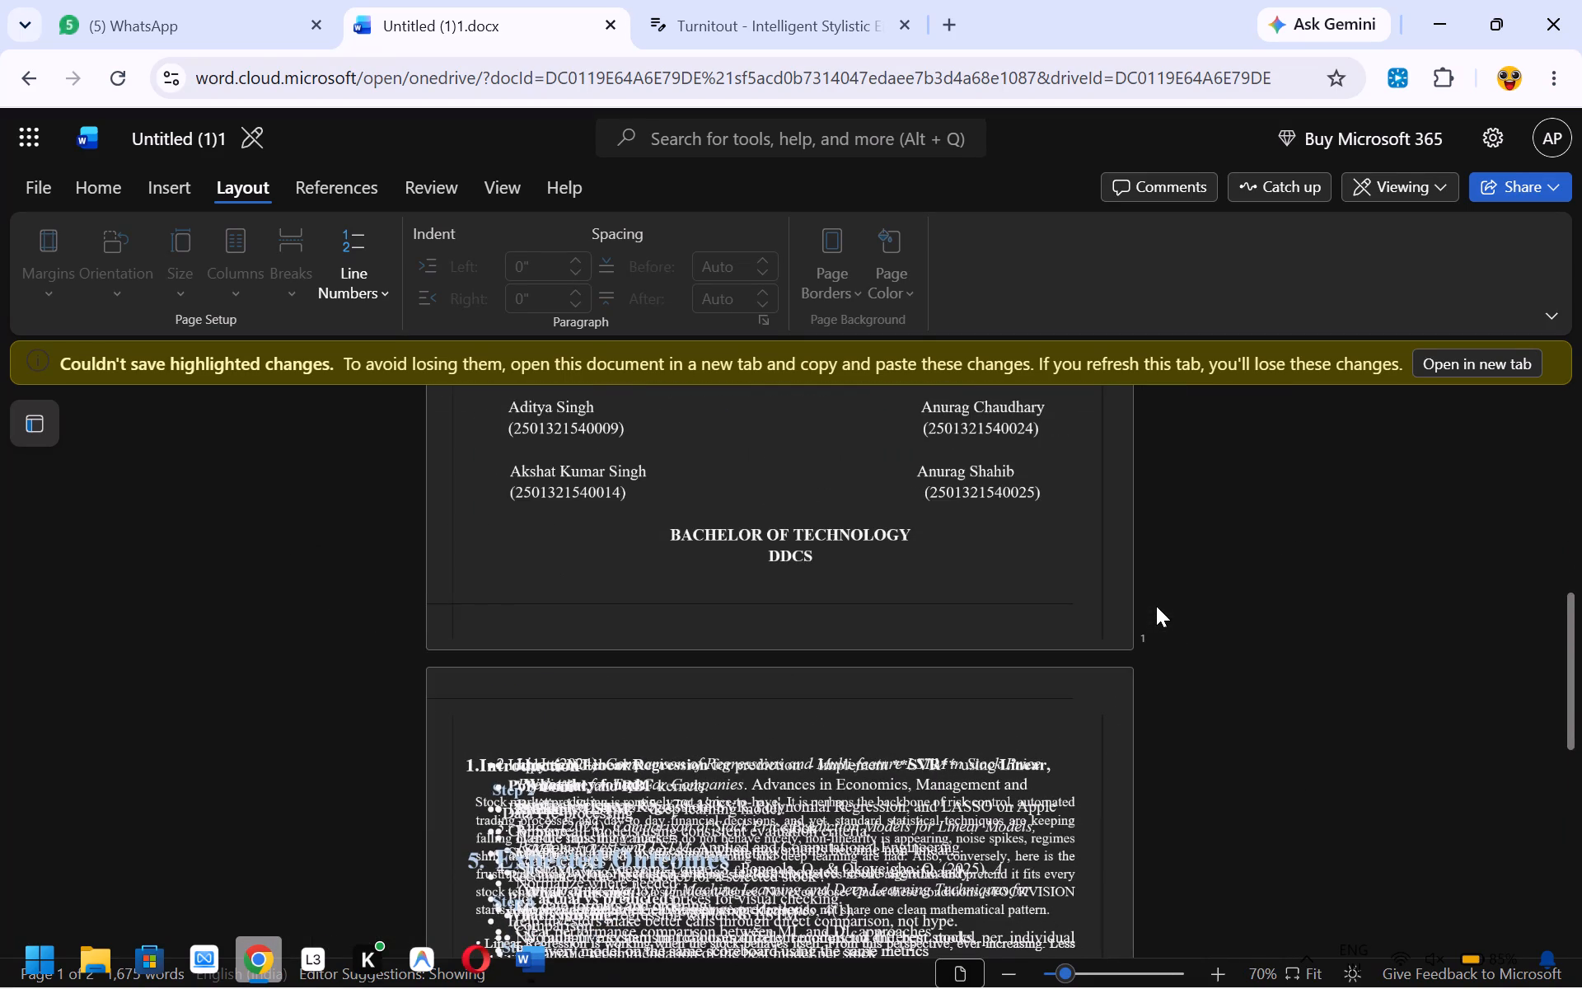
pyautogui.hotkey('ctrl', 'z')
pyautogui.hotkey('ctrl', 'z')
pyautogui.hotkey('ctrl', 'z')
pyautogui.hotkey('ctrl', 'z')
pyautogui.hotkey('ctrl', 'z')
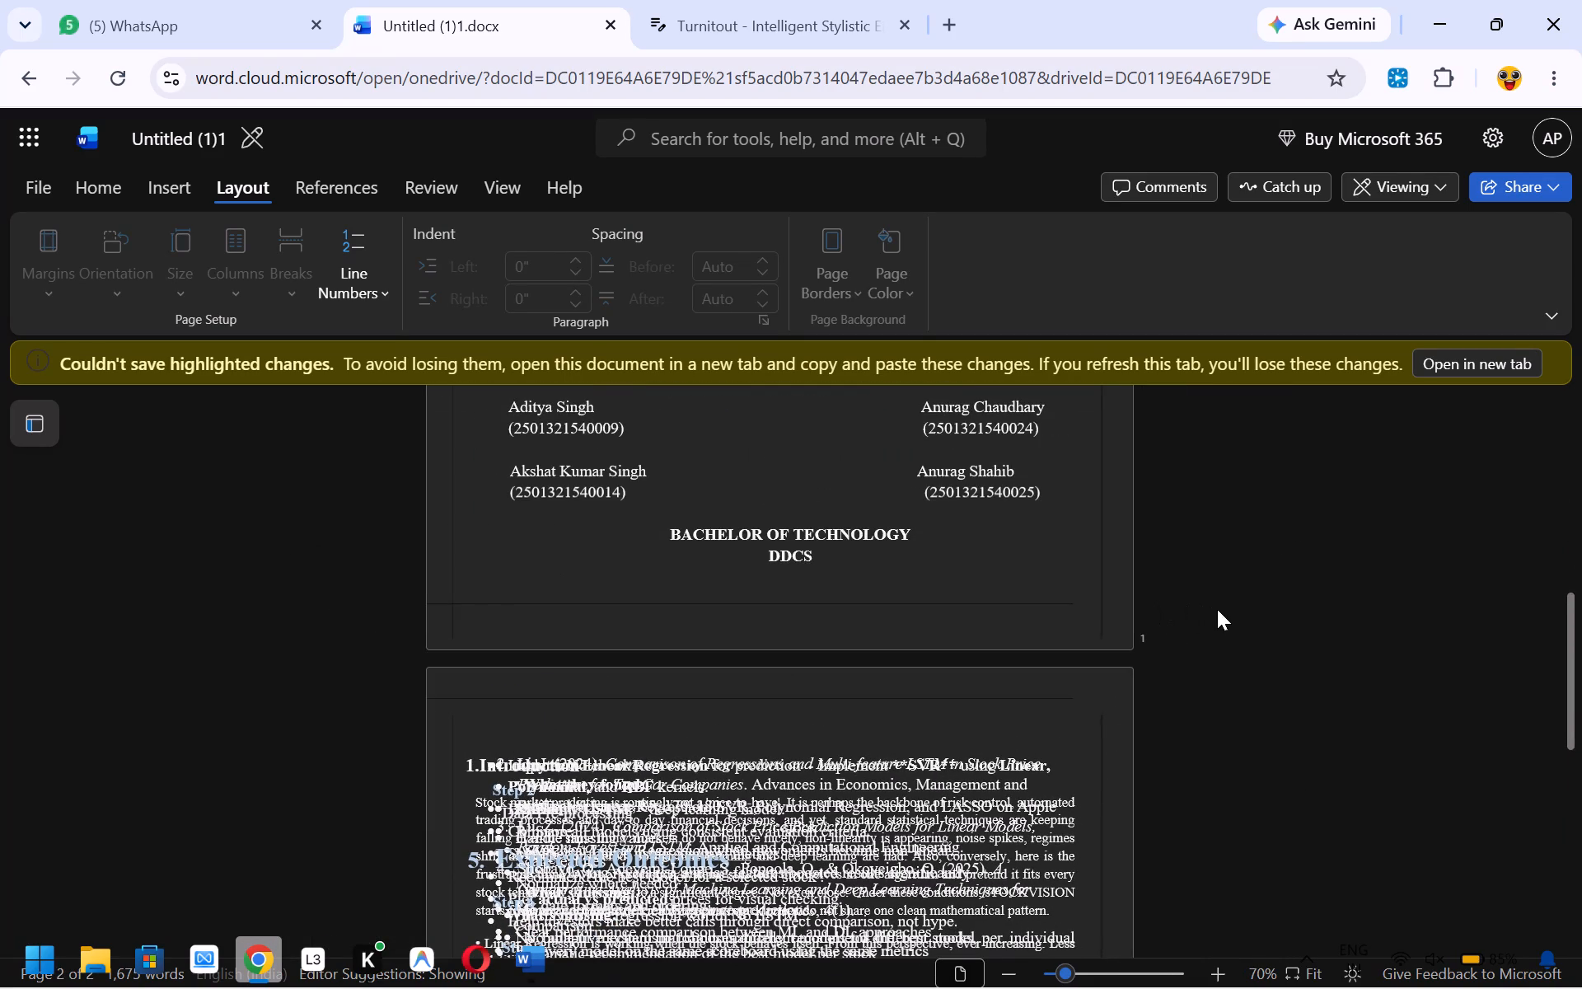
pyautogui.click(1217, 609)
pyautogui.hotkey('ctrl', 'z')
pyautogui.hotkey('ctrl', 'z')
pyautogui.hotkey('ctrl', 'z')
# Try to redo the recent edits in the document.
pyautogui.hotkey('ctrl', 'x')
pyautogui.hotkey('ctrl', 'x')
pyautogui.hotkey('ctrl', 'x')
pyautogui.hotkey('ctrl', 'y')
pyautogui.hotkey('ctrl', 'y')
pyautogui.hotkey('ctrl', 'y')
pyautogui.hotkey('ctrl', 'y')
# Open the report document in a new browser tab.
pyautogui.scroll(-1, 1046, 569)
pyautogui.click(1467, 356)
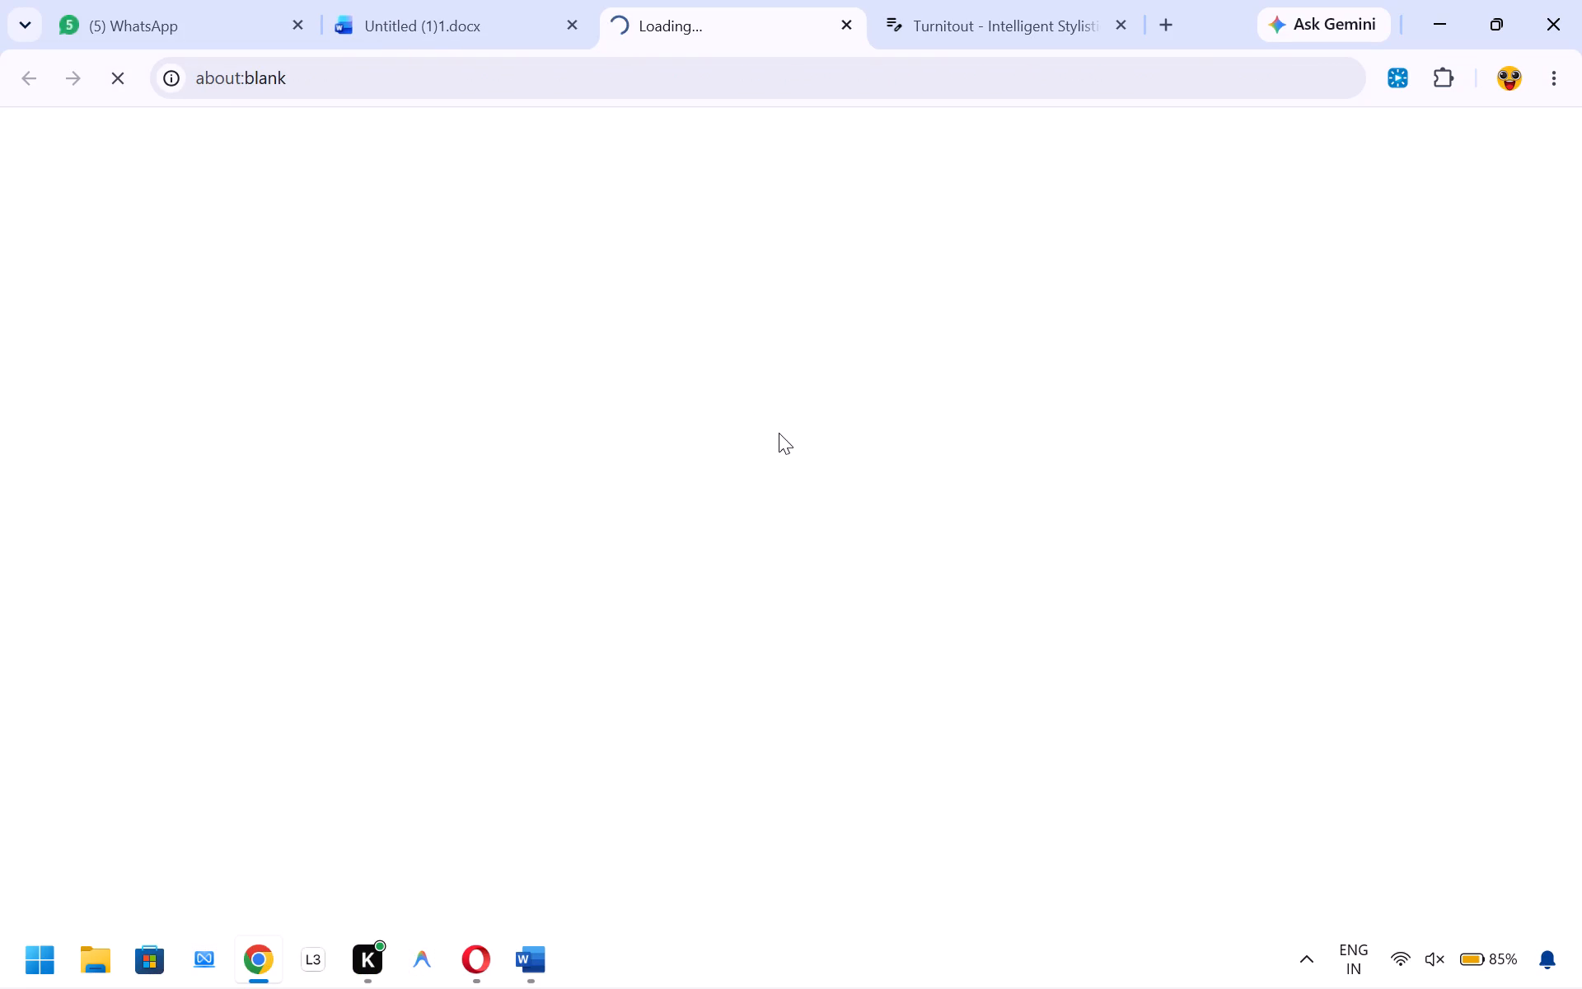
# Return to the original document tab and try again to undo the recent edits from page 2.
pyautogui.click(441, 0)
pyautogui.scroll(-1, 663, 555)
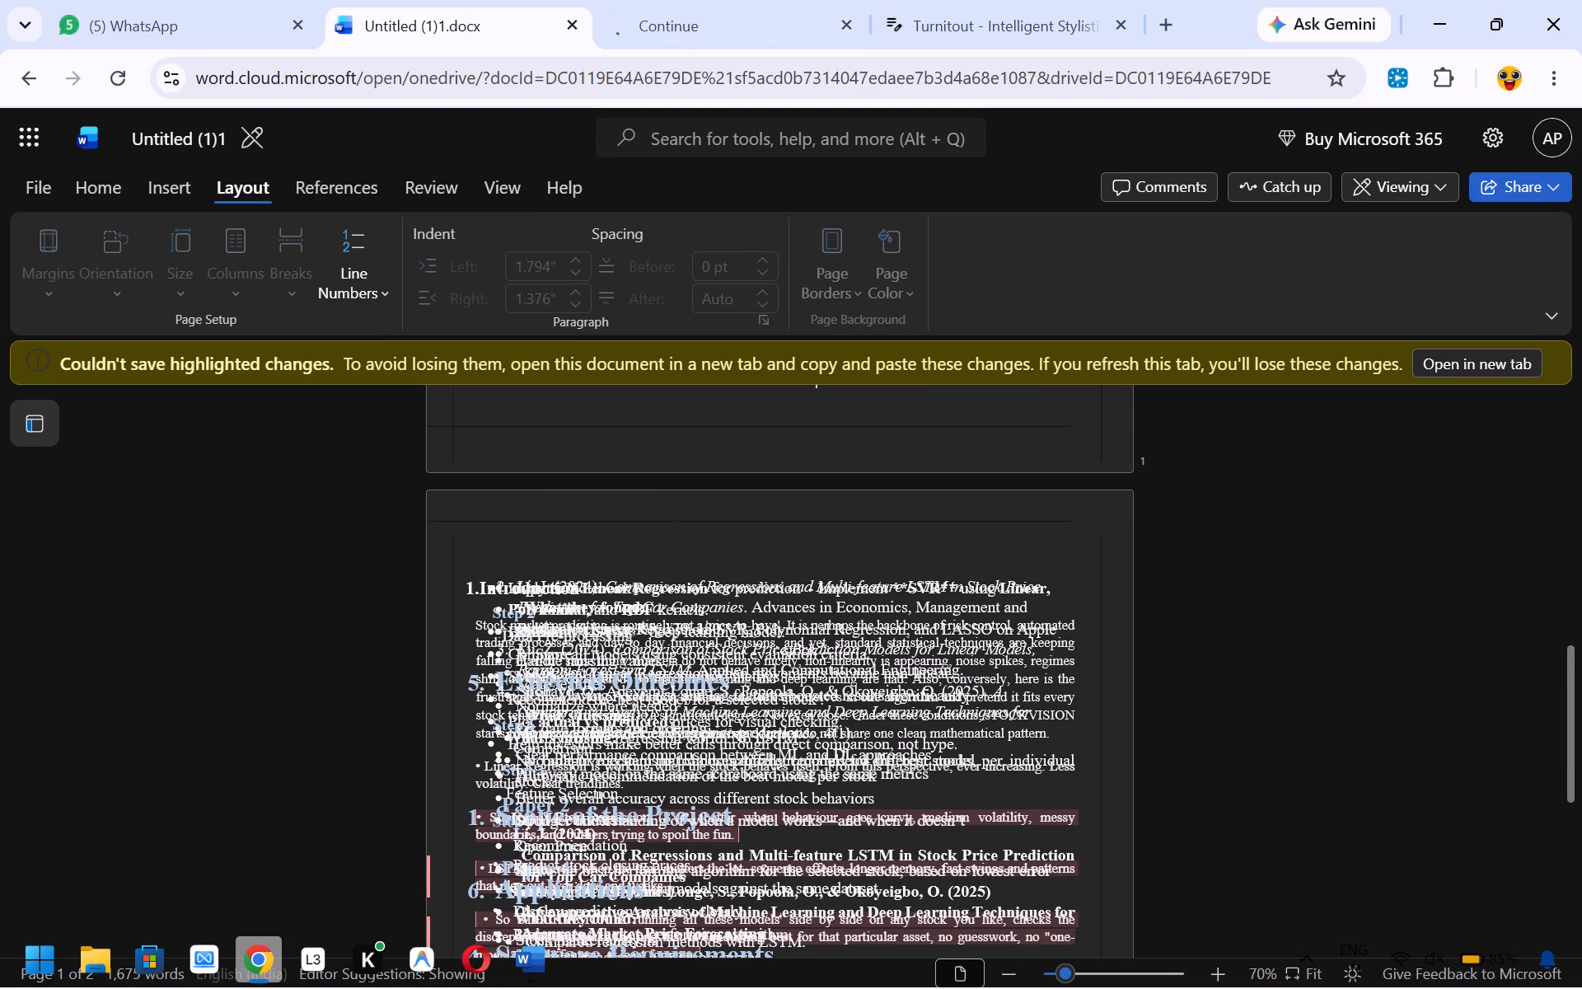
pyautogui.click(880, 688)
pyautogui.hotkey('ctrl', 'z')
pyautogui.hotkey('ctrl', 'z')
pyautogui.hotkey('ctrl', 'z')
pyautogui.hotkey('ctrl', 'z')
# Switch to the freshly opened copy of the report.
pyautogui.click(736, 0)
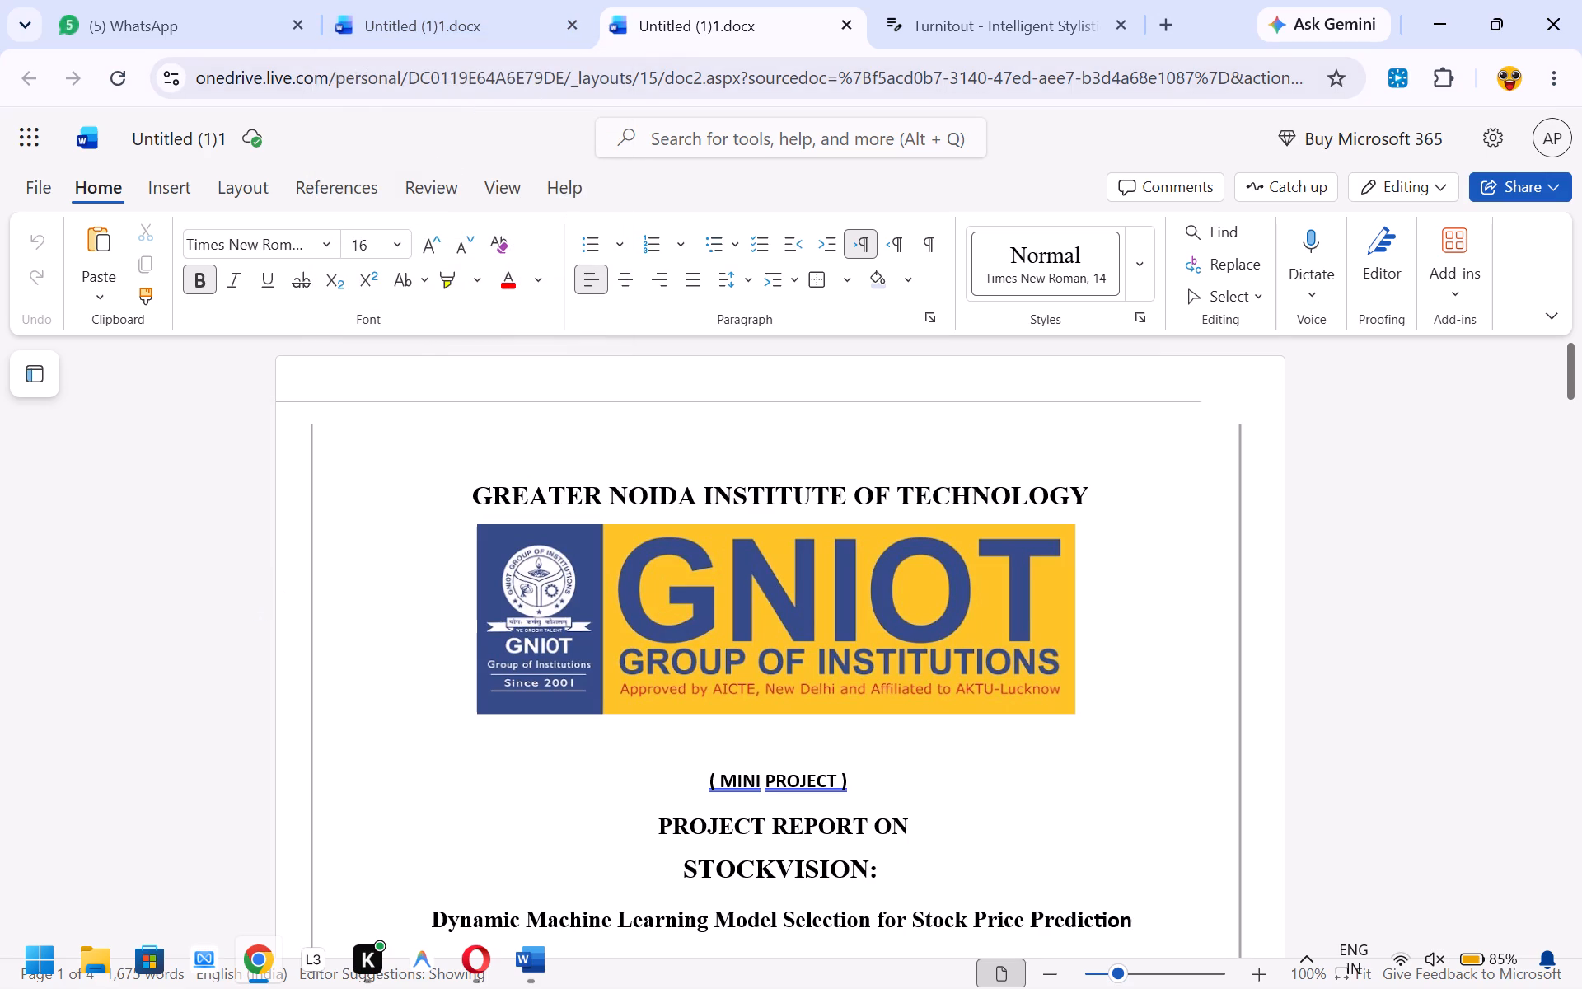
# Look over the reopened copy from the cover page to the Introduction bullets and the Problem Statement section.
pyautogui.scroll(-5, 494, 503)
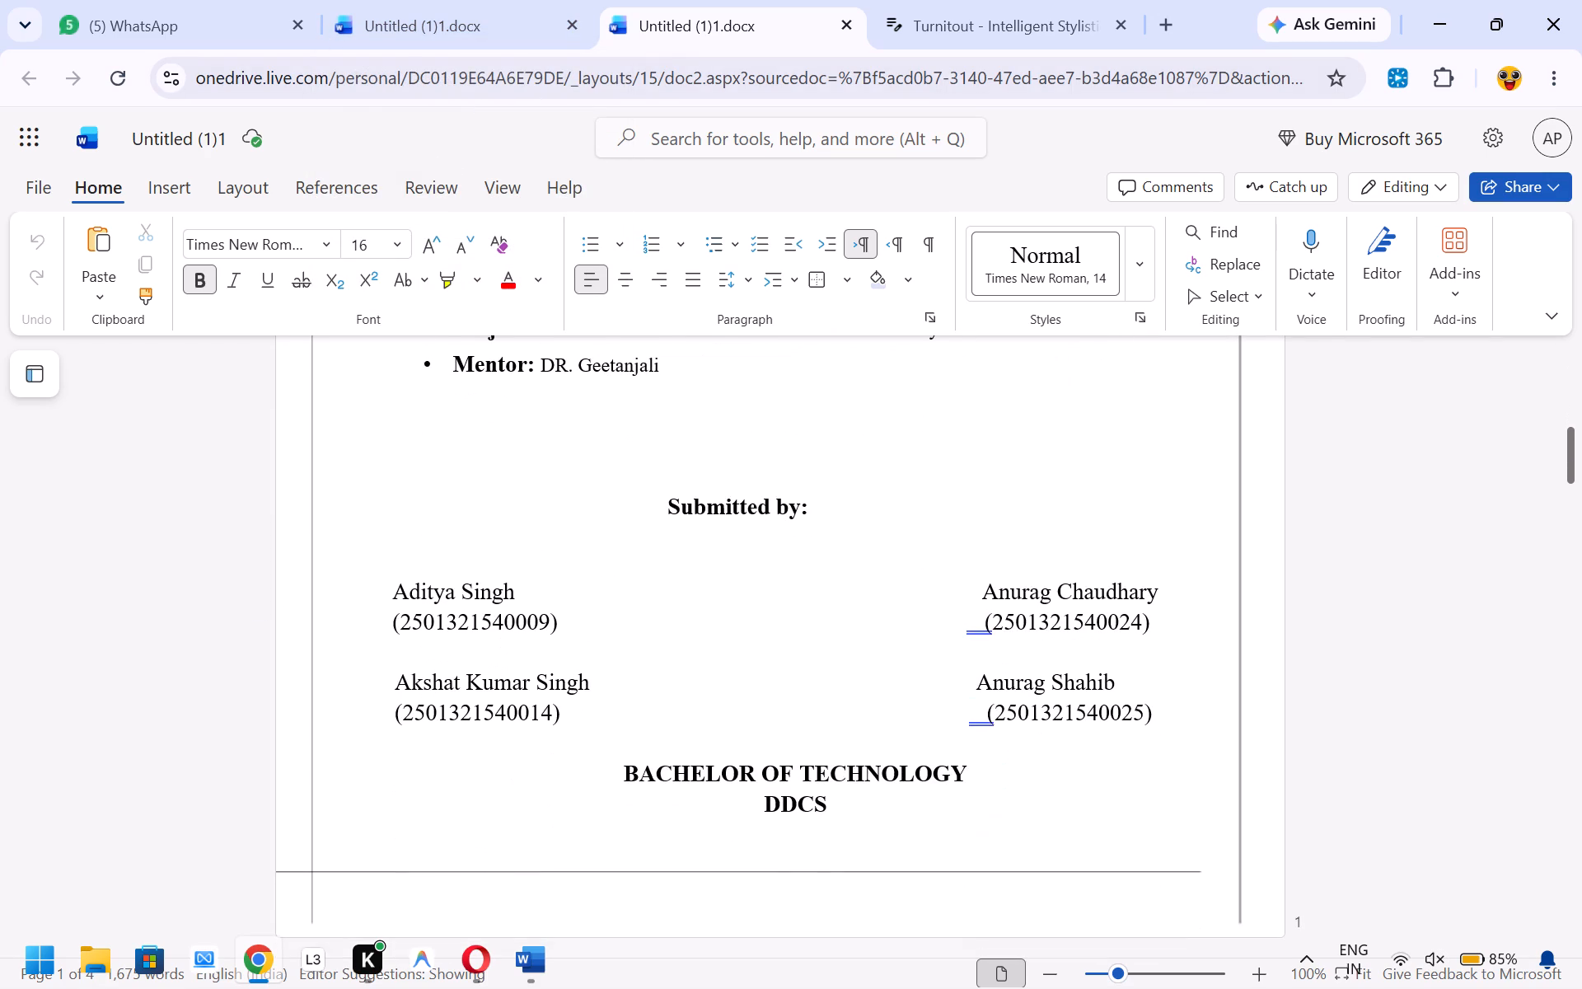
pyautogui.scroll(-2, 494, 503)
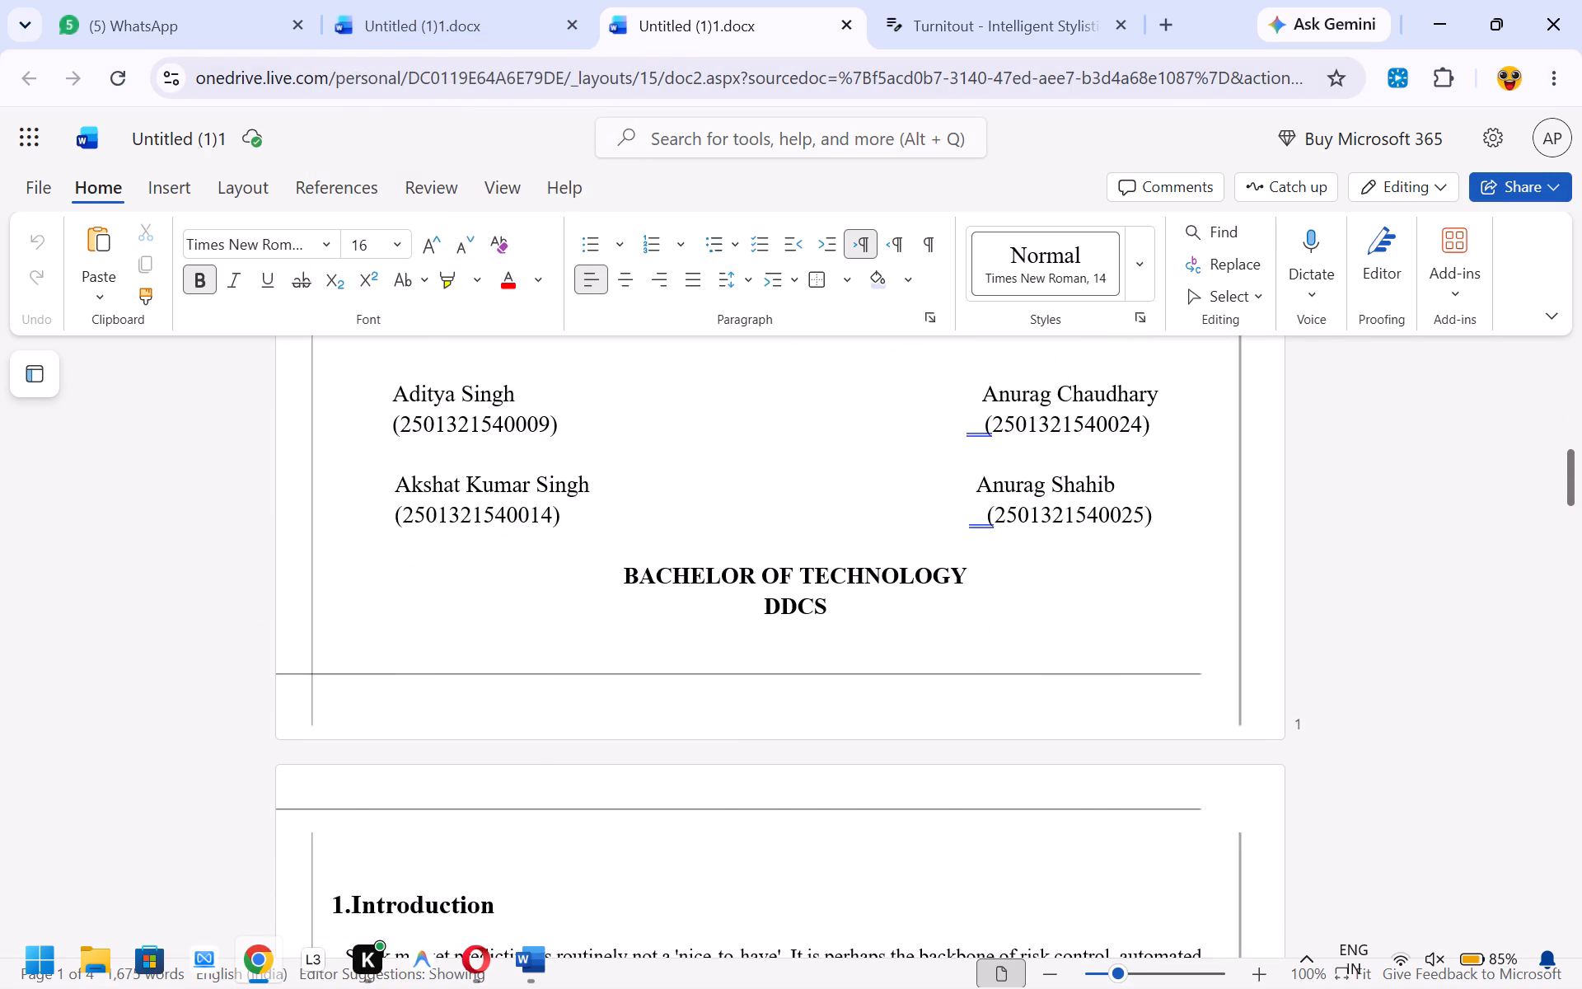
pyautogui.scroll(-4, 494, 503)
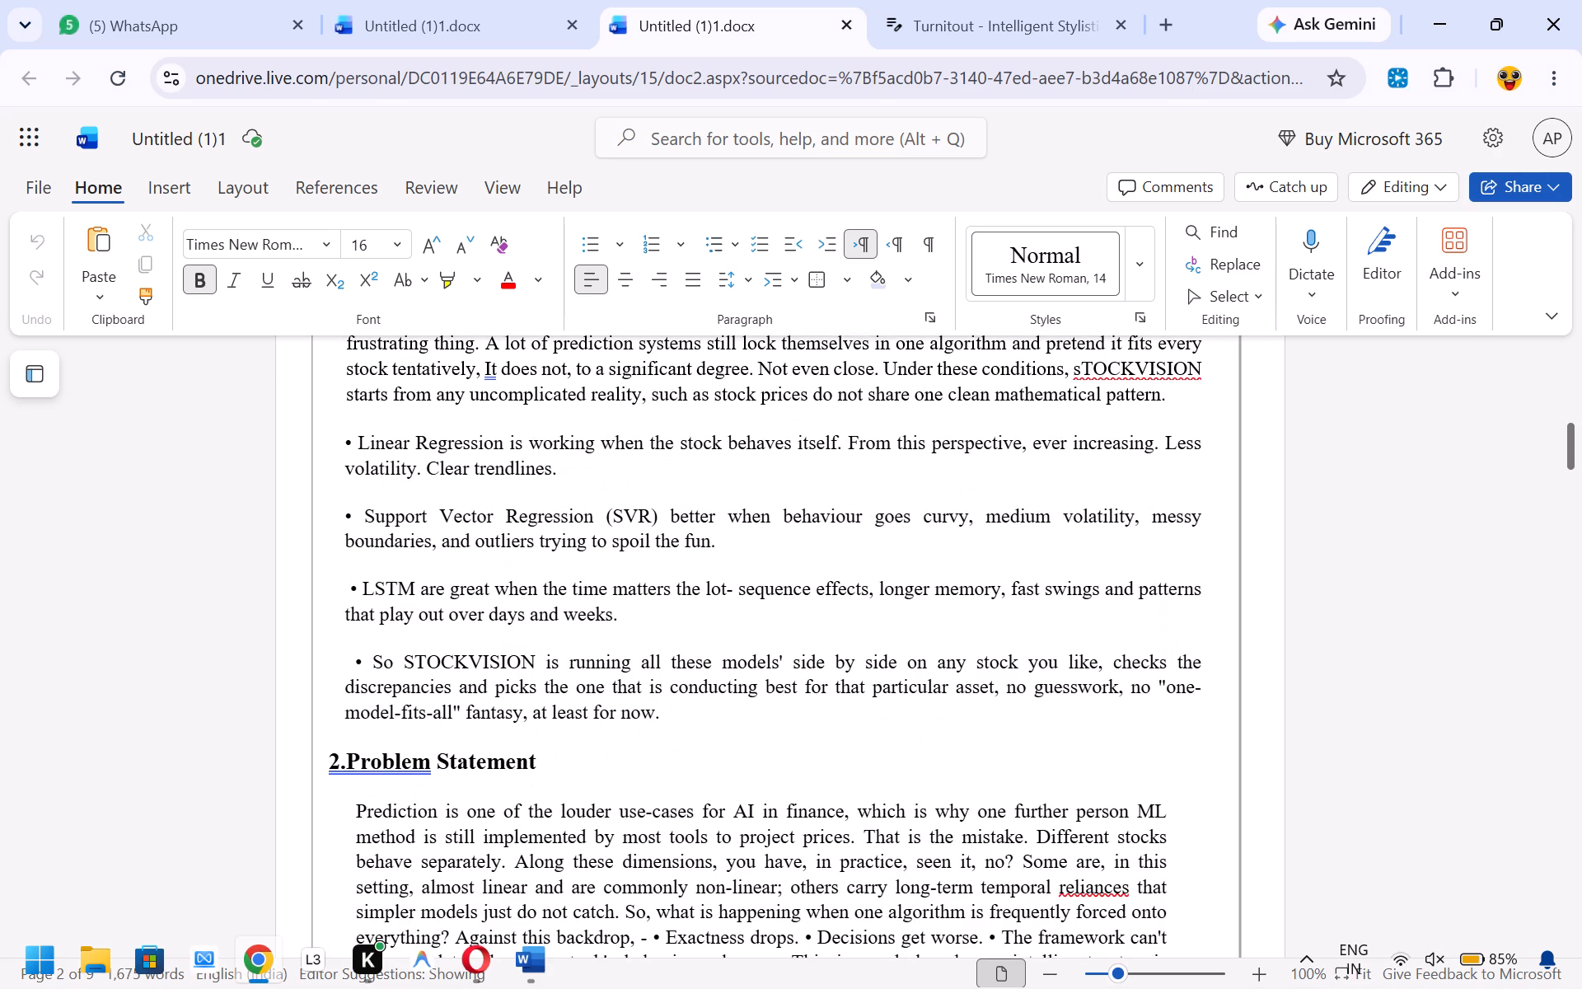
pyautogui.scroll(1, 550, 604)
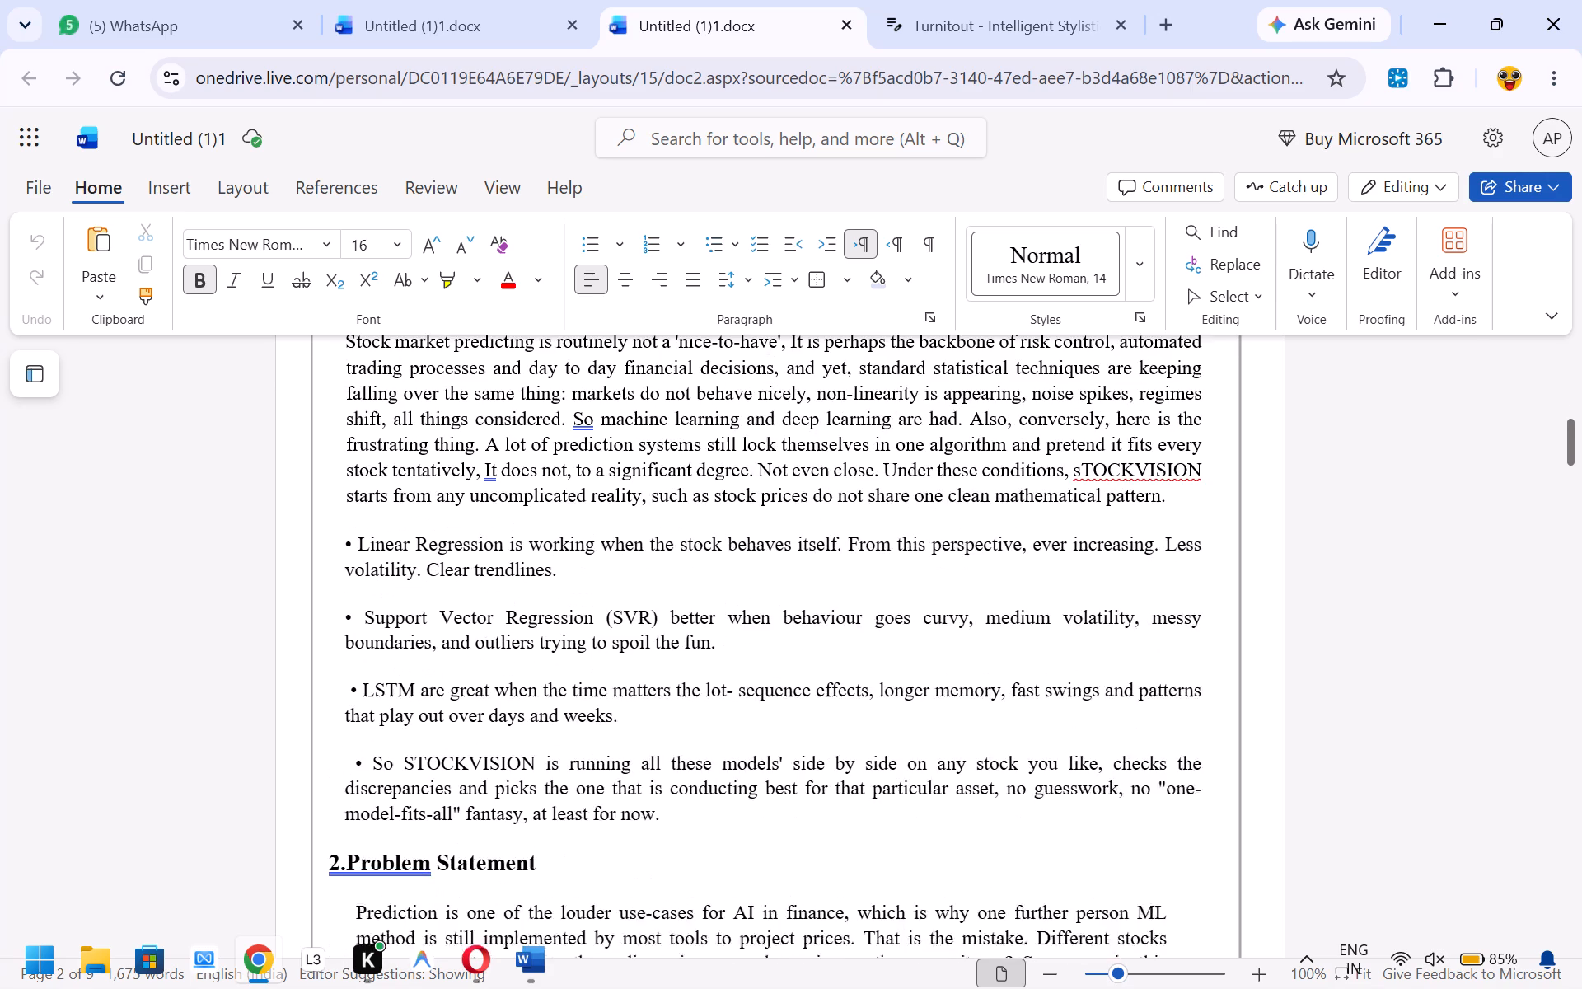
pyautogui.scroll(1, 550, 604)
pyautogui.scroll(-1, 550, 604)
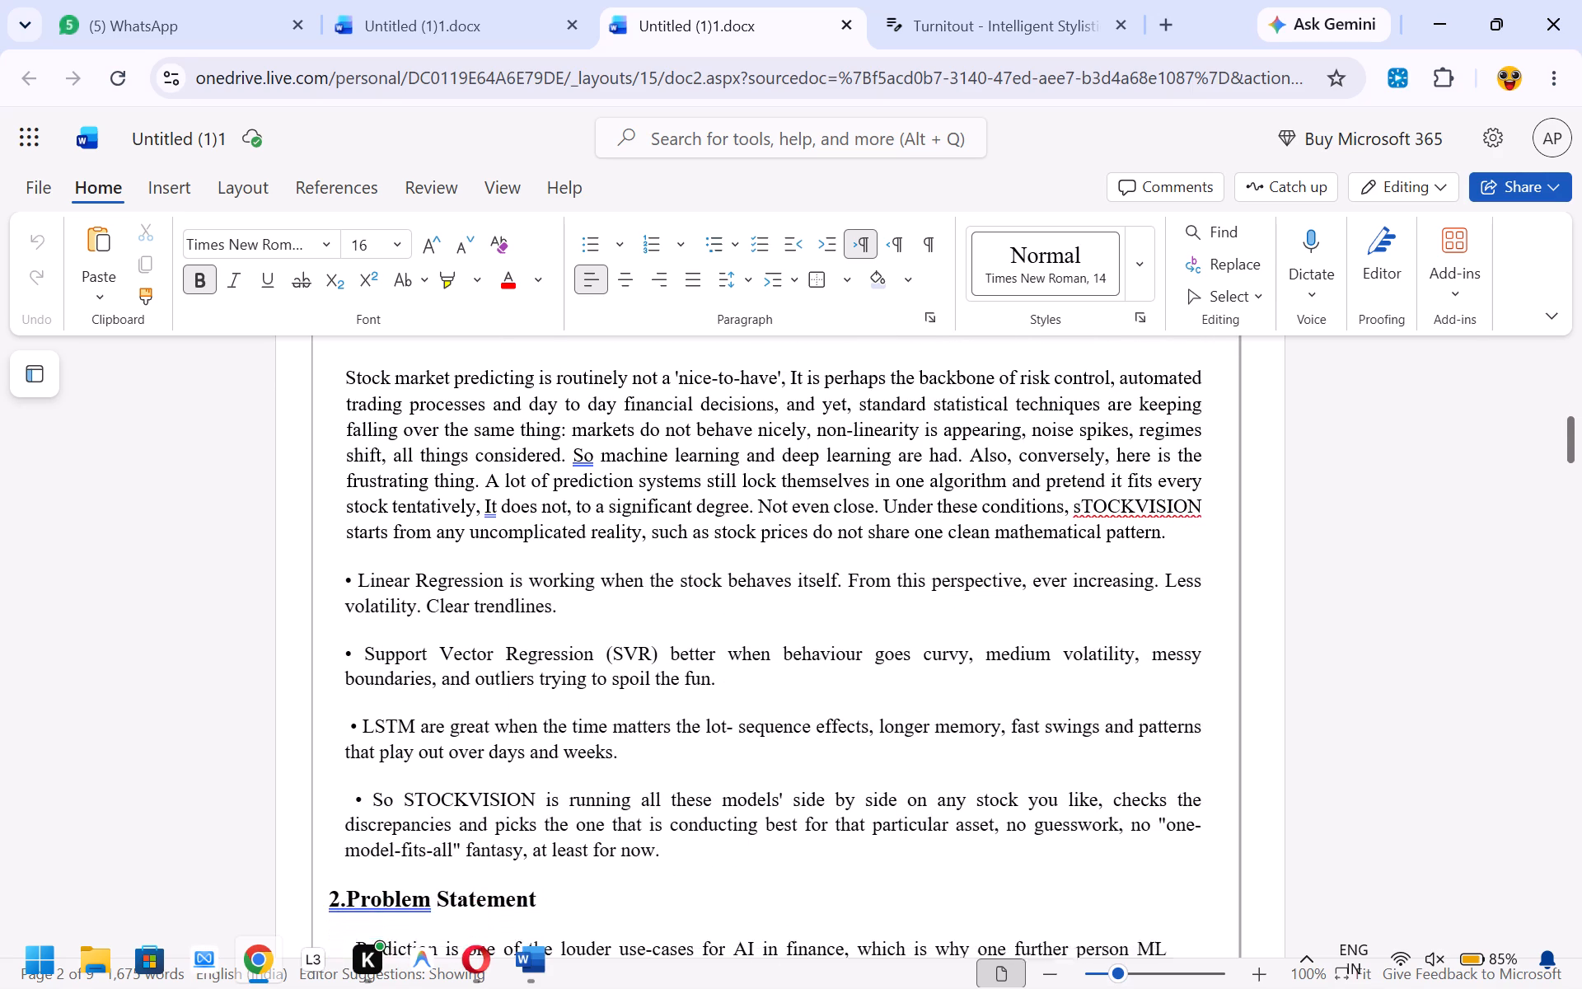
pyautogui.scroll(-1, 550, 604)
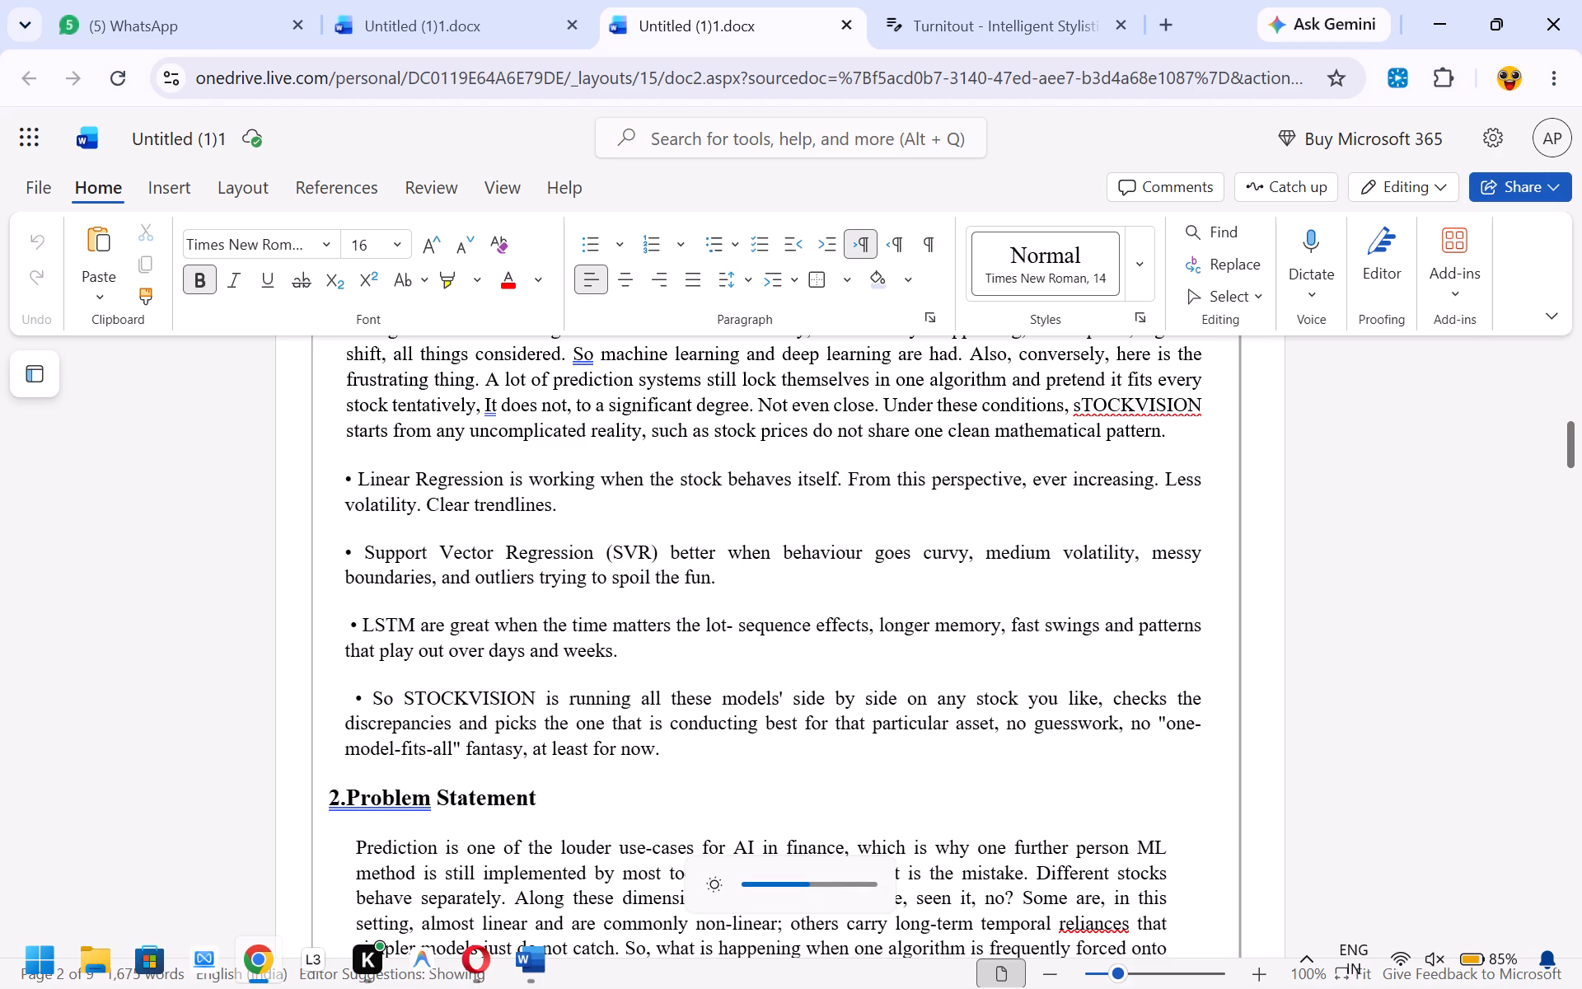
# Left-align the last Introduction bullet, which starts with "So STOCKVISION is running", keeping its left-to-right text direction.
pyautogui.click(377, 678)
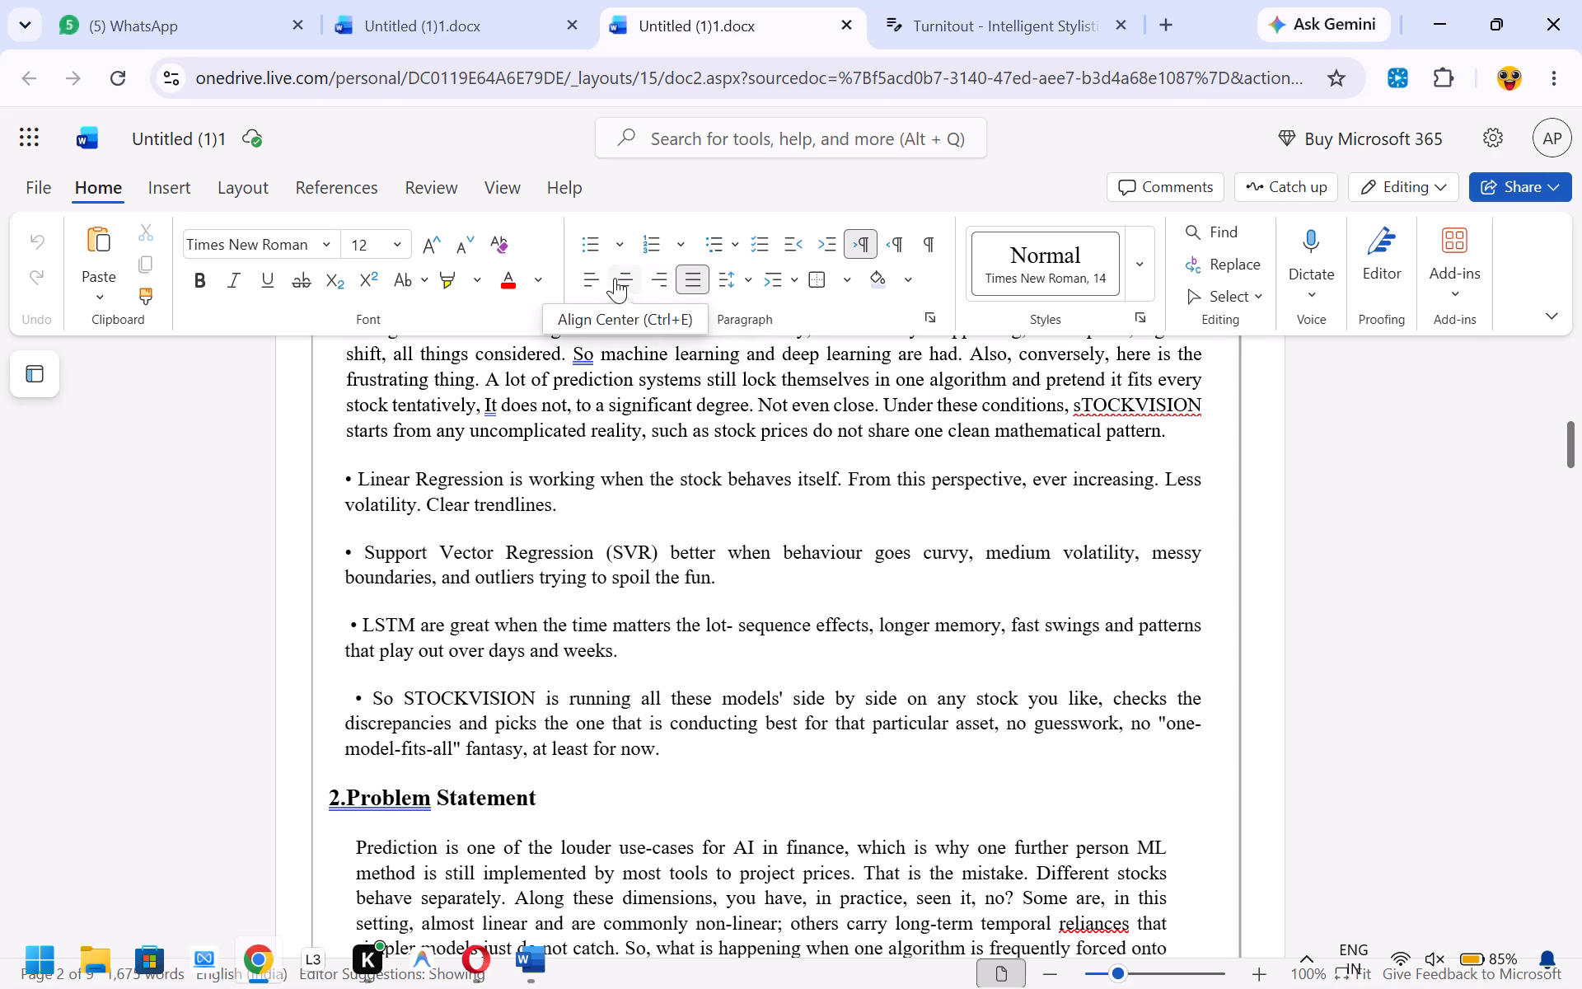
pyautogui.click(587, 274)
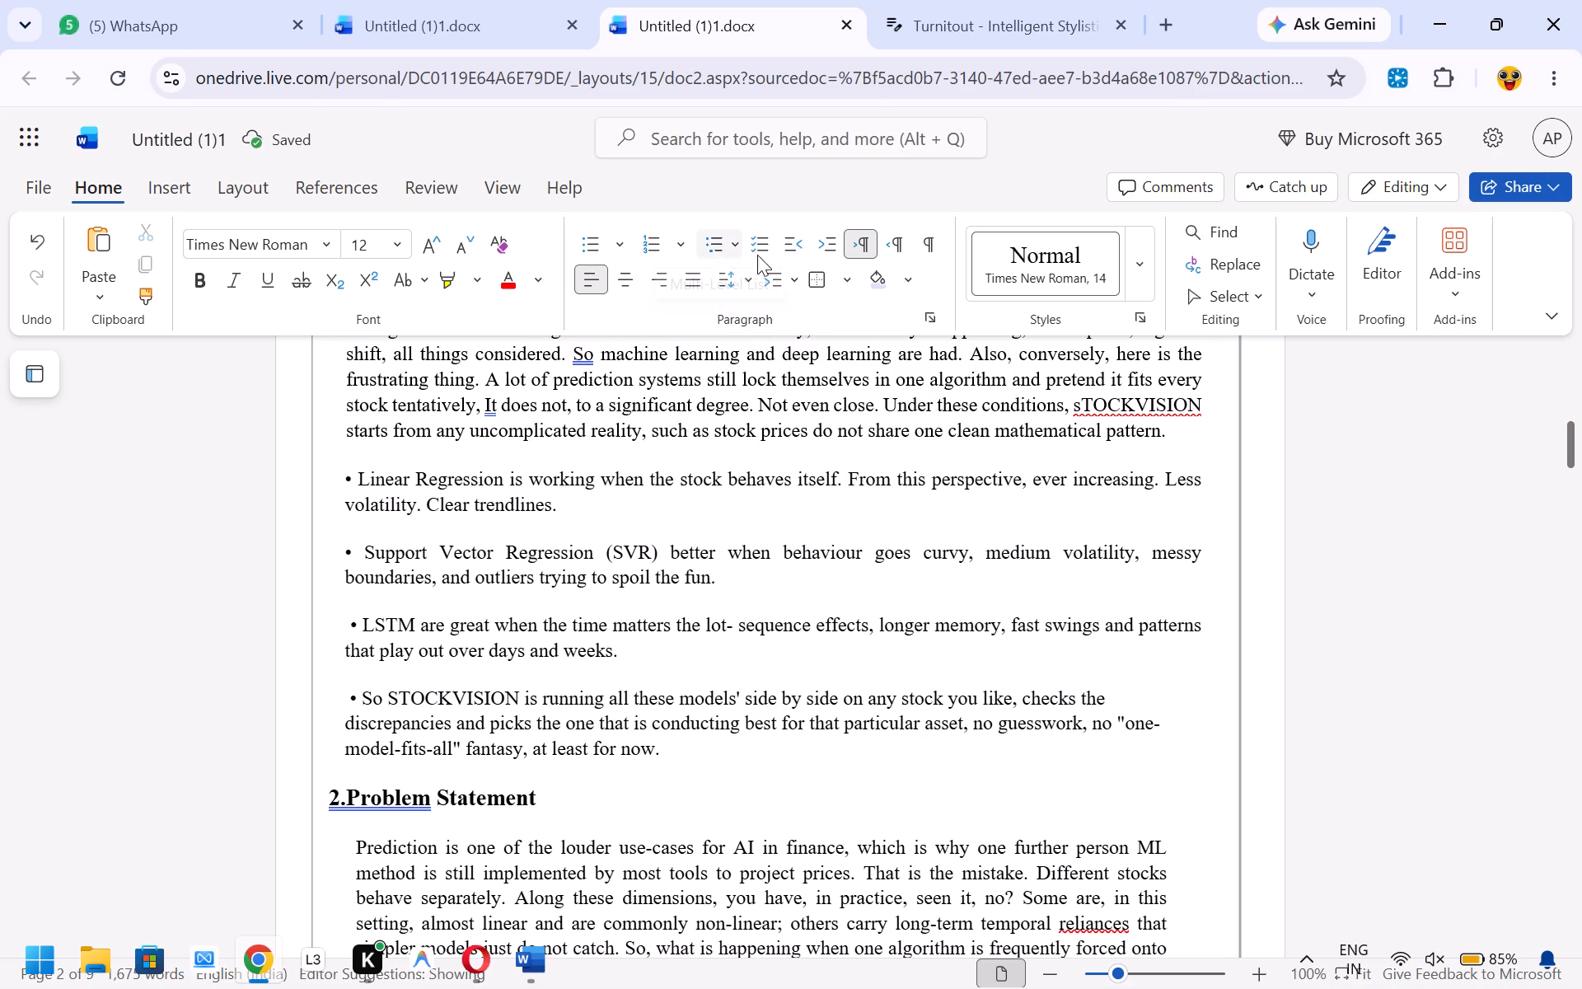
pyautogui.click(860, 248)
pyautogui.click(860, 248)
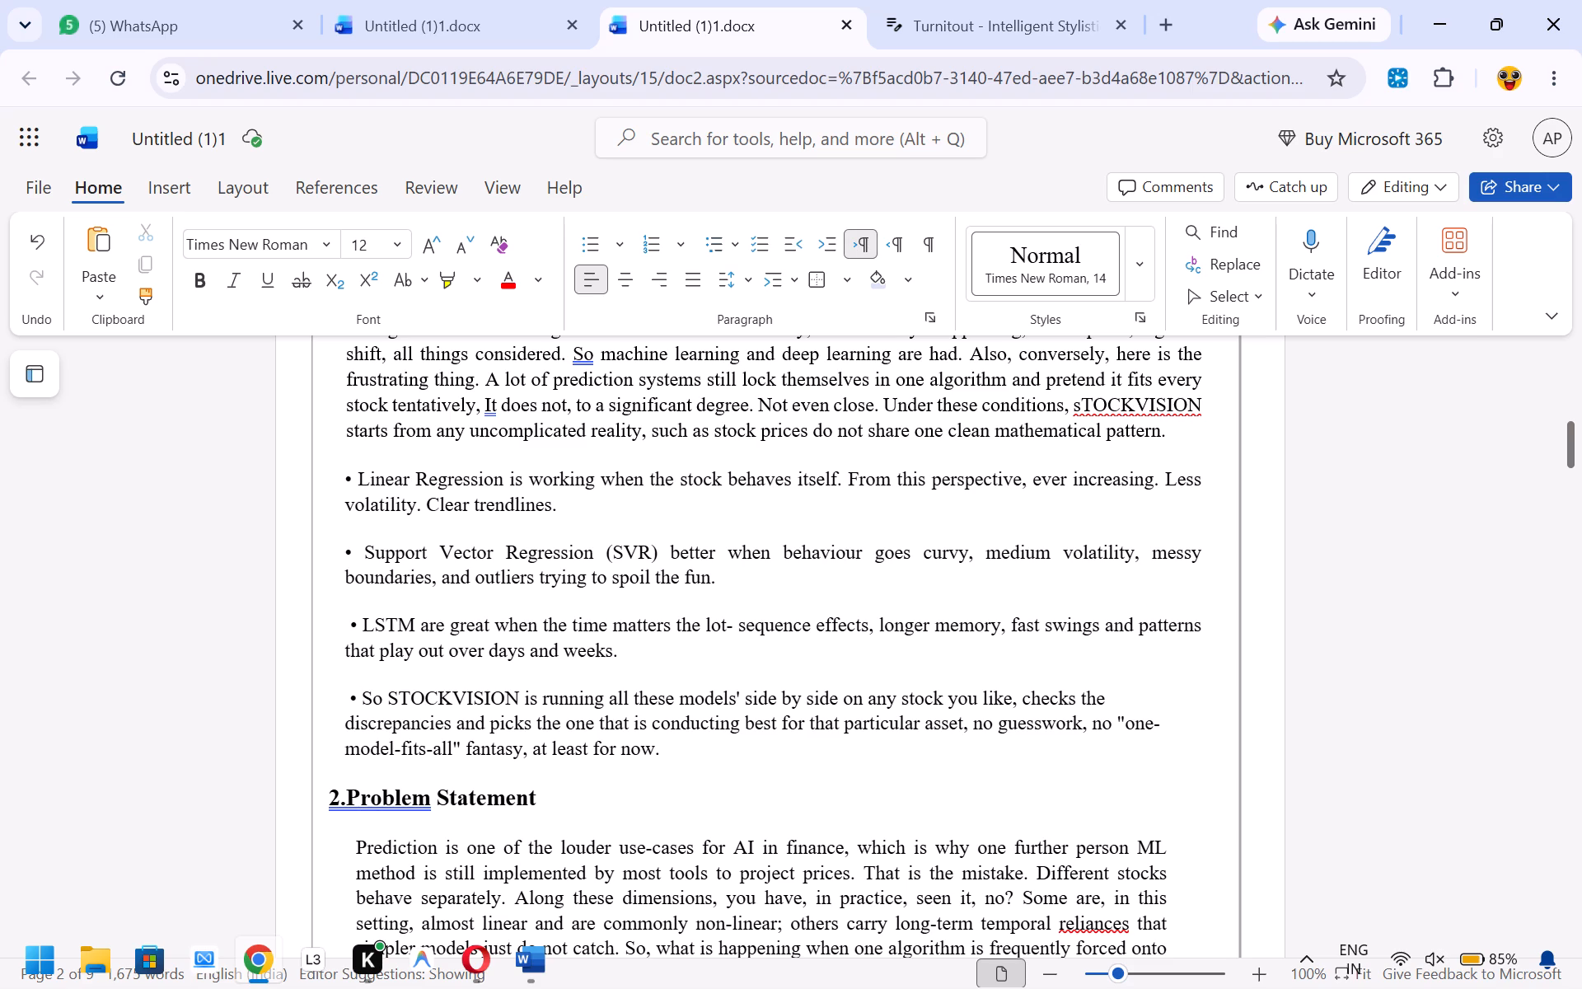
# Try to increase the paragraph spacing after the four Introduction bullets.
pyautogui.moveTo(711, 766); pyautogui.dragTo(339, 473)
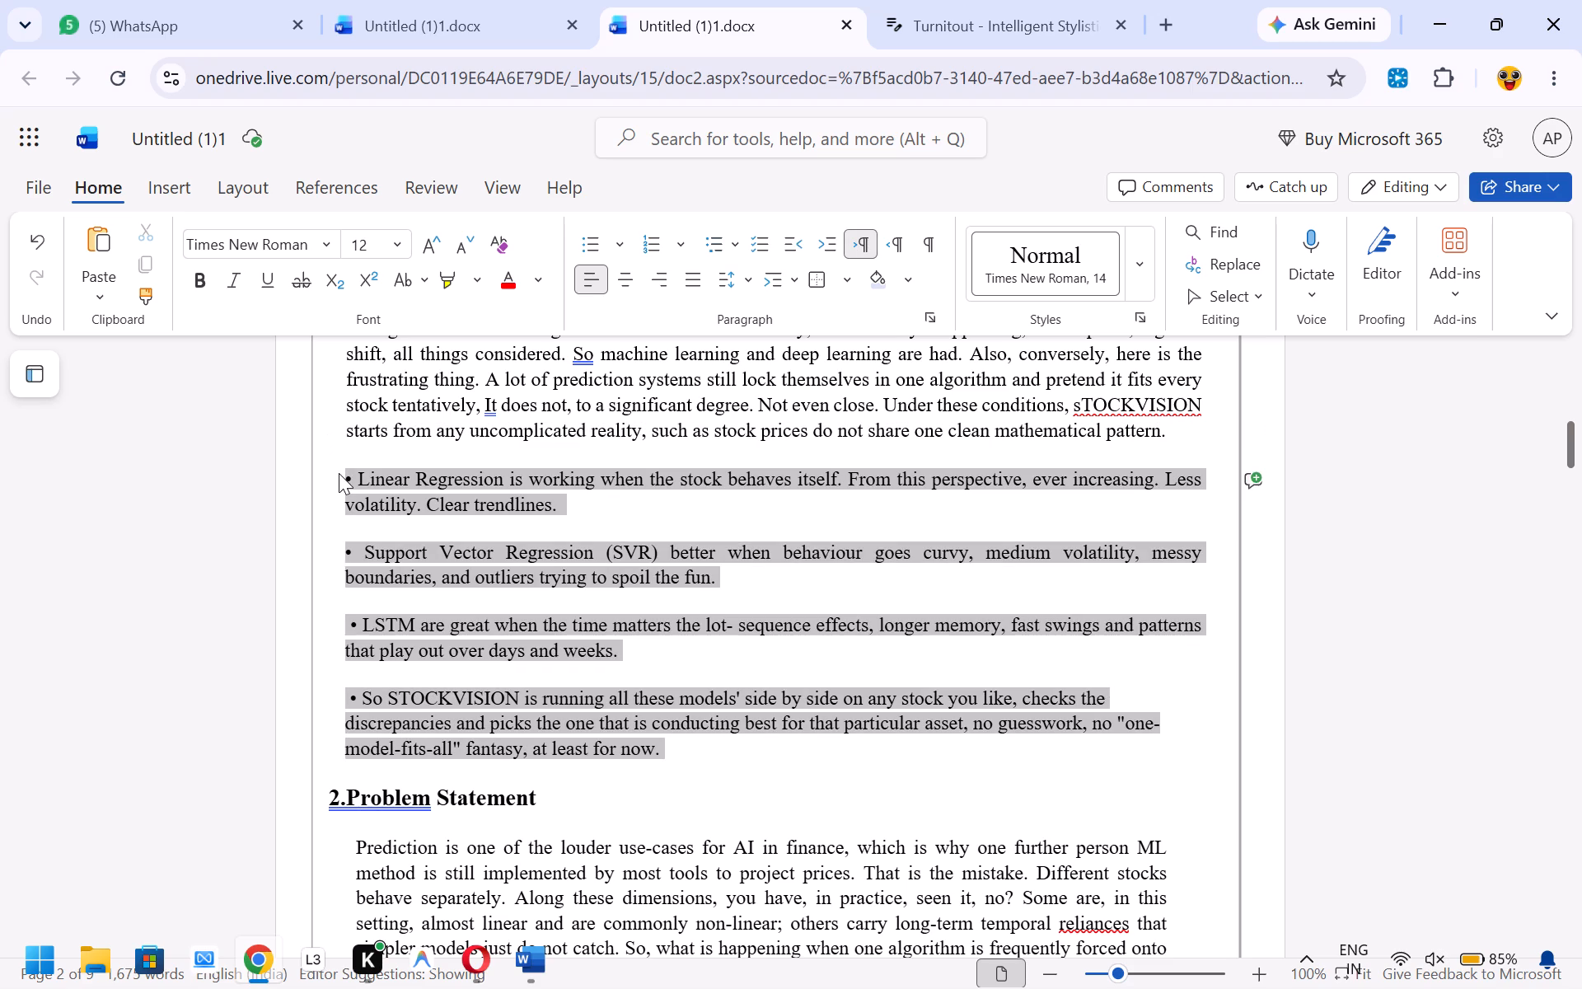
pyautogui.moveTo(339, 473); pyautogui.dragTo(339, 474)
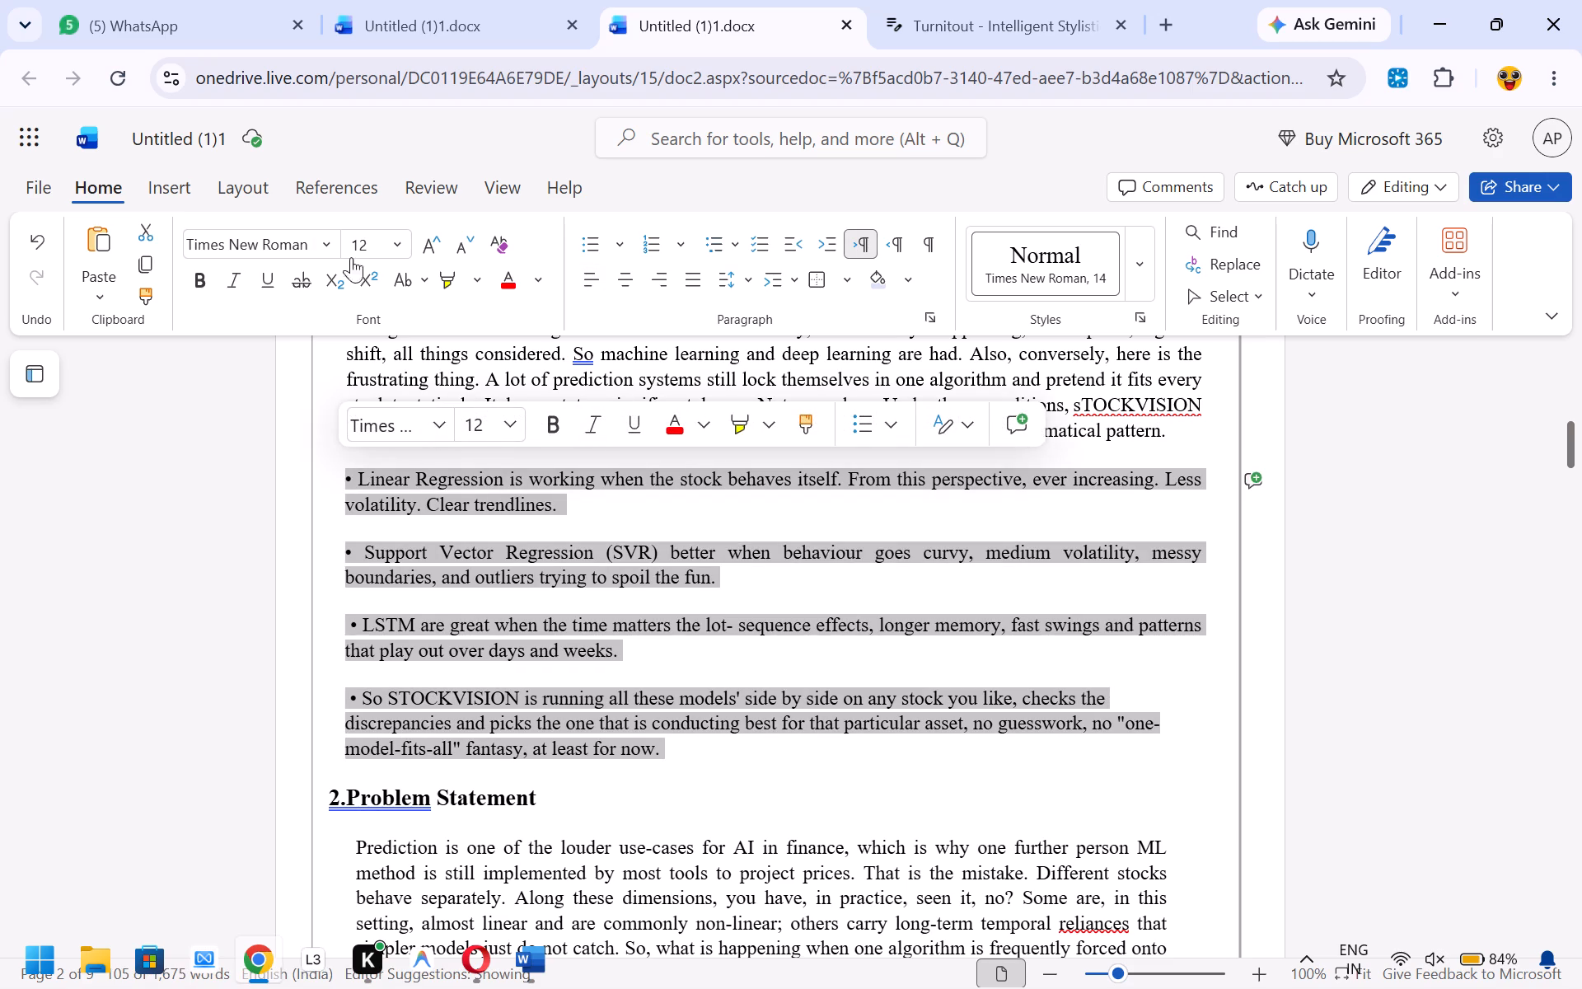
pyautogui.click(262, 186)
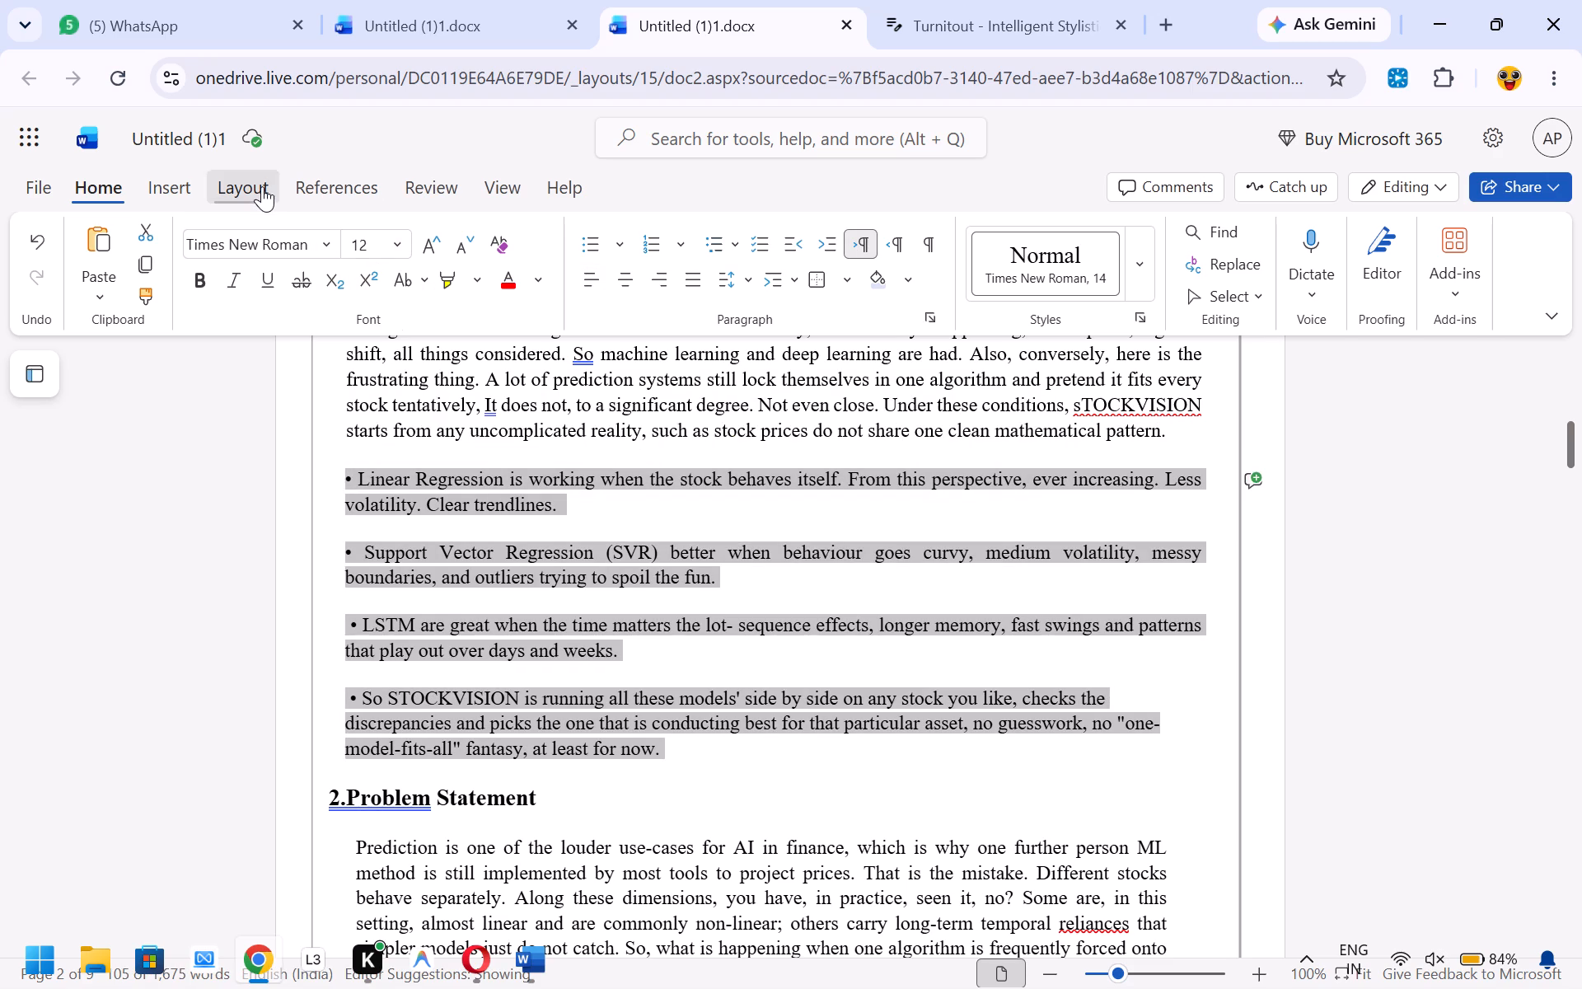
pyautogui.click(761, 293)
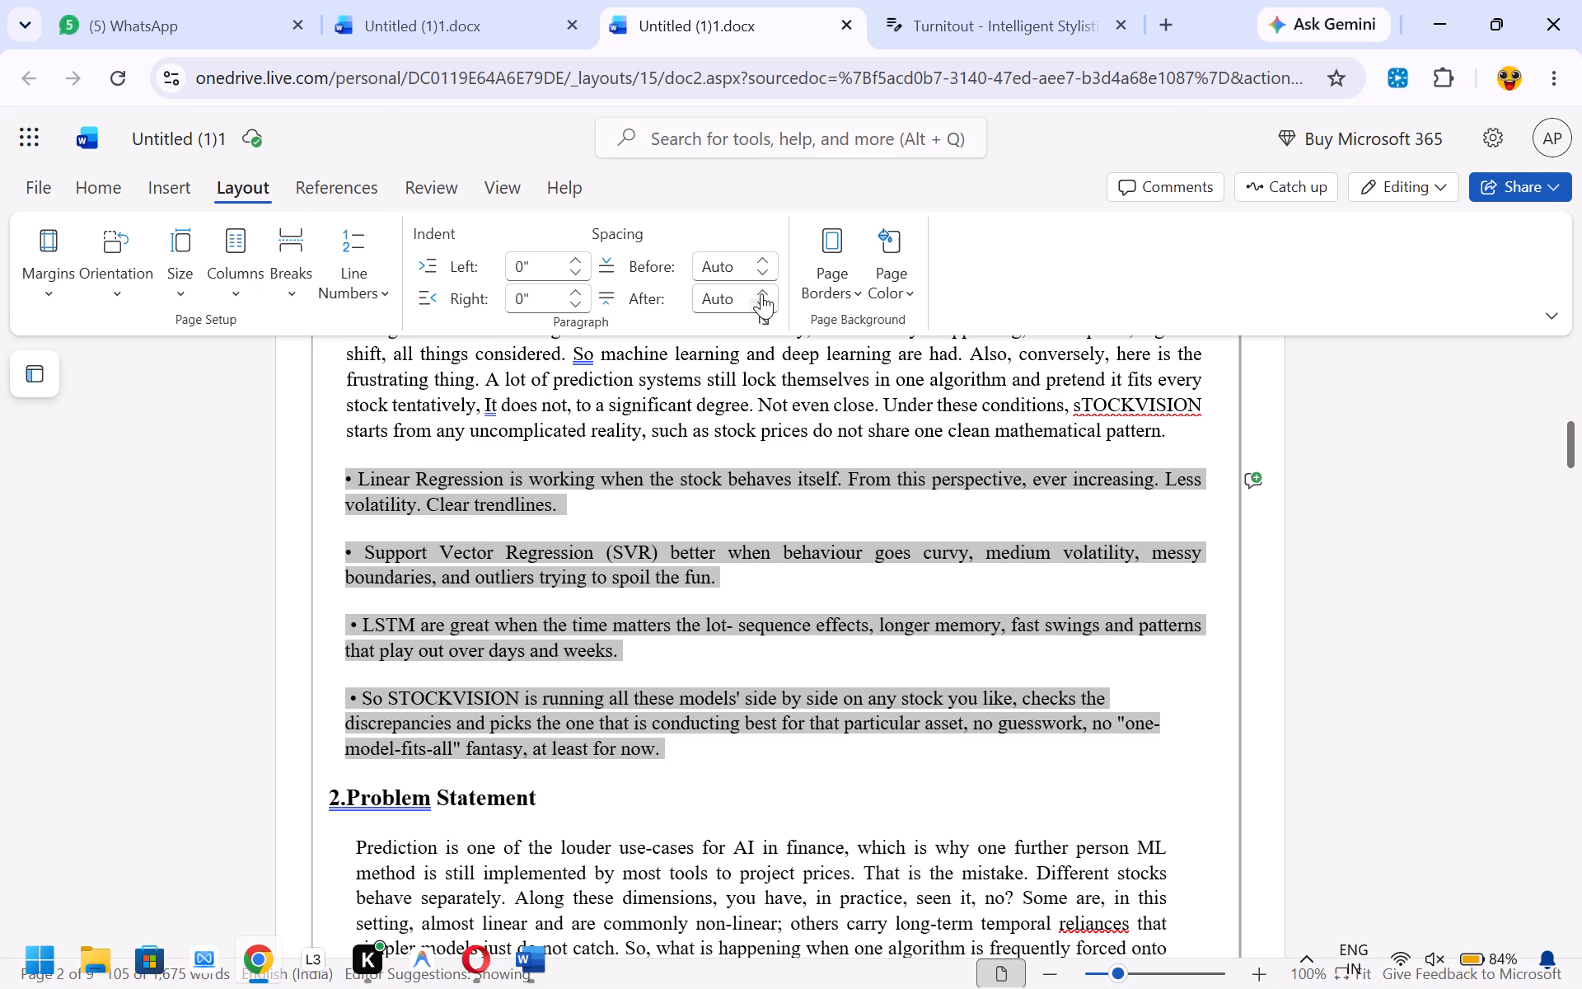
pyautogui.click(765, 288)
# In the Problem Statement, remove the dash after "Against this backdrop," and start a new paragraph before the "Exactness drops." bullet.
pyautogui.scroll(-3, 688, 492)
pyautogui.scroll(1, 688, 492)
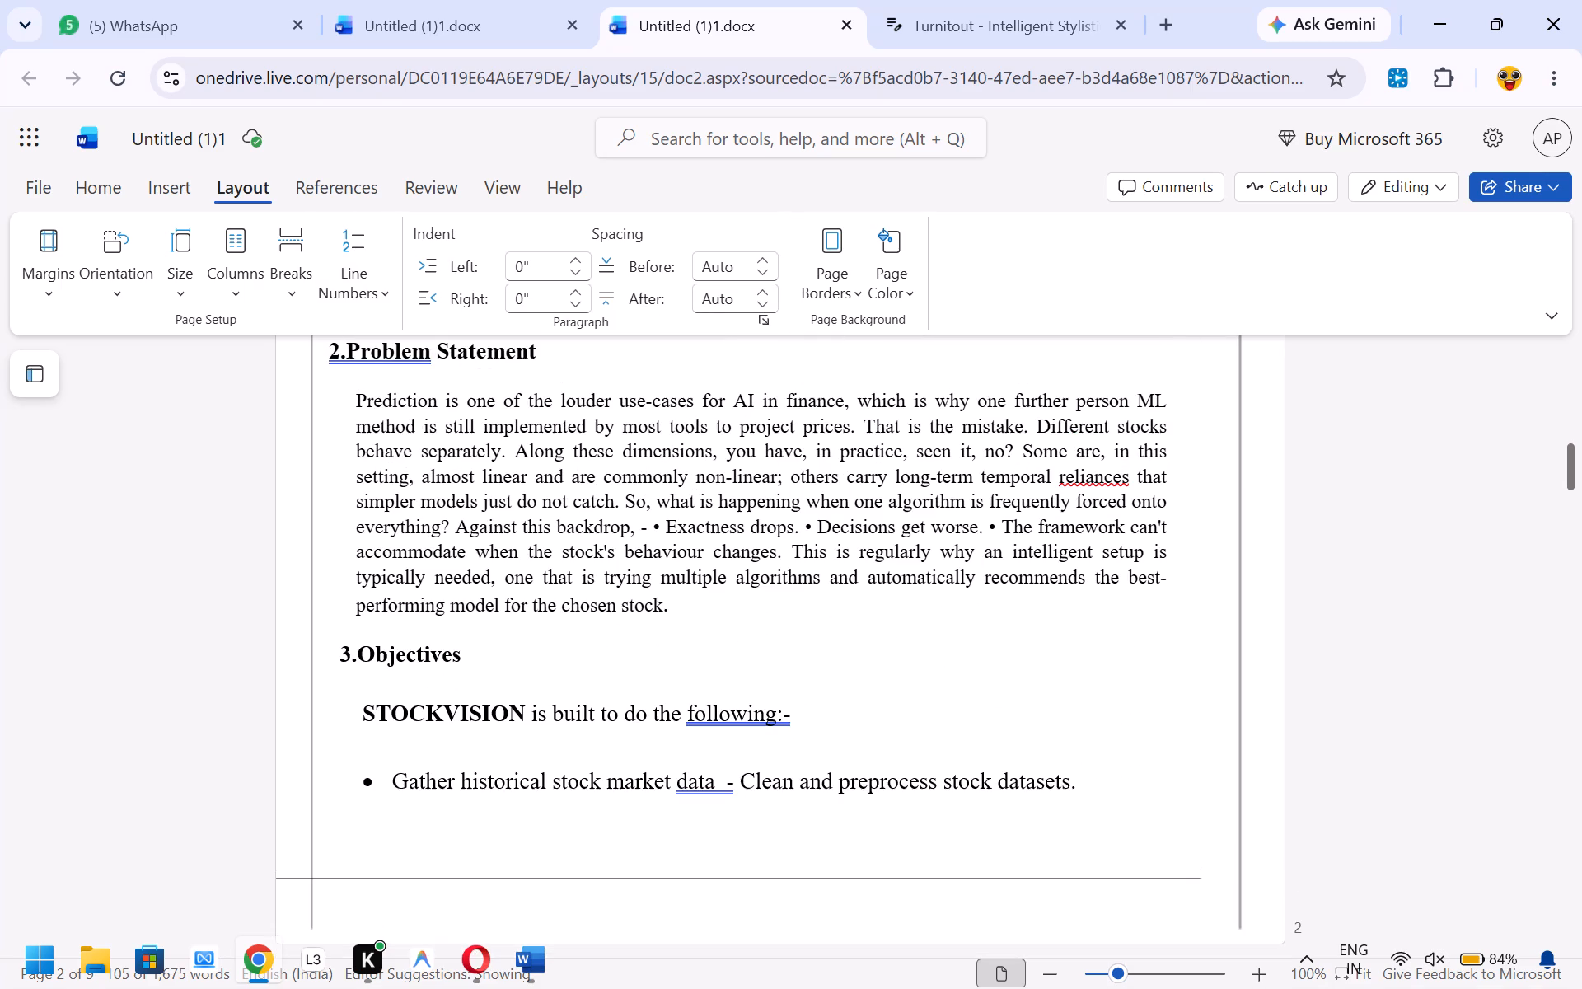
pyautogui.click(648, 524)
pyautogui.press('BackSpace')
pyautogui.press('Return')
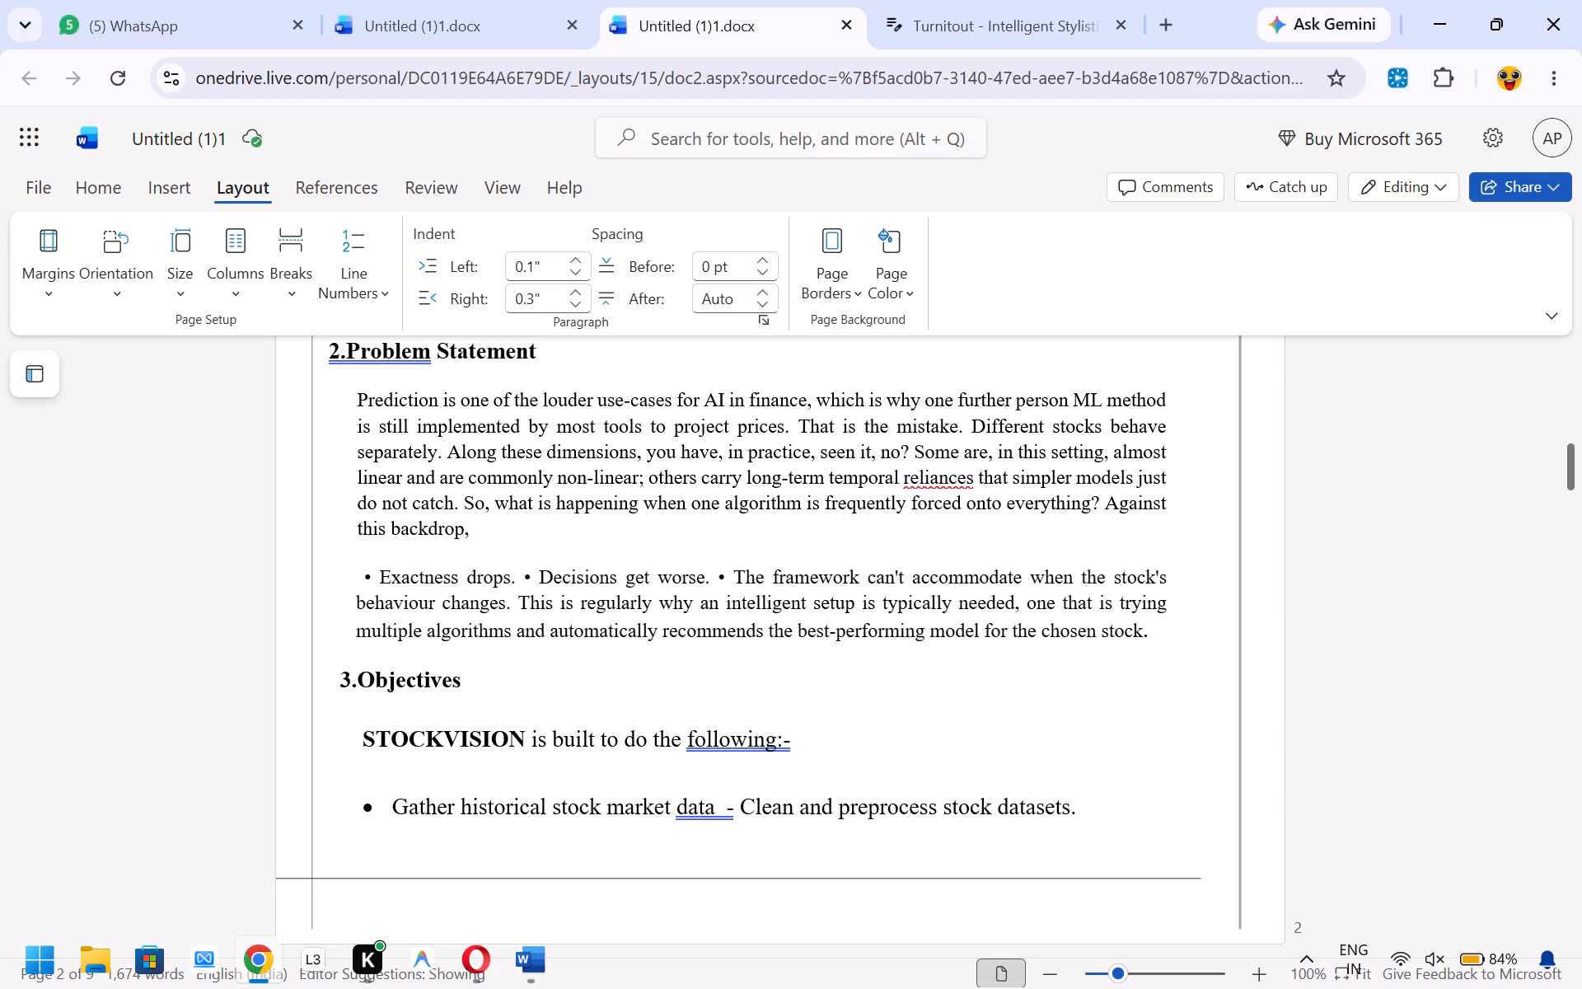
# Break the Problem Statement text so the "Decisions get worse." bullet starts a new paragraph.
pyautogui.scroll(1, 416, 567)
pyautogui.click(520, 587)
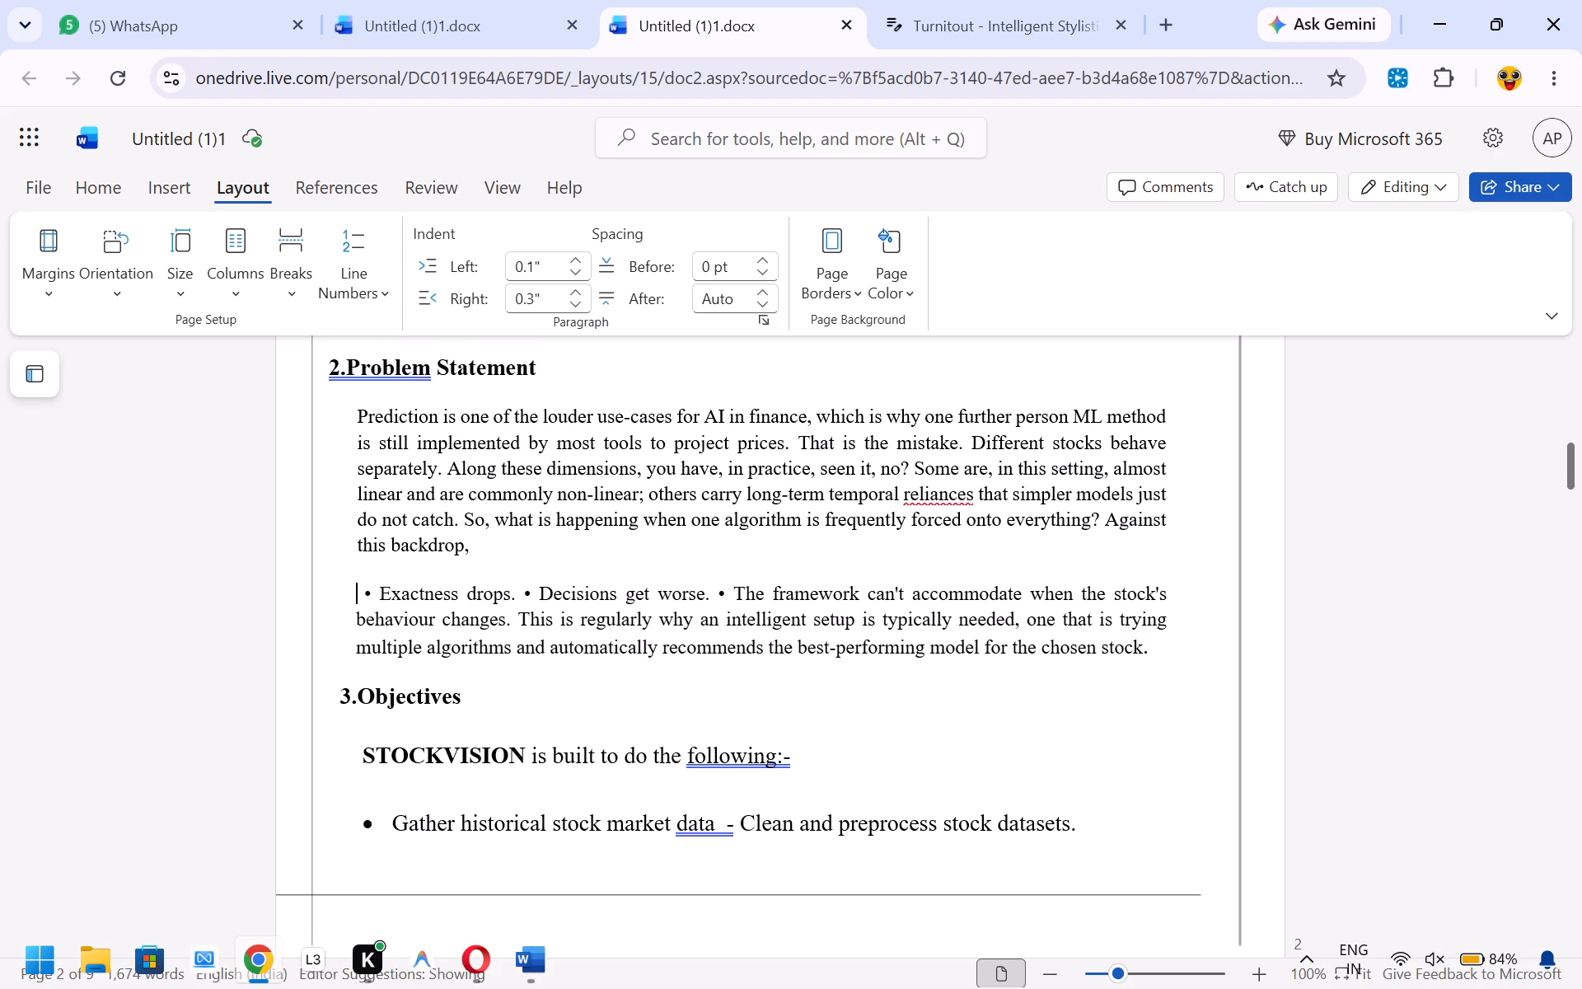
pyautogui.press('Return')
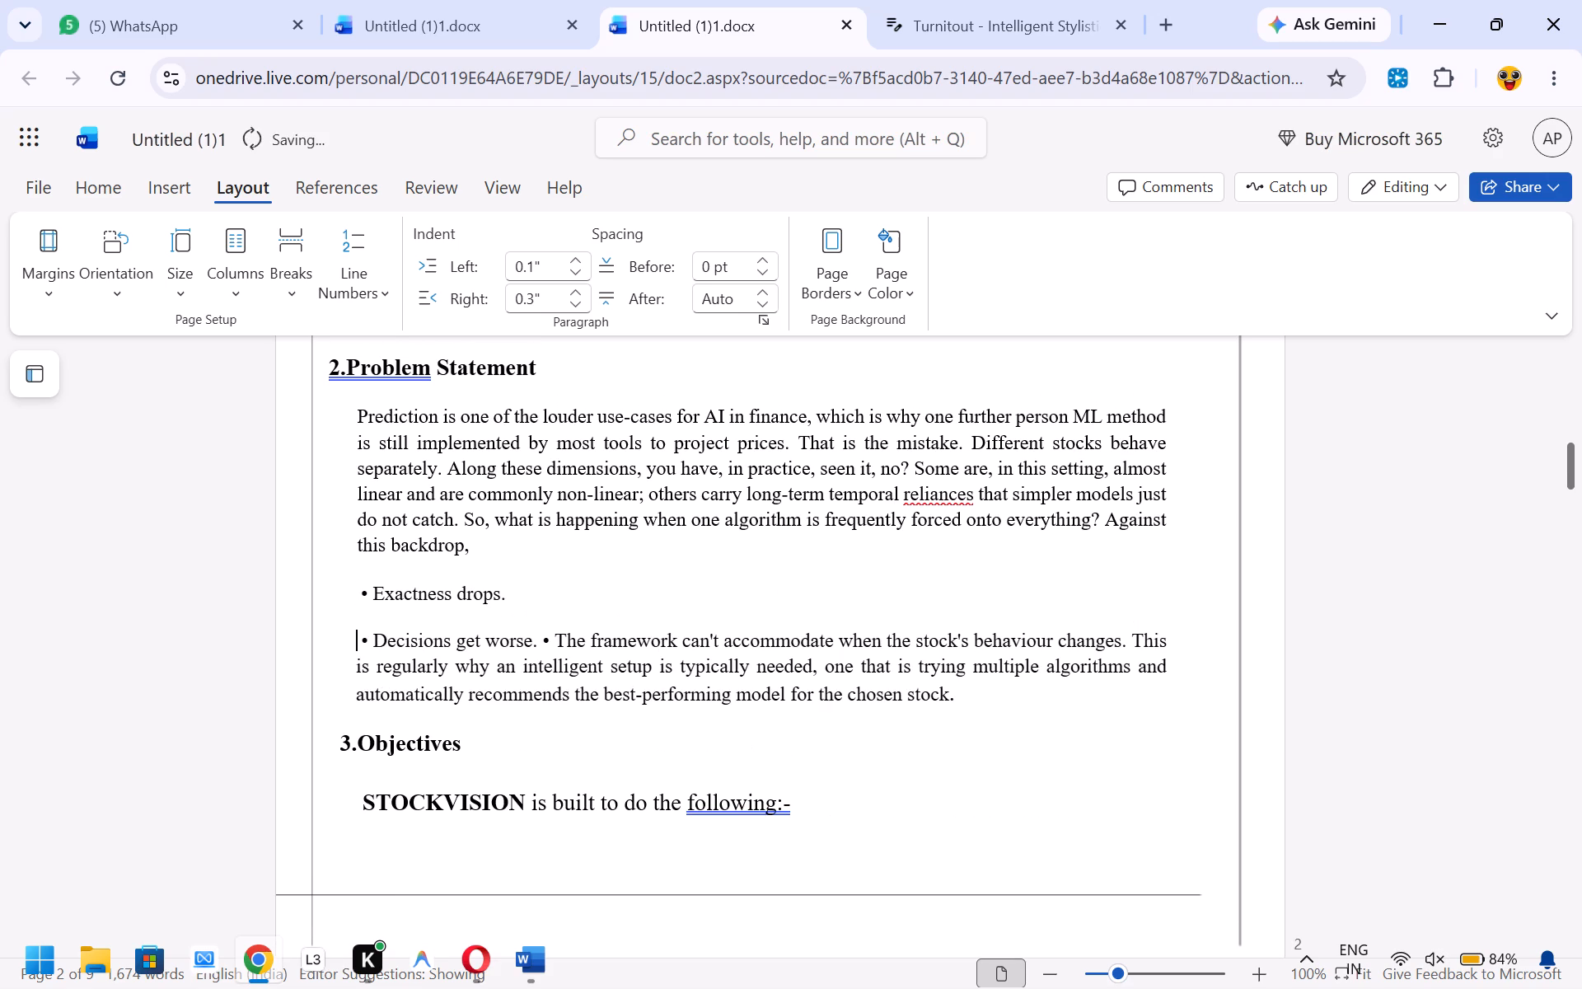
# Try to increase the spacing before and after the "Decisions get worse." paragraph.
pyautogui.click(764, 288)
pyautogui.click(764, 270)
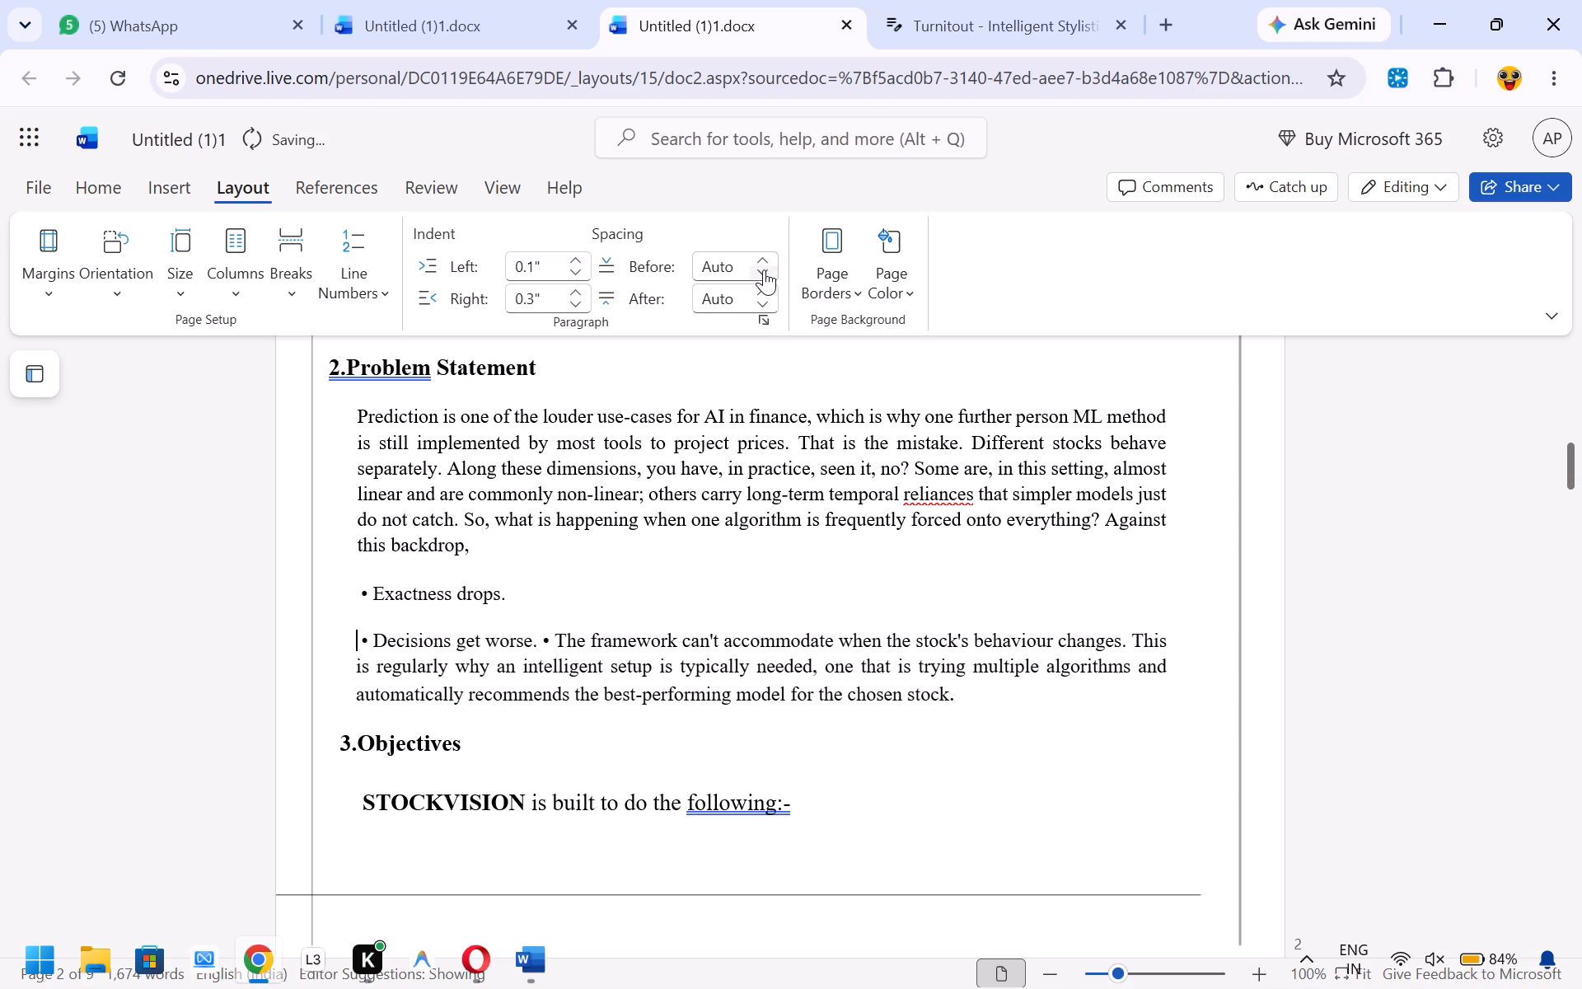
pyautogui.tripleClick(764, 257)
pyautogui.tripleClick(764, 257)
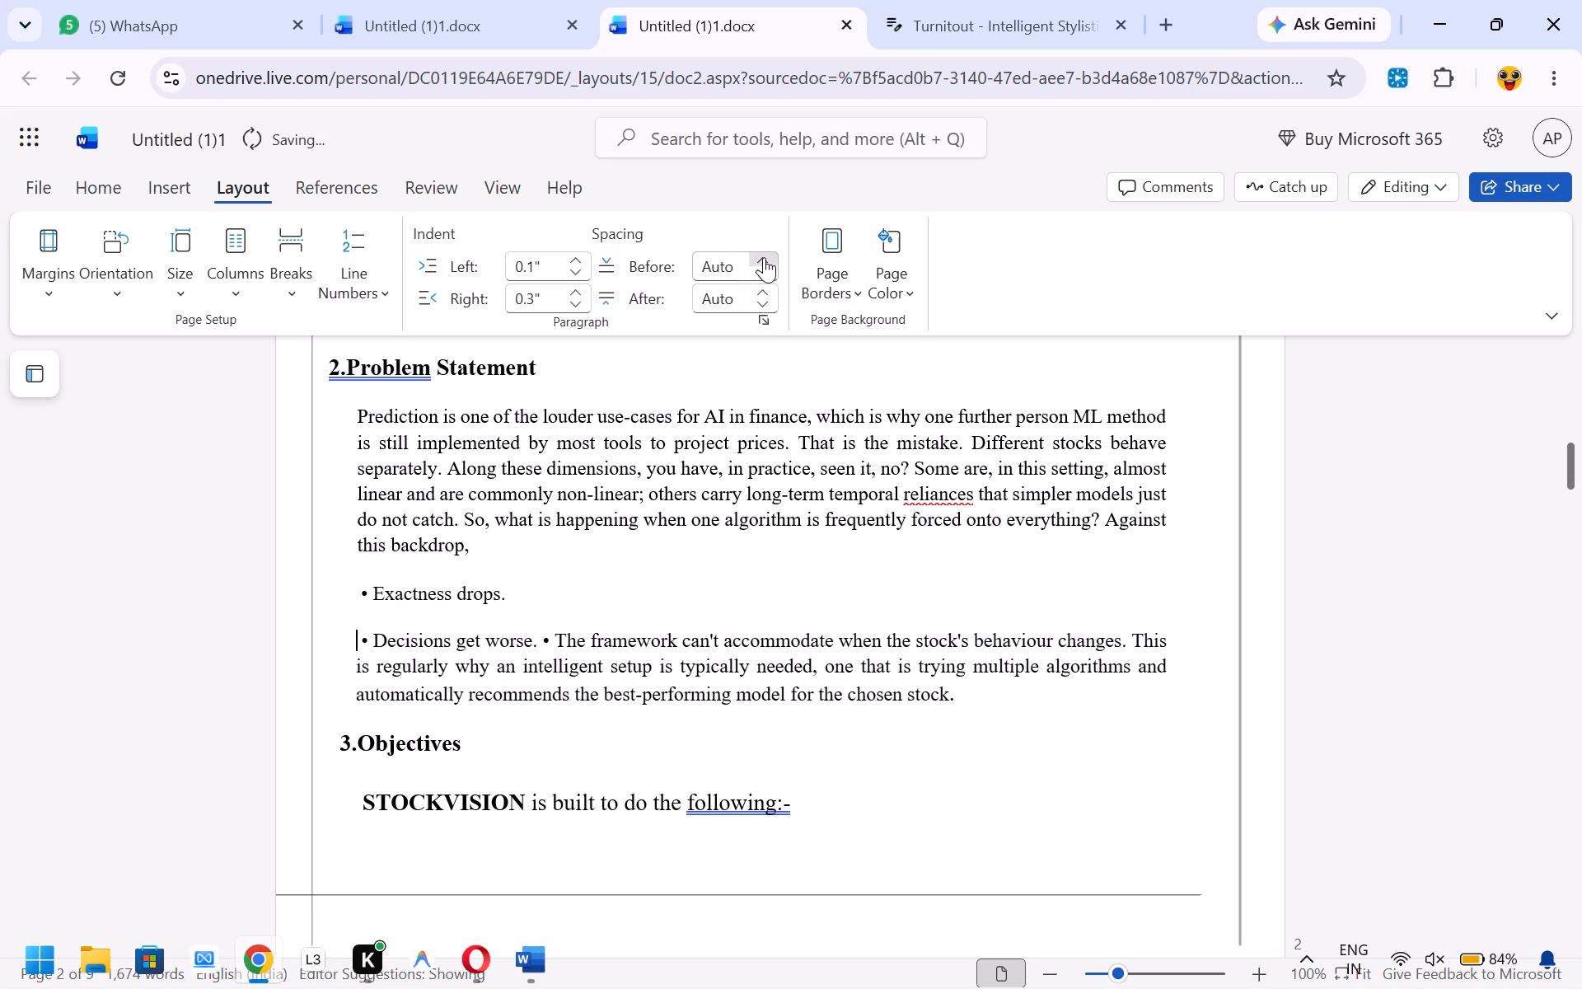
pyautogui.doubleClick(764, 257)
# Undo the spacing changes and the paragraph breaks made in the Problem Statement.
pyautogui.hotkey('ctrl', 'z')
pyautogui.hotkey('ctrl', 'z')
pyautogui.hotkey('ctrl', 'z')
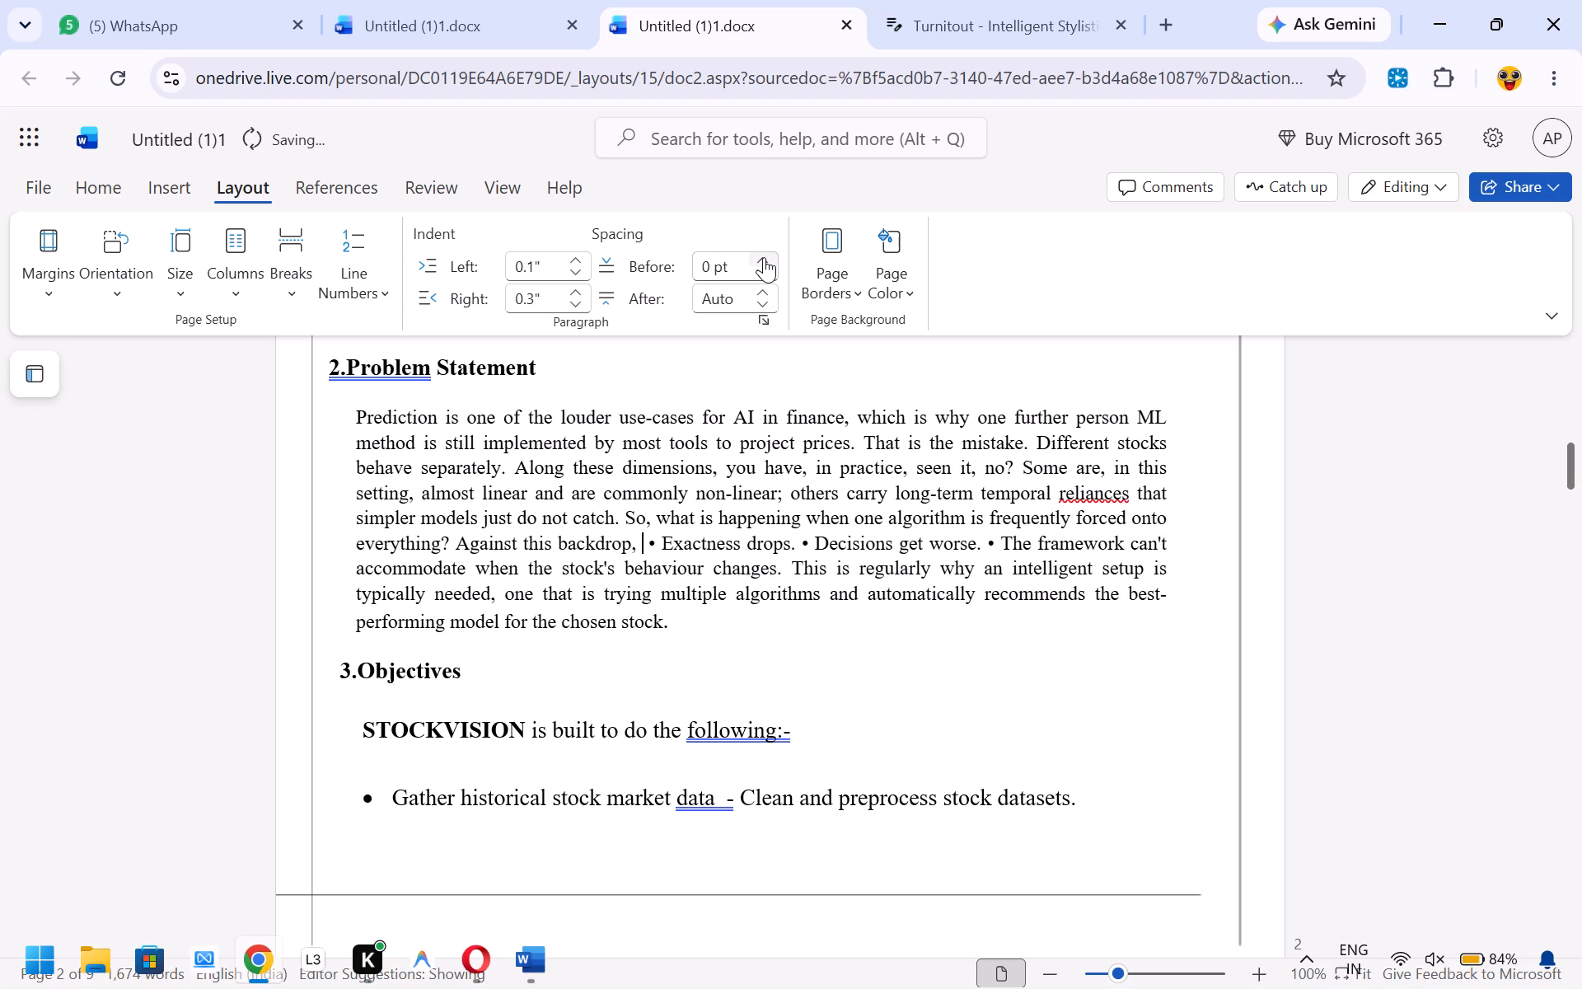
# Start a new paragraph at the "Exactness drops." bullet and delete the space in front of its bullet mark.
pyautogui.press('Return')
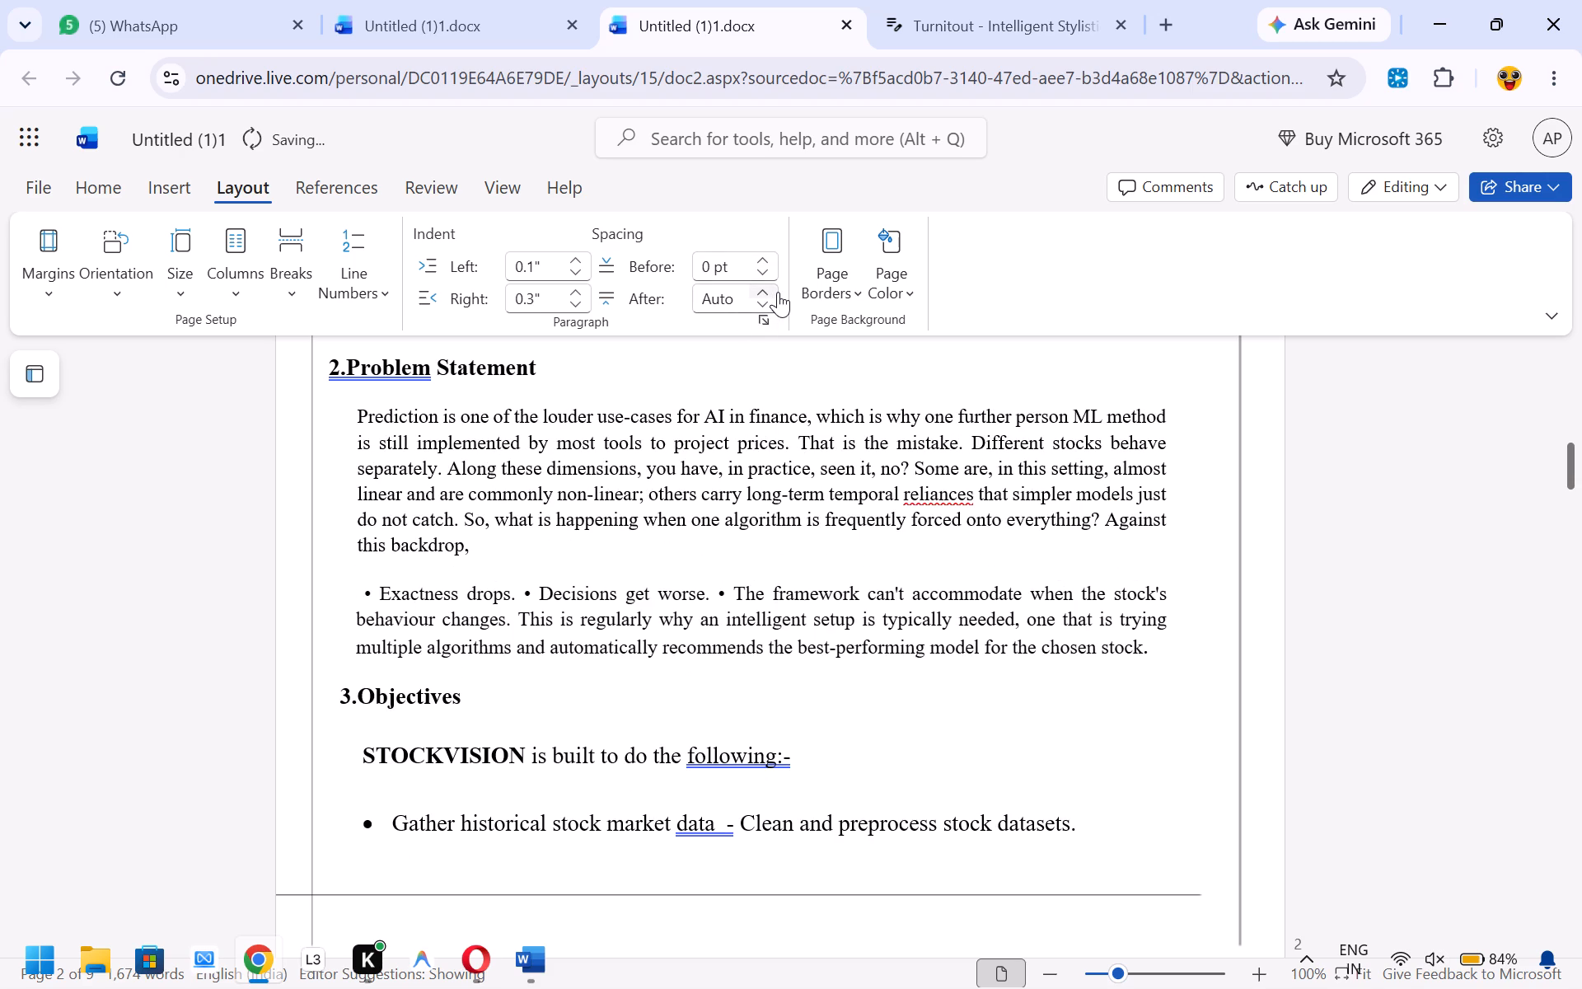
pyautogui.press('Right')
pyautogui.press('BackSpace')
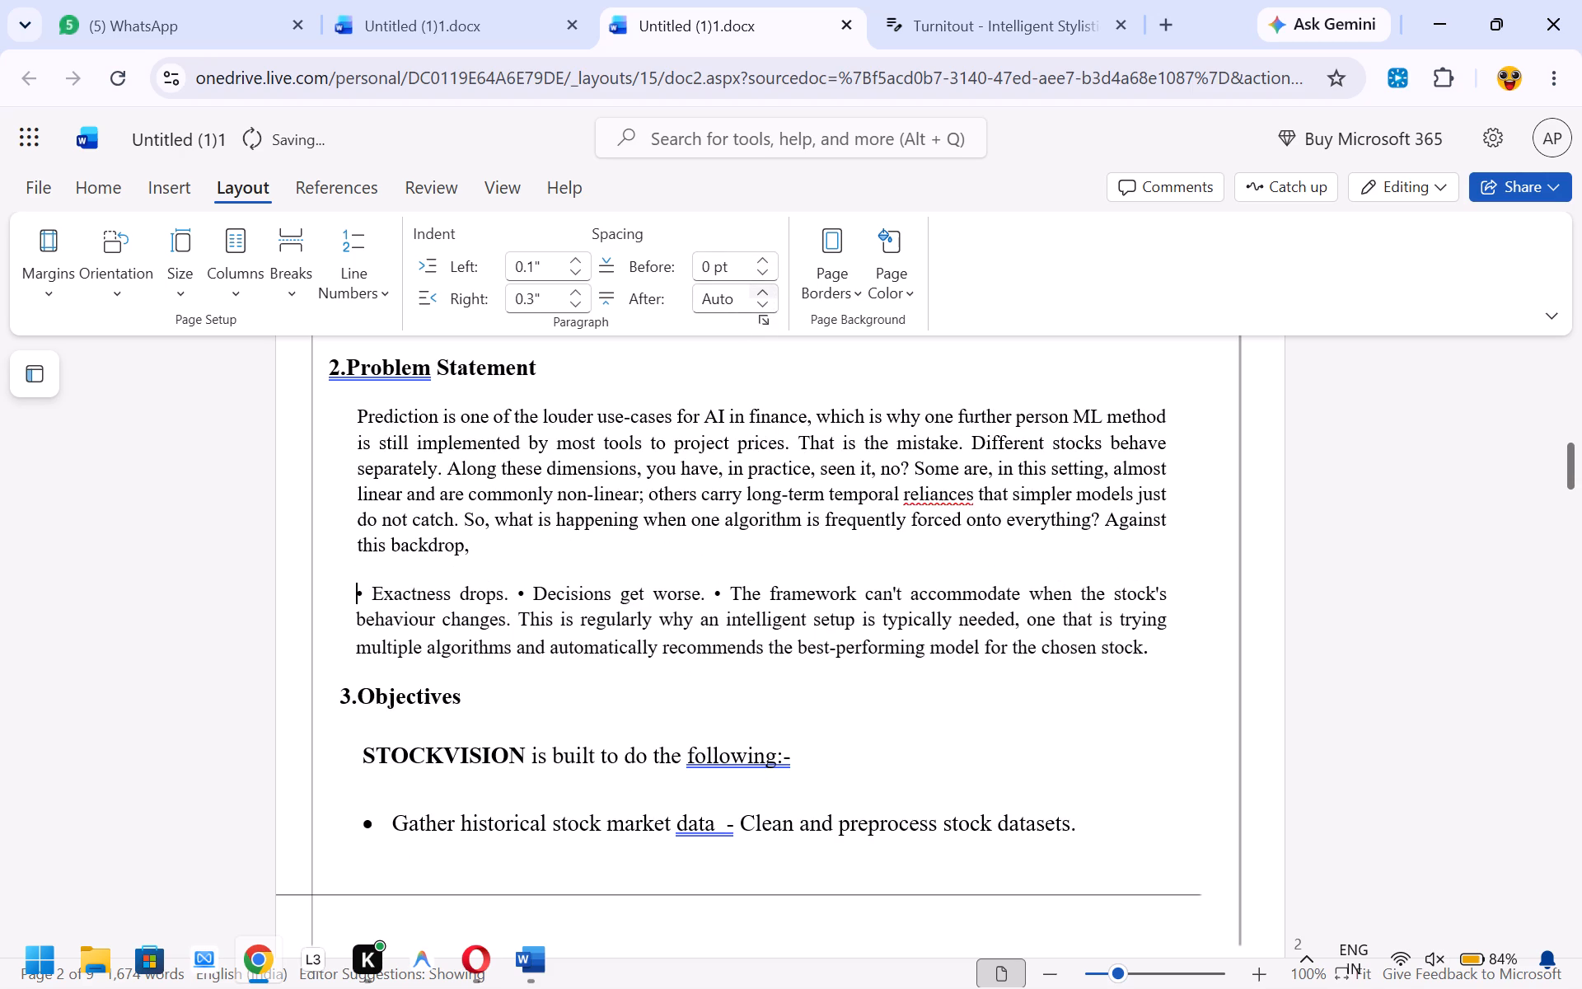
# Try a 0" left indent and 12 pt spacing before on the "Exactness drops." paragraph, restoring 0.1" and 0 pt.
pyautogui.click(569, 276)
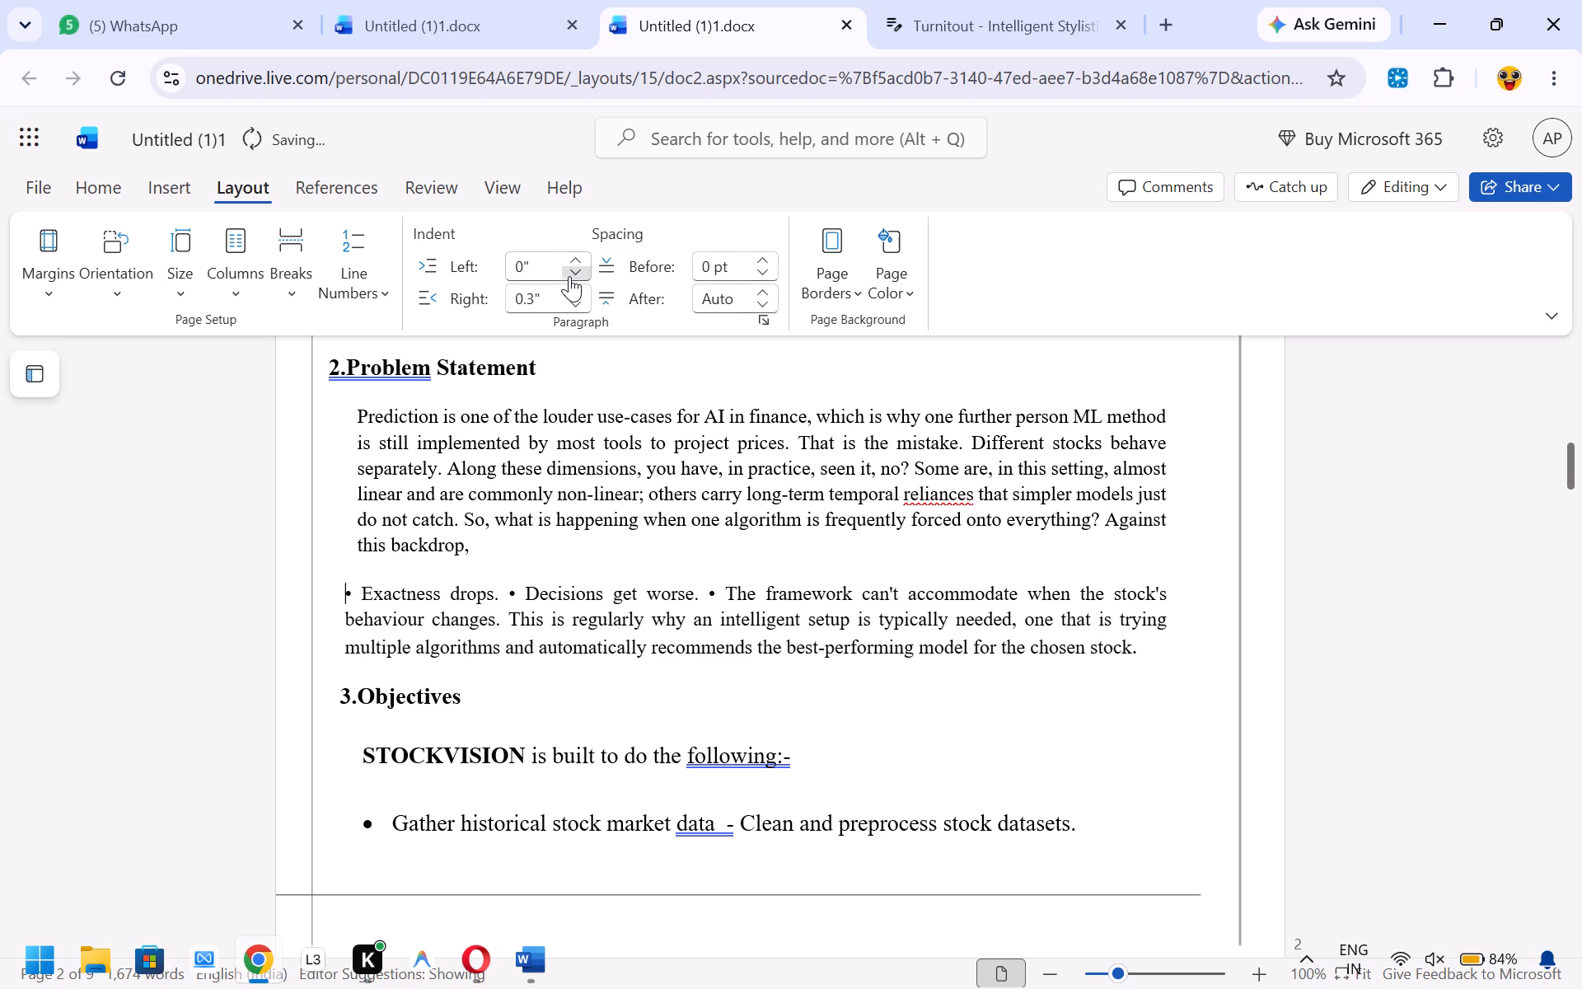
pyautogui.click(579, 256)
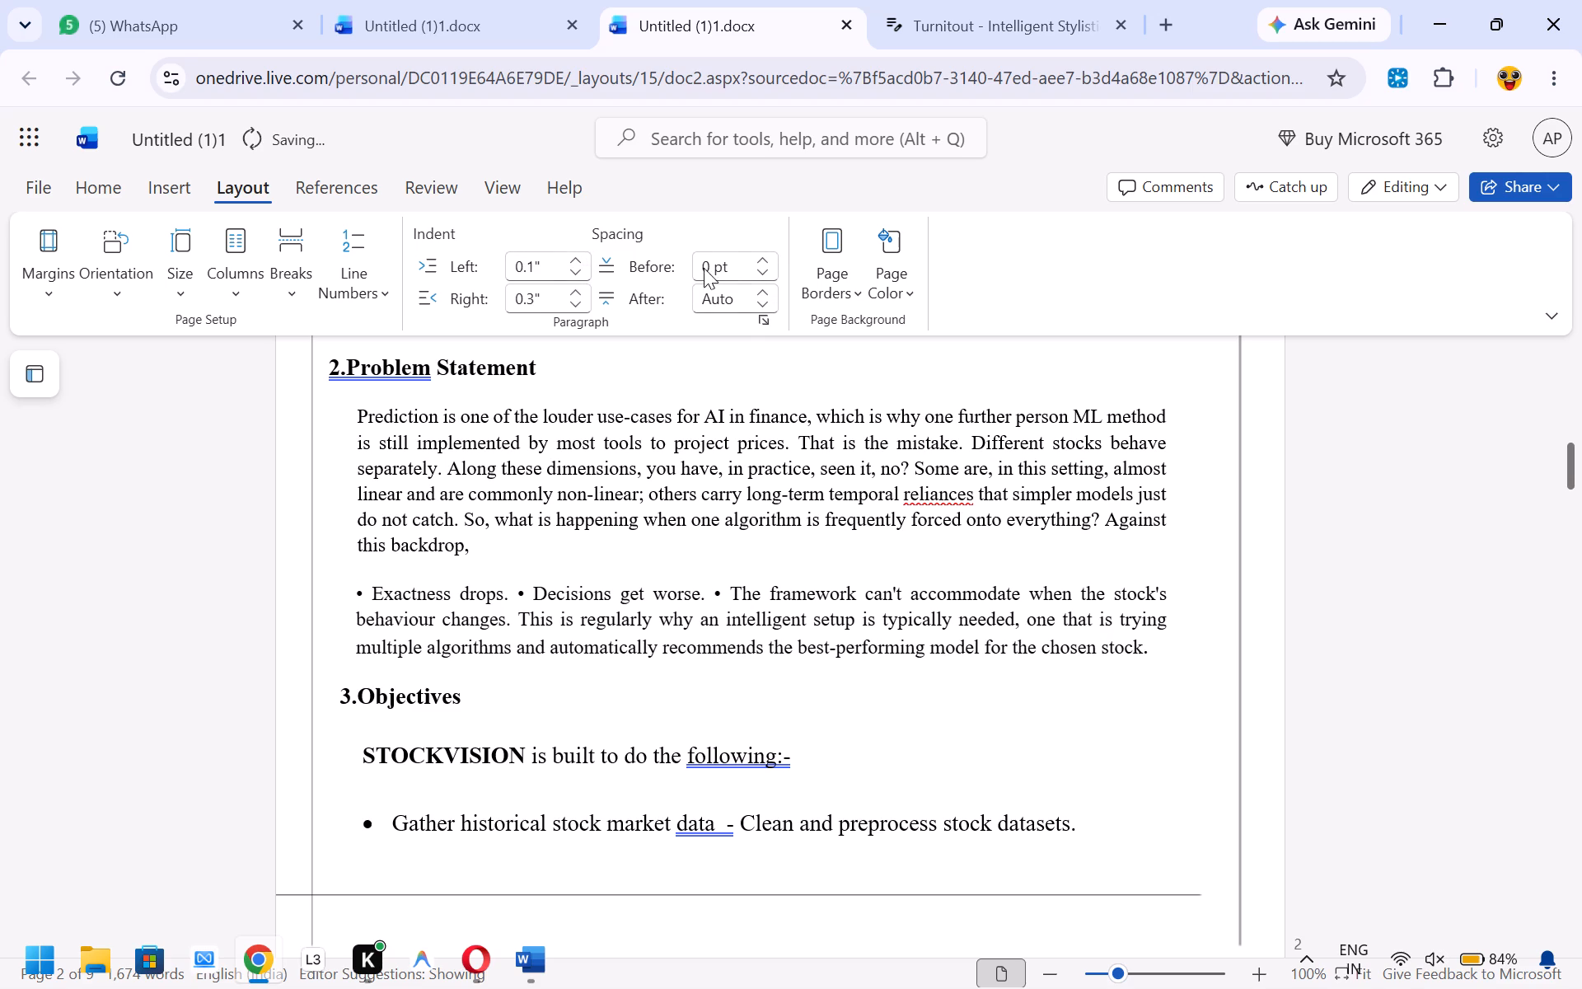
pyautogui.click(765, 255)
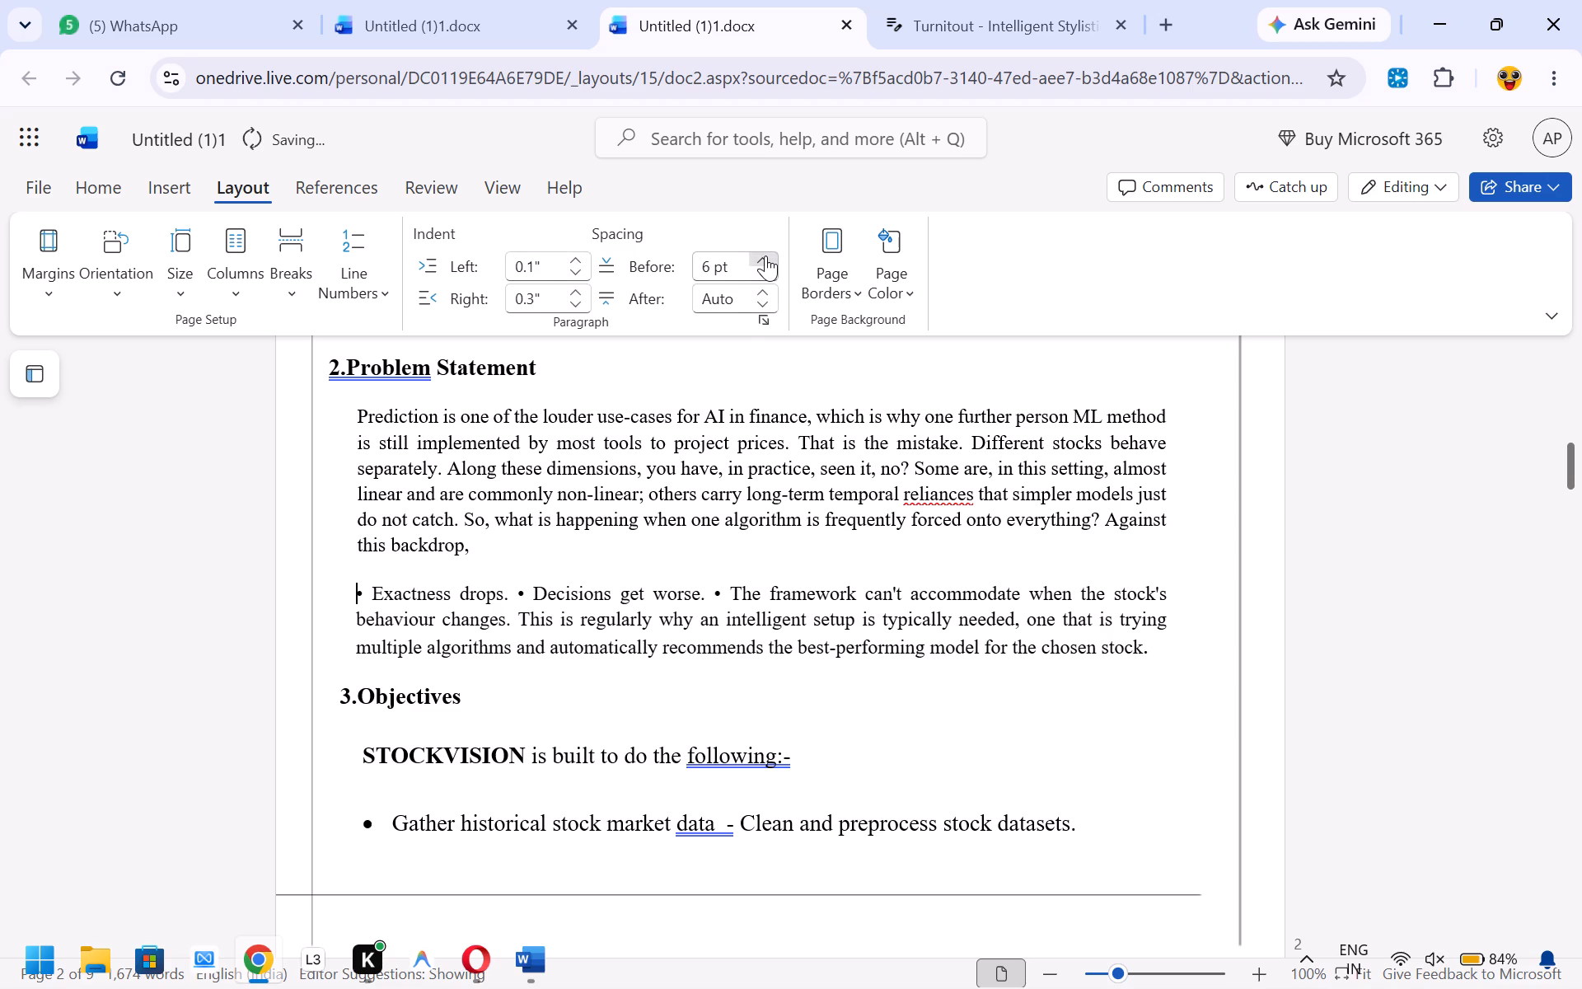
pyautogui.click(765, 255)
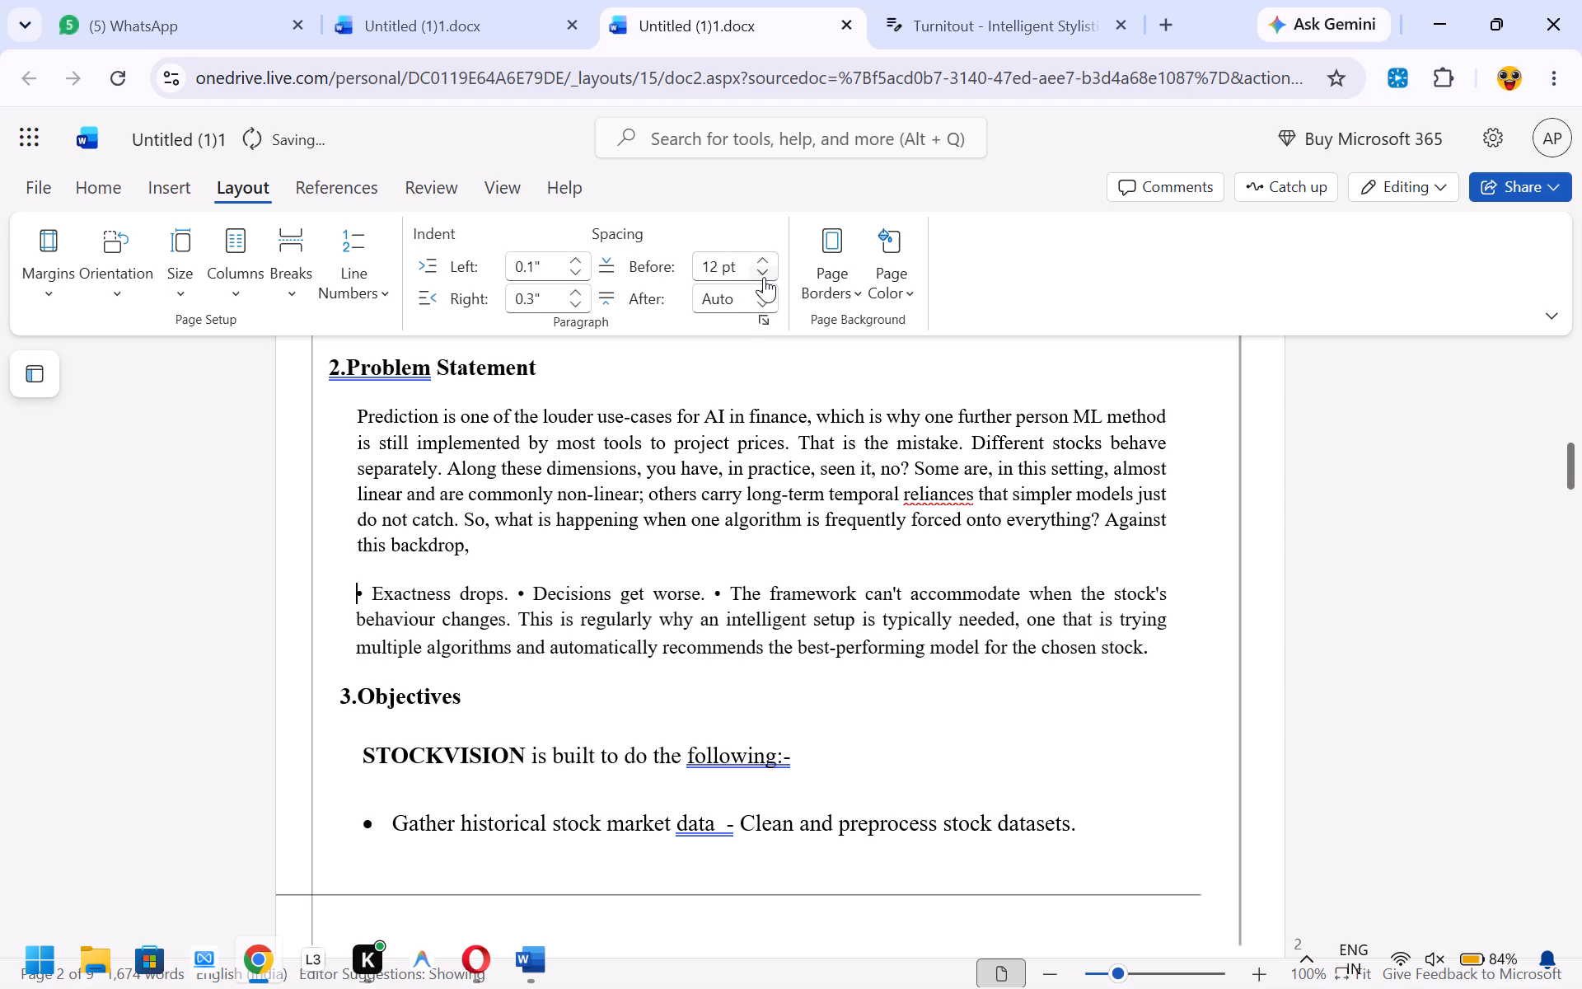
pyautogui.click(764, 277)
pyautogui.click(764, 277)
# Put the "Decisions get worse." and "The framework can't accommodate" bullets each in their own paragraph.
pyautogui.click(516, 587)
pyautogui.press('Return')
pyautogui.press('Right')
pyautogui.press('Right')
pyautogui.press('Right')
pyautogui.press('Right')
pyautogui.press('Right')
pyautogui.press('Right')
pyautogui.press('Right')
pyautogui.press('Right')
pyautogui.press('Right')
pyautogui.press('Right')
pyautogui.press('Right')
pyautogui.press('Right')
pyautogui.press('Right')
pyautogui.press('Right')
pyautogui.press('Right')
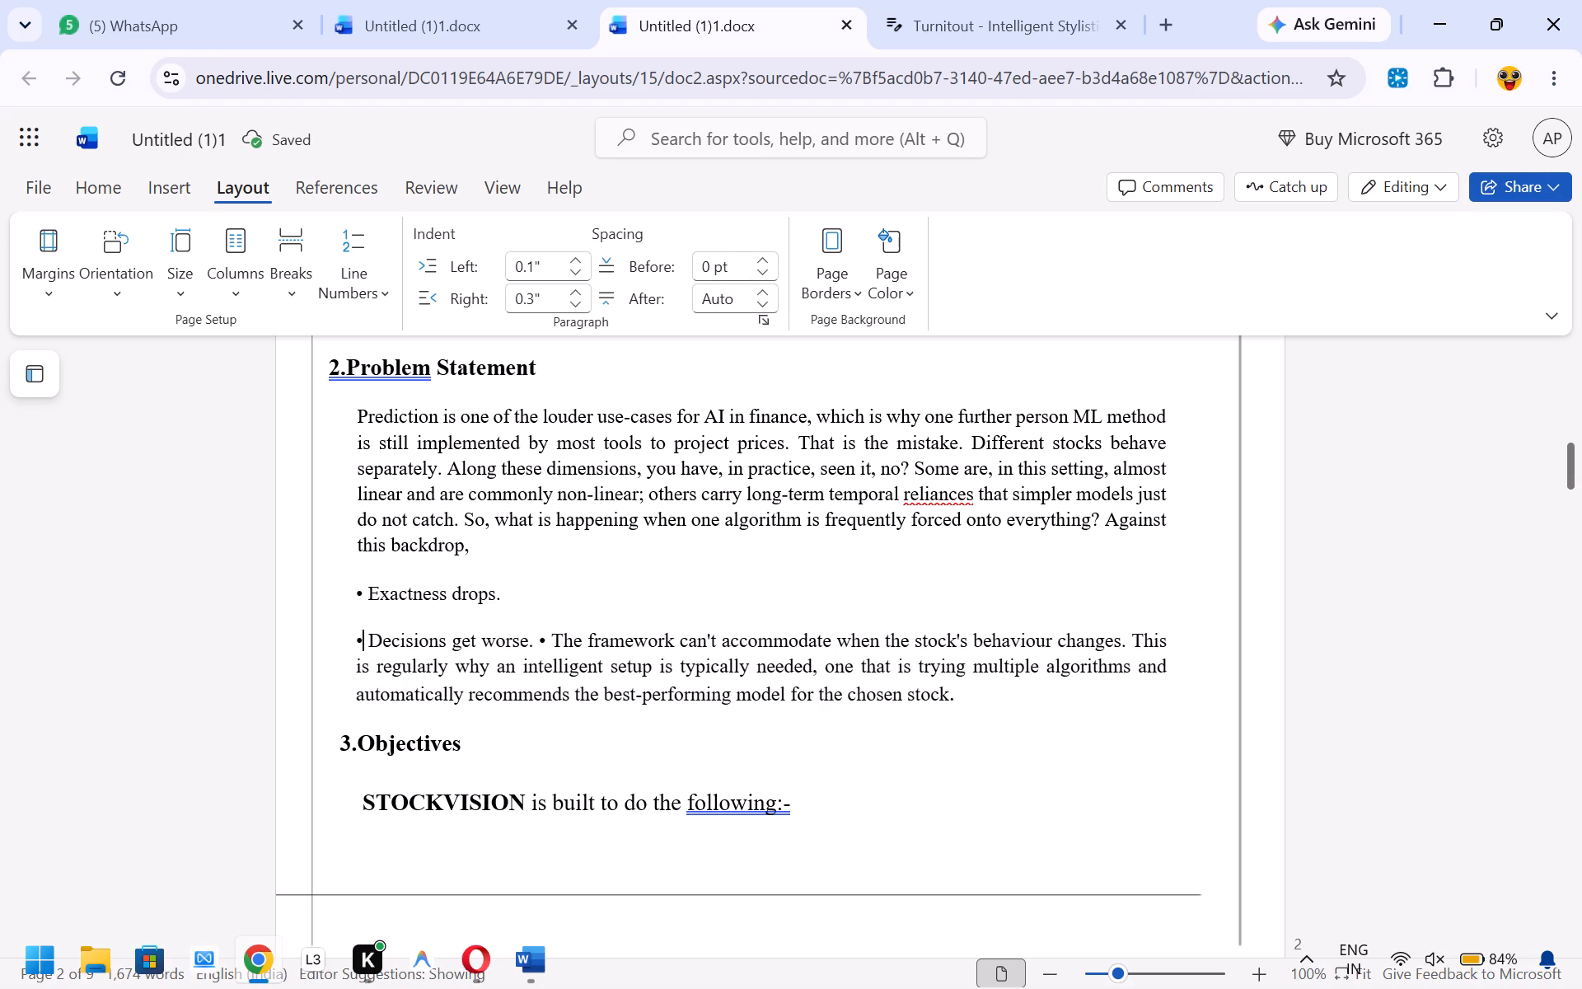
pyautogui.press('Right')
pyautogui.press('Right')
pyautogui.press('Right')
pyautogui.press('Right')
pyautogui.press('Right')
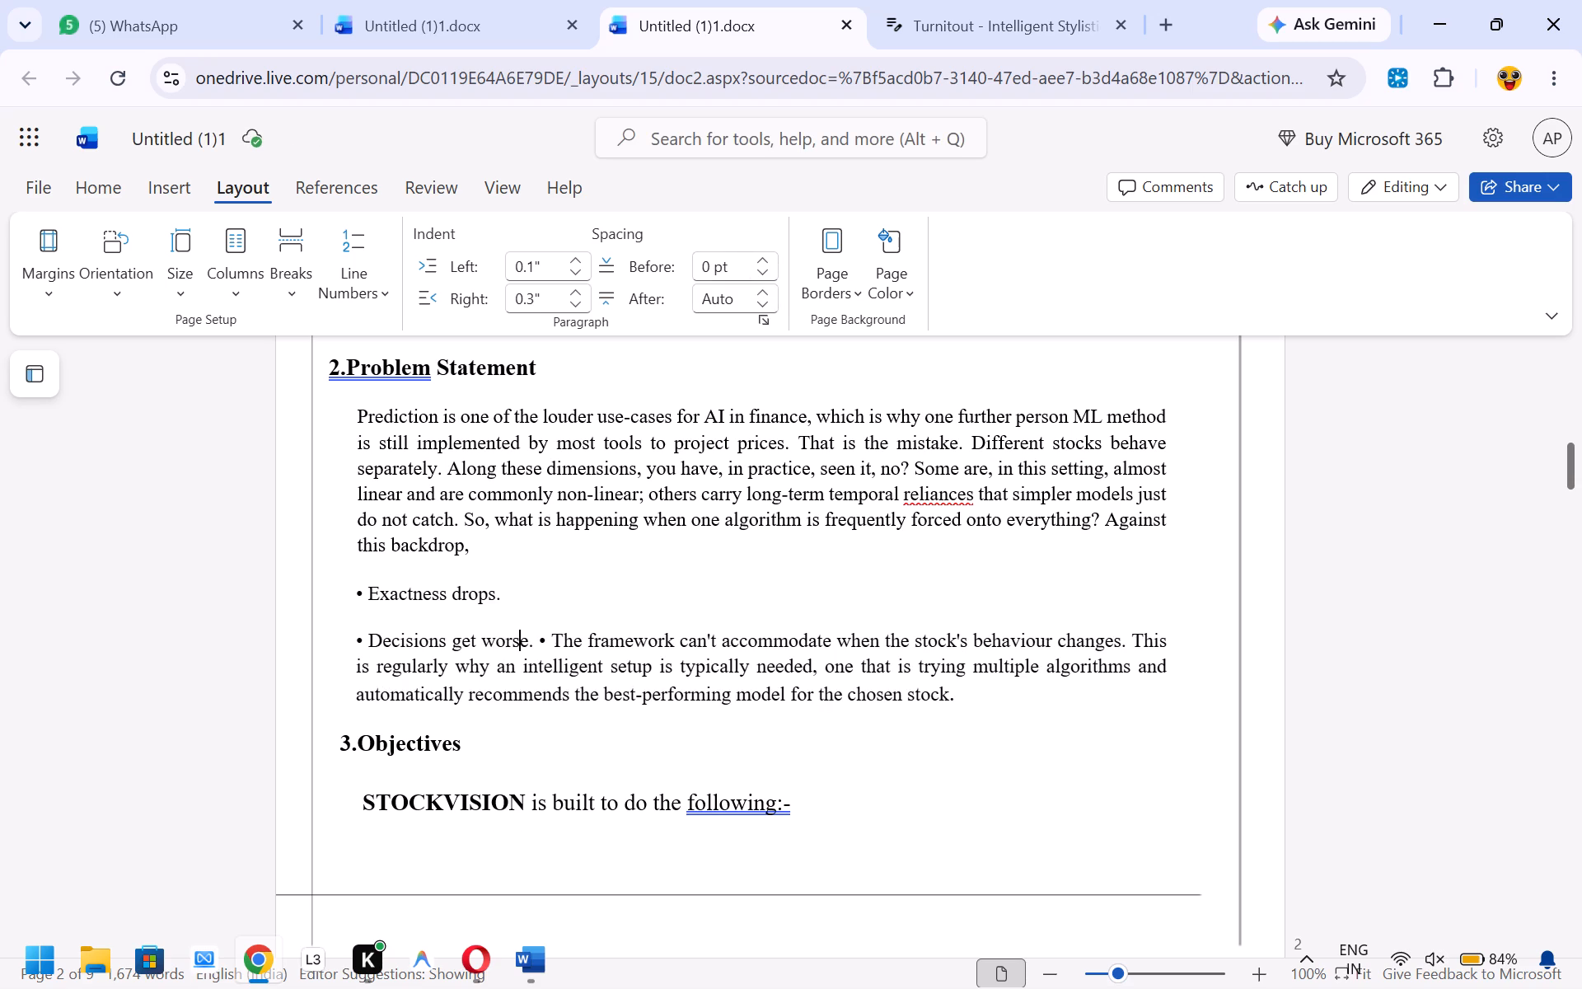
pyautogui.press('Right')
pyautogui.press('Right')
pyautogui.press('Right')
pyautogui.press('Return')
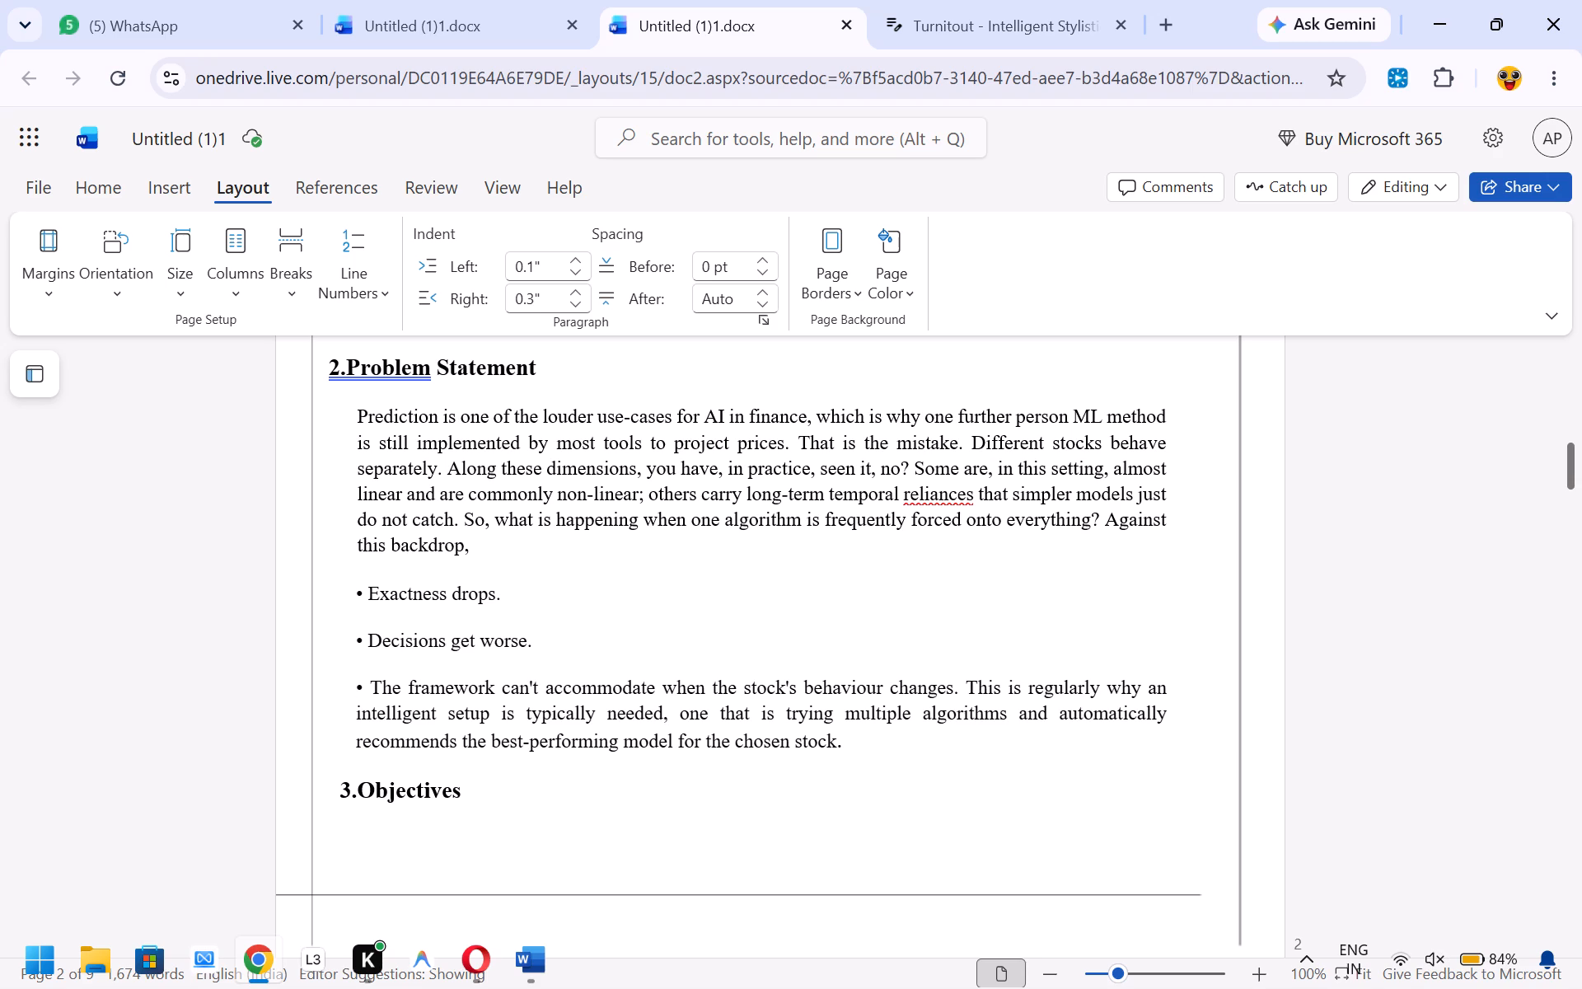
# Start a new paragraph at "This is regularly why an intelligent setup" after the last bullet of the Problem Statement.
pyautogui.click(966, 682)
pyautogui.press('Return')
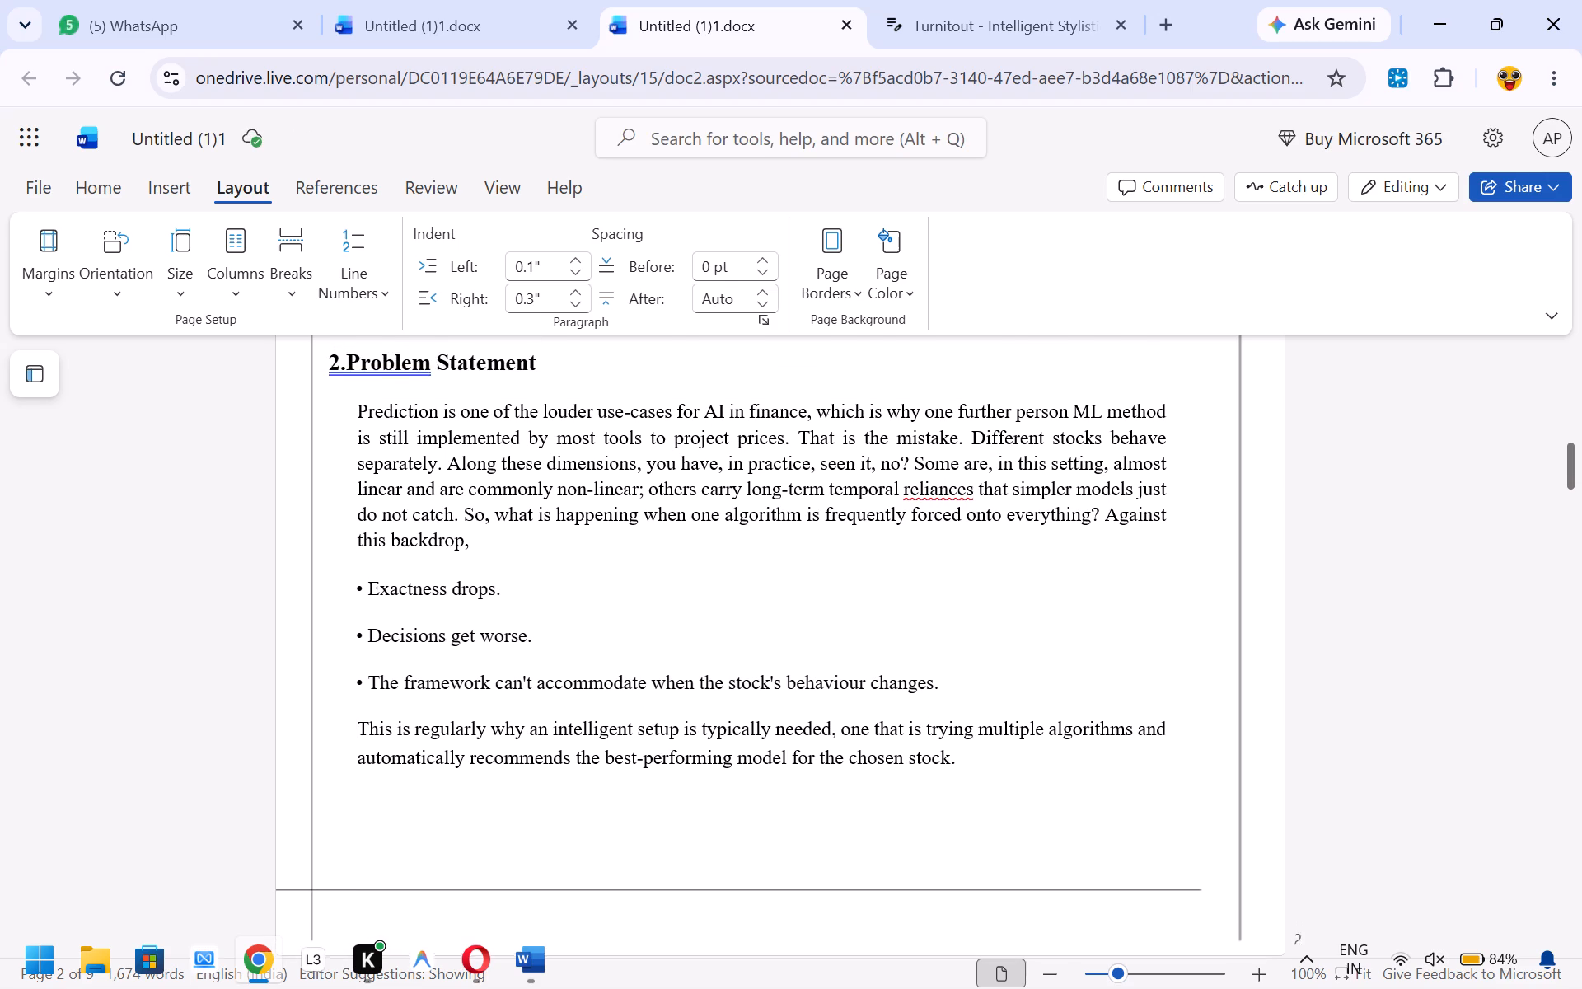
# Give the three Problem Statement bullet paragraphs a 0.2" right indent and 2 pt spacing after.
pyautogui.scroll(-1, 966, 682)
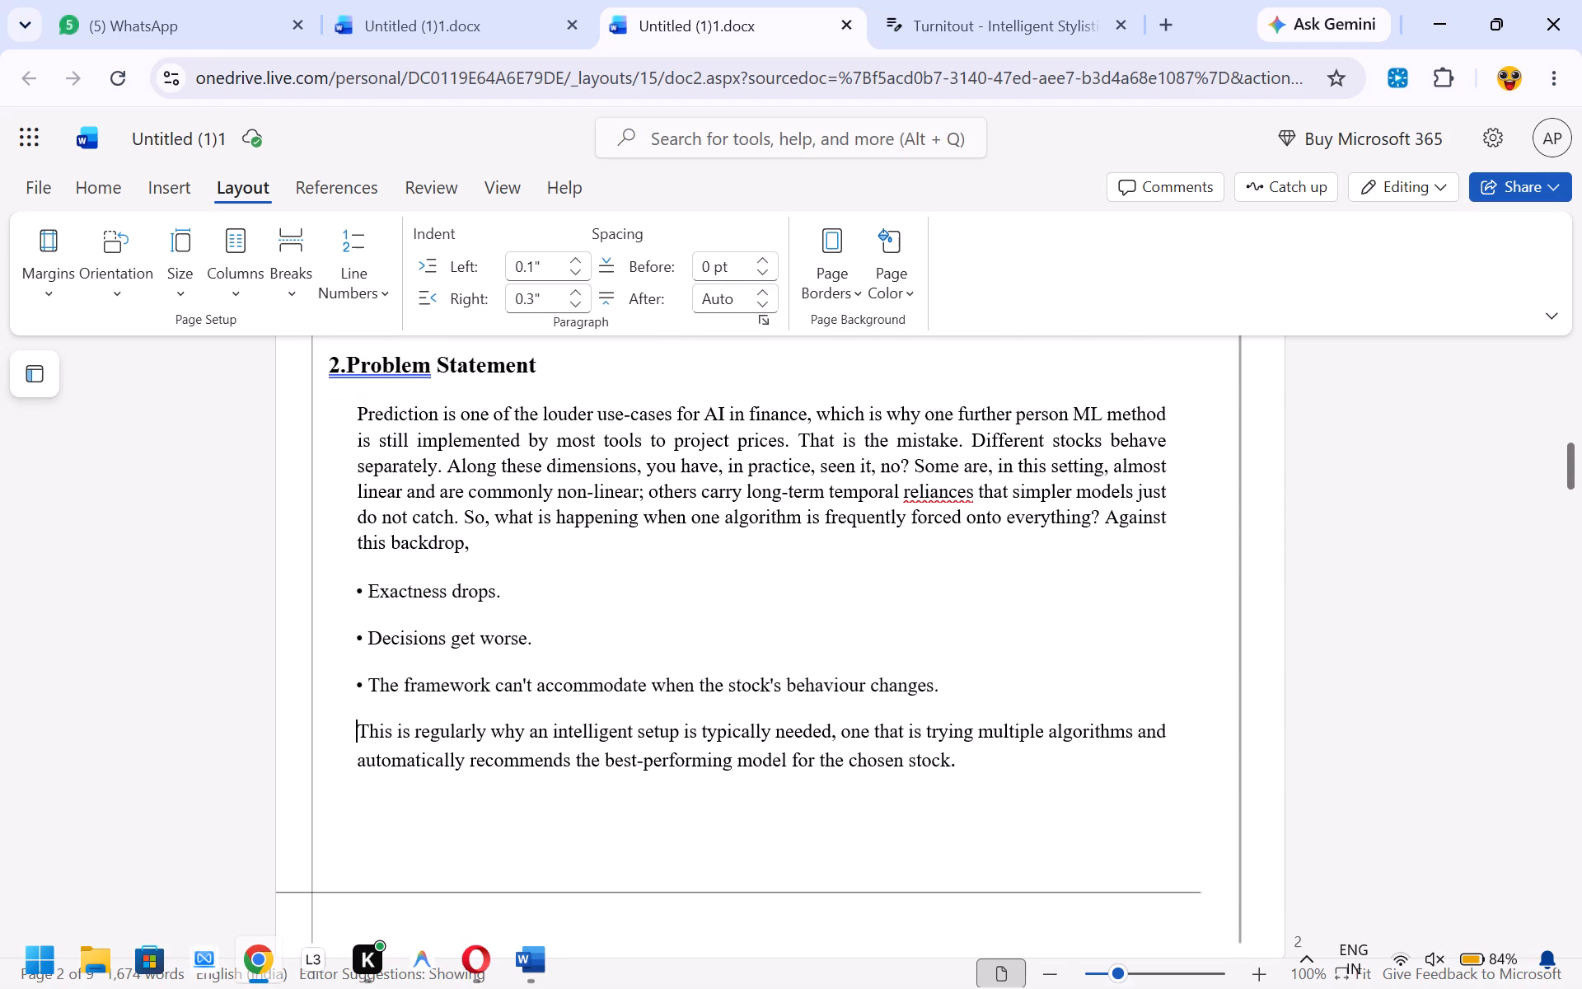
pyautogui.moveTo(934, 689); pyautogui.dragTo(441, 644)
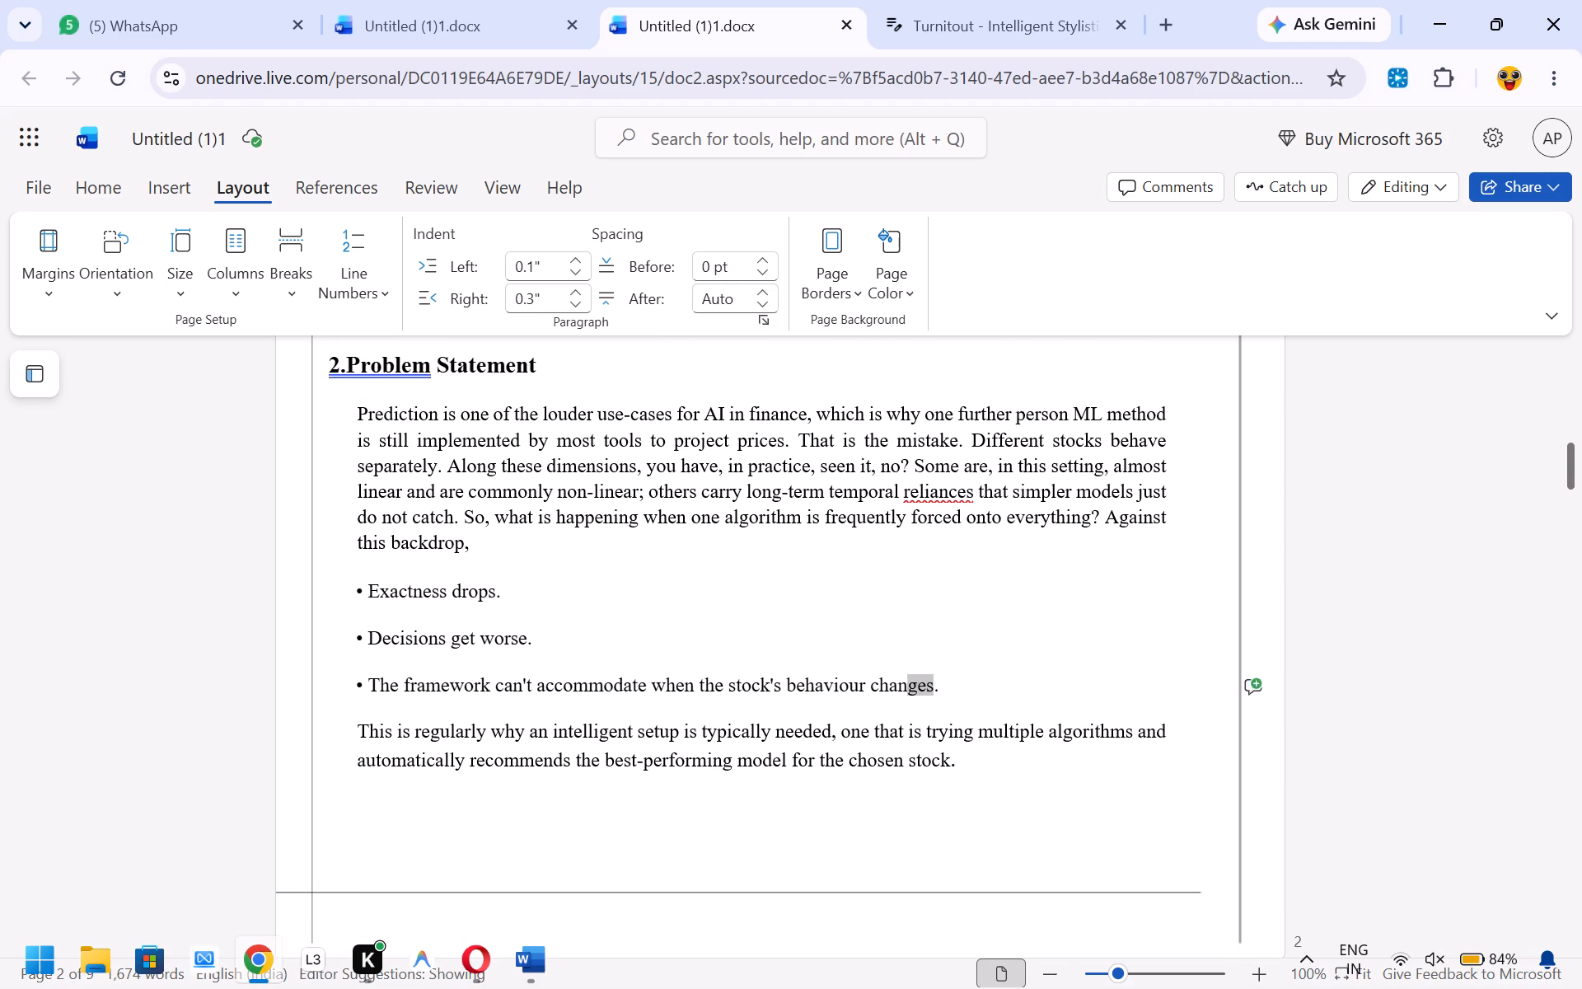
pyautogui.moveTo(441, 644); pyautogui.dragTo(285, 584)
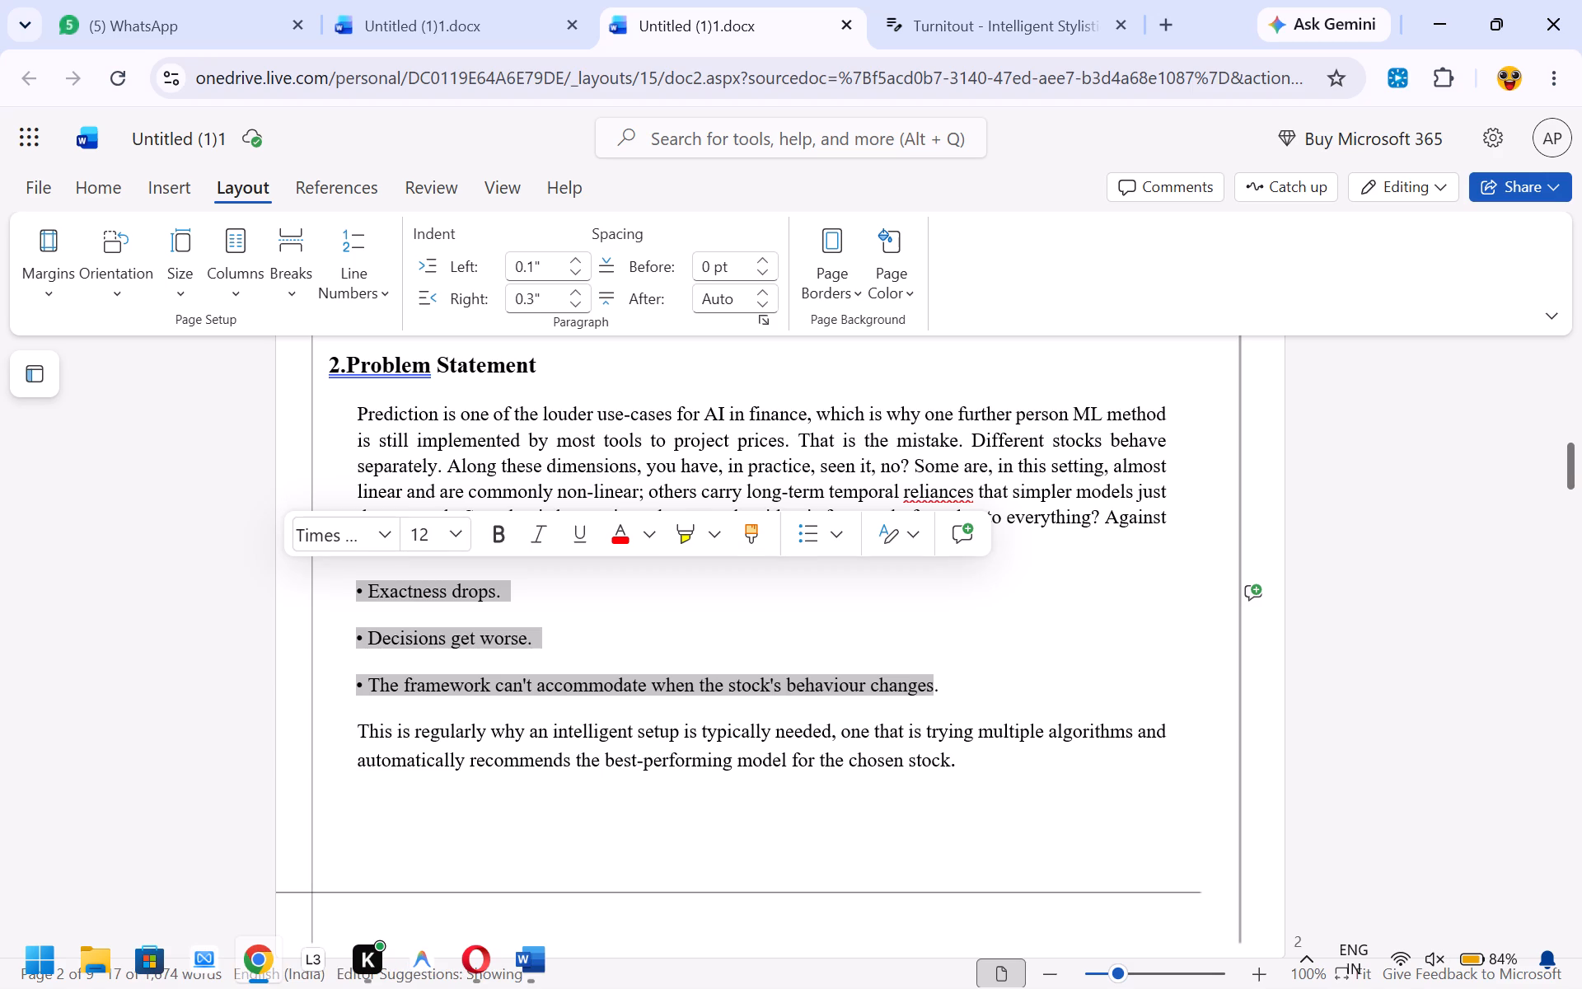
pyautogui.click(586, 307)
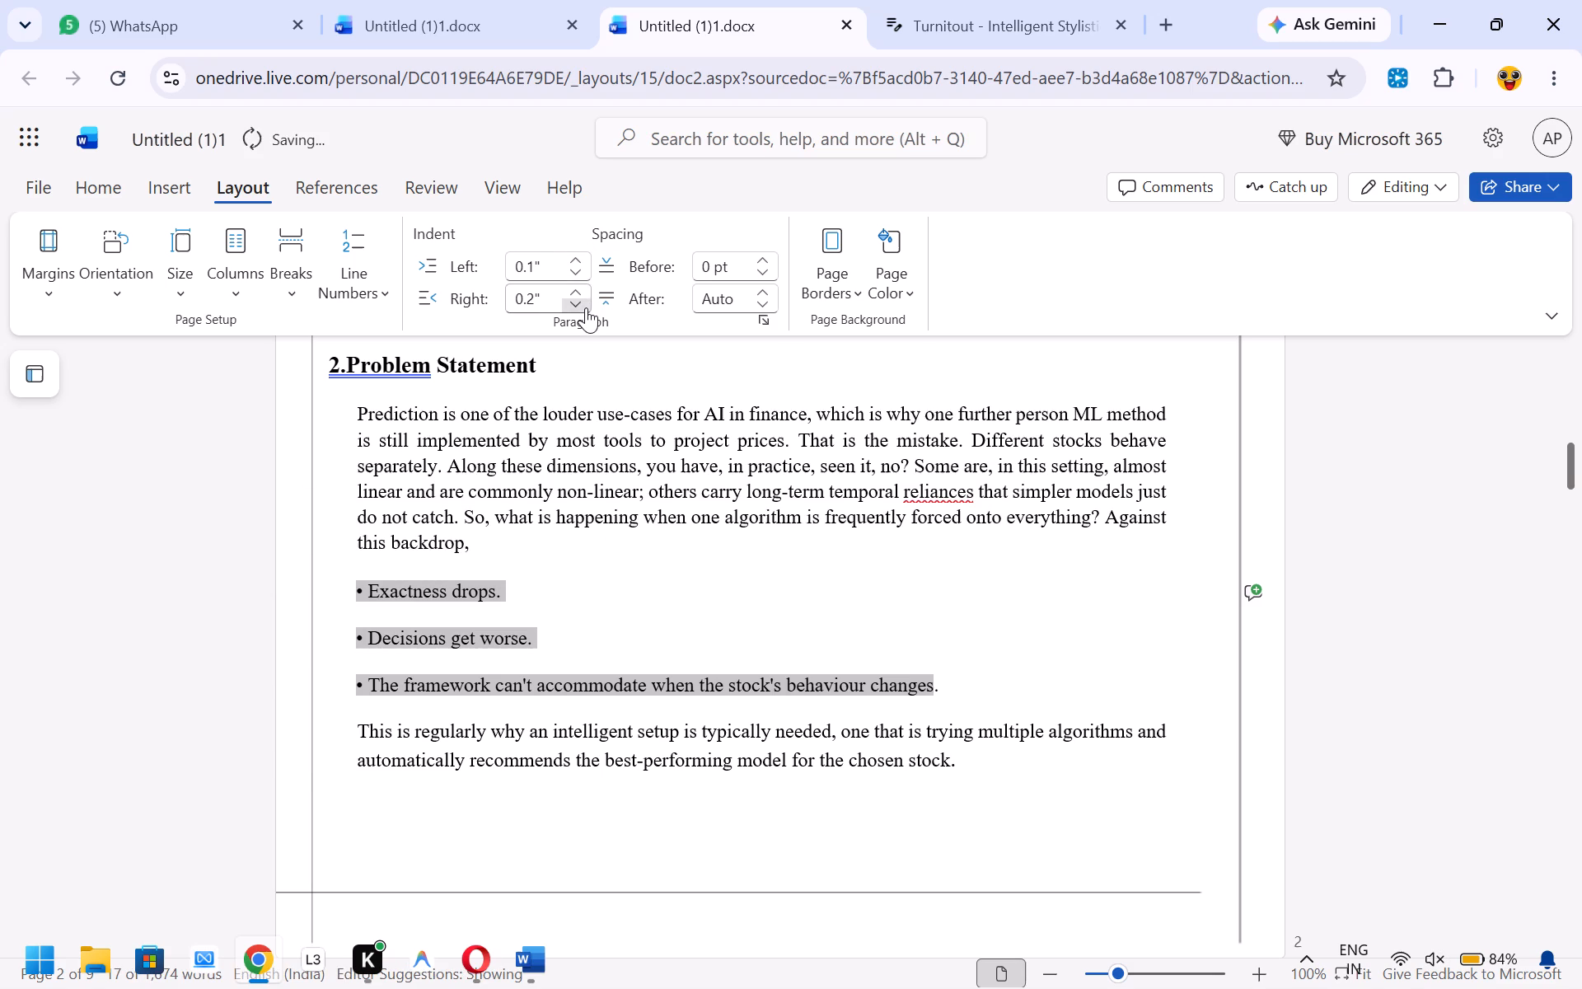
pyautogui.click(765, 319)
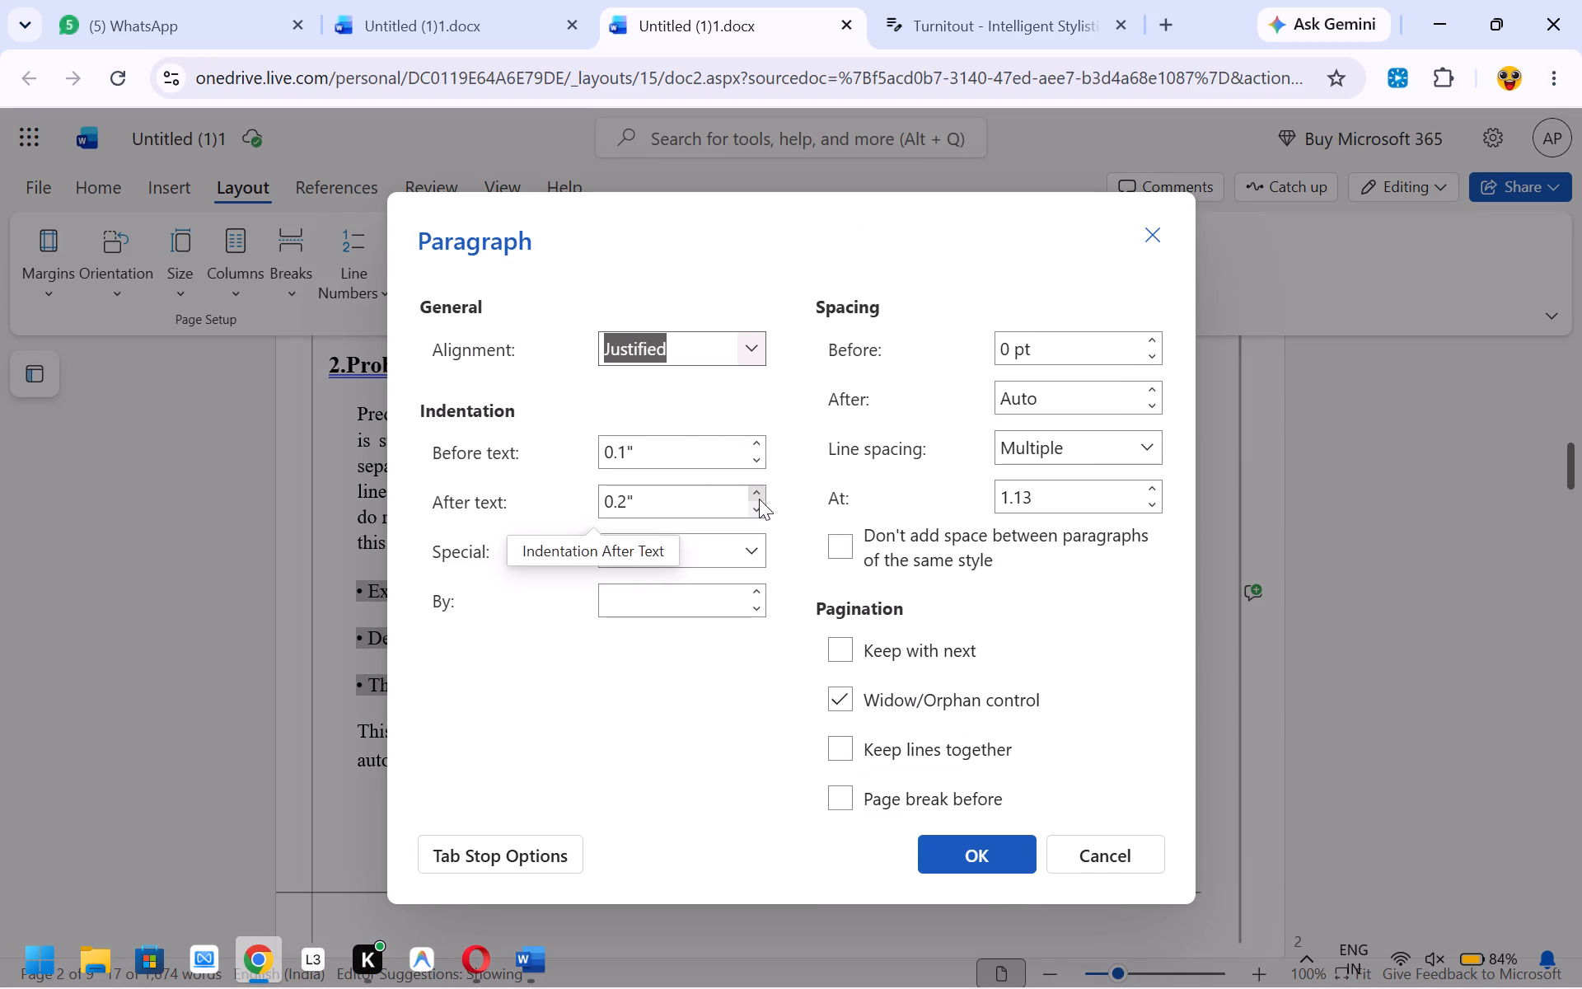
pyautogui.click(1144, 383)
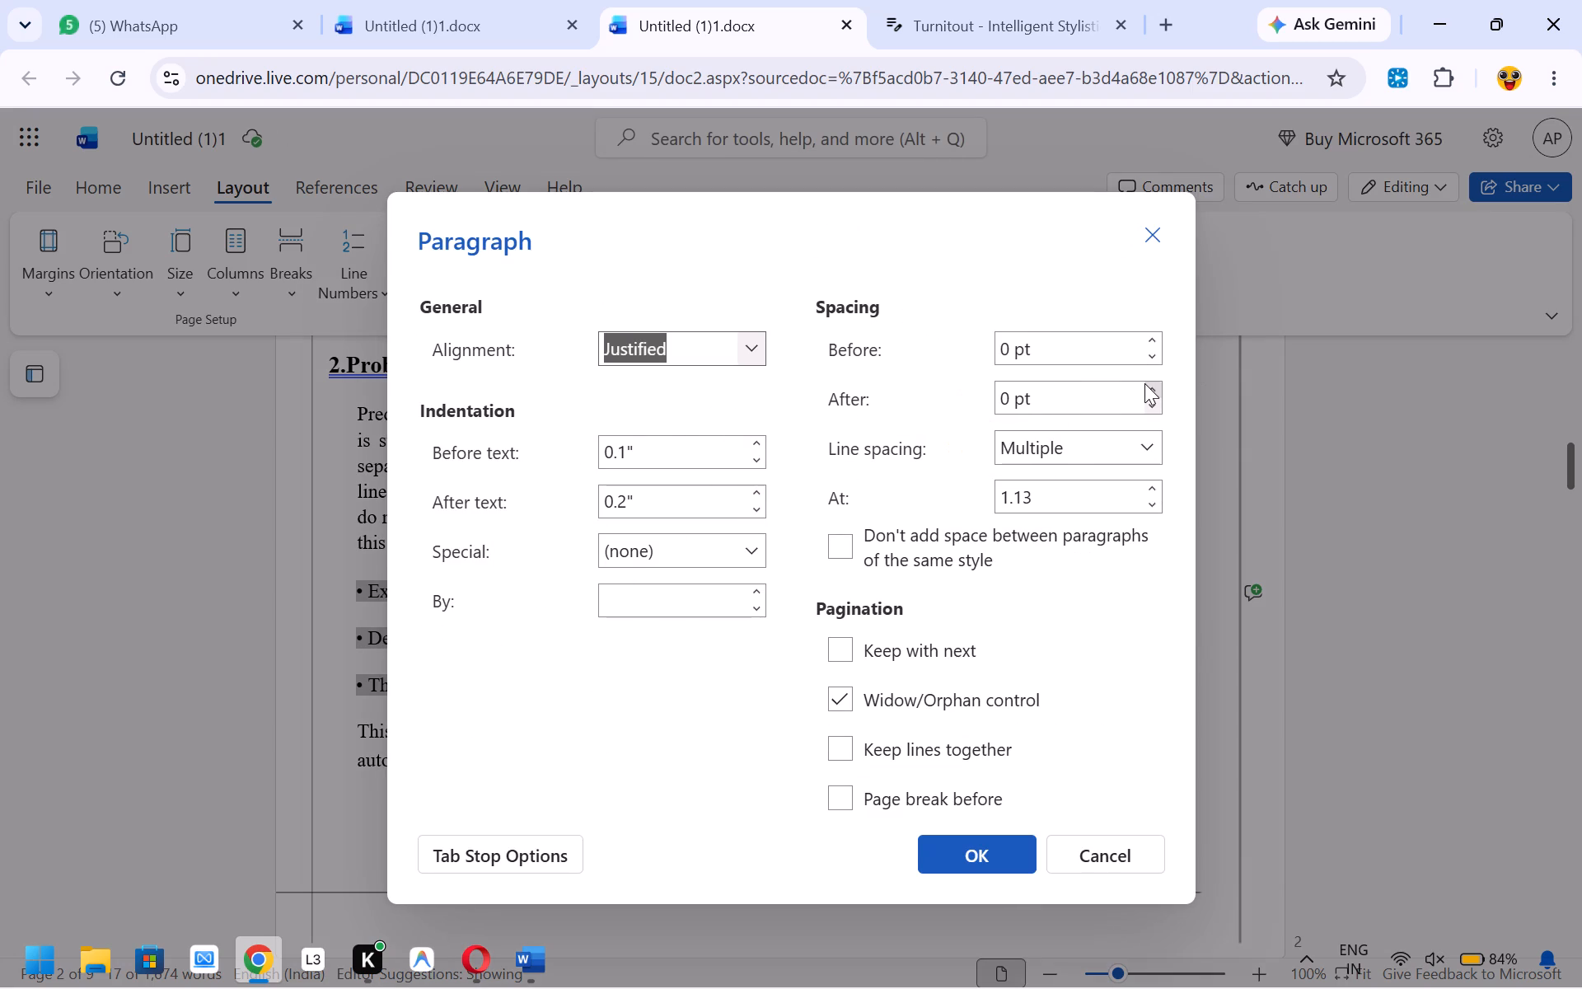
pyautogui.click(1144, 383)
pyautogui.click(1144, 383)
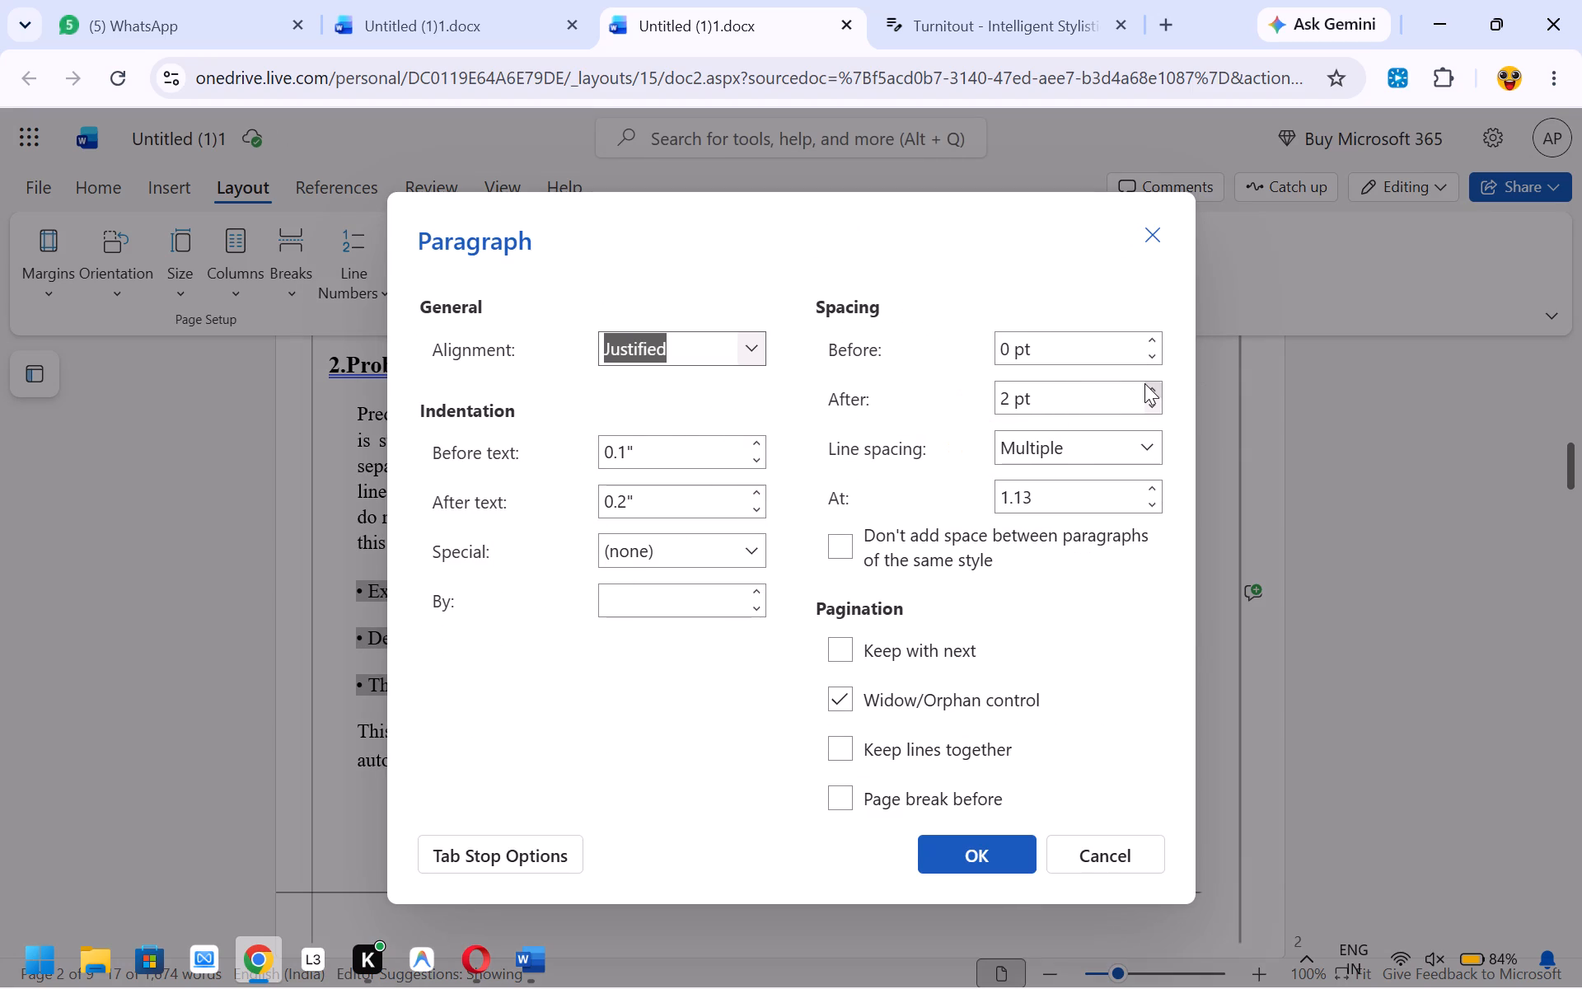
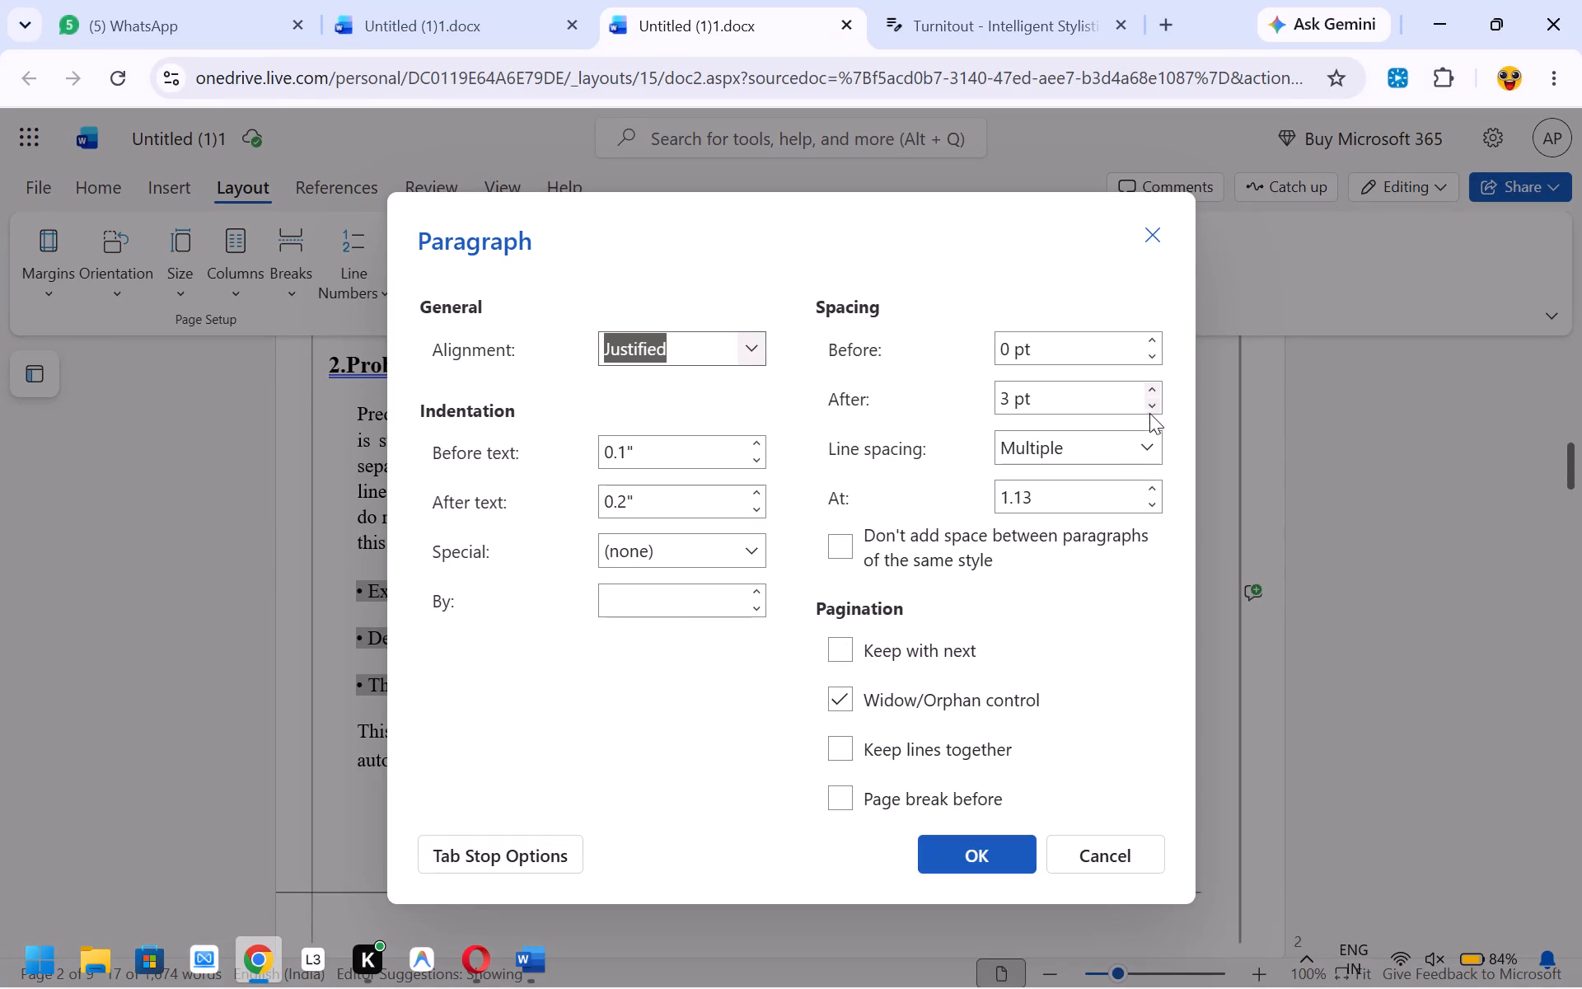
# Set the three Problem Statement bullet paragraphs to 1 pt spacing before and 0 pt spacing after.
pyautogui.doubleClick(1149, 411)
pyautogui.click(1149, 411)
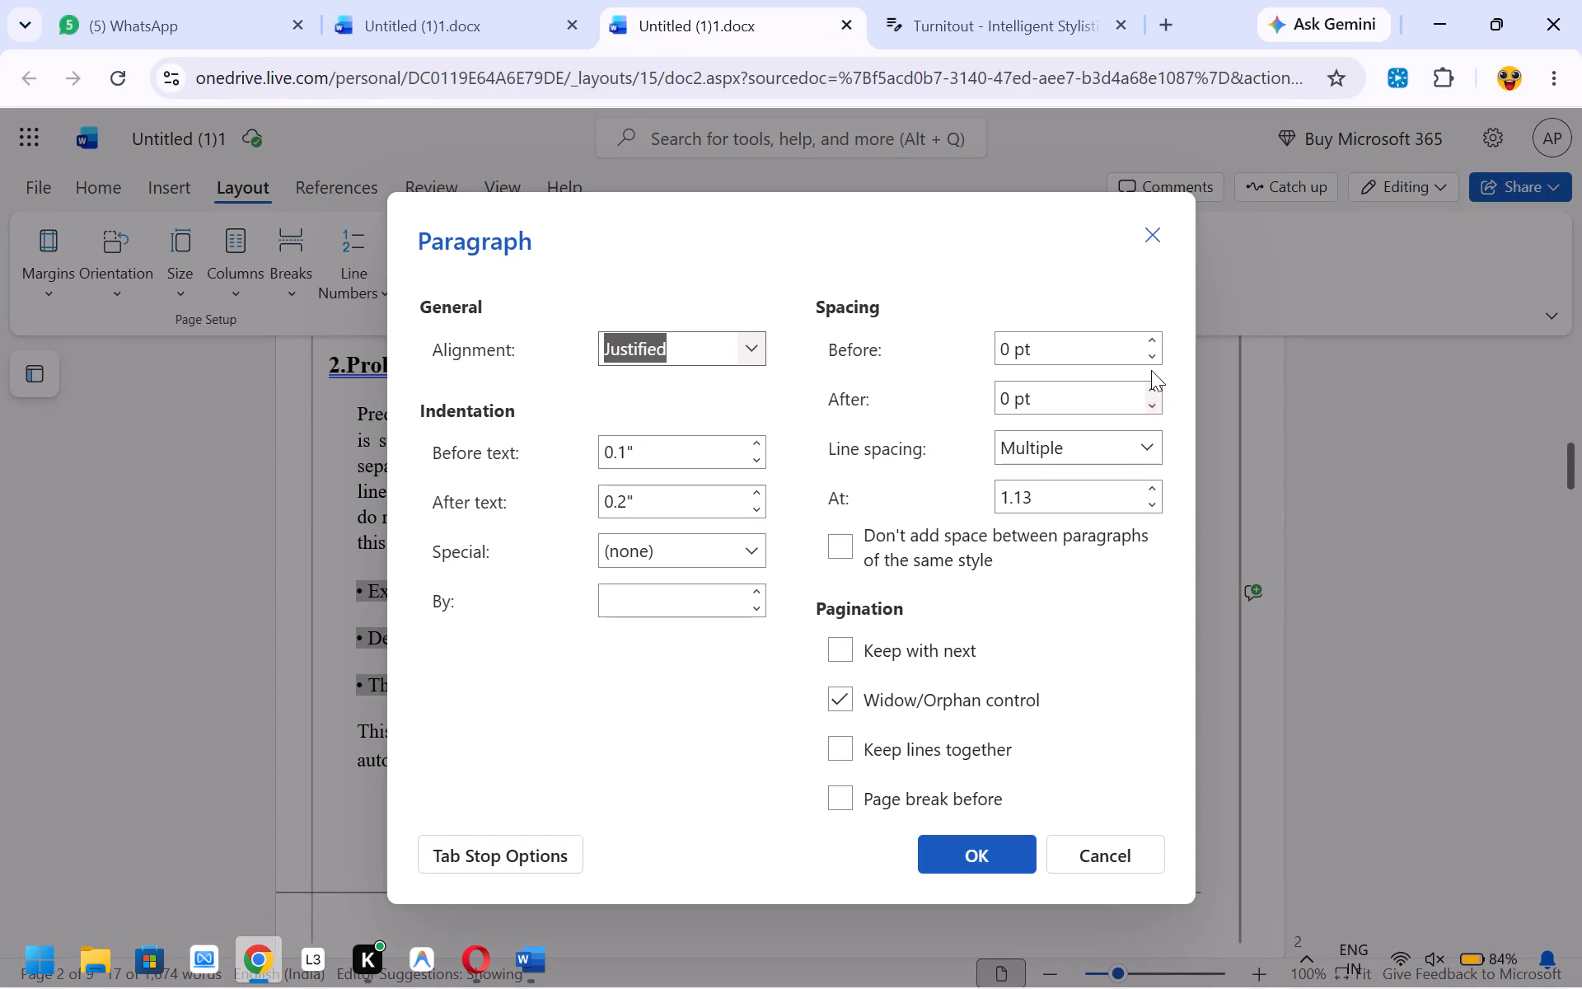
pyautogui.click(1152, 363)
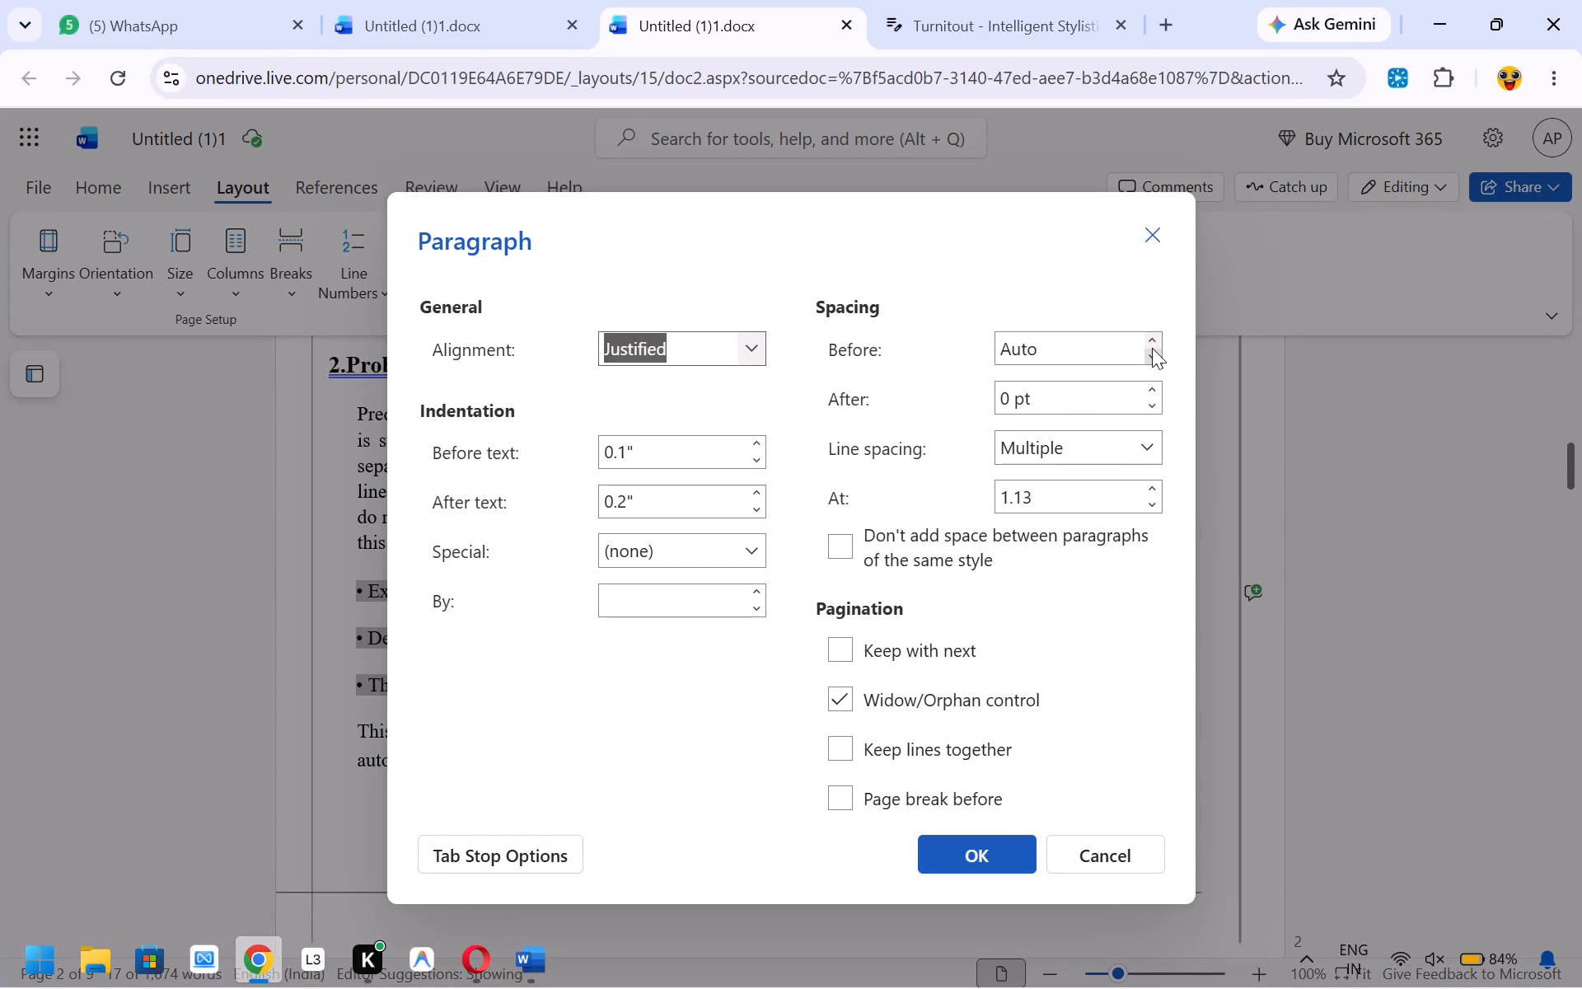
pyautogui.click(1152, 340)
pyautogui.click(1152, 340)
pyautogui.click(953, 843)
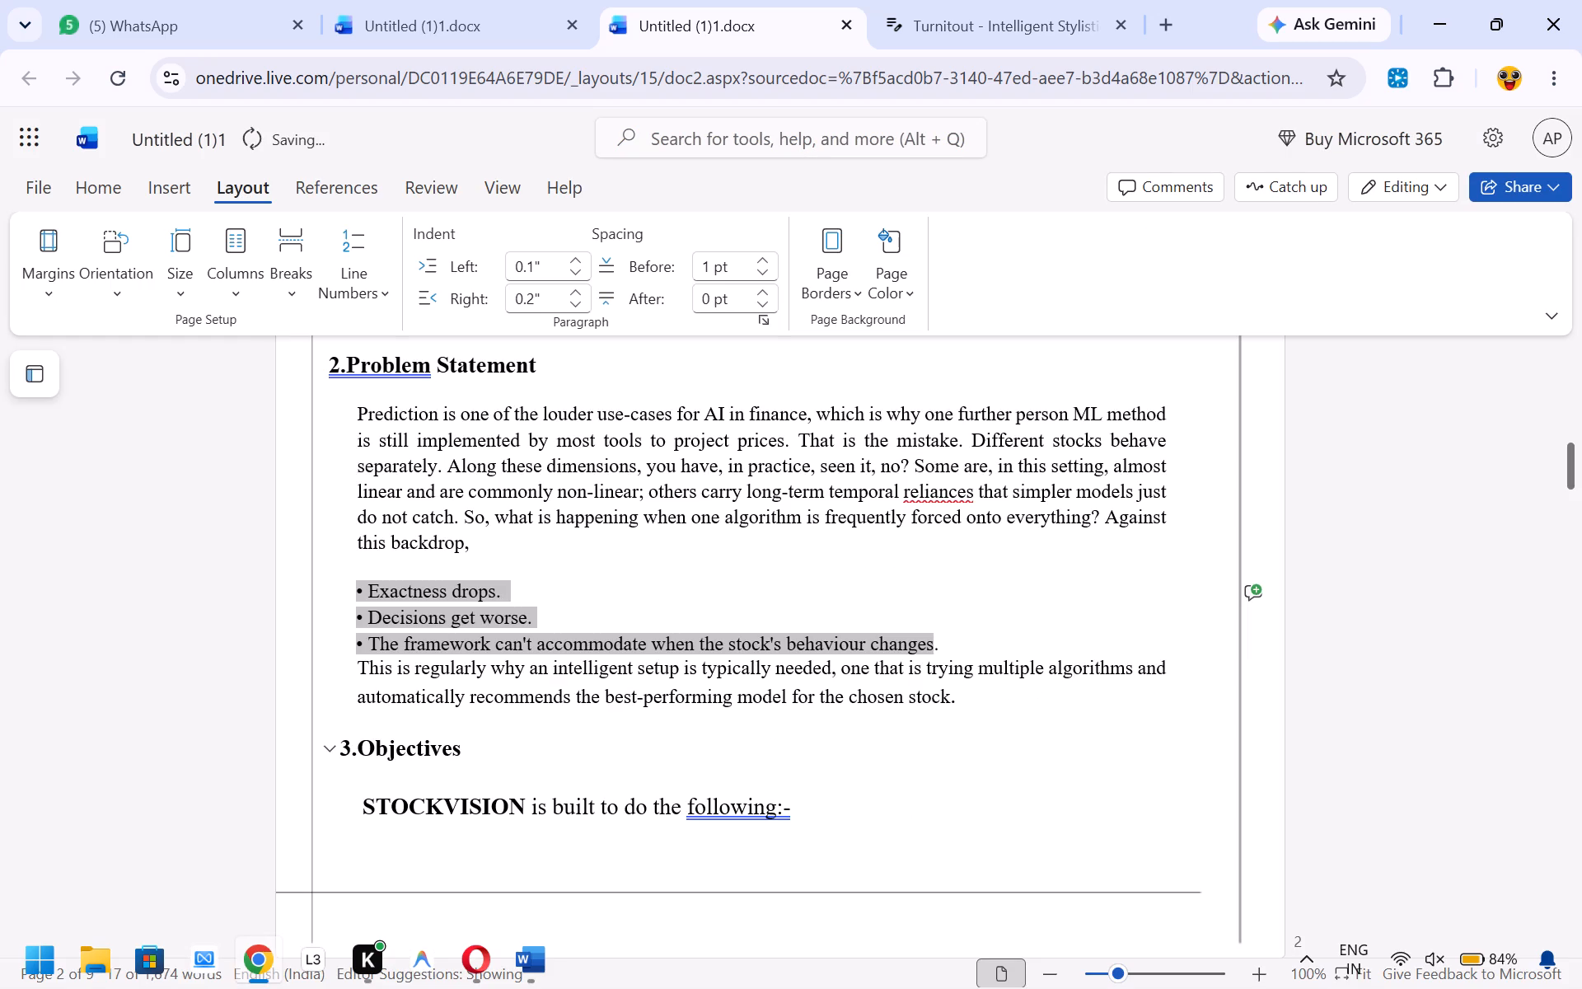
# Set all body text under the Problem Statement heading, including the bullets and closing paragraph, to font size 12.
pyautogui.moveTo(954, 707); pyautogui.dragTo(311, 436)
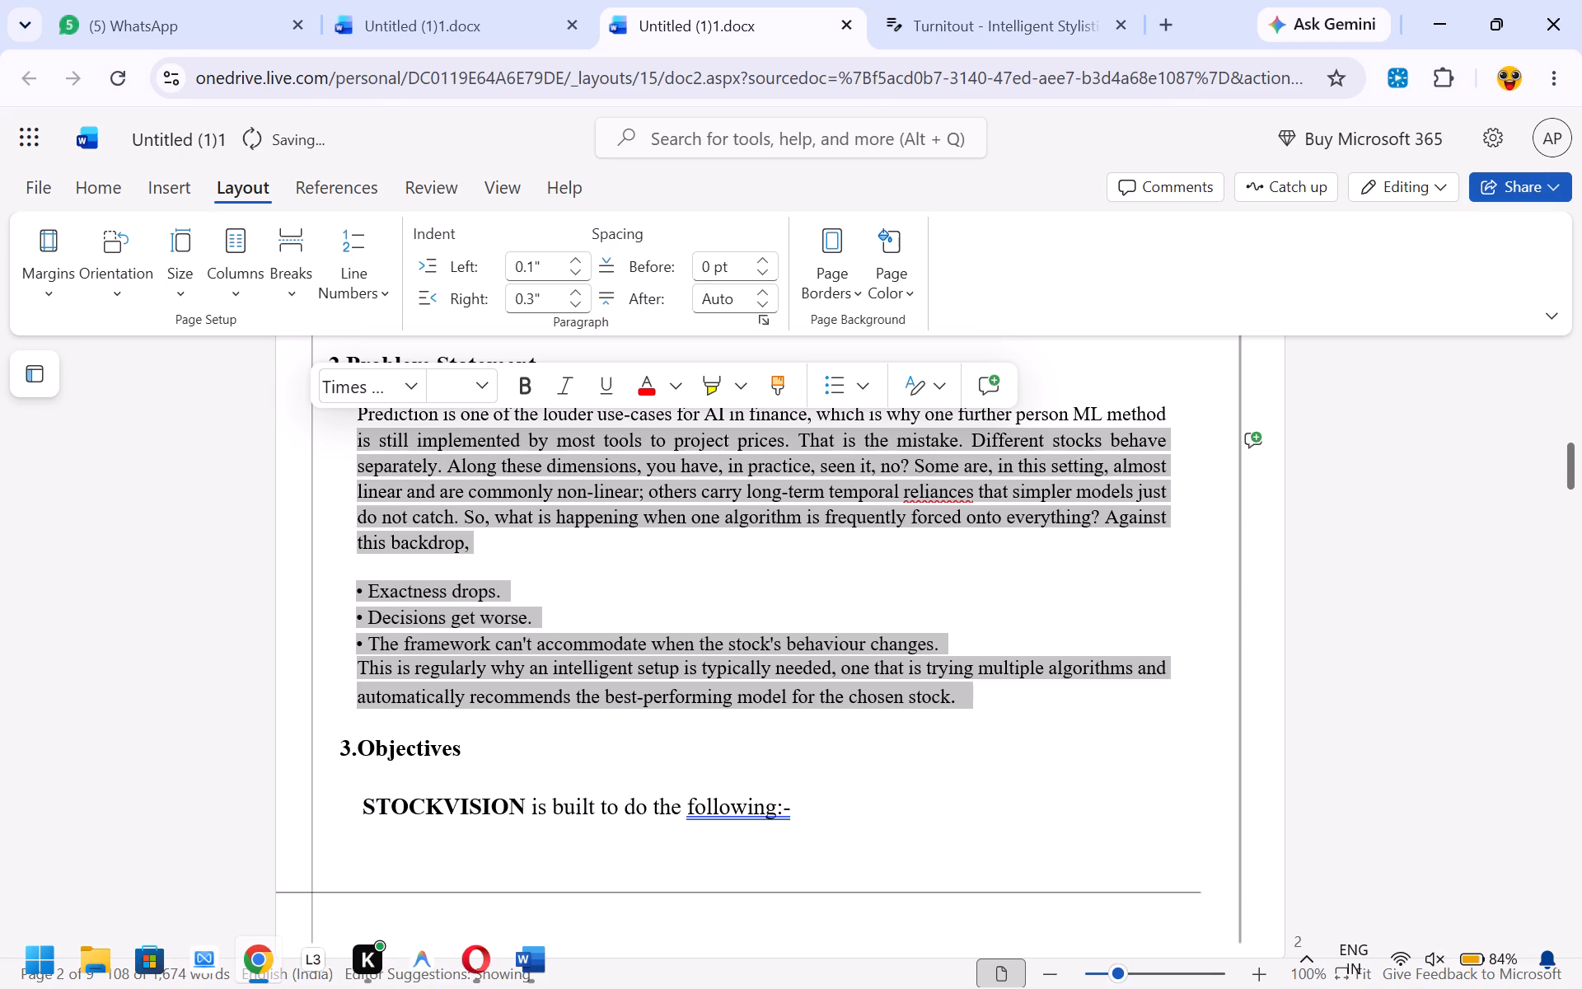
pyautogui.click(967, 710)
pyautogui.moveTo(967, 710); pyautogui.dragTo(385, 441)
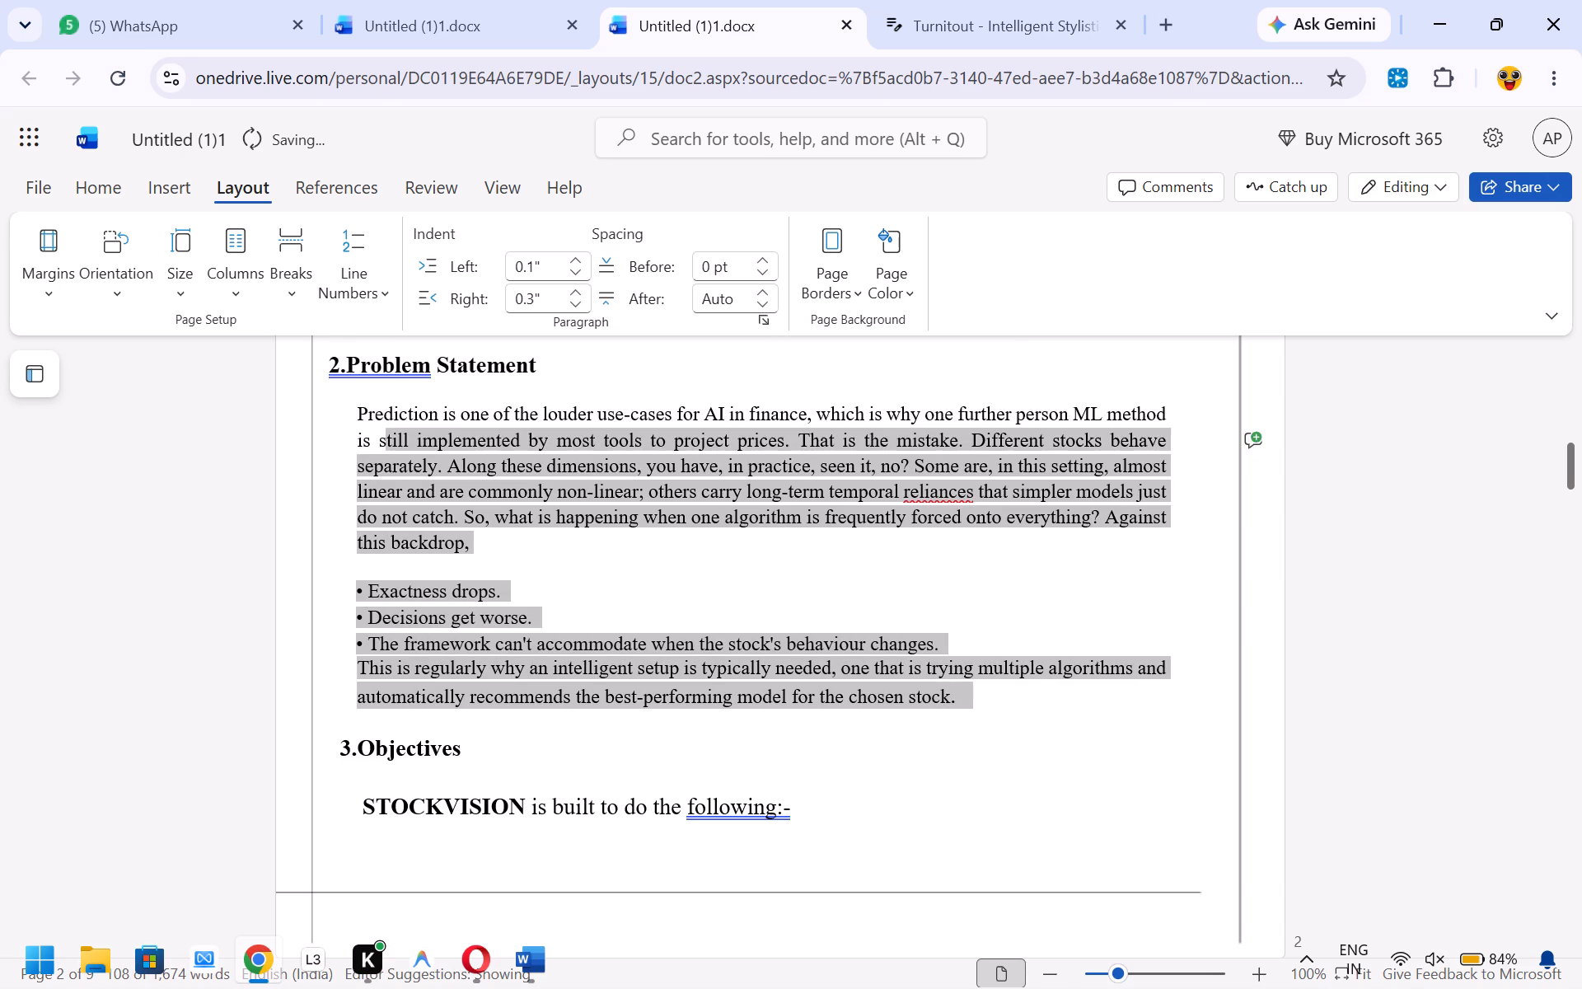
pyautogui.moveTo(385, 441); pyautogui.dragTo(326, 397)
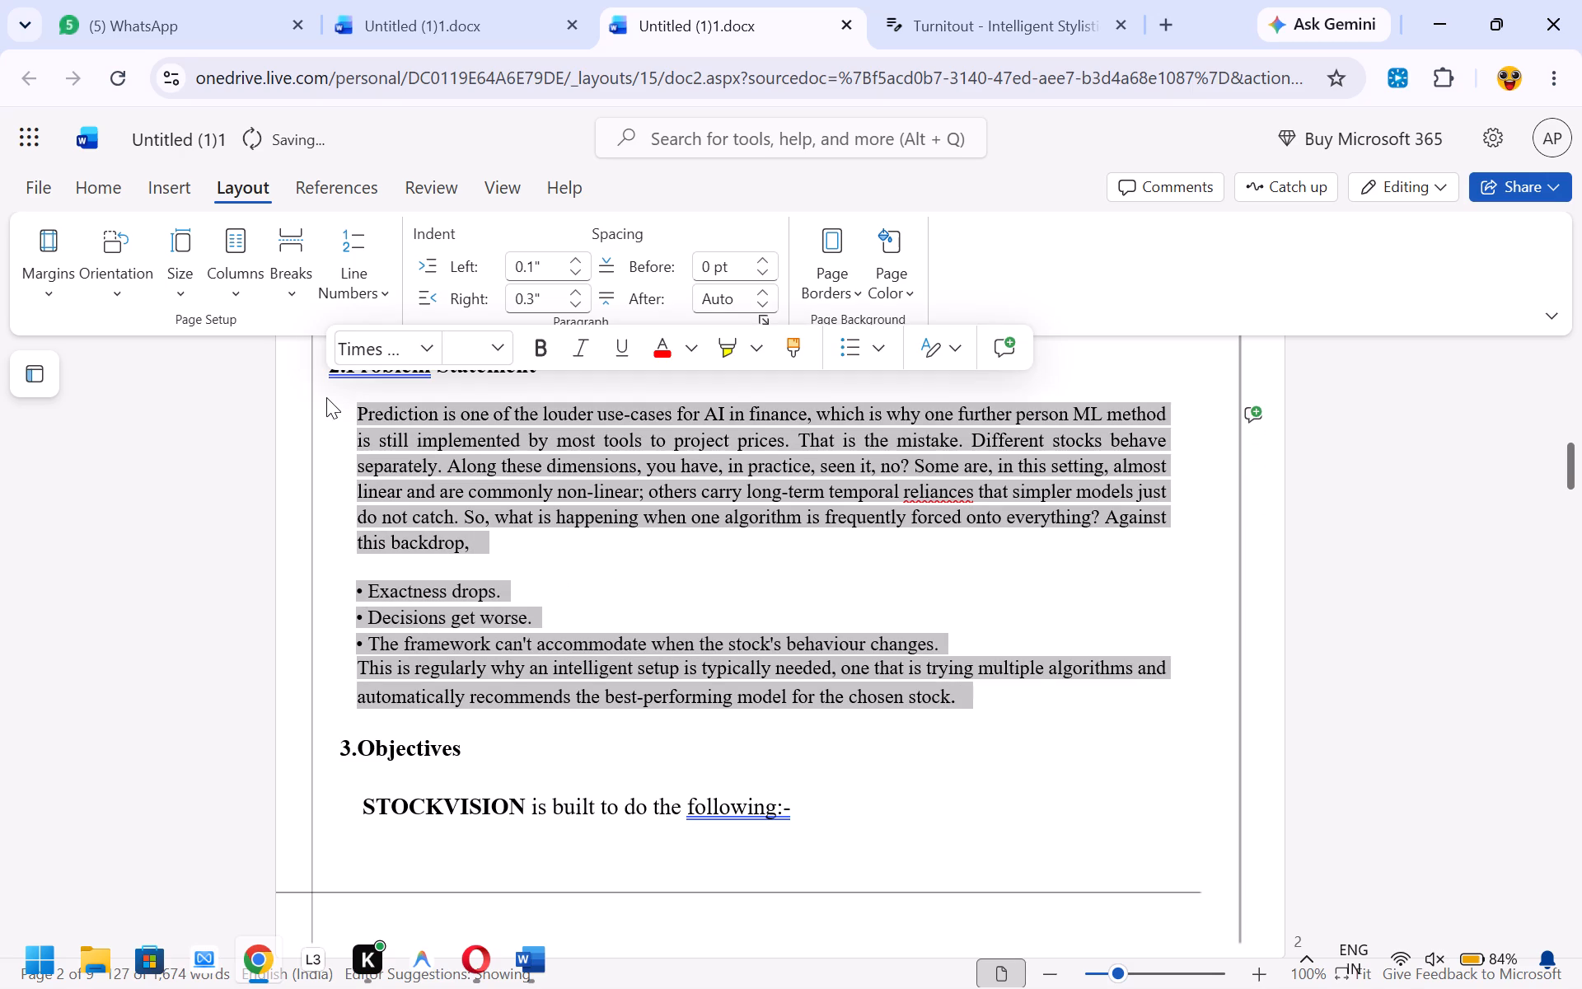
pyautogui.click(141, 199)
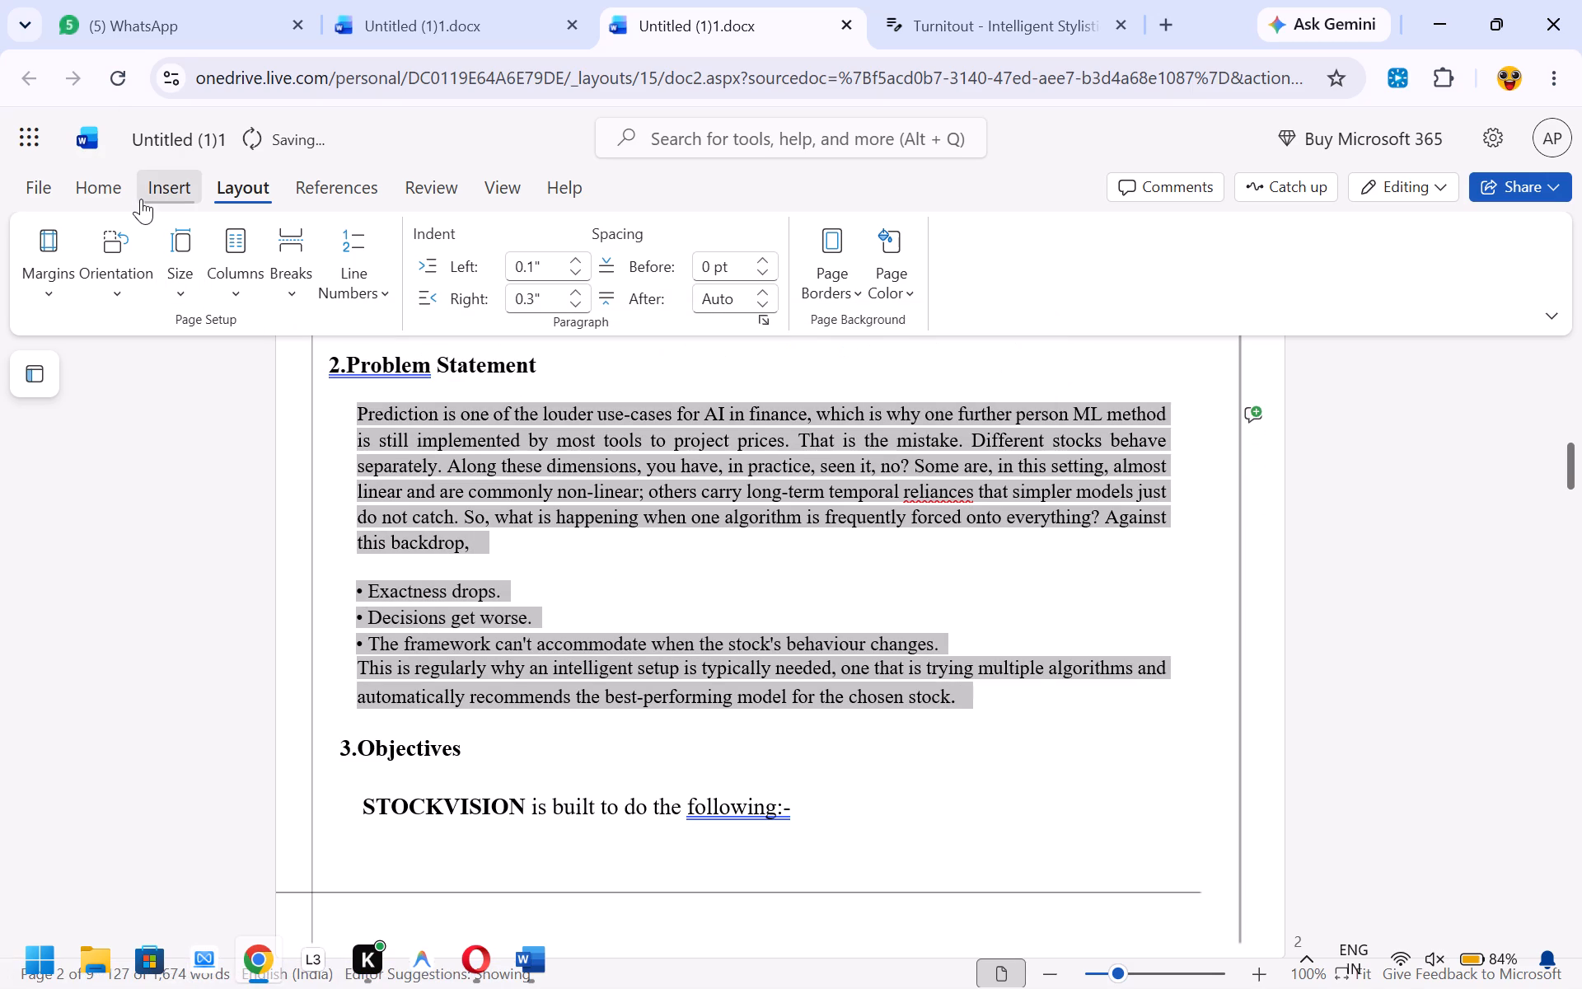
pyautogui.click(103, 190)
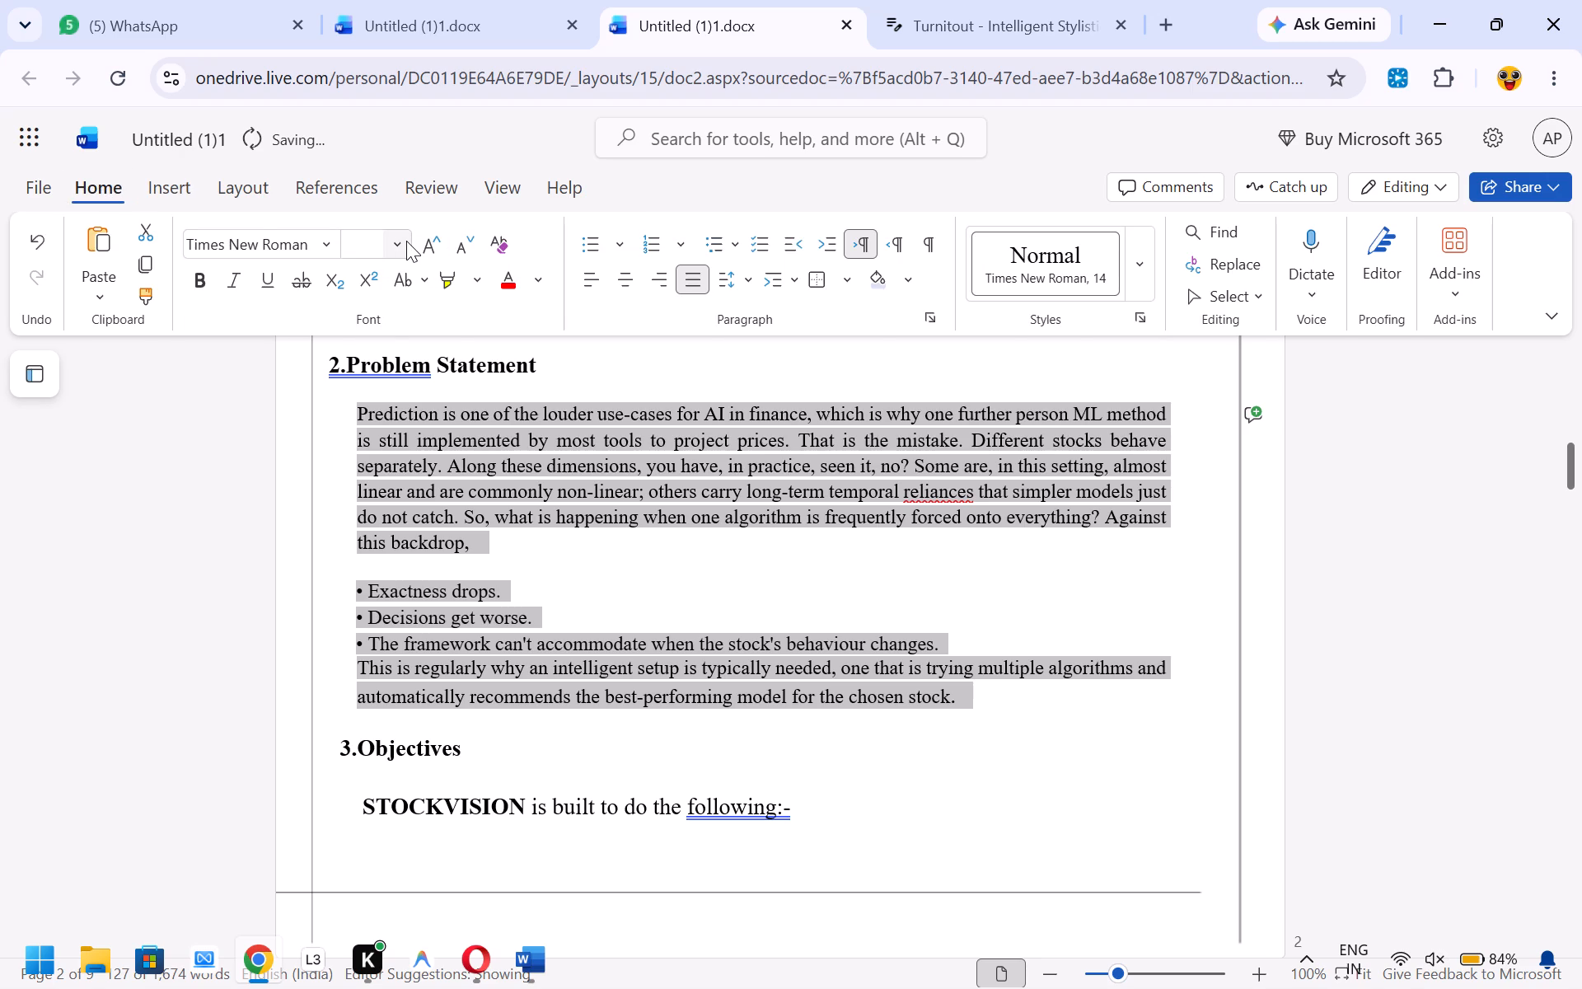
pyautogui.click(406, 241)
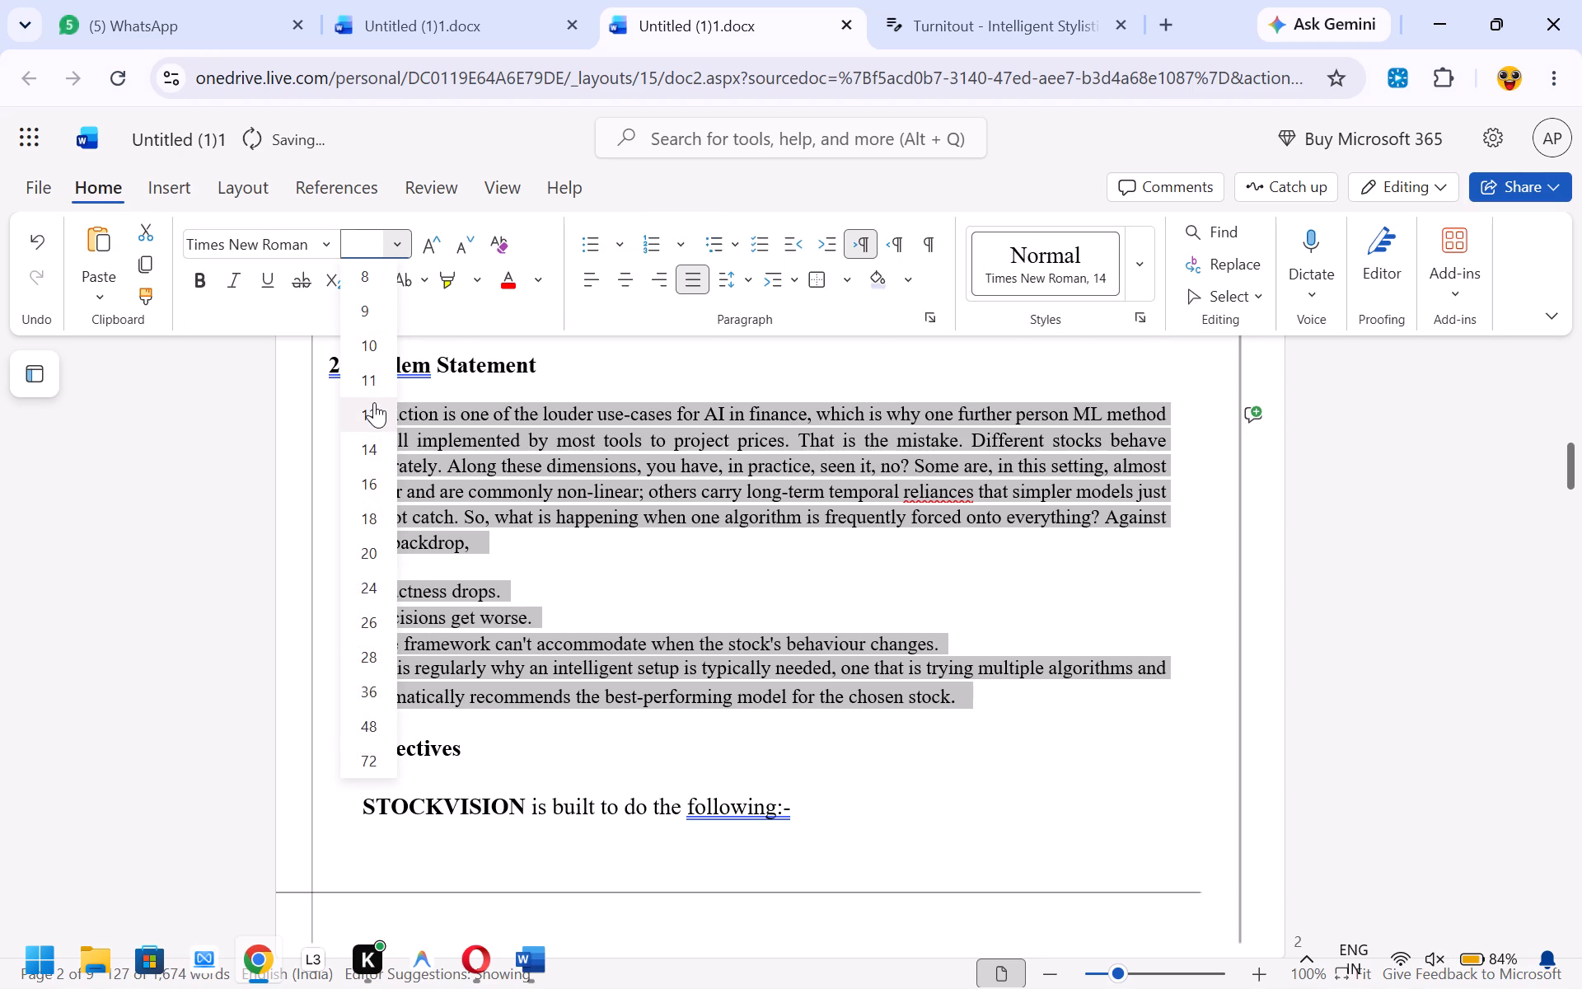
pyautogui.click(374, 402)
pyautogui.click(578, 565)
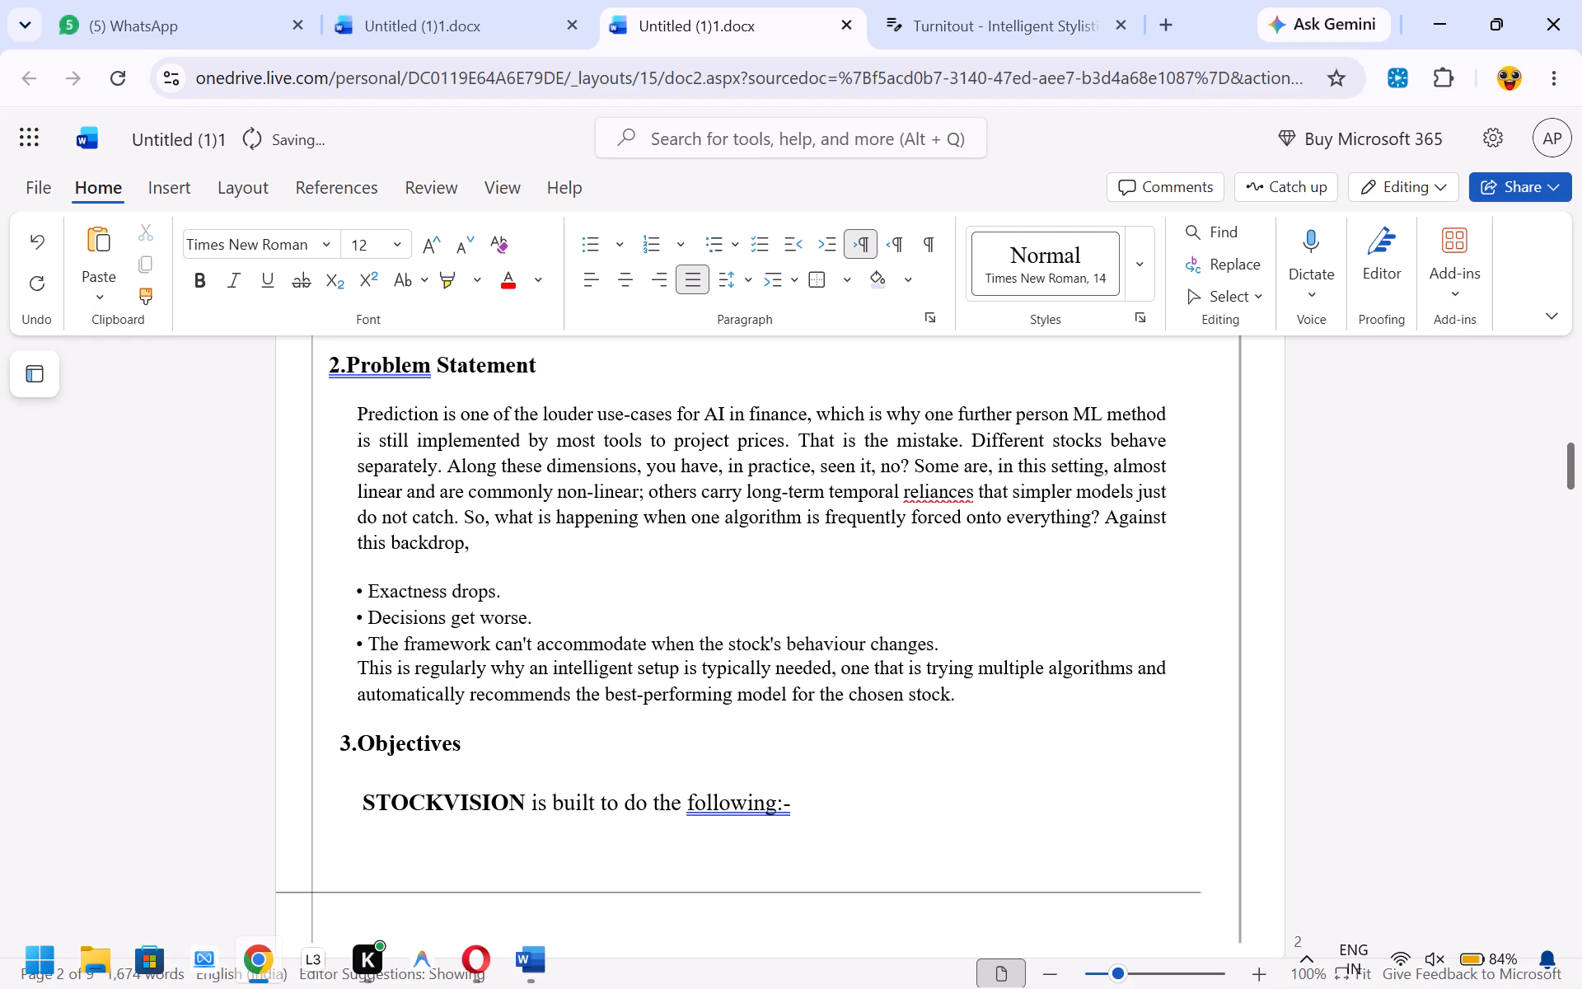
# Left-align the three Problem Statement bullets and the closing paragraph "This is regularly why an intelligent setup".
pyautogui.click(978, 709)
pyautogui.moveTo(978, 709); pyautogui.dragTo(465, 617)
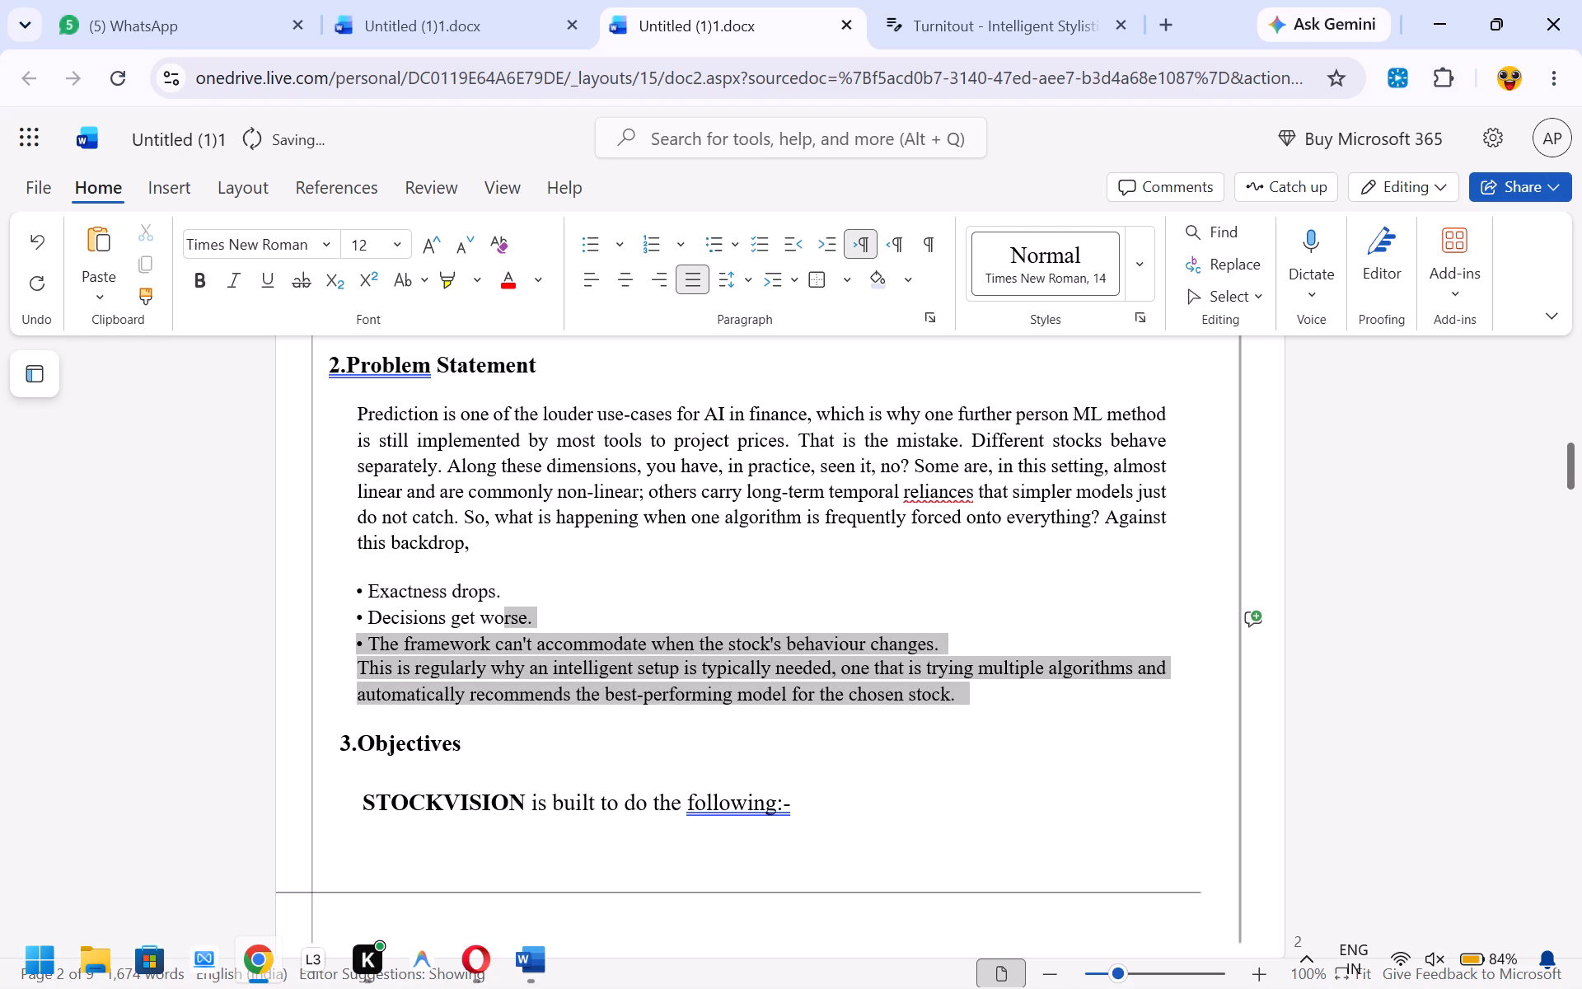
pyautogui.moveTo(465, 617); pyautogui.dragTo(346, 593)
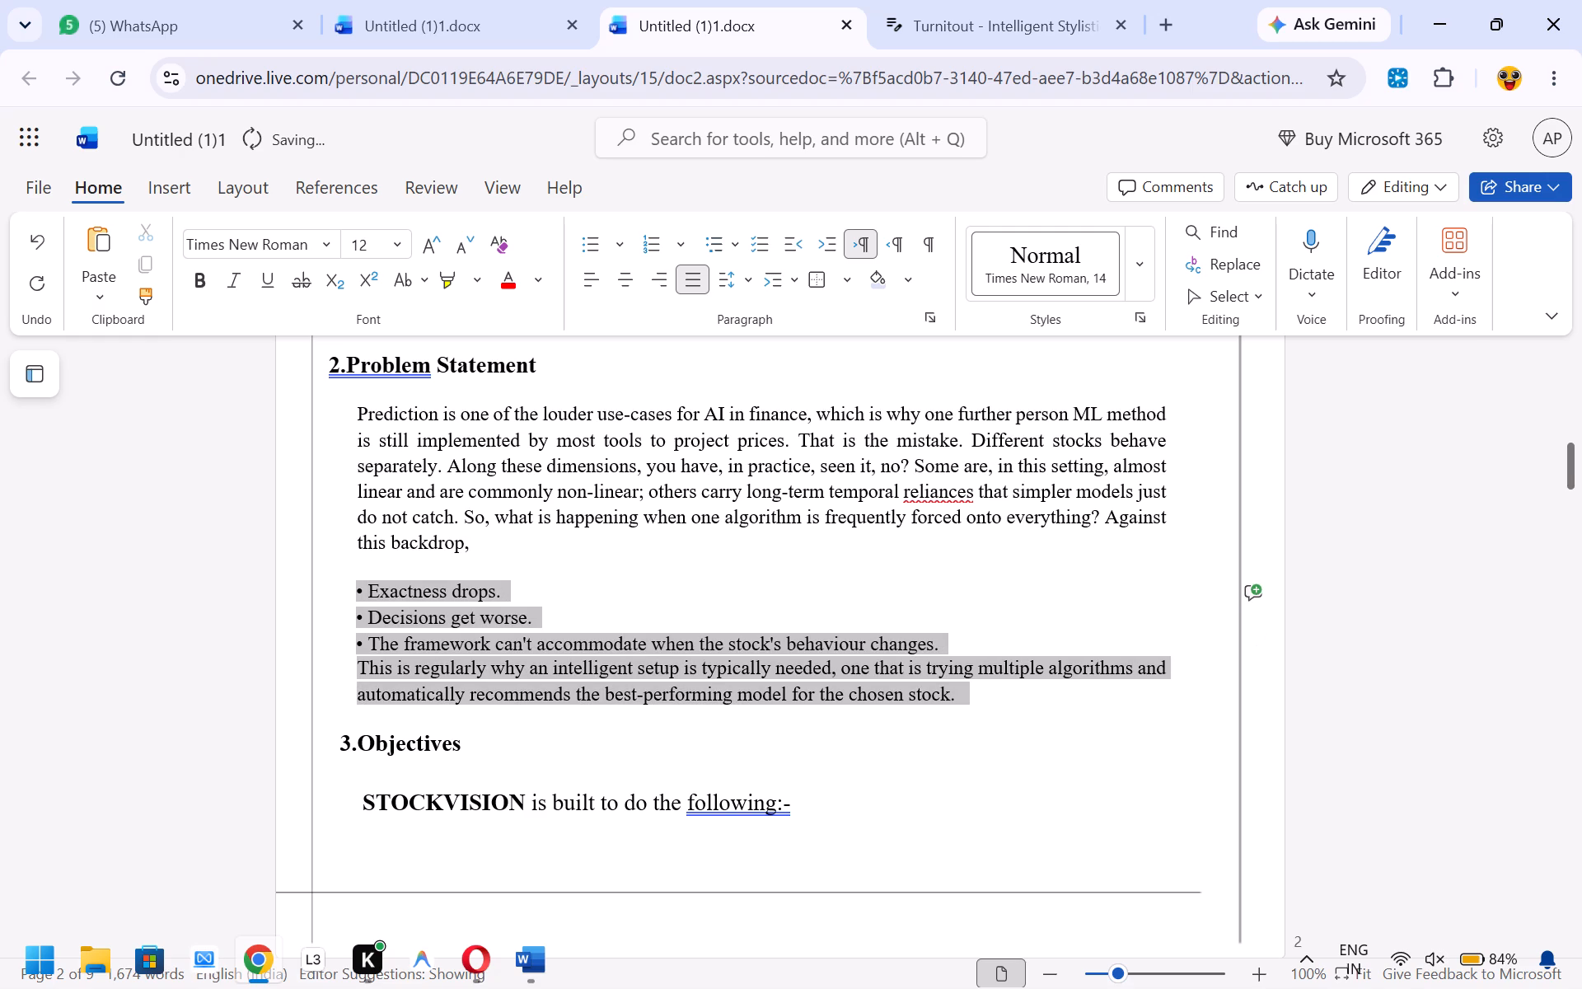
pyautogui.moveTo(346, 593); pyautogui.dragTo(325, 416)
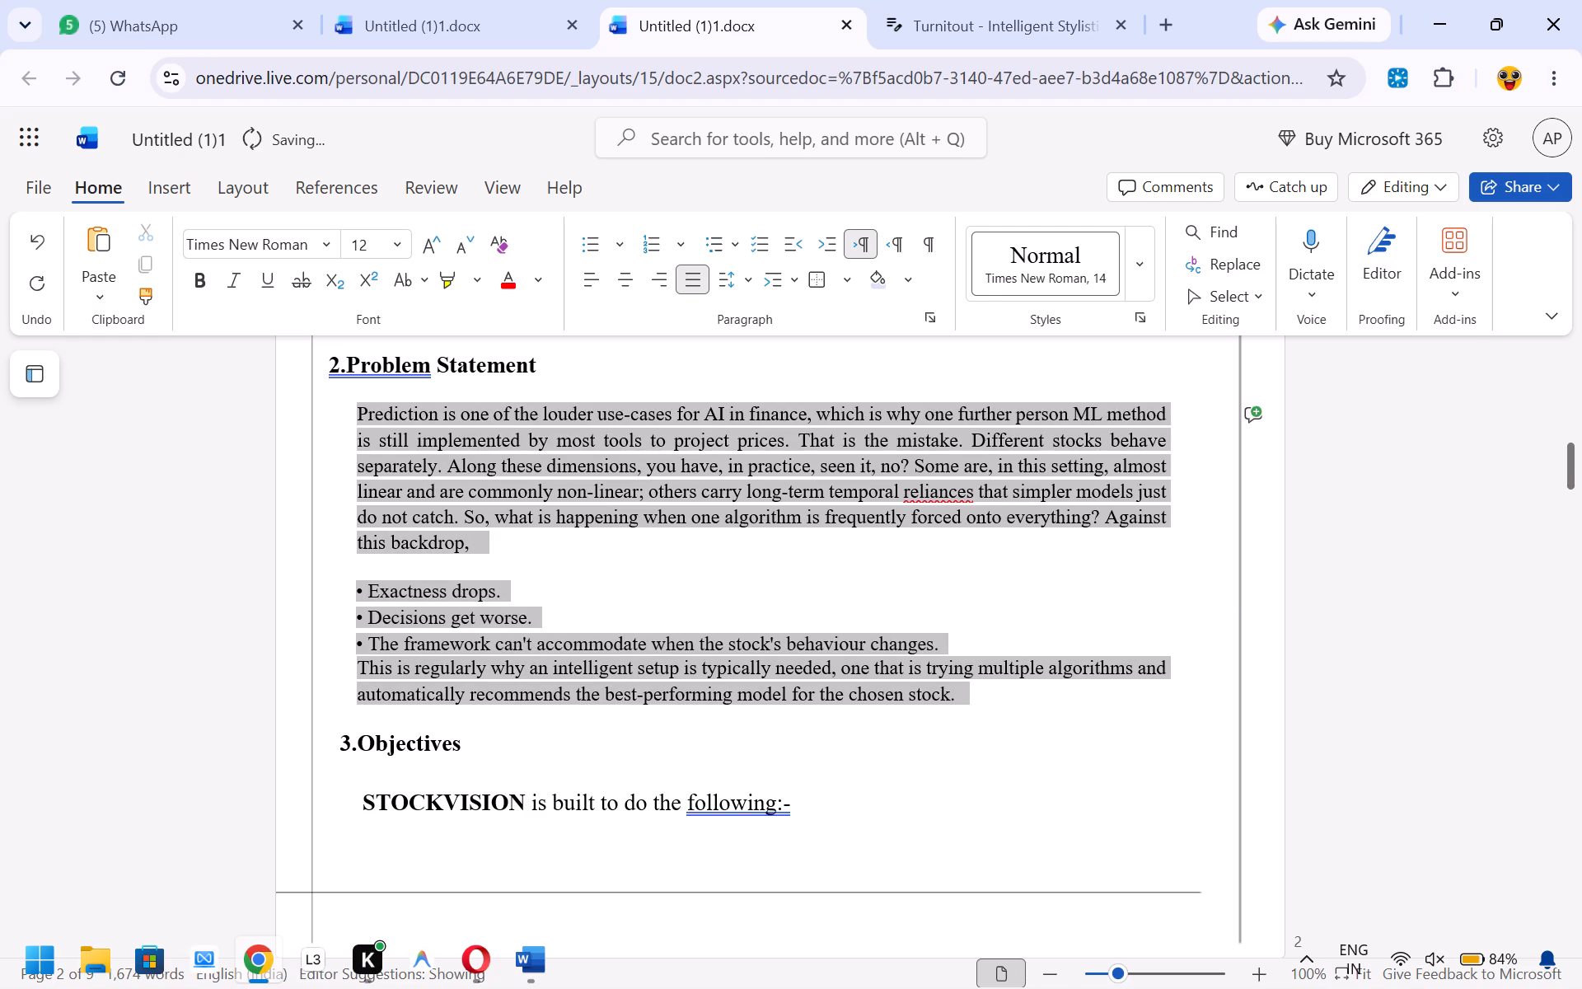
pyautogui.moveTo(325, 416); pyautogui.dragTo(354, 582)
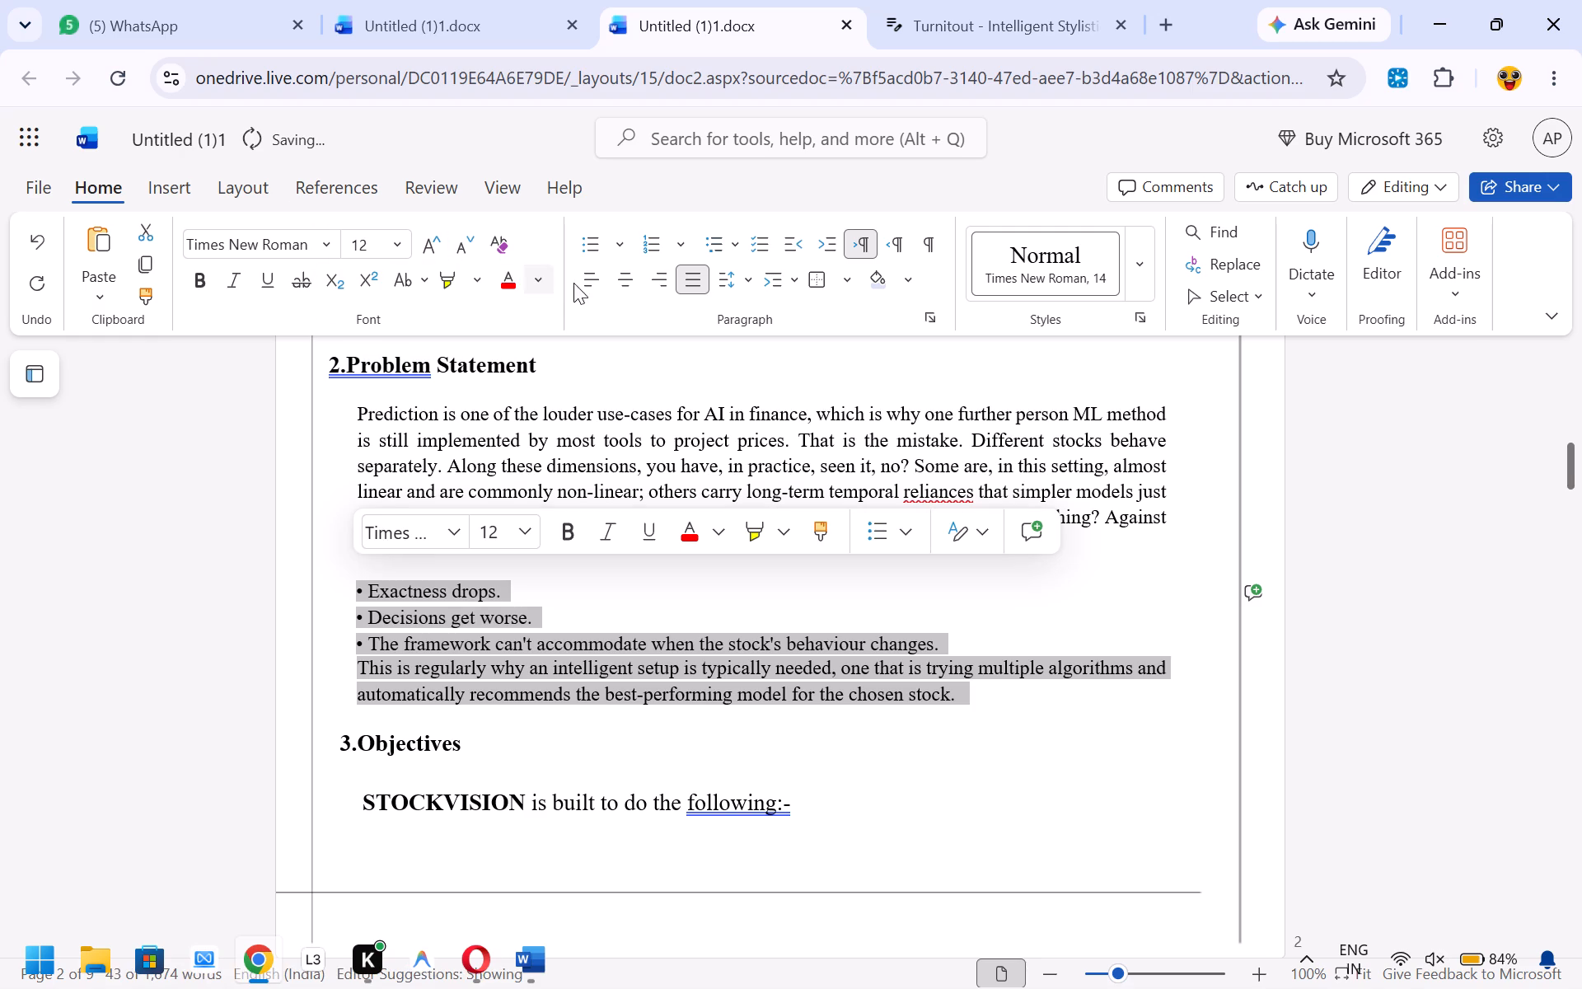
pyautogui.click(594, 282)
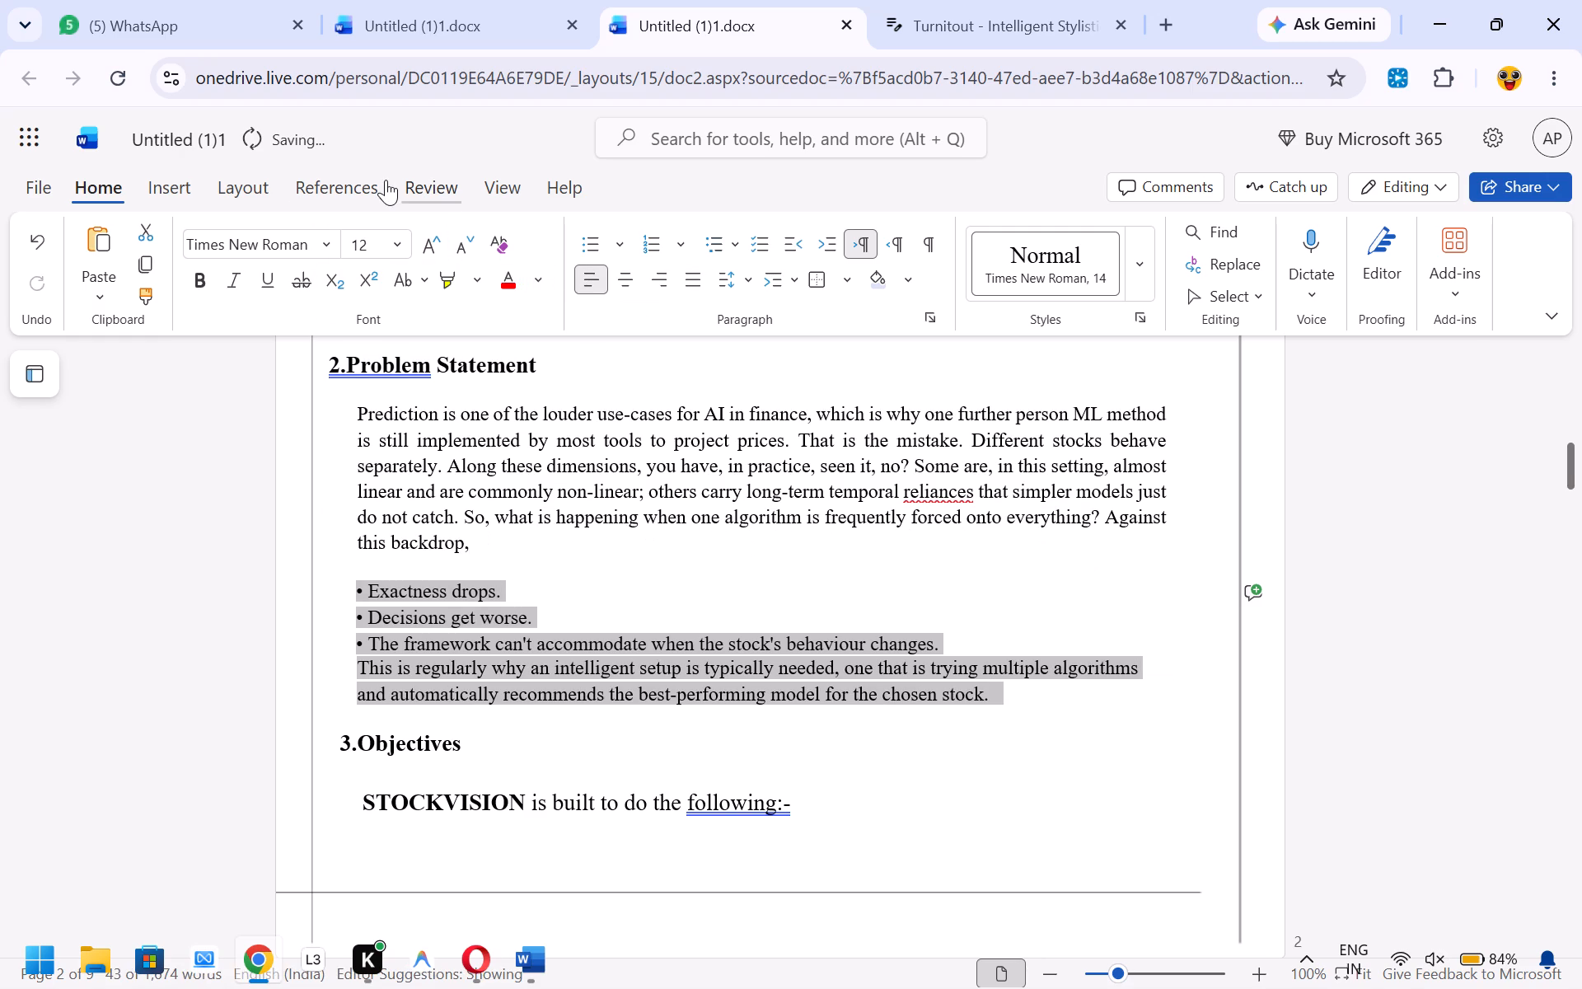
# Give the three bullets and the closing paragraph of the Problem Statement 2 pt spacing before.
pyautogui.click(242, 185)
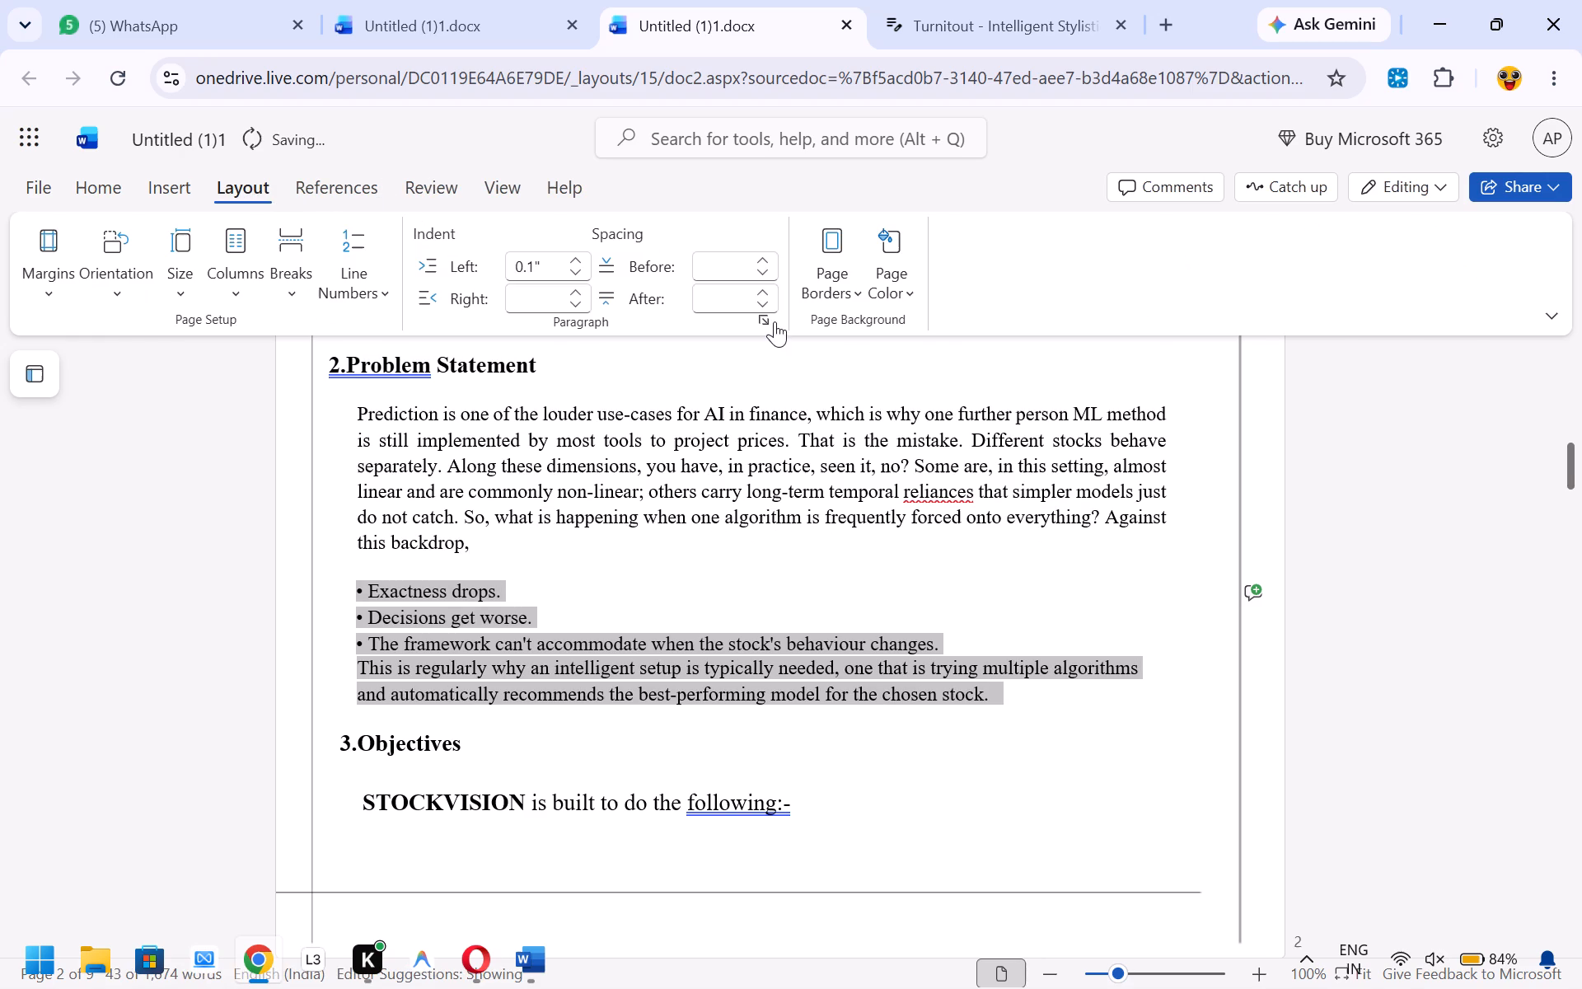
pyautogui.click(770, 327)
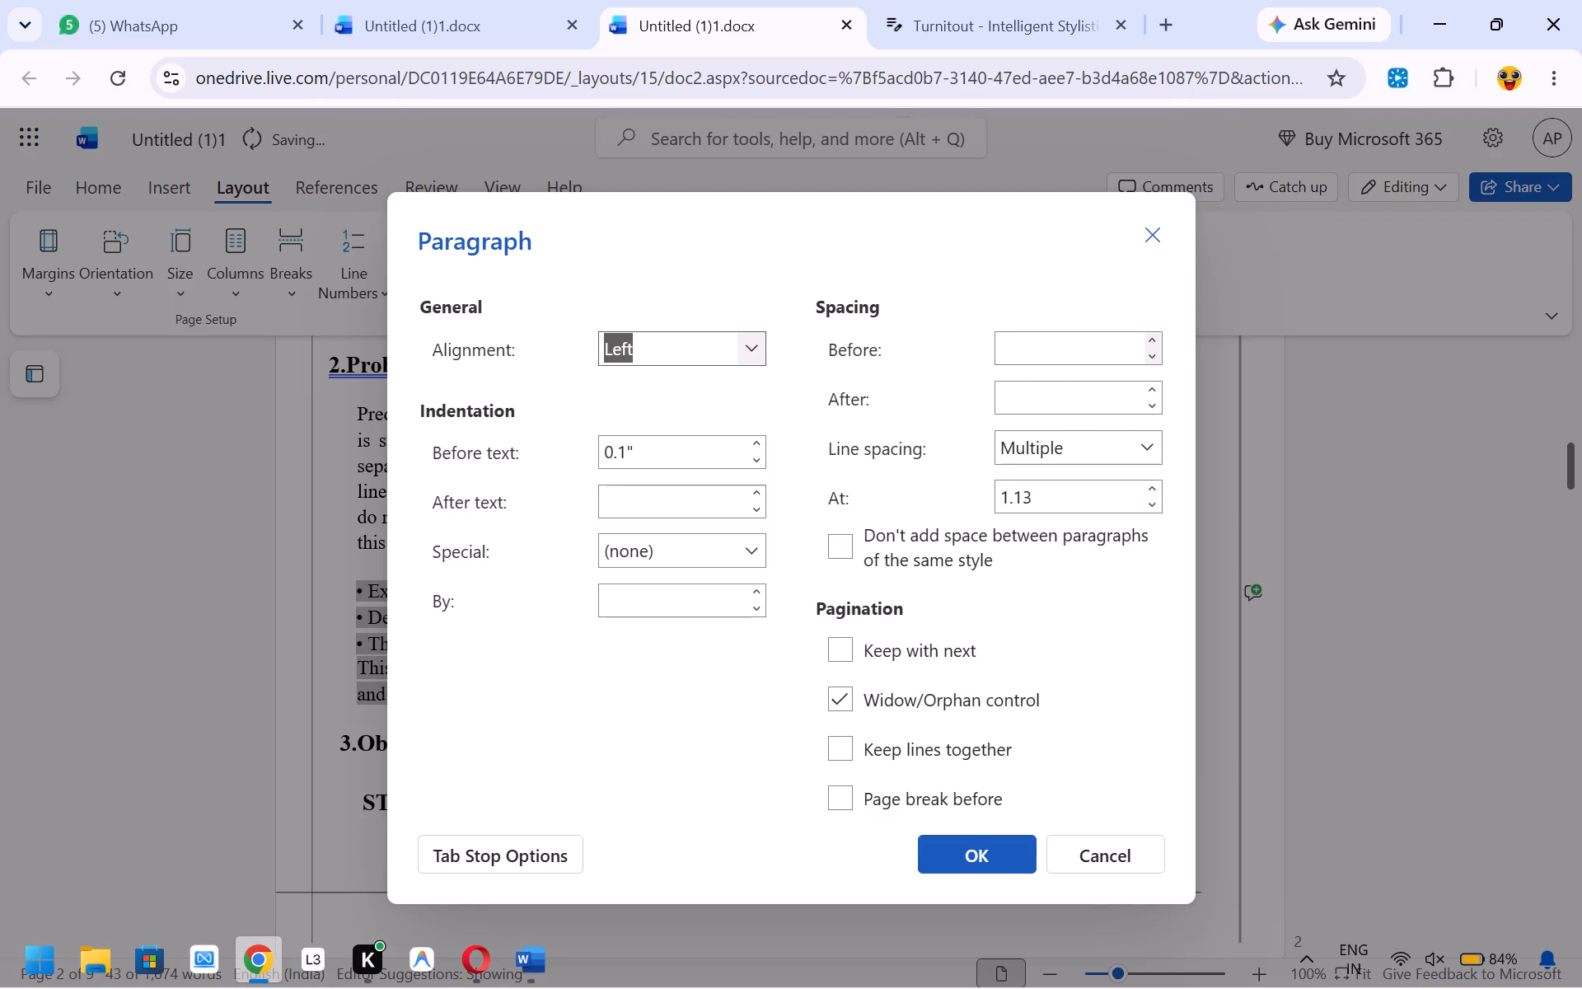
pyautogui.click(1053, 359)
pyautogui.press('2')
pyautogui.press('Return')
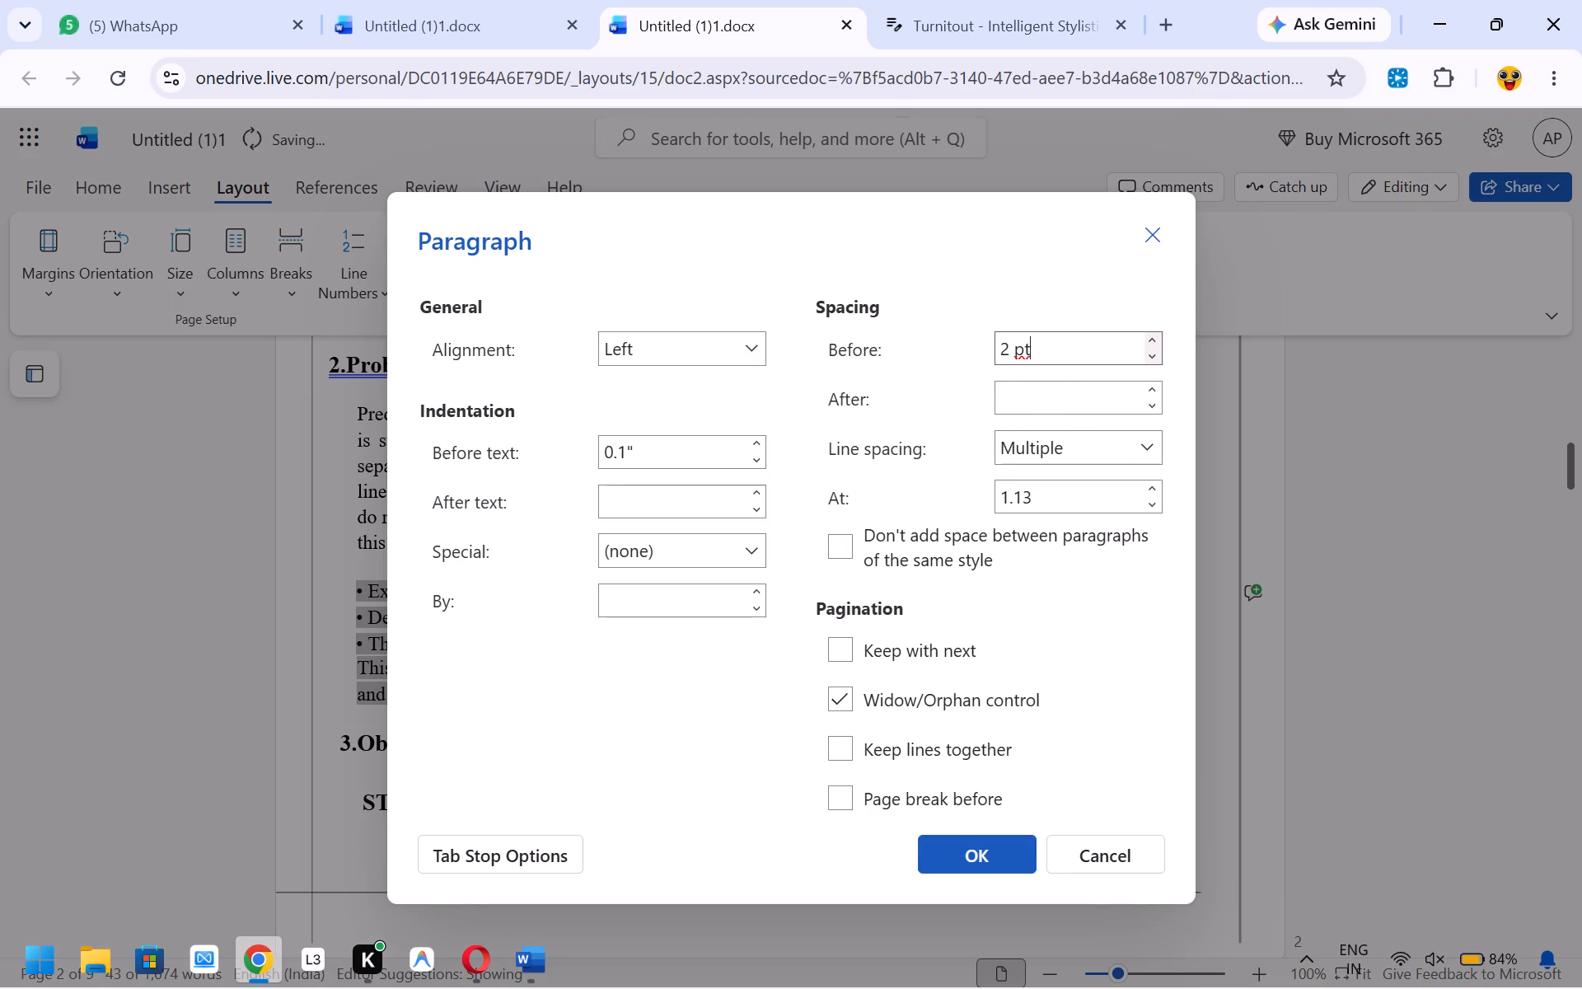
pyautogui.click(957, 877)
pyautogui.click(962, 856)
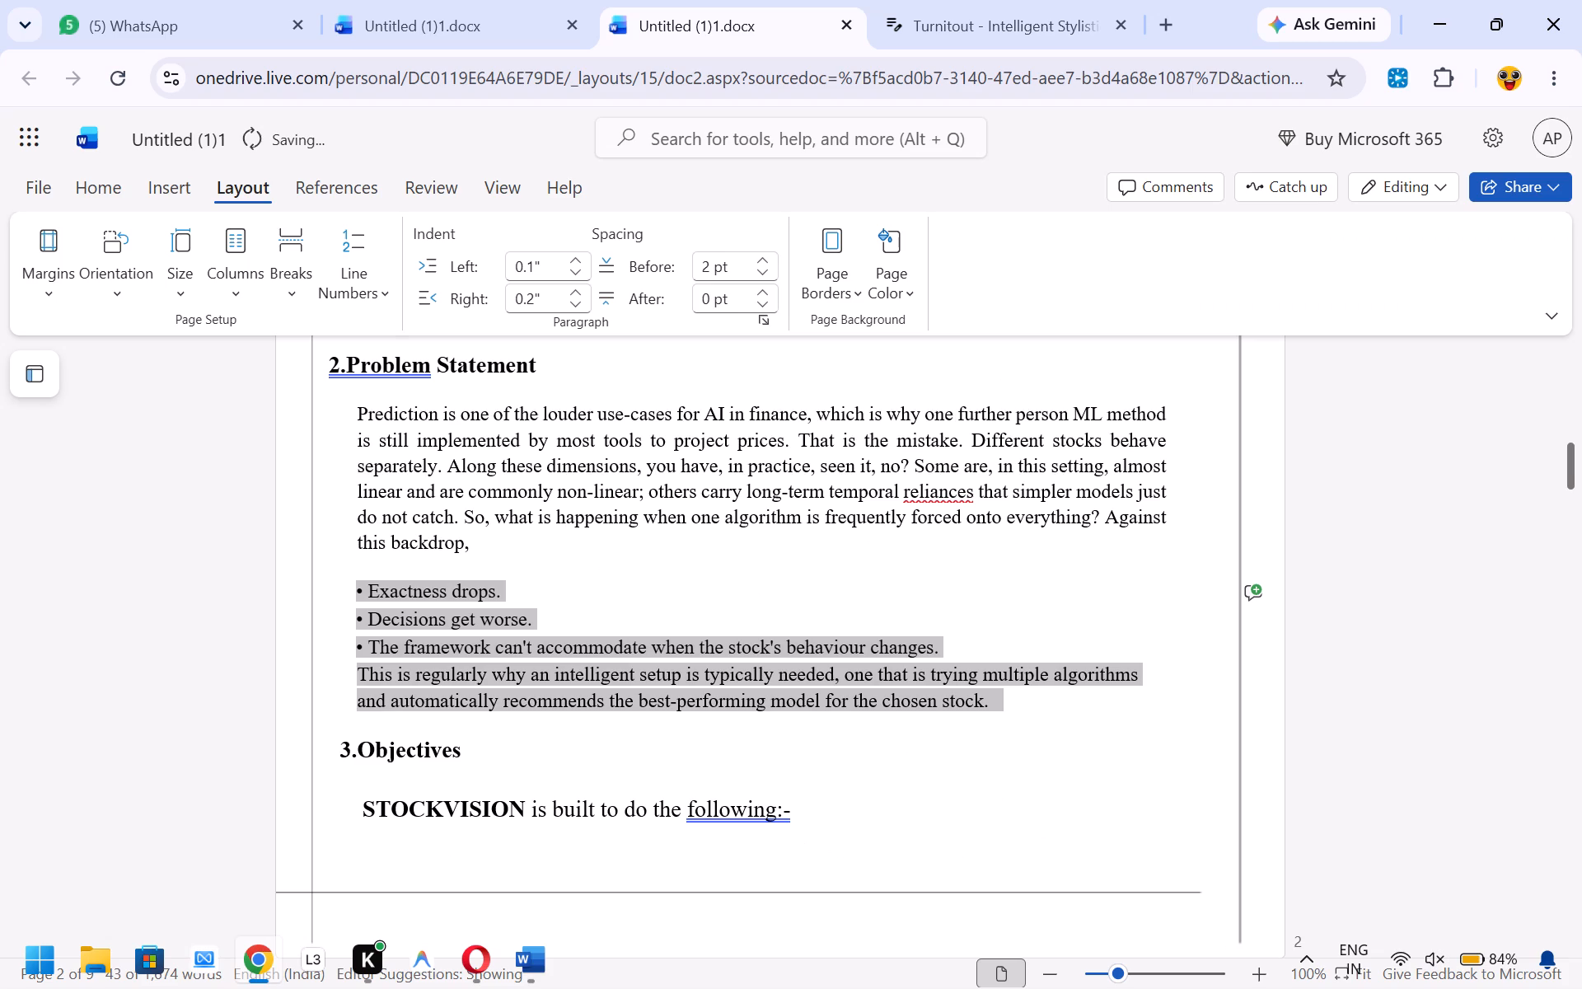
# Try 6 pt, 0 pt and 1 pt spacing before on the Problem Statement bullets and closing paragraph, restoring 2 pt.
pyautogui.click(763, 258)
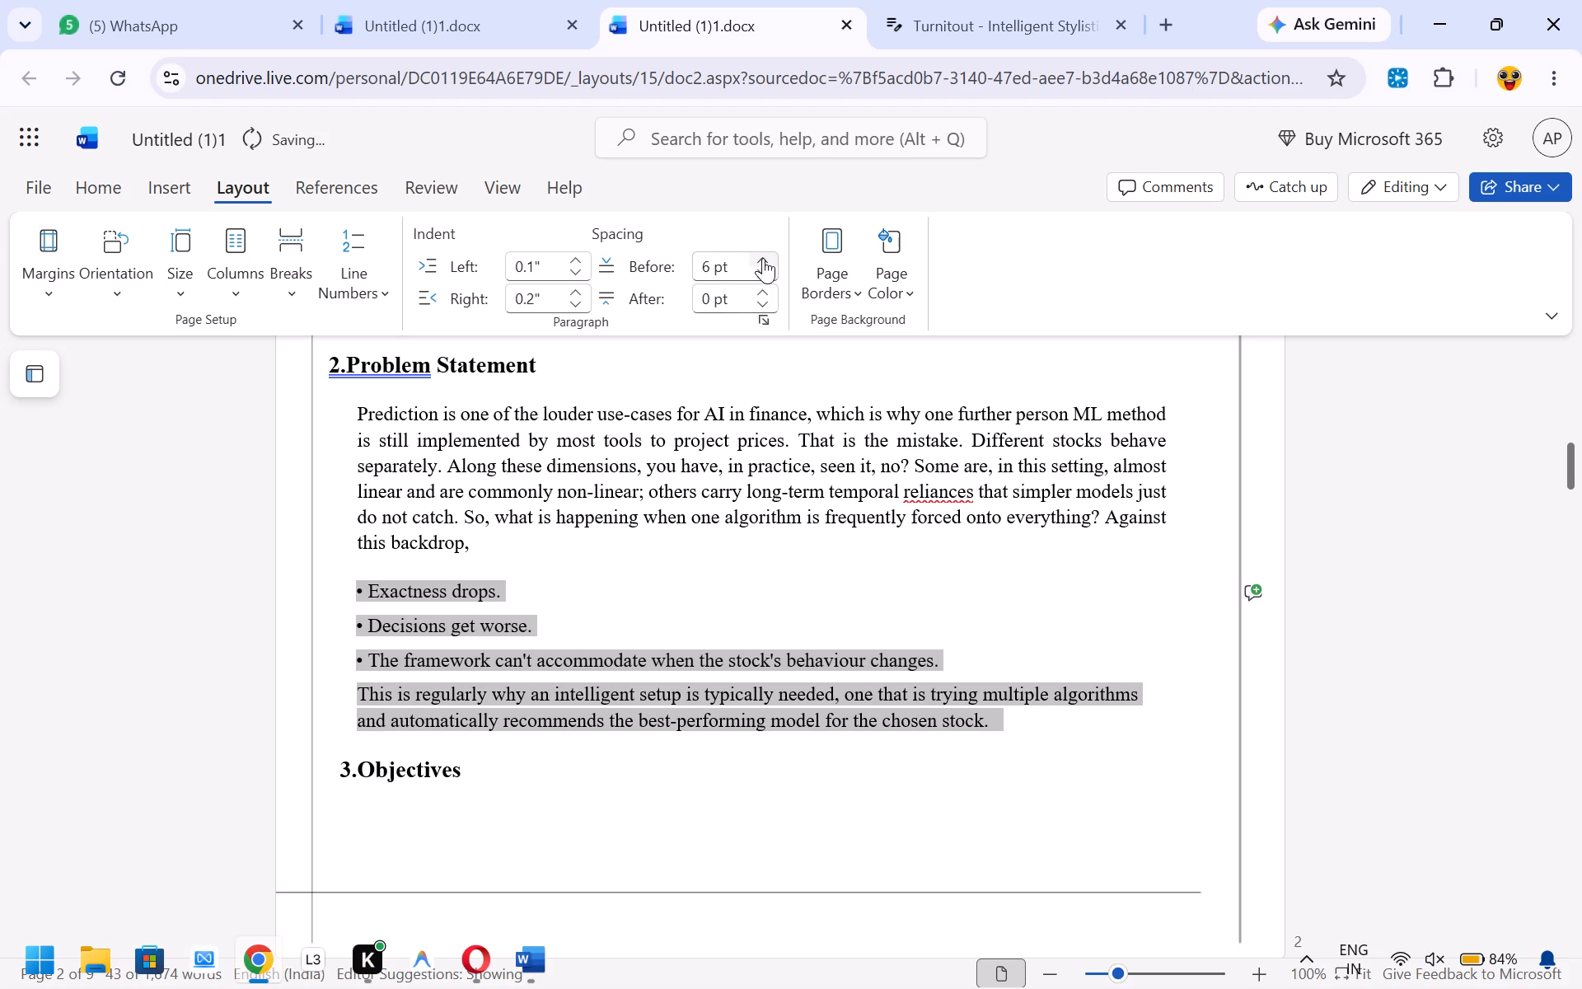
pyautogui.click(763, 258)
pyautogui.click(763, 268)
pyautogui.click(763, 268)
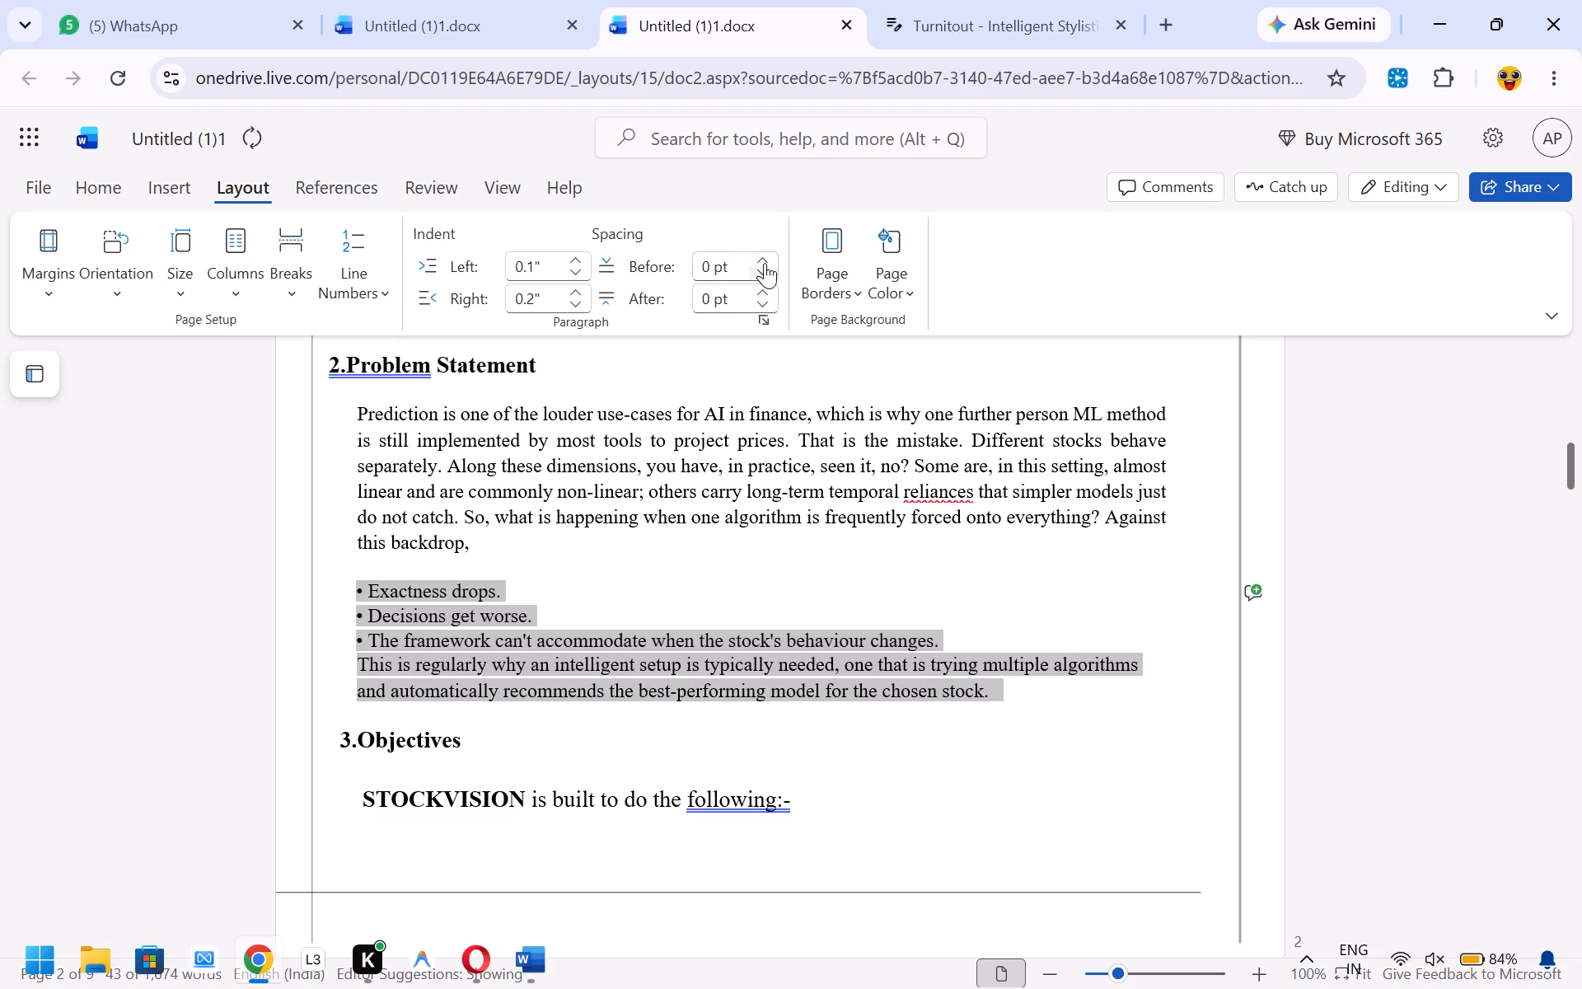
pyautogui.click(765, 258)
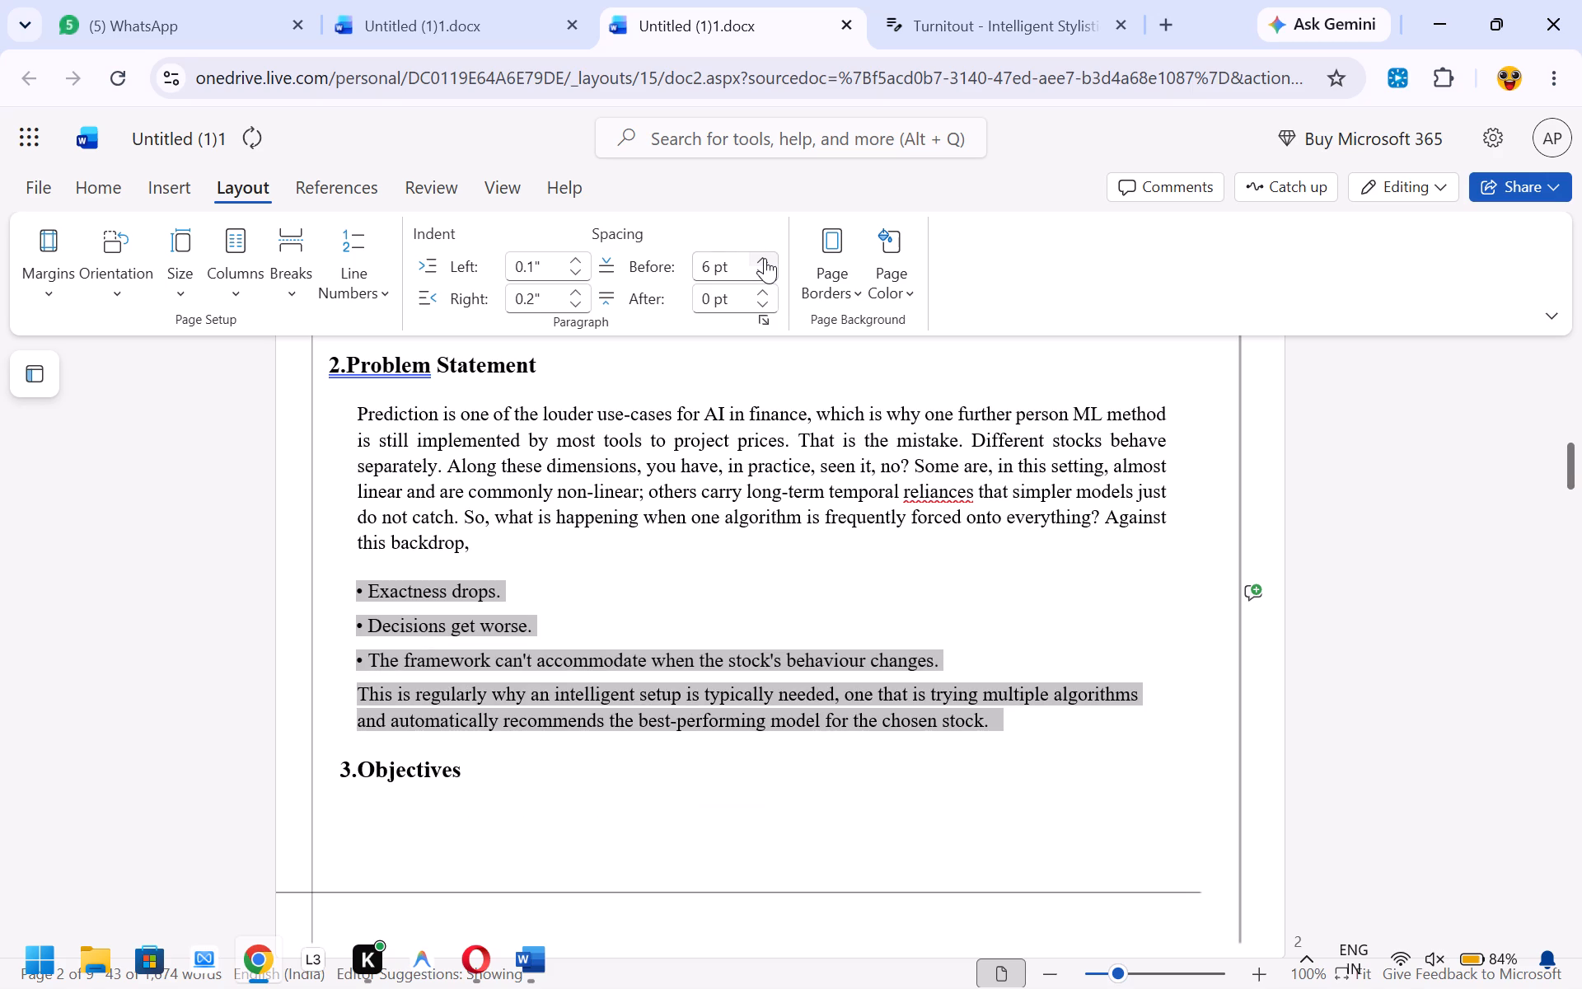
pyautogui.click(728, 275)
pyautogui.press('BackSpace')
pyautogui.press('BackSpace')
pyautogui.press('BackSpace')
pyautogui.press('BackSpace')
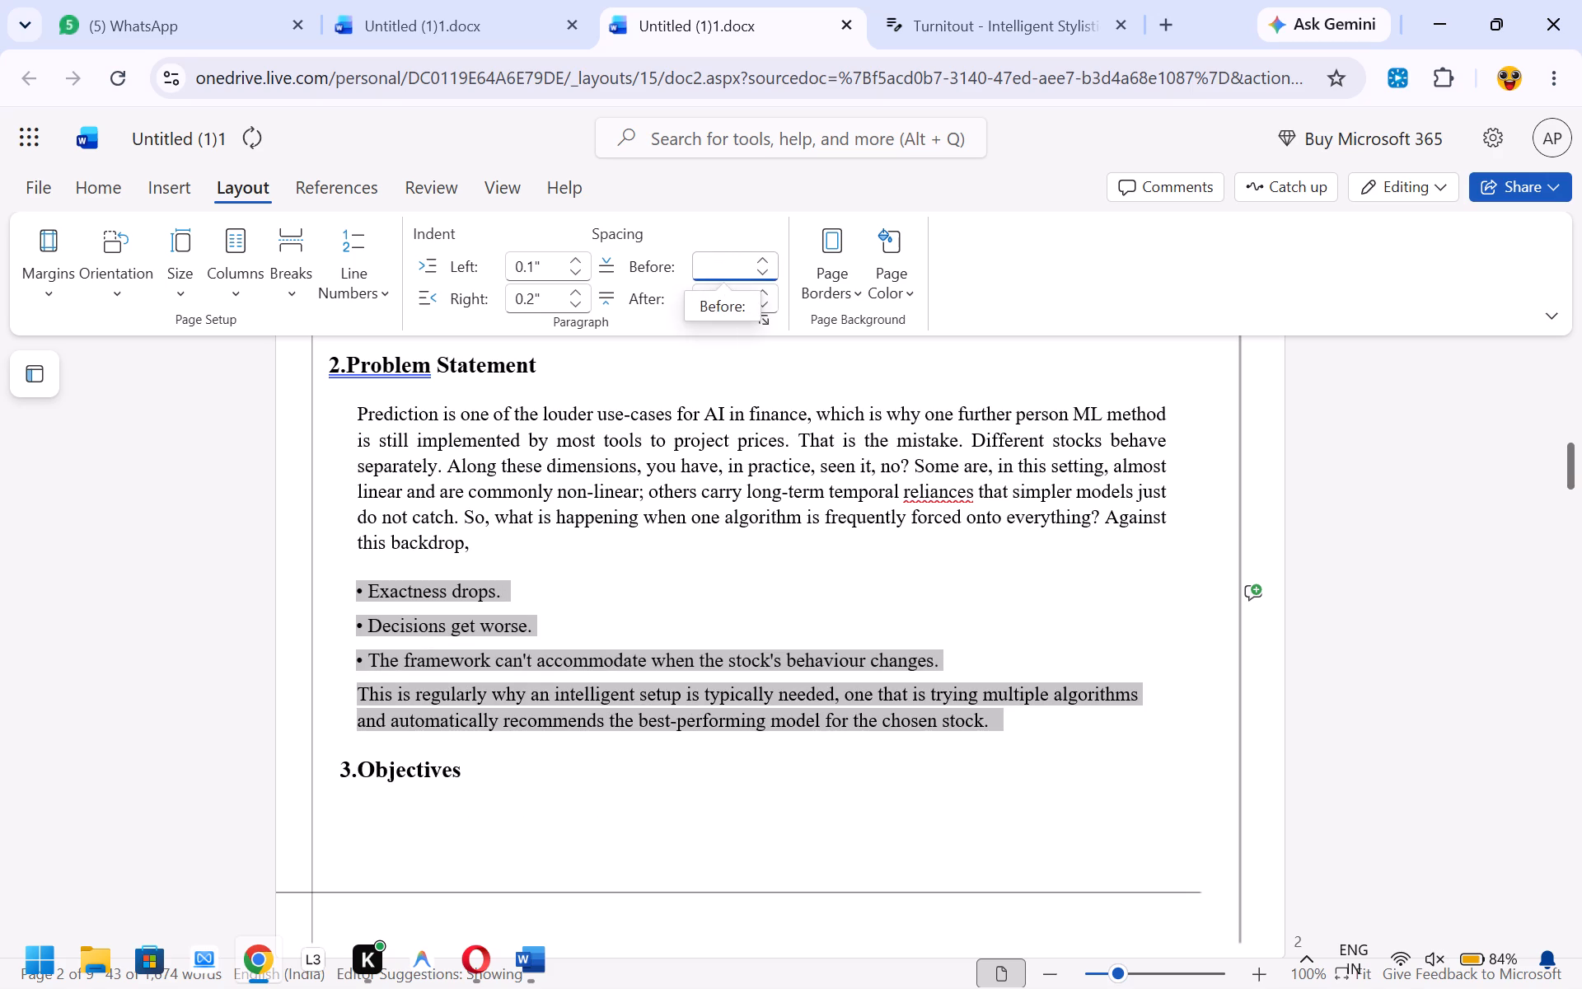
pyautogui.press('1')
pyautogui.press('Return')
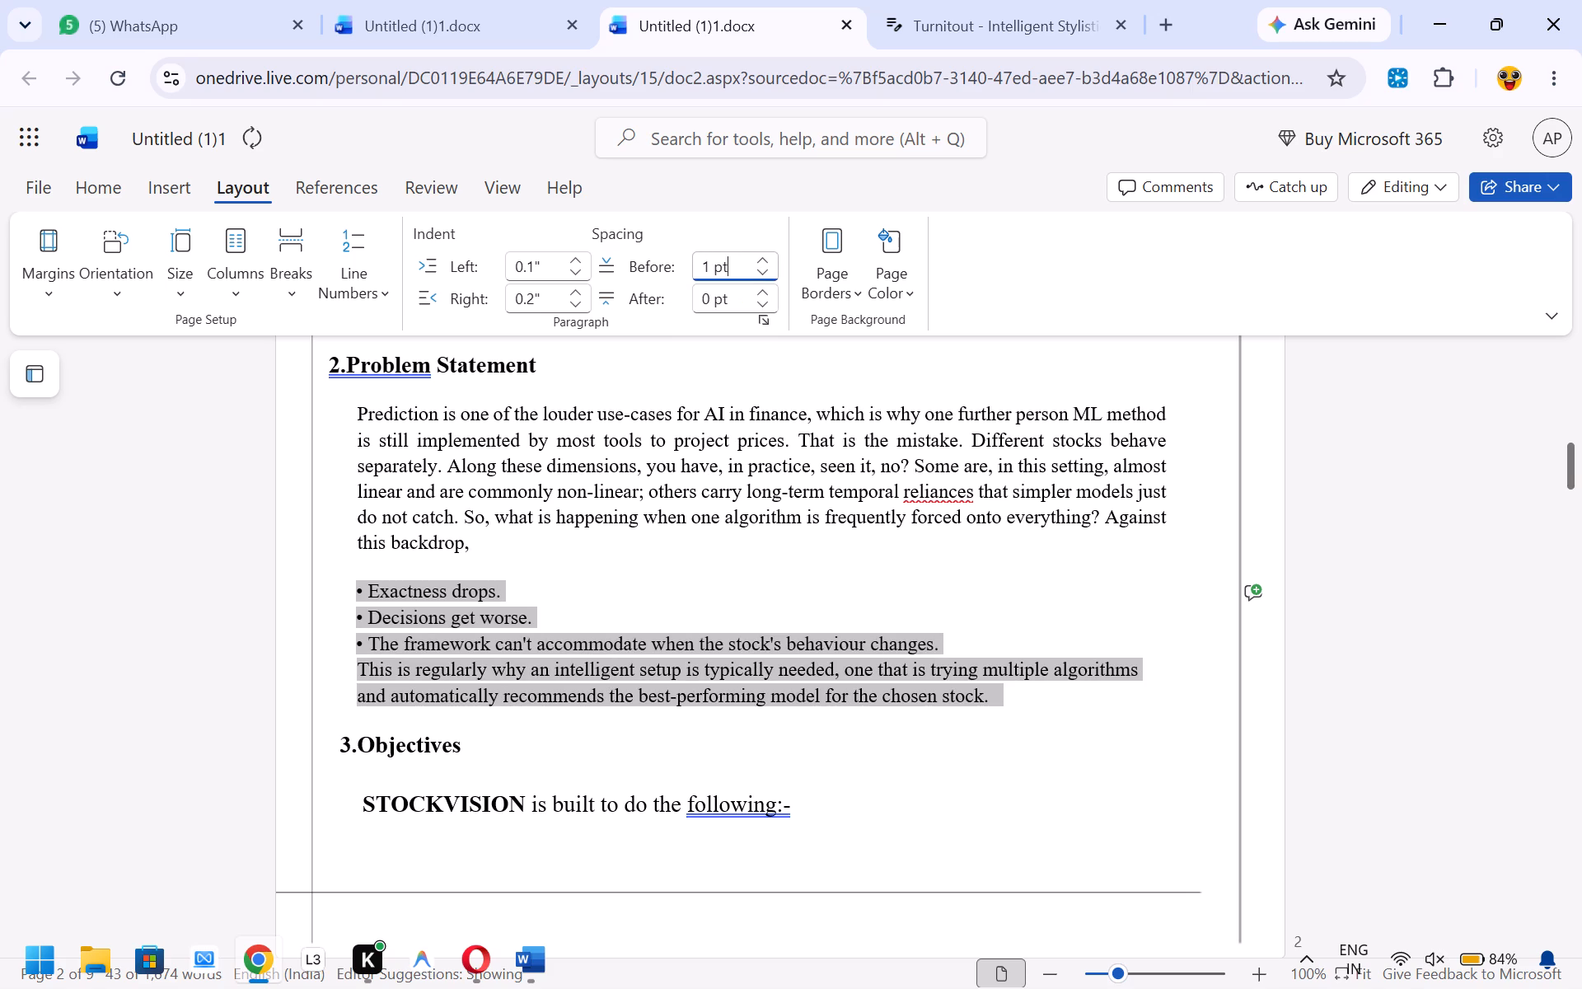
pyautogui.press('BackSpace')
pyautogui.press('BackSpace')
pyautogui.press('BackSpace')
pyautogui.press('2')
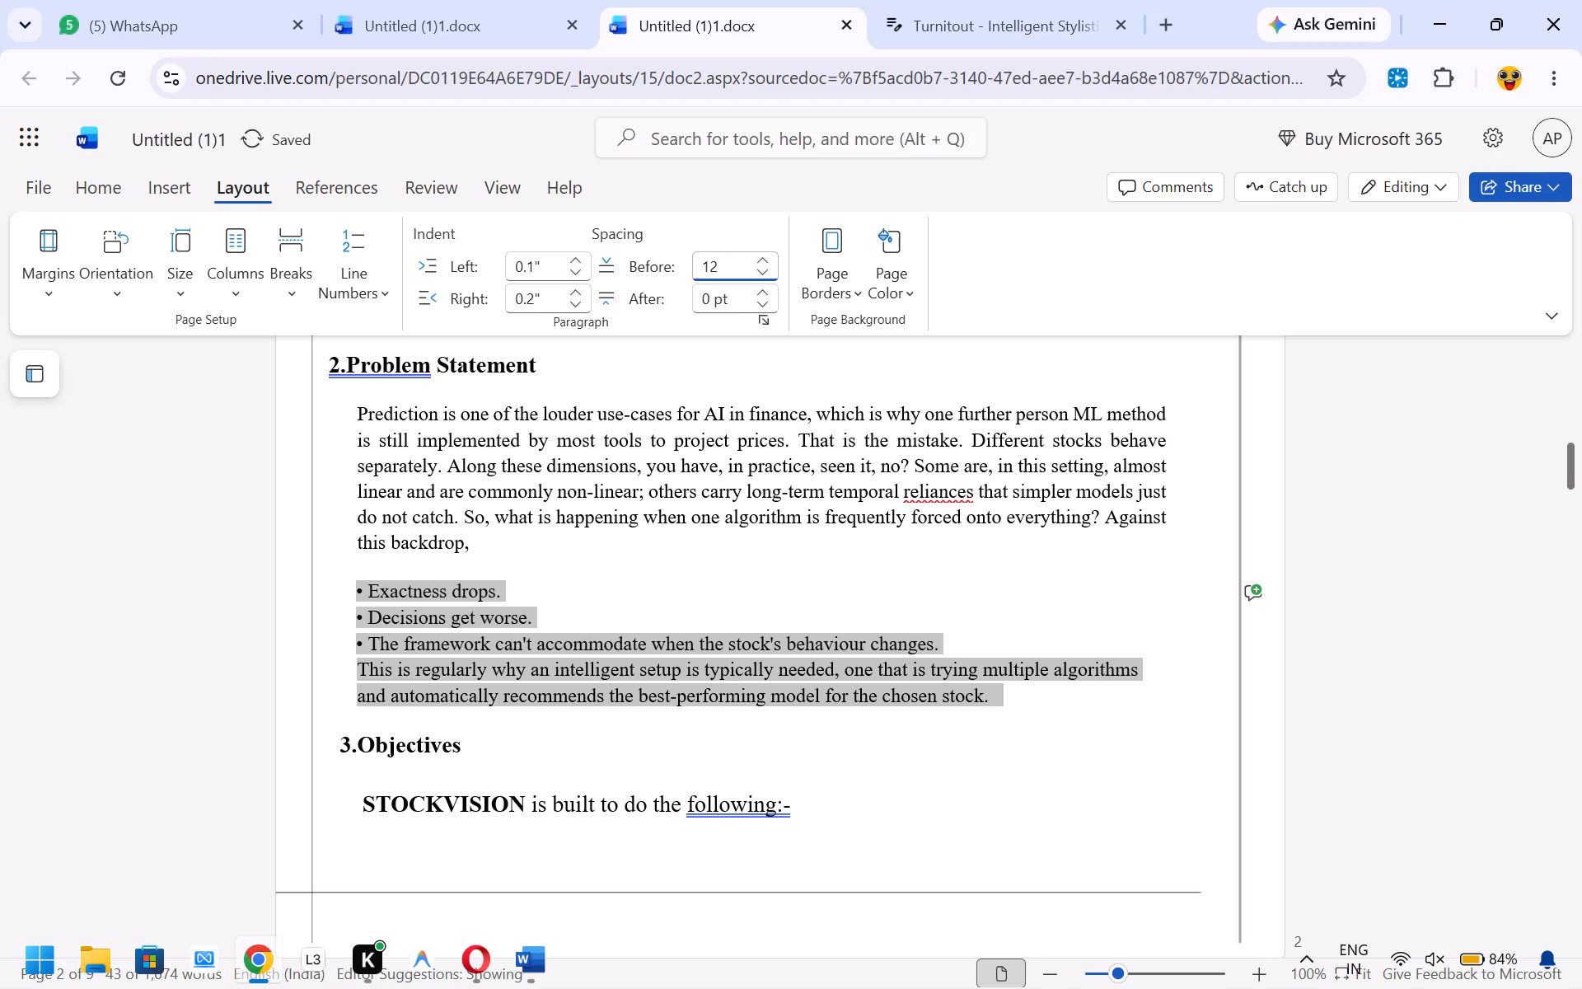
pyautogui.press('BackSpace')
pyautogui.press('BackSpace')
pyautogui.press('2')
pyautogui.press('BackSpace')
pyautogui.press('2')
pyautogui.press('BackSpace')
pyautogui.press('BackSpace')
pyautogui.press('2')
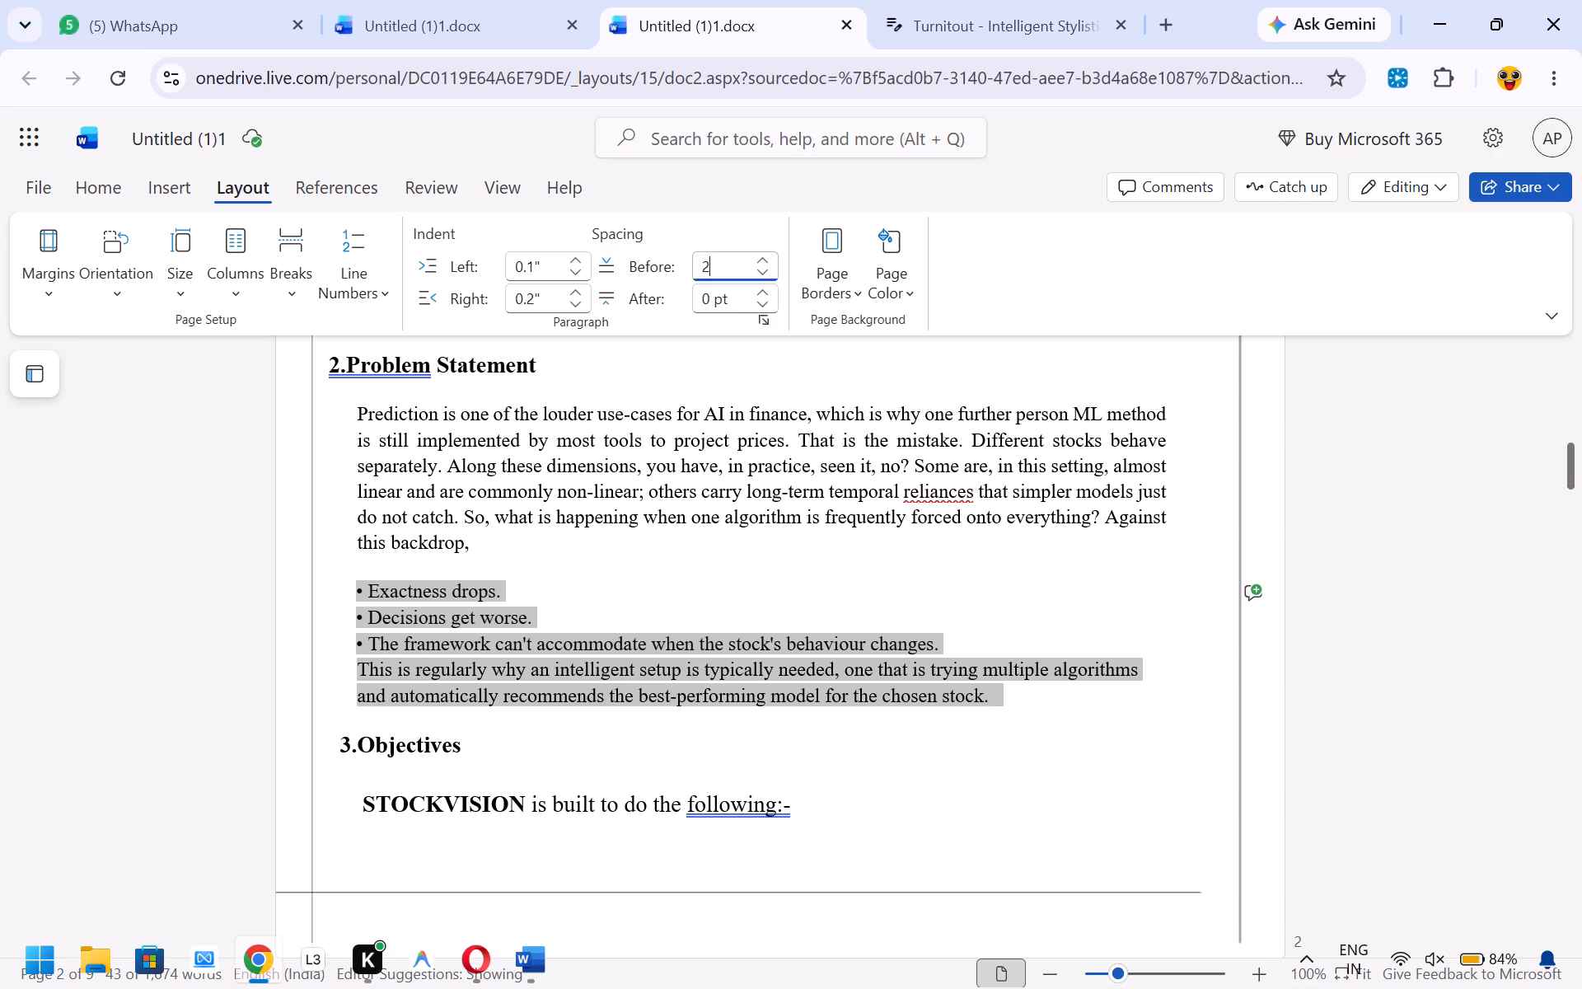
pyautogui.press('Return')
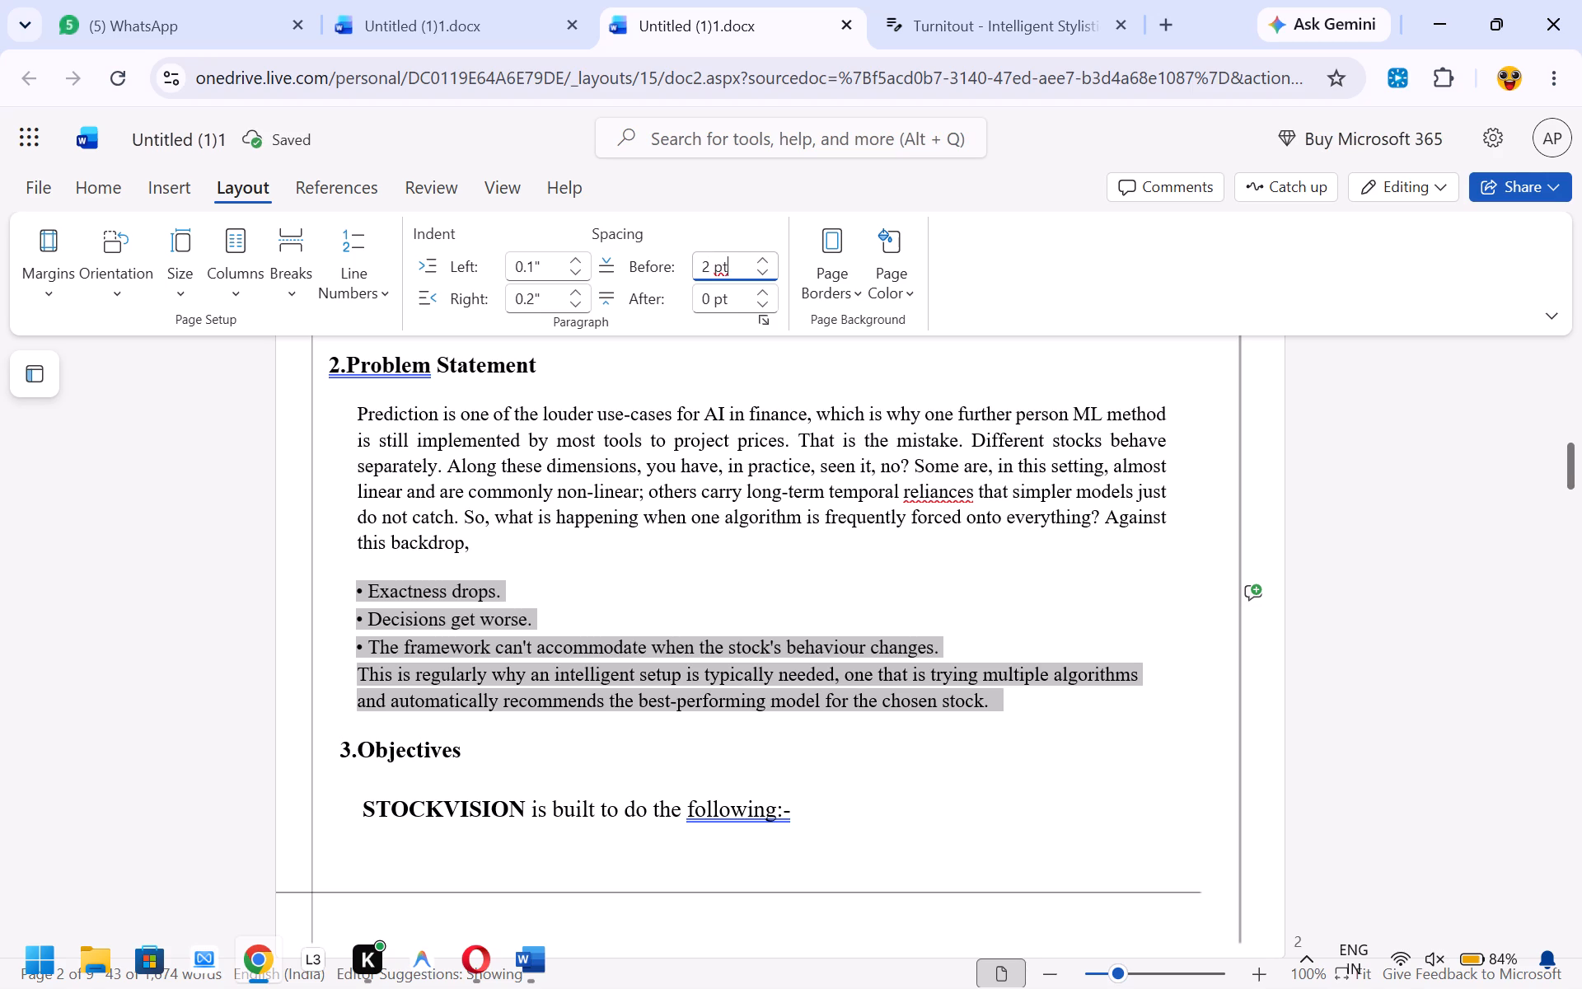
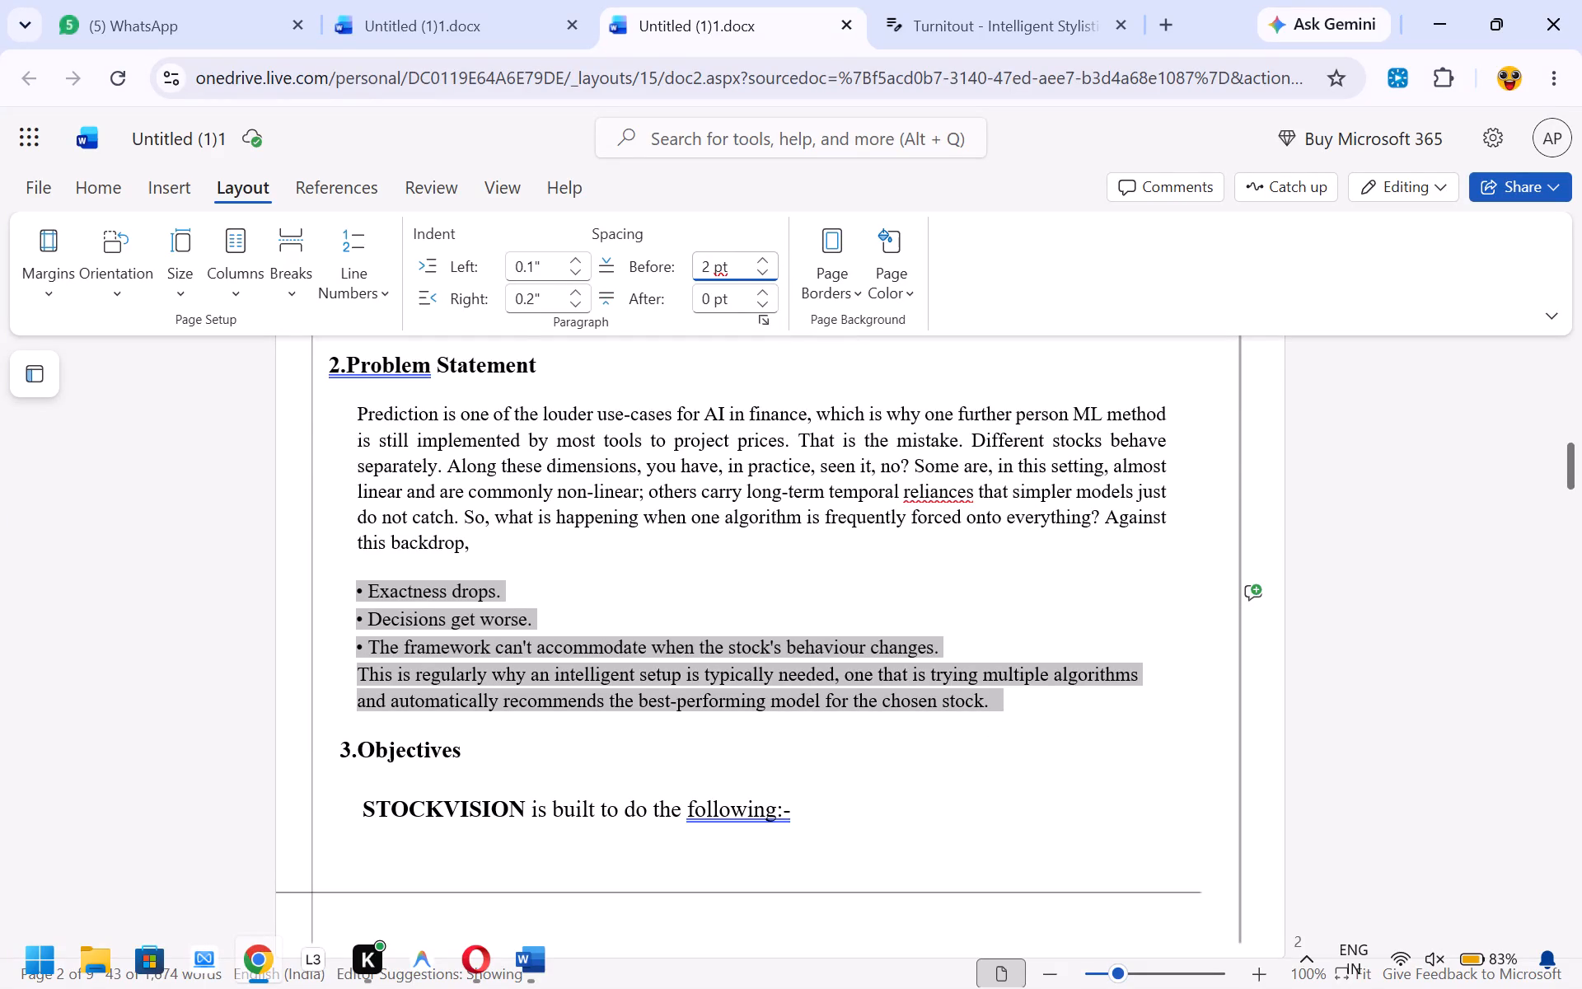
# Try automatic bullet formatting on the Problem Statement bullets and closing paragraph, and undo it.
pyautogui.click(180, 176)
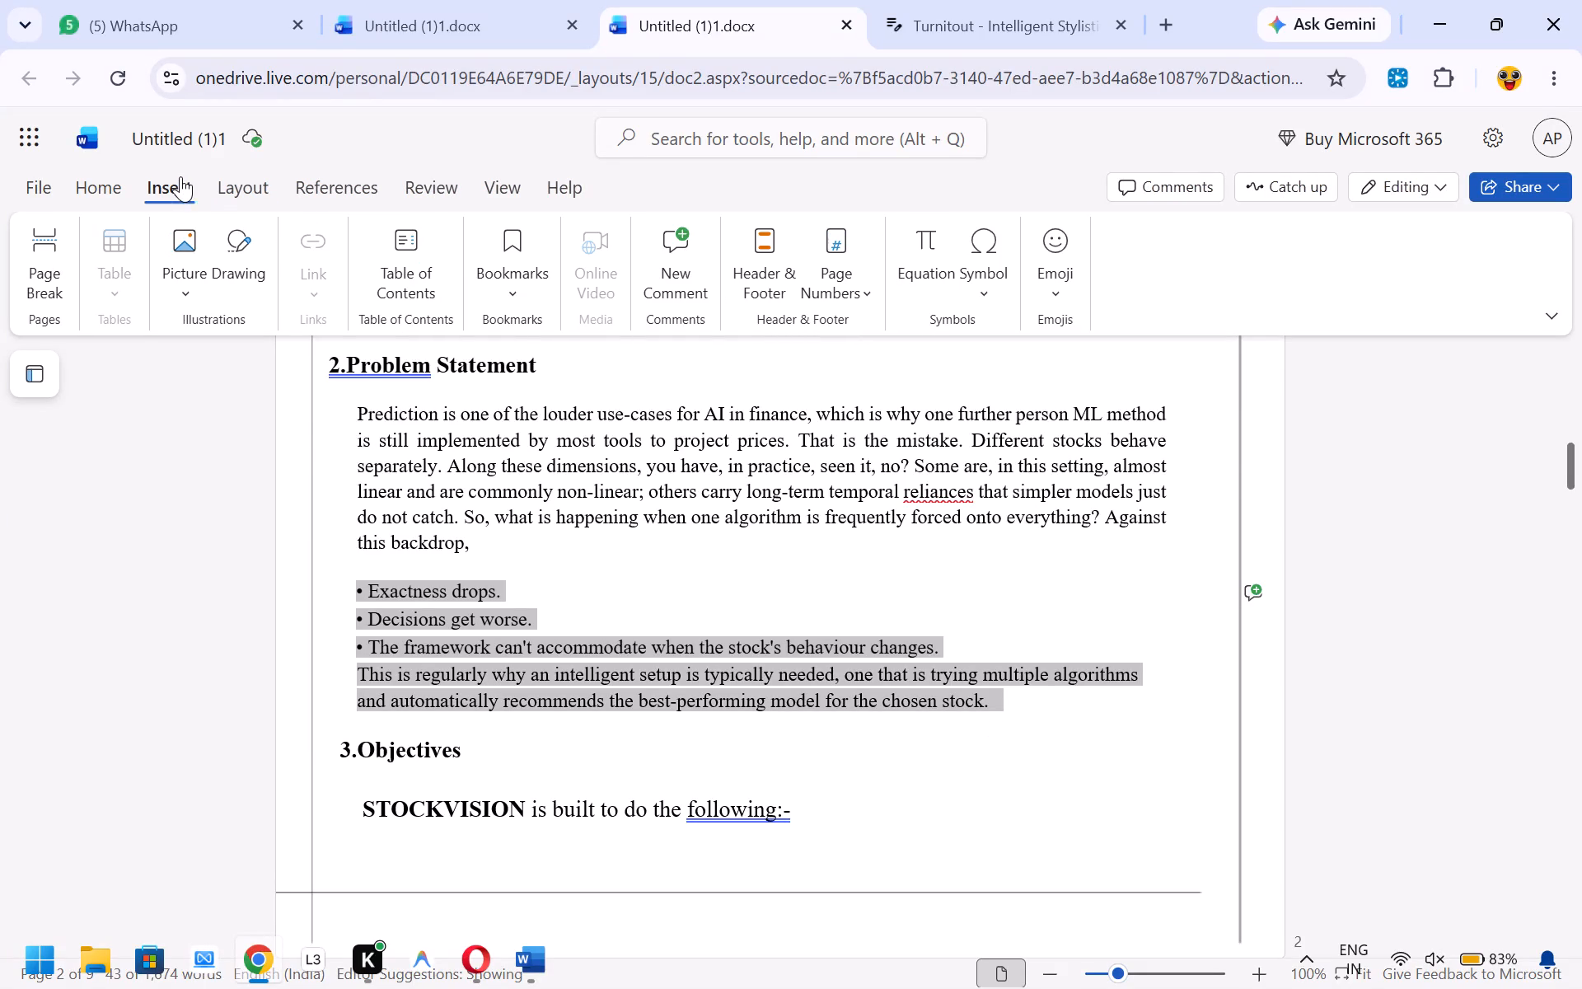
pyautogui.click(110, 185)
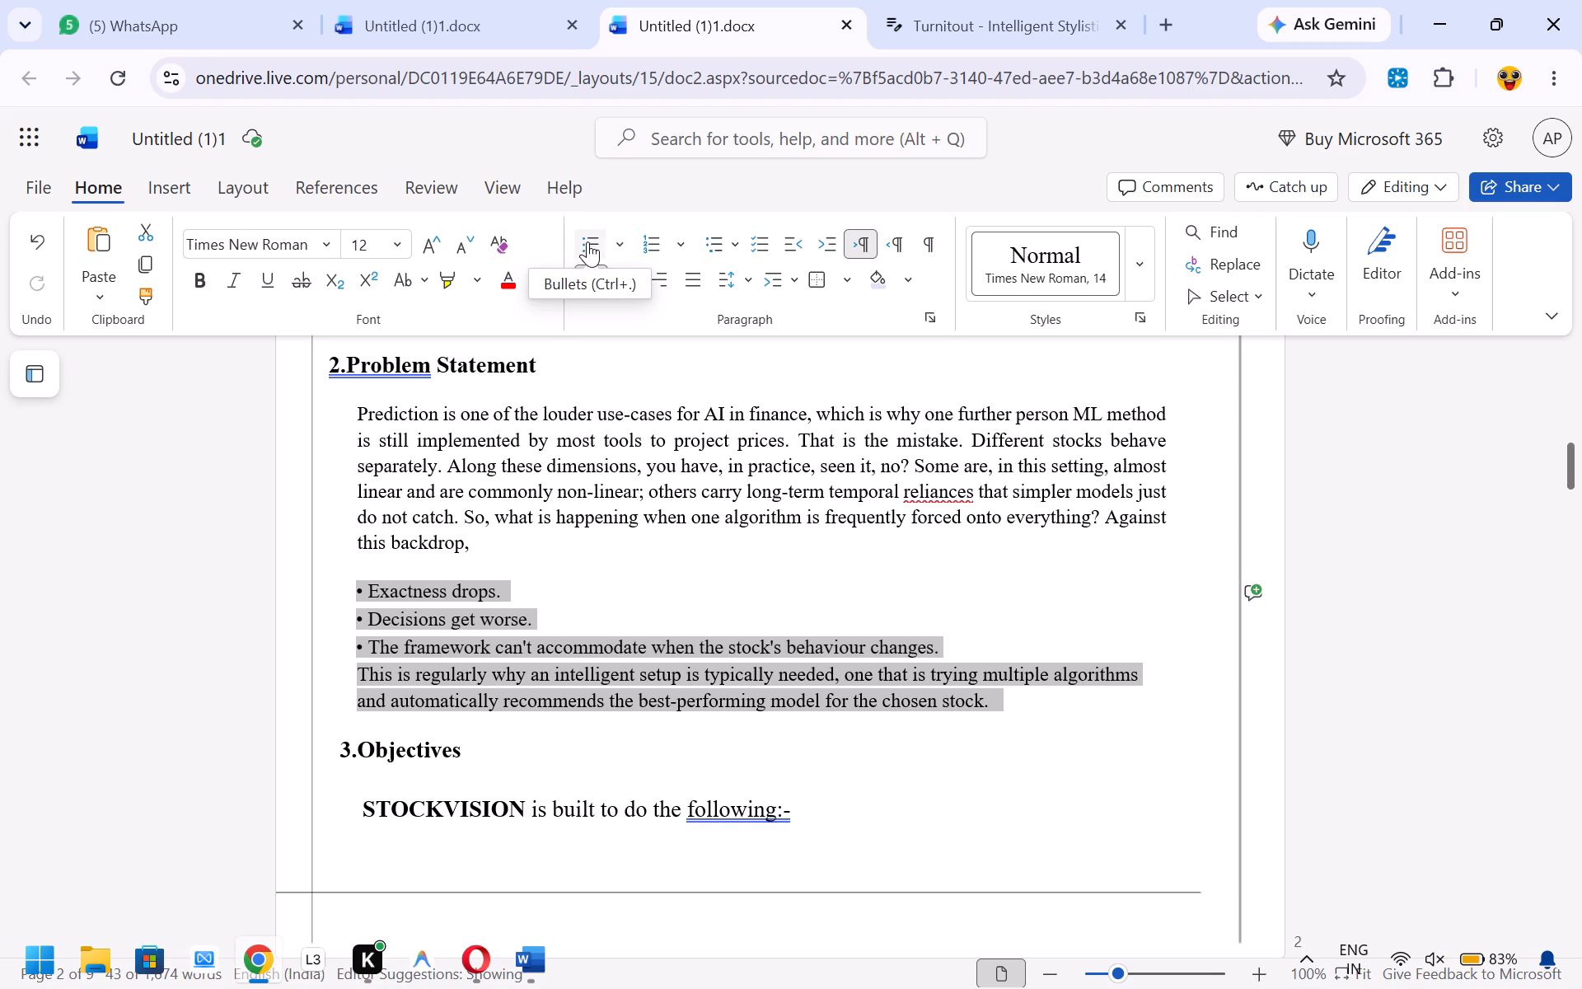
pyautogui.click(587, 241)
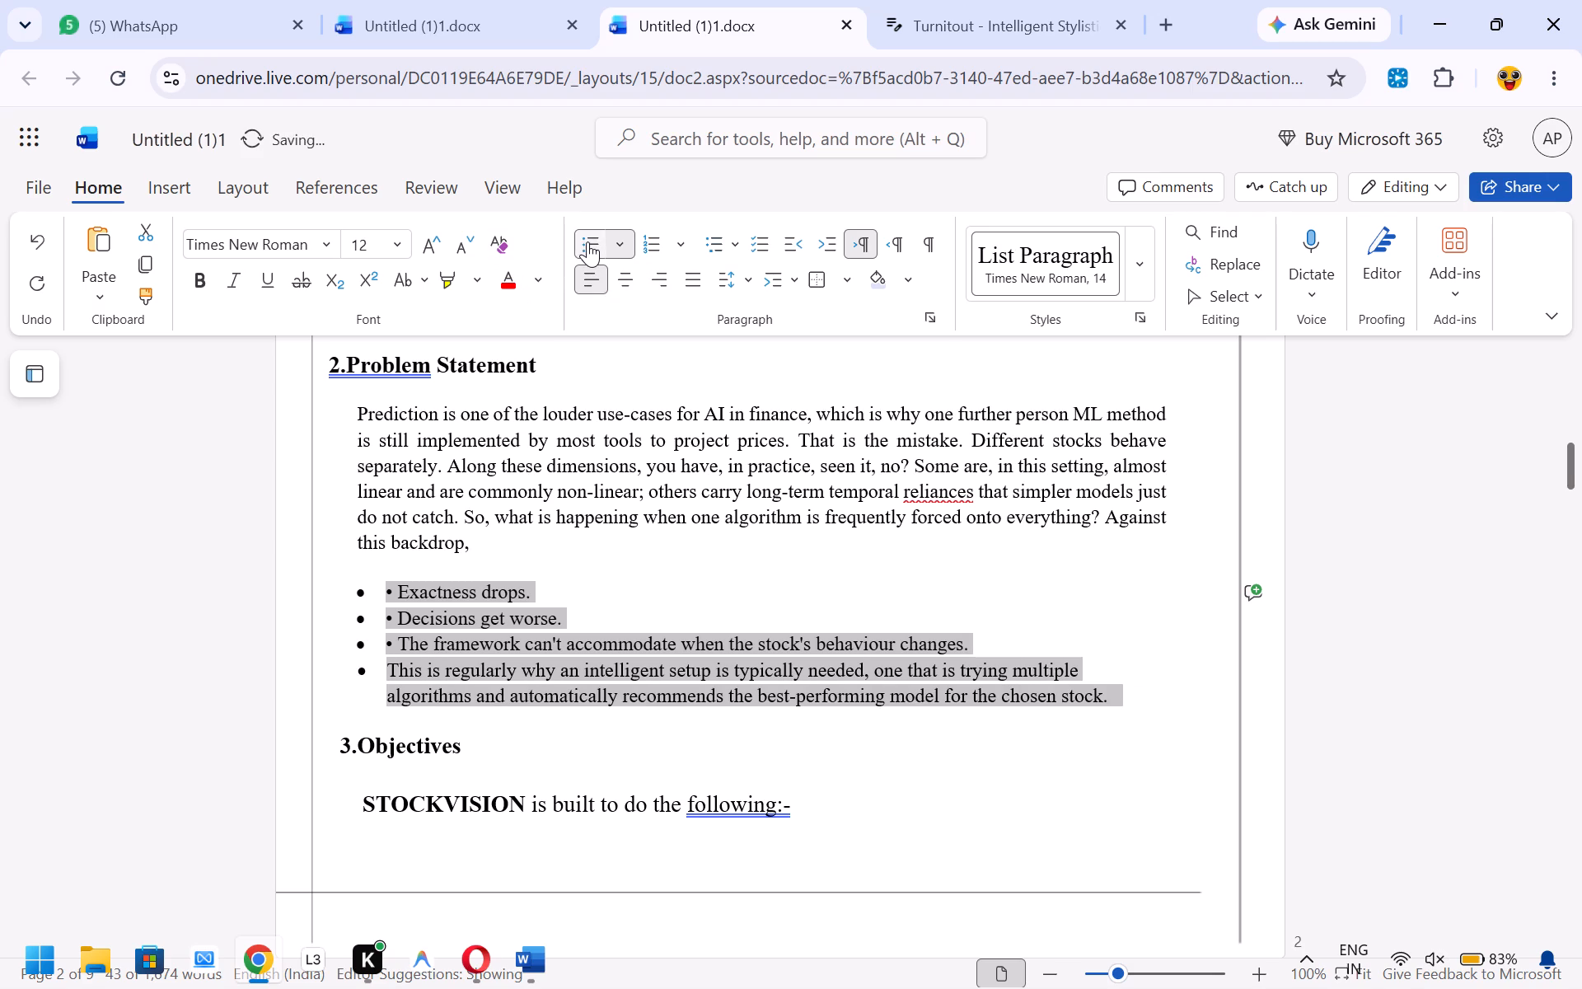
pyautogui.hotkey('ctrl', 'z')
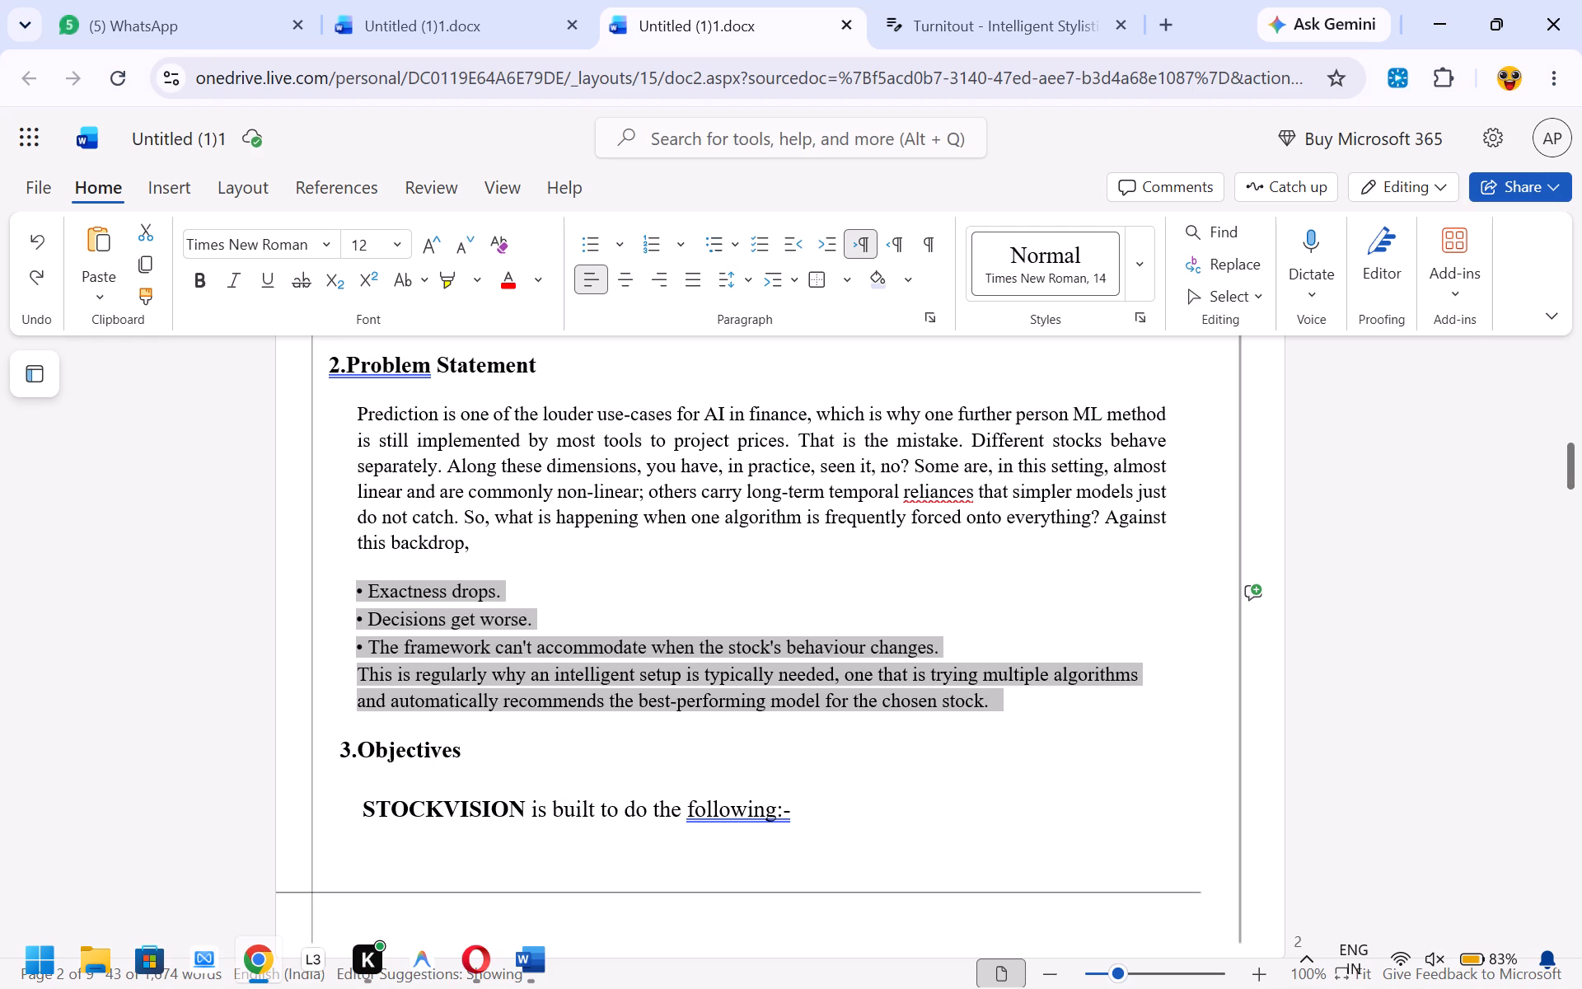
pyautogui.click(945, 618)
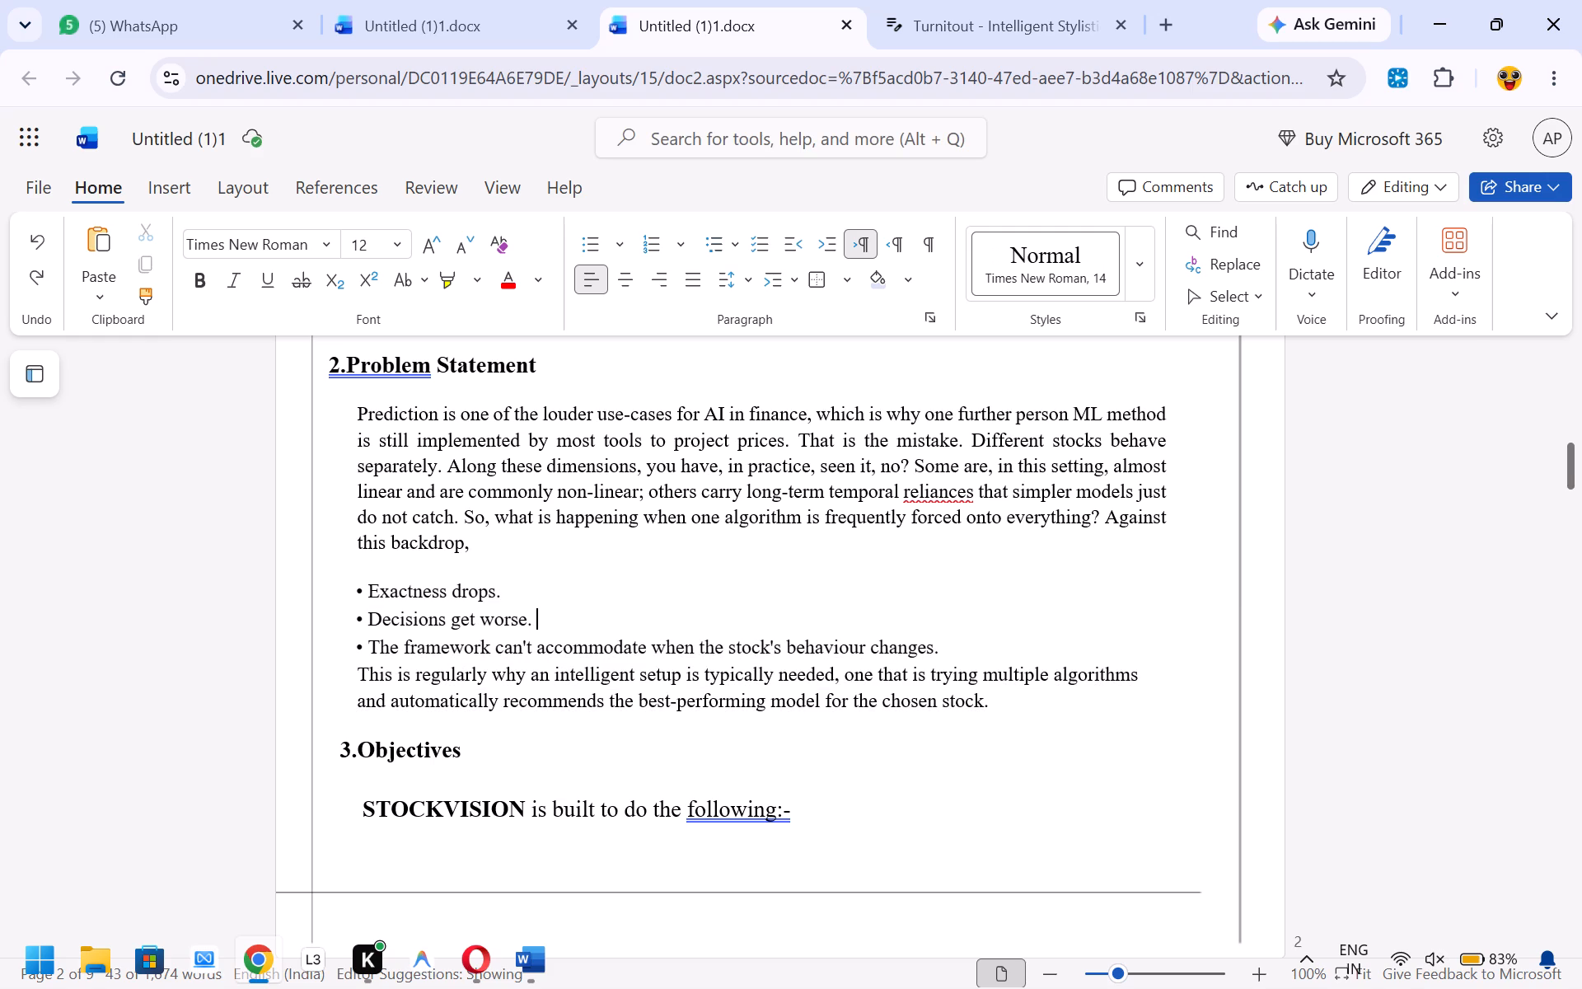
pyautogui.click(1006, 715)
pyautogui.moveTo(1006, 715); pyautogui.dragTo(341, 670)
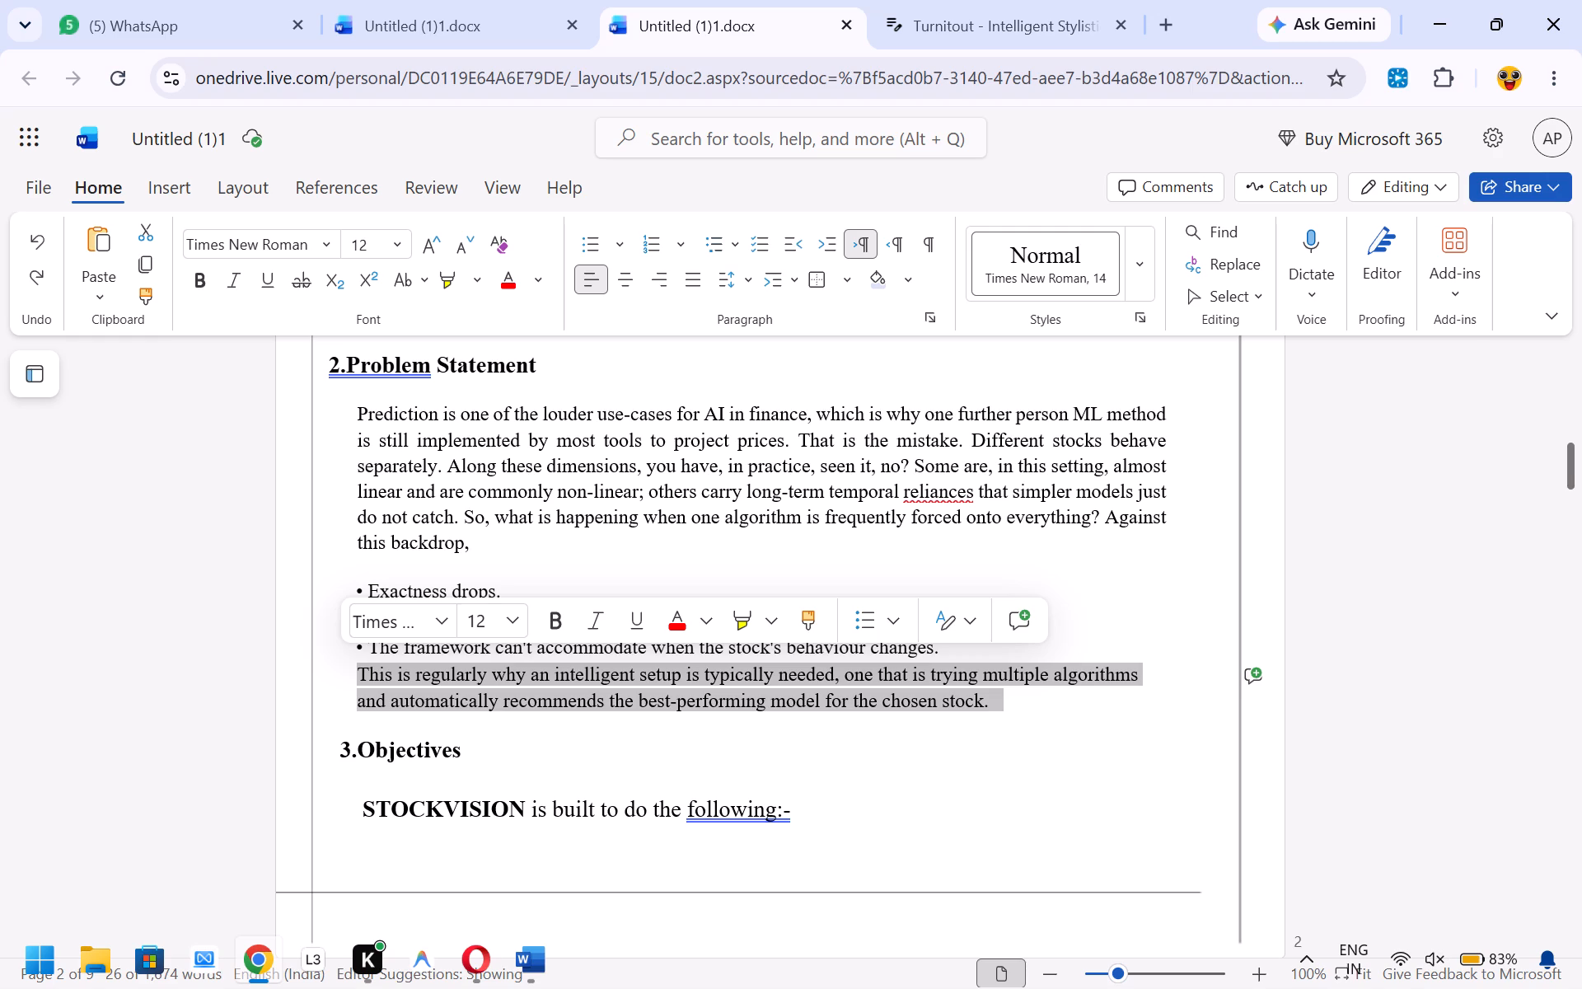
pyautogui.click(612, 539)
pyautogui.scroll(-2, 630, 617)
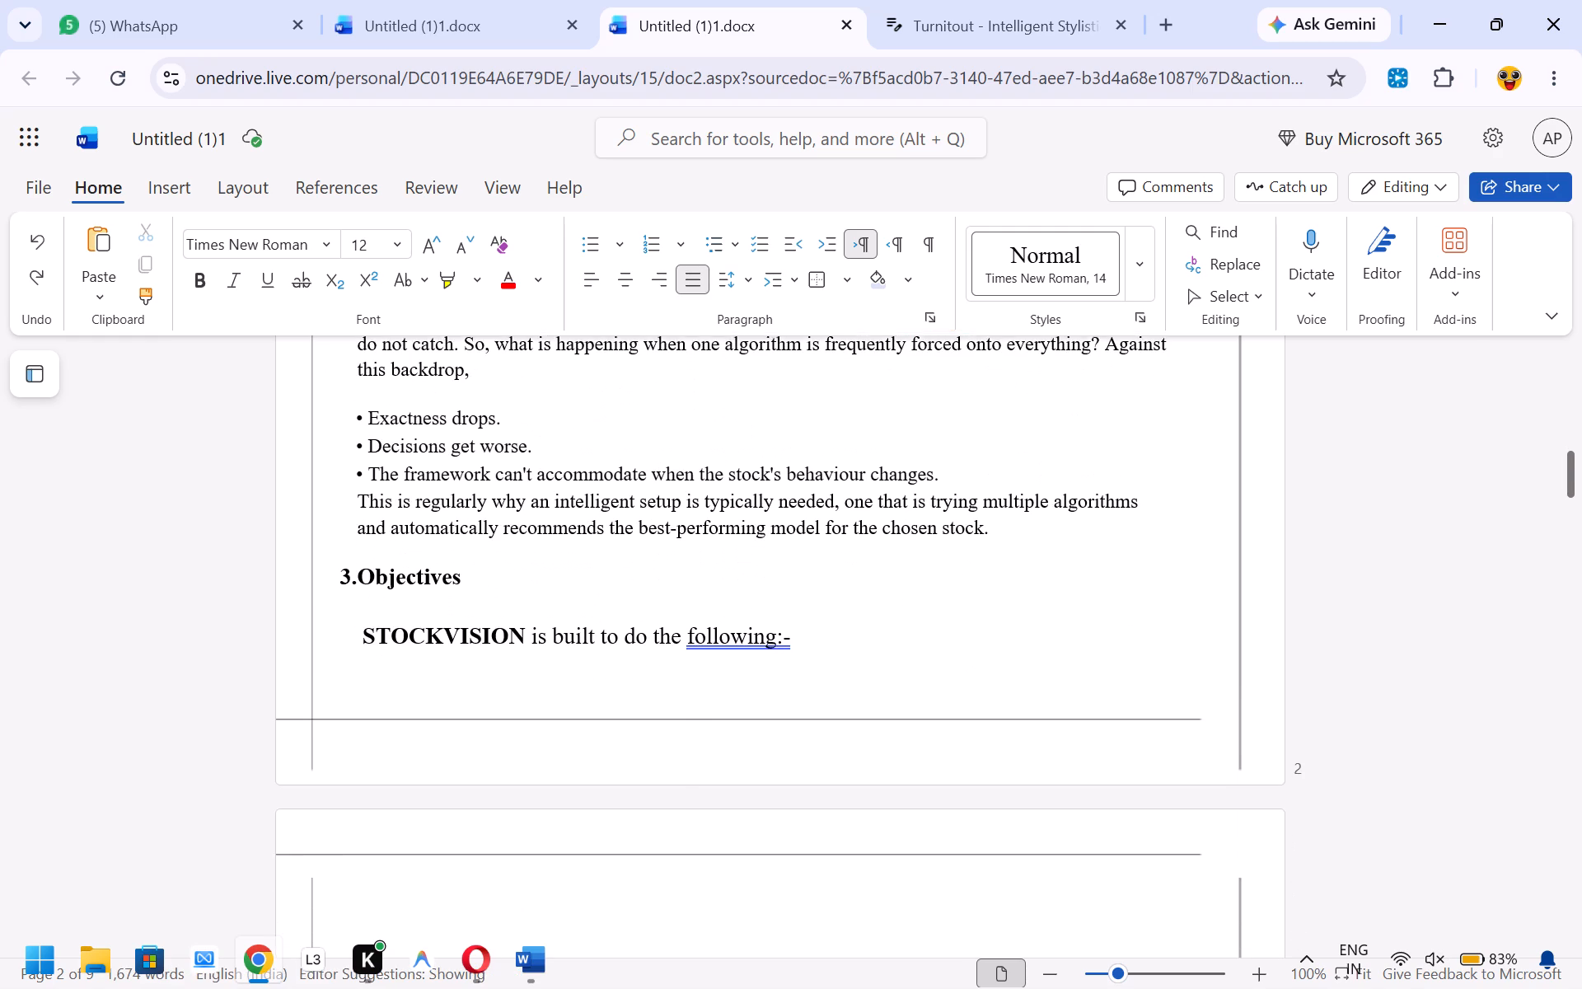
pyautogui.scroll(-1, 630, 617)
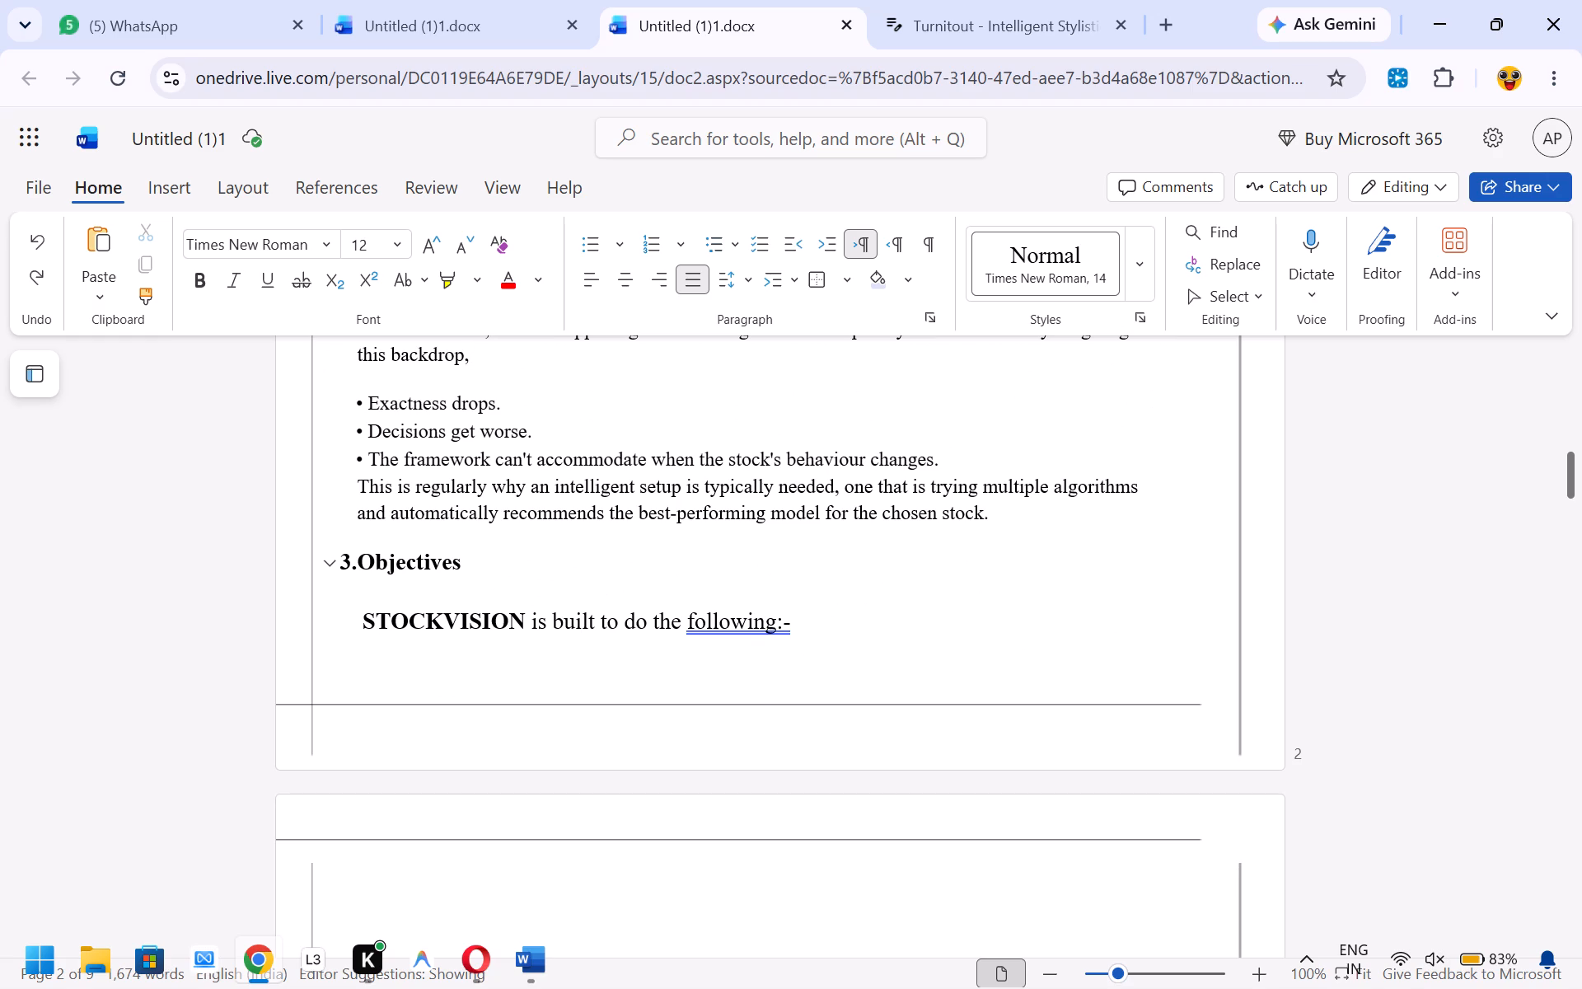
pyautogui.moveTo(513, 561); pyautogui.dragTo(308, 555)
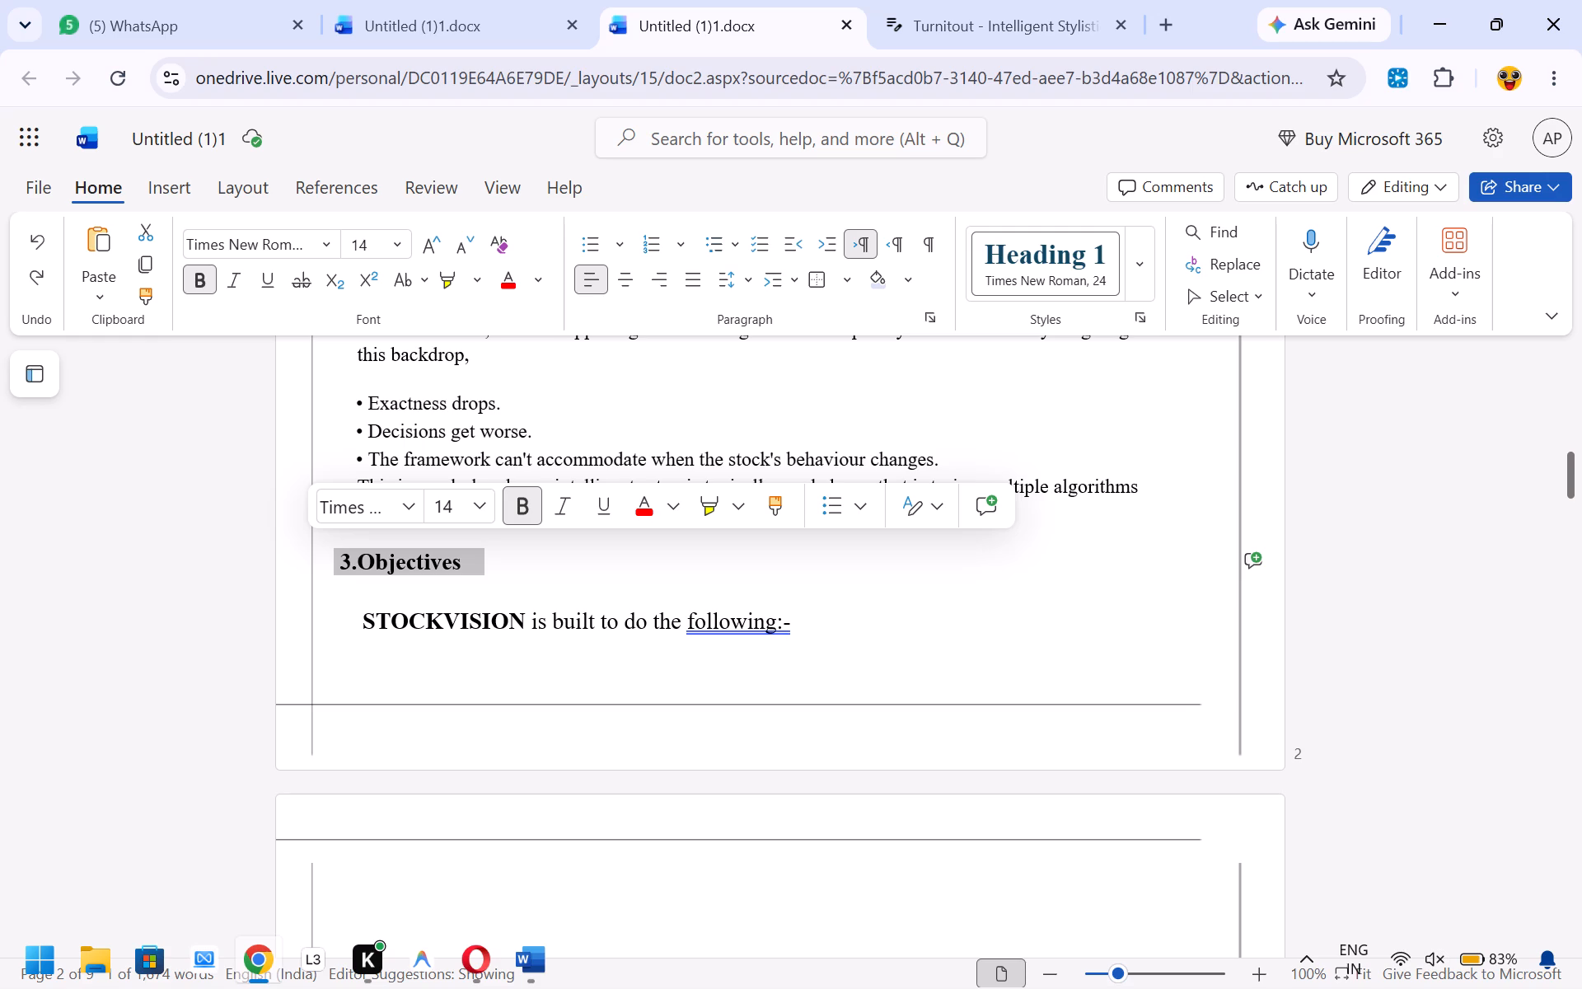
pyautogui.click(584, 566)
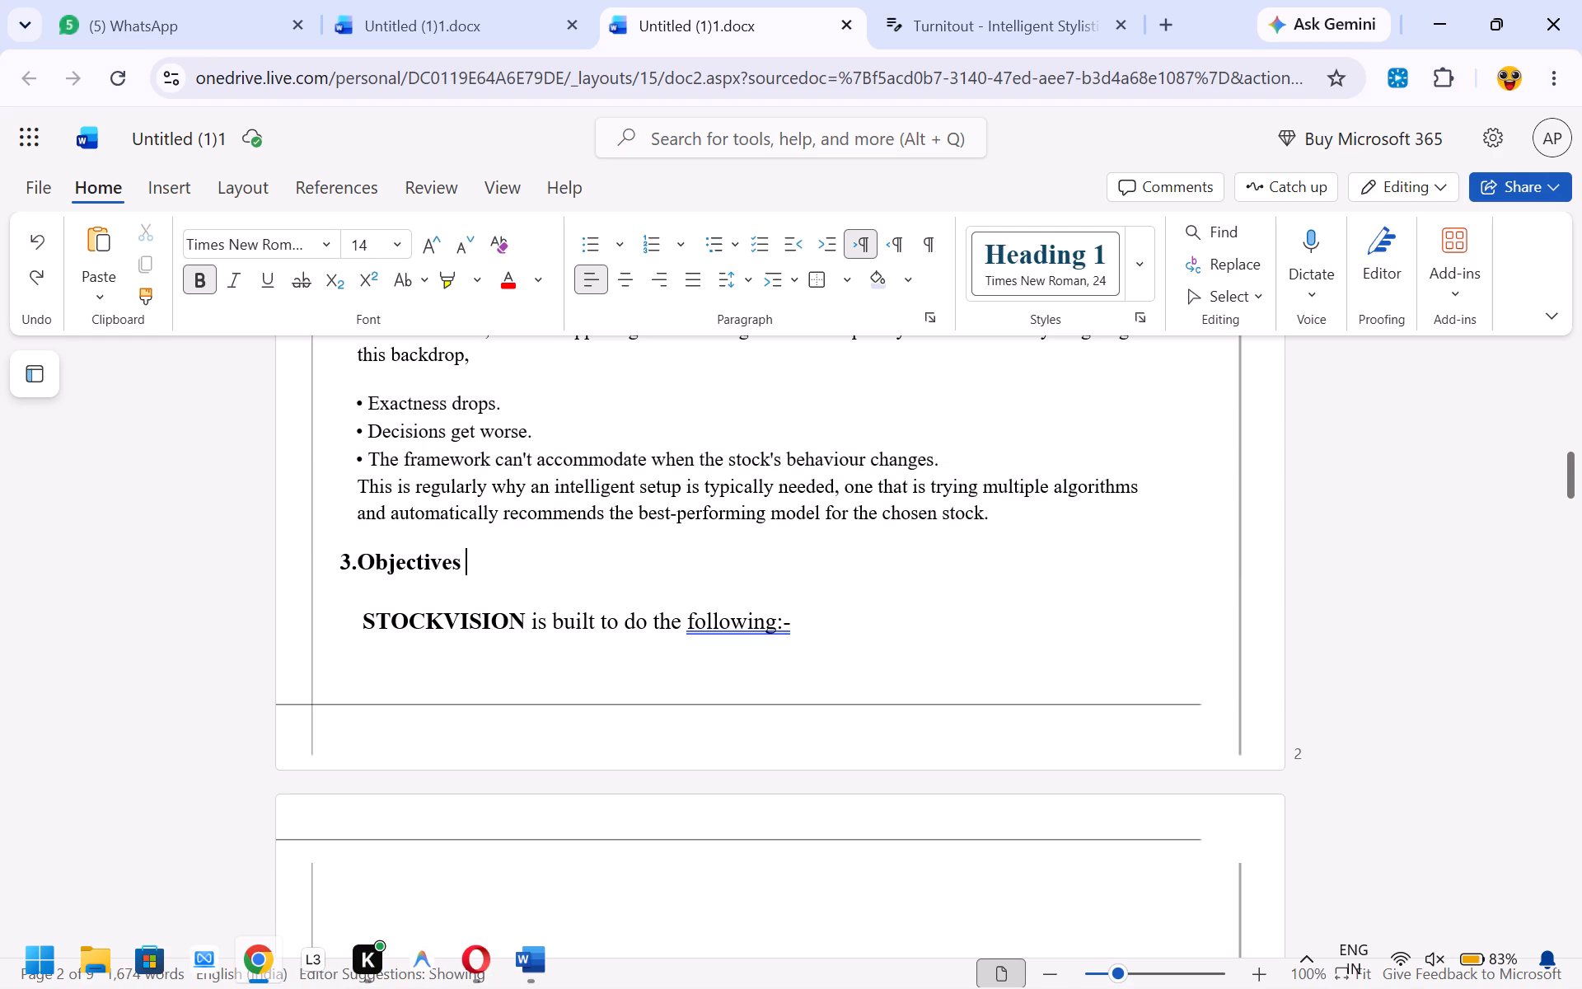
# Set the spacing before the closing Problem Statement paragraph "This is regularly why an intelligent setup" to Auto.
pyautogui.moveTo(986, 520); pyautogui.dragTo(339, 467)
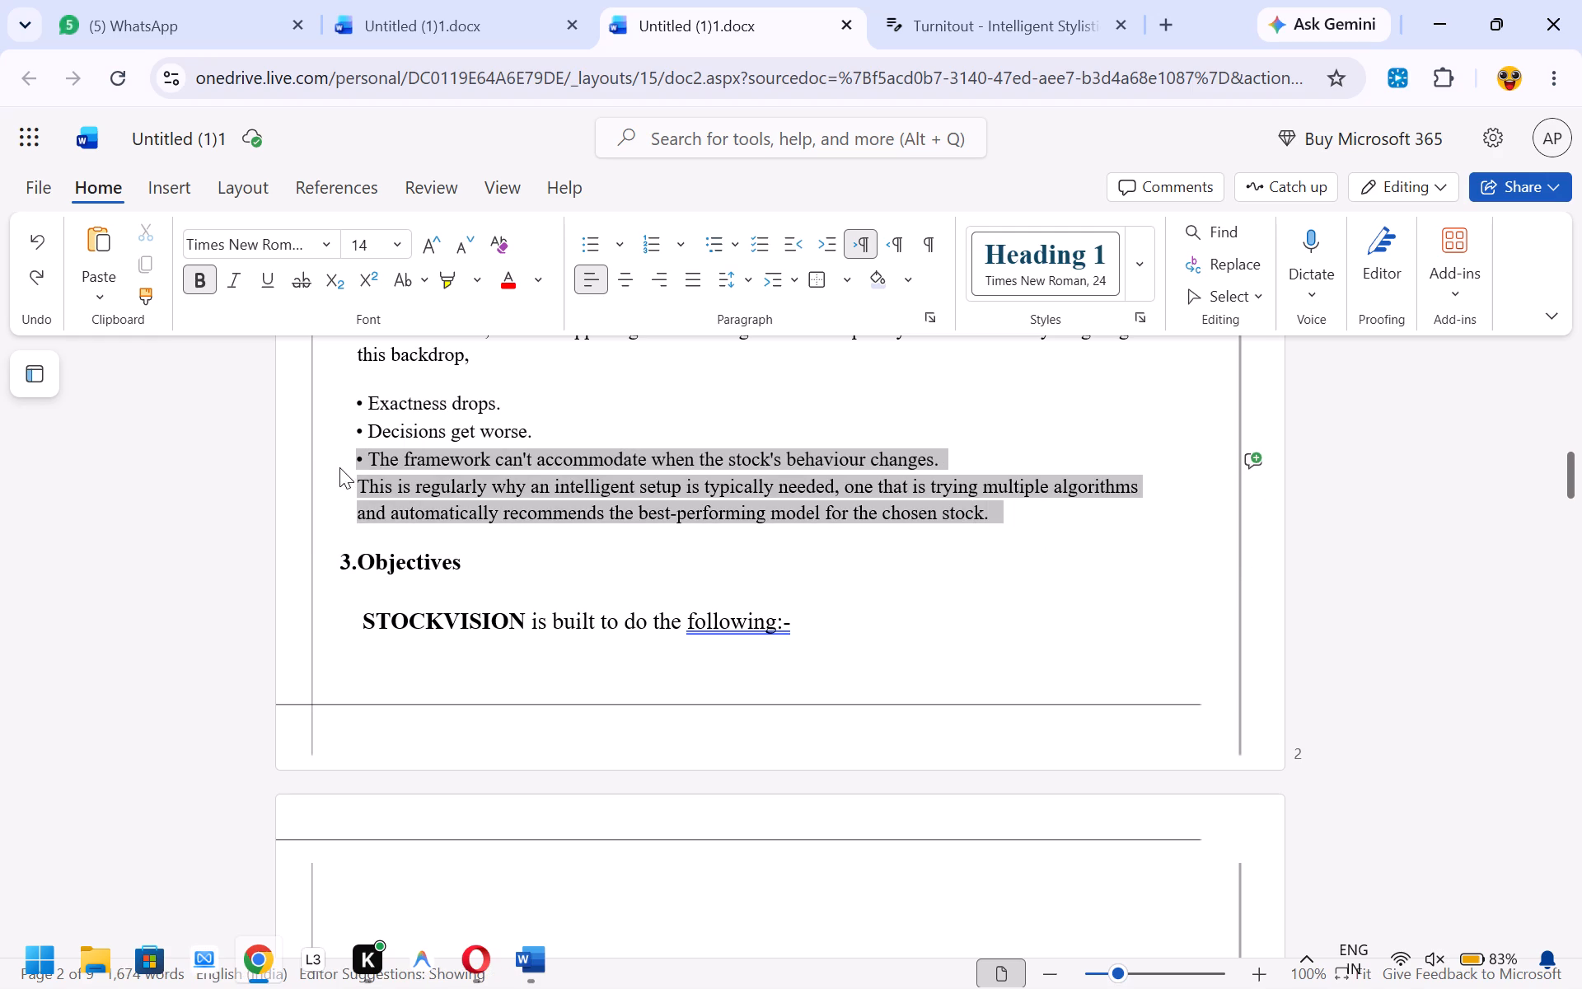
pyautogui.moveTo(339, 467); pyautogui.dragTo(335, 491)
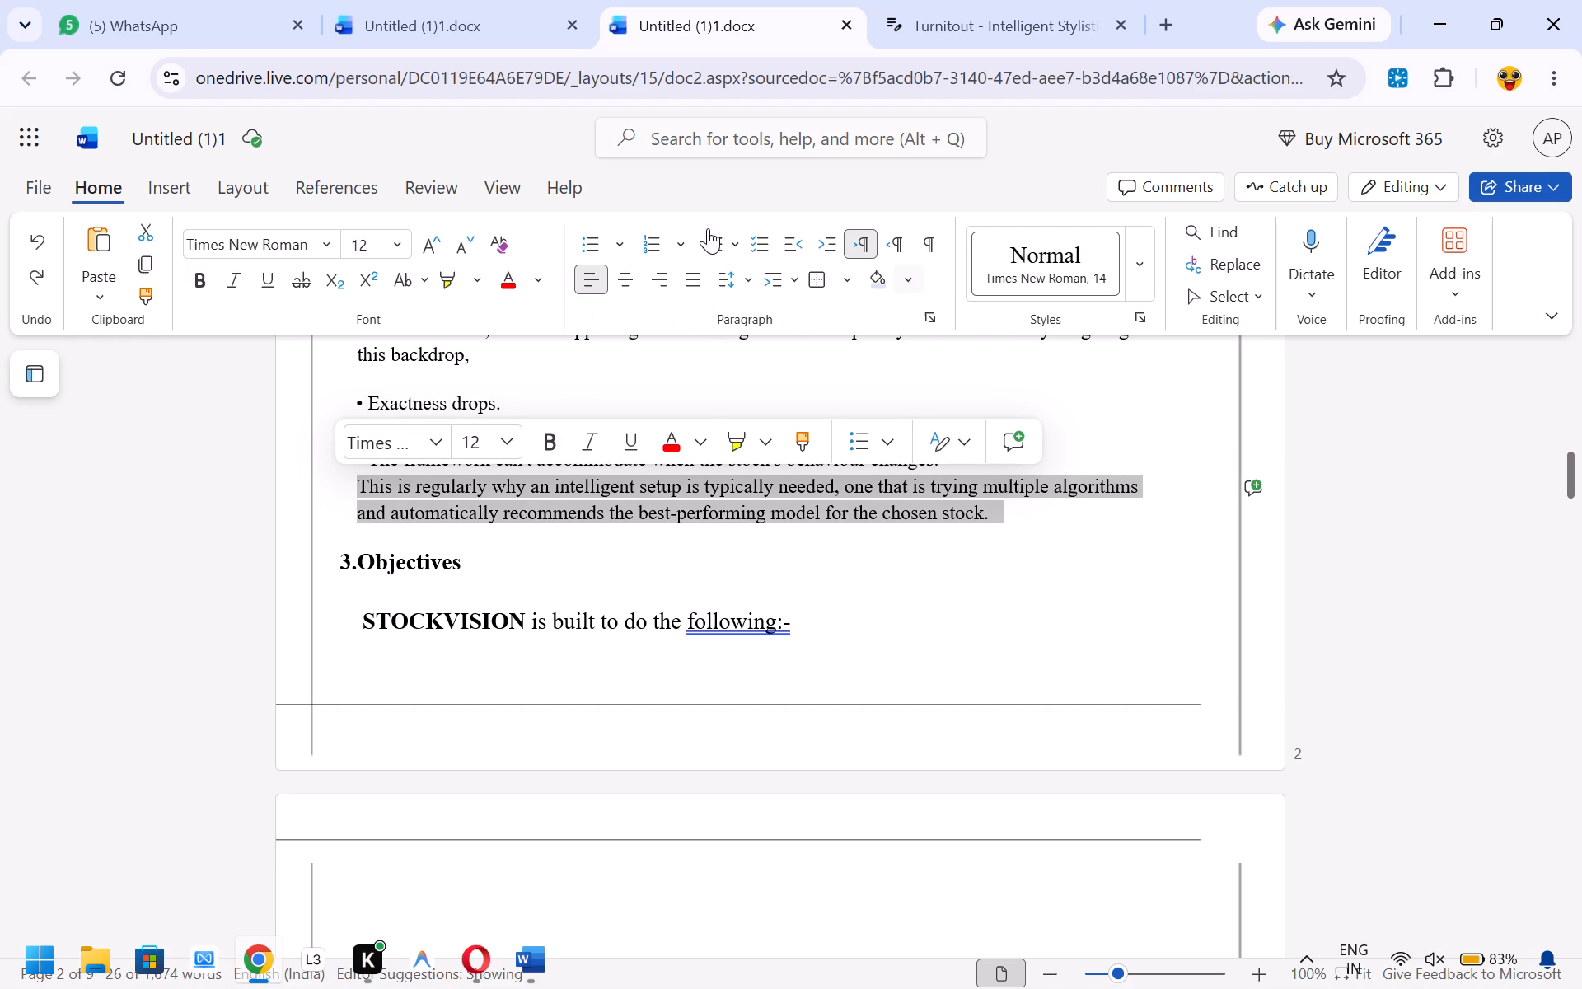
pyautogui.click(257, 185)
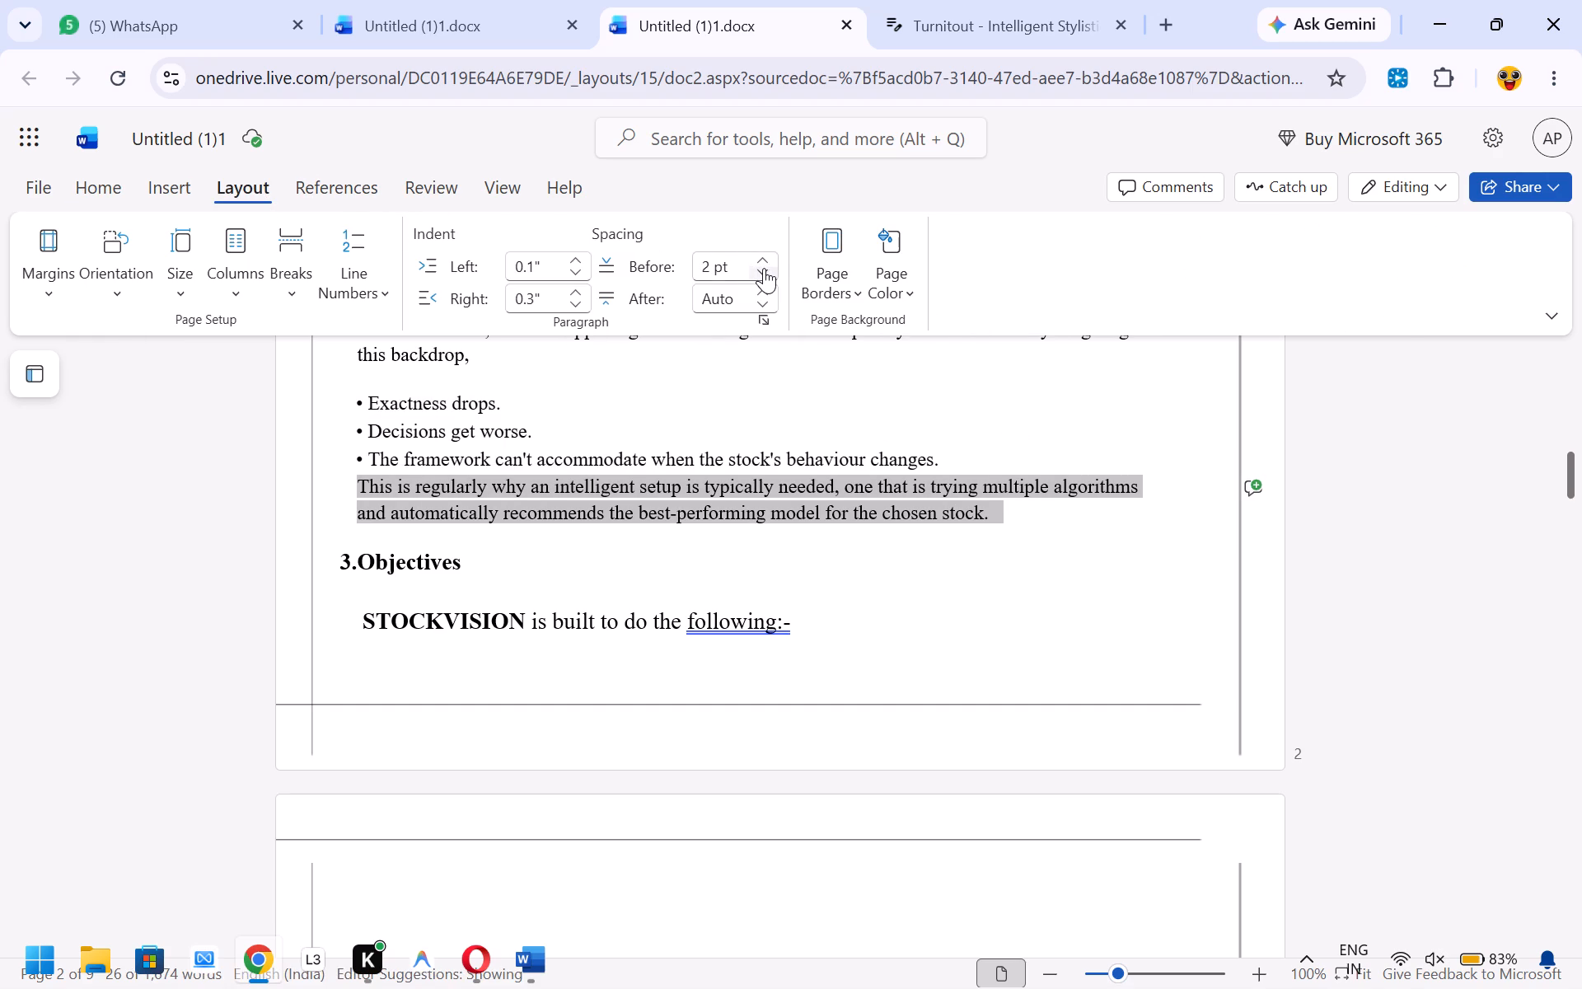
pyautogui.click(764, 268)
pyautogui.click(764, 251)
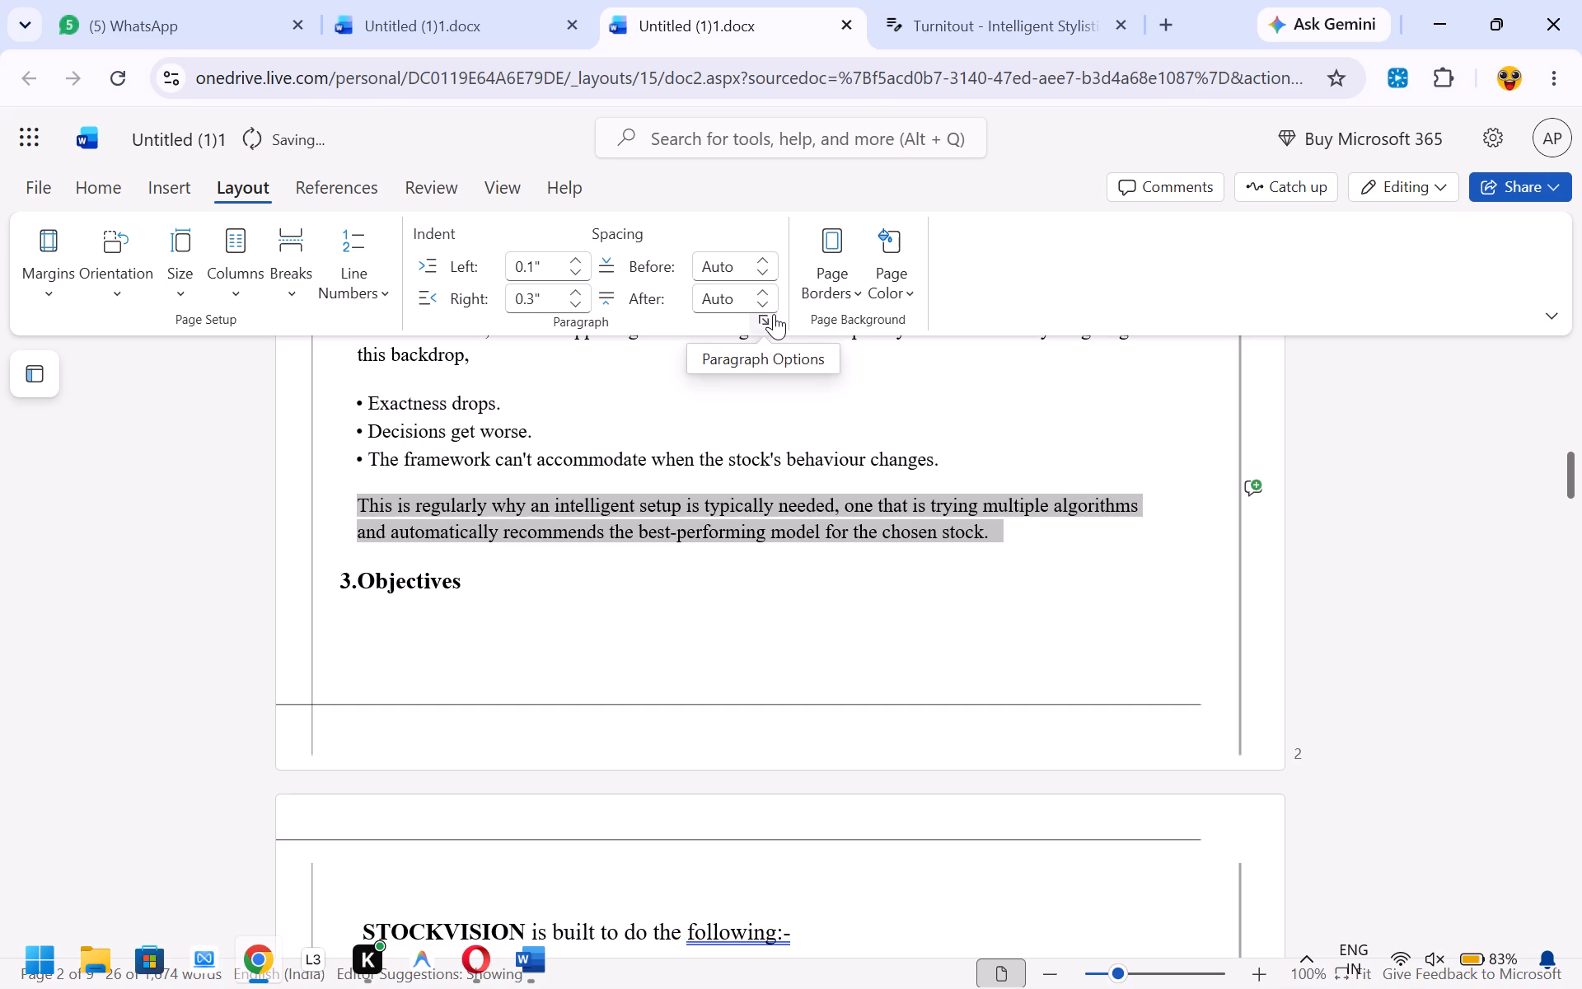
pyautogui.click(744, 424)
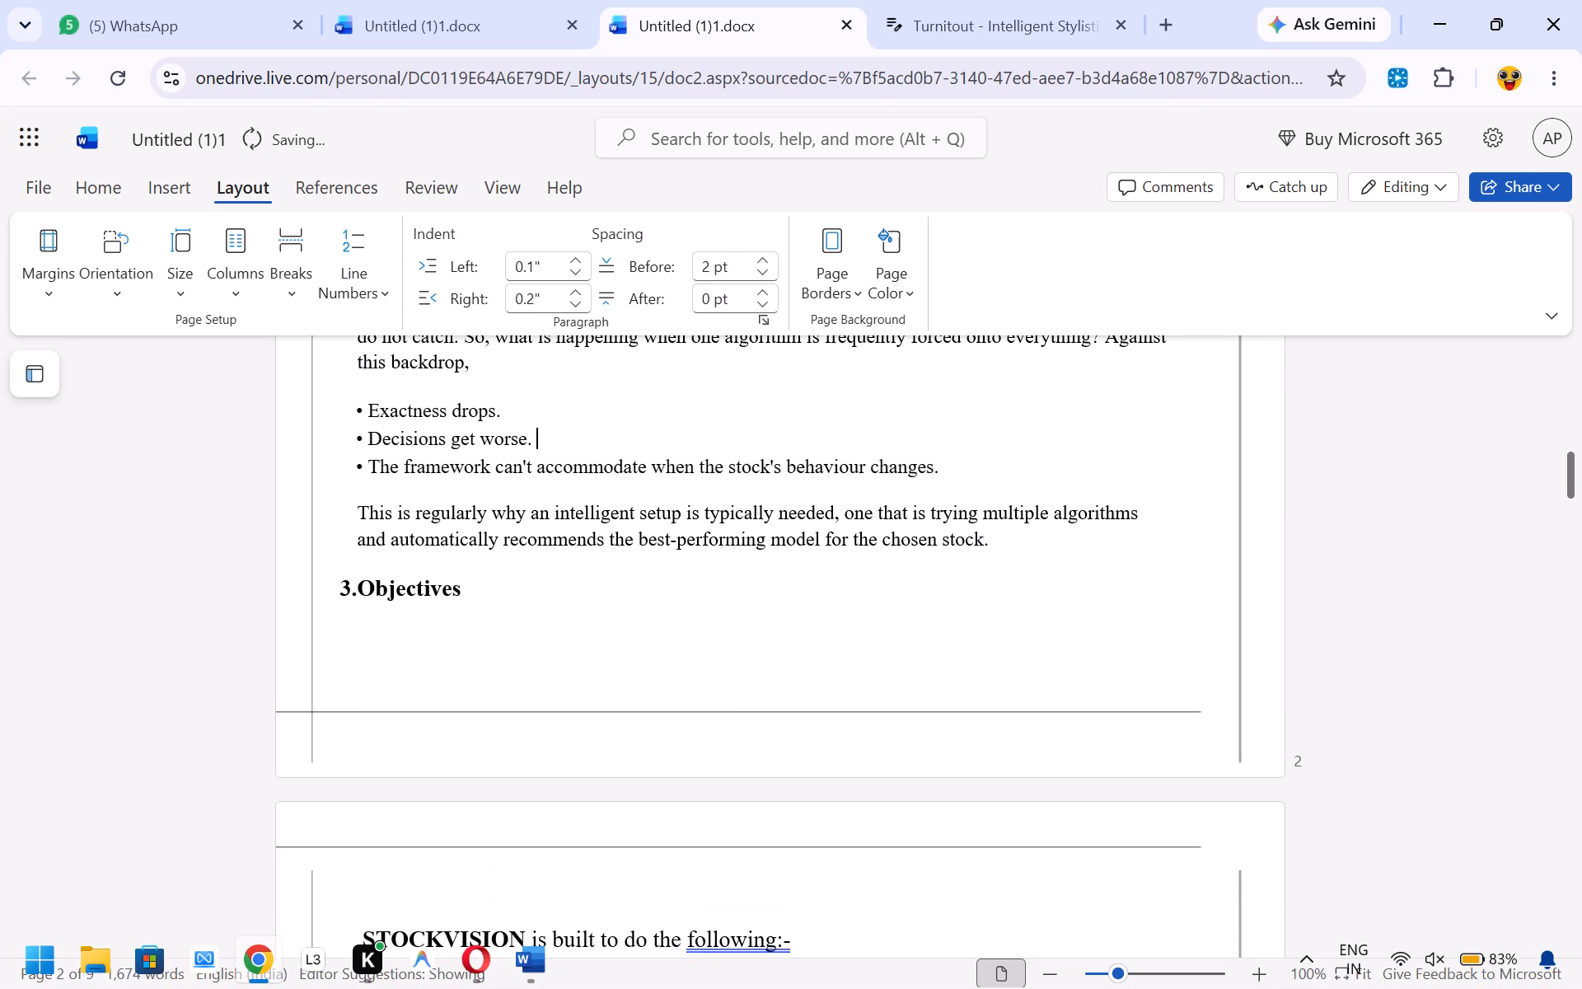
# Insert an empty paragraph between the closing Problem Statement paragraph and the 3.Objectives heading.
pyautogui.scroll(-1, 744, 424)
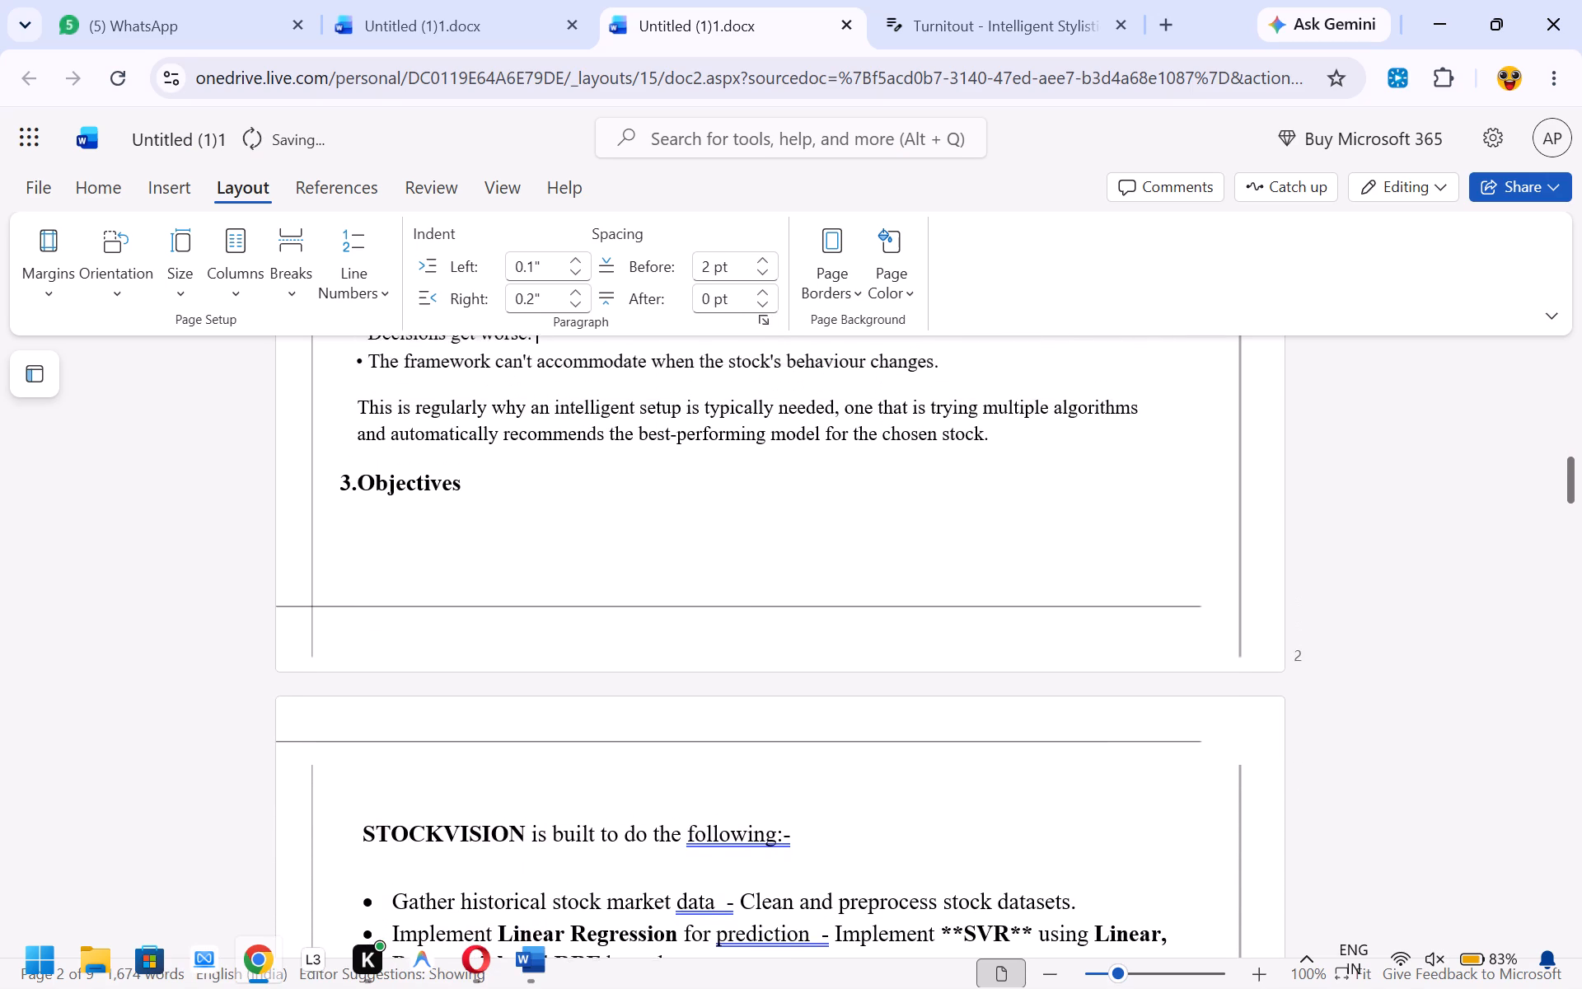
pyautogui.click(989, 420)
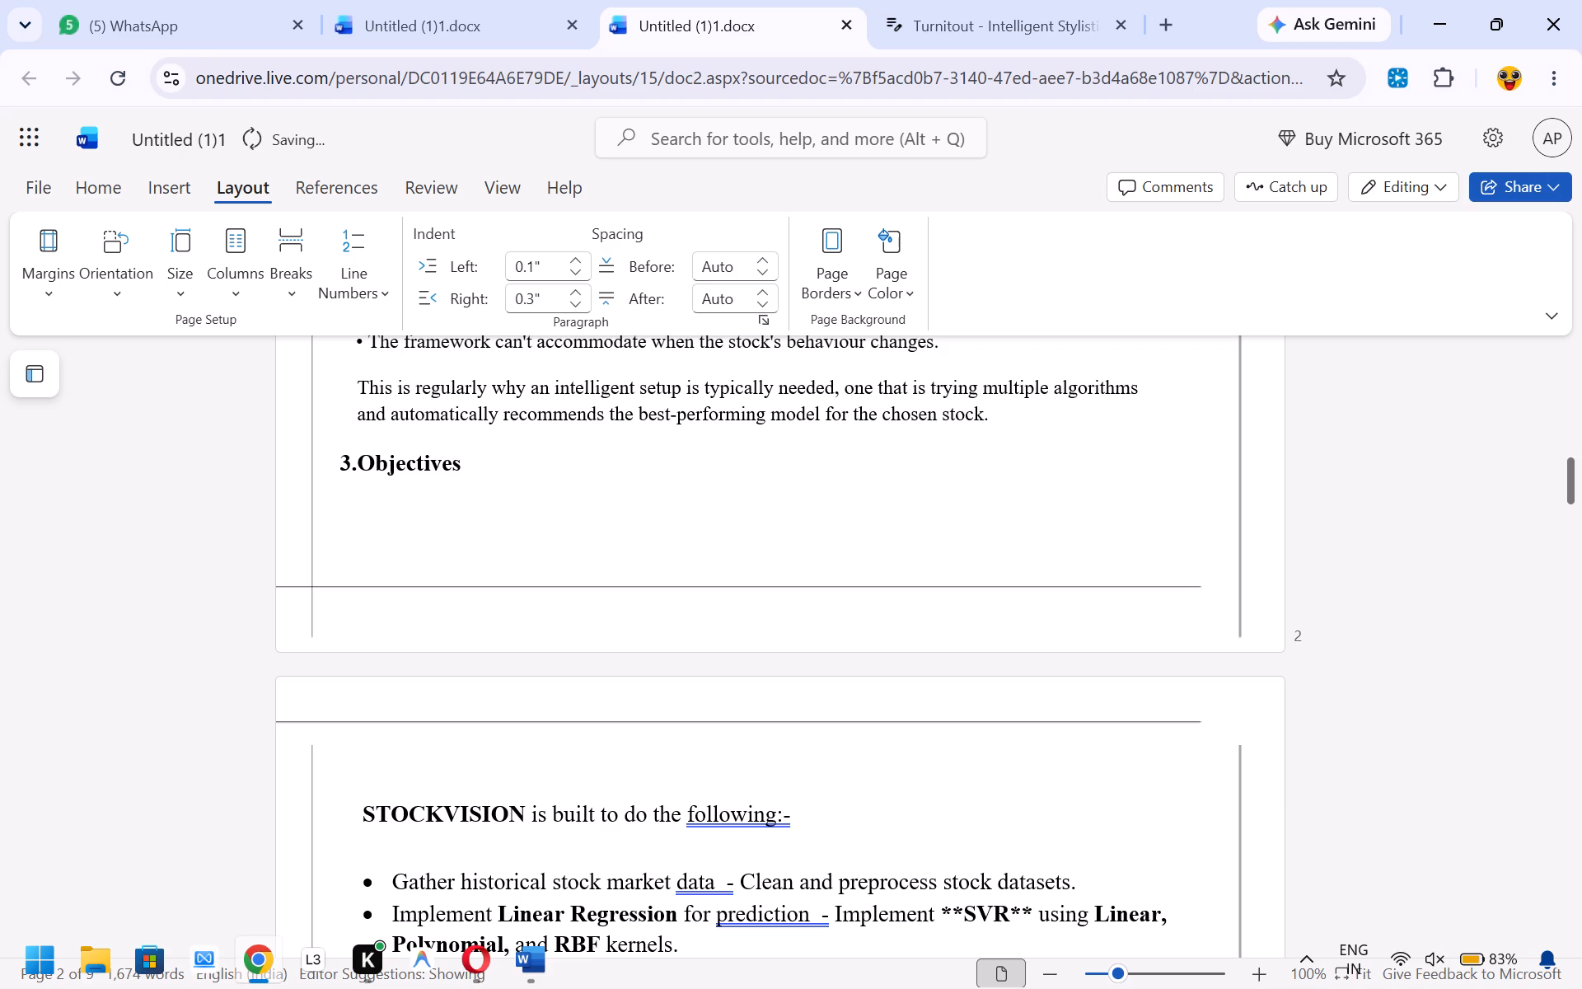
pyautogui.press('Return')
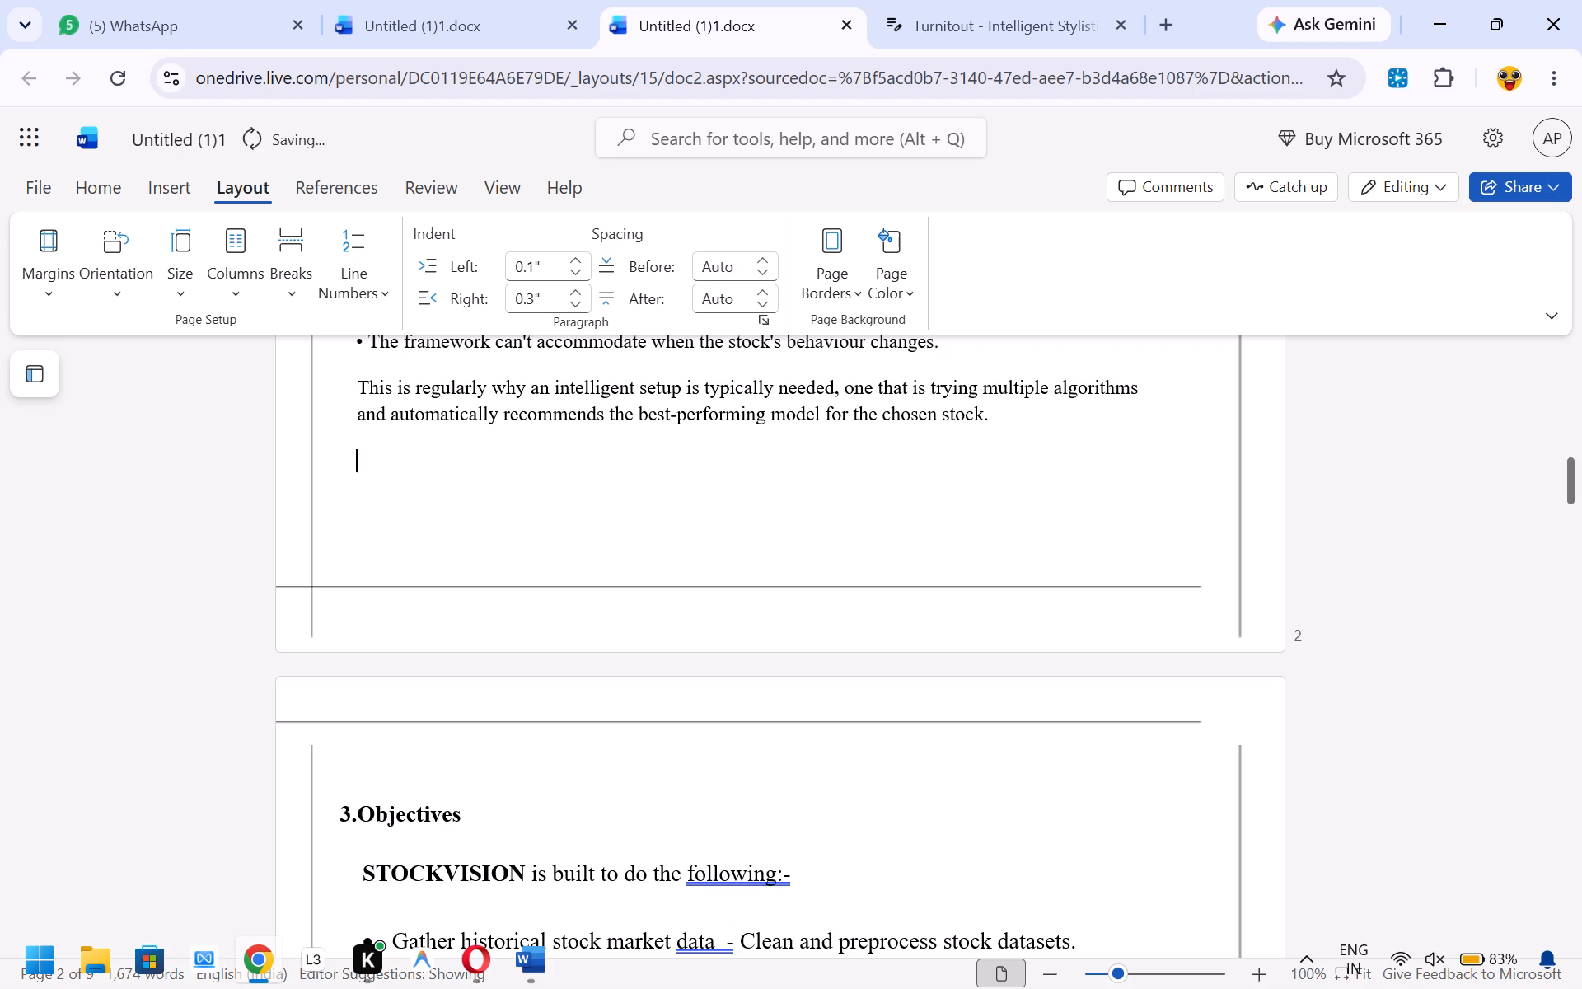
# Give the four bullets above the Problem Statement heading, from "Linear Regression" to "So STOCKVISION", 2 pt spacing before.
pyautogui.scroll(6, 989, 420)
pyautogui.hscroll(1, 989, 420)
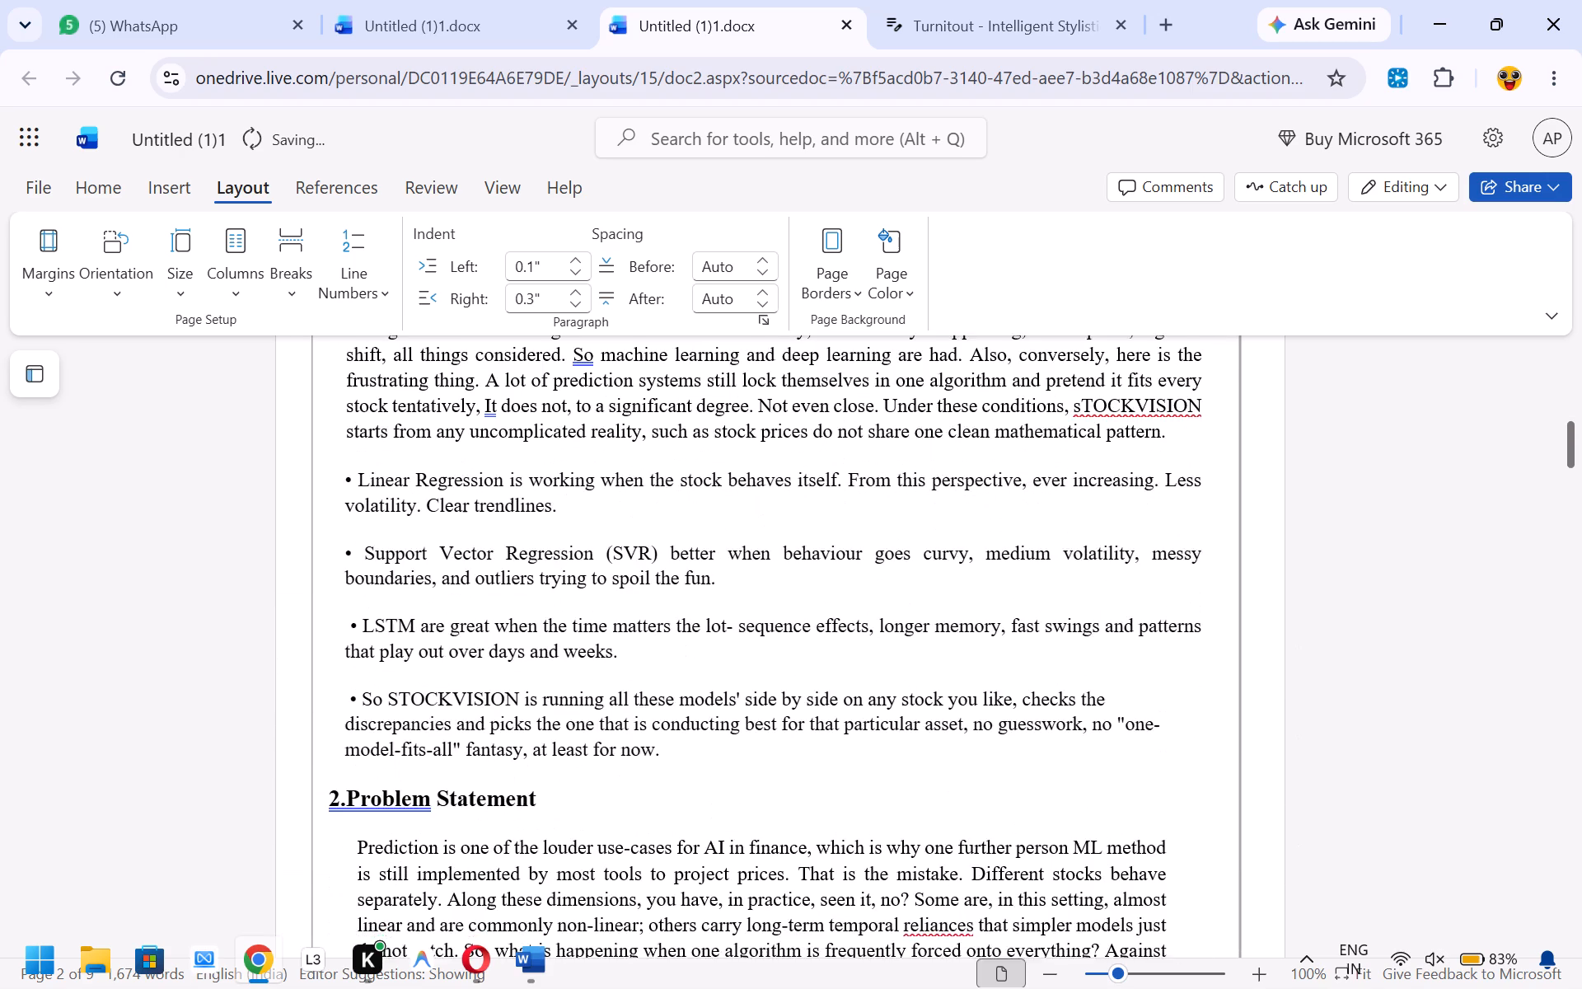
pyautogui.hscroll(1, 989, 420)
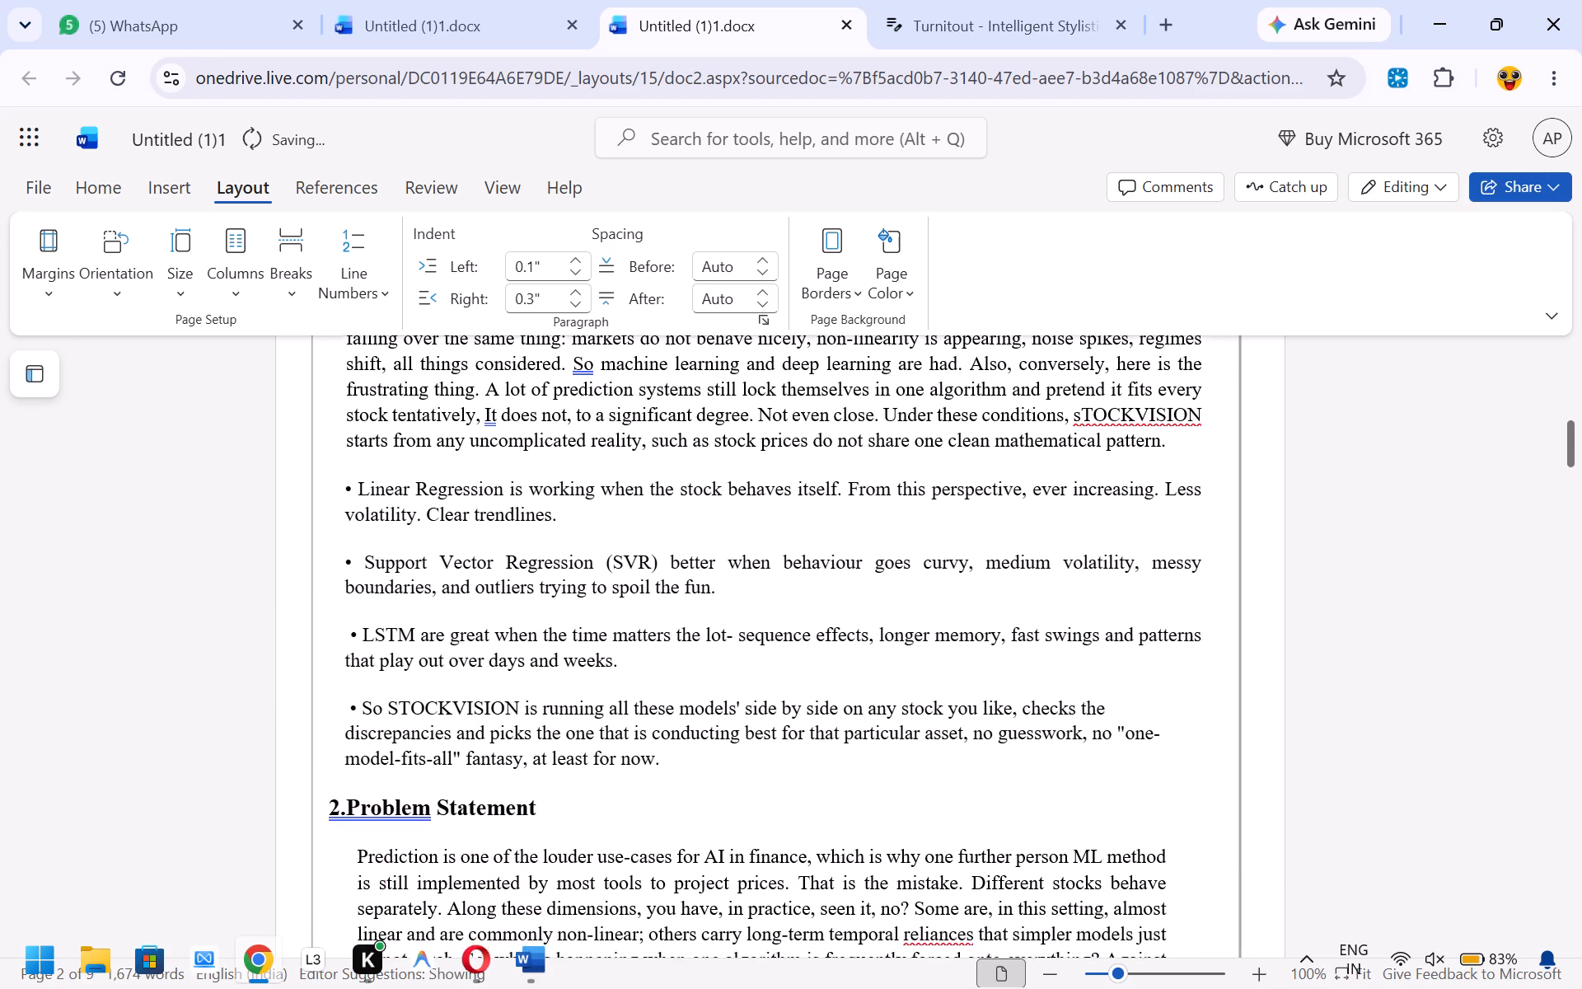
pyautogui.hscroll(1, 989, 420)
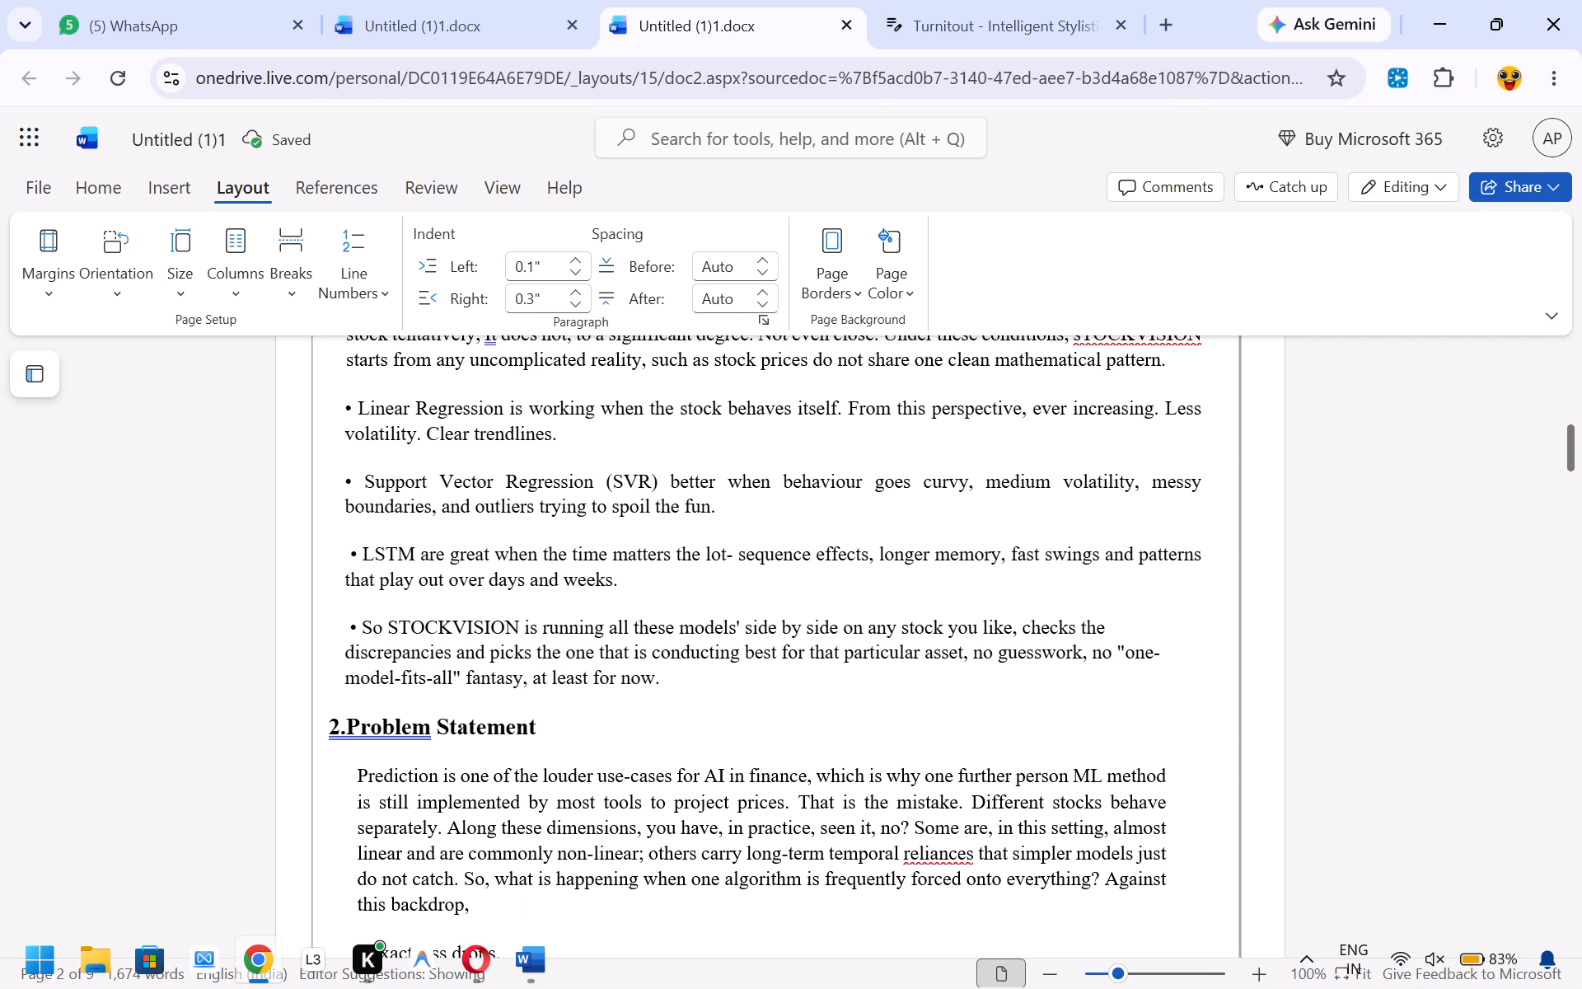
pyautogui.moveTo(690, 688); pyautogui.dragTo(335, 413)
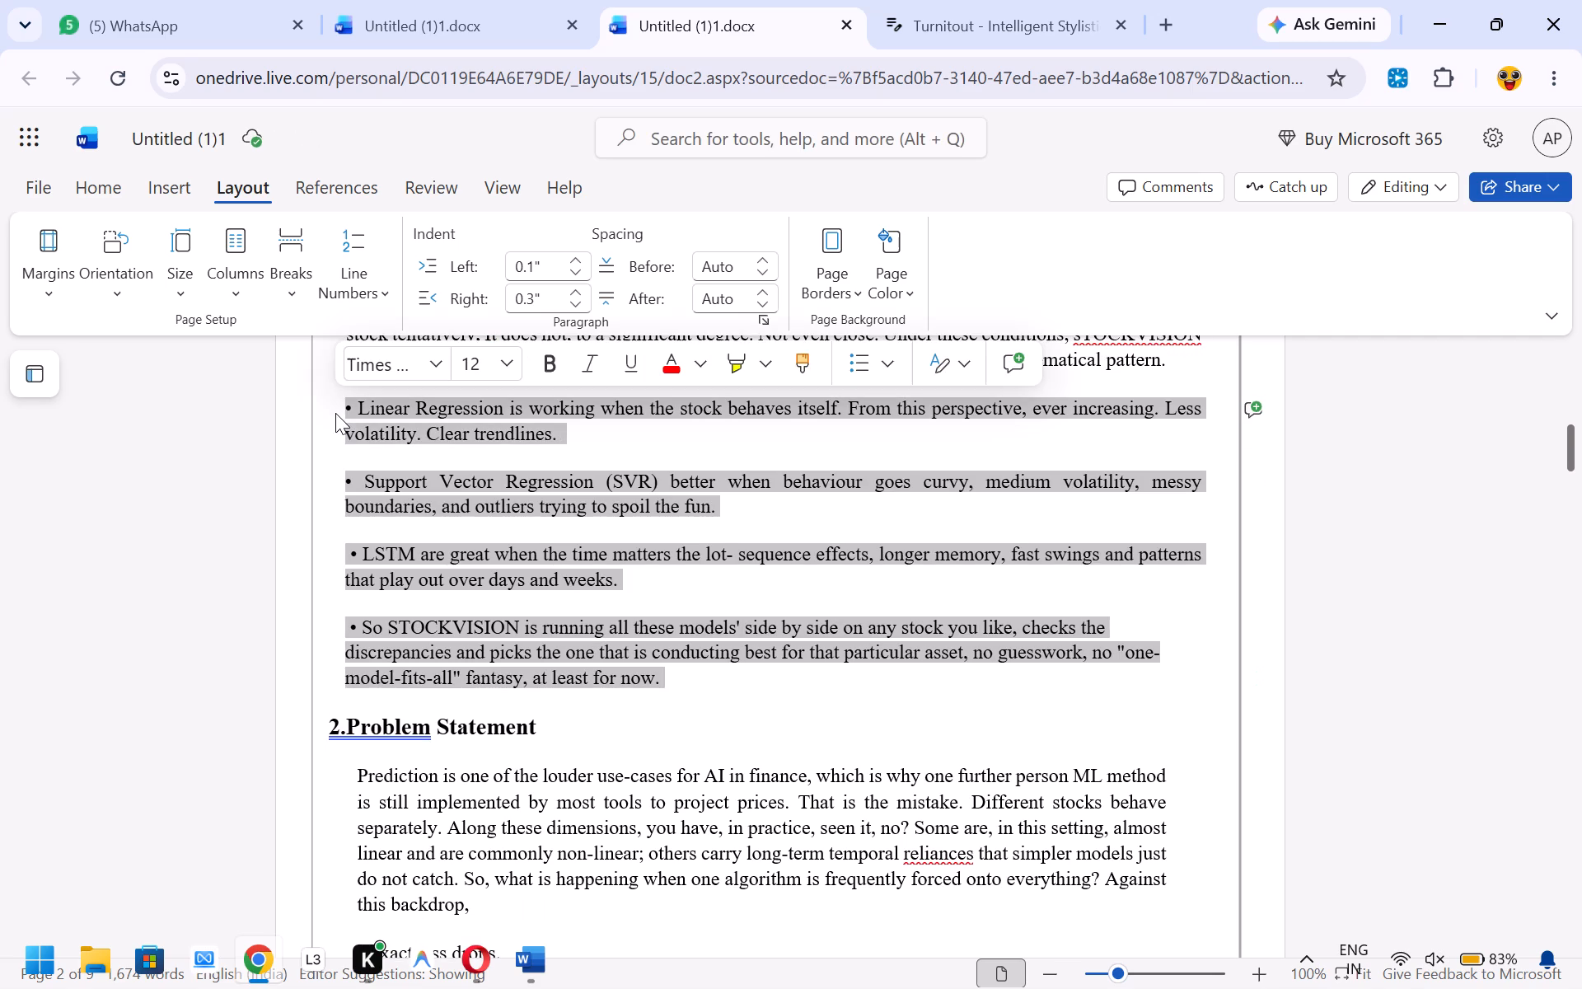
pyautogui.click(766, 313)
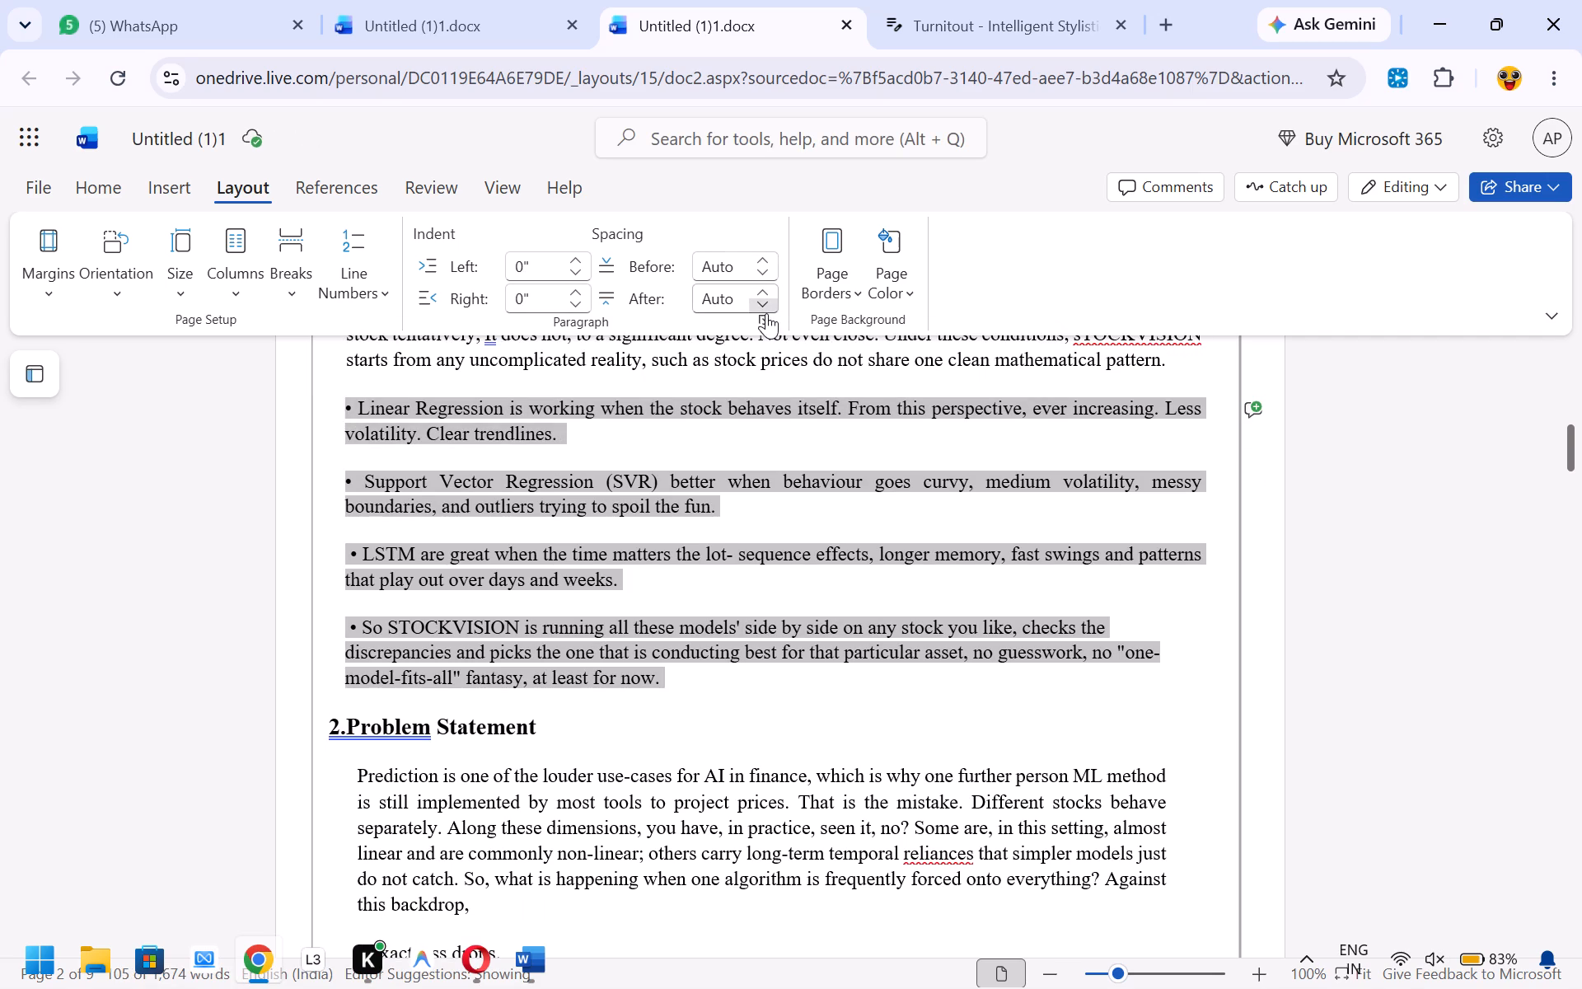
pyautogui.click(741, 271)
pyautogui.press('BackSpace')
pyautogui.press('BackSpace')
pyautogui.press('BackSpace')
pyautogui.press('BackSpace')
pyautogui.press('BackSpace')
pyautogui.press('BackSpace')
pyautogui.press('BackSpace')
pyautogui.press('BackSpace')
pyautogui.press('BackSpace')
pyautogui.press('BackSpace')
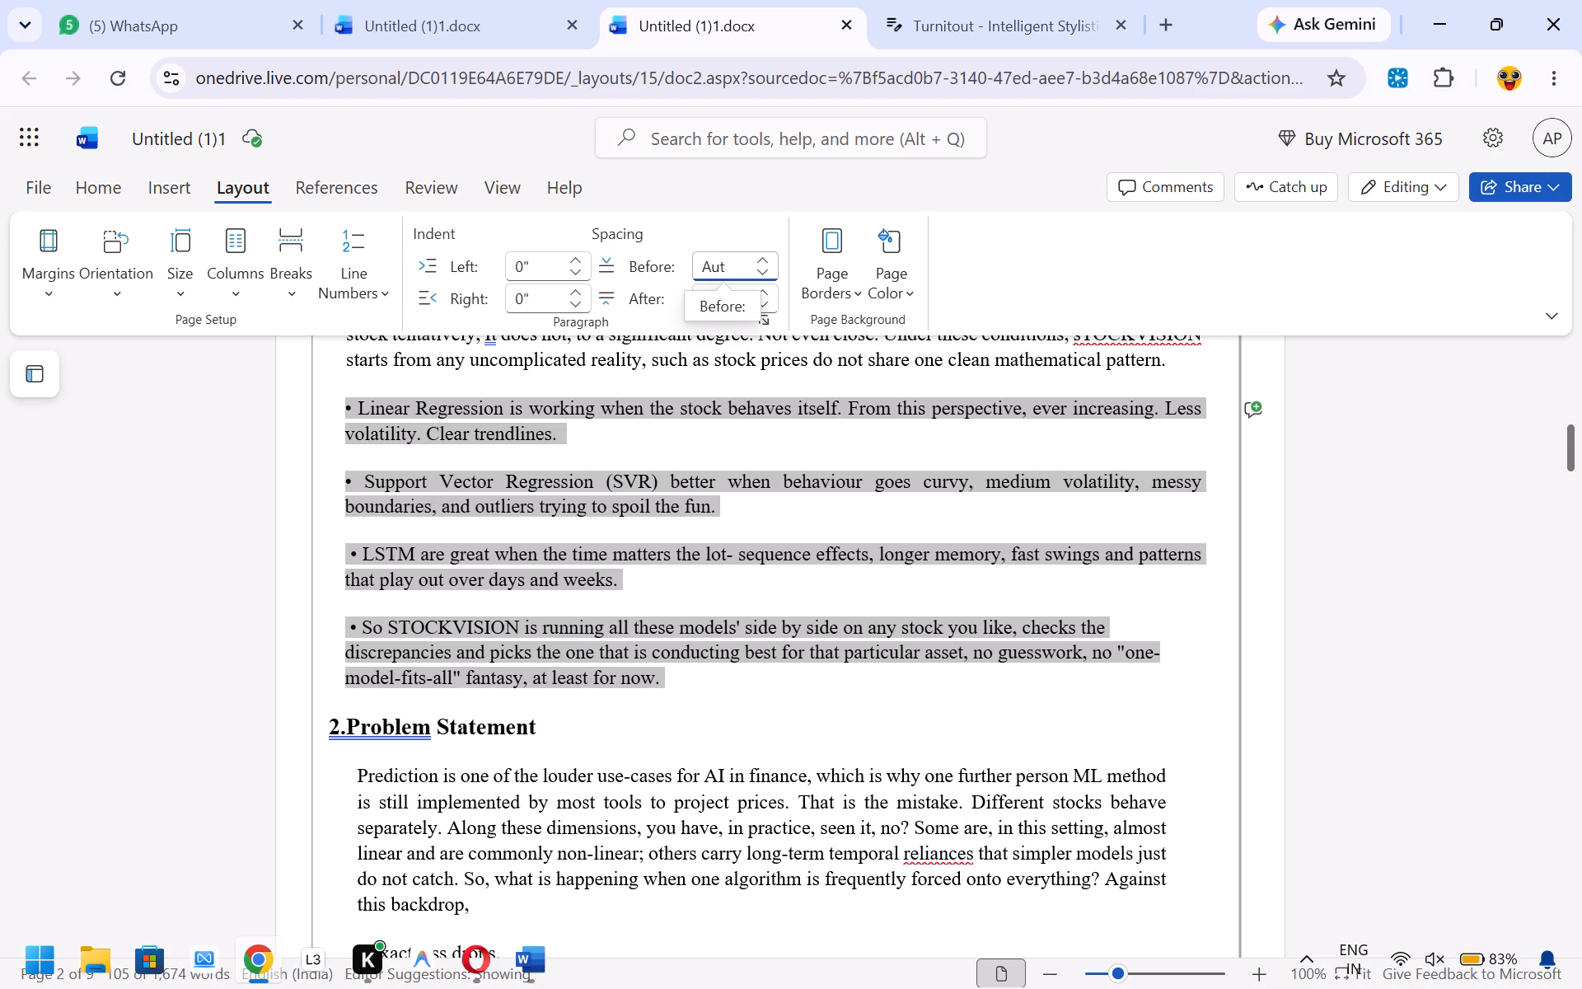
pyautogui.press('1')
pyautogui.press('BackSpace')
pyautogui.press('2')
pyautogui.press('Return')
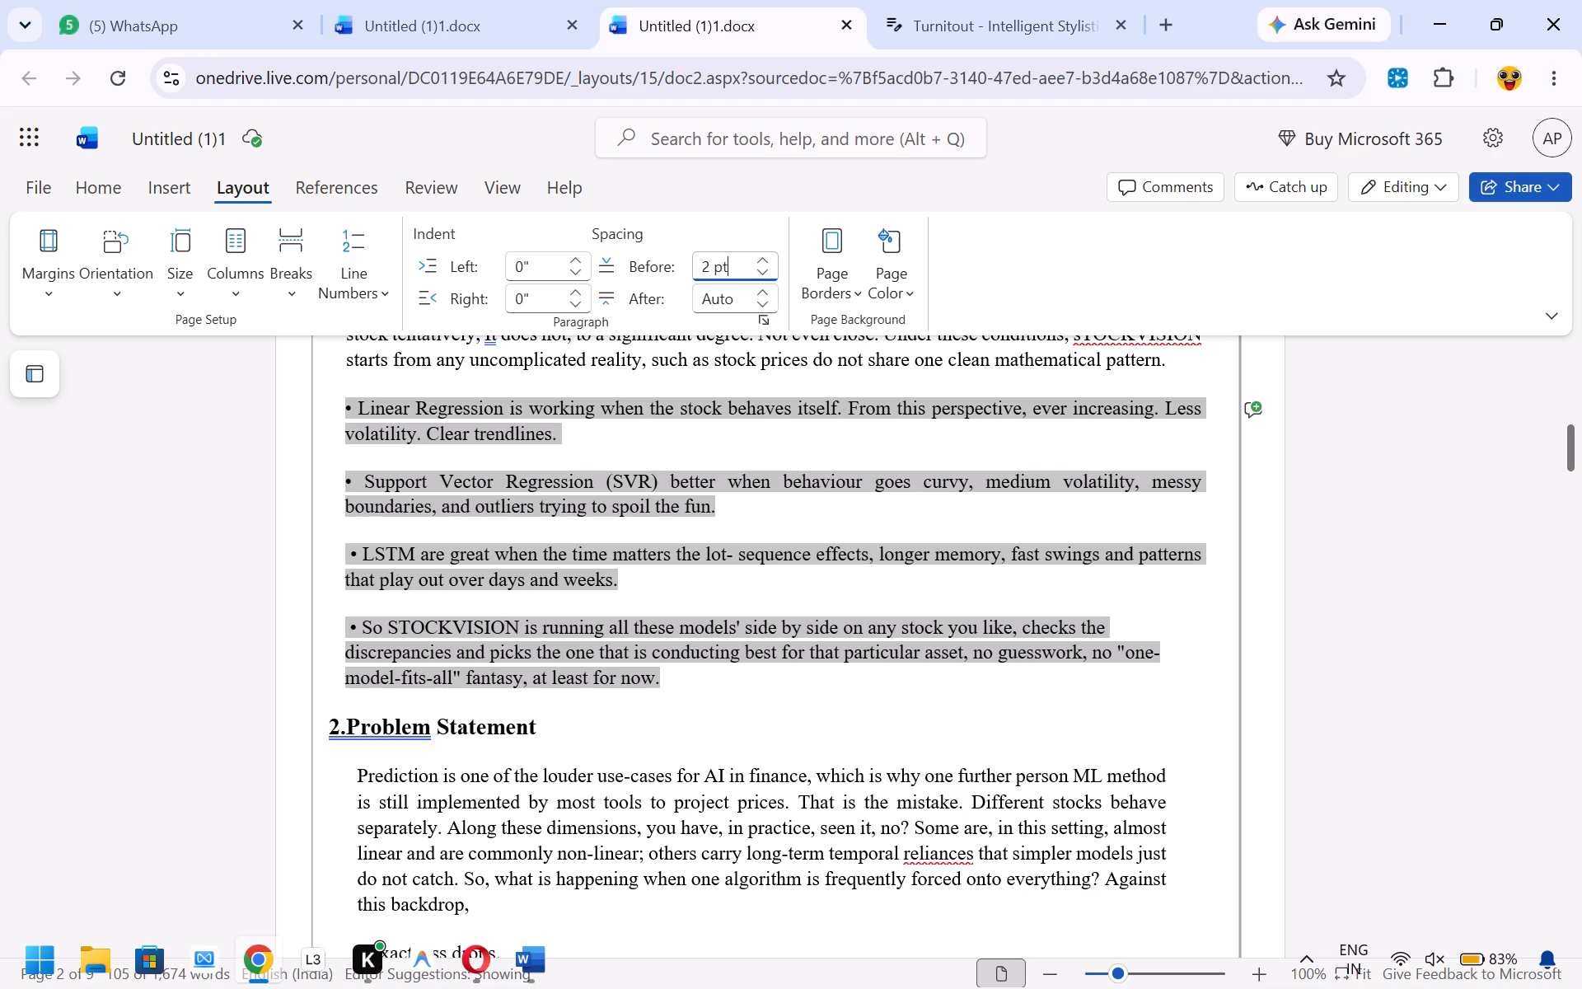
# Set the spacing before the four bullets from "Linear Regression" to "So STOCKVISION" to 1 pt.
pyautogui.press('BackSpace')
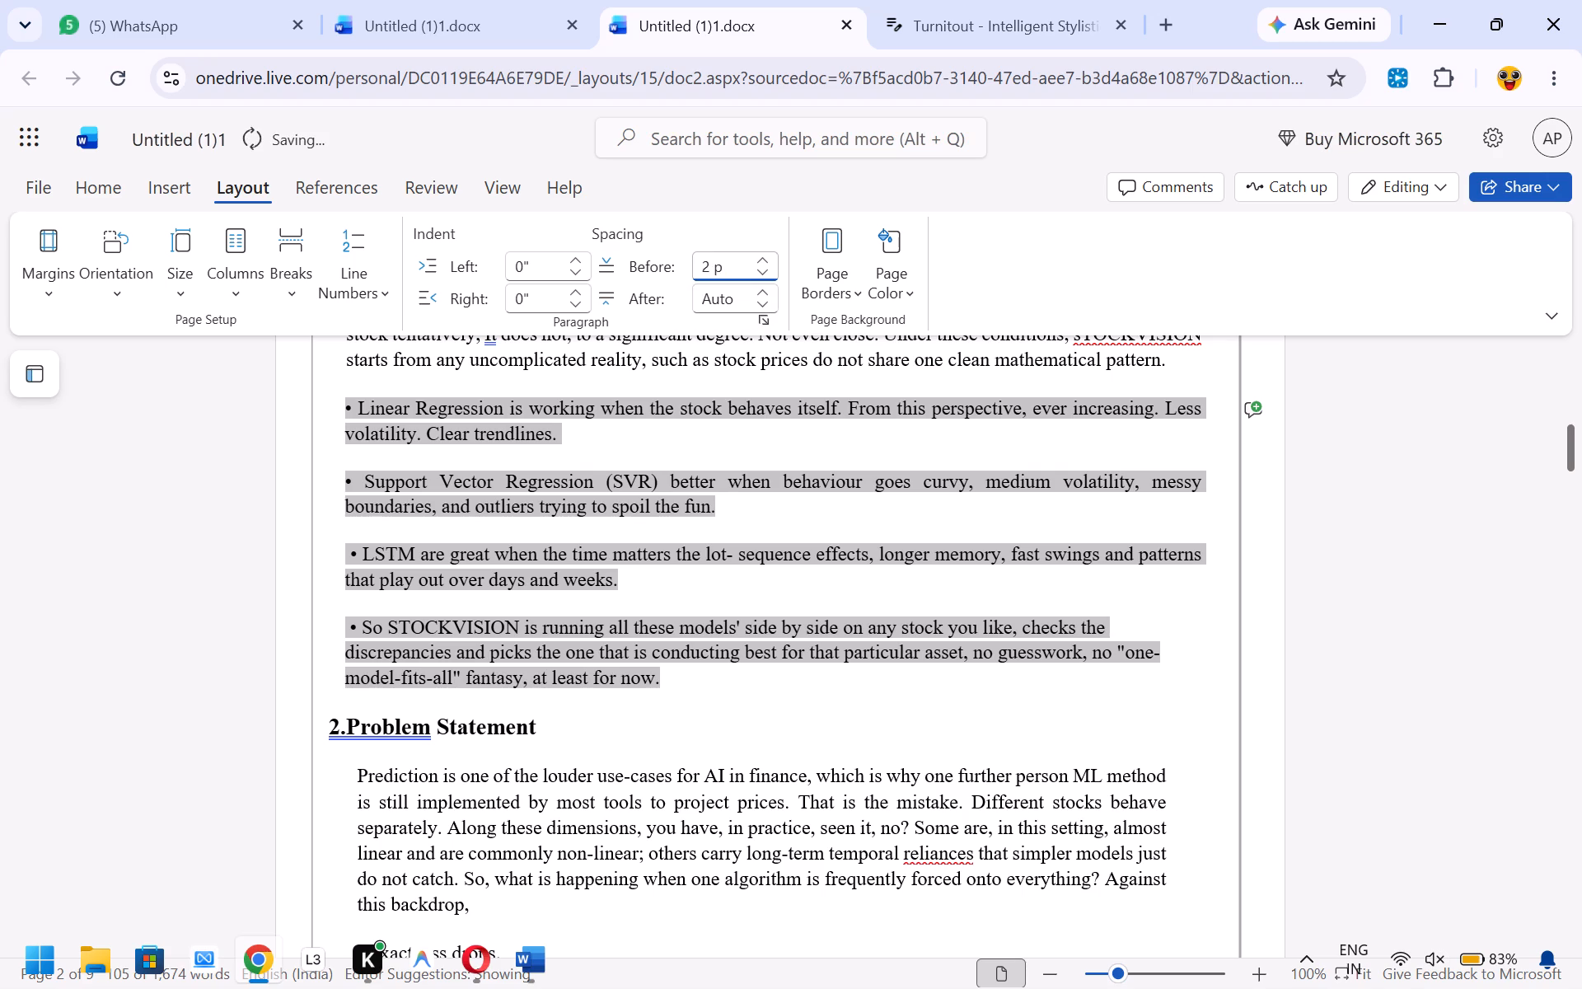
pyautogui.press('BackSpace')
pyautogui.press('BackSpace')
pyautogui.press('1')
pyautogui.press('BackSpace')
pyautogui.press('BackSpace')
pyautogui.press('1')
pyautogui.press('Return')
pyautogui.press('Return')
pyautogui.click(806, 445)
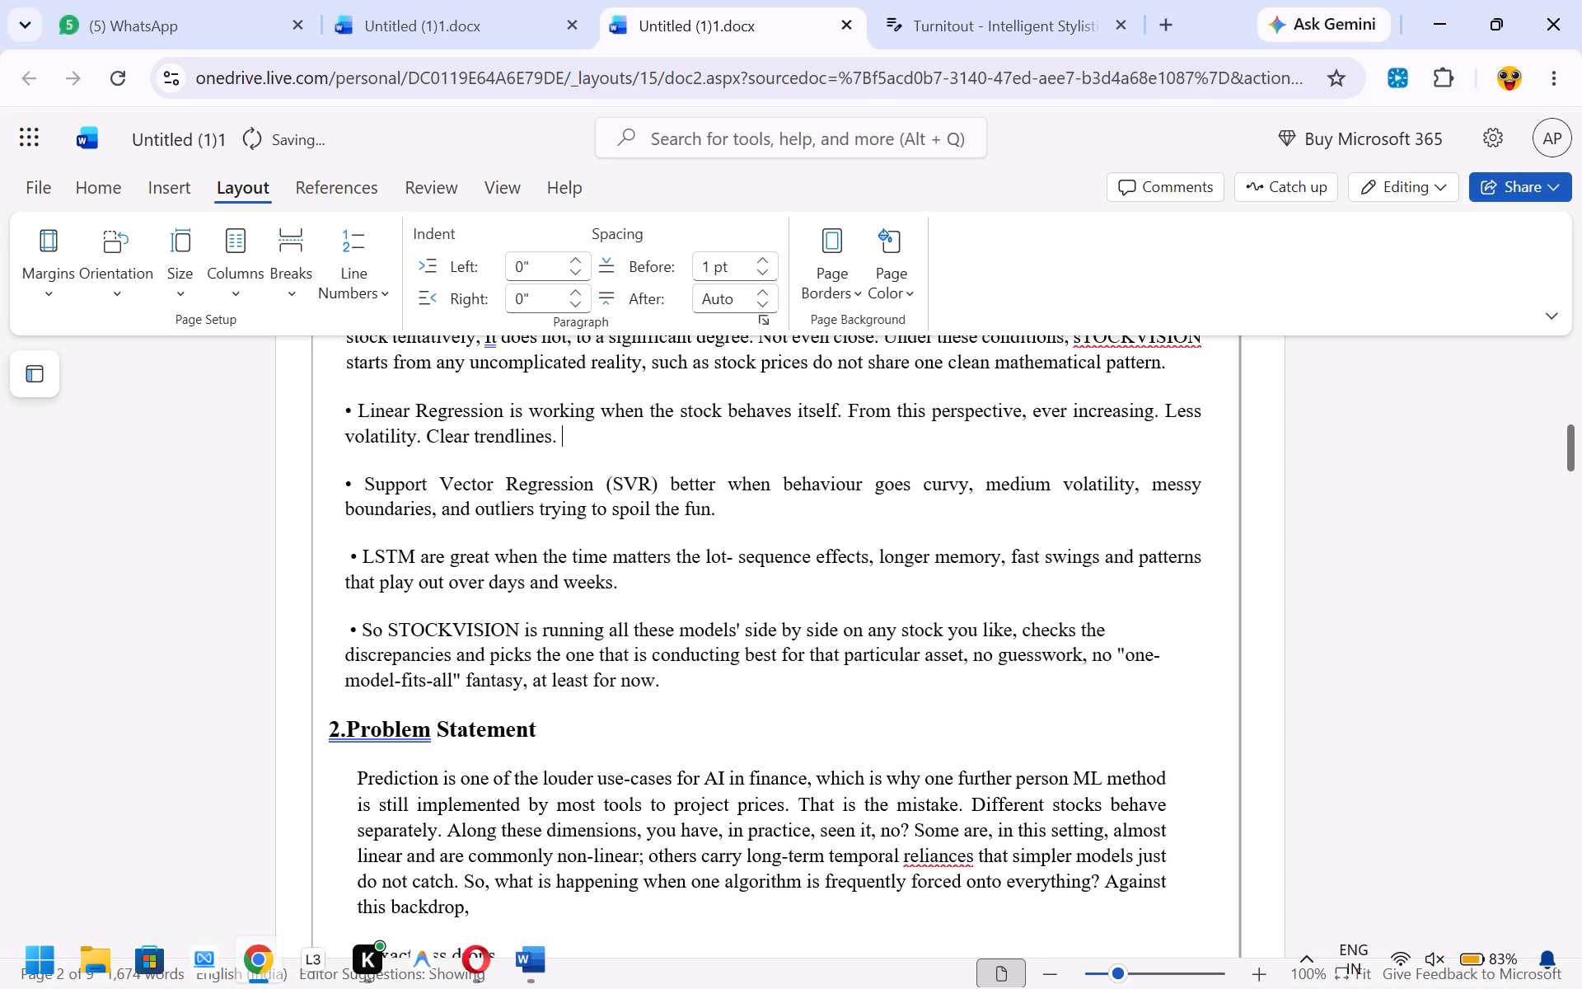
# Set the spacing after the "Support Vector Regression (SVR)" bullet to 1 pt.
pyautogui.click(342, 471)
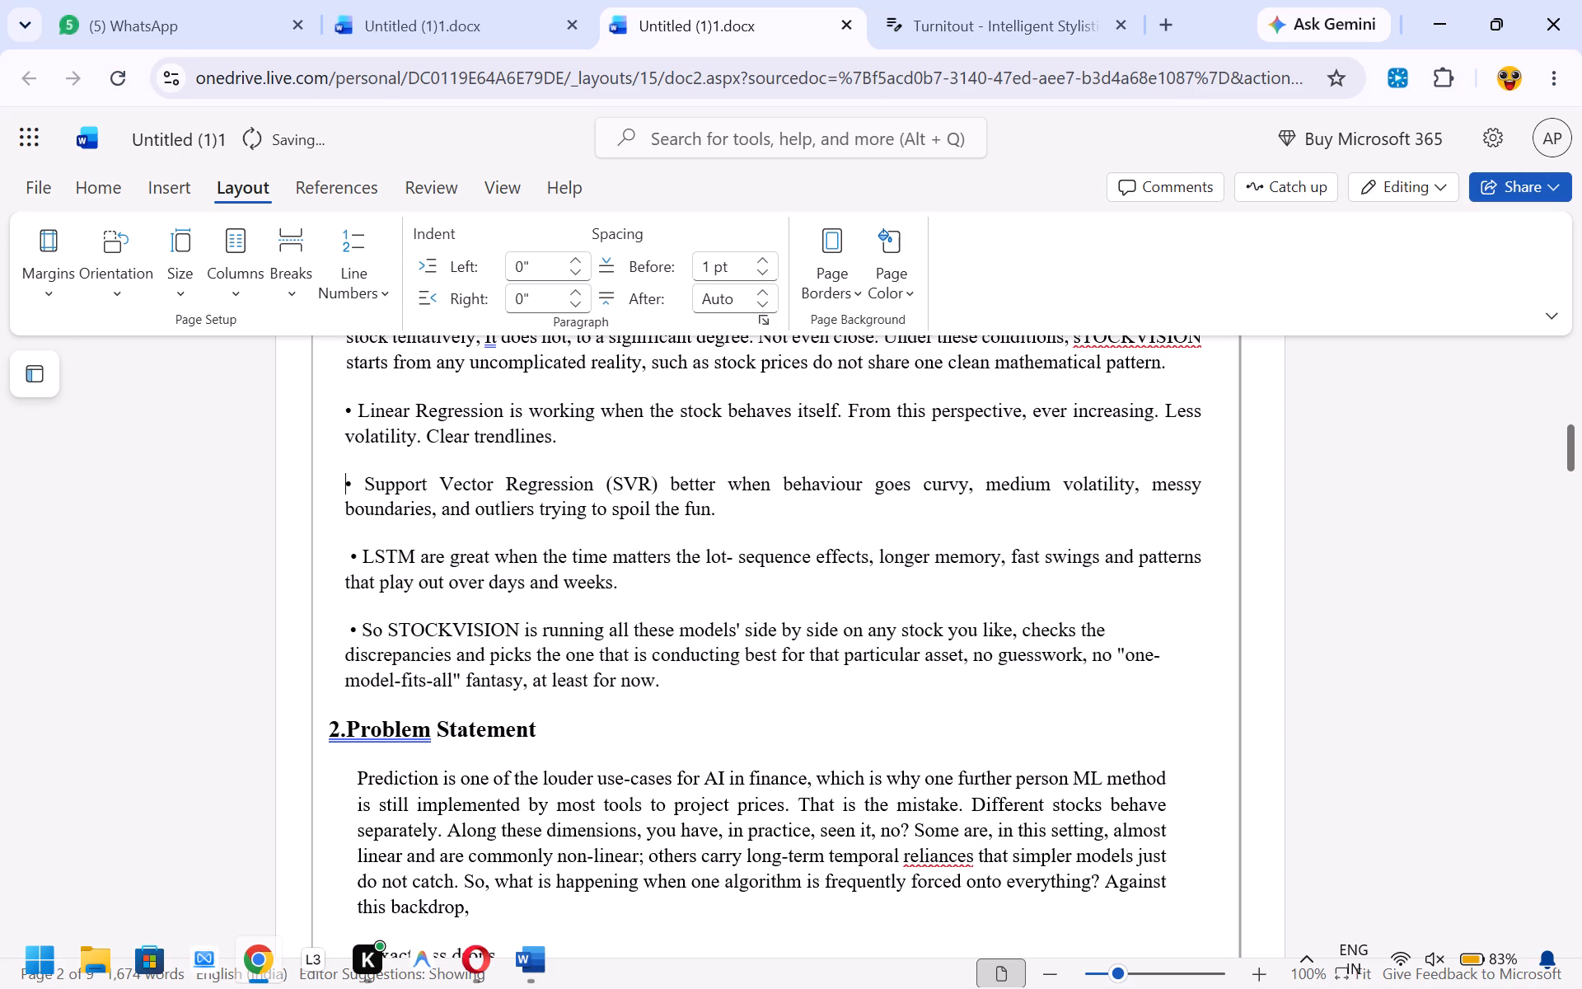
pyautogui.click(353, 466)
pyautogui.click(743, 293)
pyautogui.press('BackSpace')
pyautogui.press('BackSpace')
pyautogui.press('BackSpace')
pyautogui.press('BackSpace')
pyautogui.press('BackSpace')
pyautogui.press('BackSpace')
pyautogui.press('BackSpace')
pyautogui.press('BackSpace')
pyautogui.press('BackSpace')
pyautogui.press('BackSpace')
pyautogui.press('1')
pyautogui.press('Return')
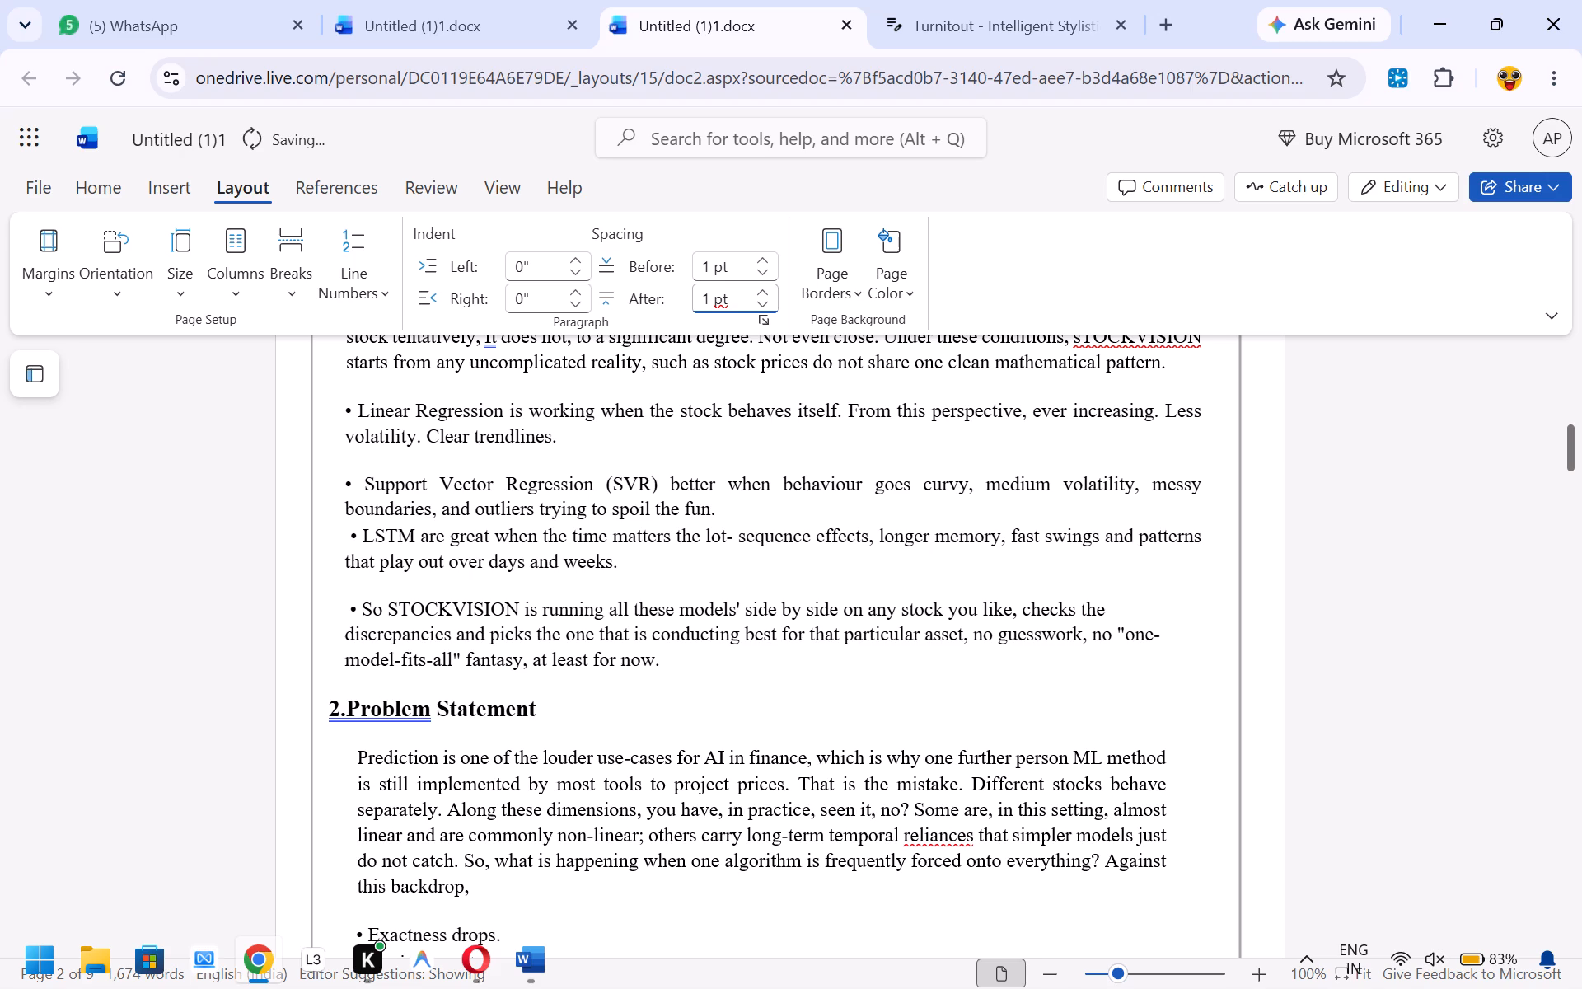
# Set the spacing after the three bullets from "Linear Regression" to "LSTM" to 1 pt.
pyautogui.moveTo(635, 573); pyautogui.dragTo(306, 377)
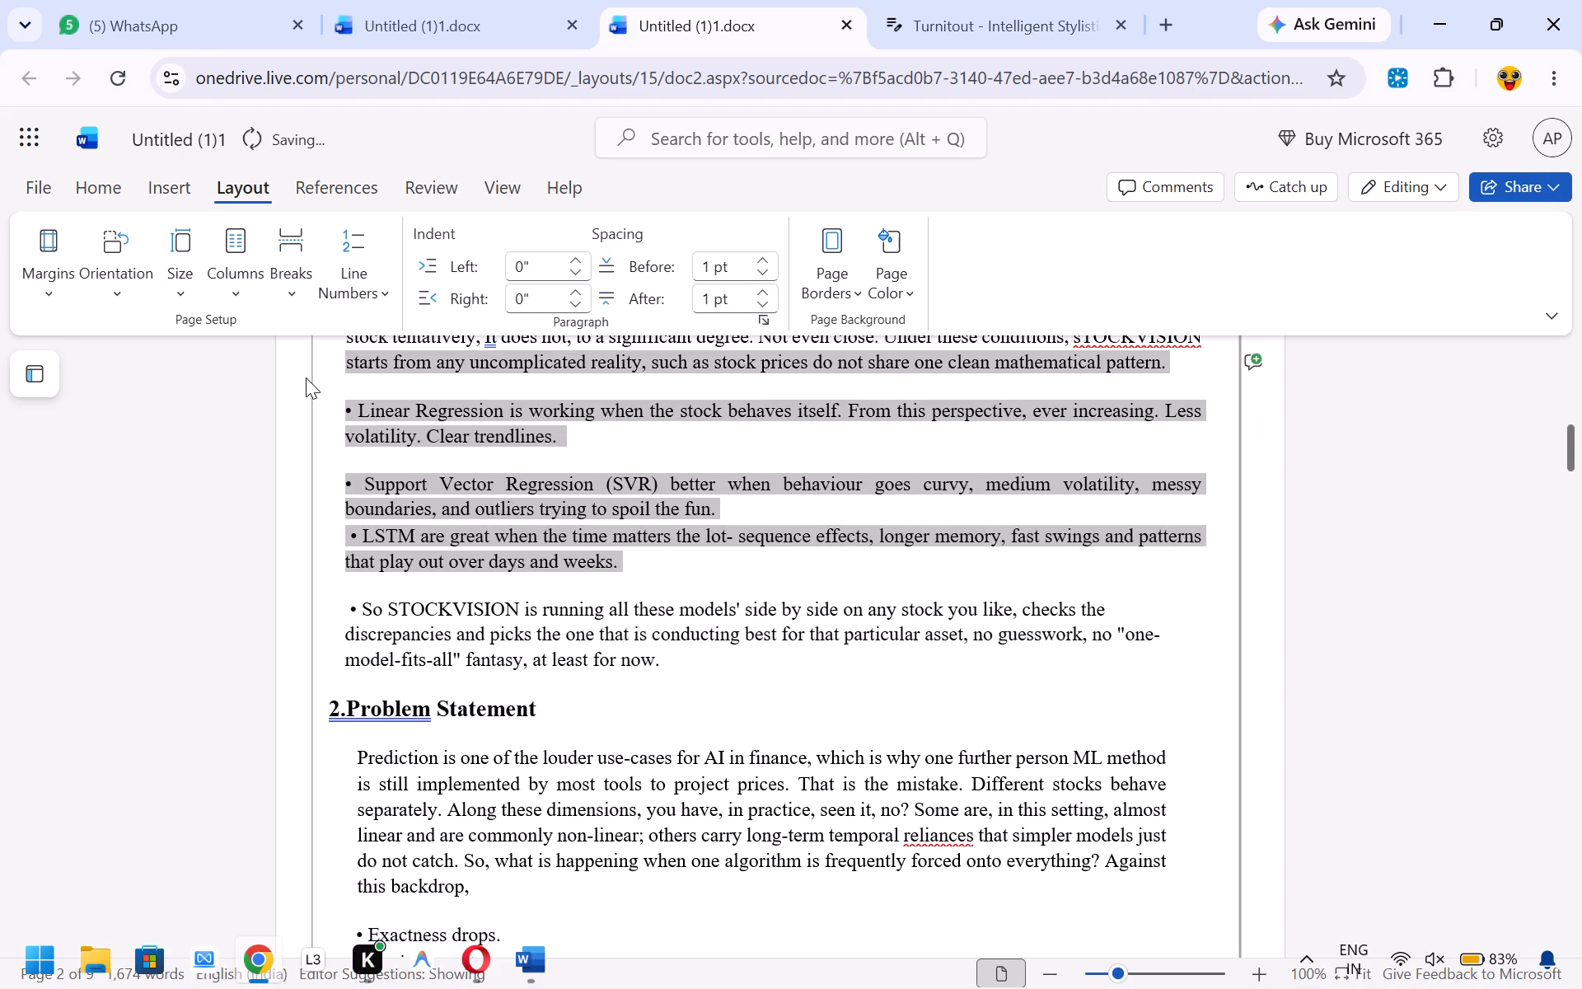
pyautogui.moveTo(306, 377); pyautogui.dragTo(306, 383)
pyautogui.click(662, 567)
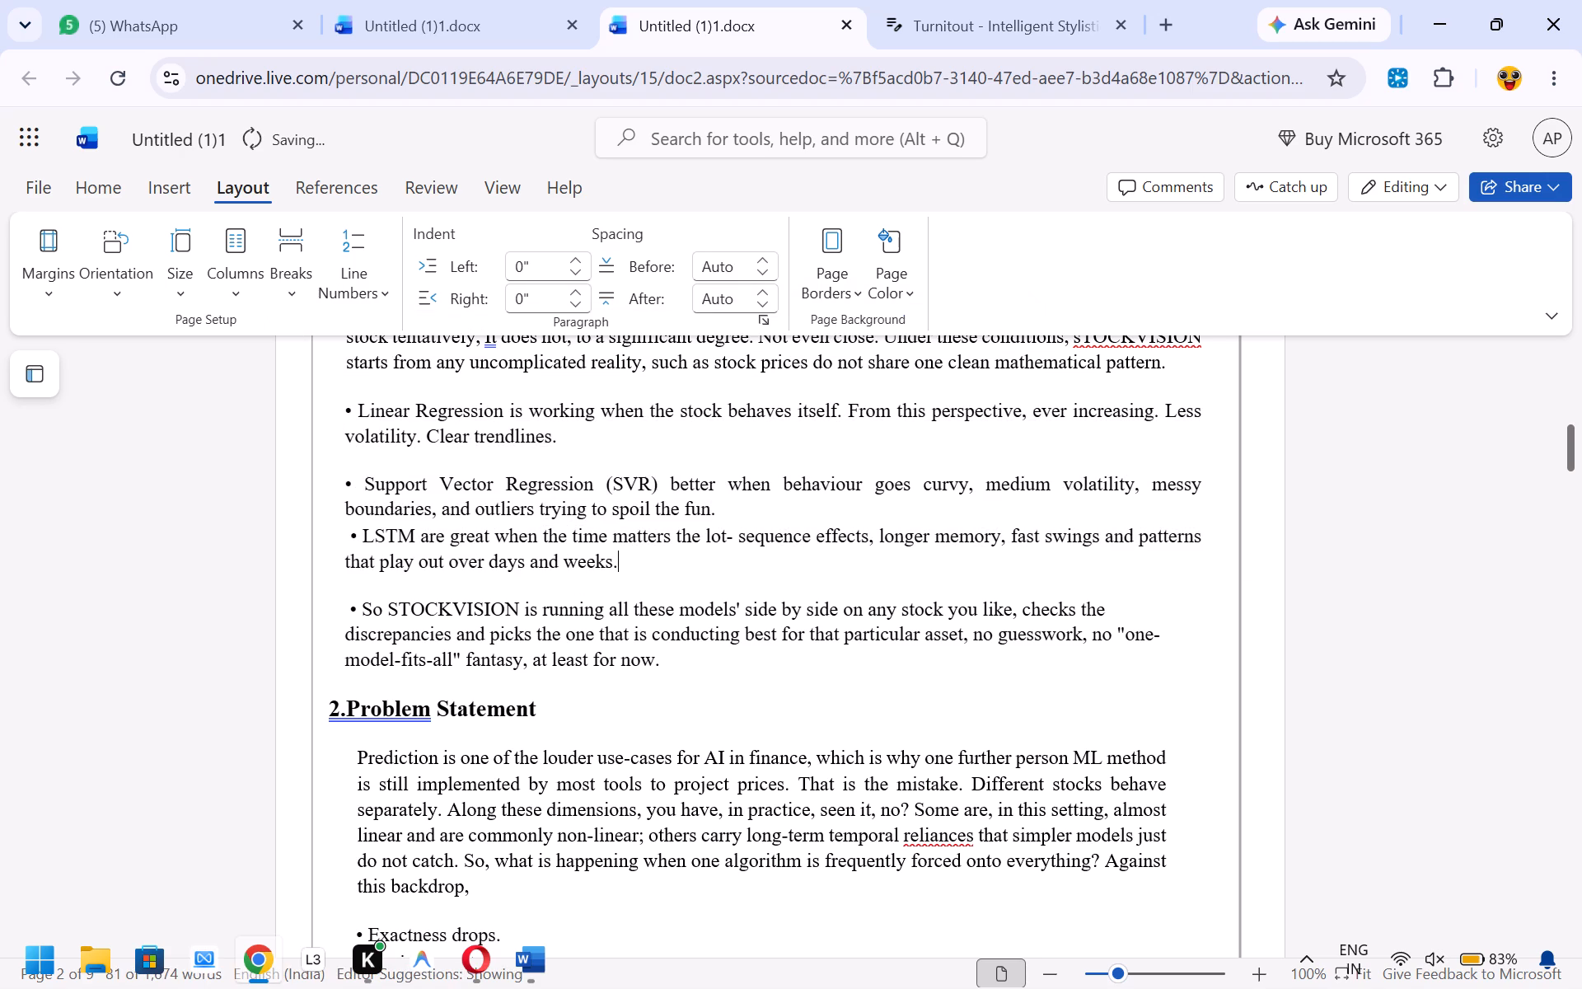
pyautogui.moveTo(662, 567); pyautogui.dragTo(336, 408)
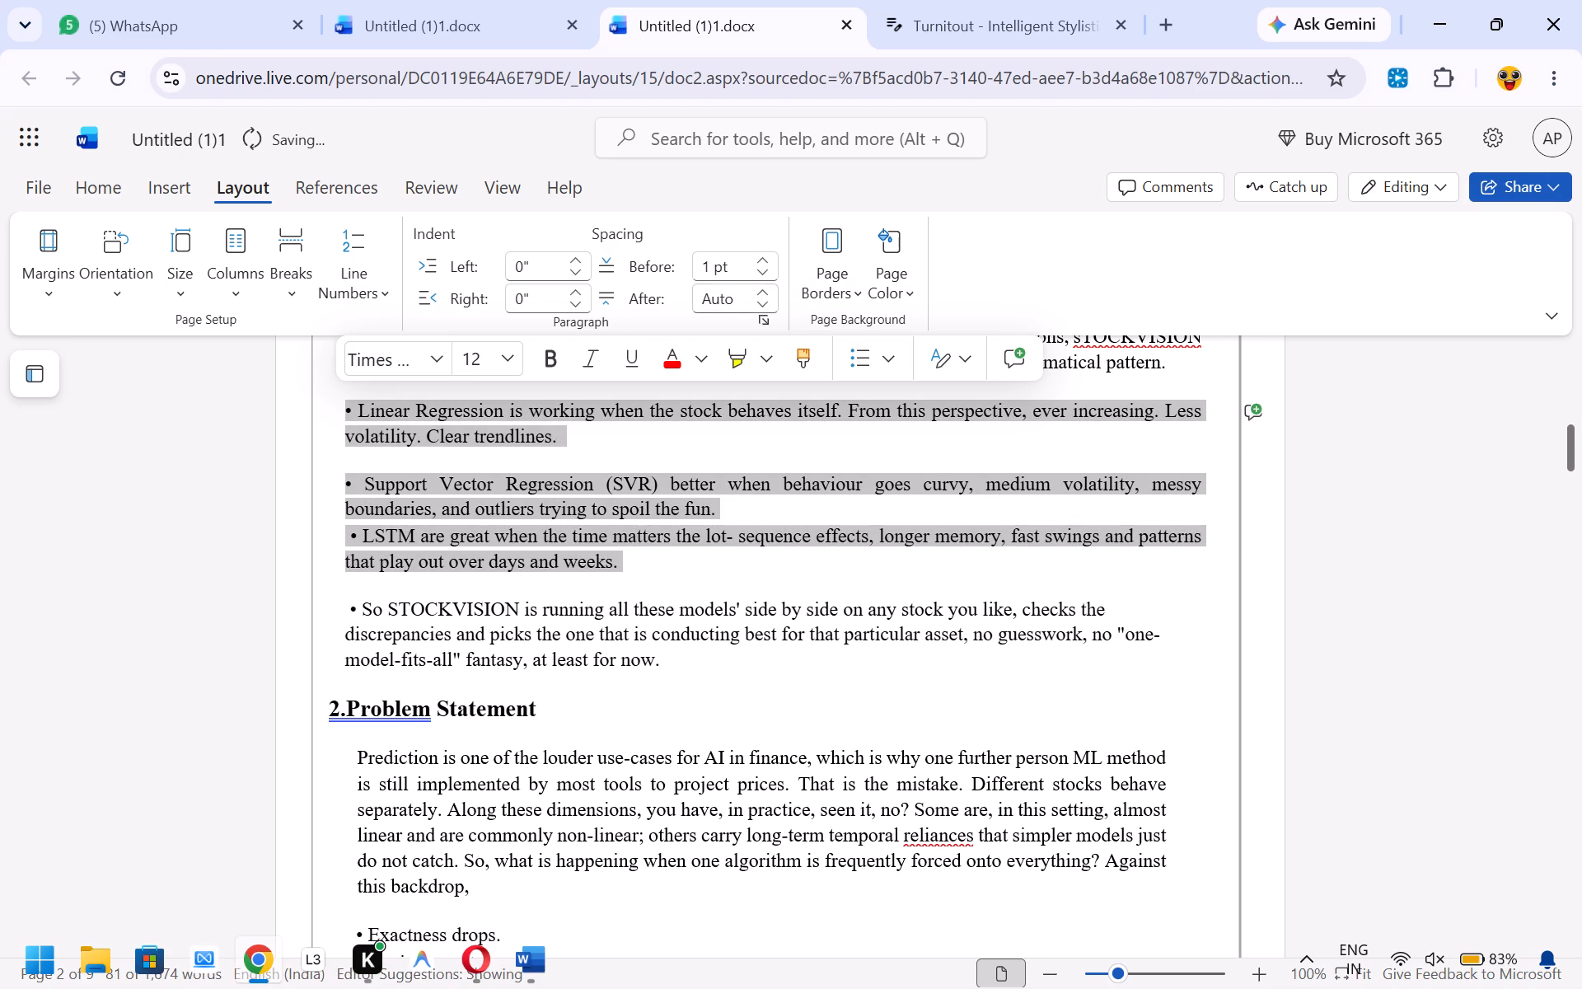
pyautogui.click(737, 301)
pyautogui.press('BackSpace')
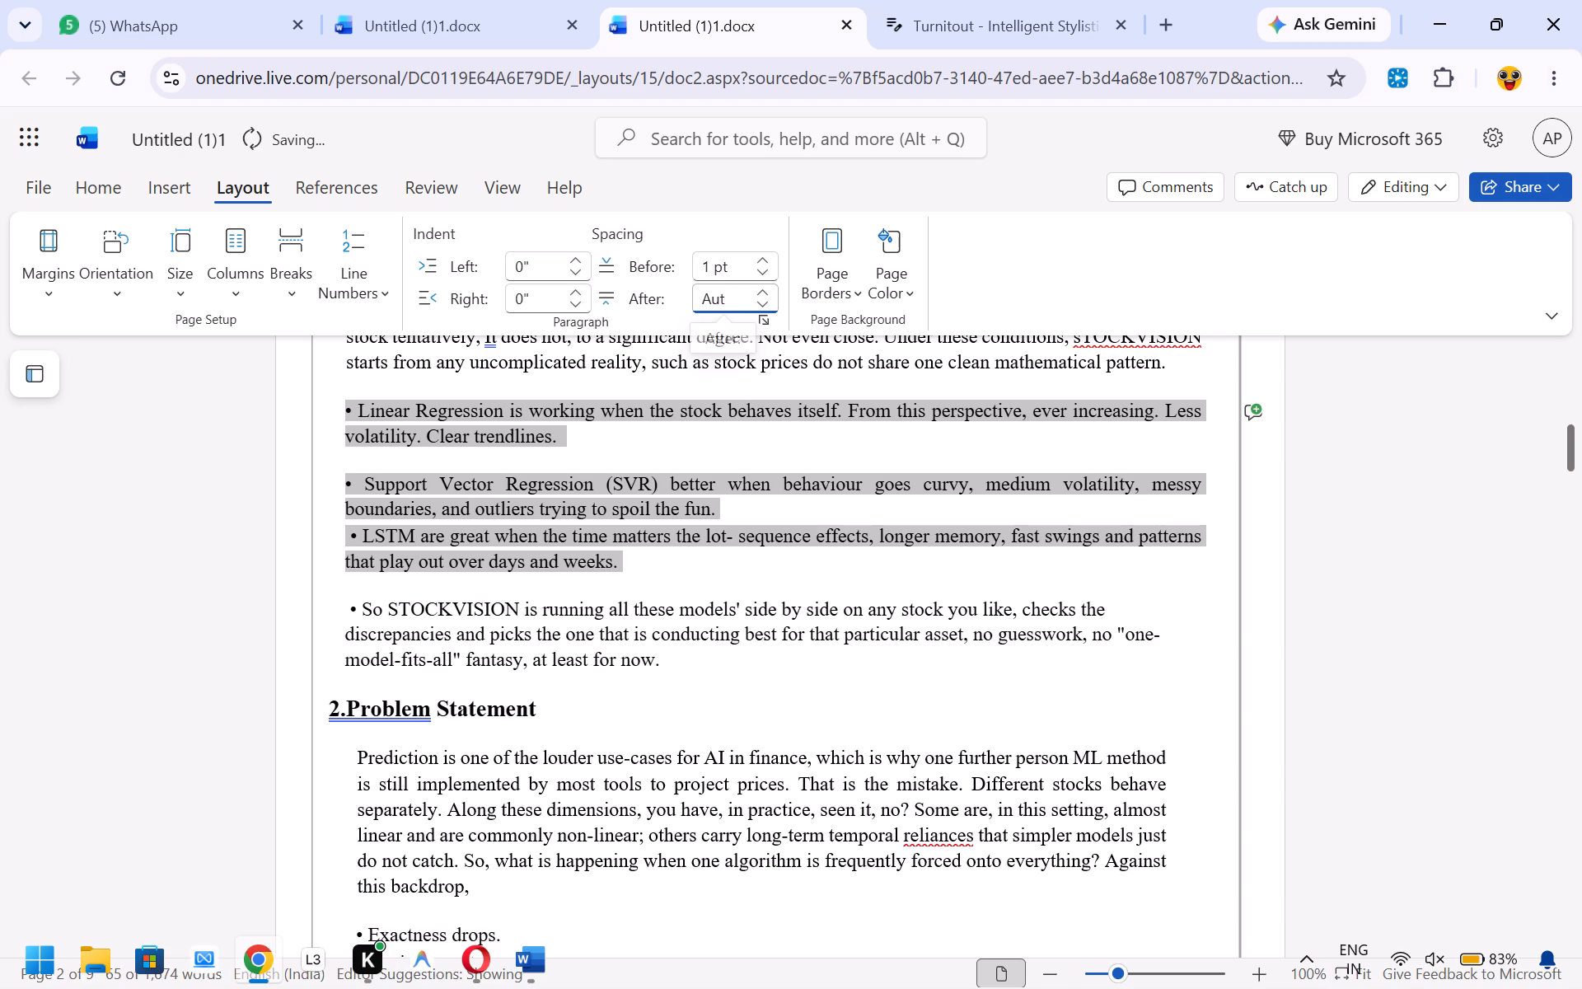
pyautogui.press('BackSpace')
pyautogui.press('BackSpace')
pyautogui.press('BackSpace')
pyautogui.press('BackSpace')
pyautogui.press('1')
pyautogui.press('Return')
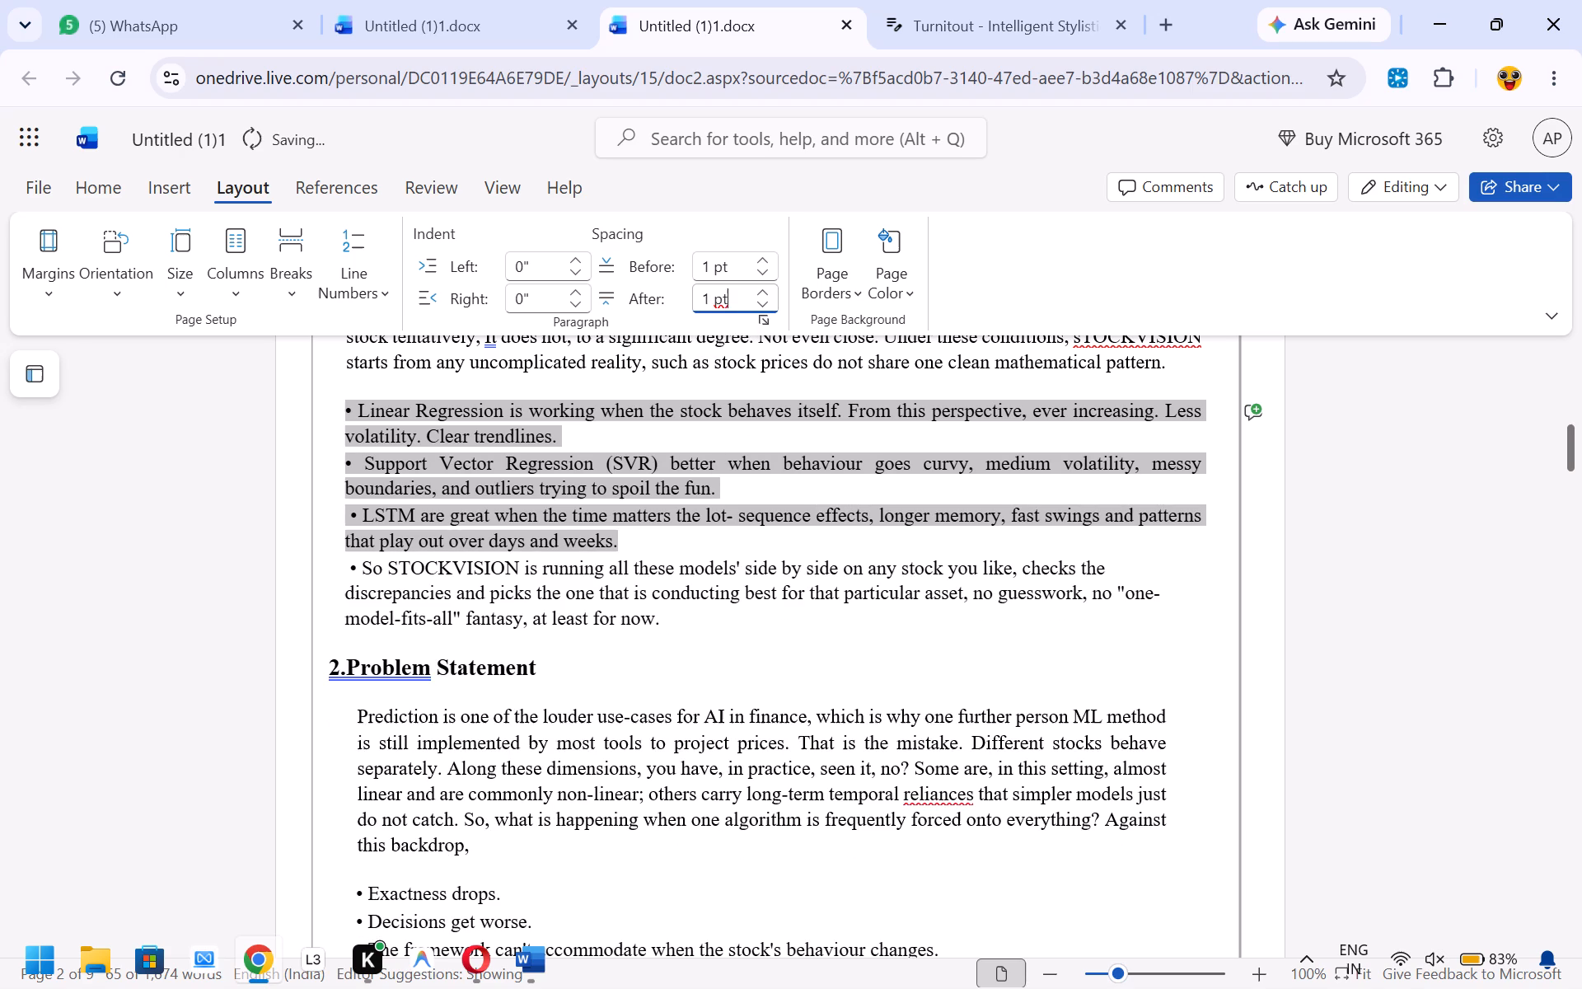
# Select the four bullets above the Problem Statement heading, from "Linear Regression" to "So STOCKVISION".
pyautogui.click(637, 640)
pyautogui.click(670, 627)
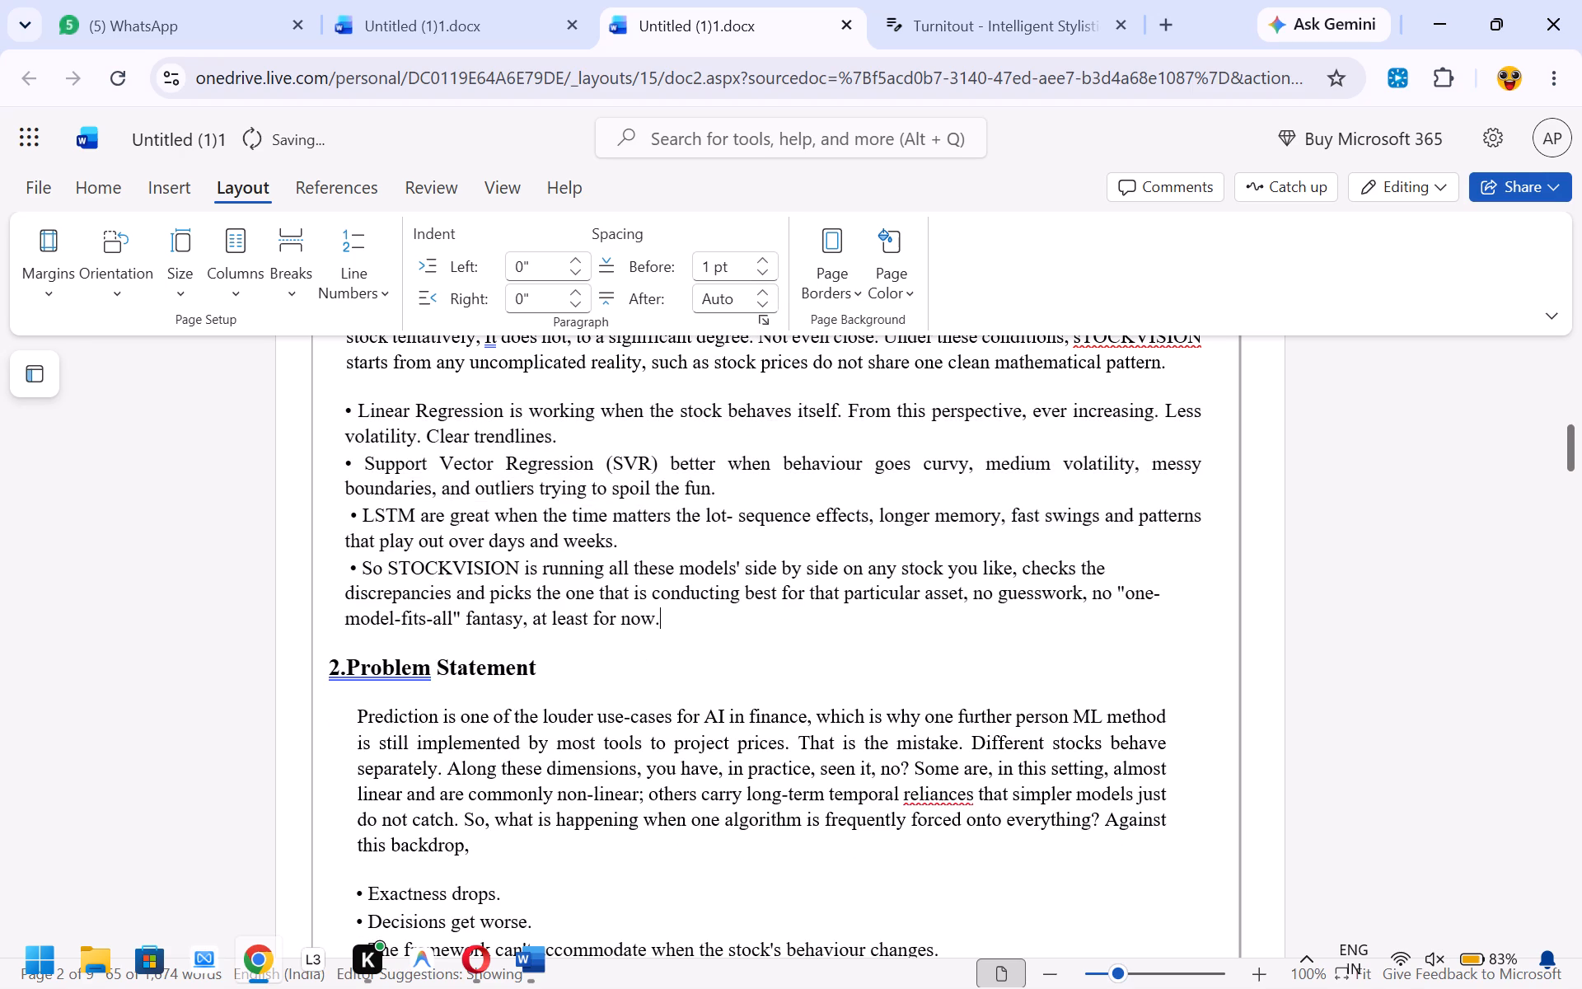
pyautogui.moveTo(670, 627); pyautogui.dragTo(329, 415)
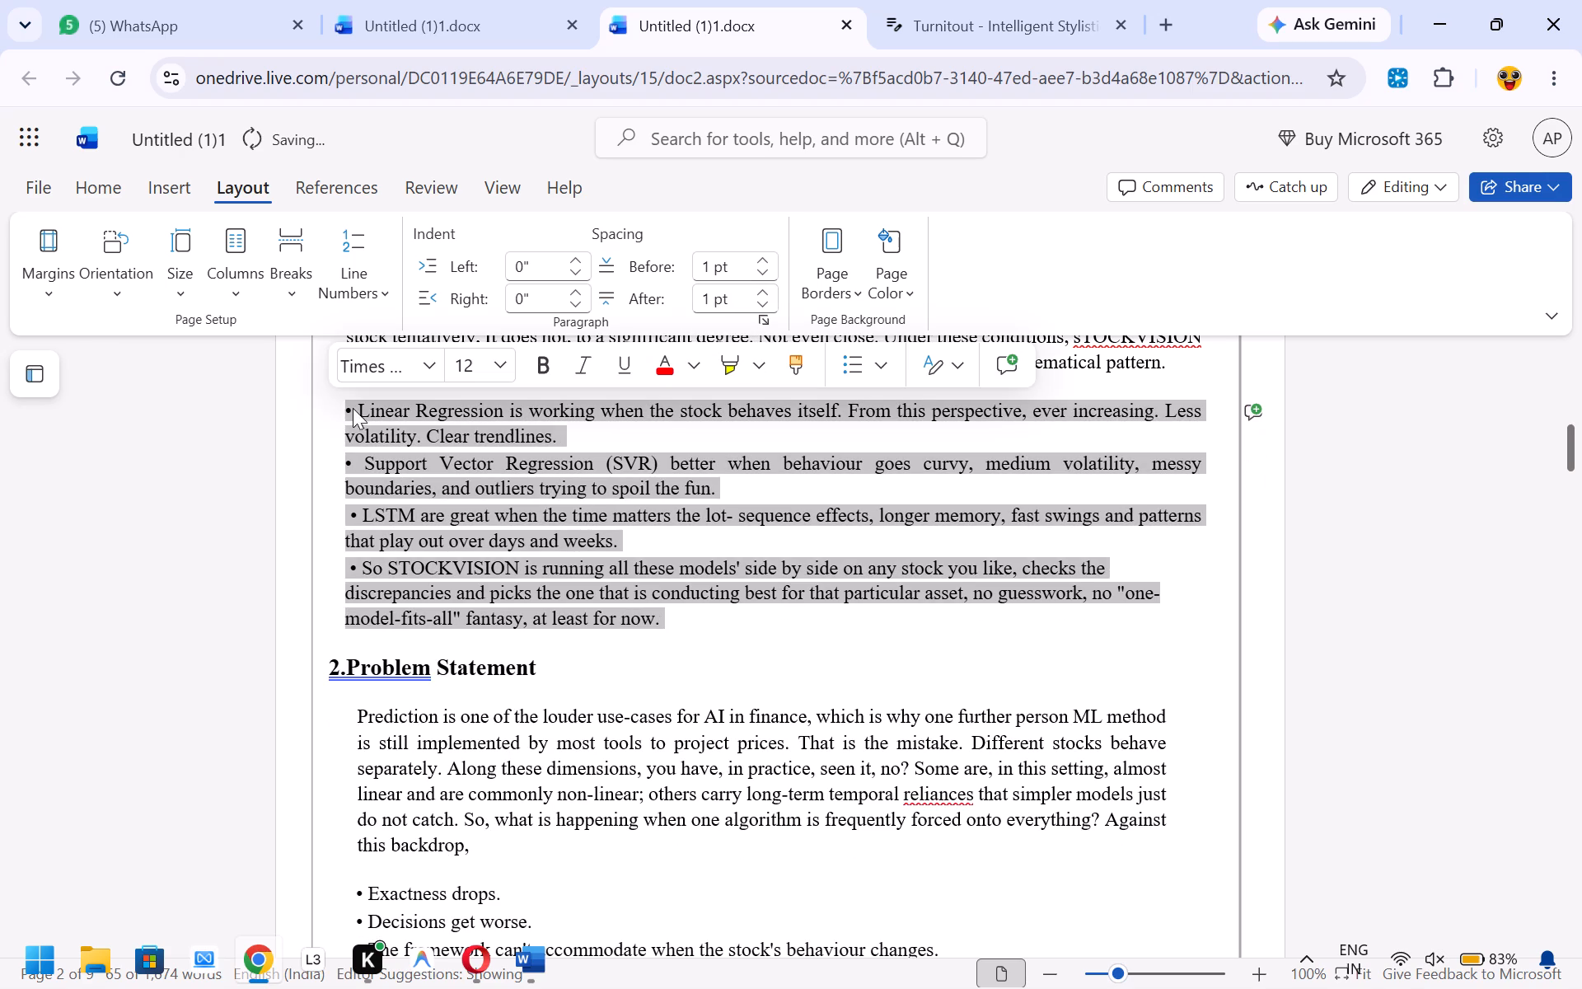
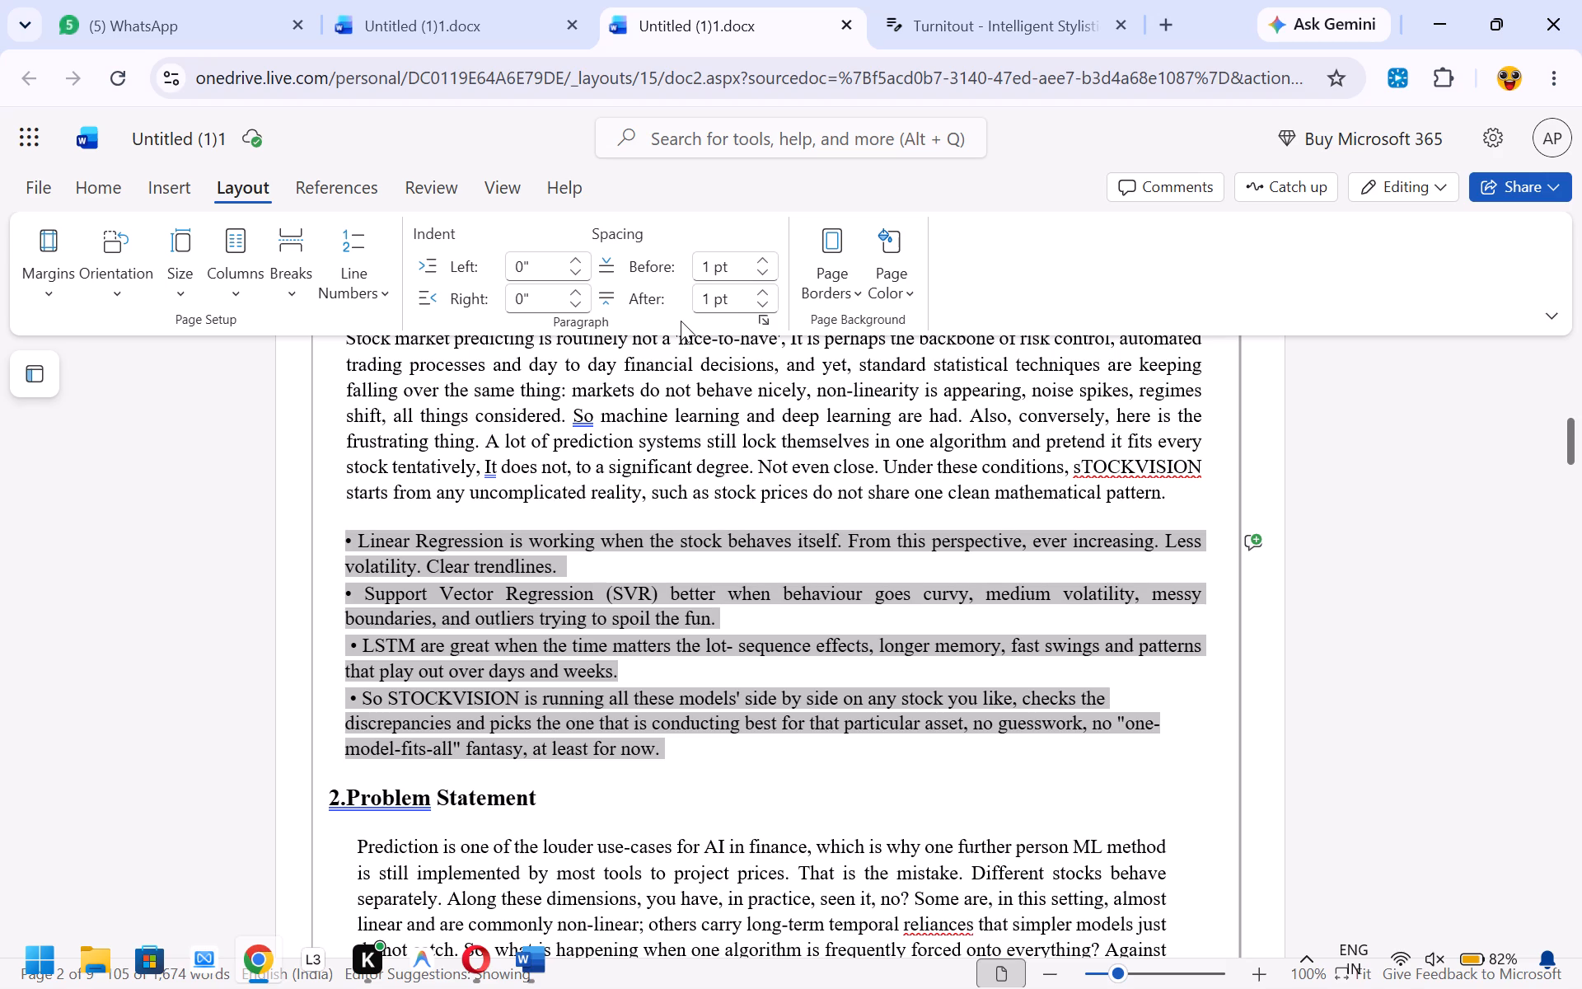
# Deselect the four bullets and compare their layout with the Problem Statement section's paragraphs and bullets below.
pyautogui.scroll(-1, 789, 497)
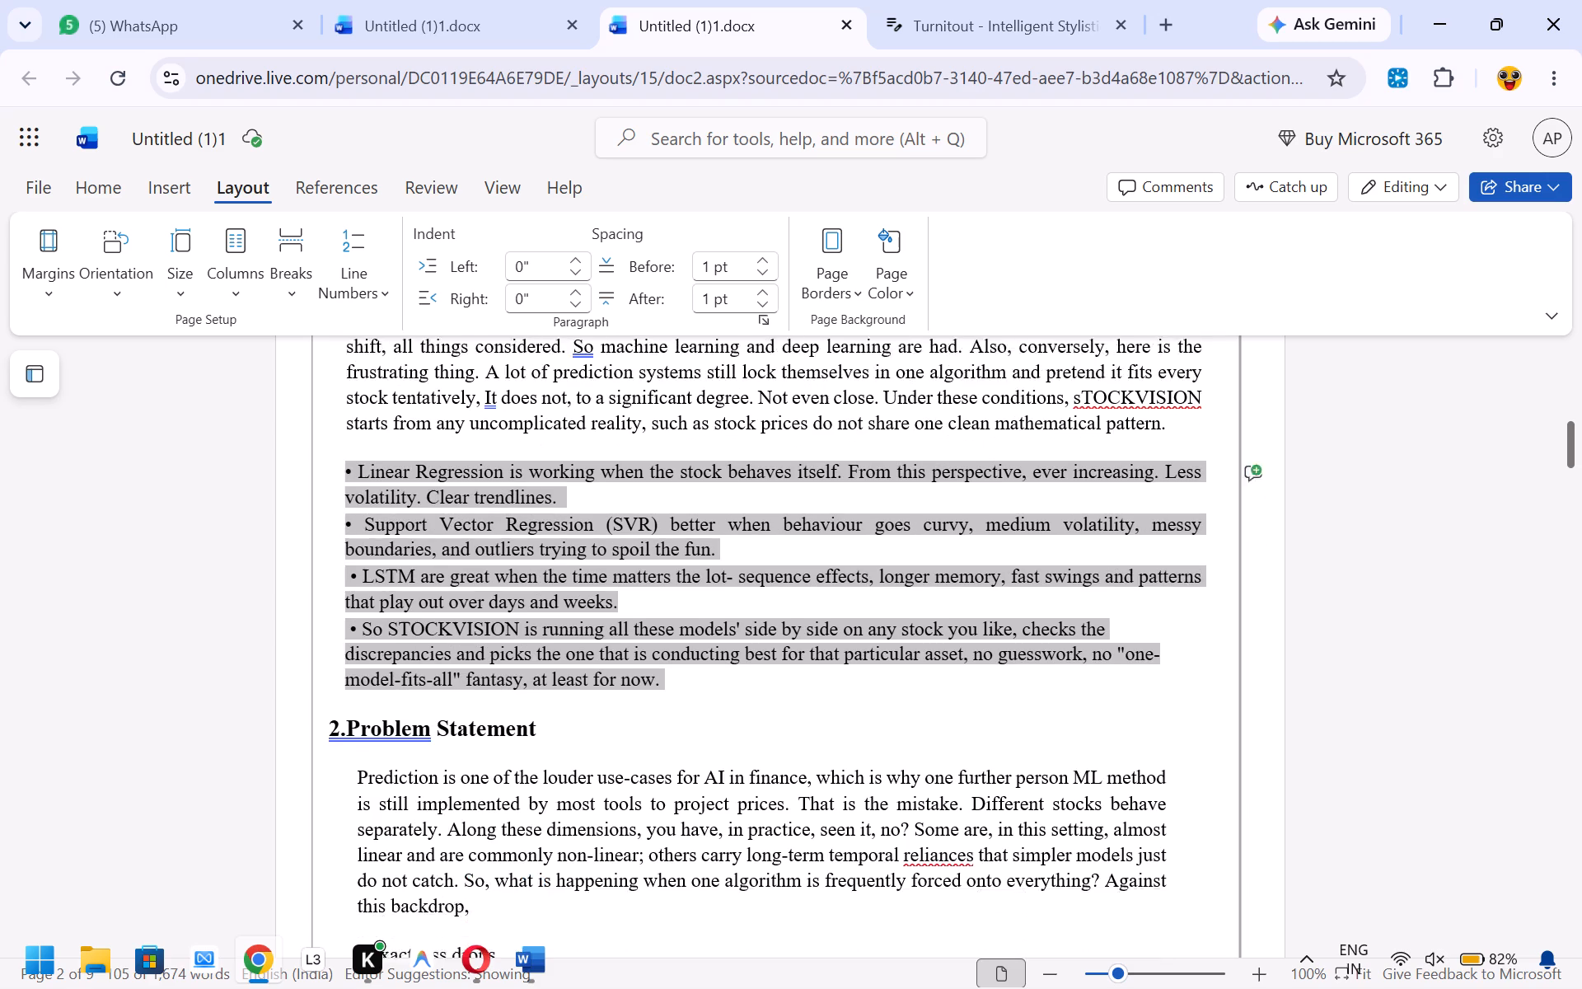
pyautogui.scroll(-1, 789, 497)
pyautogui.click(750, 644)
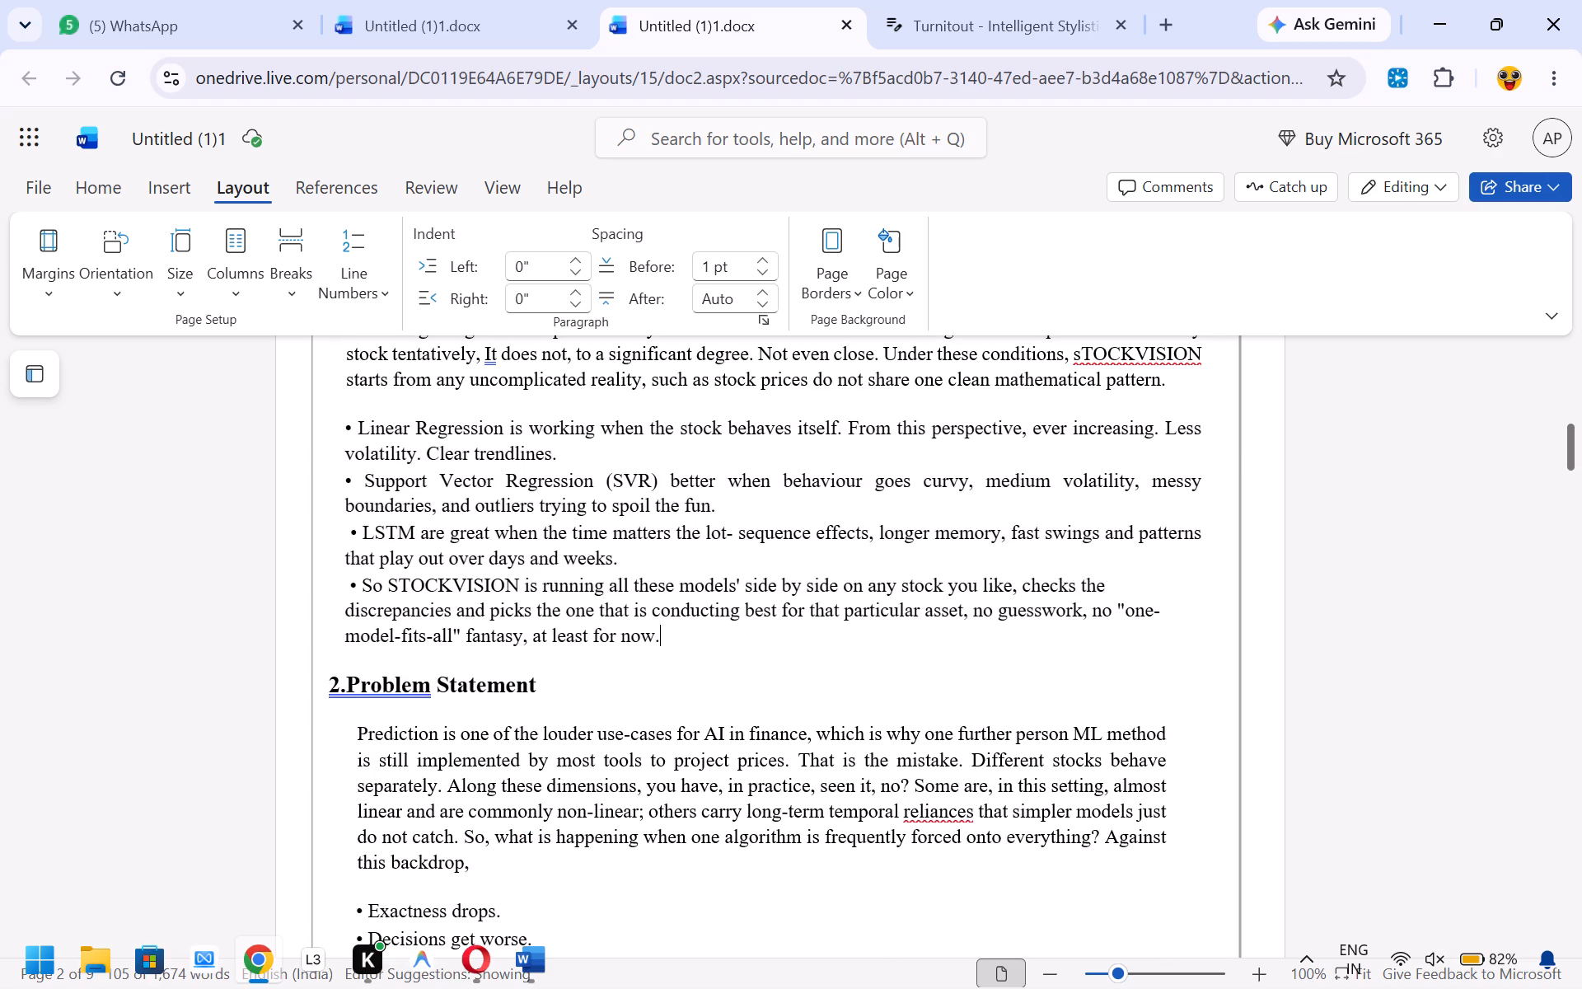
pyautogui.scroll(-1, 698, 652)
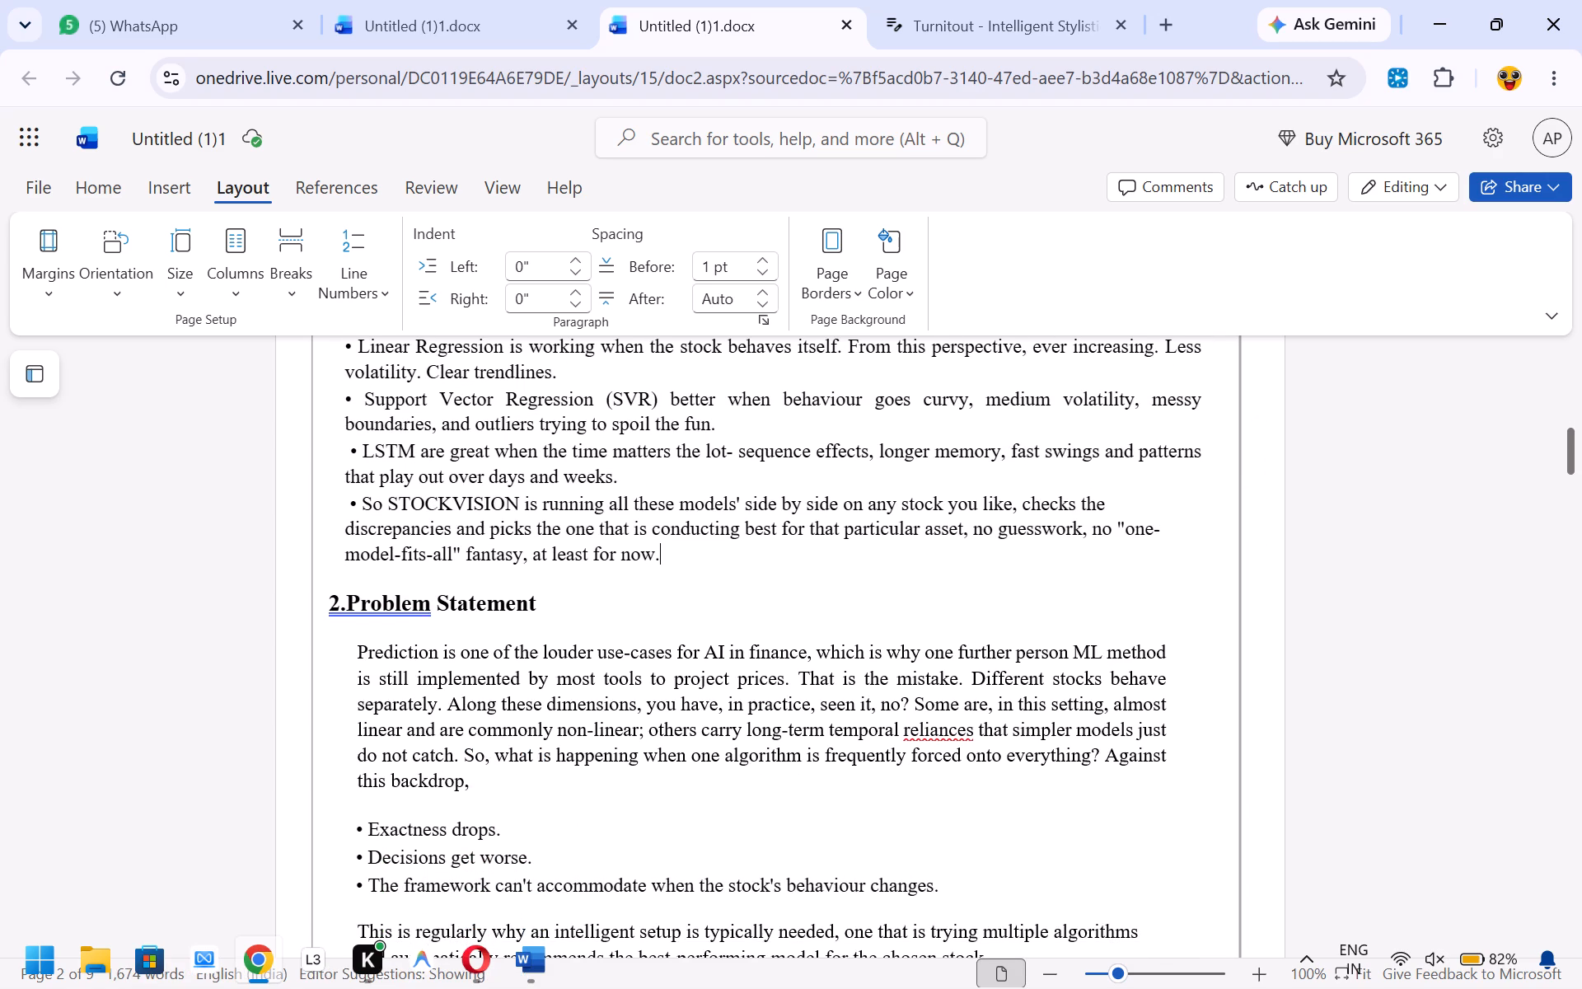
pyautogui.scroll(-1, 561, 616)
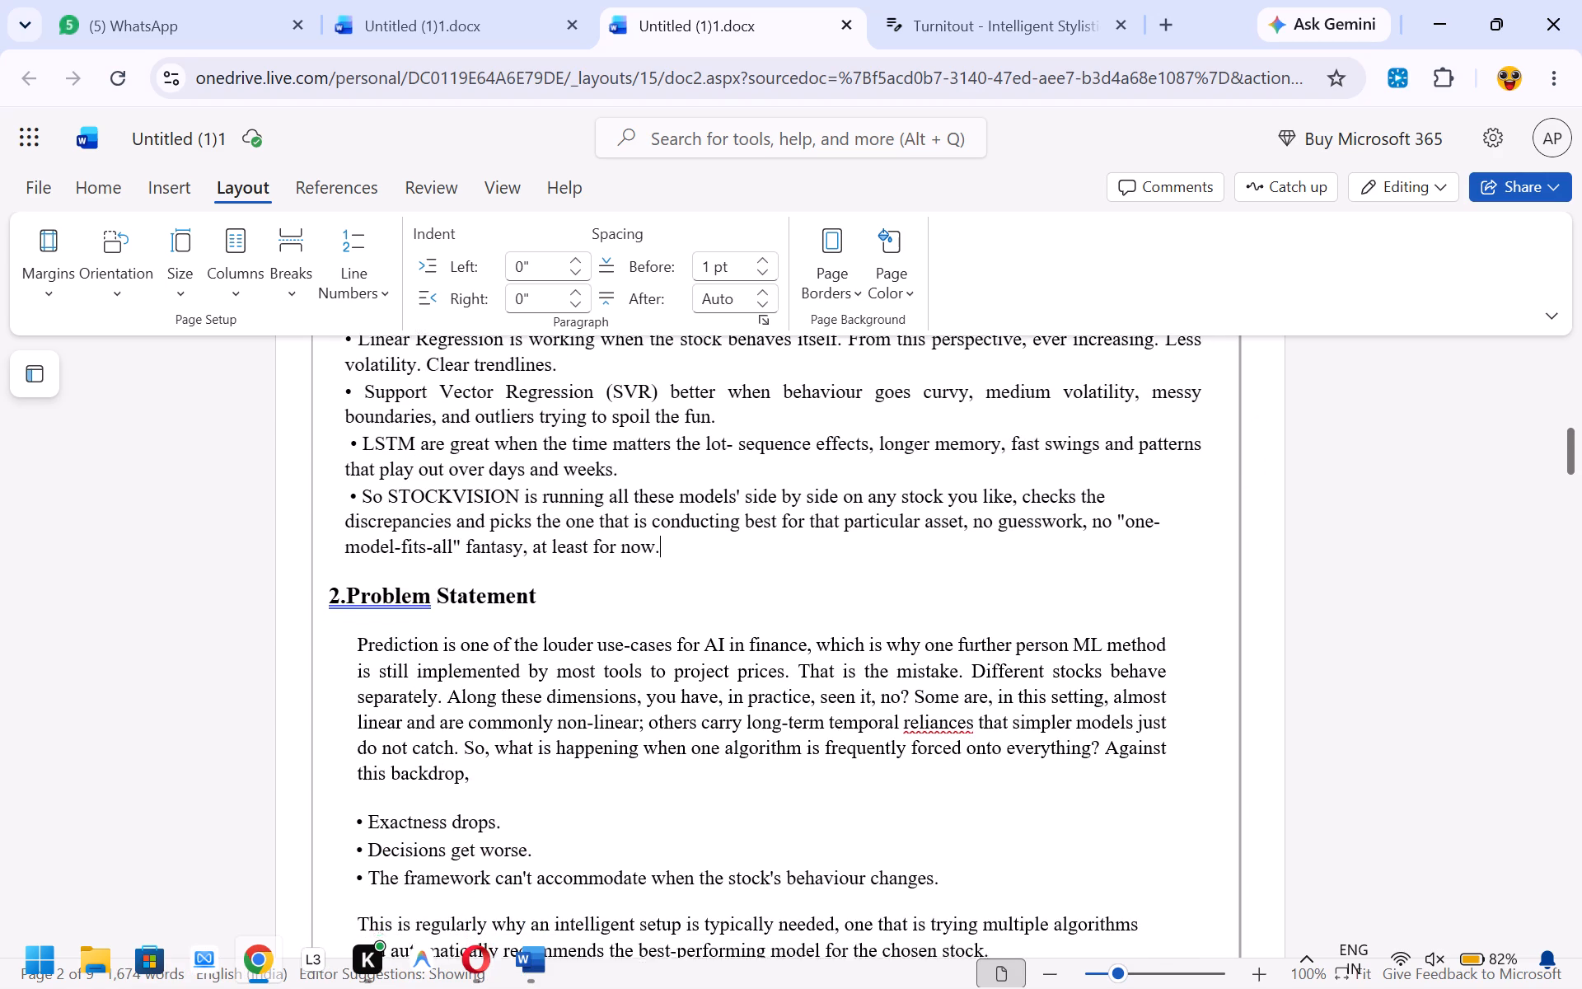
pyautogui.scroll(-2, 561, 616)
pyautogui.scroll(2, 561, 616)
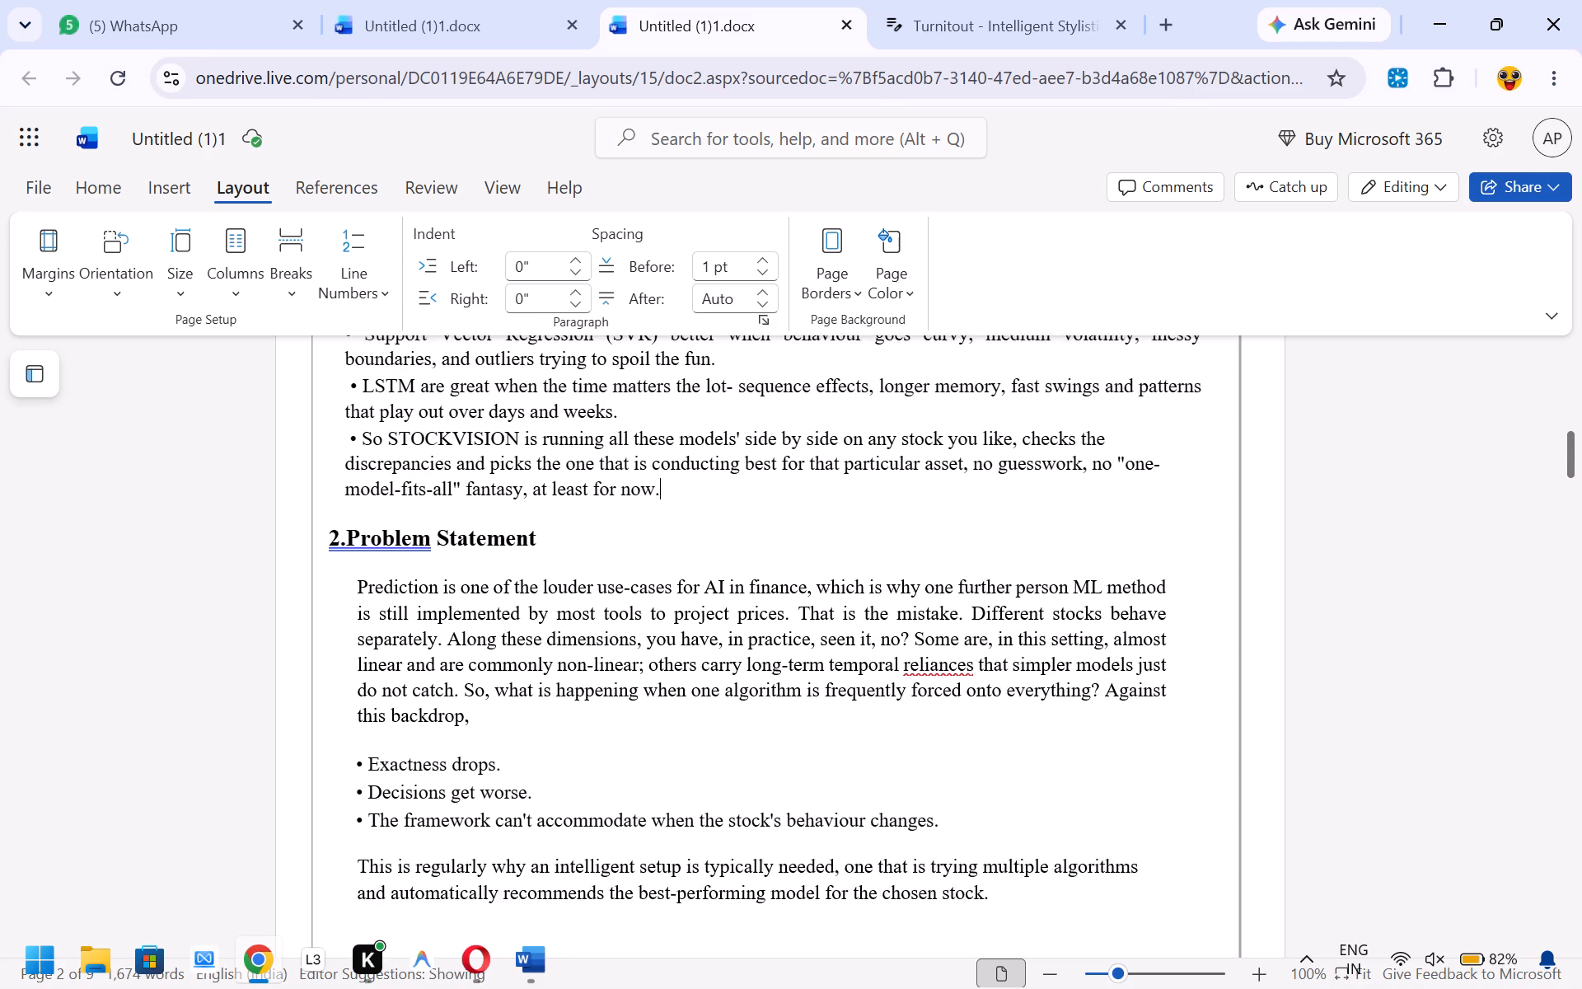
pyautogui.scroll(3, 561, 616)
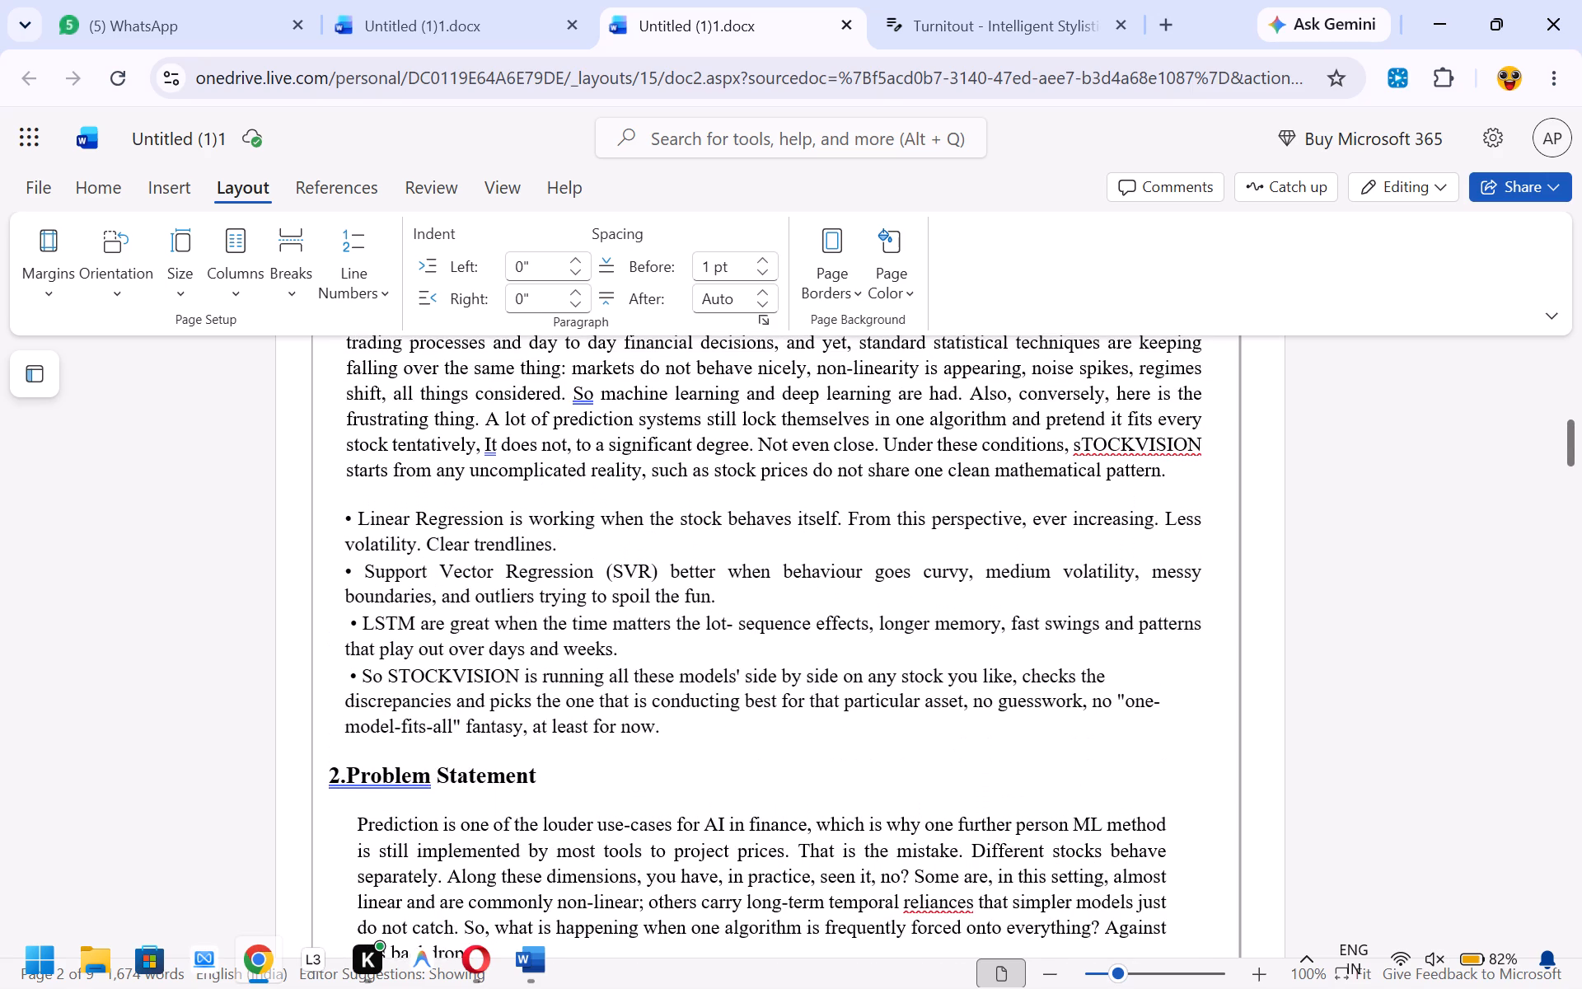
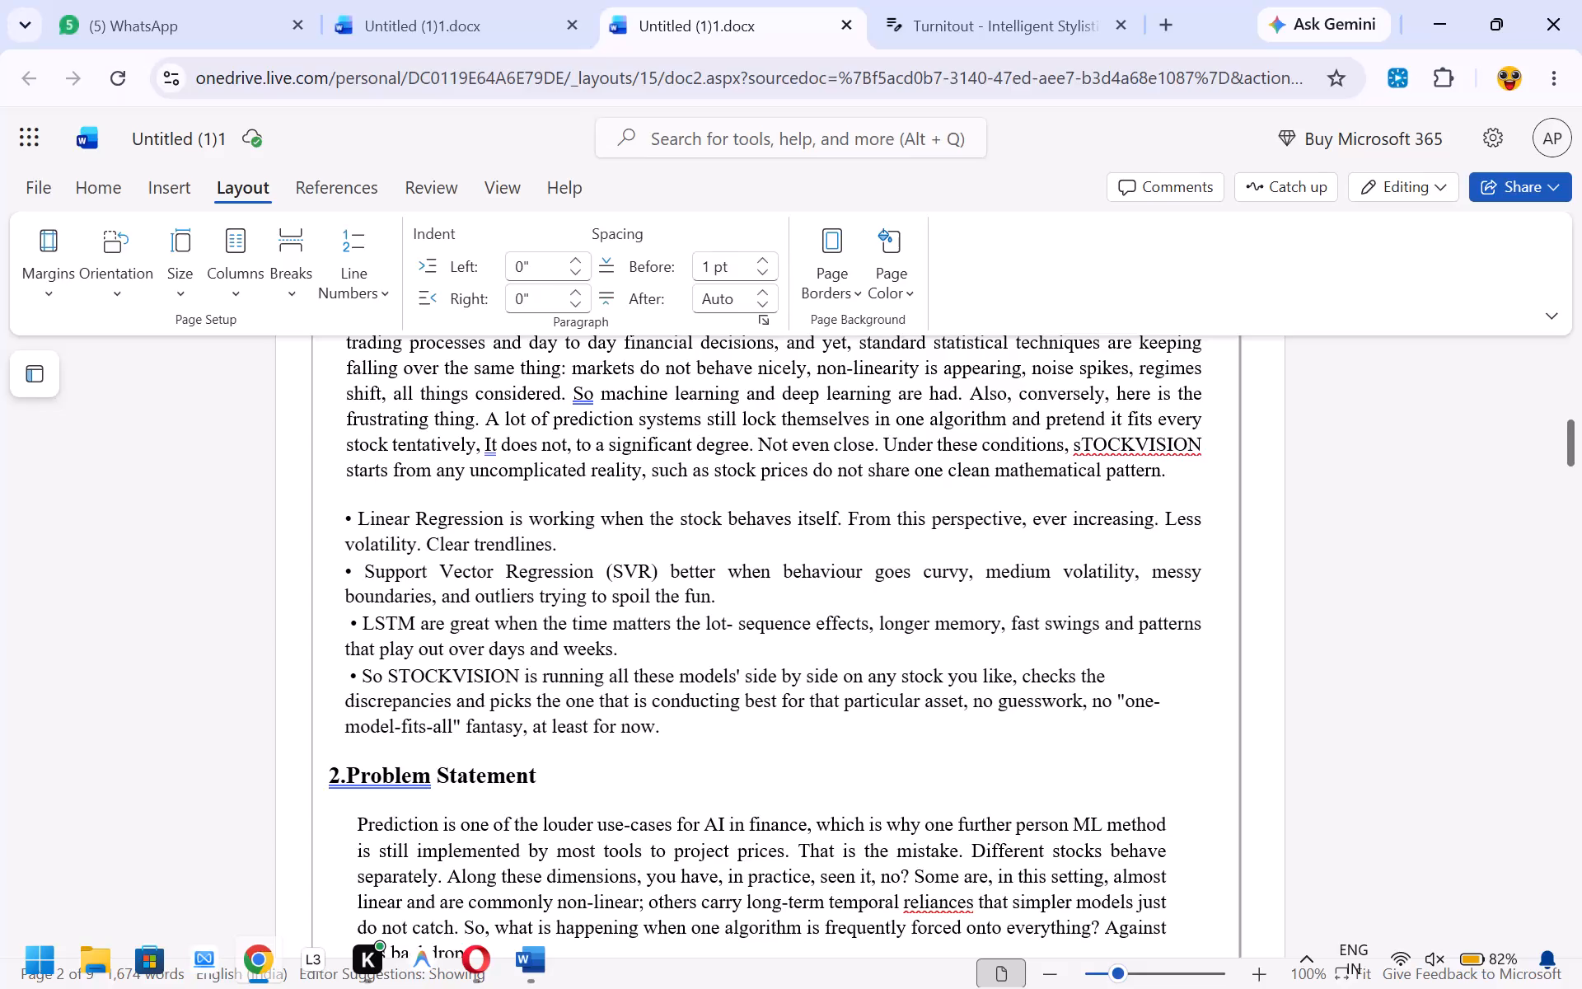
# Examine the layout from the Introduction bullets through Problem Statement to the Objectives intro line and its list across the page break.
pyautogui.scroll(4, 610, 706)
pyautogui.scroll(-1, 610, 706)
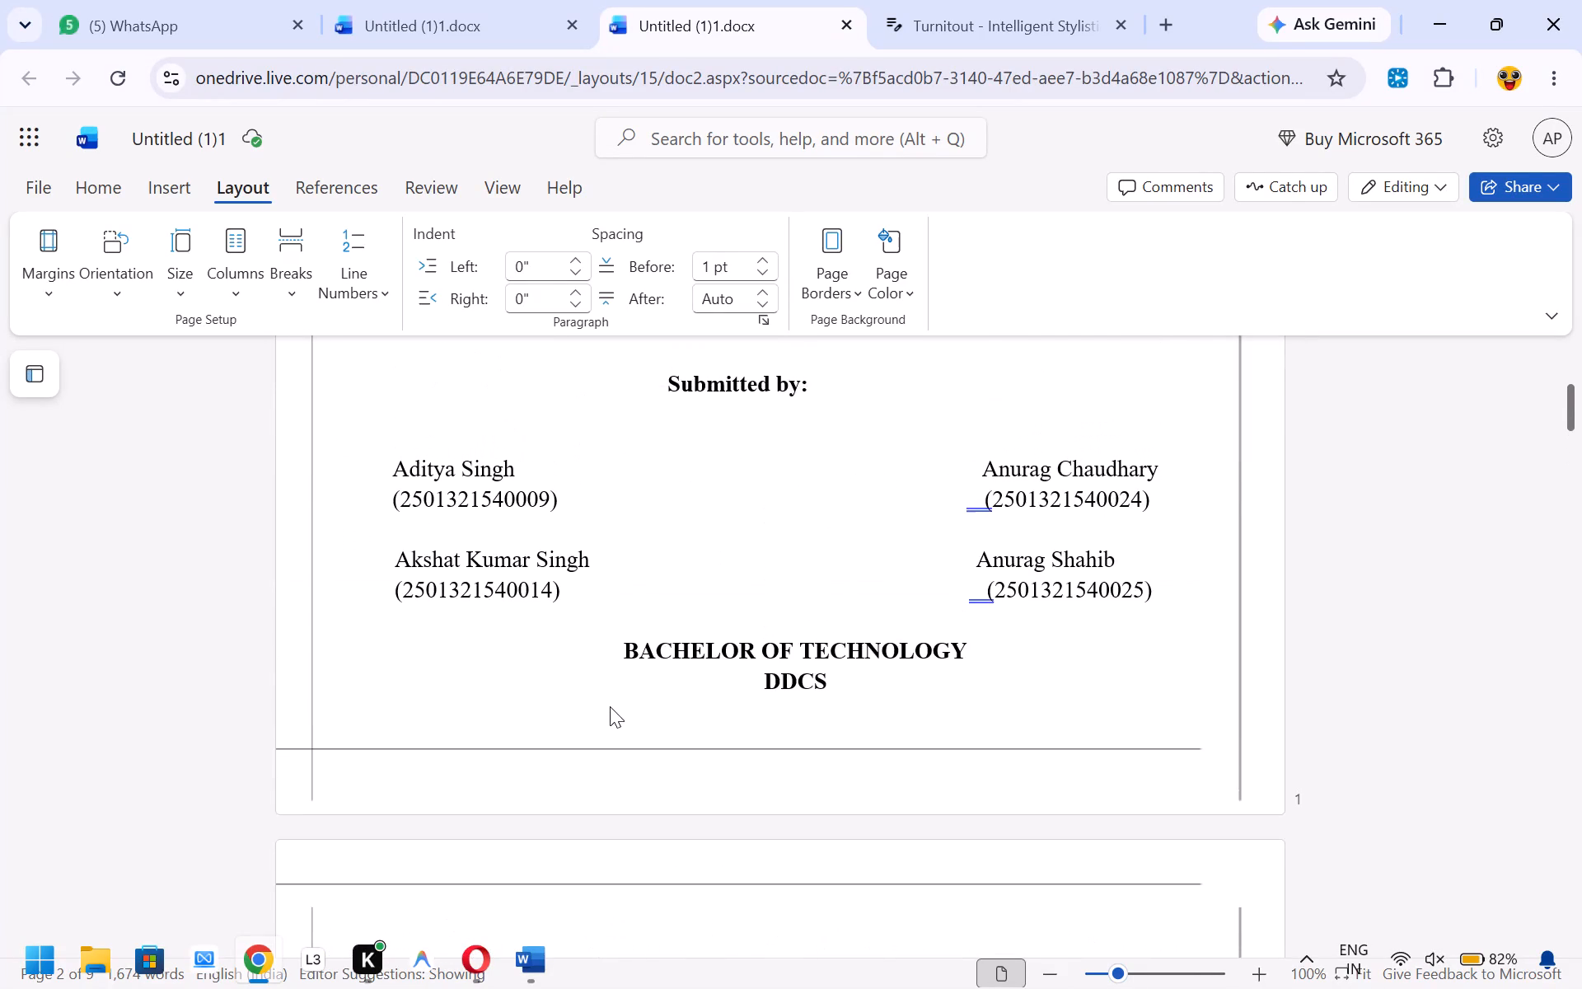
pyautogui.scroll(-1, 610, 706)
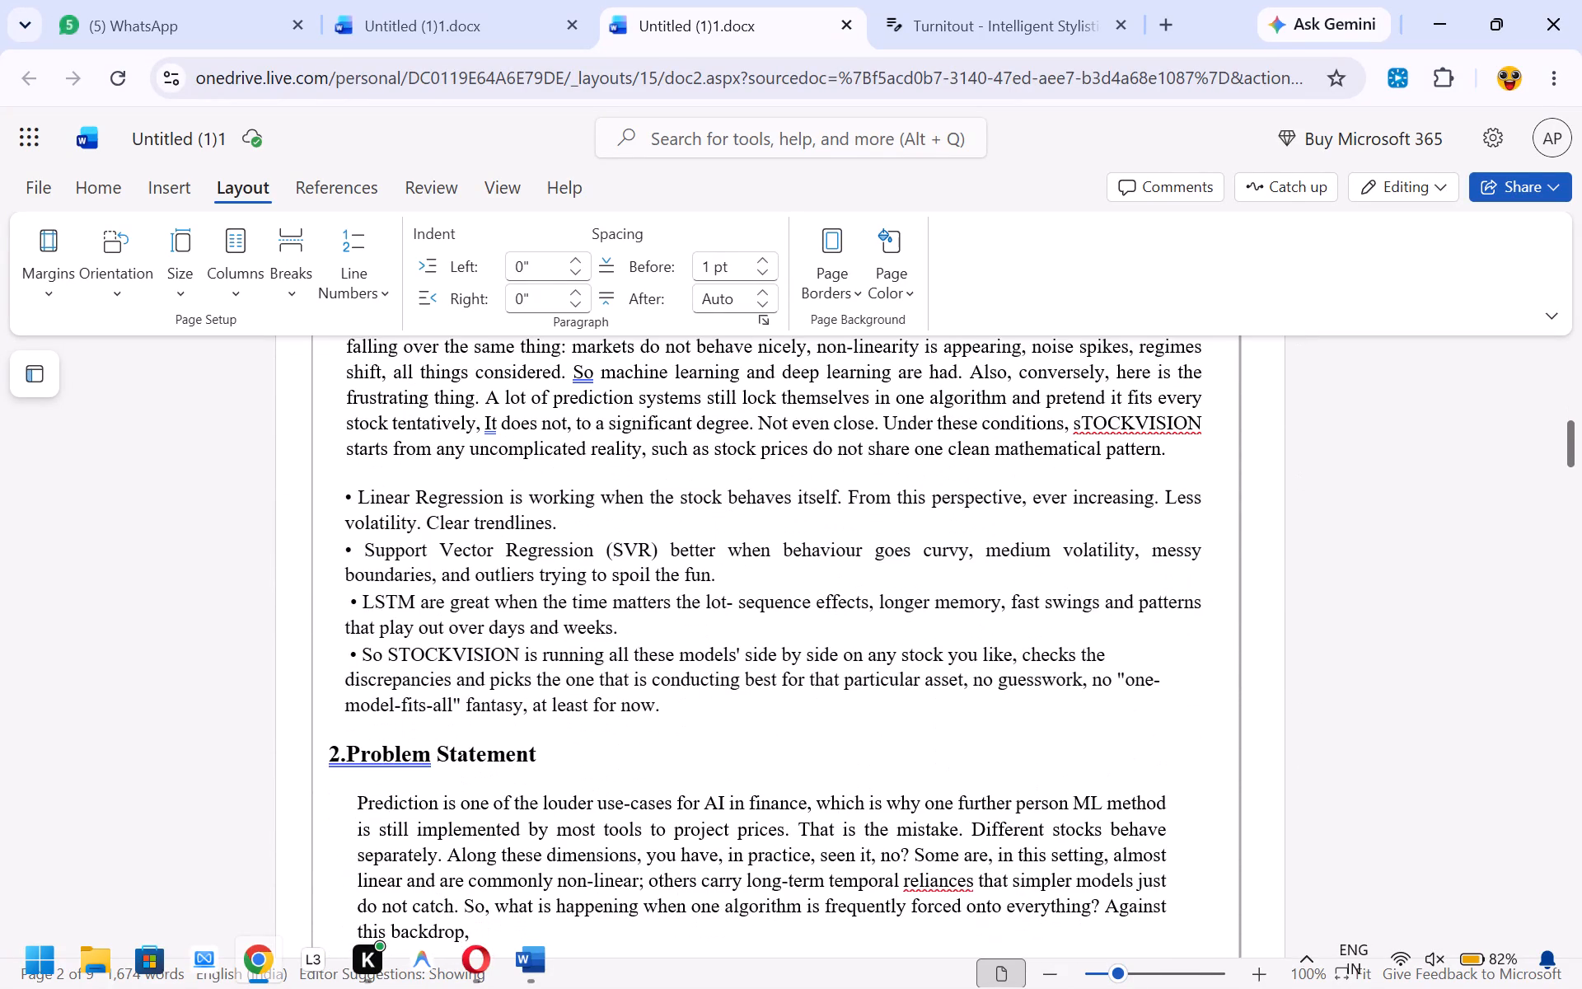
pyautogui.scroll(-1, 610, 706)
pyautogui.scroll(1, 610, 706)
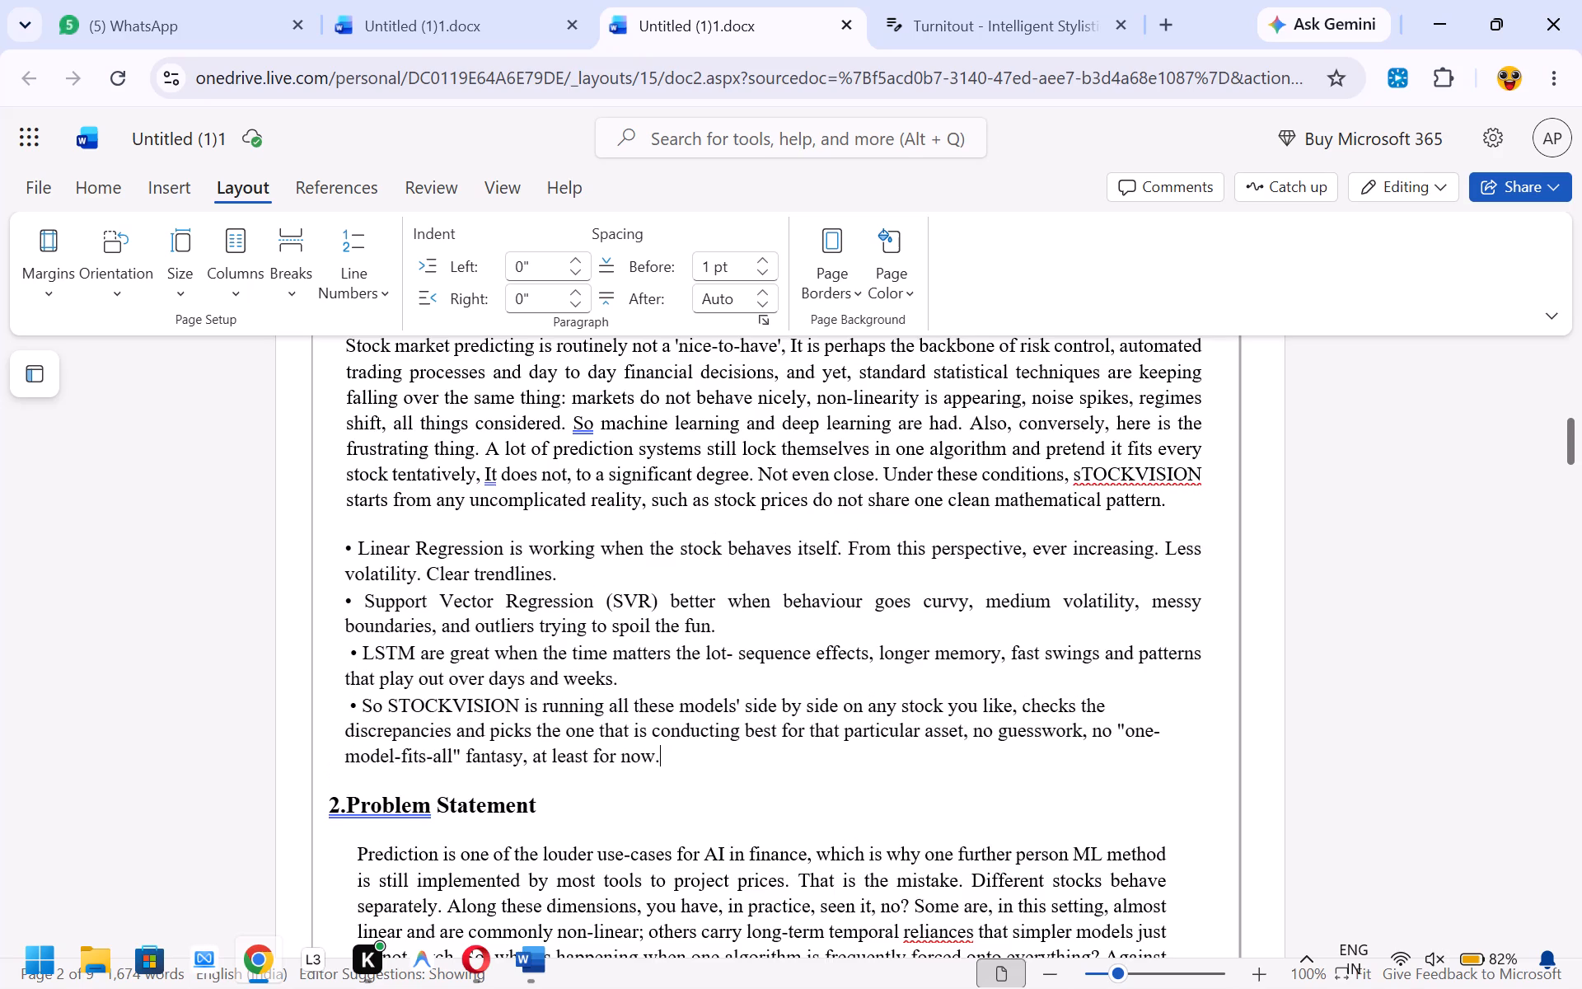
pyautogui.scroll(-3, 610, 706)
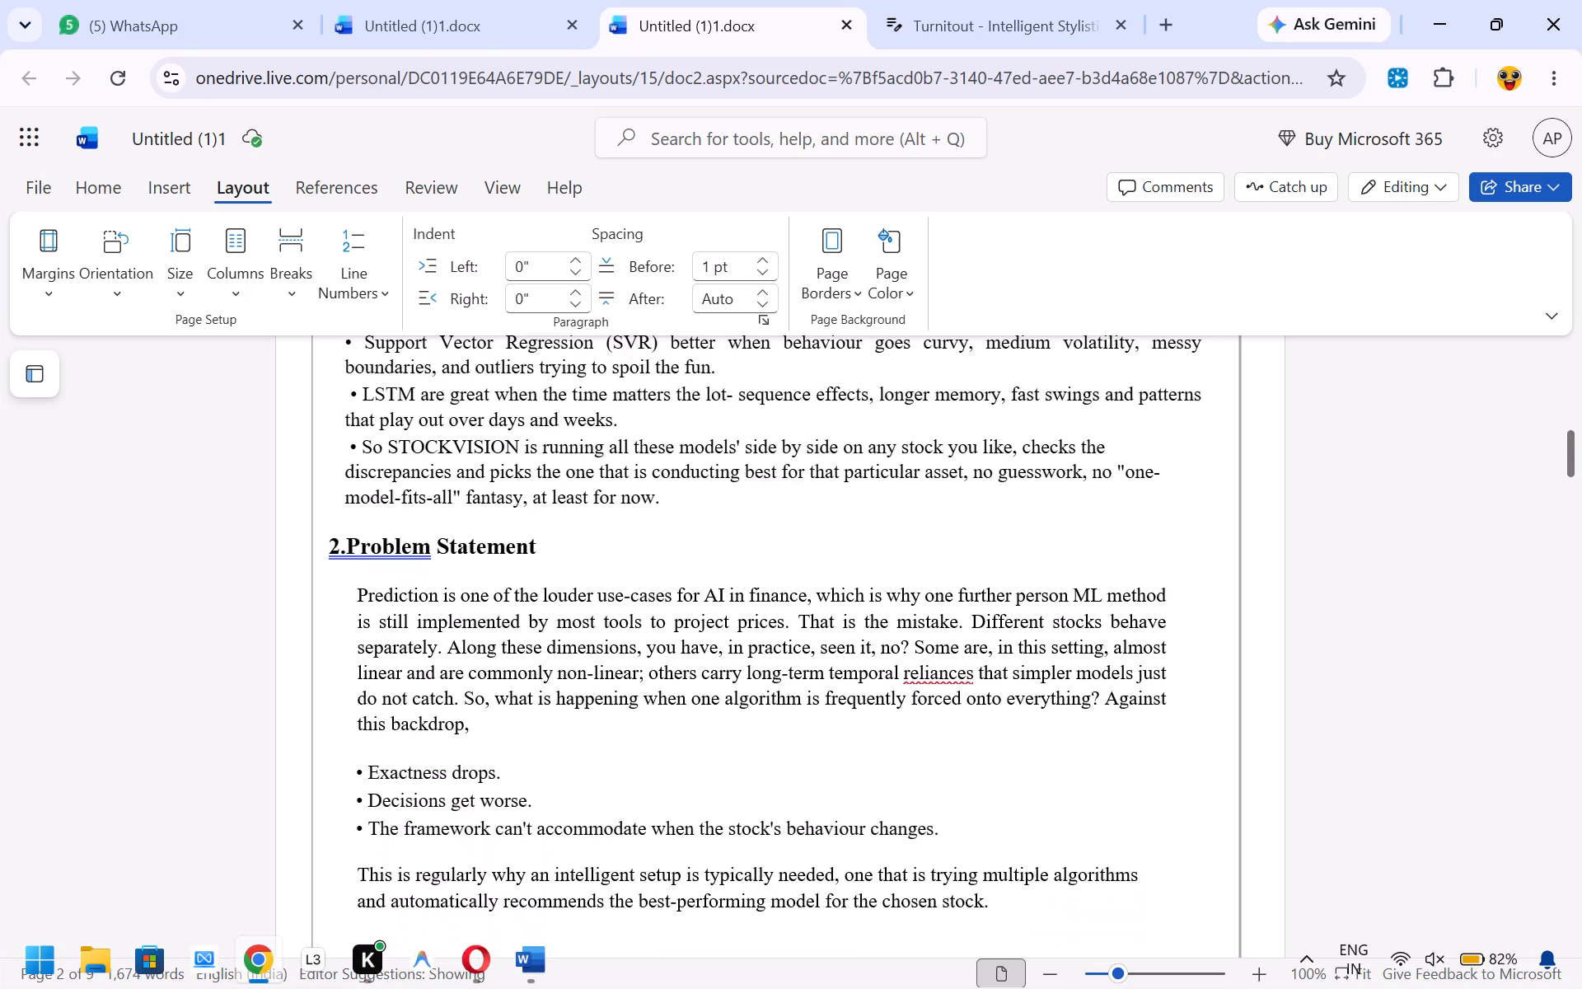
pyautogui.scroll(-2, 610, 706)
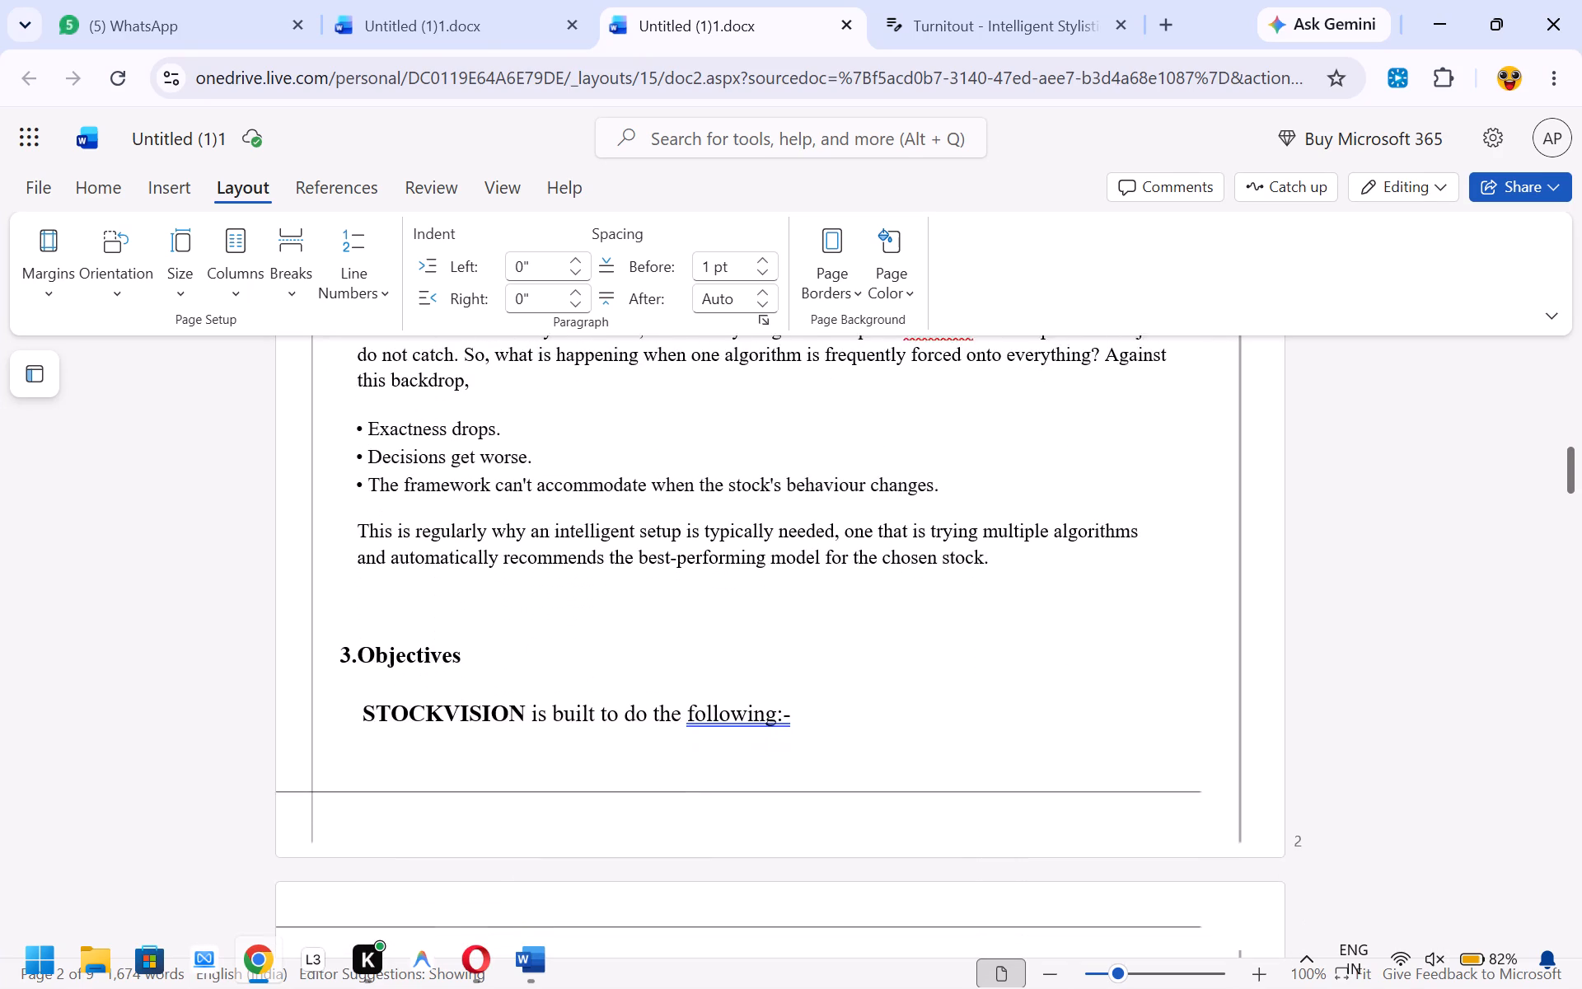
pyautogui.scroll(-1, 610, 706)
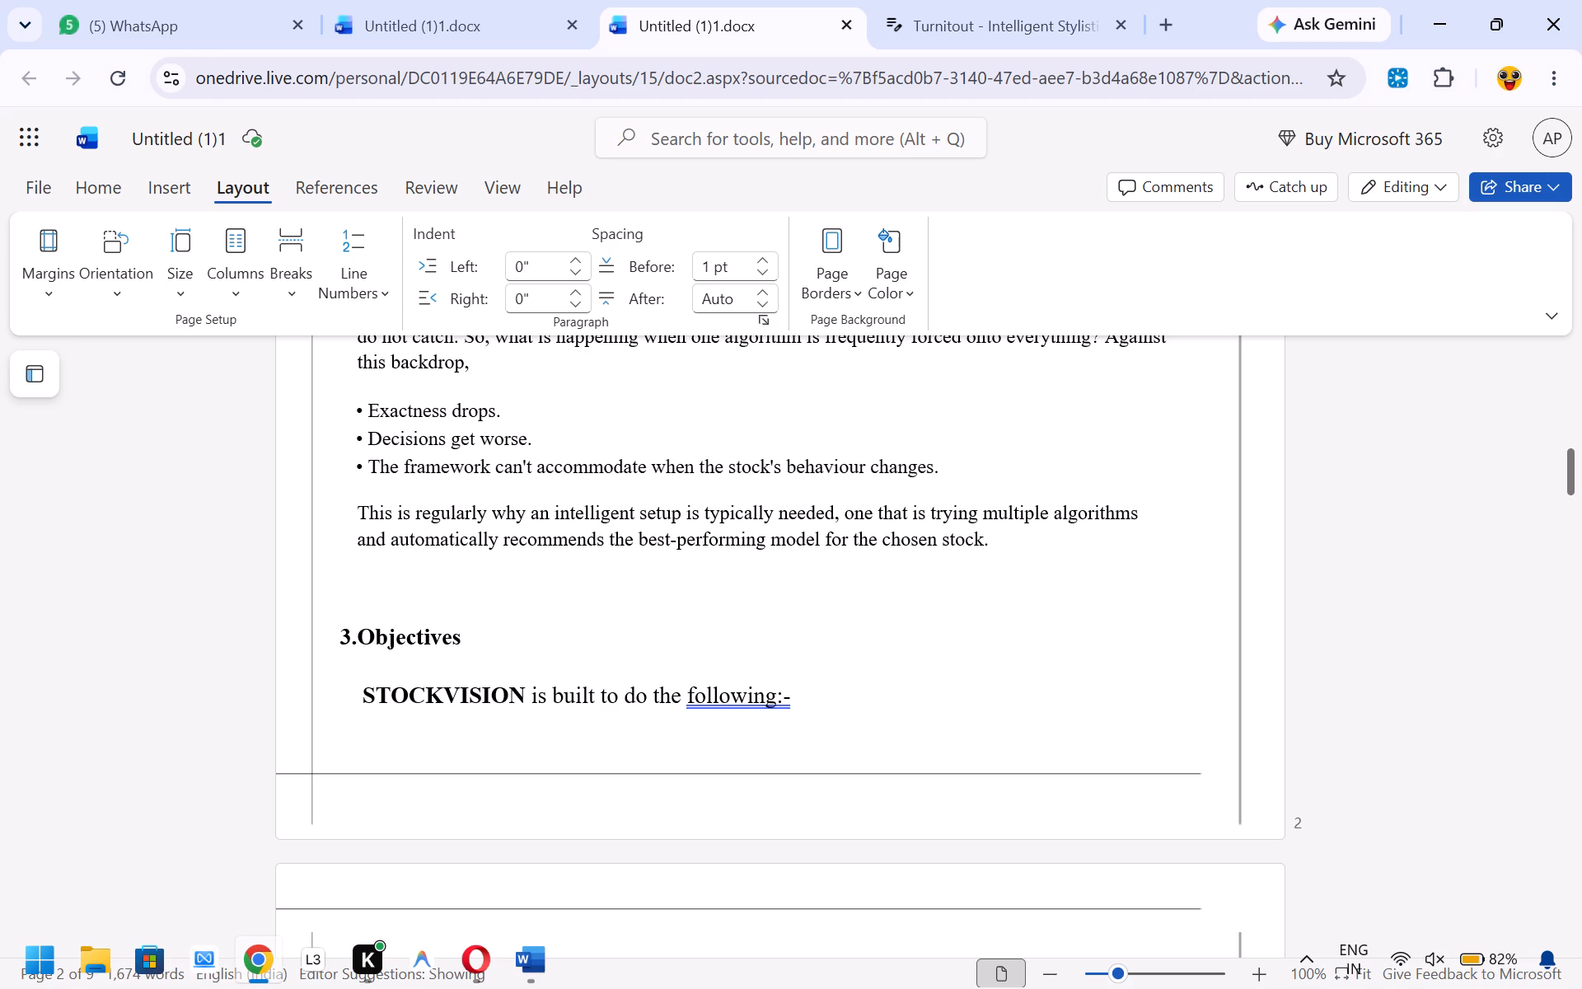
pyautogui.scroll(-1, 610, 706)
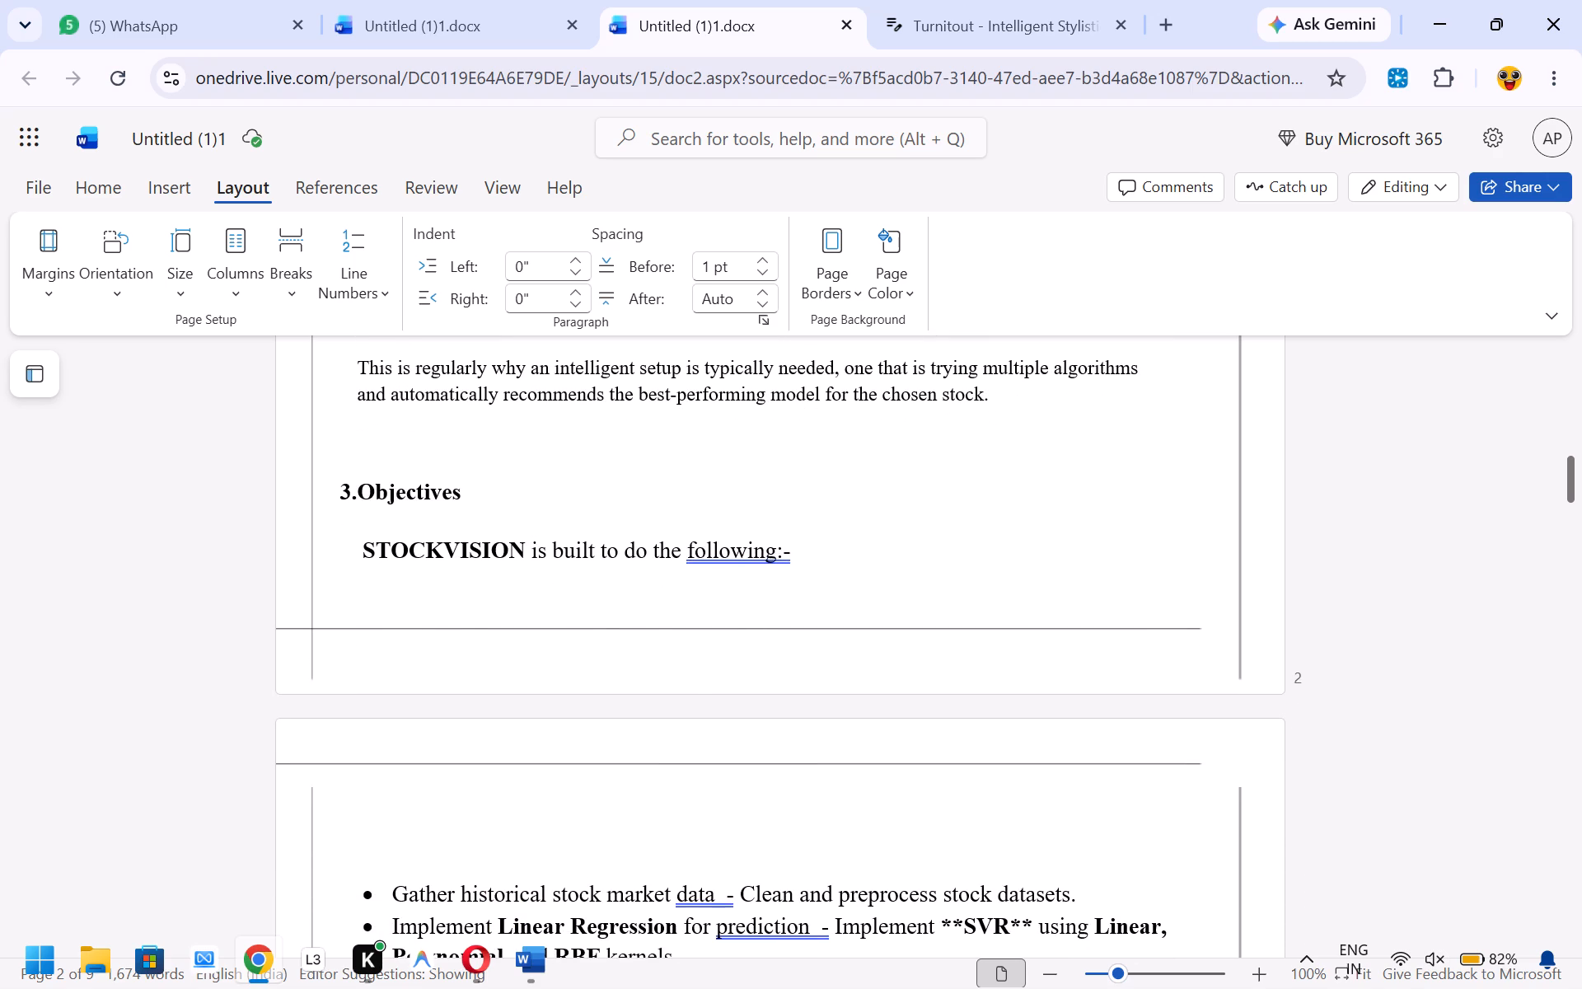
pyautogui.click(797, 544)
# Insert a blank line above the 1.Introduction heading and add three spaces before the heading text.
pyautogui.scroll(1, 716, 514)
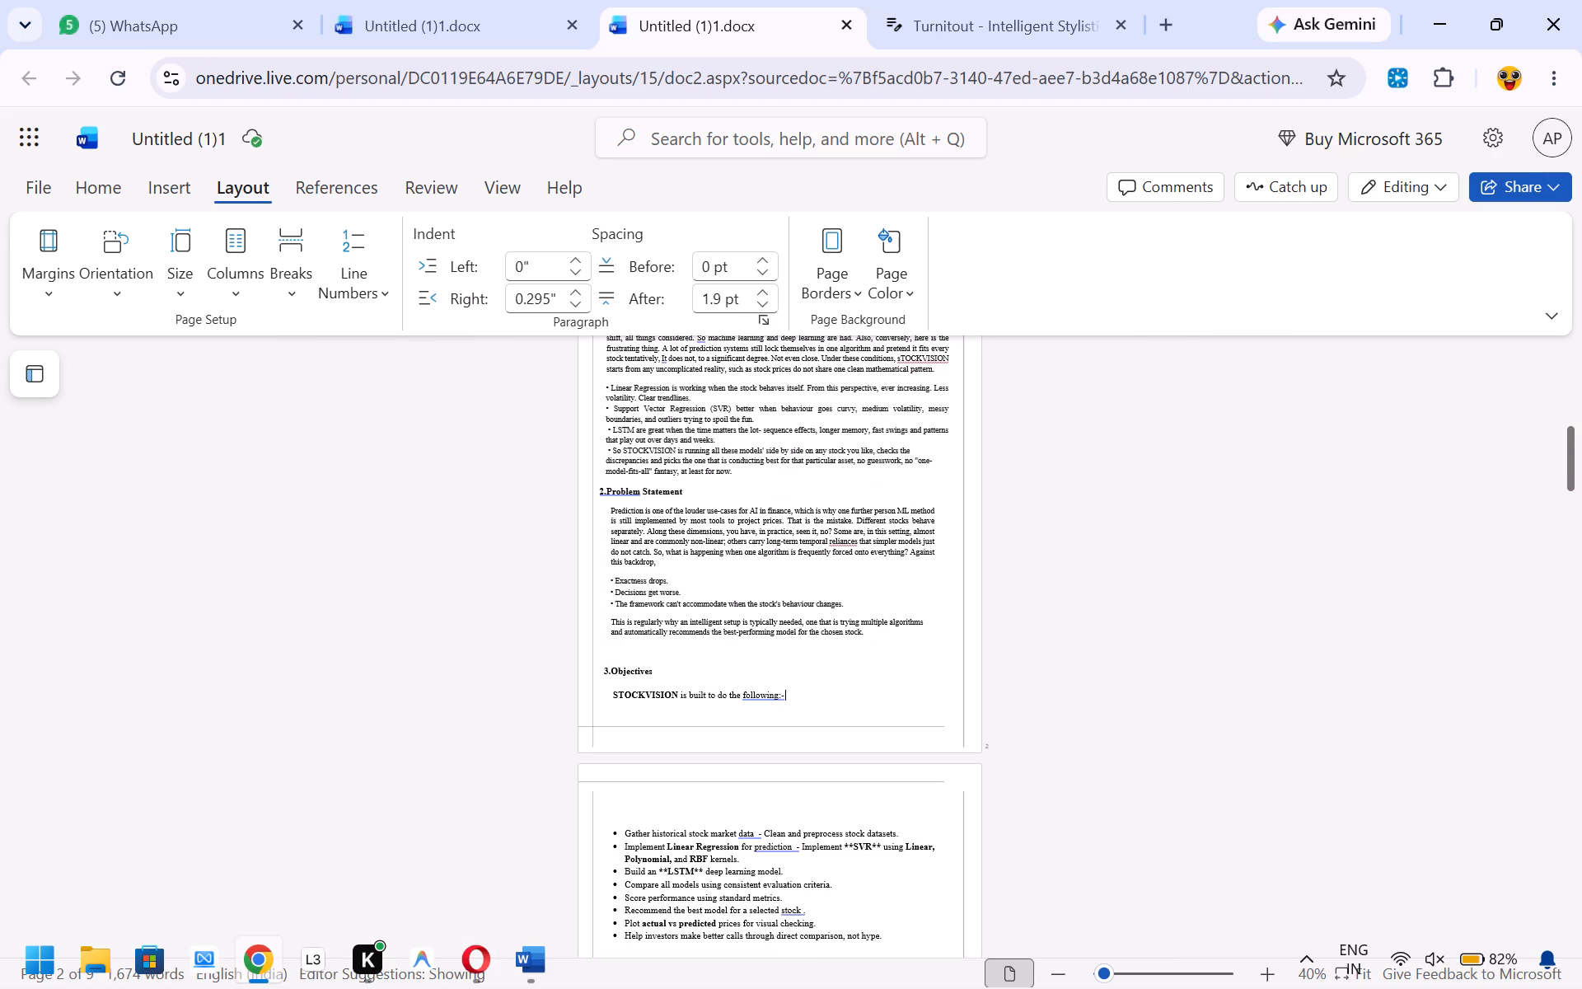
pyautogui.scroll(1, 759, 660)
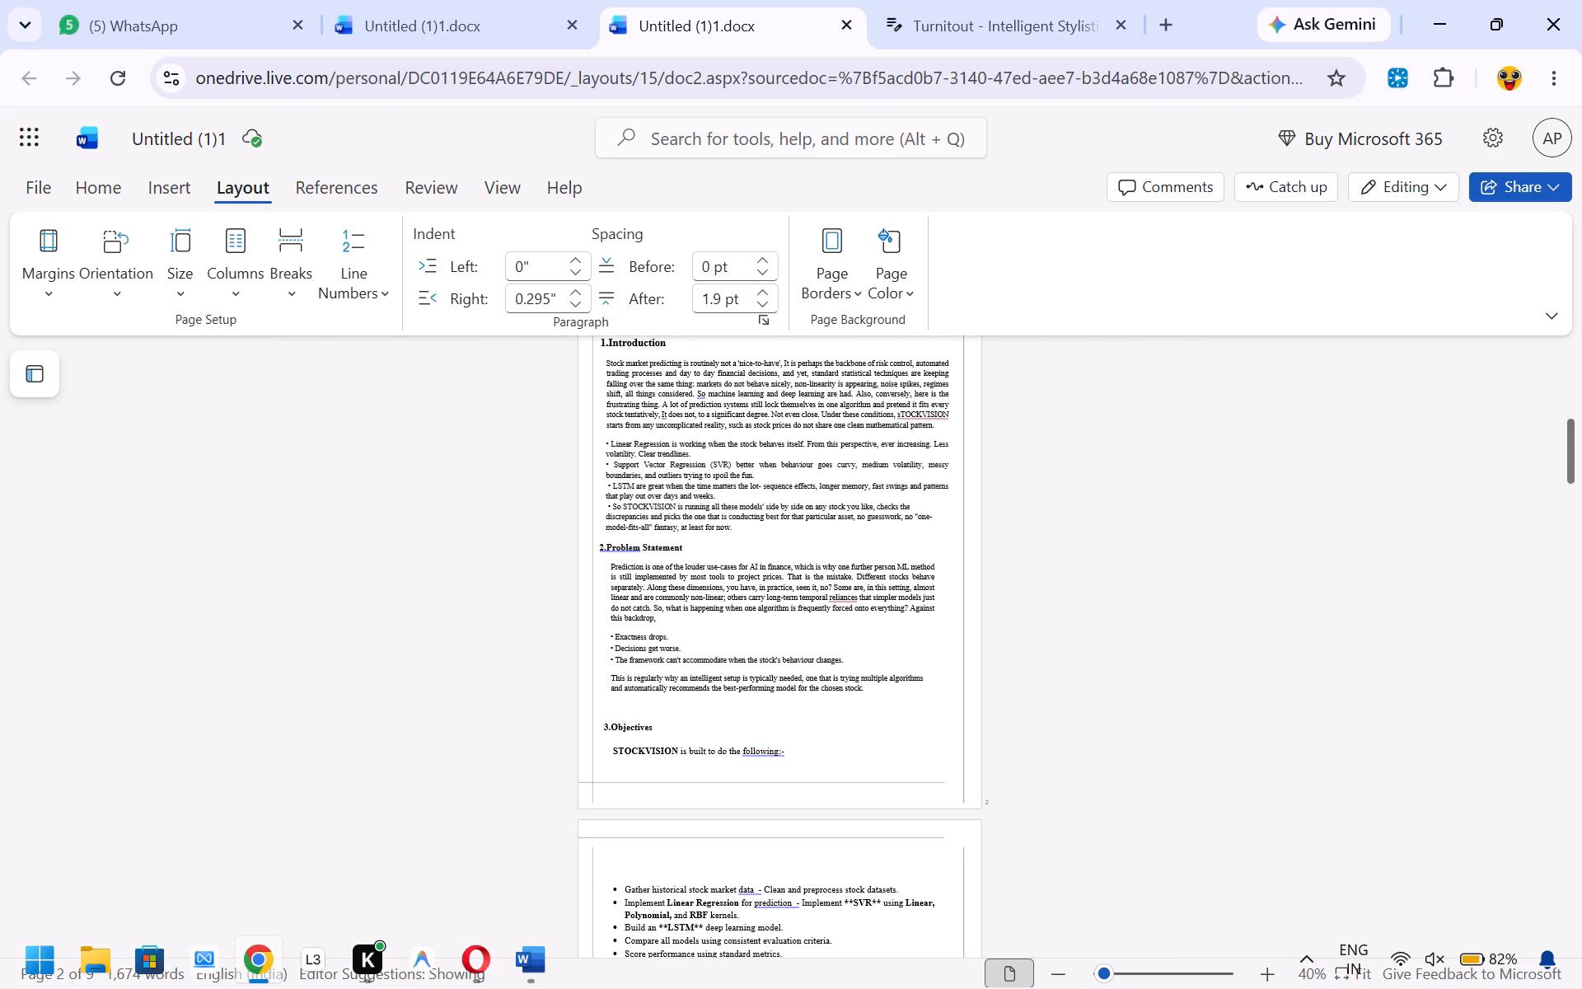
pyautogui.scroll(1, 759, 660)
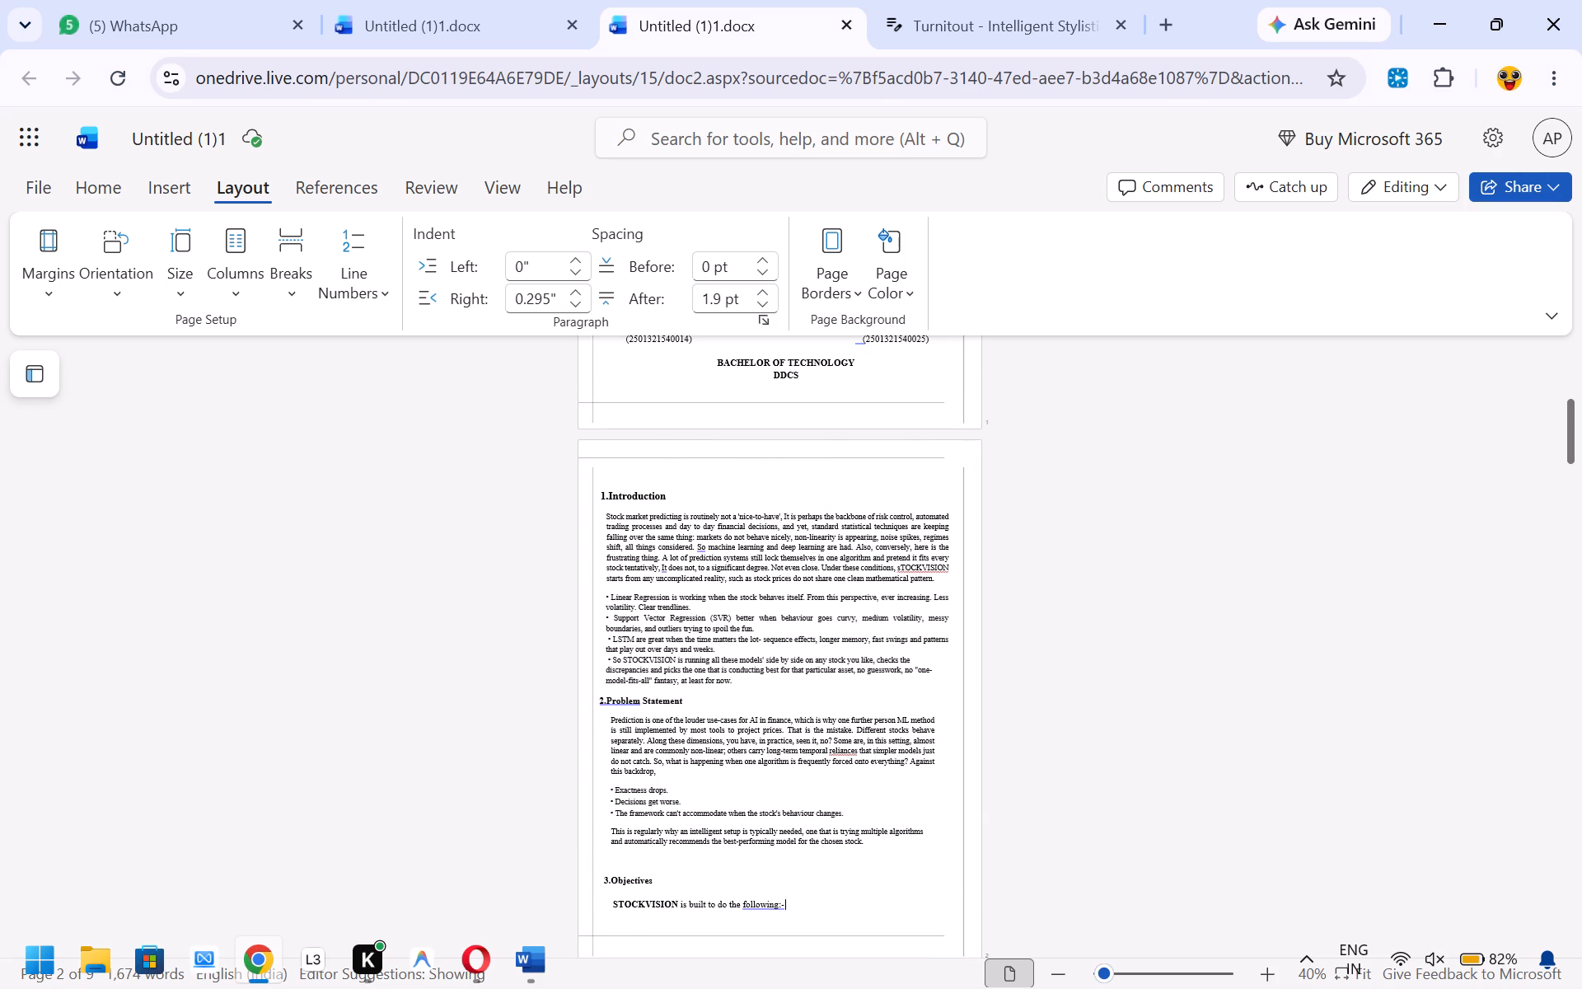
pyautogui.click(633, 483)
pyautogui.press('Left')
pyautogui.press('Left')
pyautogui.press('Left')
pyautogui.press('Left')
pyautogui.press('Left')
pyautogui.press('Left')
pyautogui.press('Left')
pyautogui.press('Return')
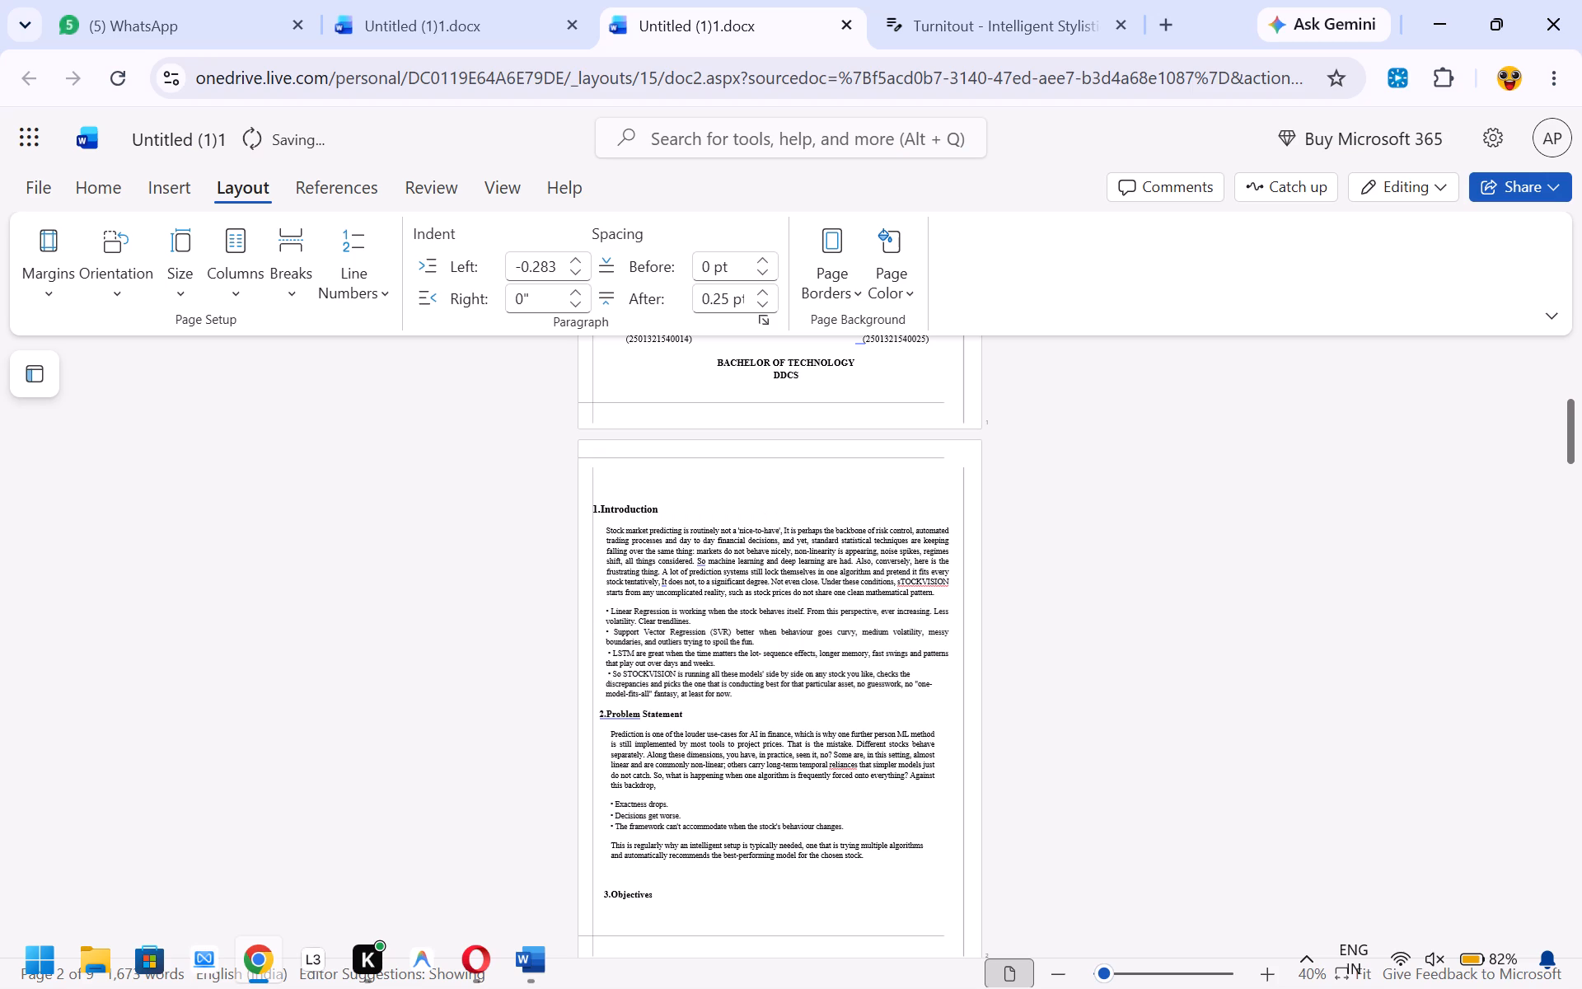
pyautogui.press('space')
pyautogui.press('space')
pyautogui.press('space')
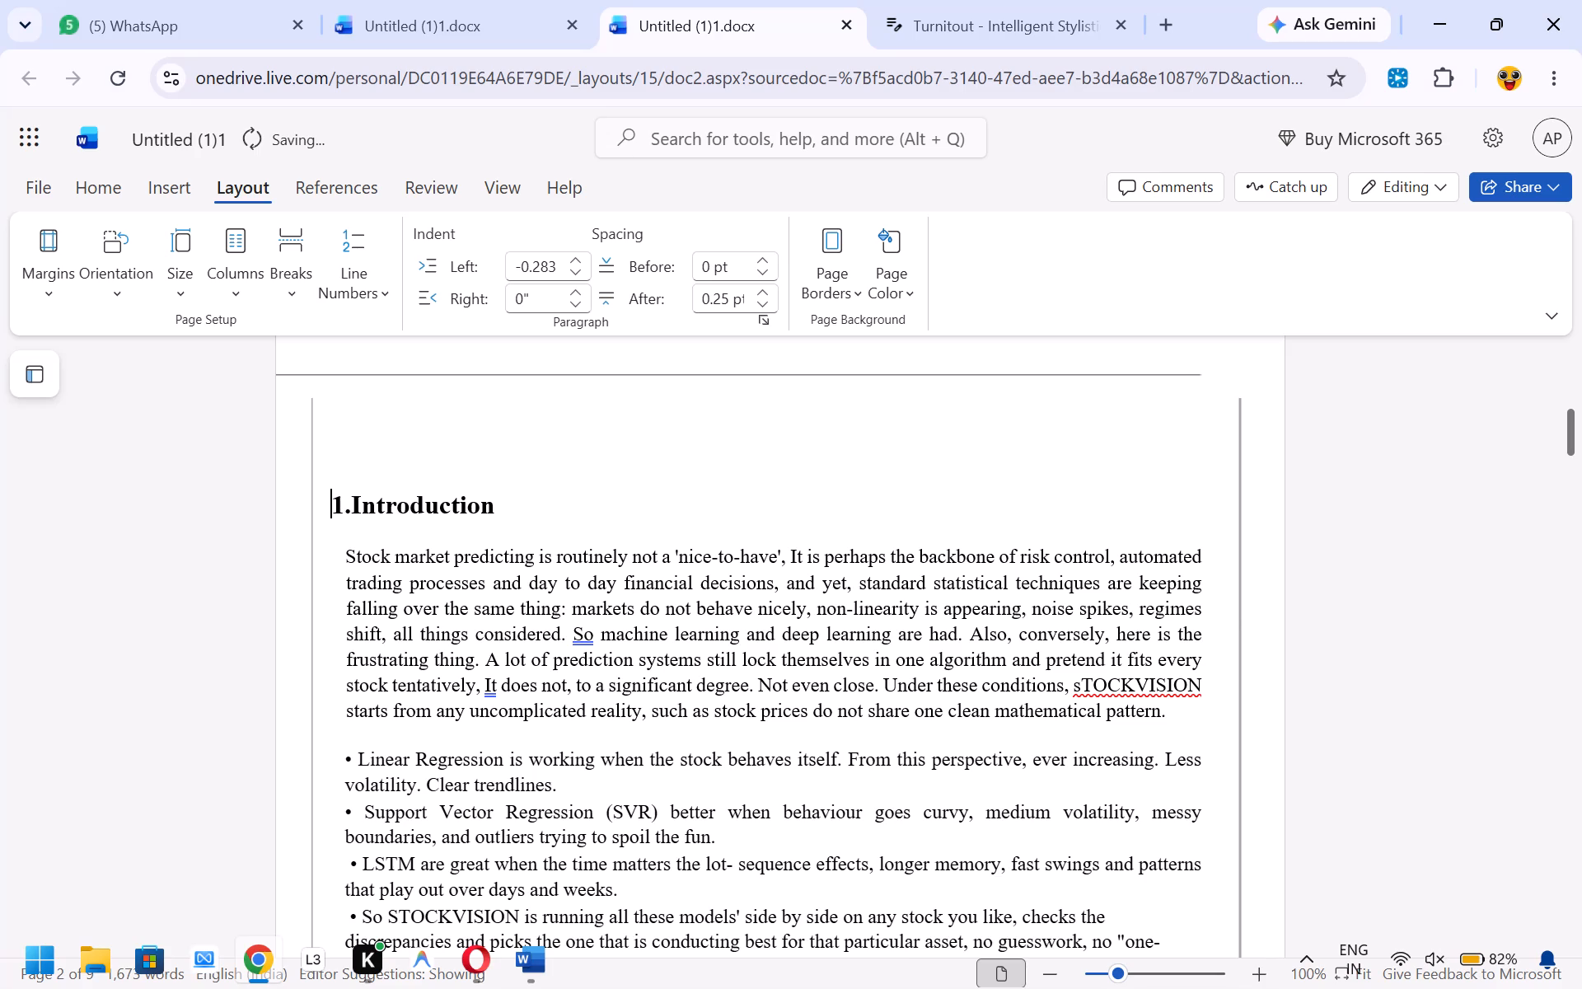
pyautogui.scroll(-1, 702, 560)
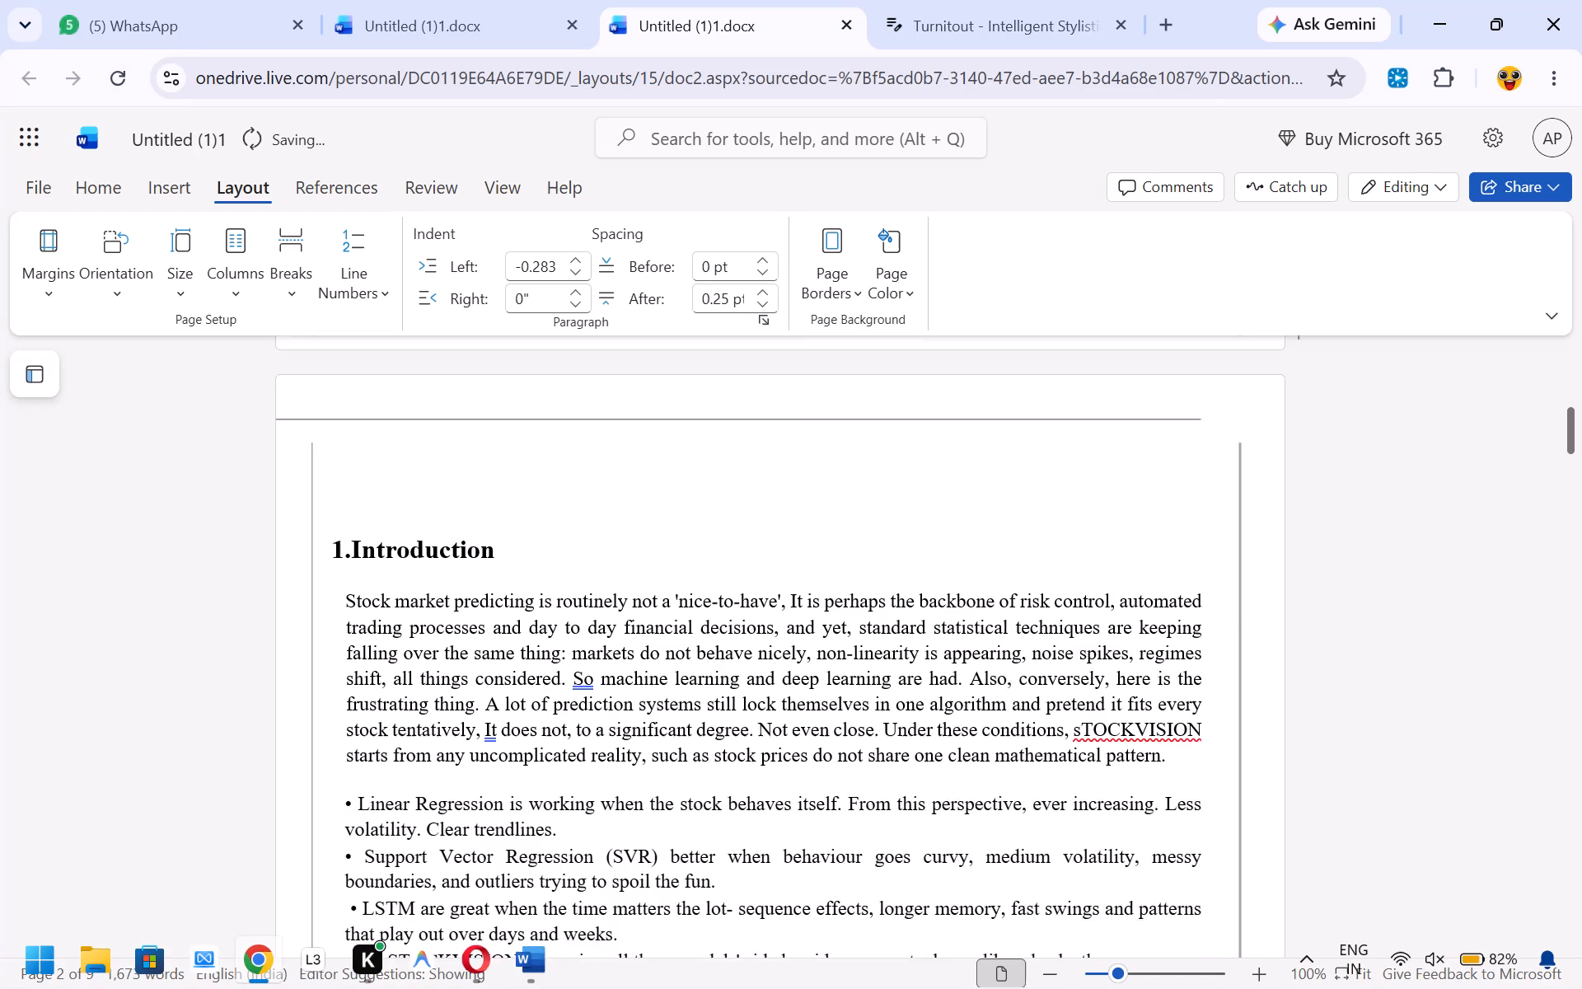
pyautogui.scroll(-1, 702, 560)
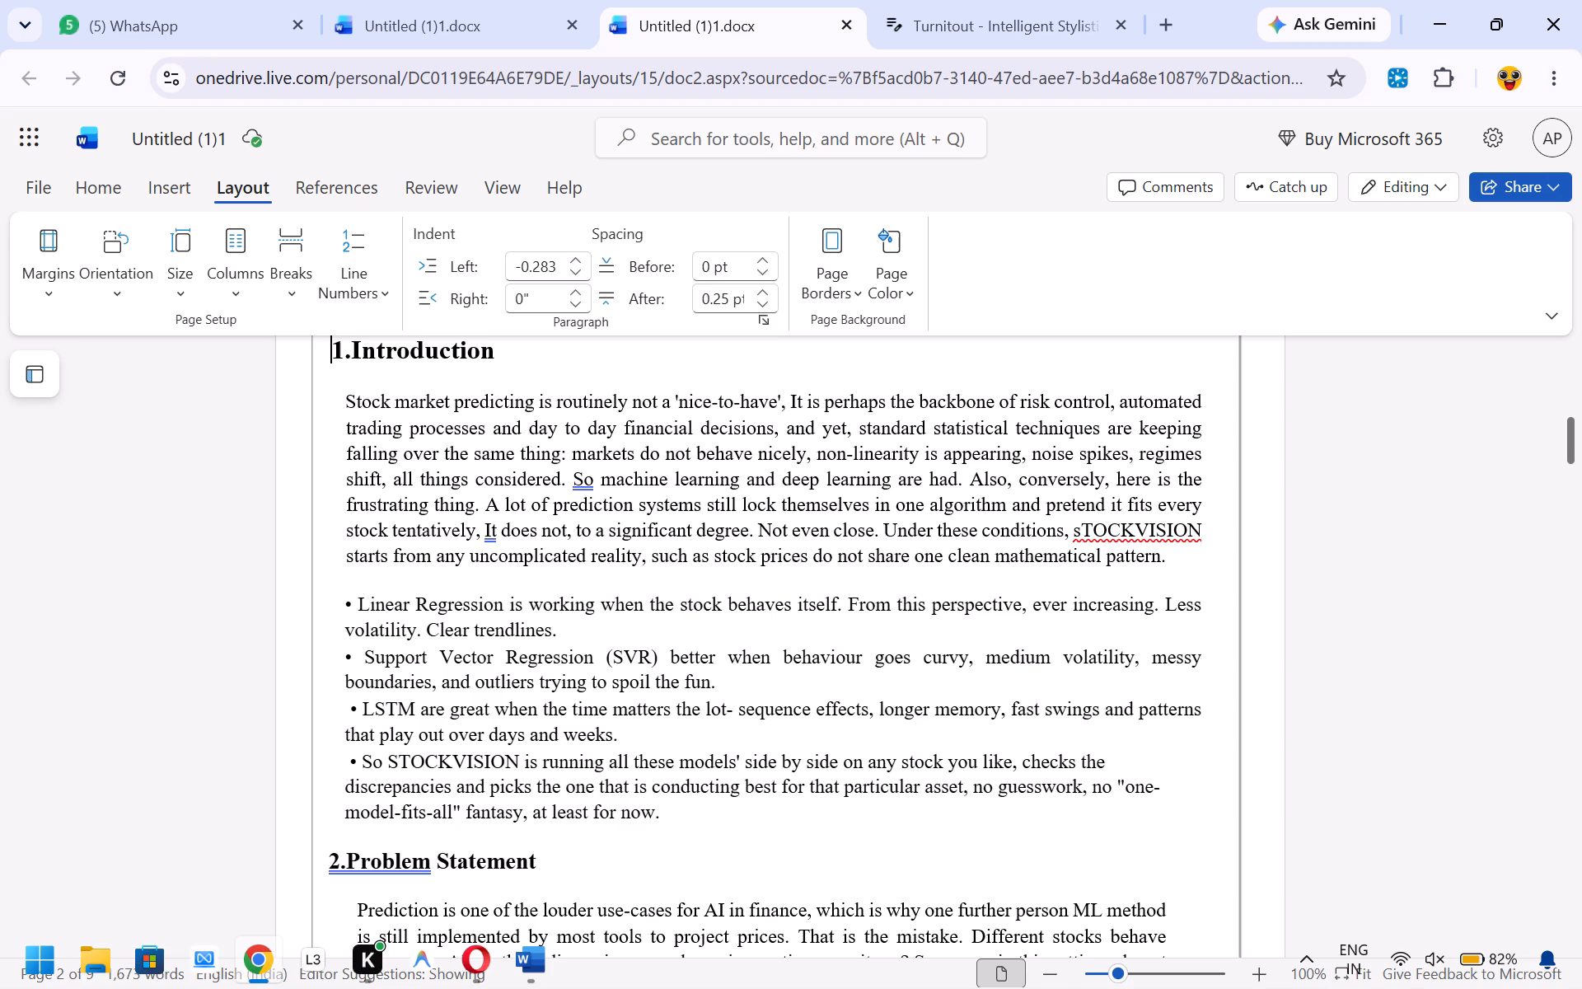
# Review the layout from the Introduction through Problem Statement and the Objectives list to the Scope of the Project heading.
pyautogui.scroll(-1, 702, 560)
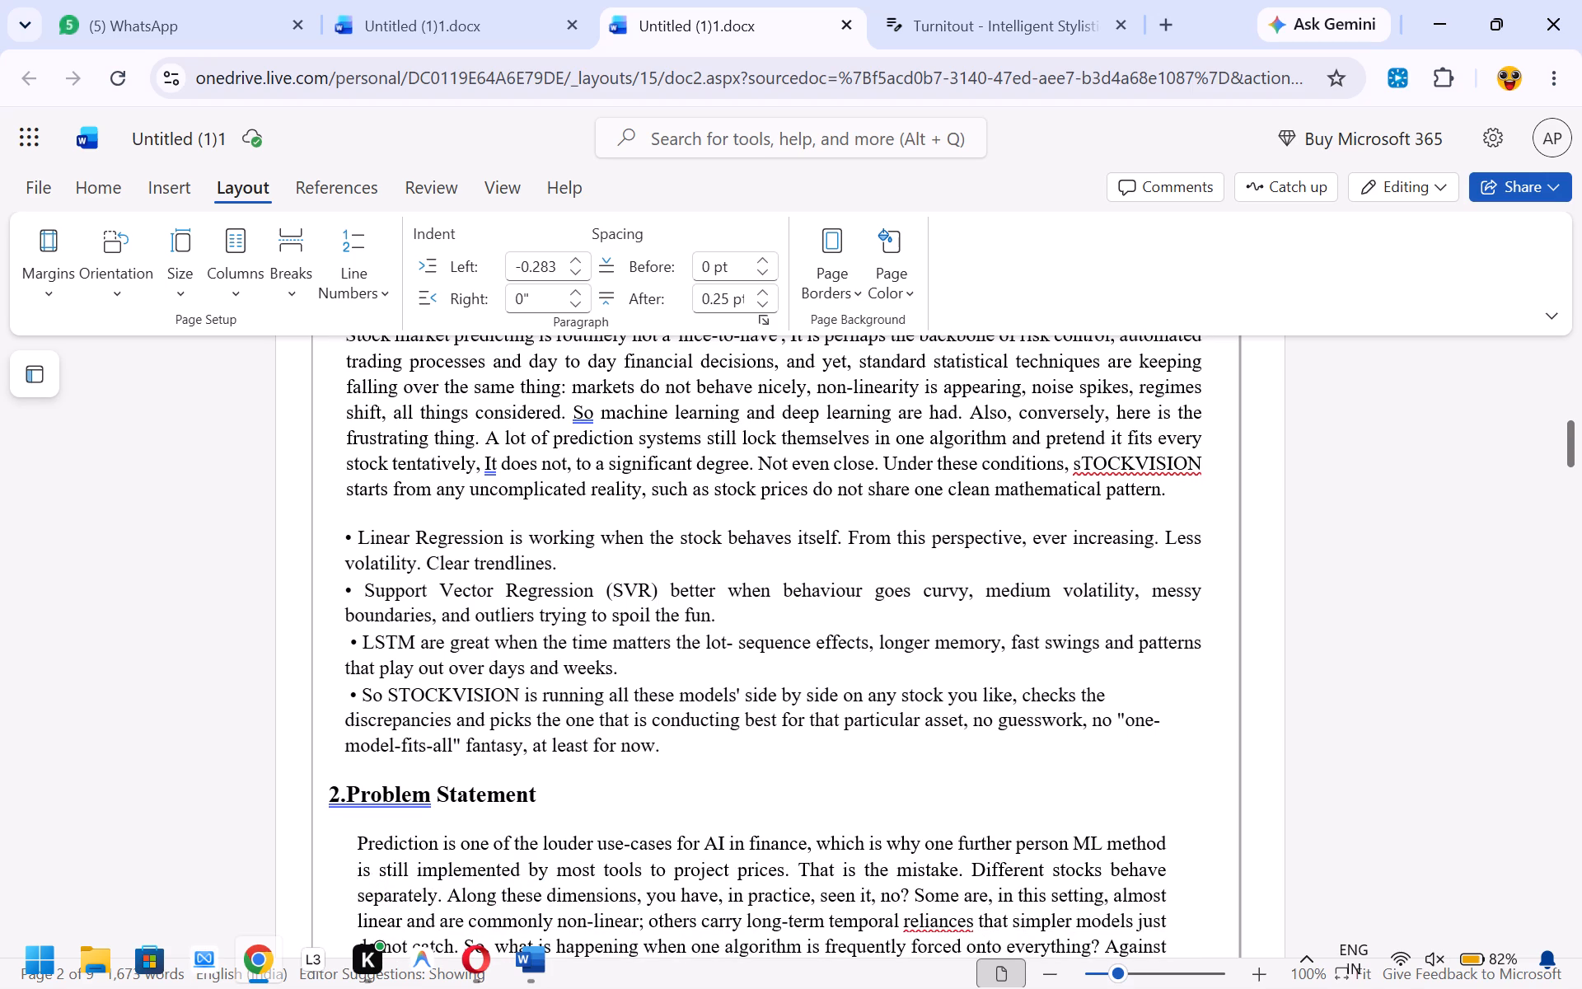
pyautogui.scroll(-1, 702, 560)
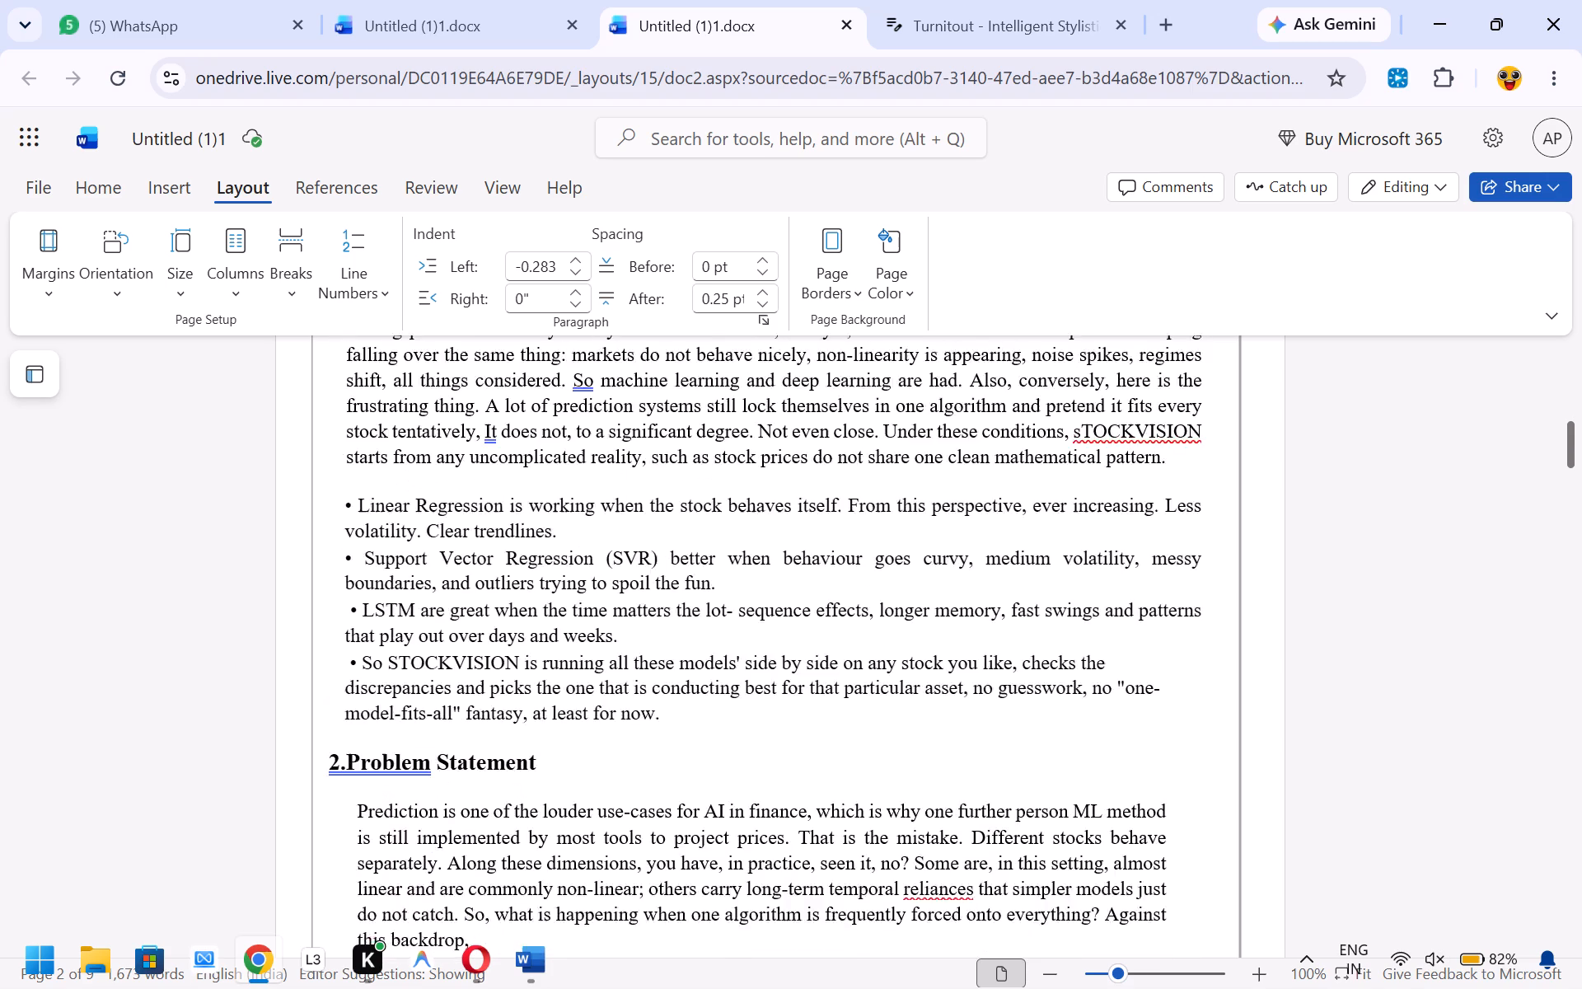
pyautogui.scroll(-2, 702, 560)
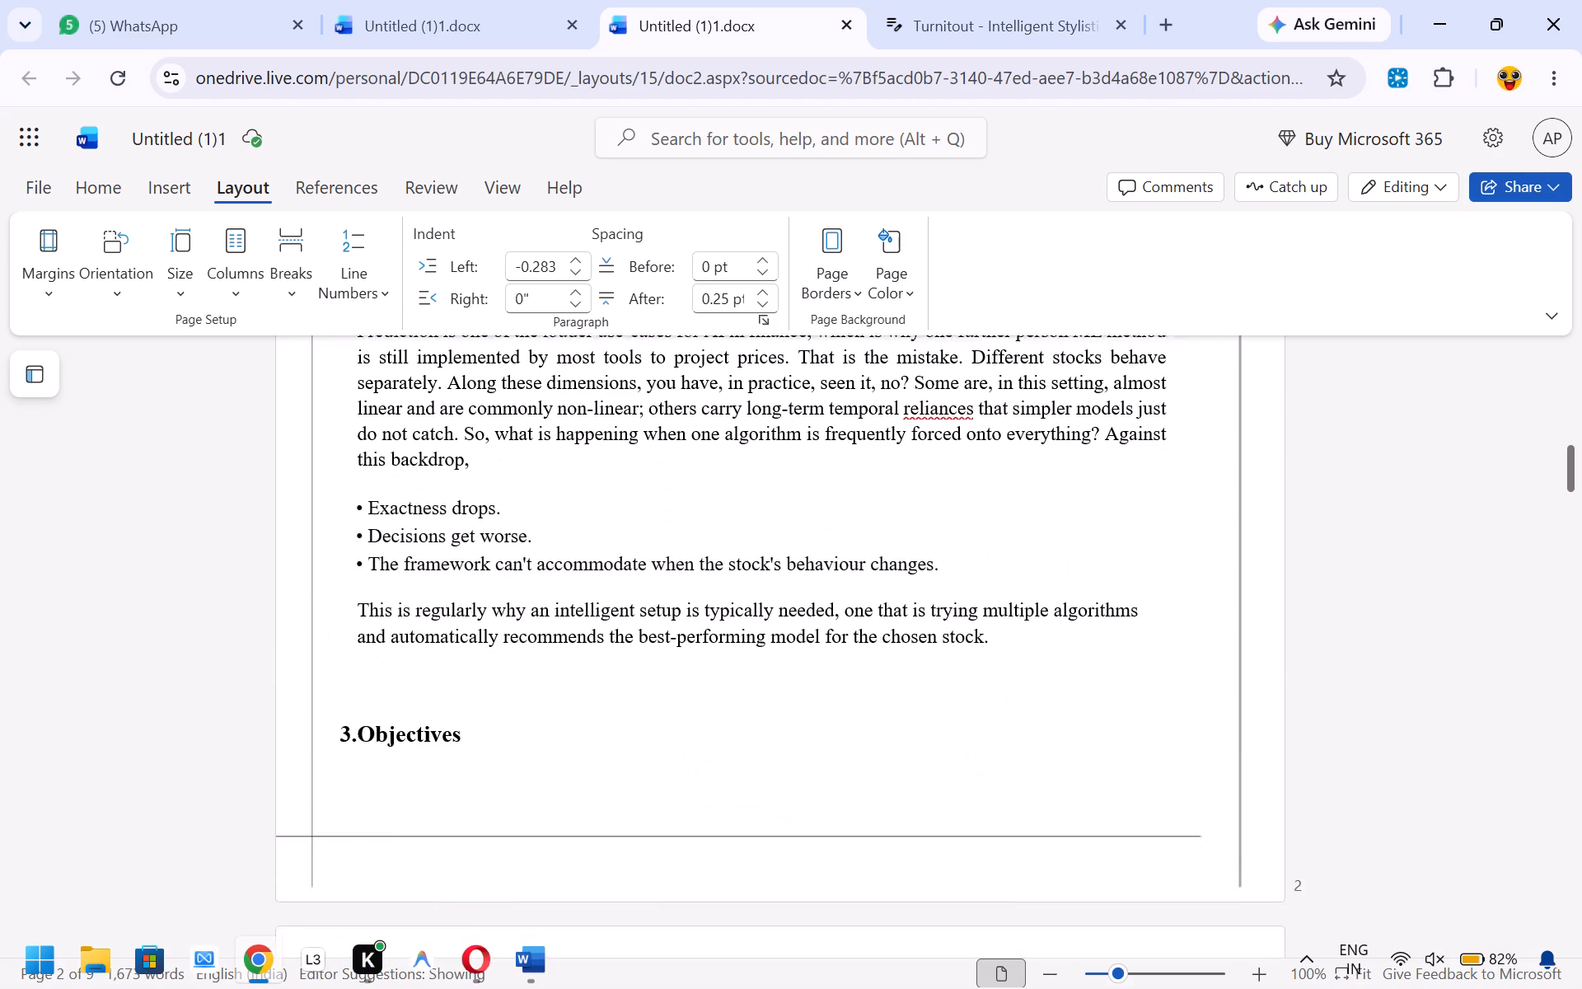
pyautogui.scroll(-1, 702, 560)
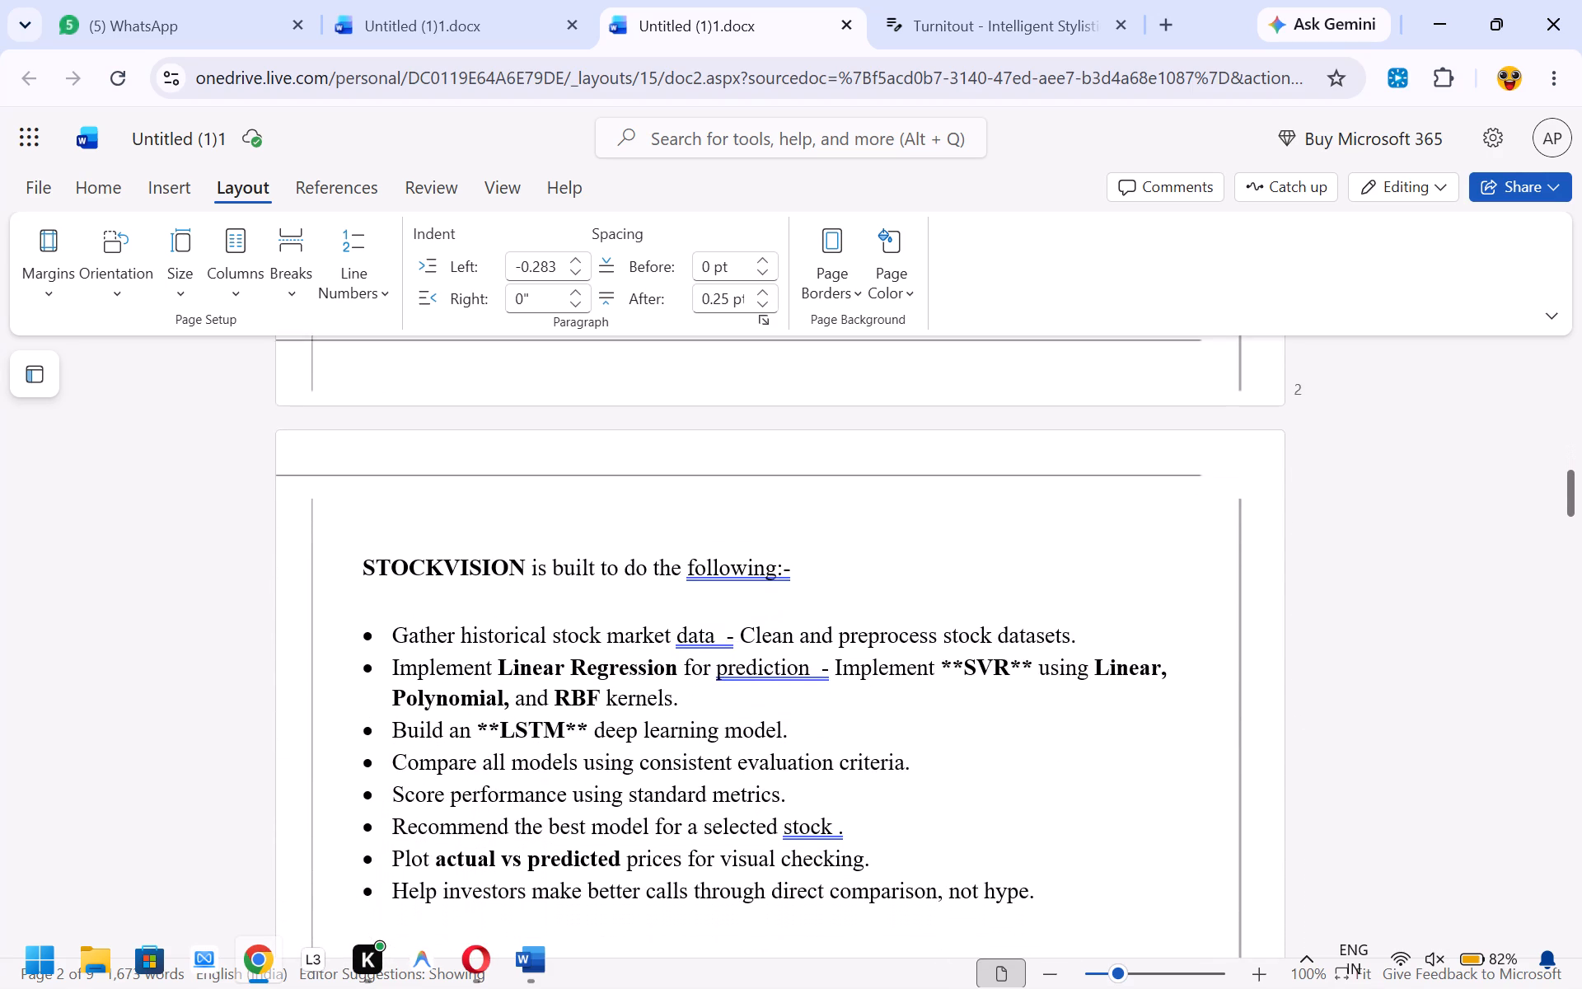
pyautogui.scroll(-1, 702, 560)
pyautogui.scroll(1, 702, 560)
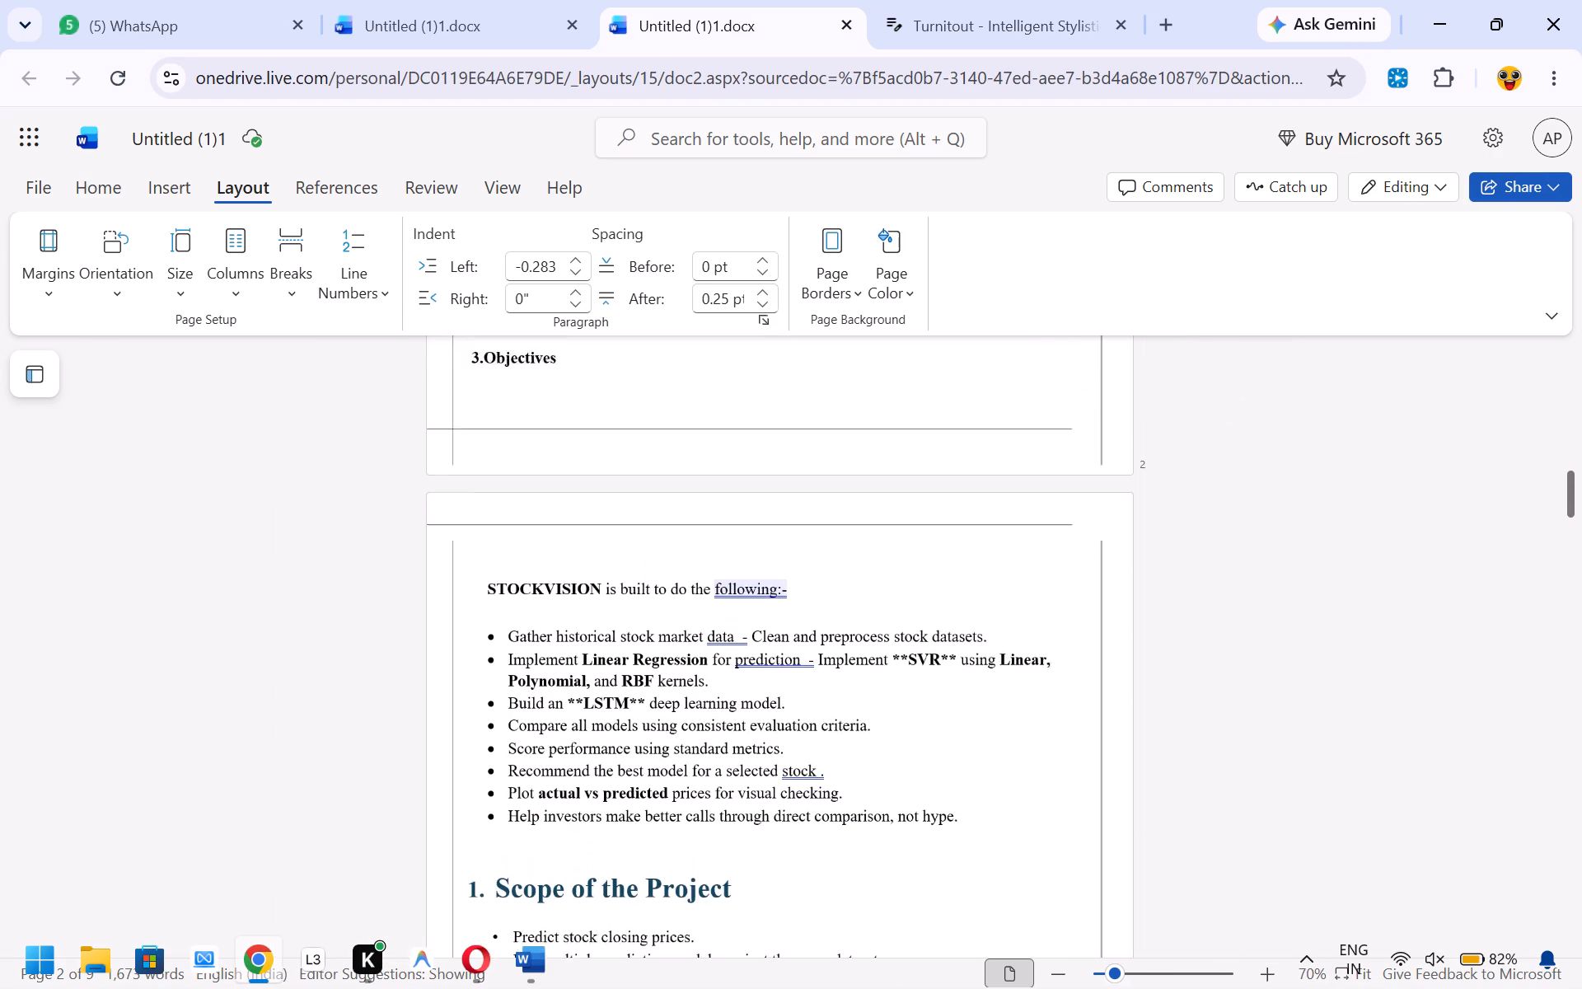
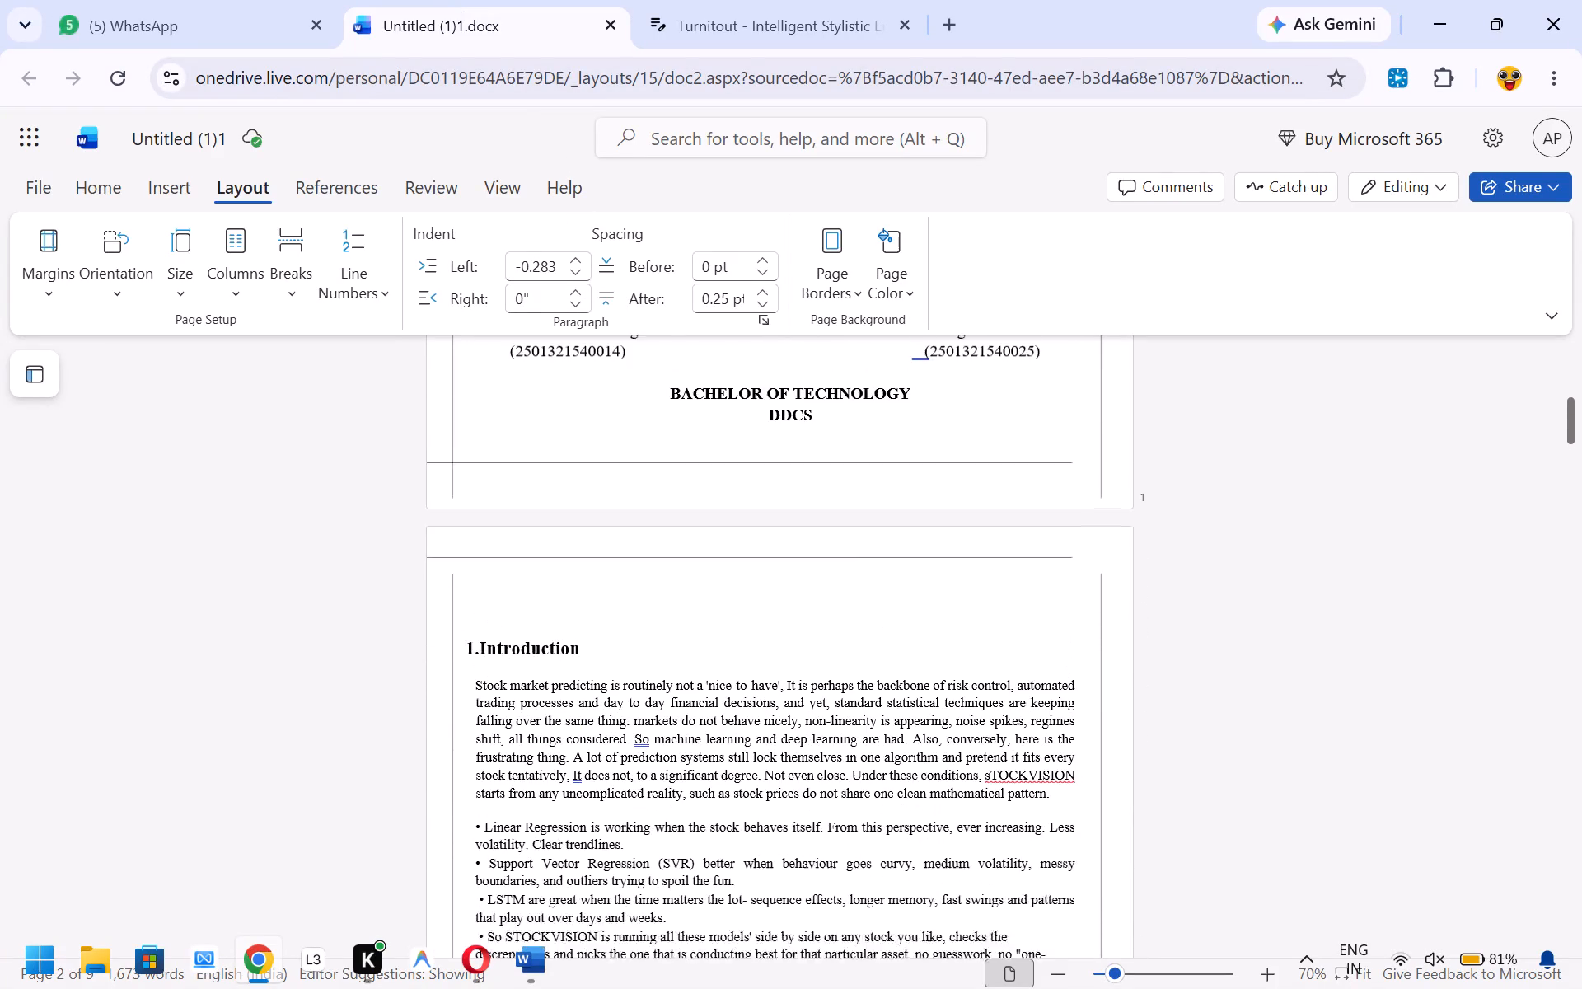
# Place the text cursor in the blank space just above the 3.Objectives heading.
pyautogui.scroll(-1, 559, 482)
pyautogui.scroll(2, 559, 482)
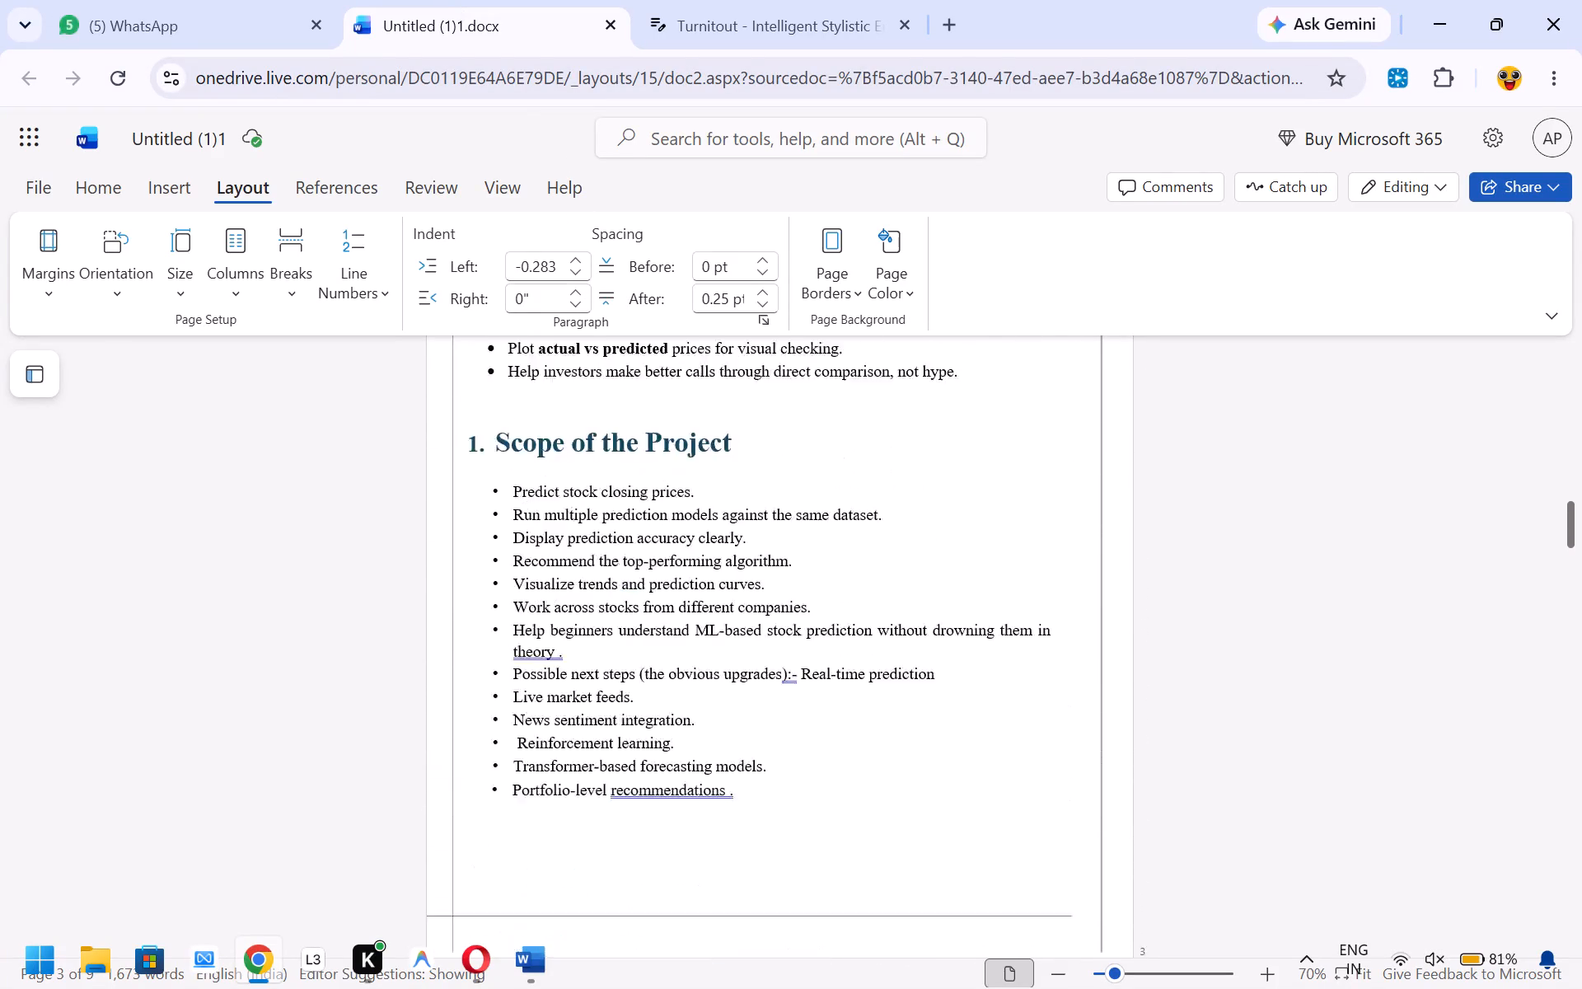
pyautogui.scroll(2, 562, 511)
pyautogui.click(562, 511)
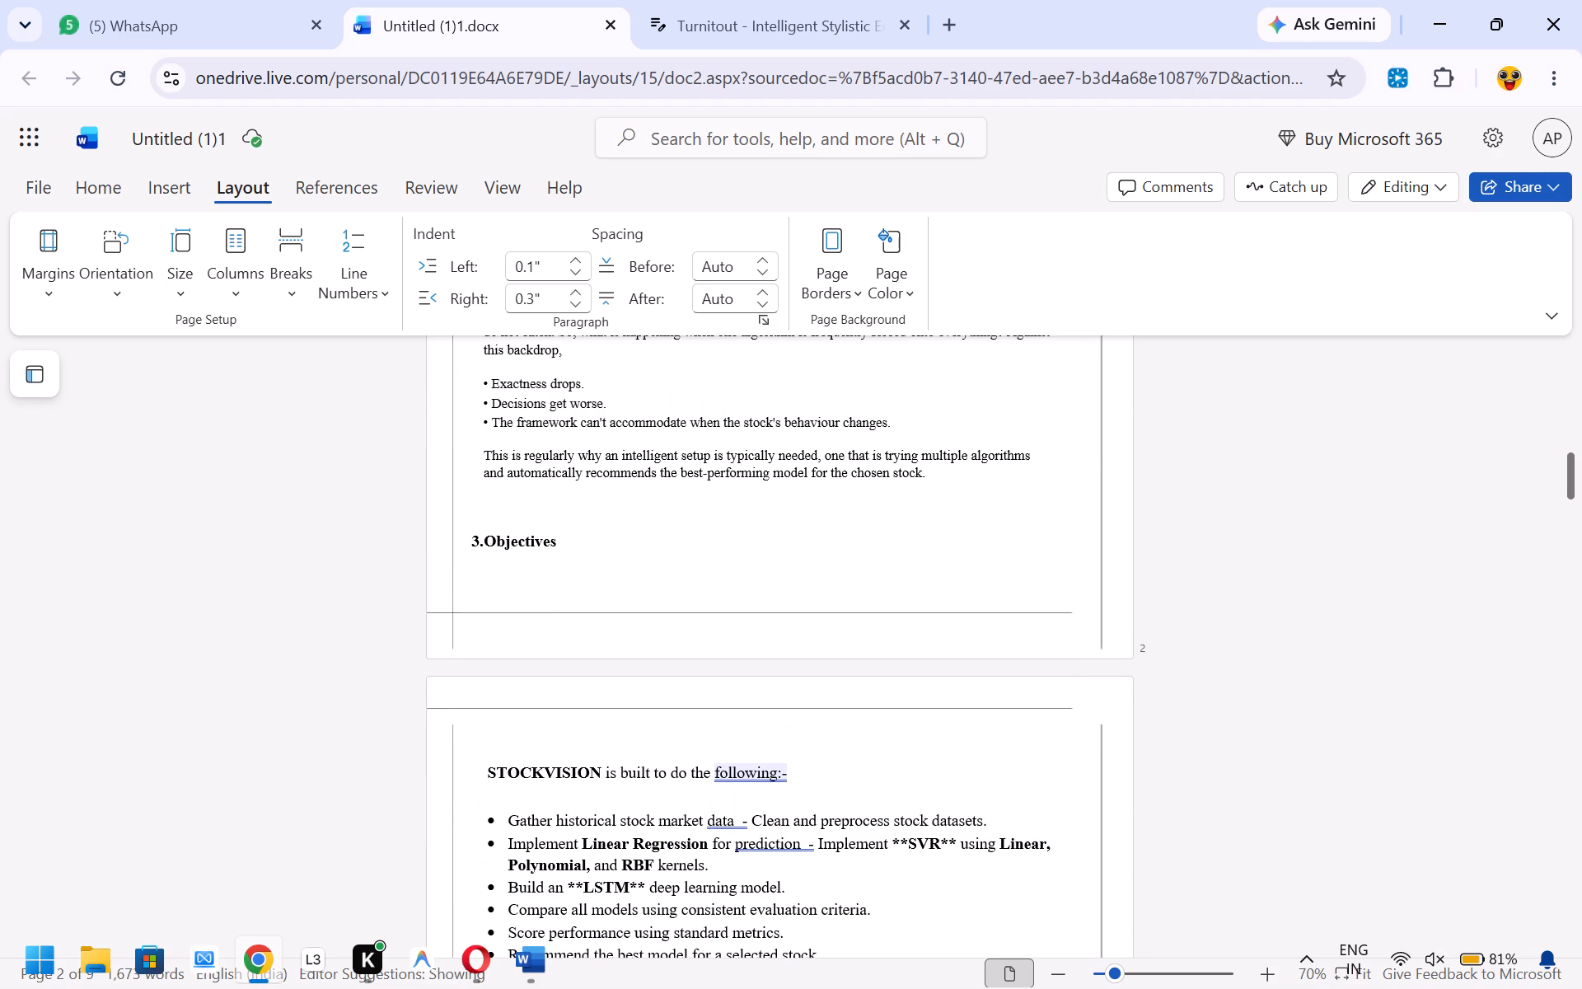
# Insert a blank line before the 3.Objectives heading so it moves onto the same page as its list.
pyautogui.press('Down')
pyautogui.press('Left')
pyautogui.press('Left')
pyautogui.press('Return')
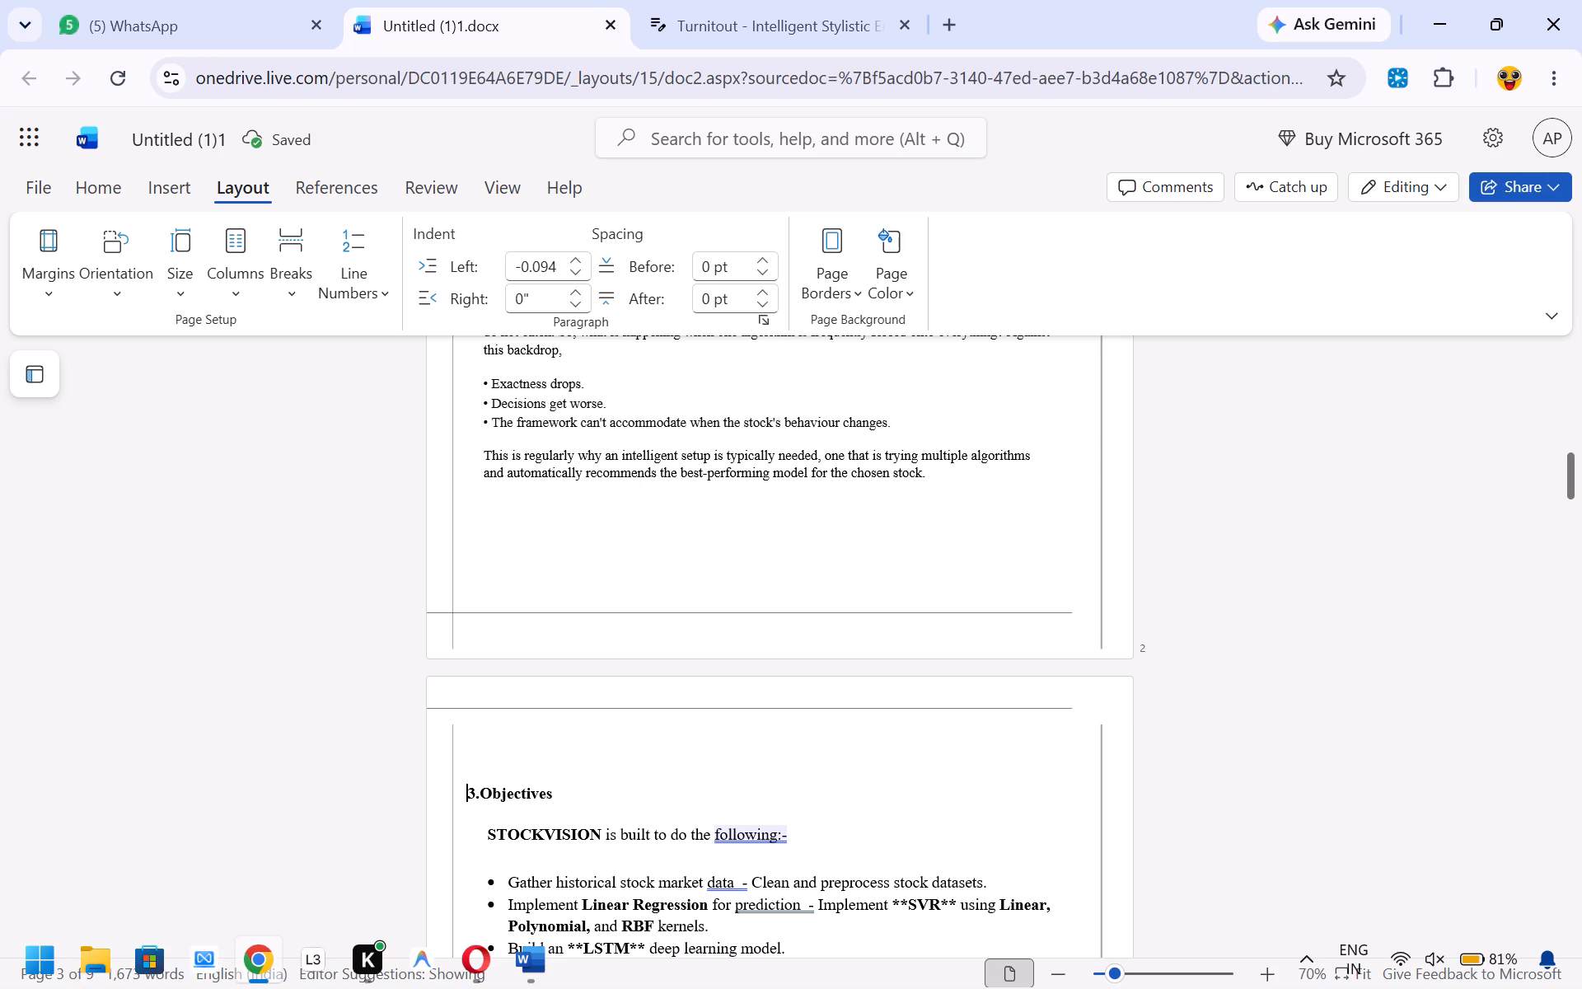
pyautogui.scroll(1, 546, 509)
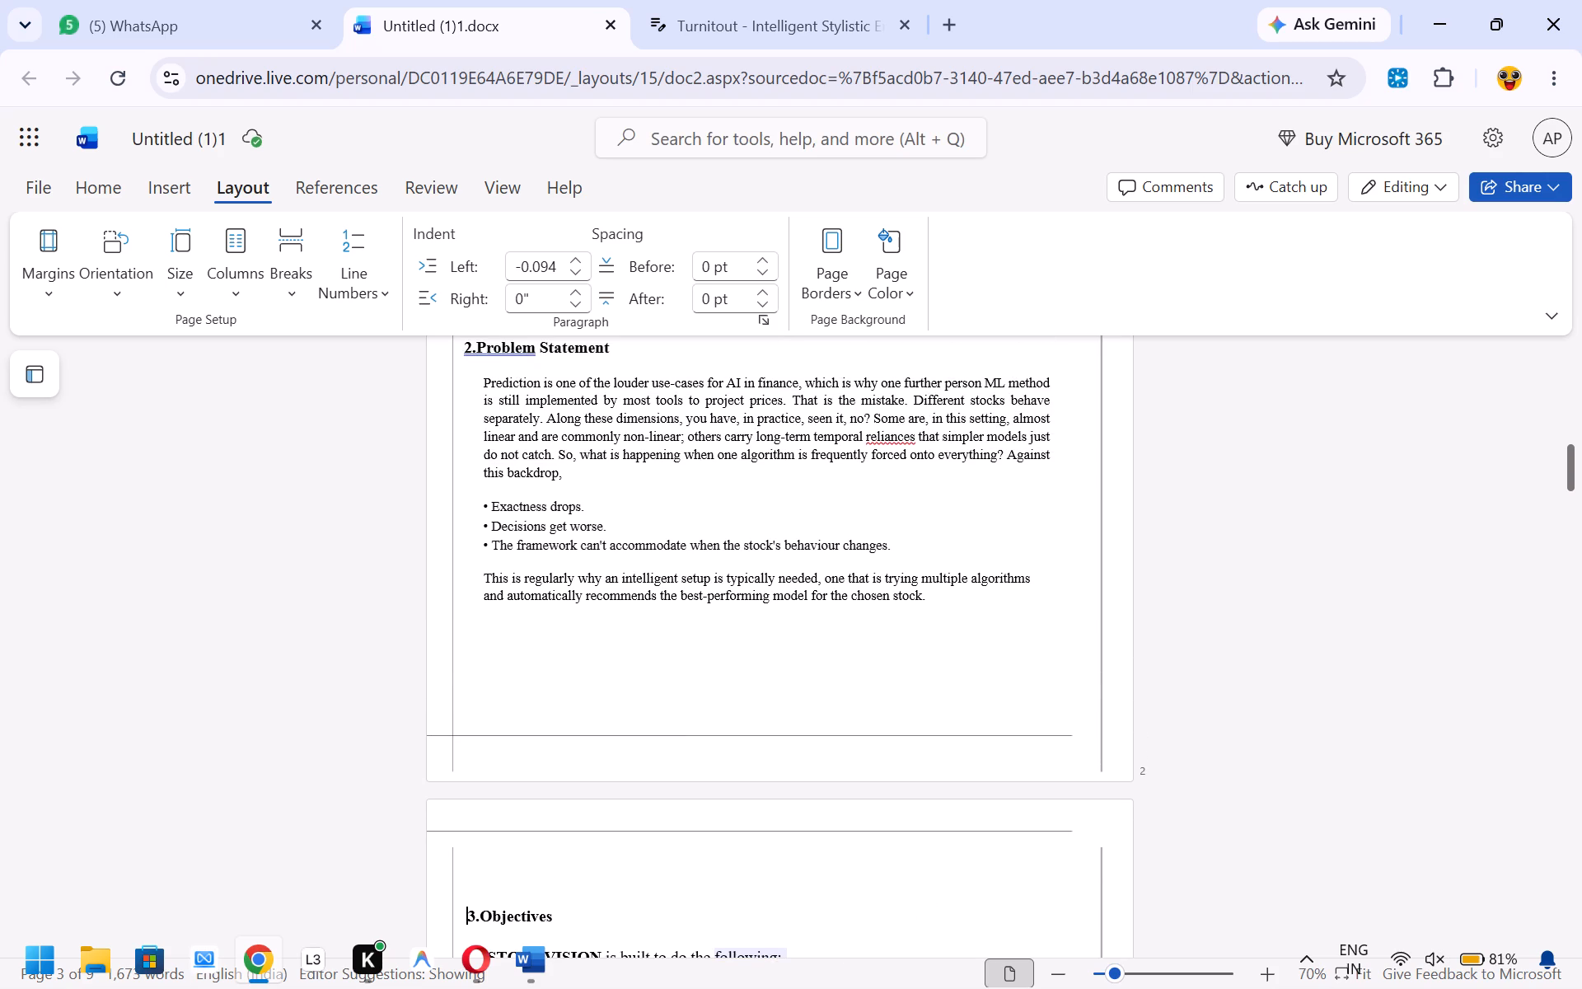
# Copy the formatting of the 3.Objectives heading onto the Scope of the Project heading.
pyautogui.scroll(-3, 650, 505)
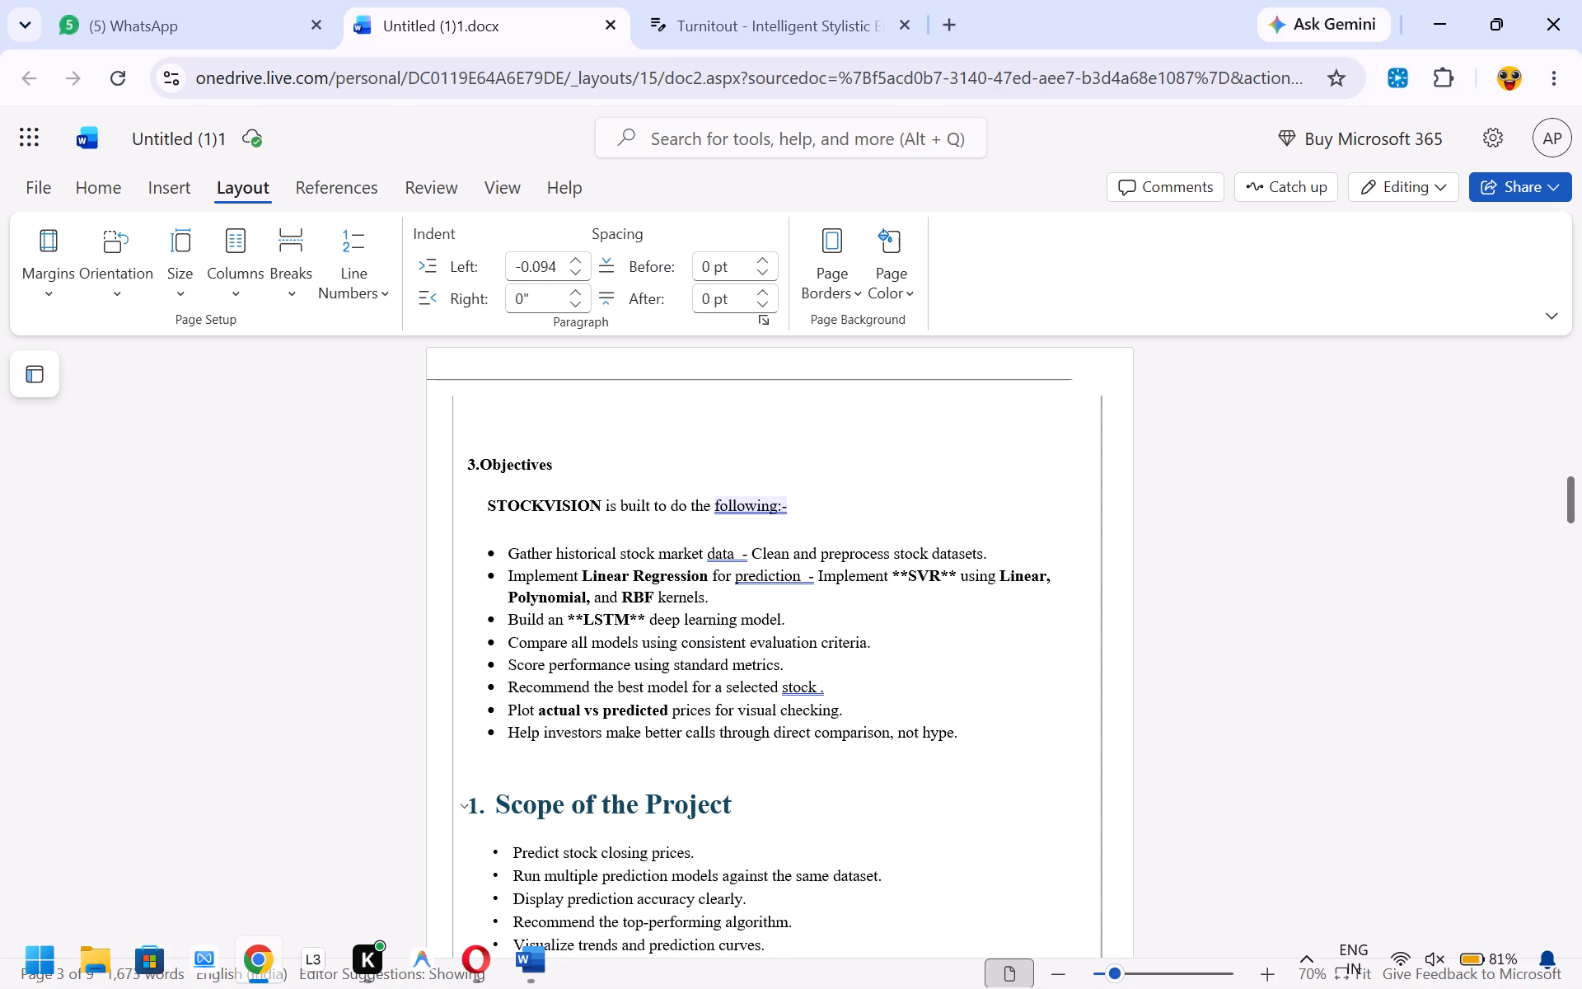
pyautogui.moveTo(750, 809); pyautogui.dragTo(443, 808)
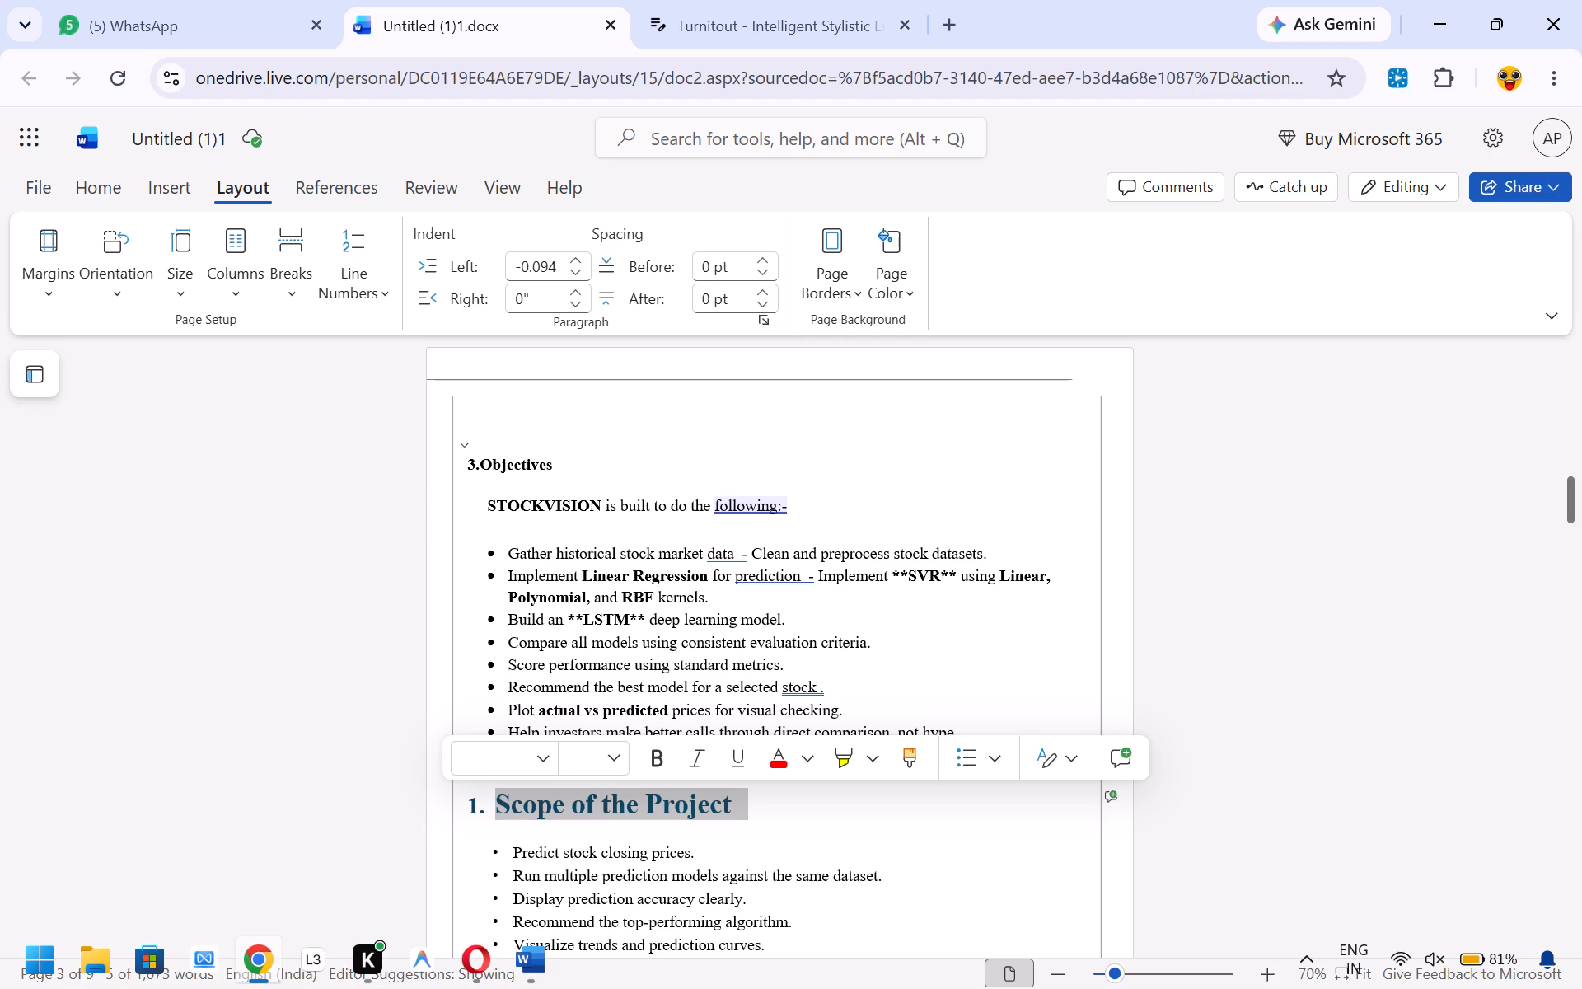
pyautogui.moveTo(592, 477); pyautogui.dragTo(460, 462)
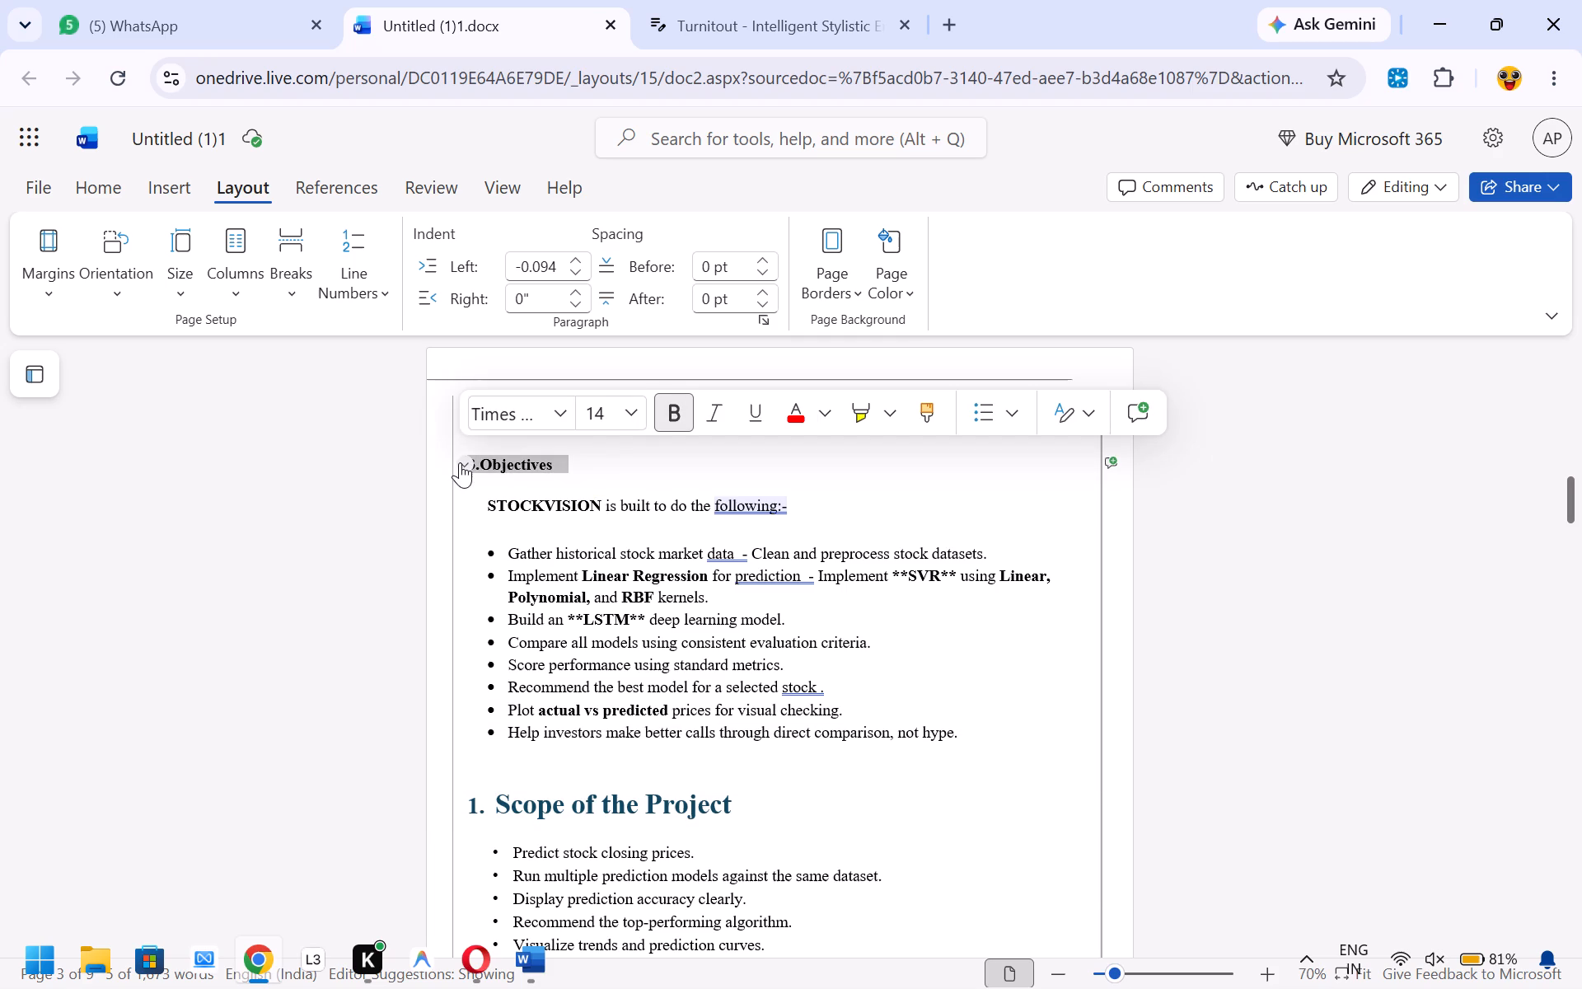
pyautogui.hotkey('ctrl', 'alt', 'c')
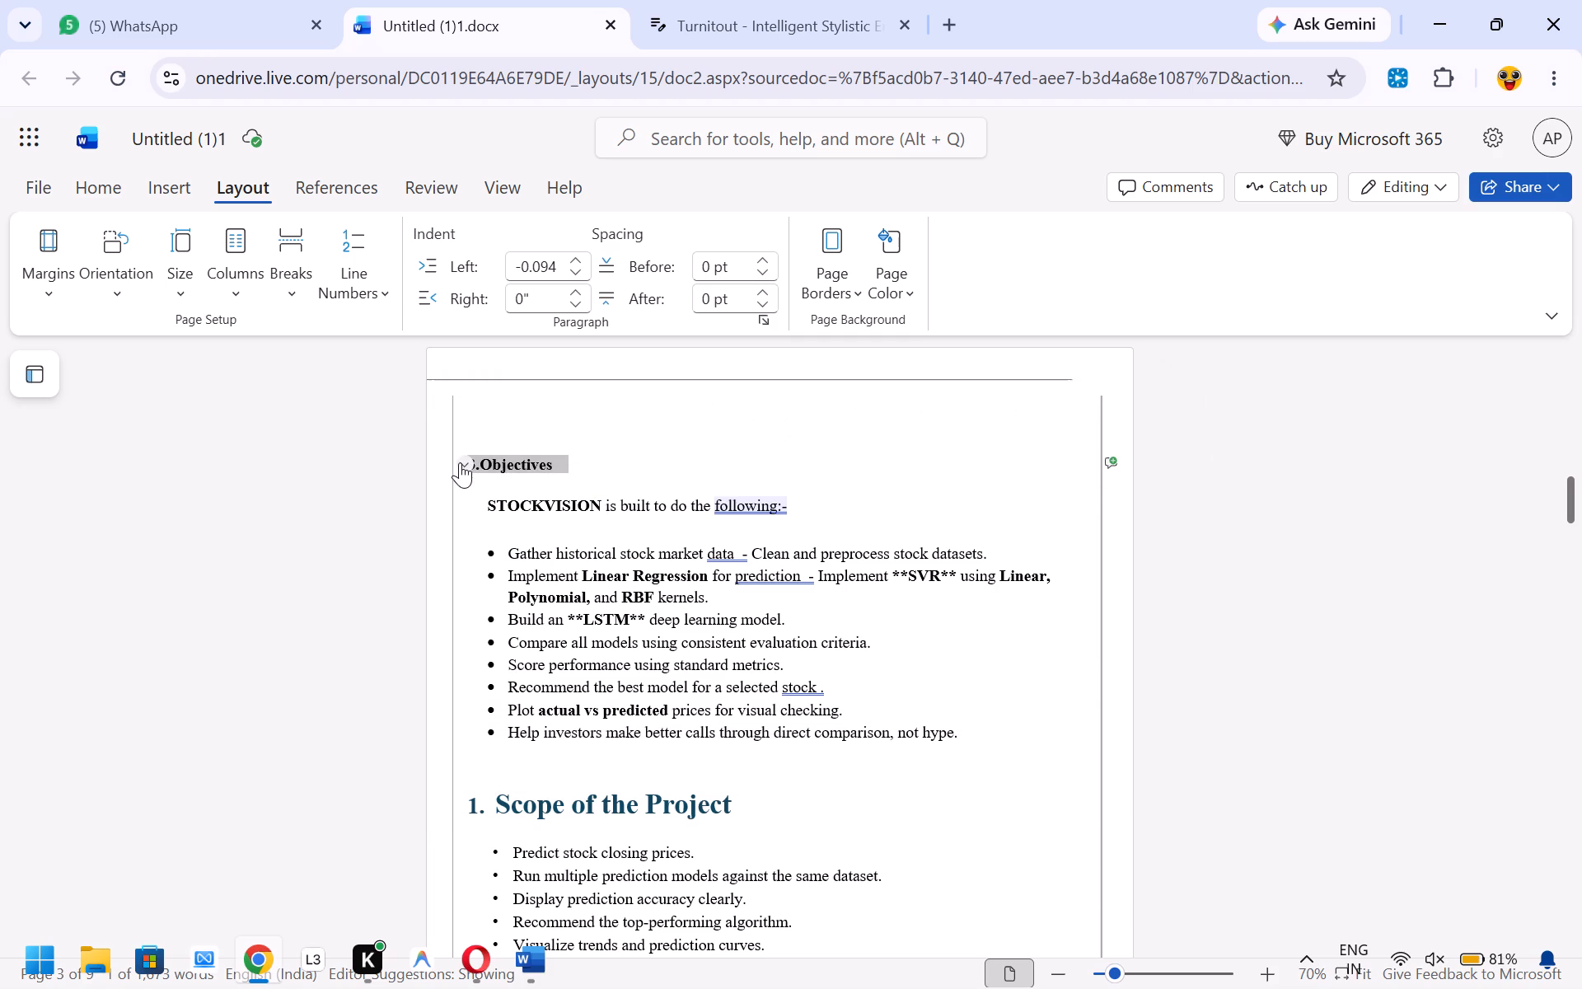
pyautogui.moveTo(742, 798); pyautogui.dragTo(531, 798)
pyautogui.moveTo(531, 798); pyautogui.dragTo(447, 795)
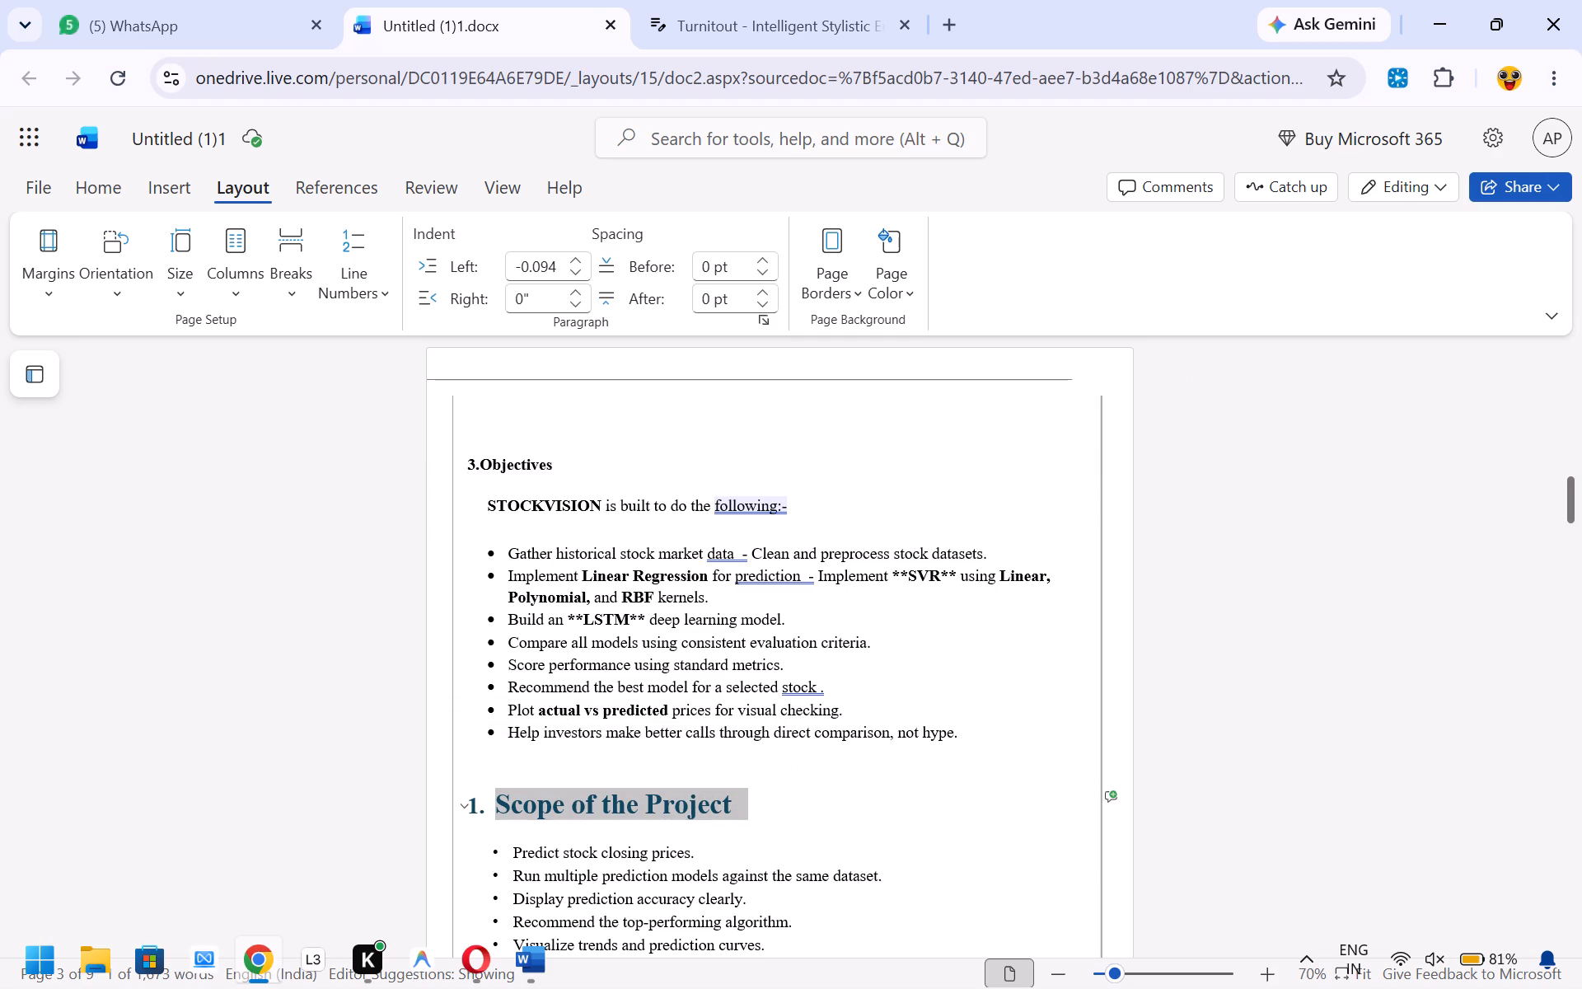
pyautogui.hotkey('ctrl', 'alt', 'v')
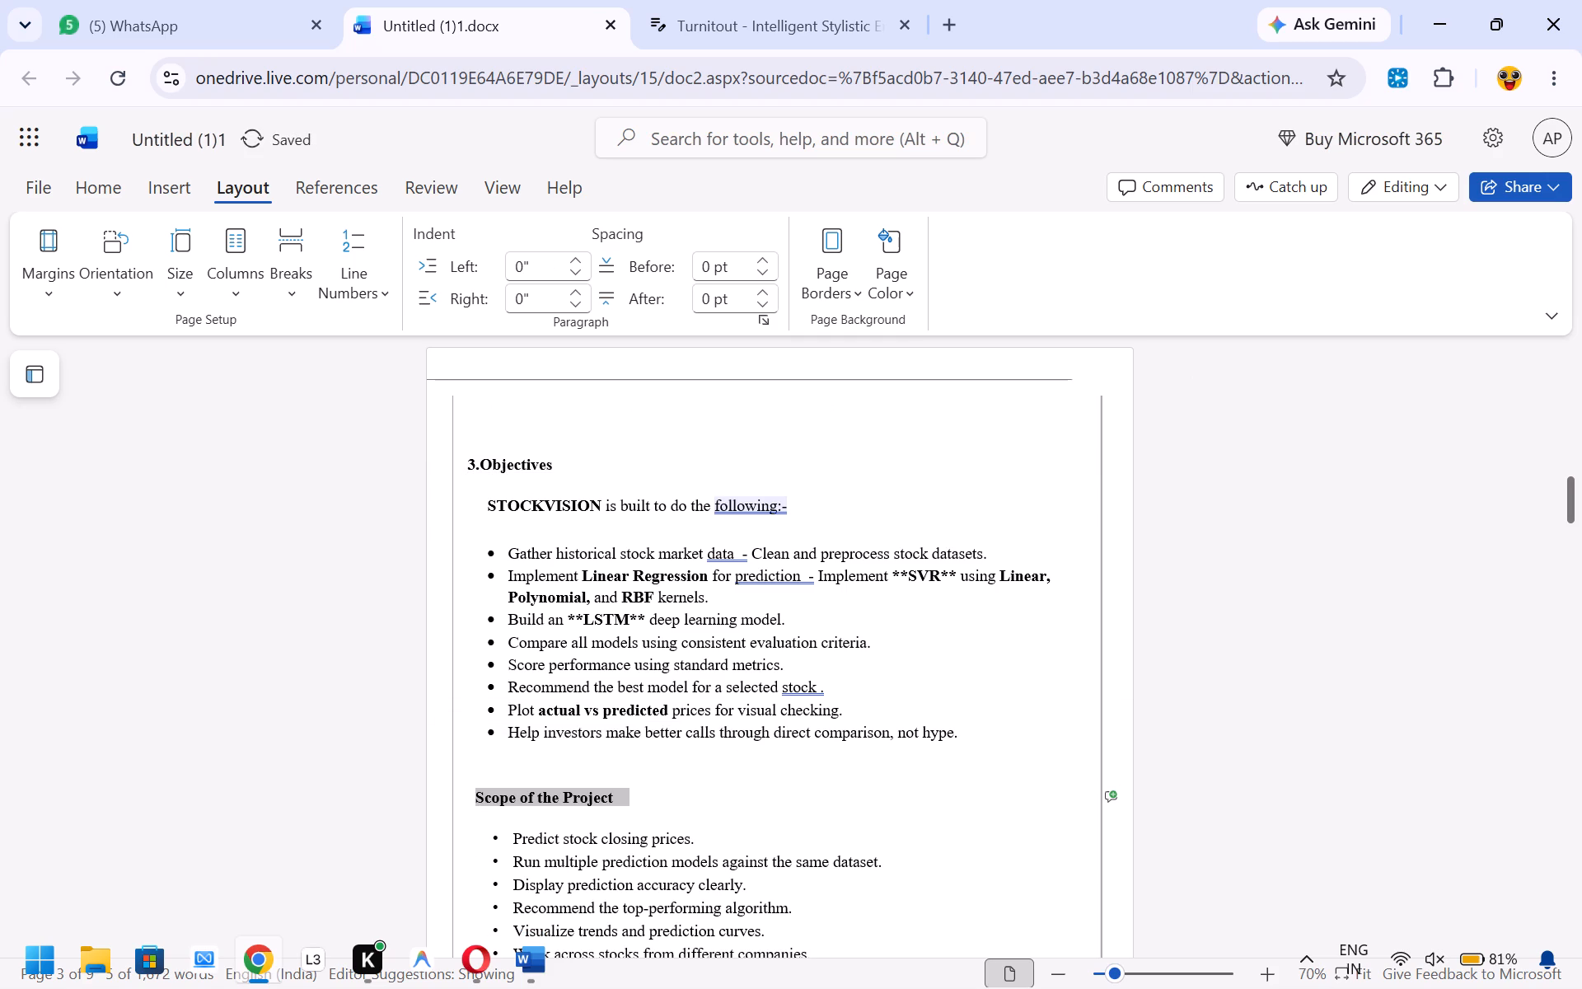
# Number the Scope of the Project heading by adding "4." directly before its text.
pyautogui.click(485, 797)
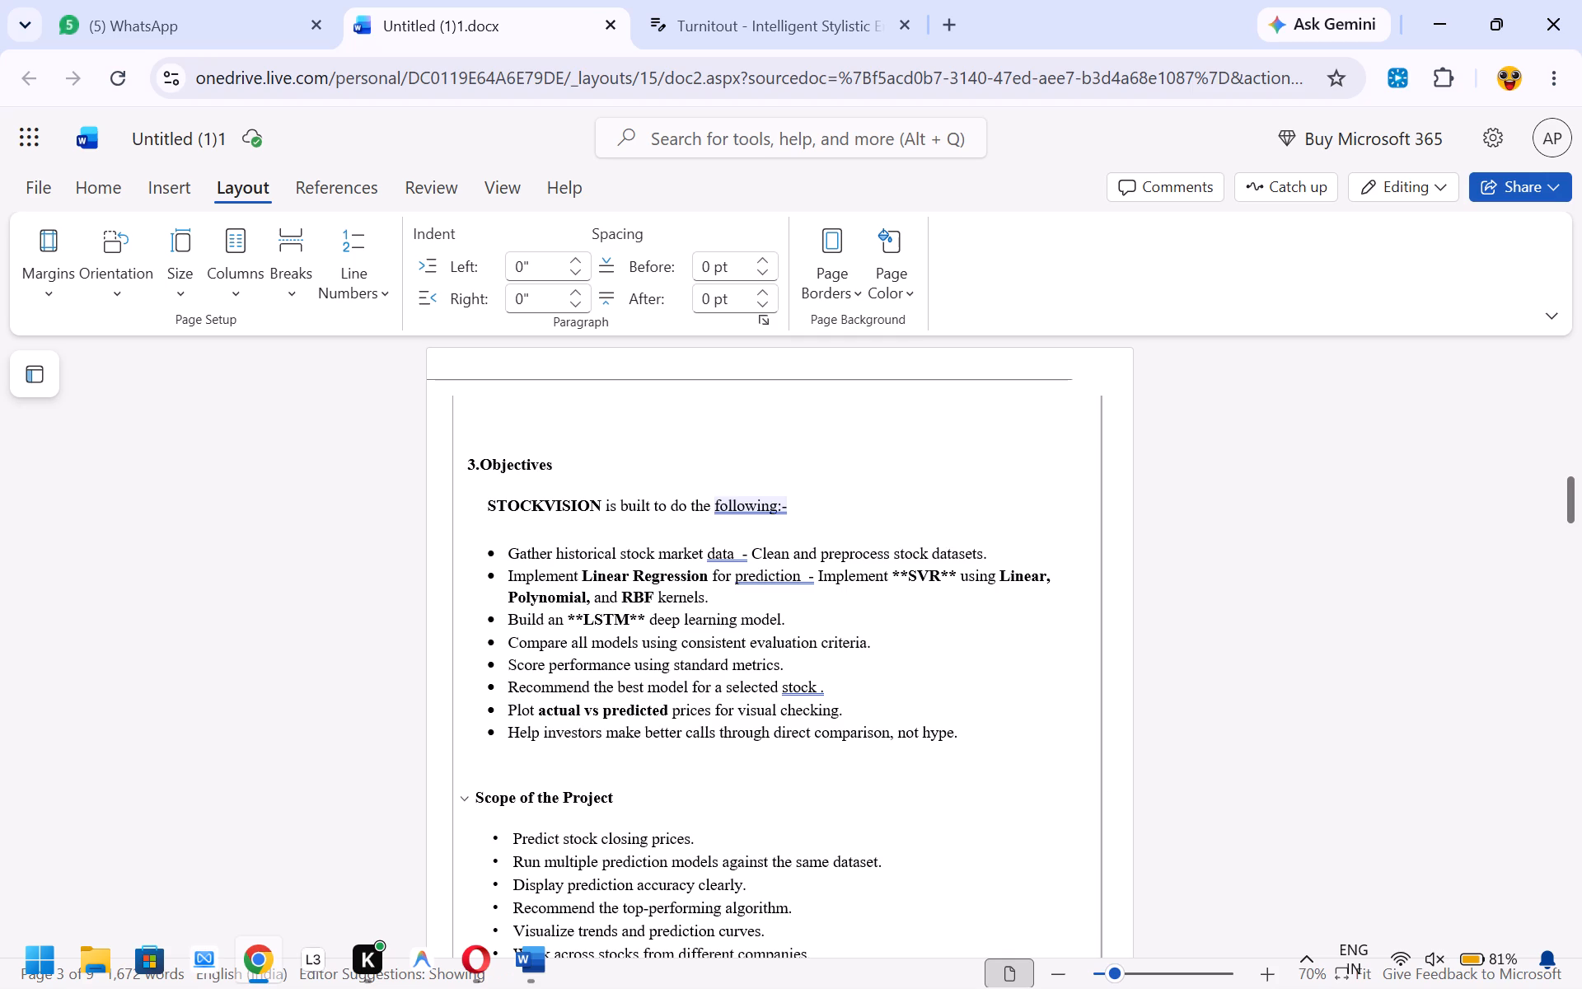
pyautogui.press('Down')
pyautogui.press('Up')
pyautogui.press('Left')
pyautogui.press('Down')
pyautogui.press('Left')
pyautogui.press('Left')
pyautogui.press('Left')
pyautogui.press('Left')
pyautogui.press('Left')
pyautogui.press('Left')
pyautogui.press('Left')
pyautogui.press('1')
pyautogui.press('BackSpace')
pyautogui.write('4.')
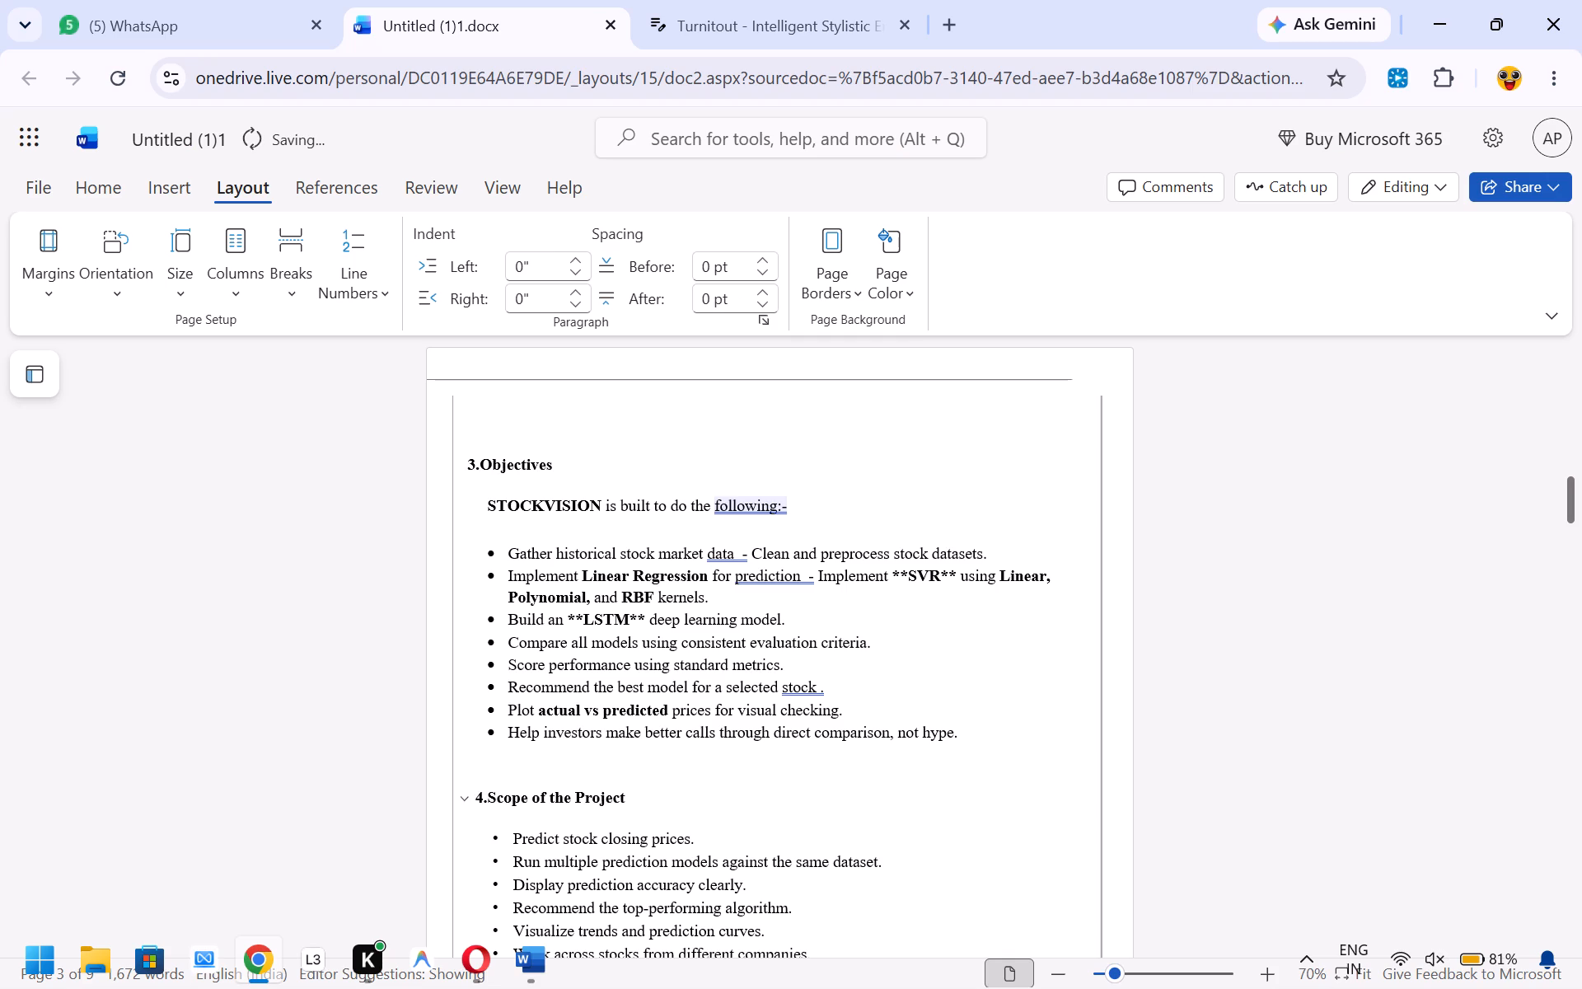
# Remove the double asterisks on both sides of LSTM in the Objectives list.
pyautogui.scroll(-1, 714, 847)
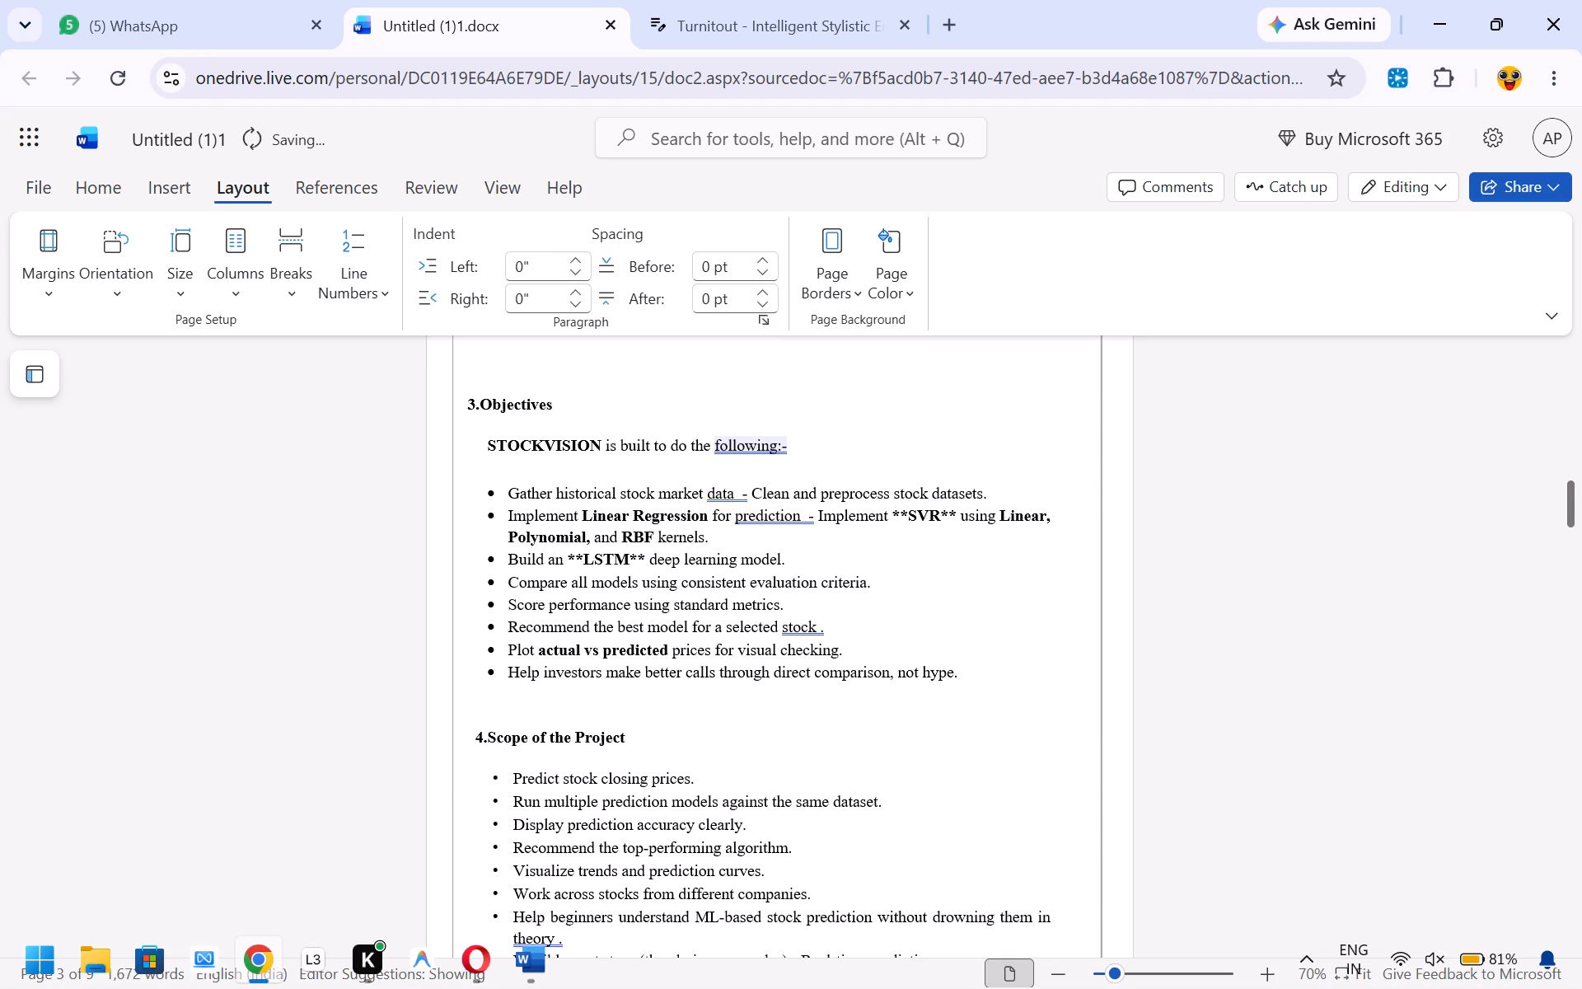
pyautogui.click(644, 560)
pyautogui.press('BackSpace')
pyautogui.press('BackSpace')
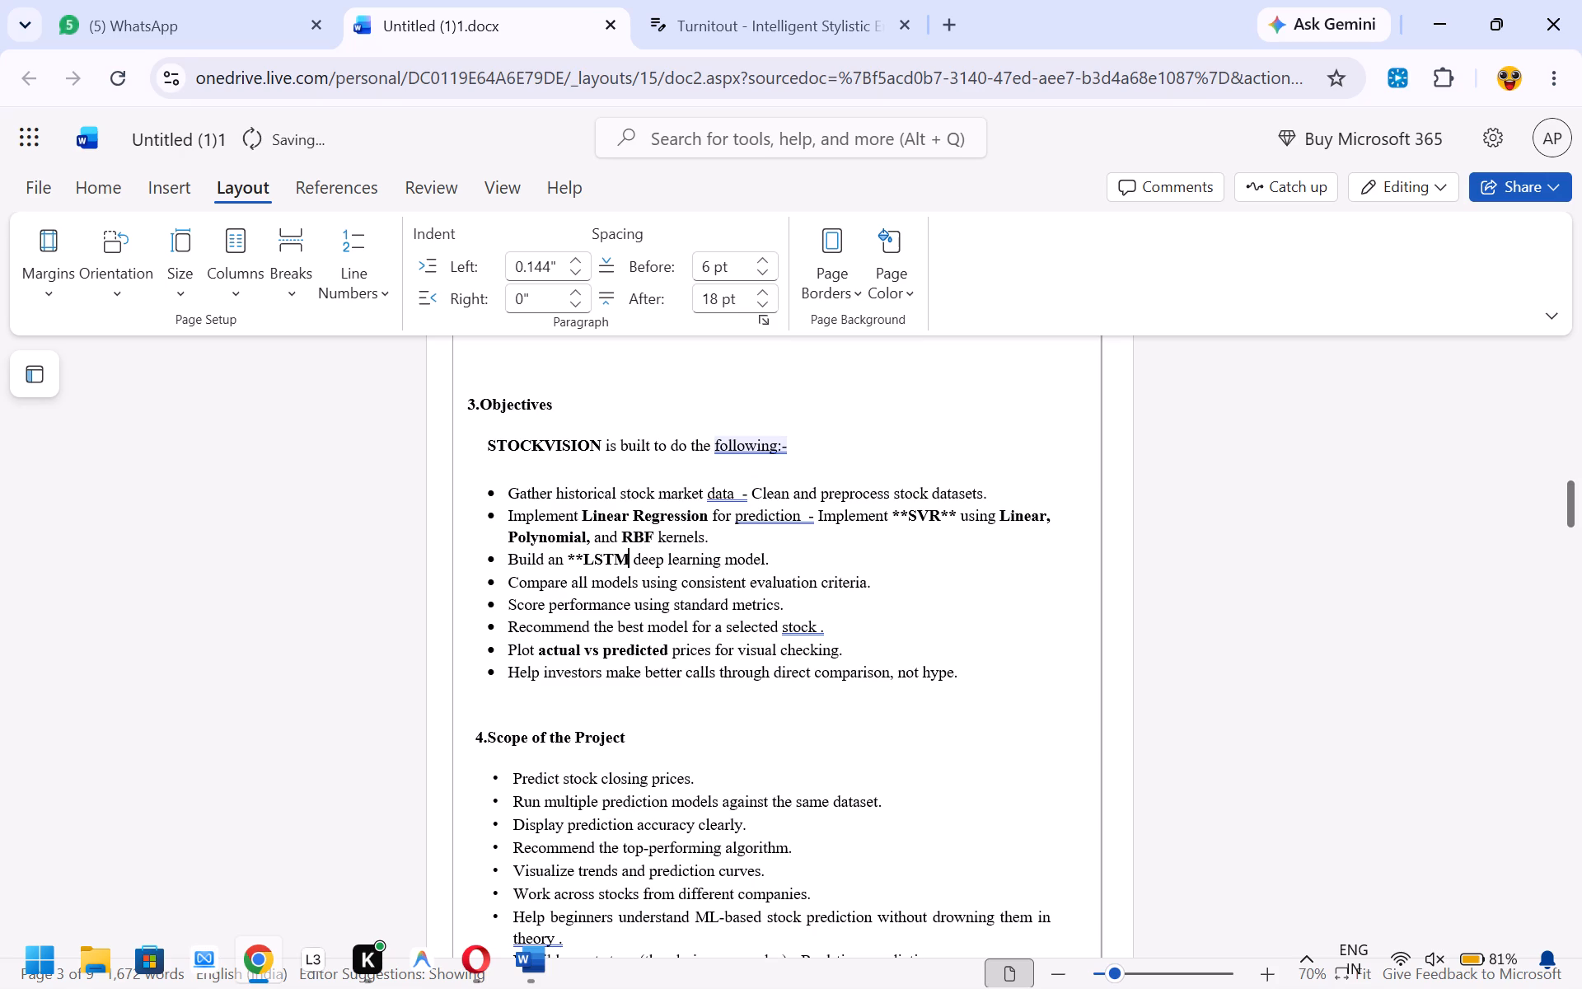
pyautogui.press('Left')
pyautogui.press('Left')
pyautogui.press('Left')
pyautogui.press('Left')
pyautogui.press('BackSpace')
pyautogui.press('BackSpace')
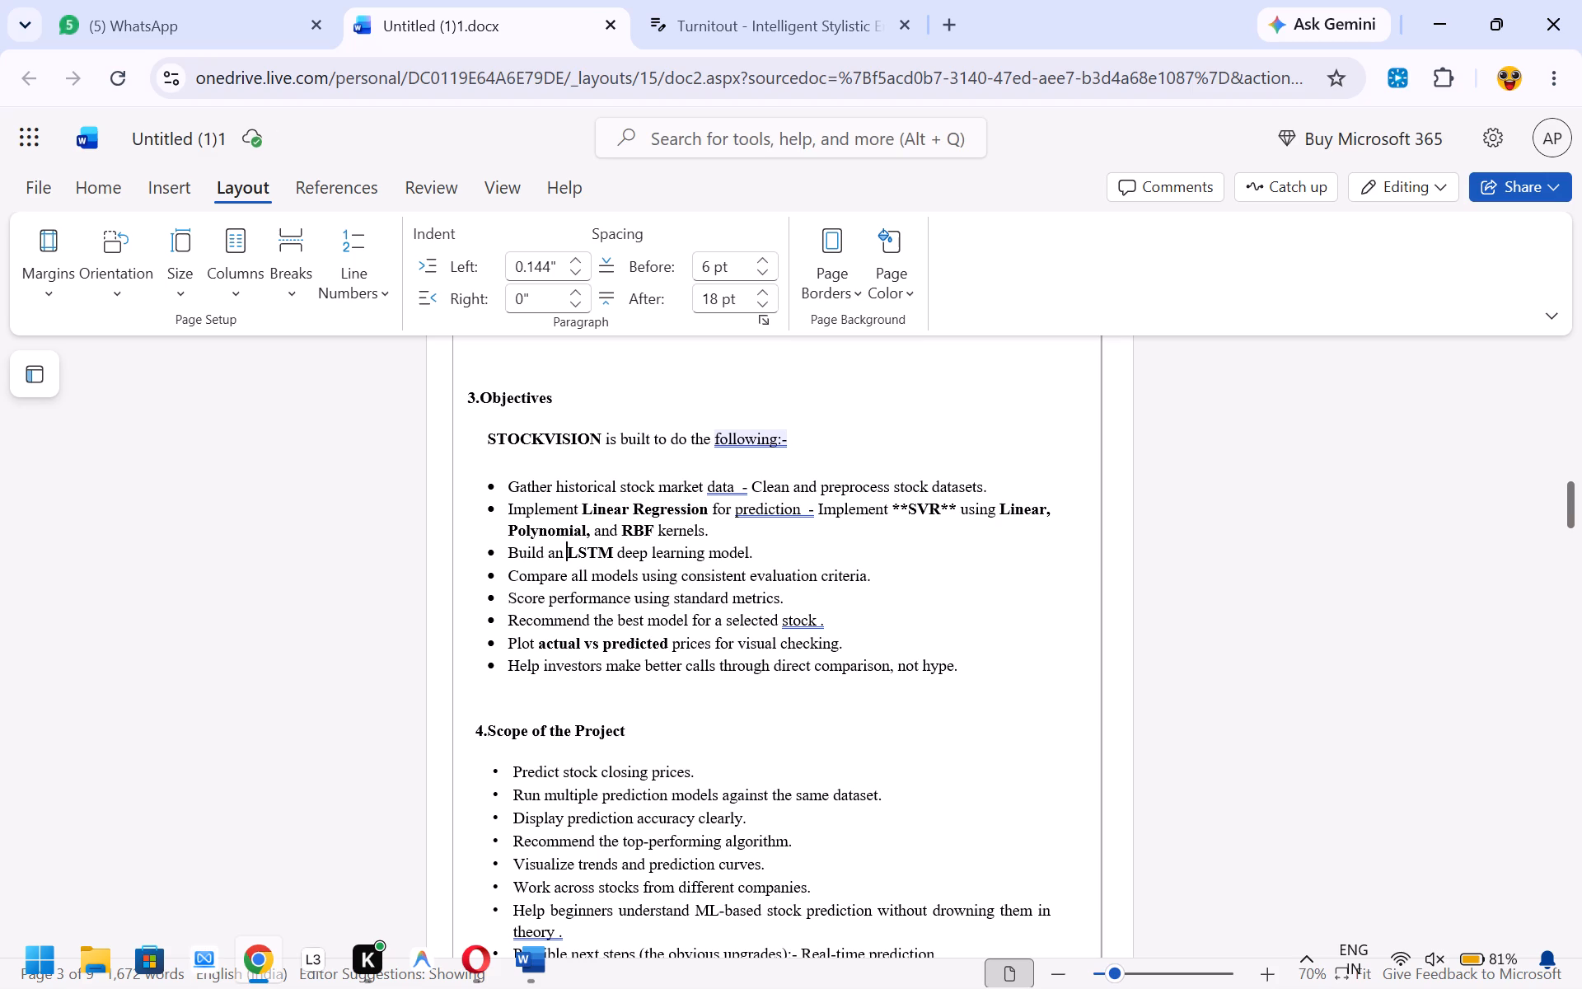
# Remove the double asterisks around SVR in the second Objectives bullet.
pyautogui.click(814, 509)
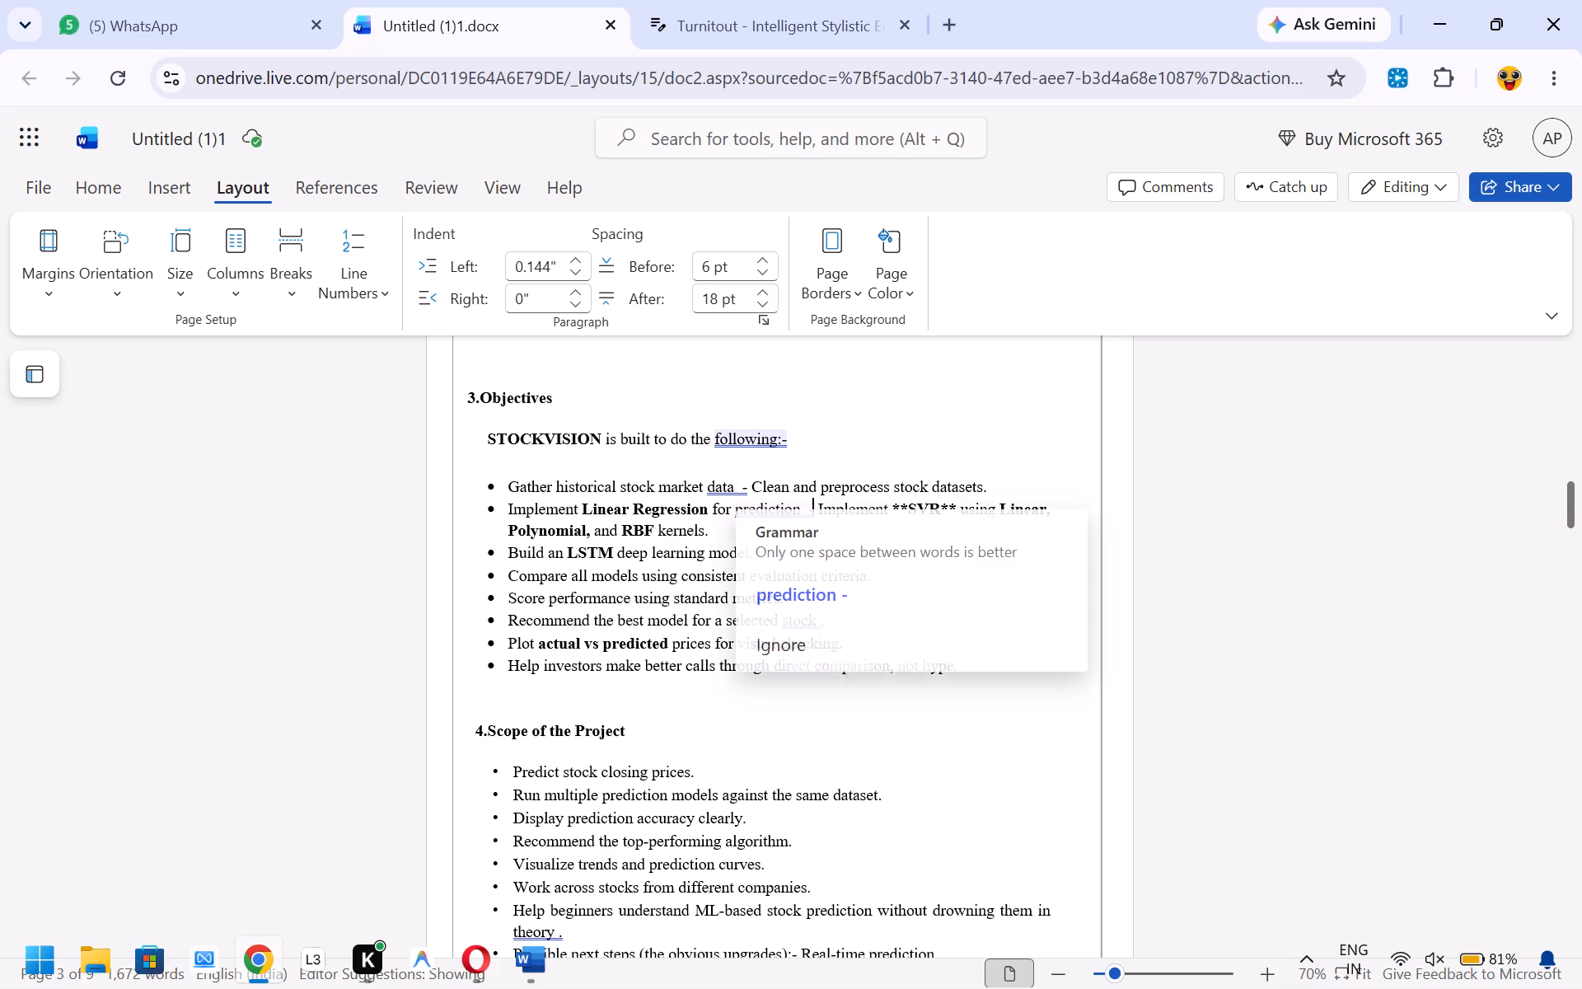
pyautogui.click(1016, 462)
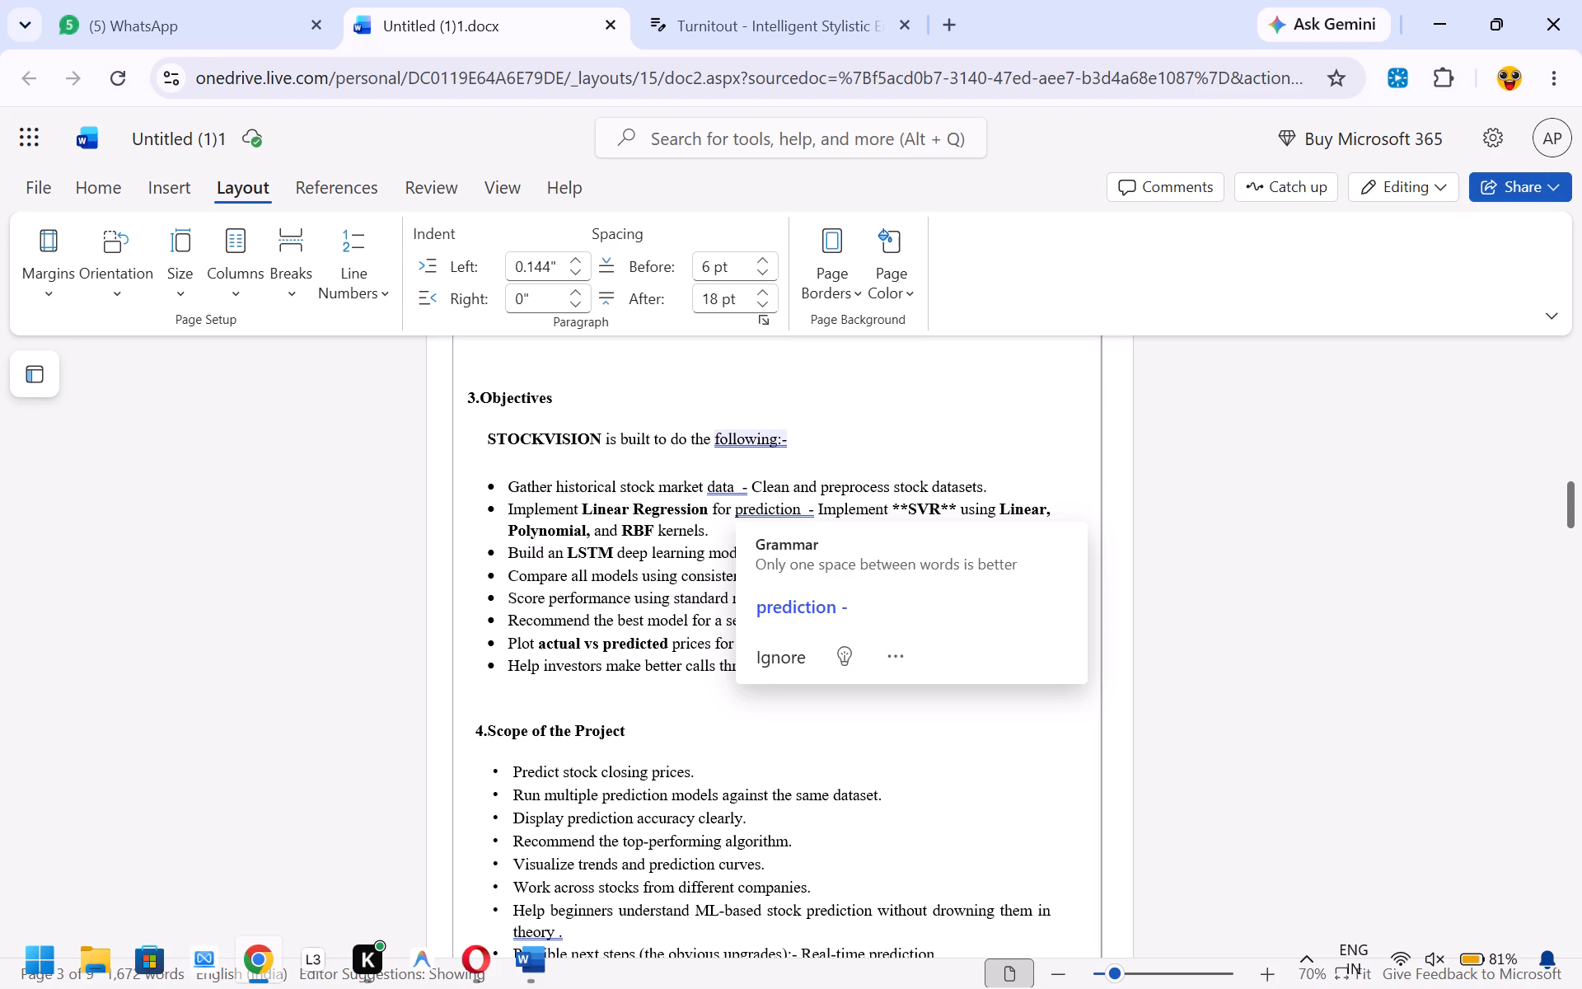
pyautogui.click(955, 508)
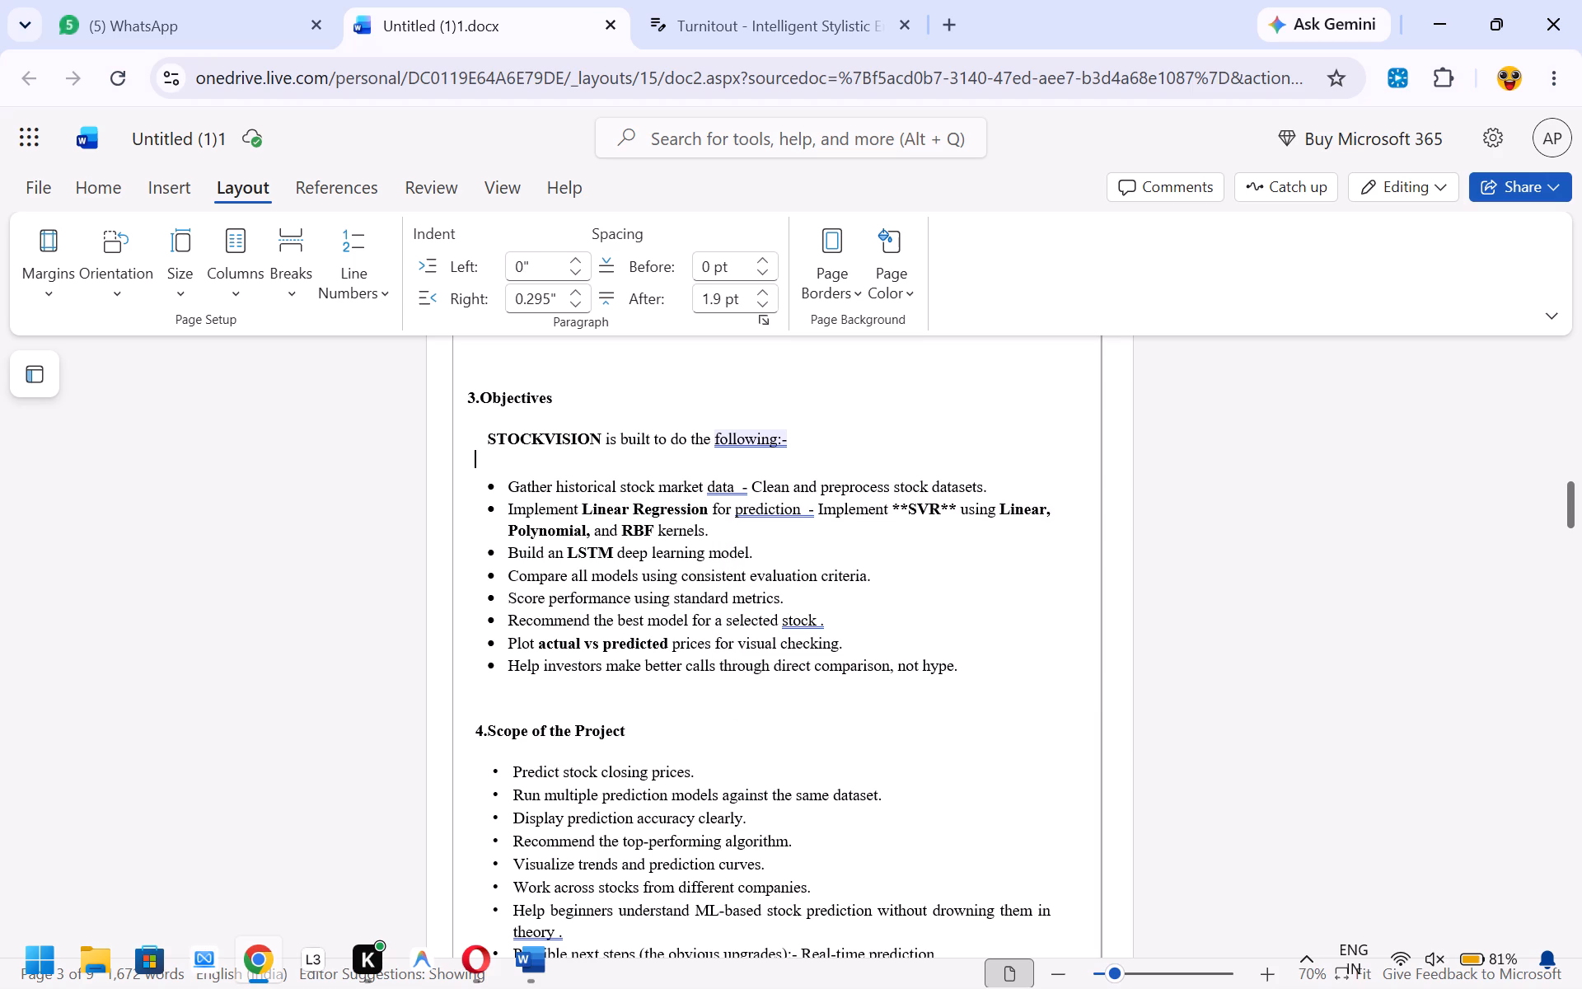
pyautogui.press('BackSpace')
pyautogui.press('BackSpace')
pyautogui.press('Left')
pyautogui.press('Left')
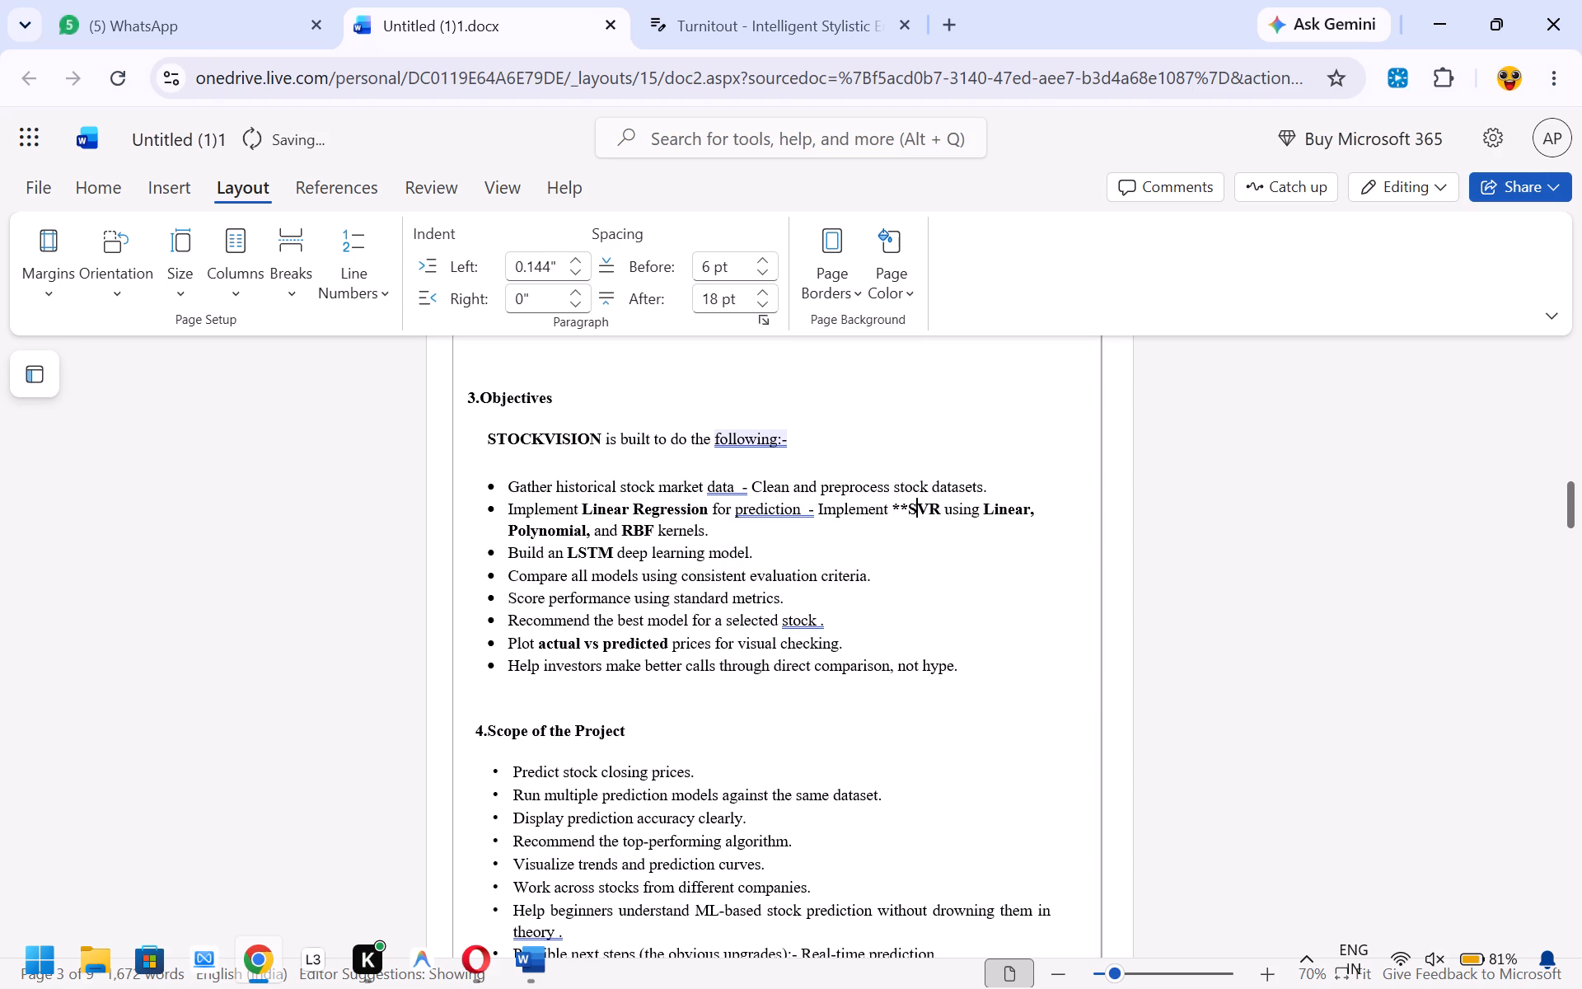
# Remove the remaining double asterisks directly before SVR in the second Objectives bullet.
pyautogui.press('Left')
pyautogui.press('BackSpace')
pyautogui.press('BackSpace')
# Review the layout of the Objectives and Scope of the Project sections and the end of the preceding page.
pyautogui.scroll(-1, 840, 591)
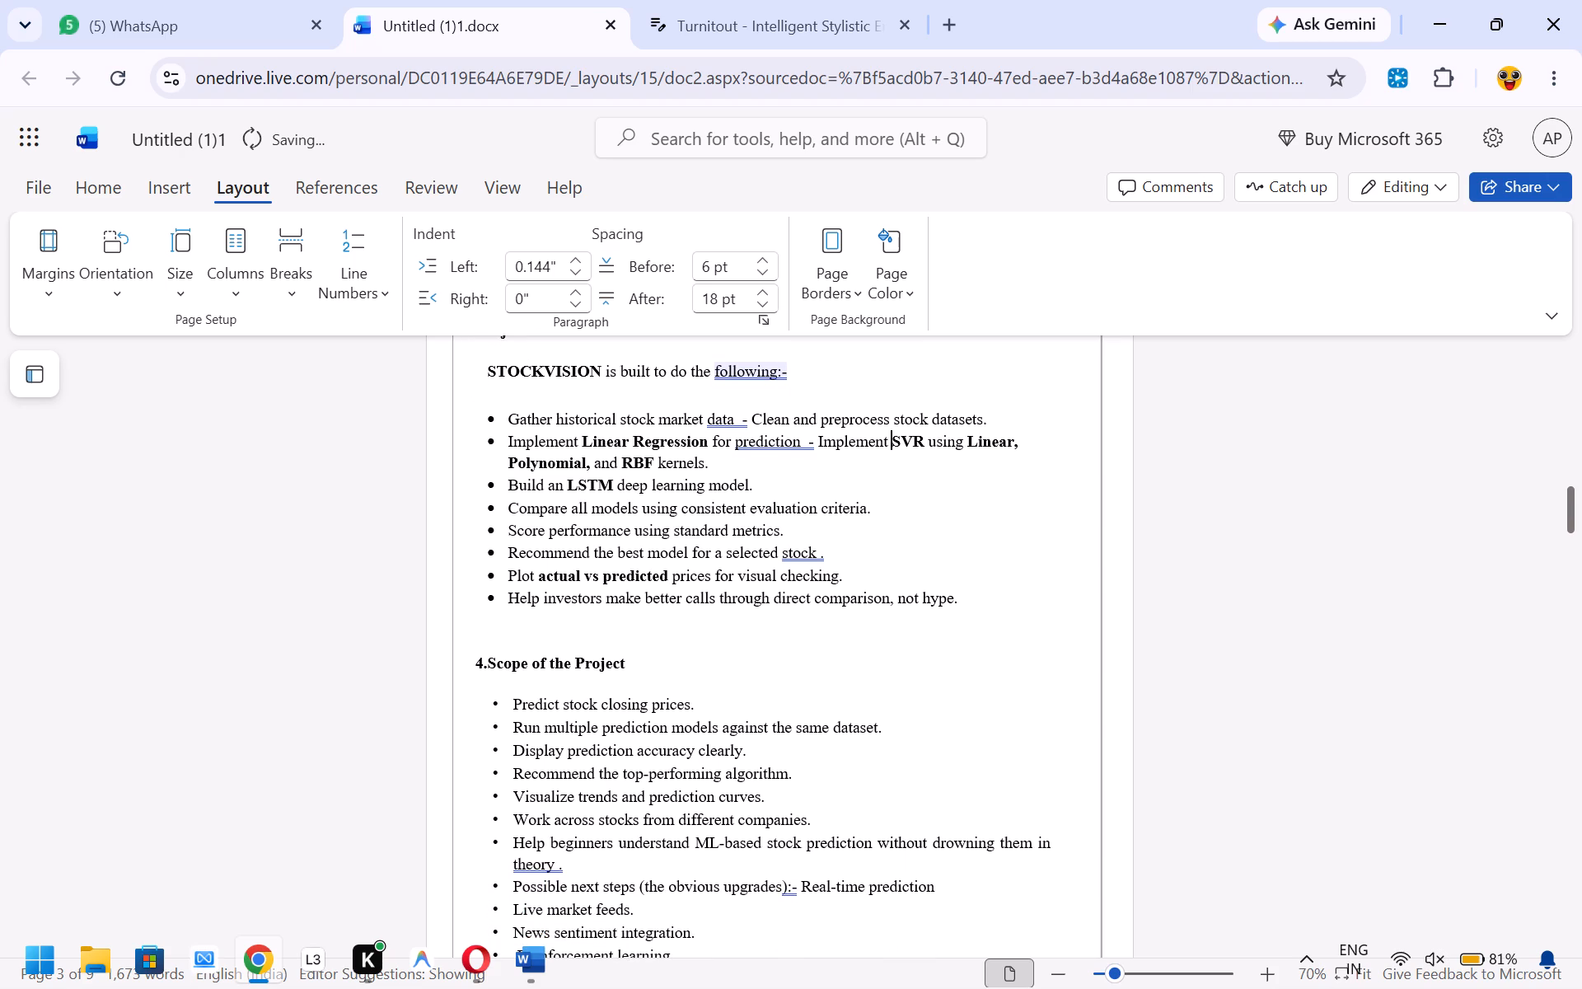
pyautogui.scroll(-1, 840, 591)
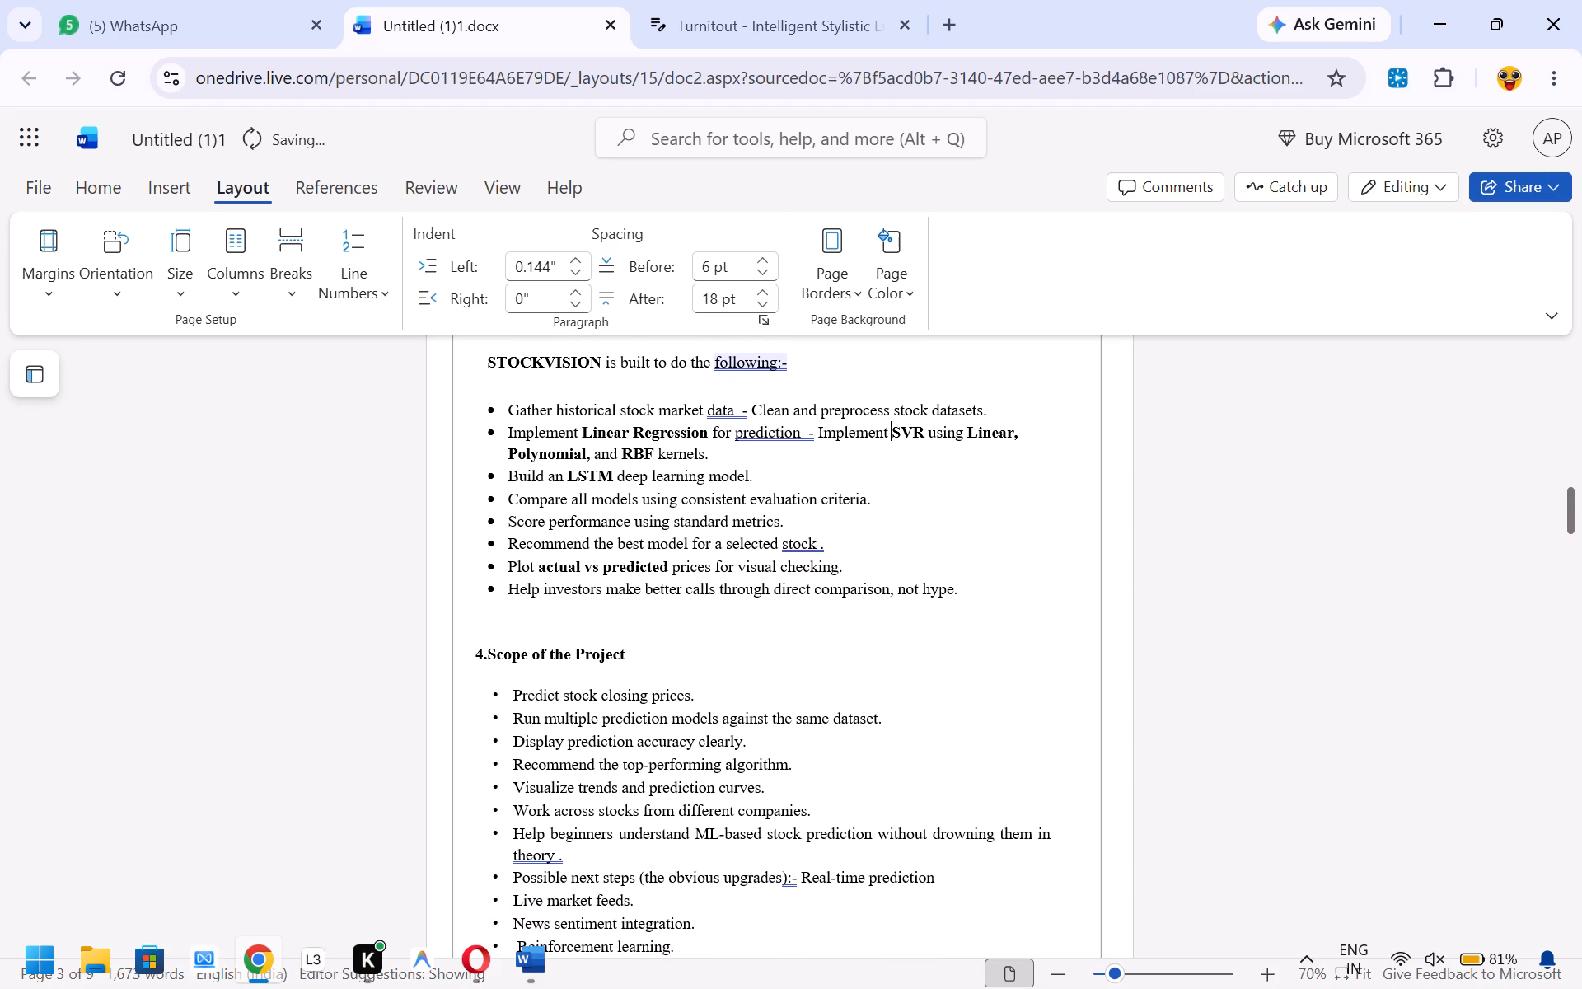
pyautogui.hscroll(-1, 840, 591)
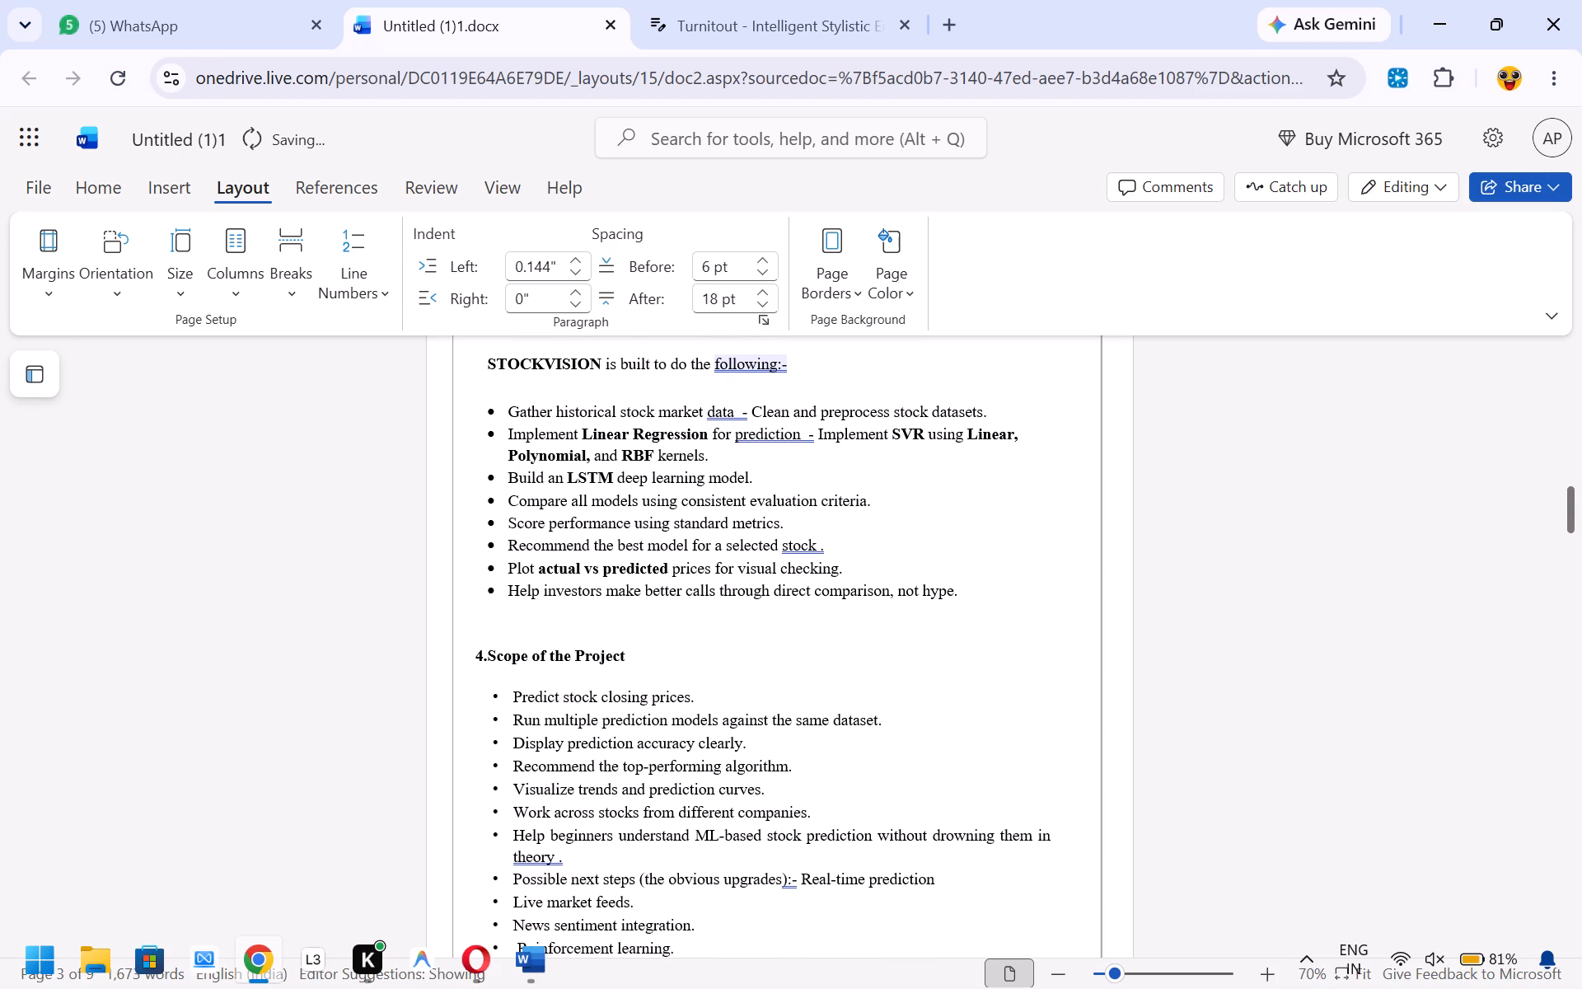
pyautogui.scroll(1, 671, 641)
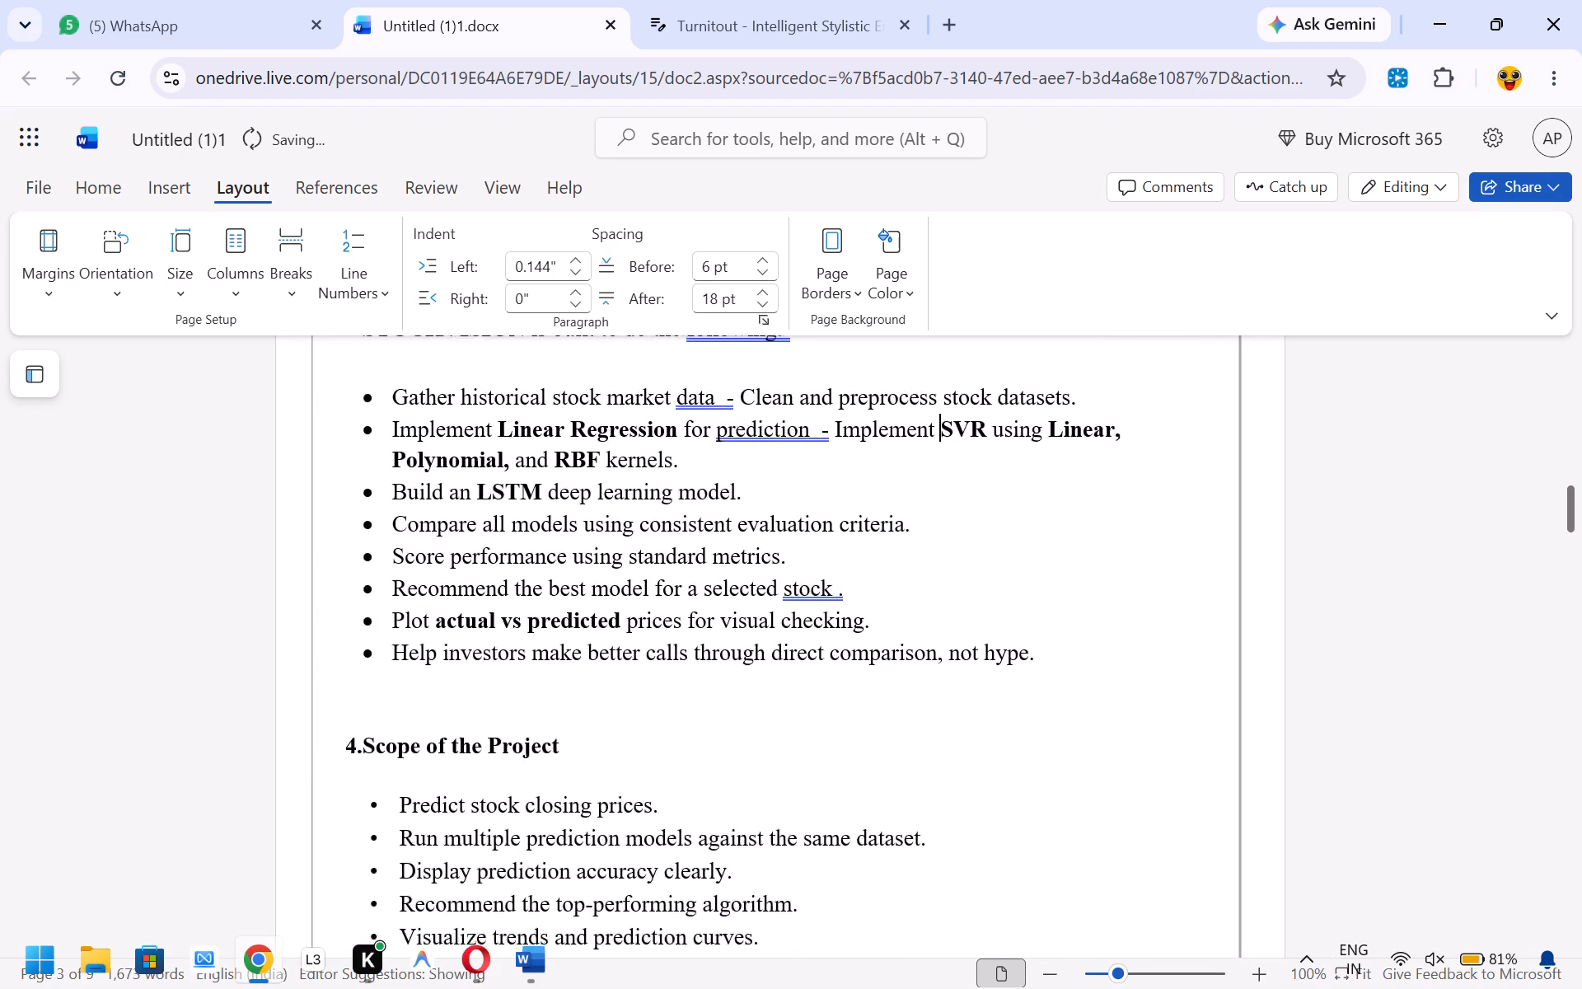
pyautogui.scroll(1, 671, 641)
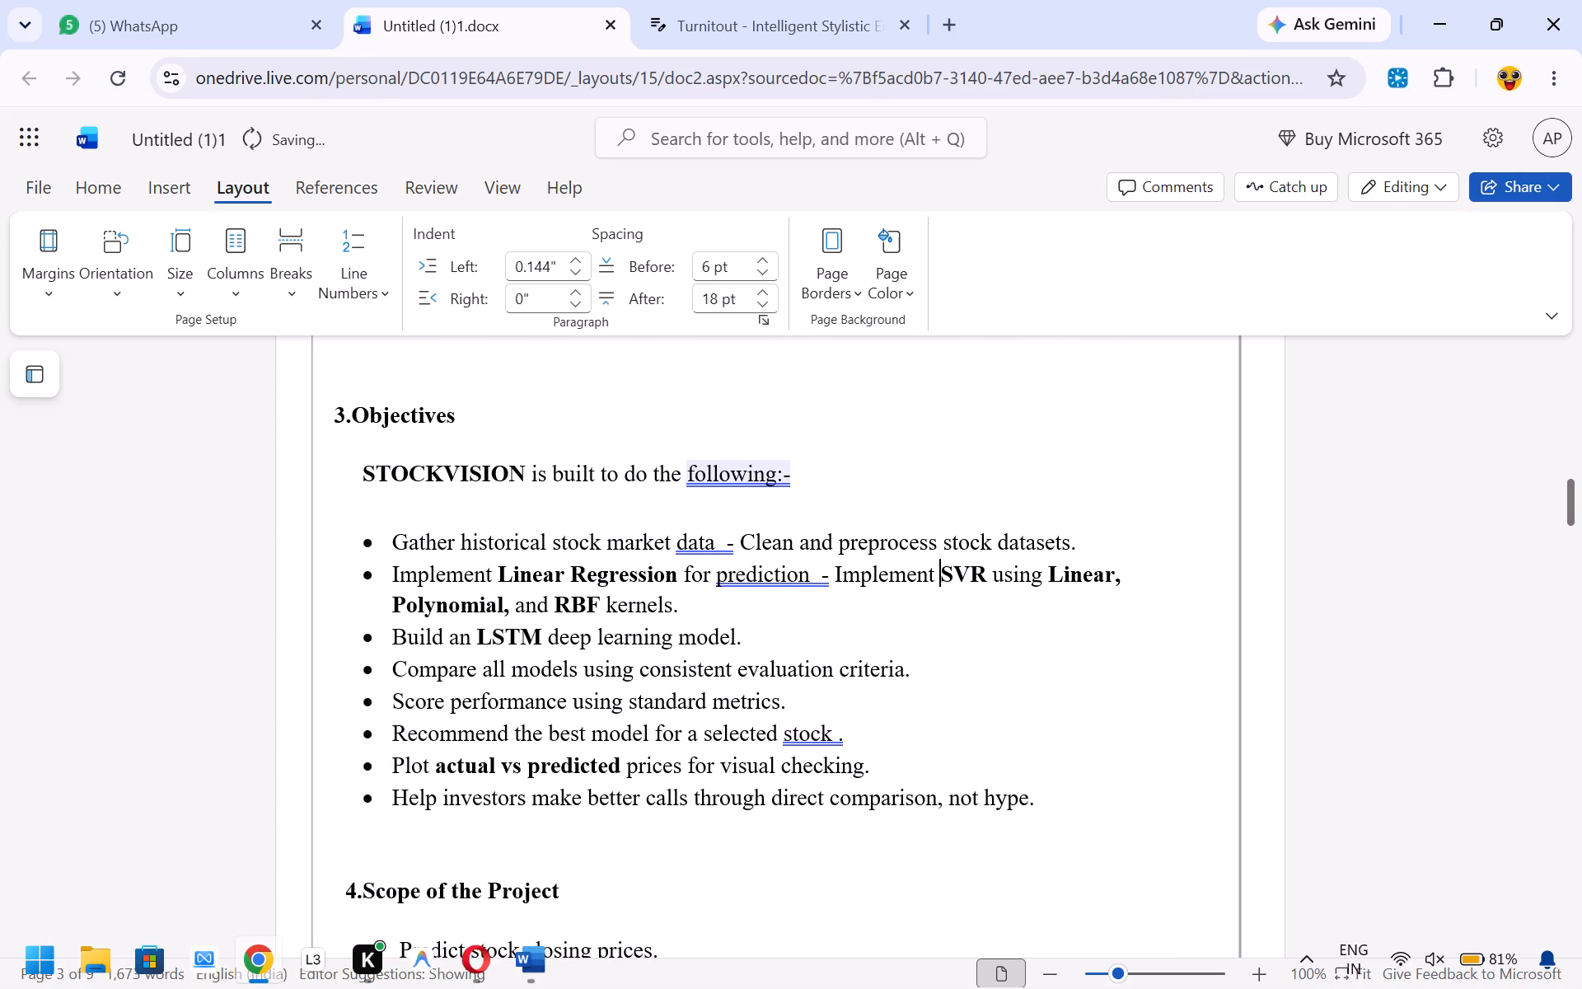
pyautogui.scroll(1, 671, 641)
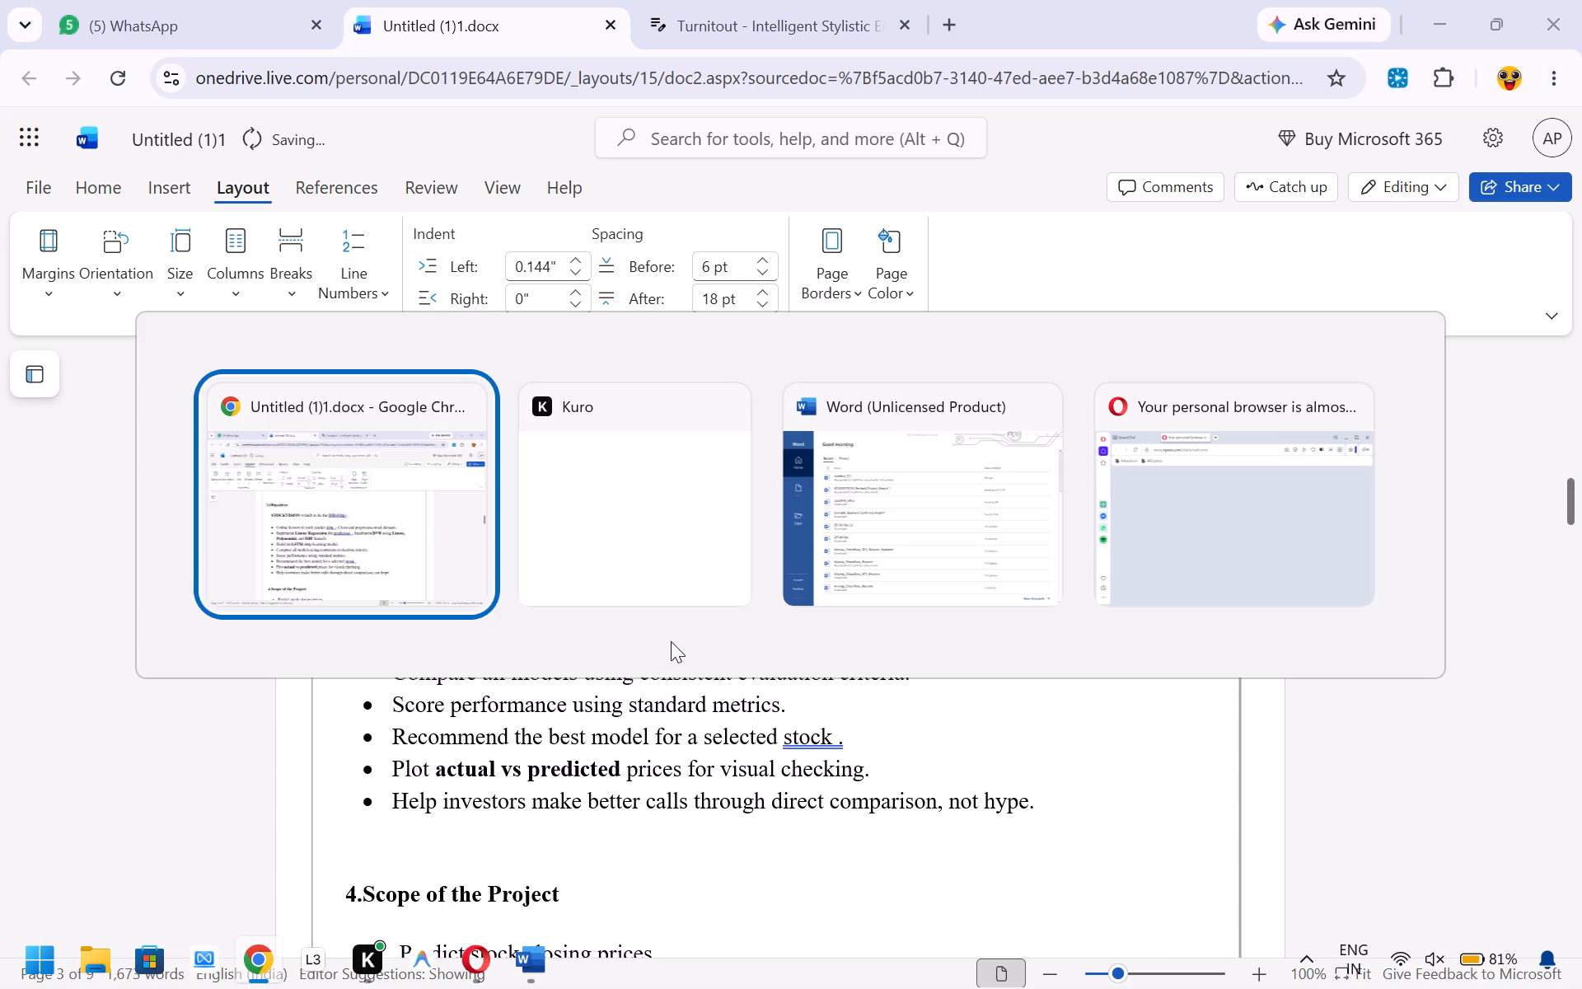
pyautogui.scroll(3, 671, 641)
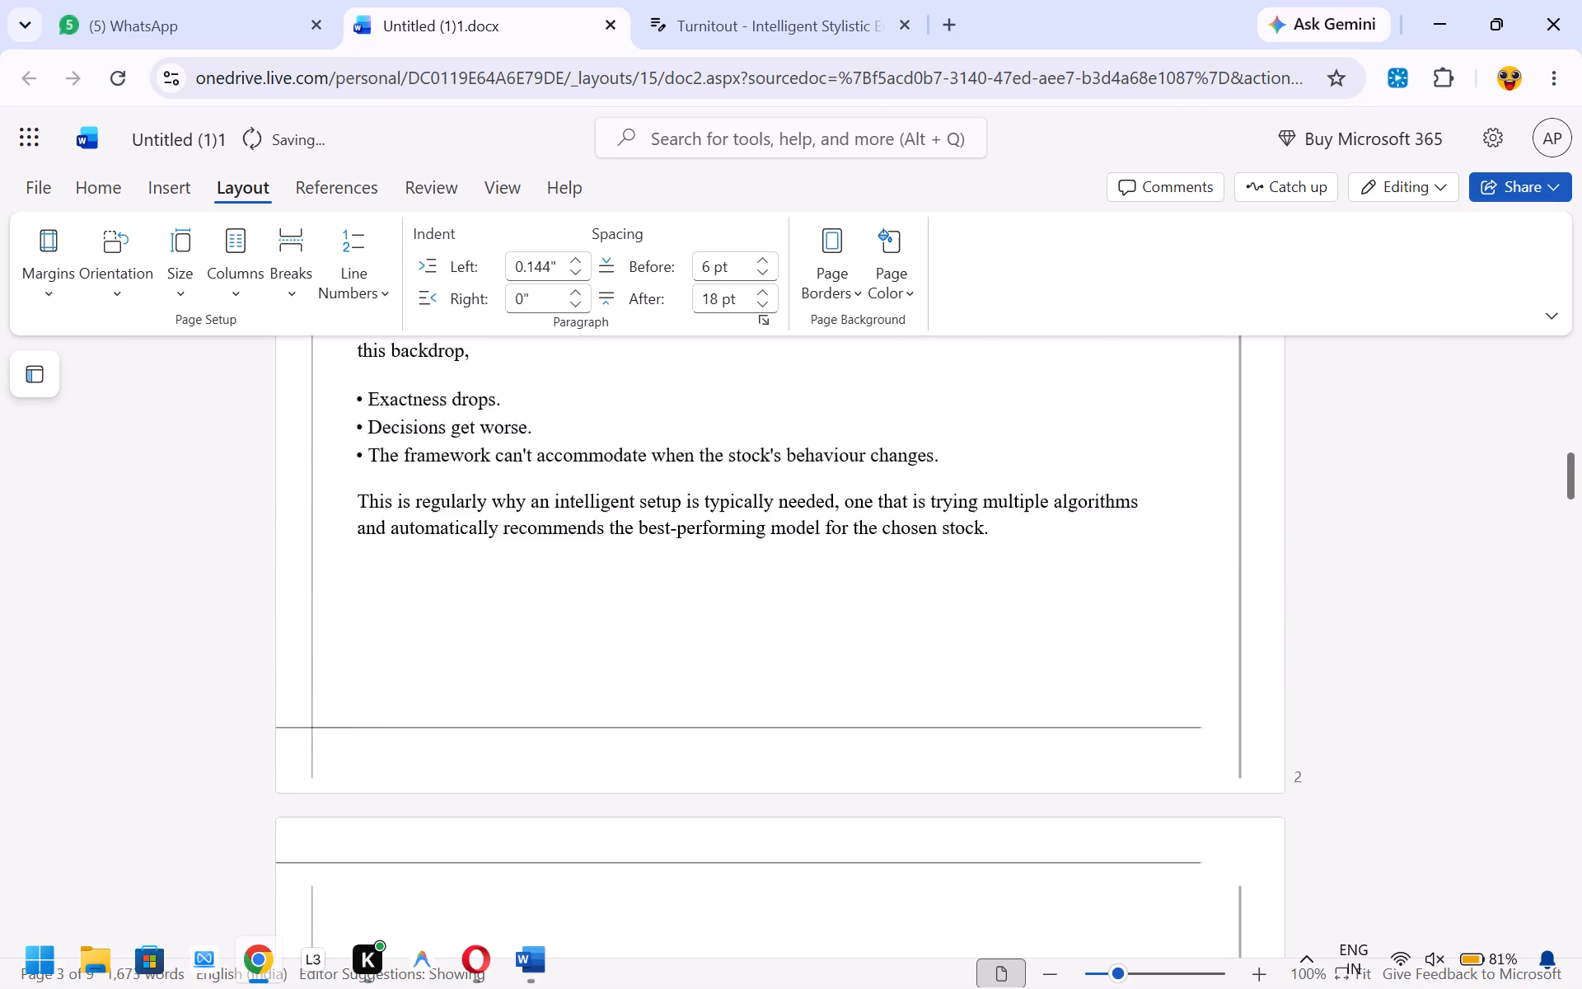
pyautogui.scroll(3, 671, 641)
pyautogui.scroll(-1, 671, 641)
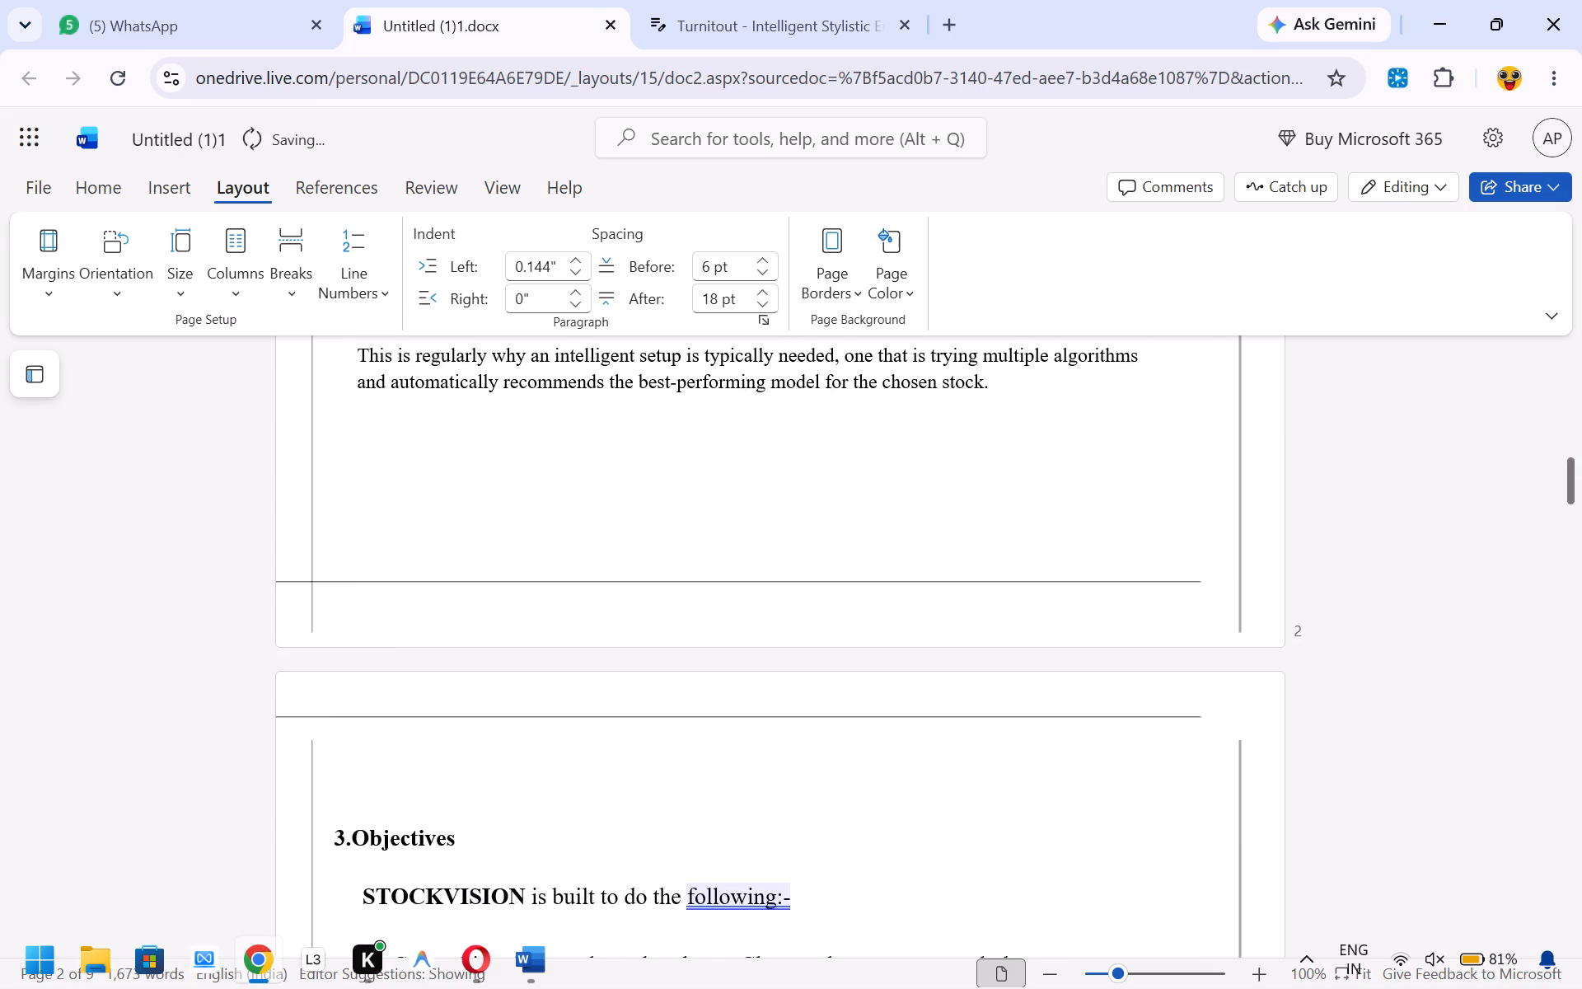
pyautogui.scroll(-1, 671, 641)
pyautogui.scroll(-1, 525, 553)
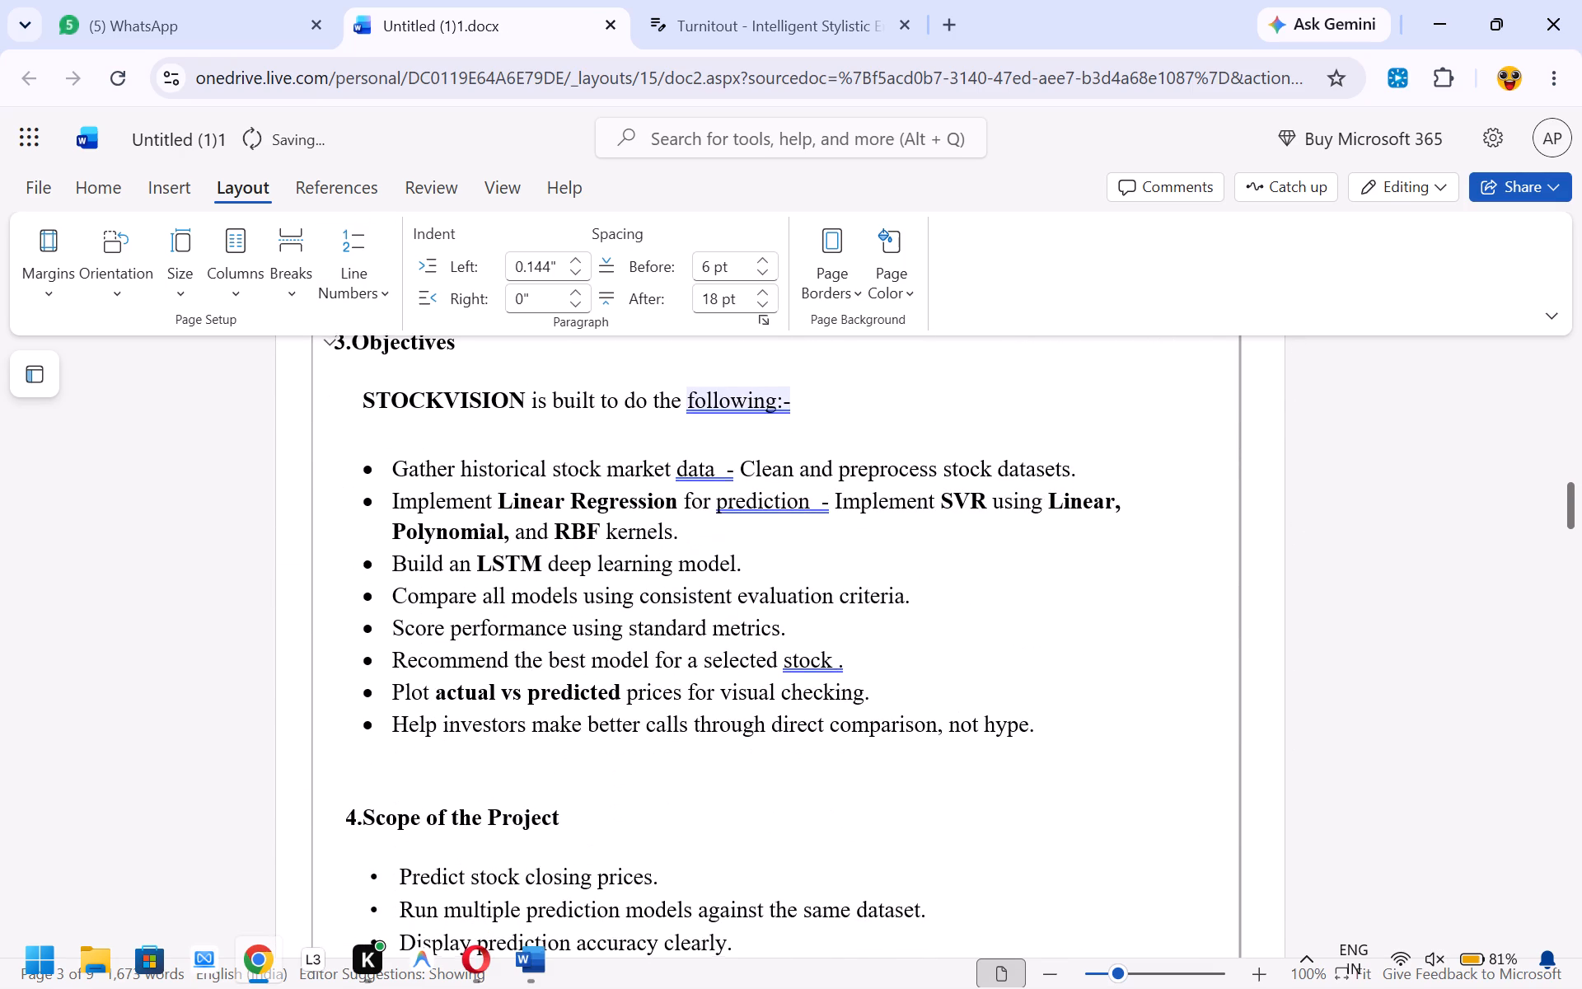
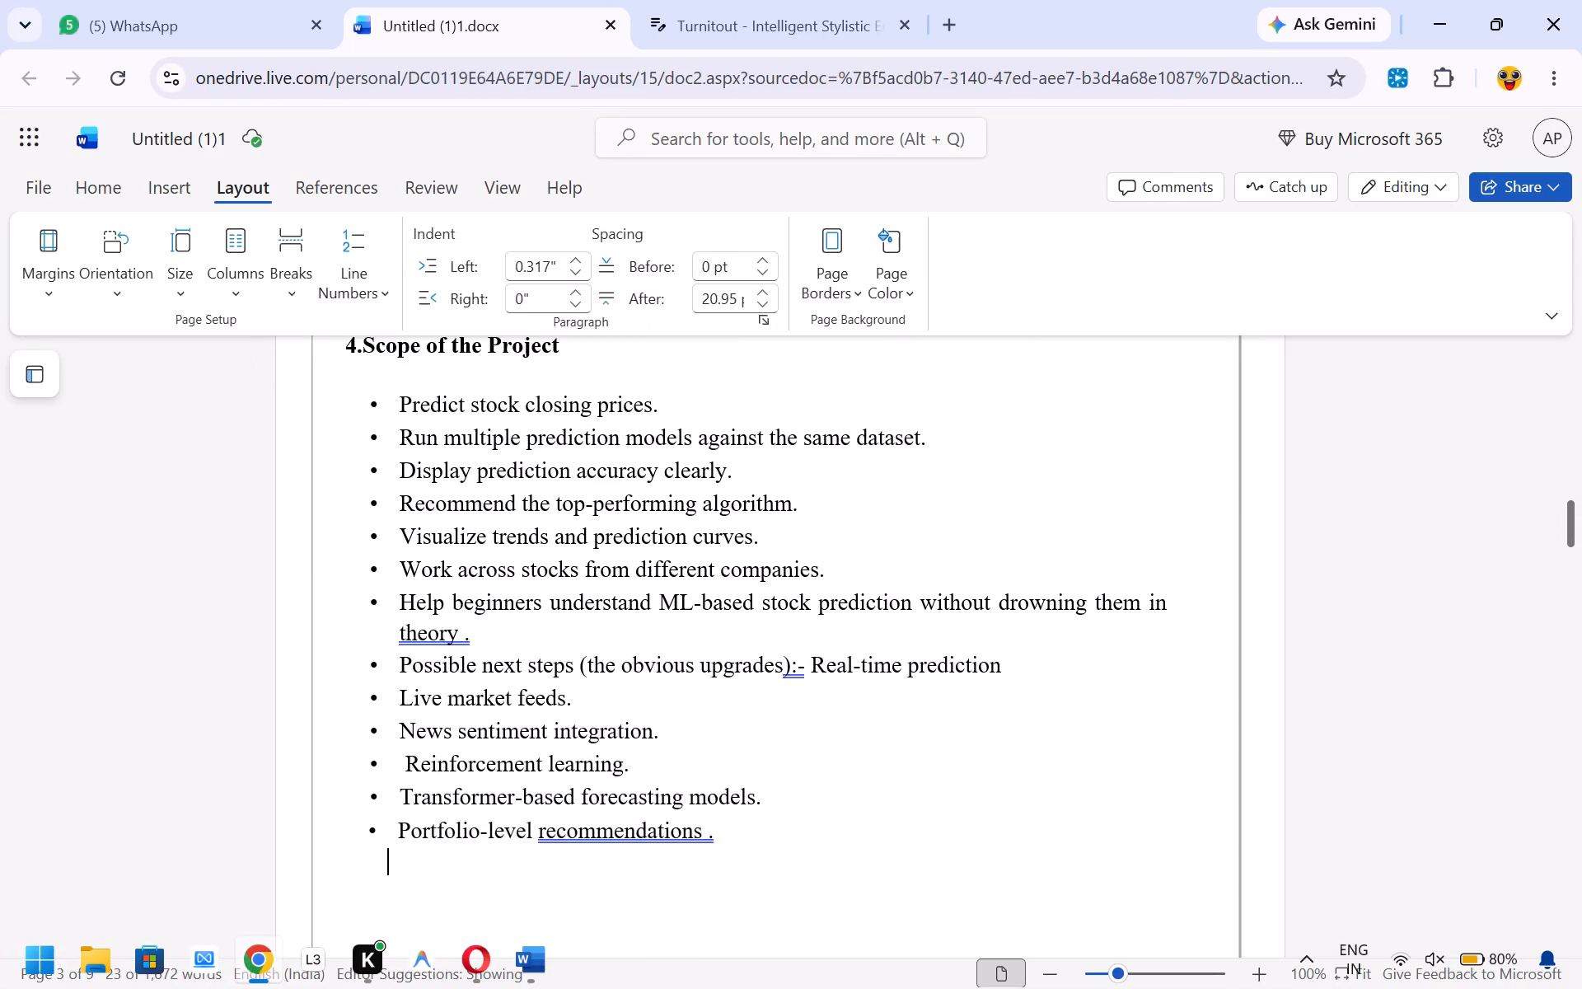
# Replace the whole bullet list under 4.Scope of the Project with the copied rewritten list.
pyautogui.moveTo(714, 851); pyautogui.dragTo(334, 391)
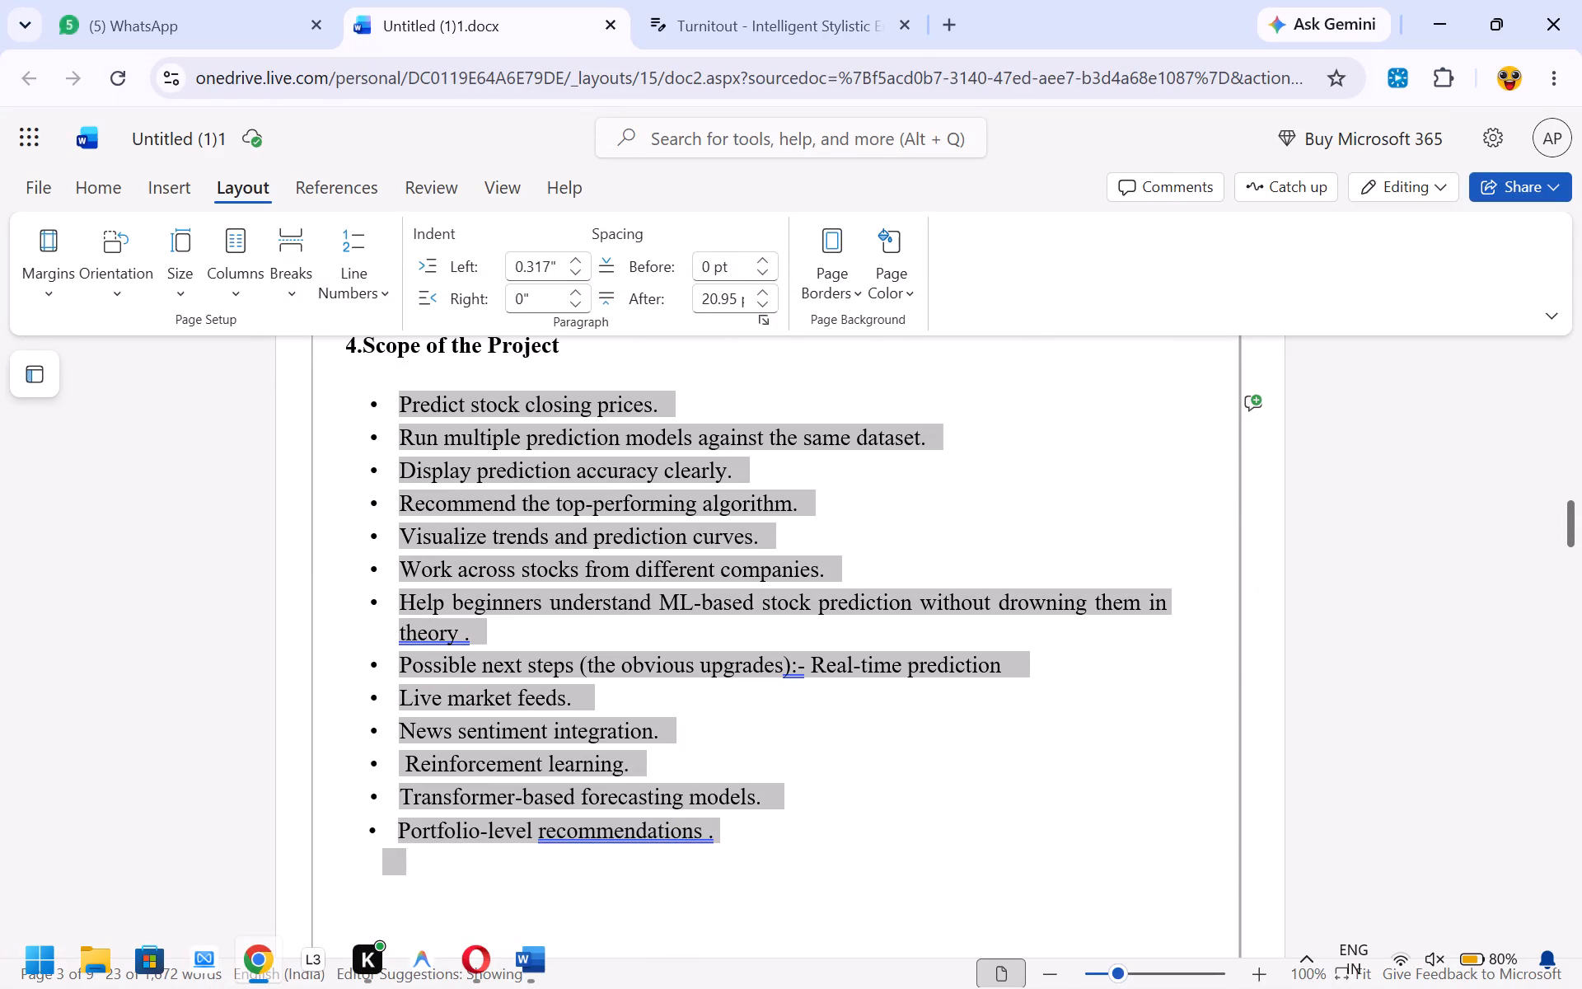
pyautogui.moveTo(334, 391); pyautogui.dragTo(333, 398)
pyautogui.press('Delete')
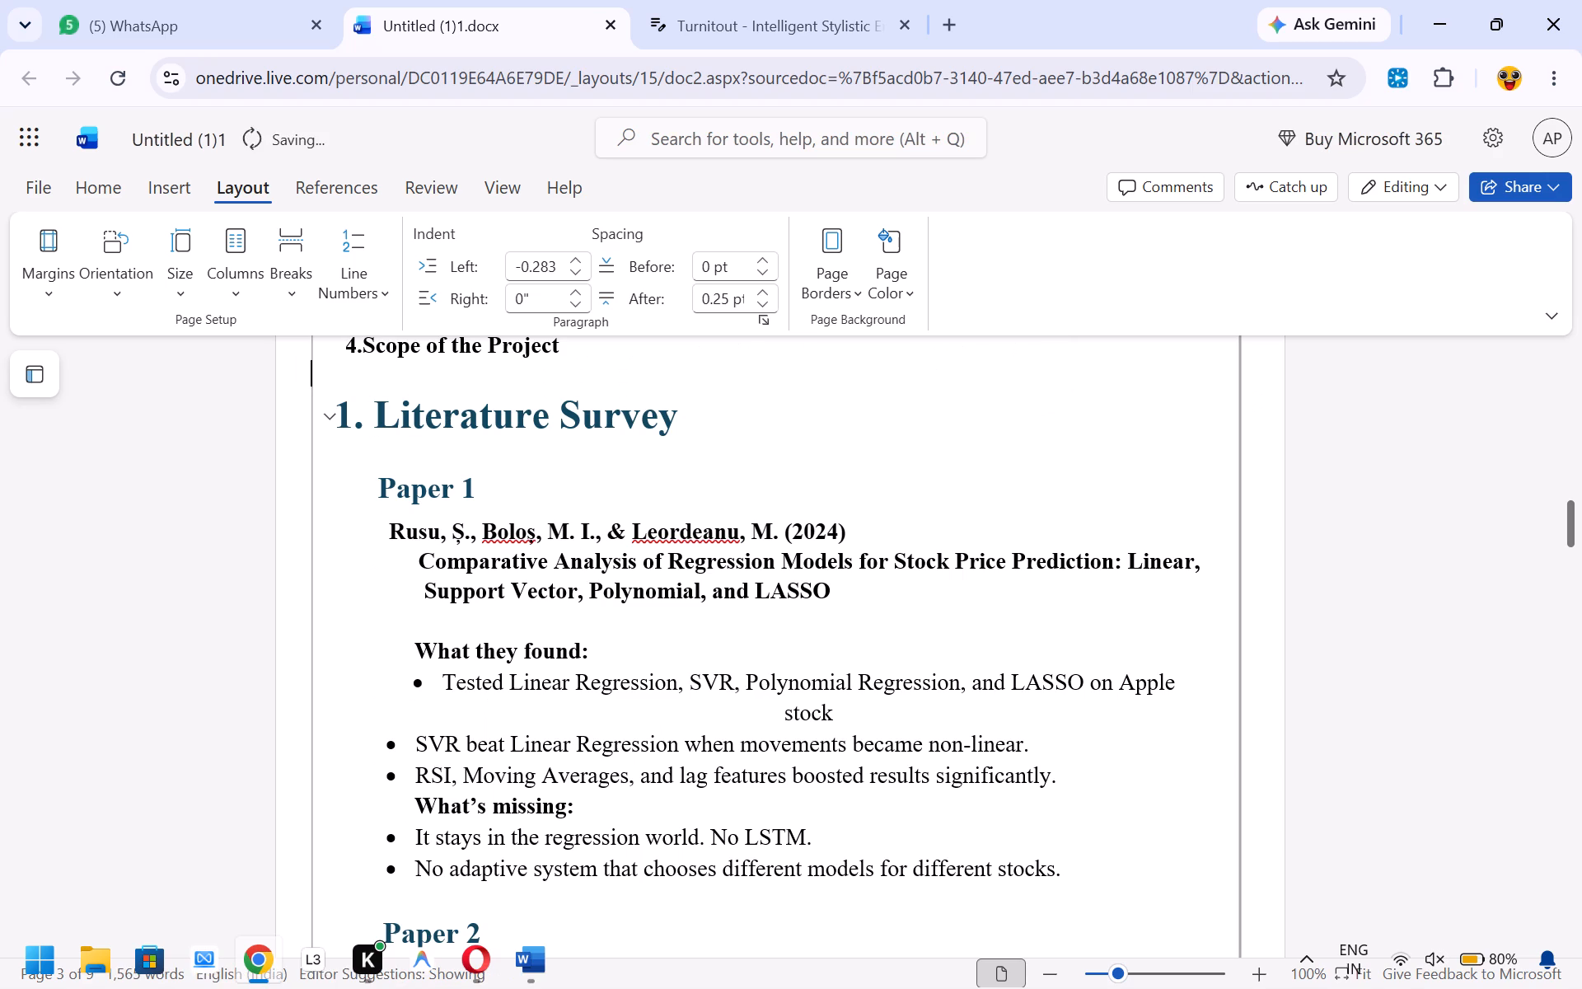
pyautogui.hotkey('ctrl', 'v')
pyautogui.scroll(1, 452, 473)
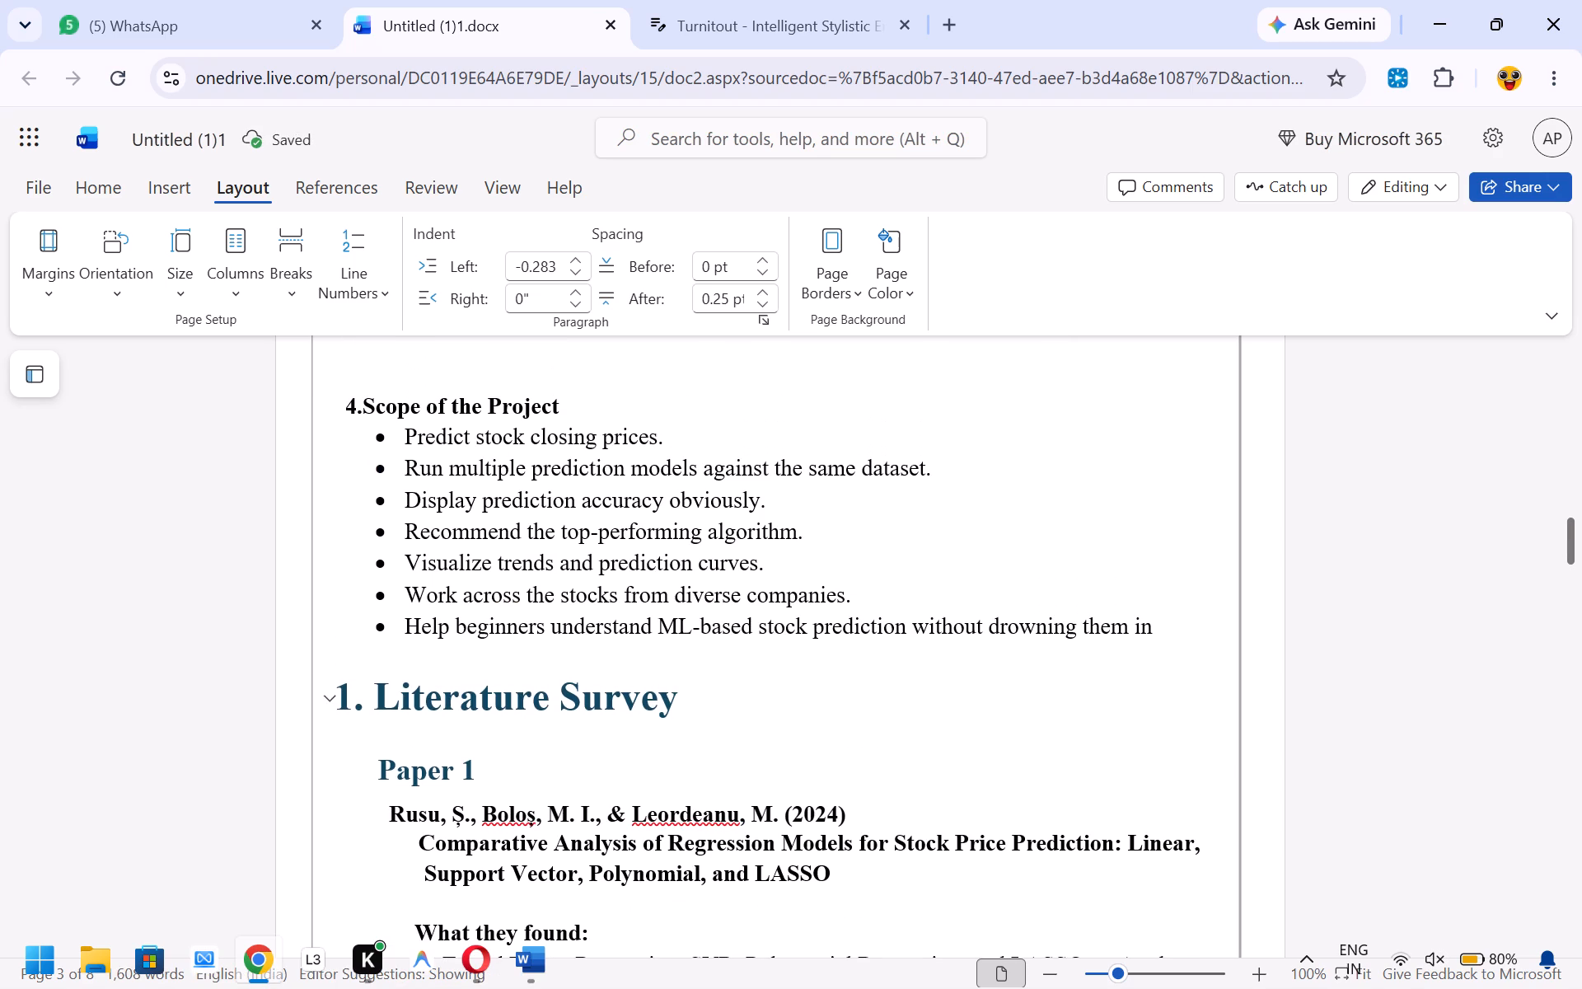
# Insert a blank line between the 4.Scope of the Project heading and its first bullet.
pyautogui.click(577, 402)
pyautogui.press('Return')
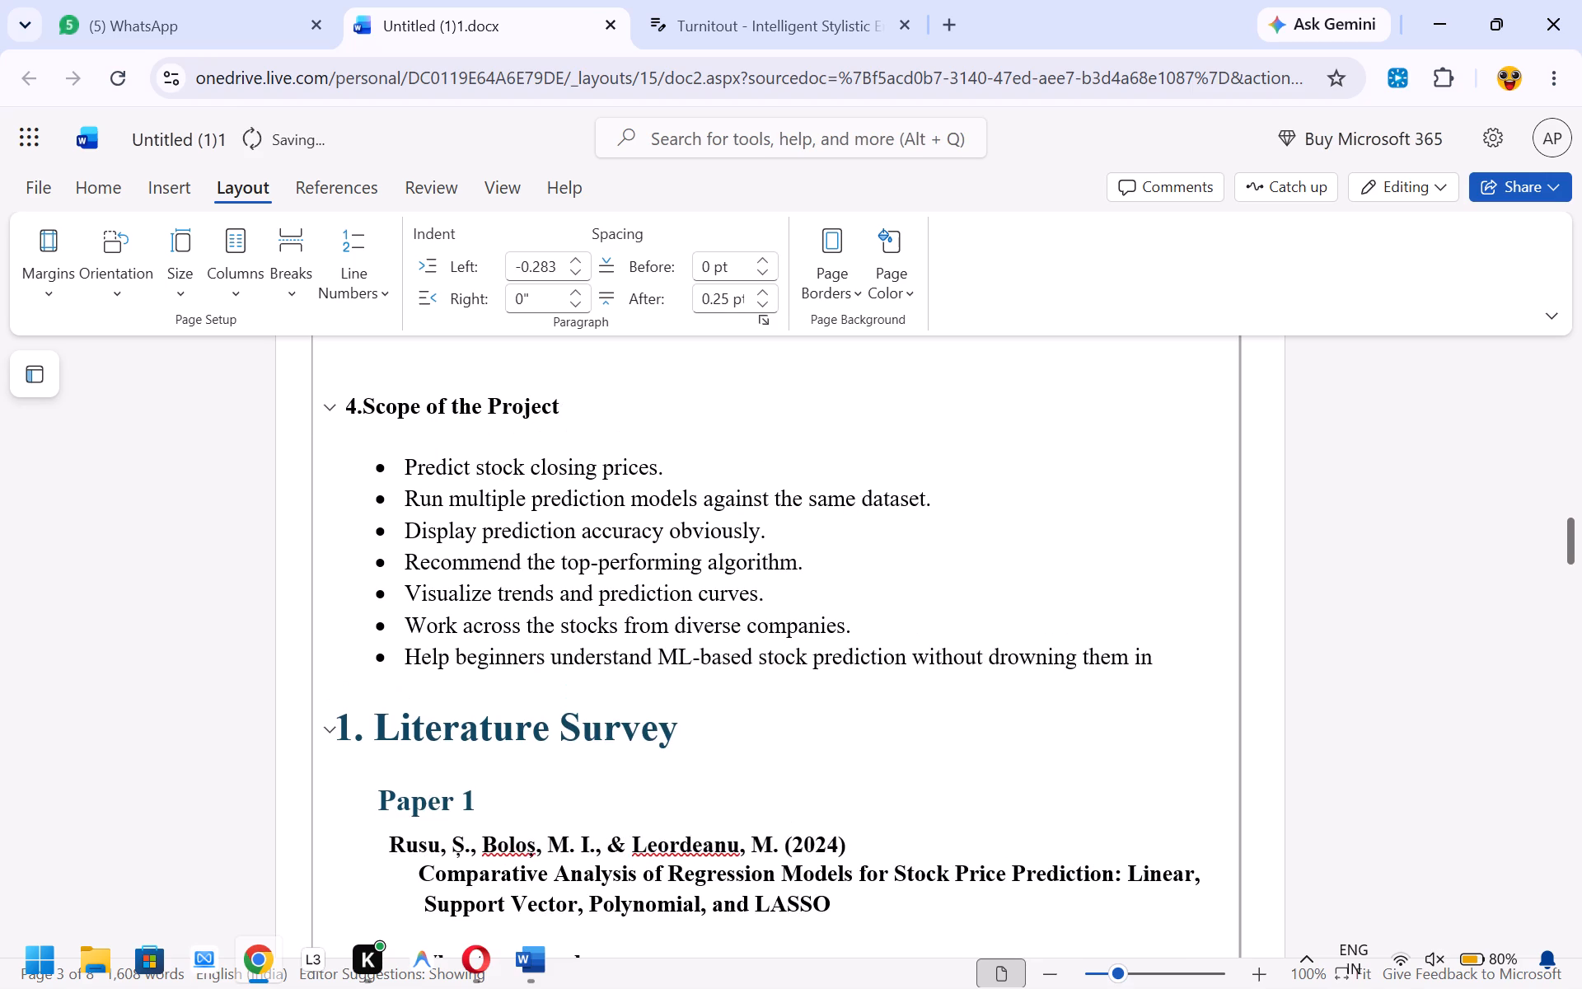
# Set the spacing after to 1 pt for the "Predict stock closing prices." bullet and the blank line above it.
pyautogui.scroll(2, 733, 494)
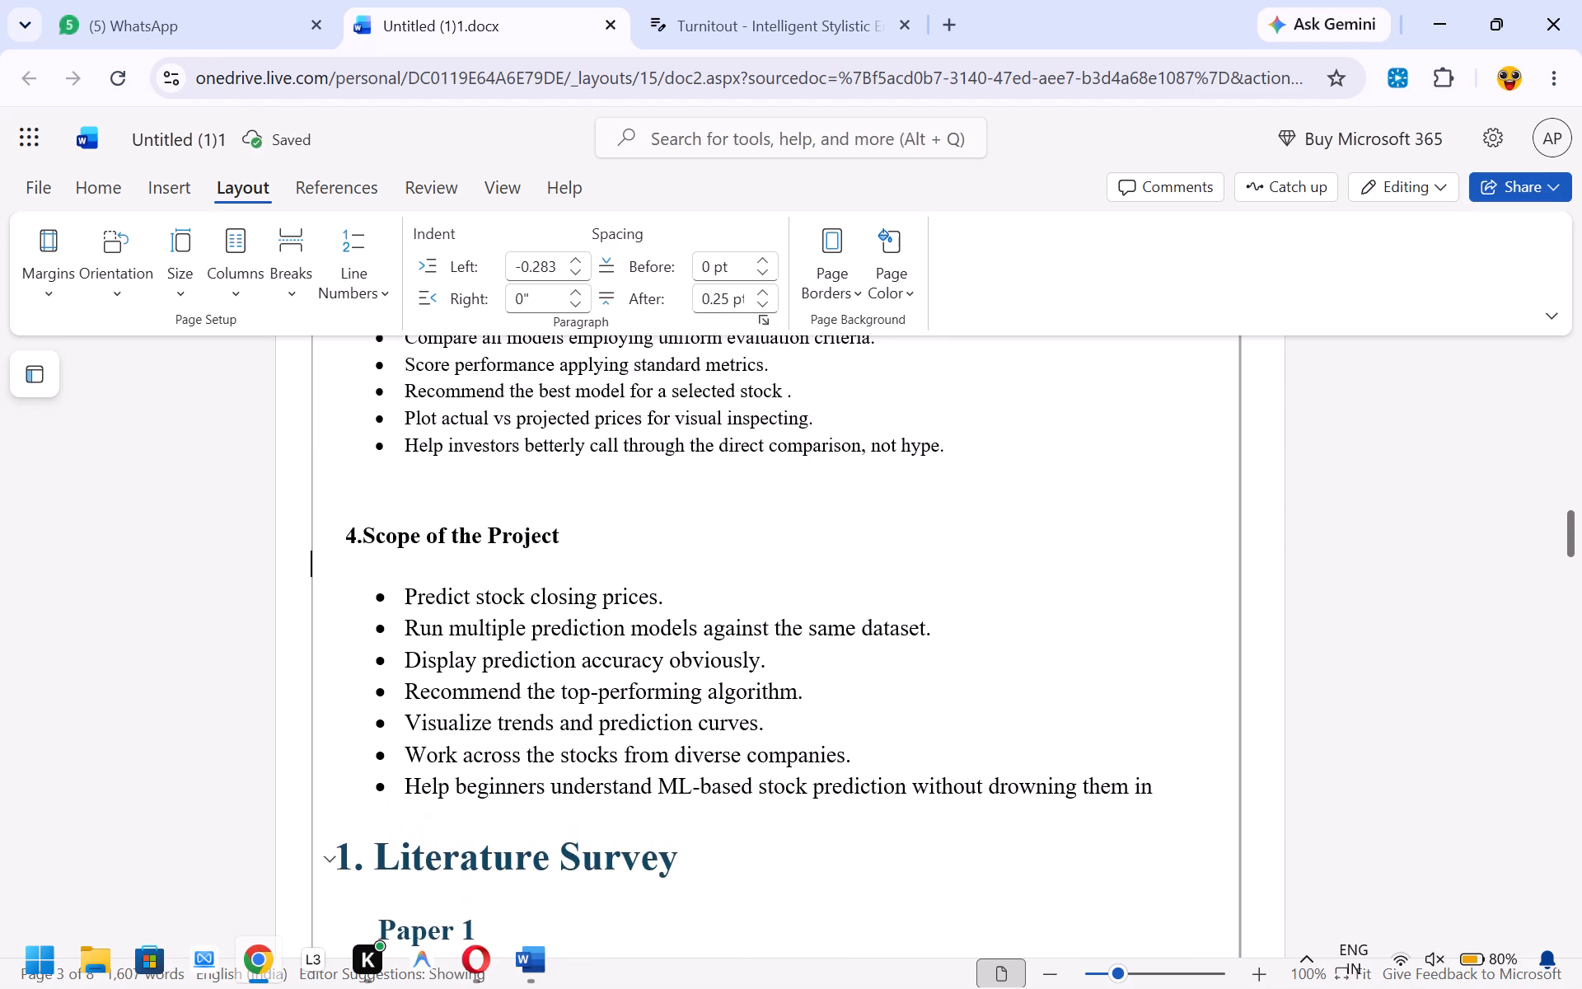
pyautogui.scroll(1, 733, 494)
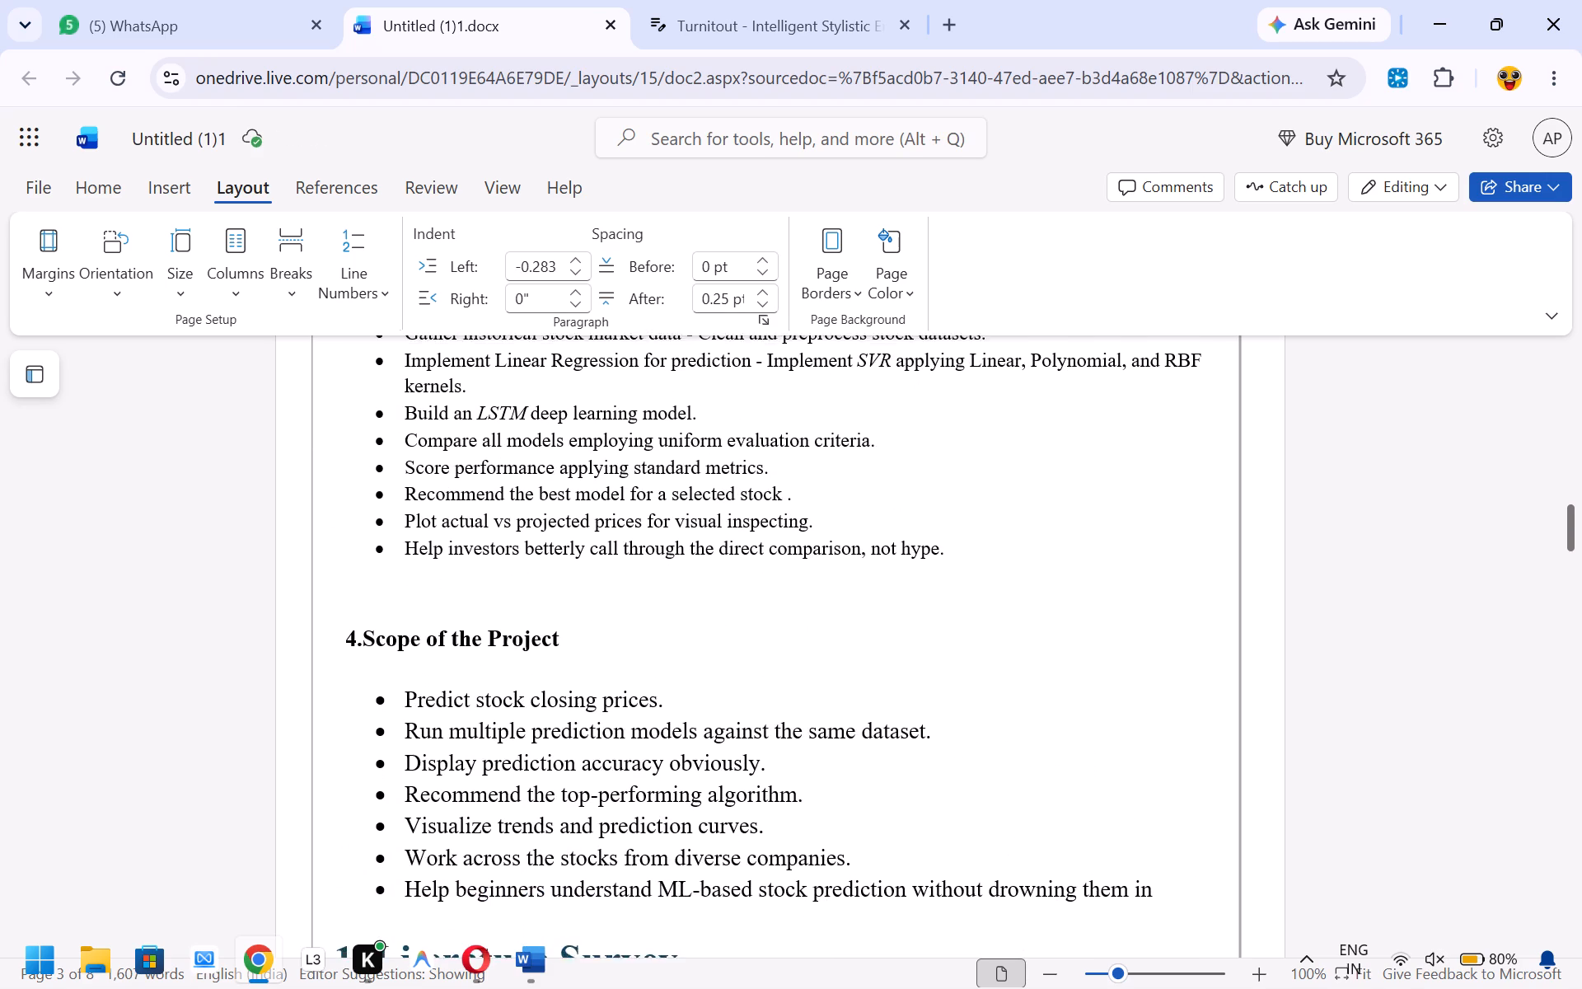
pyautogui.scroll(1, 733, 494)
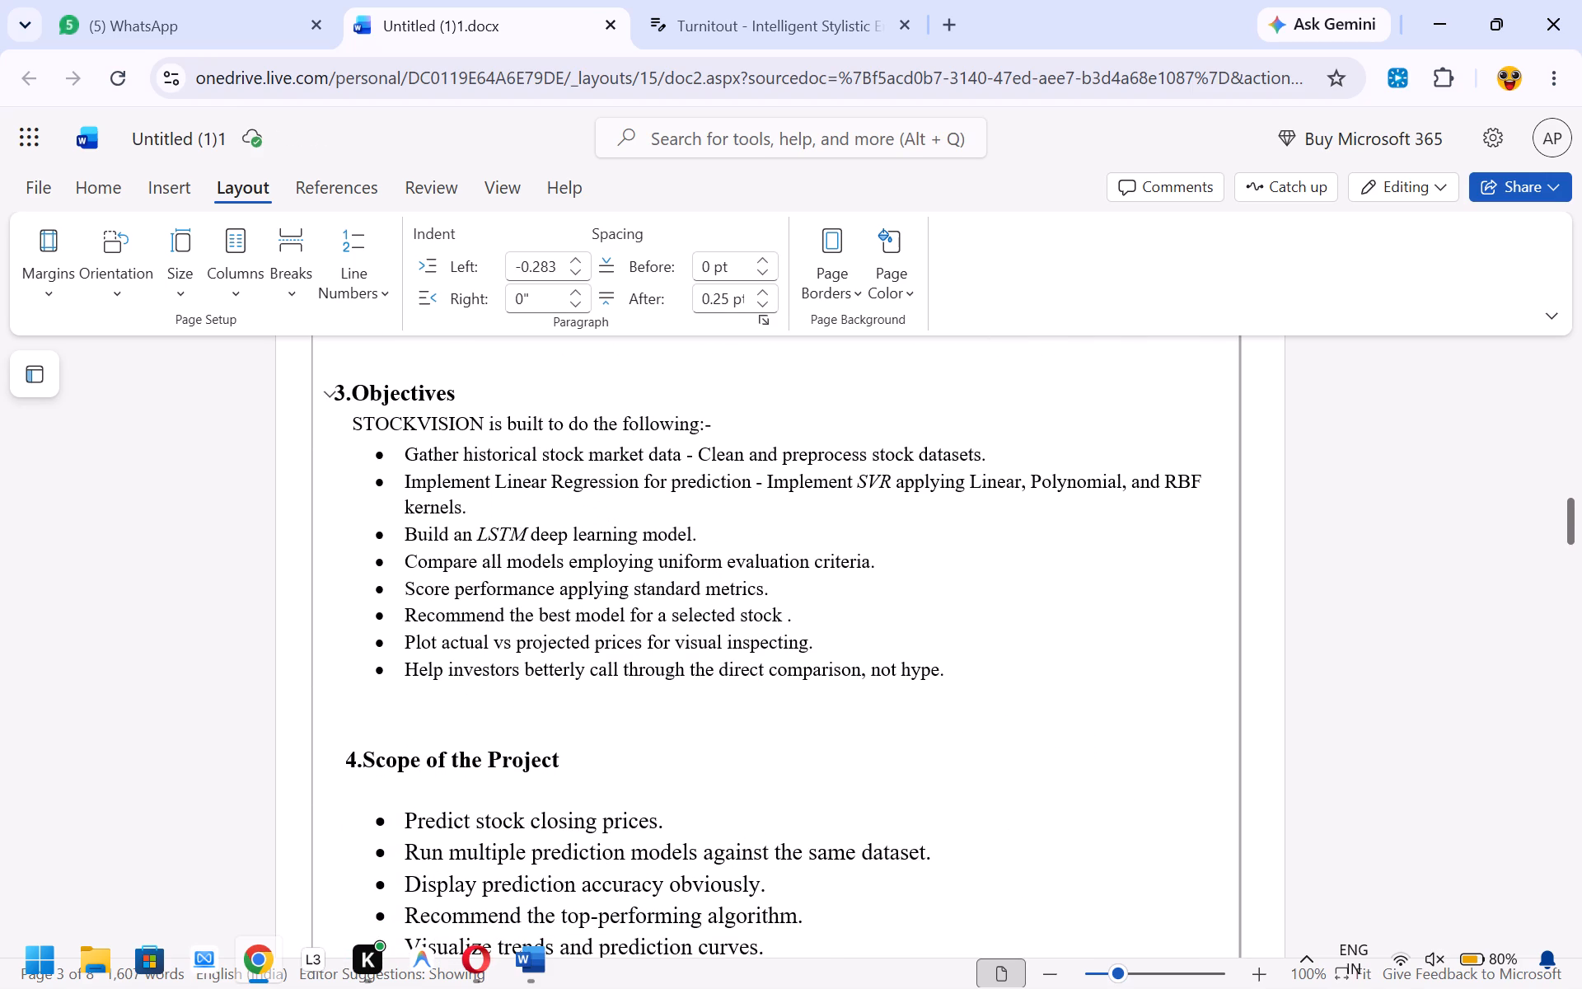
pyautogui.scroll(-2, 600, 633)
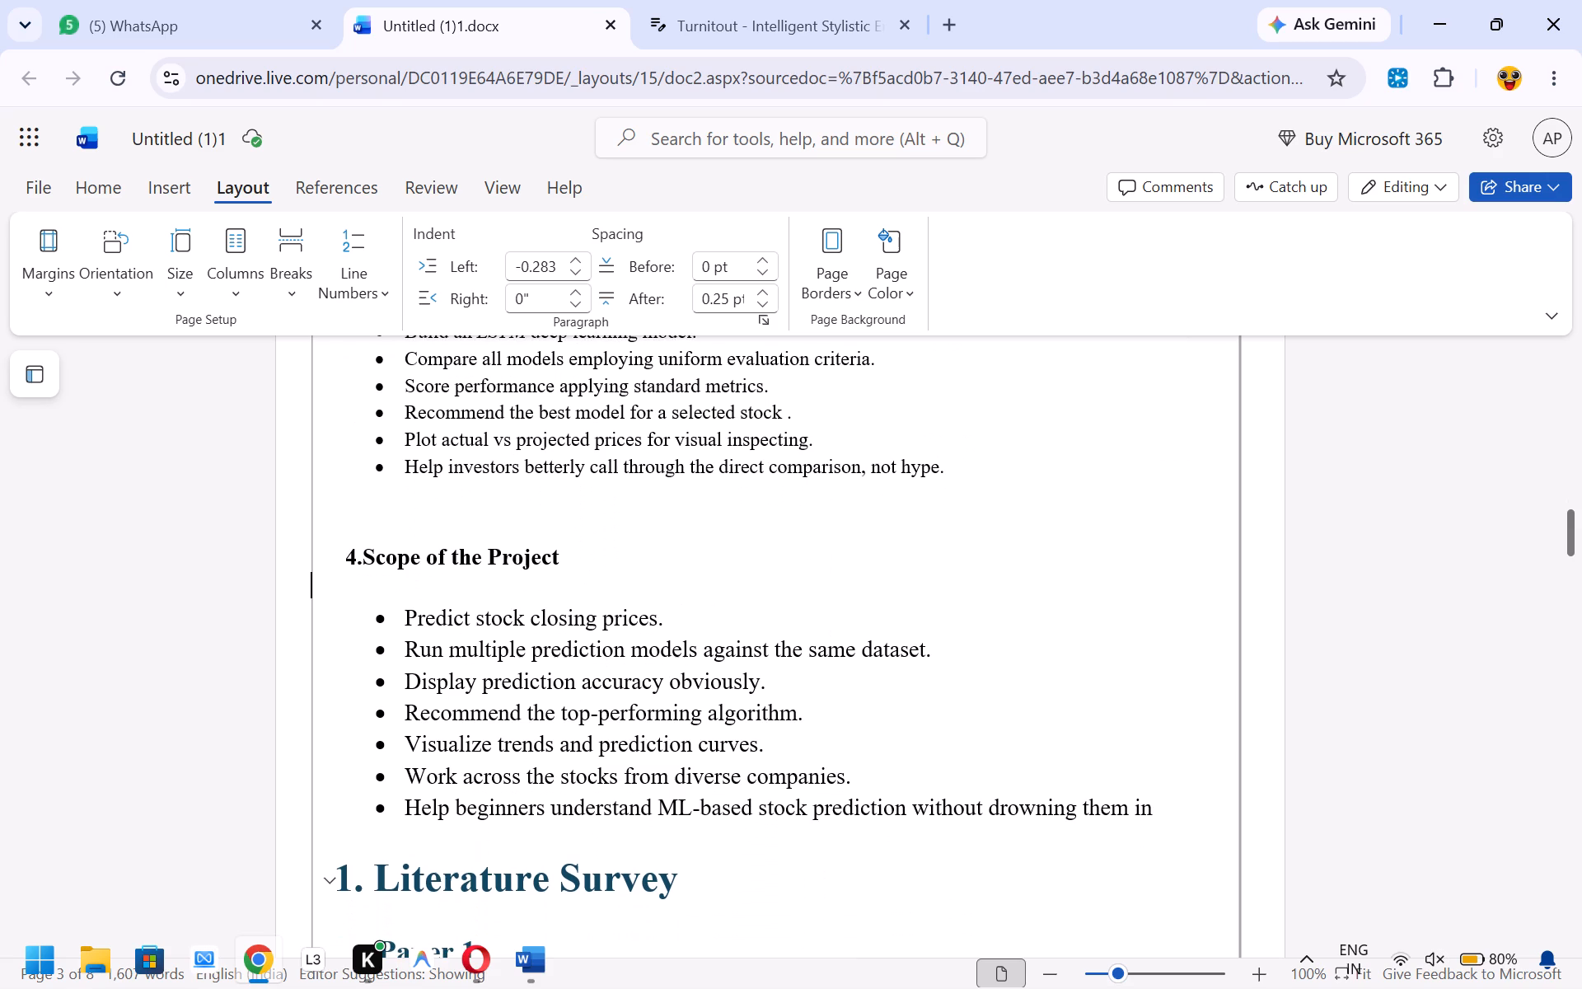
pyautogui.moveTo(674, 623); pyautogui.dragTo(382, 592)
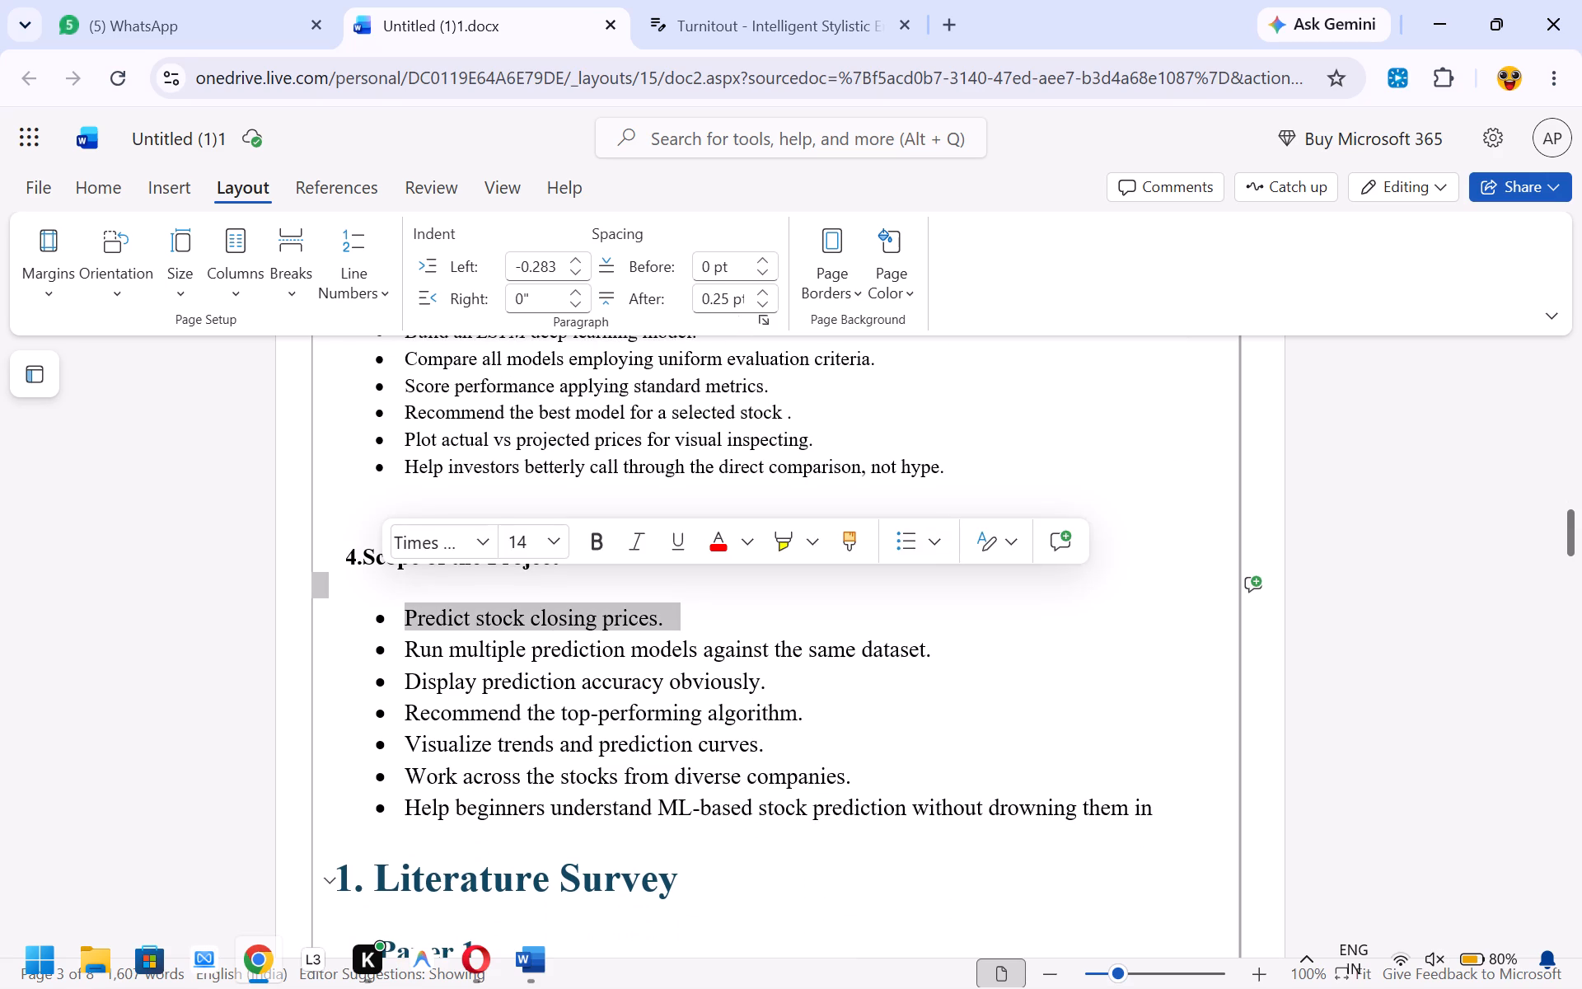
pyautogui.click(762, 306)
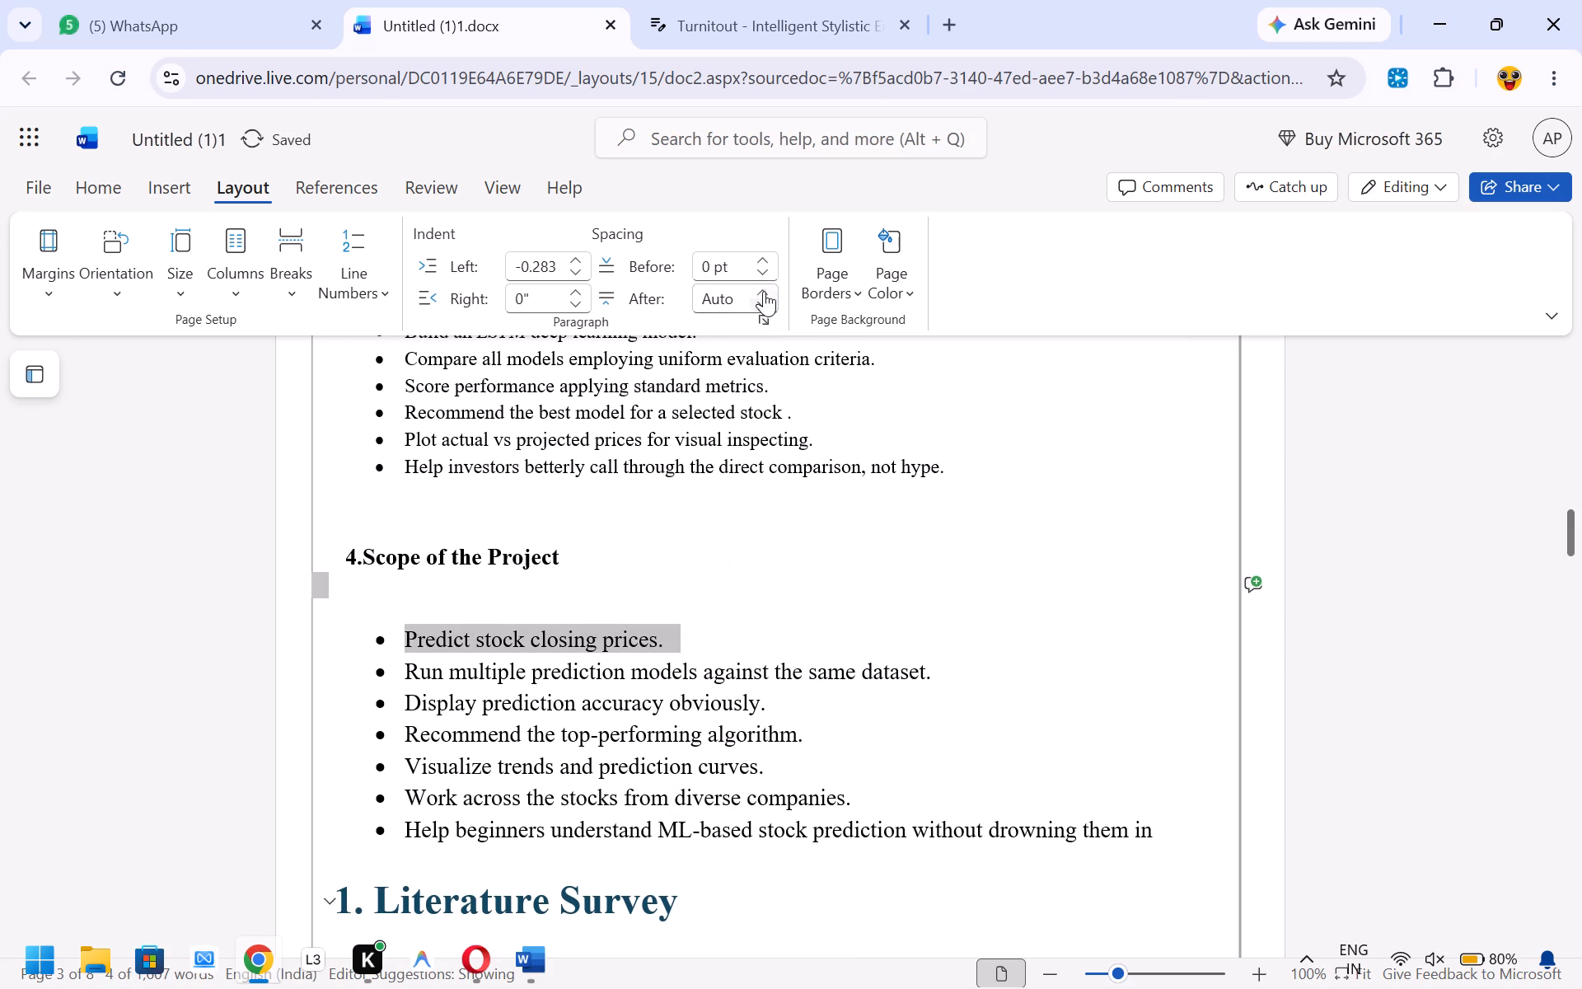
pyautogui.click(764, 288)
pyautogui.click(736, 300)
pyautogui.press('BackSpace')
pyautogui.press('BackSpace')
pyautogui.press('BackSpace')
pyautogui.press('BackSpace')
pyautogui.press('BackSpace')
pyautogui.press('1')
pyautogui.press('Return')
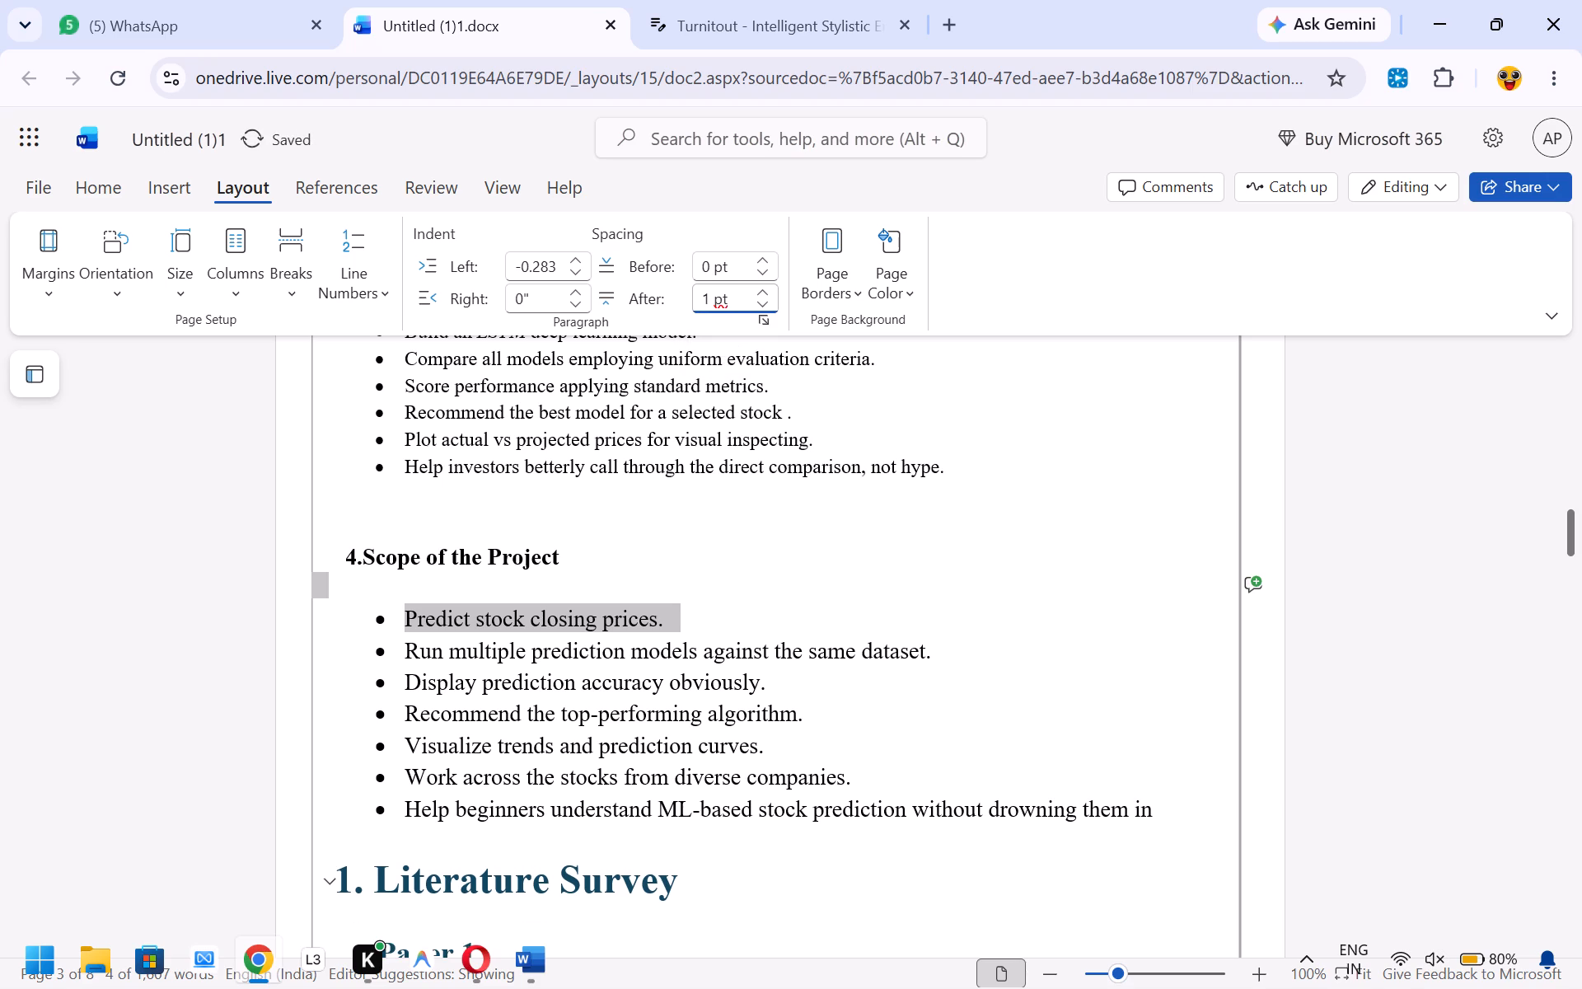
# Set the spacing before to 1 pt for the same first Scope bullet and the blank line above it.
pyautogui.click(707, 270)
pyautogui.press('BackSpace')
pyautogui.press('1')
pyautogui.press('Return')
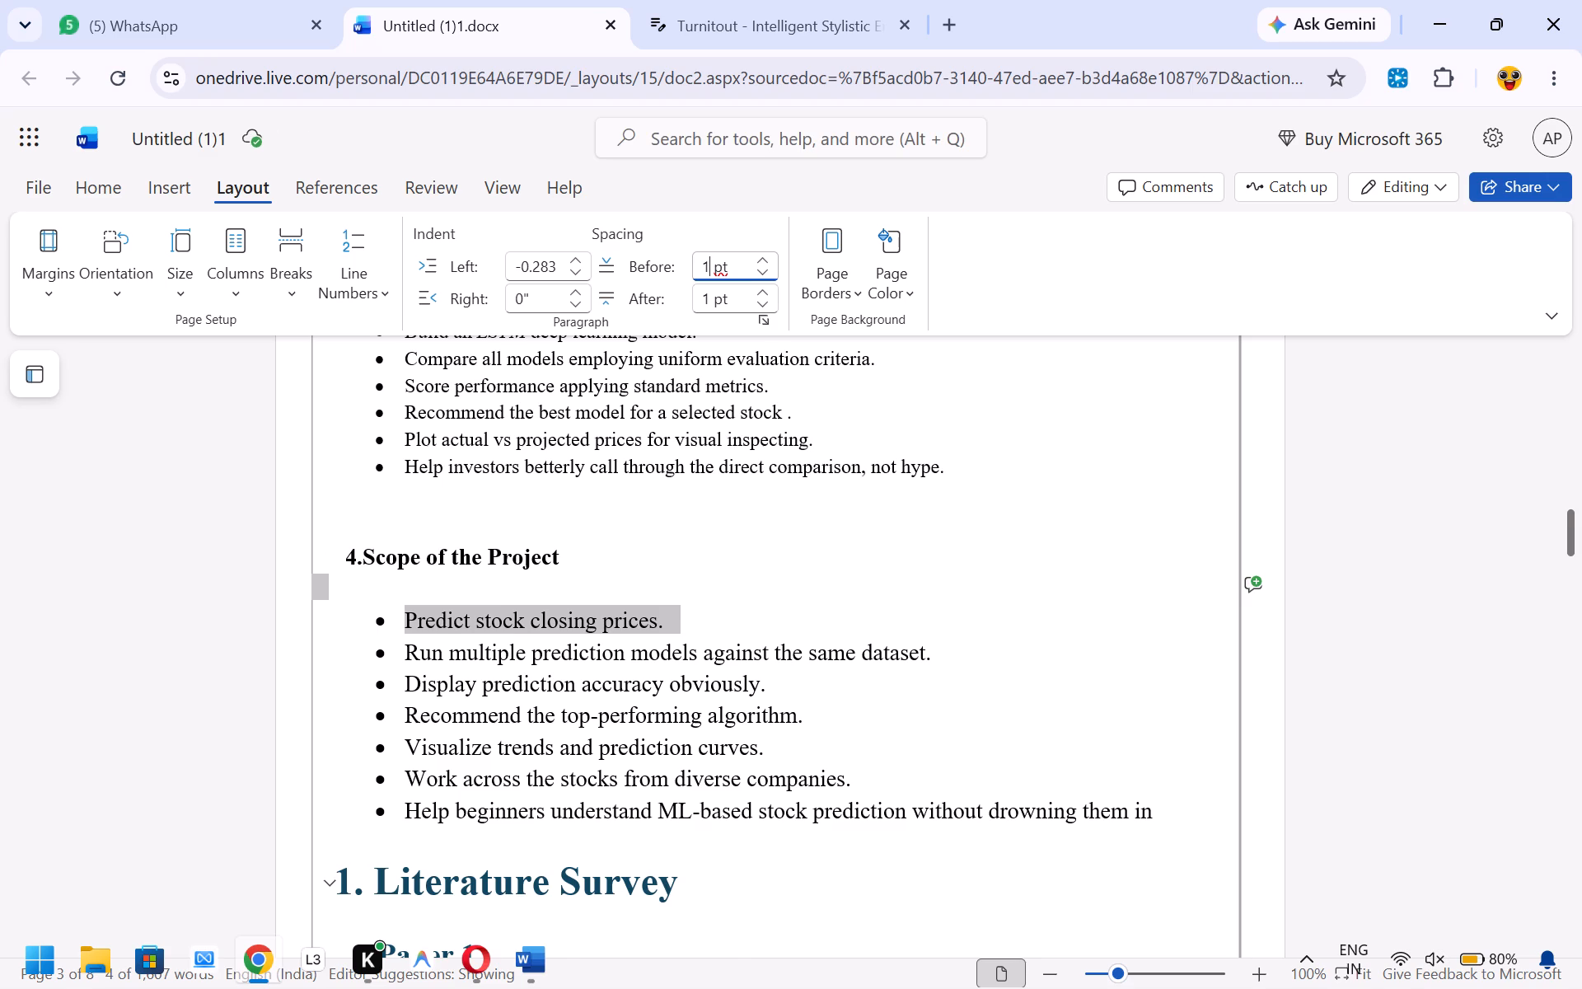
# Review the layout and spacing of the Scope of the Project section against the Objectives list and the Literature Survey heading.
pyautogui.scroll(-2, 968, 722)
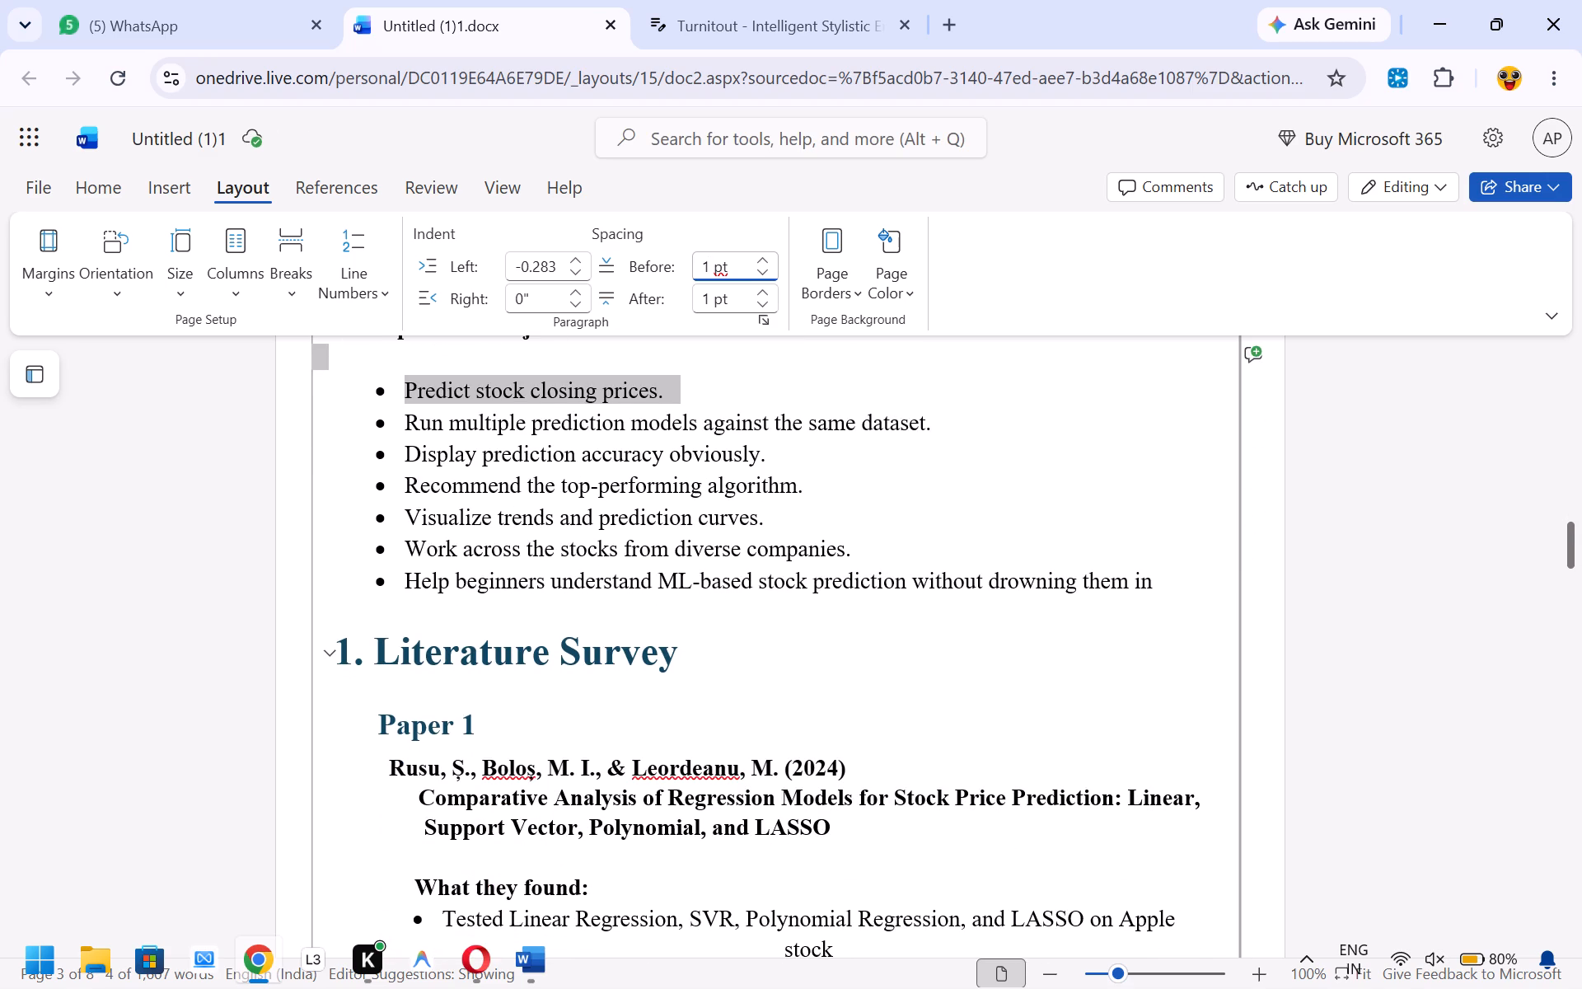
pyautogui.scroll(1, 968, 722)
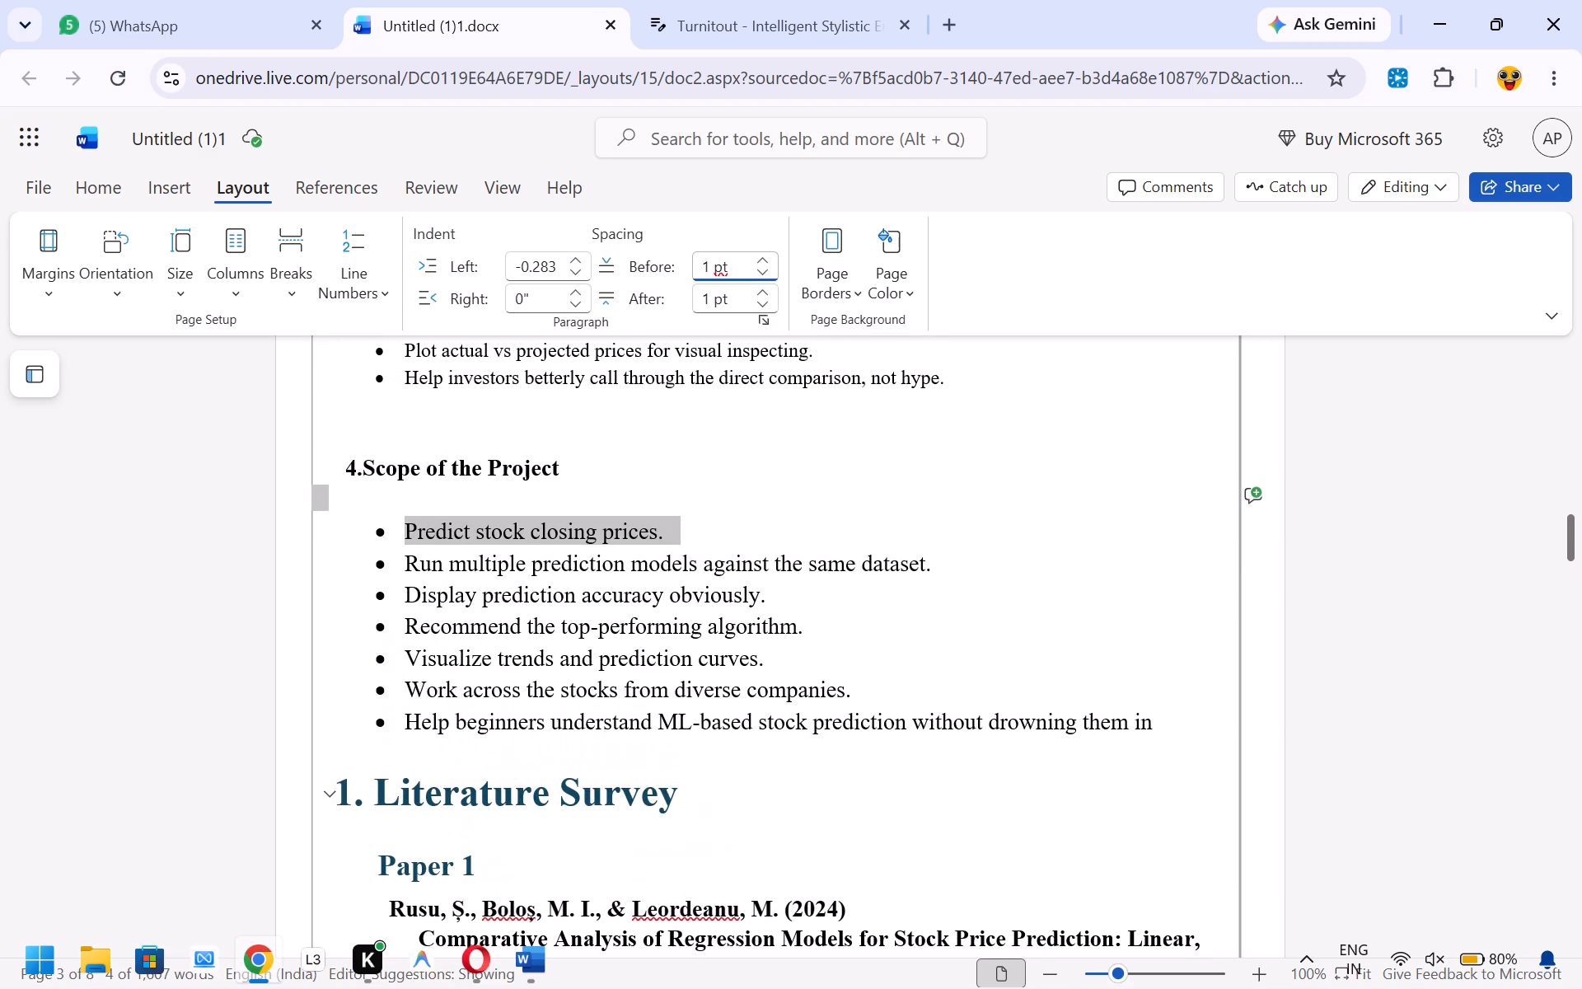
pyautogui.scroll(-1, 968, 722)
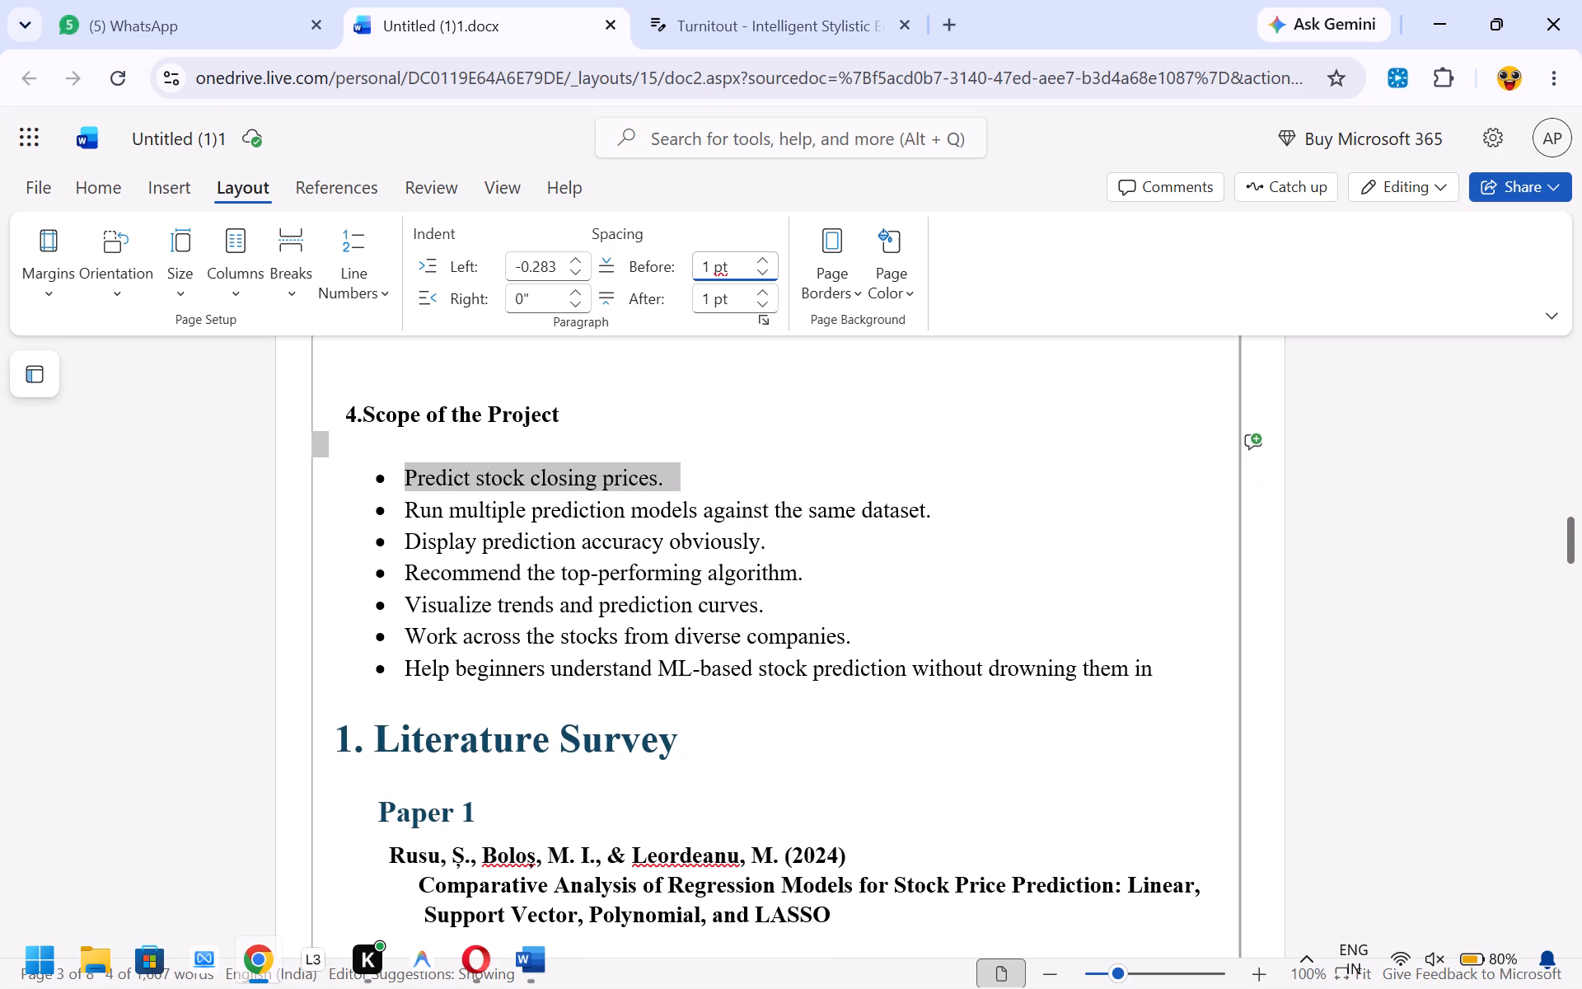
pyautogui.scroll(-1, 901, 677)
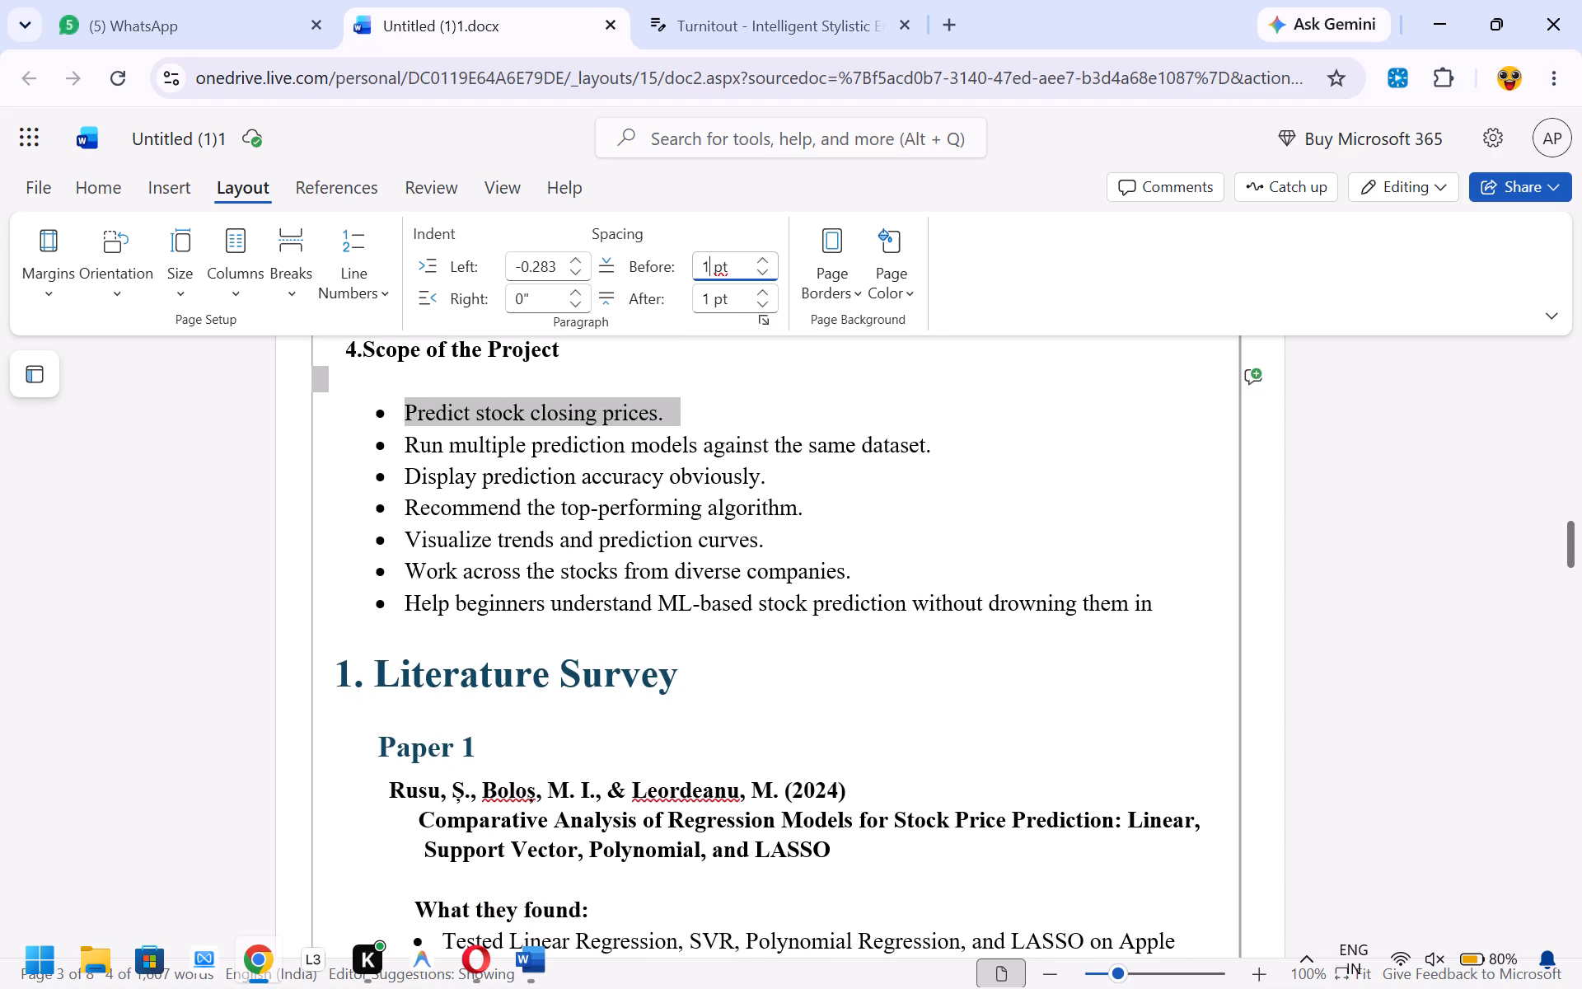
pyautogui.scroll(1, 901, 677)
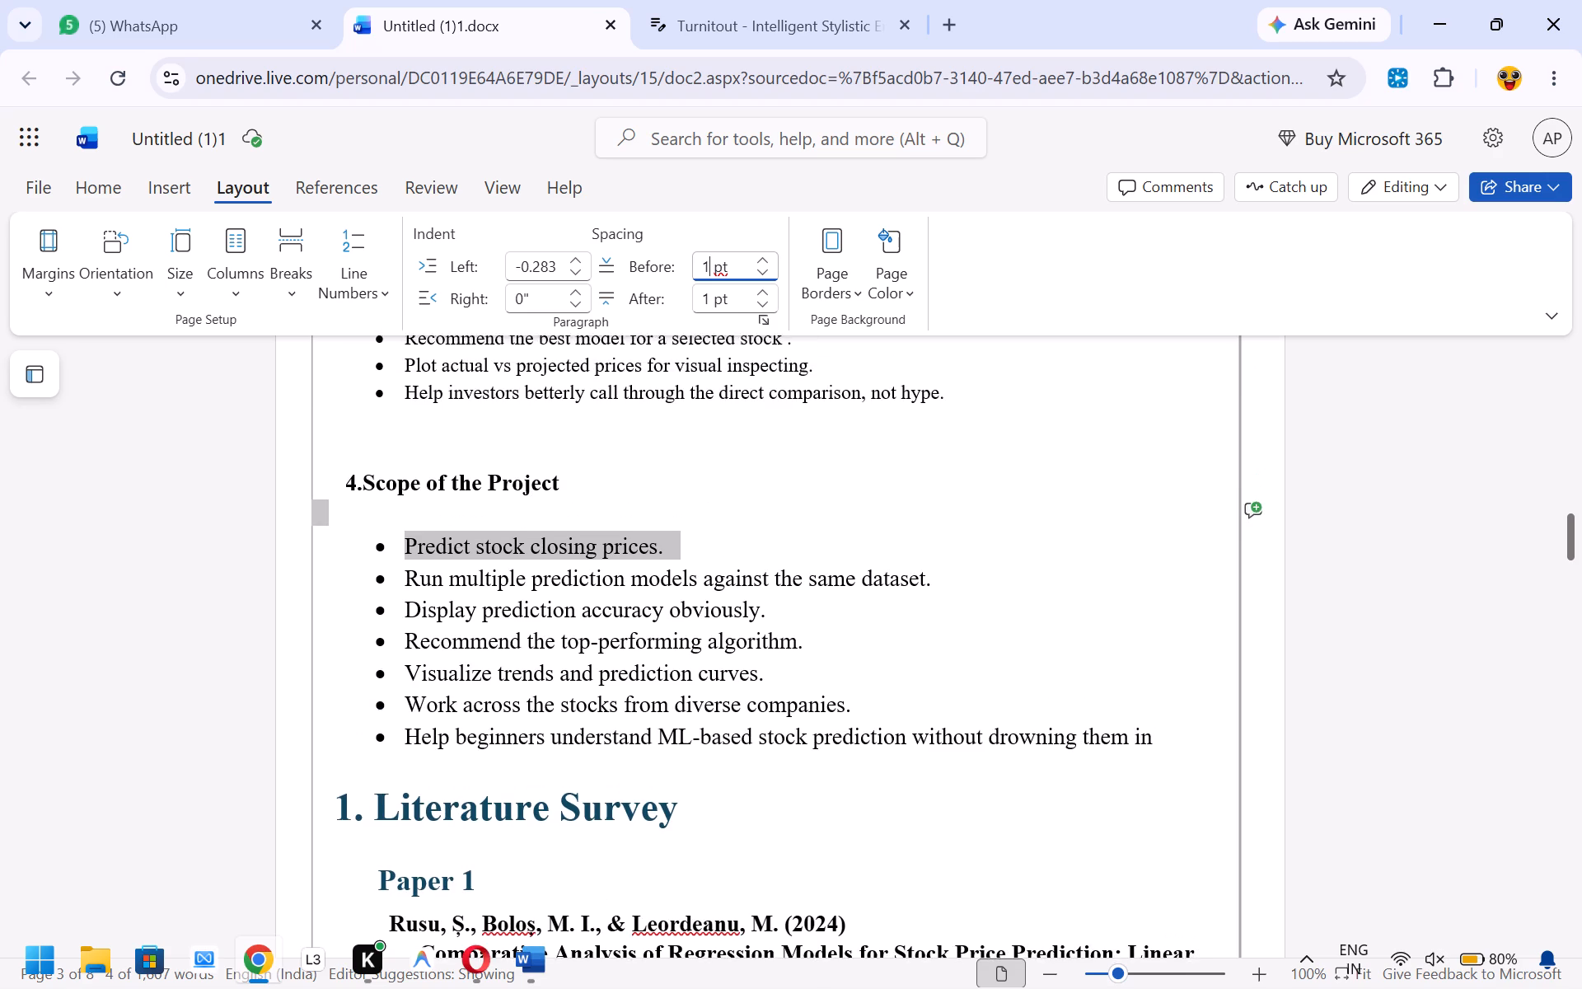
pyautogui.scroll(2, 901, 677)
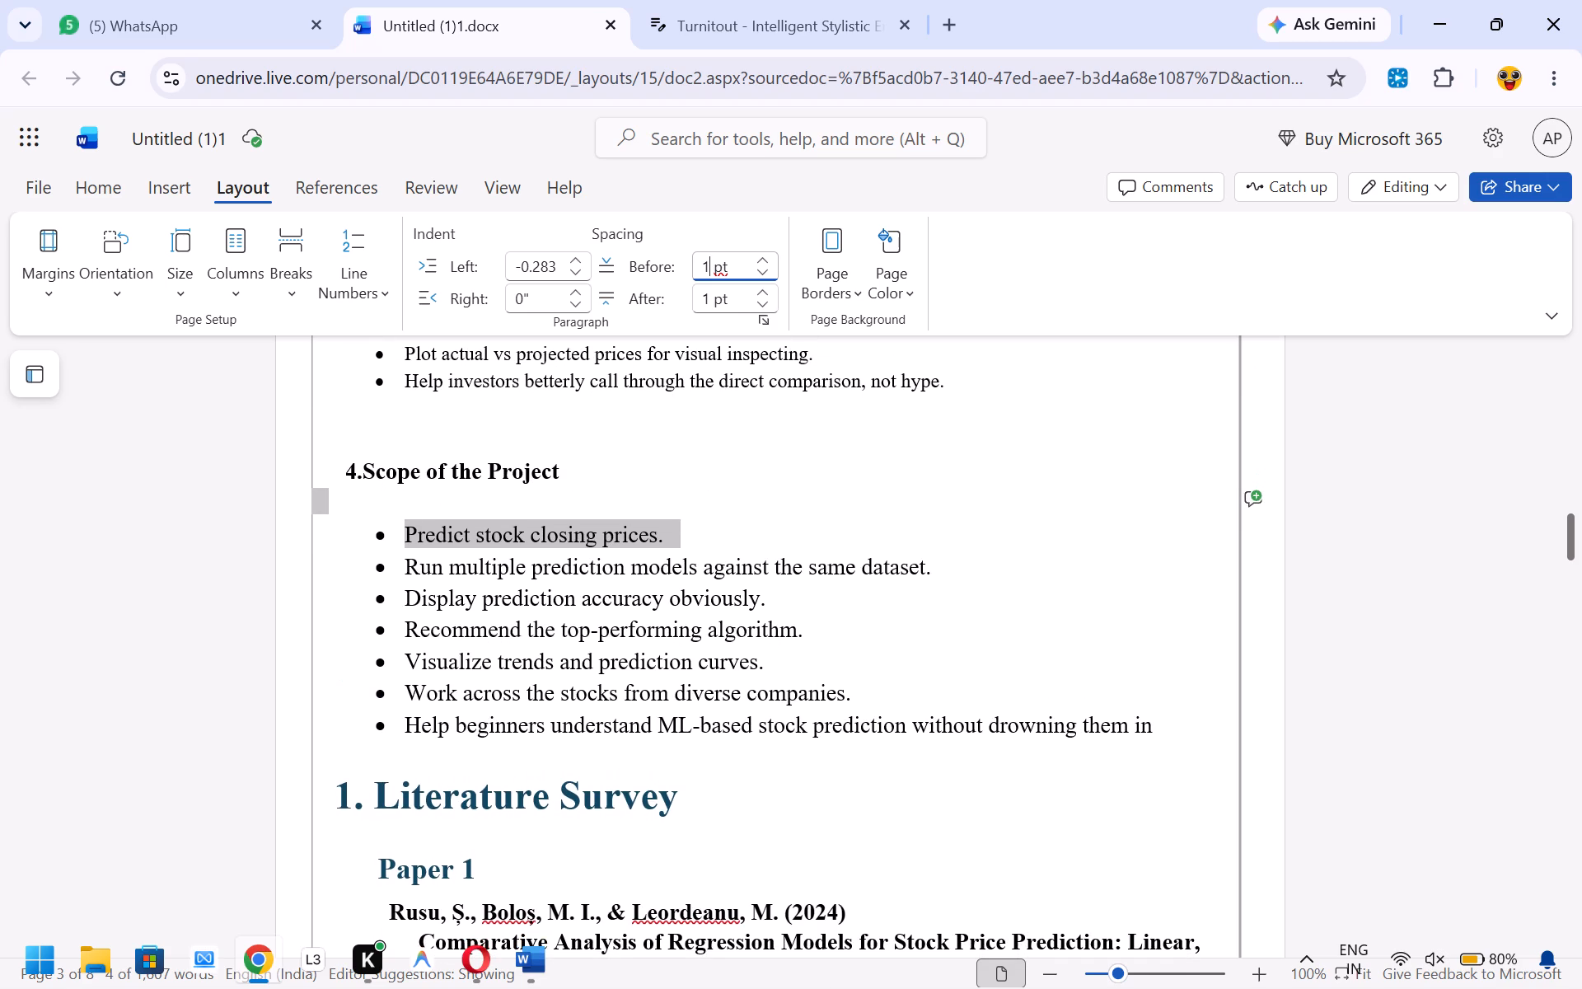
pyautogui.scroll(3, 901, 677)
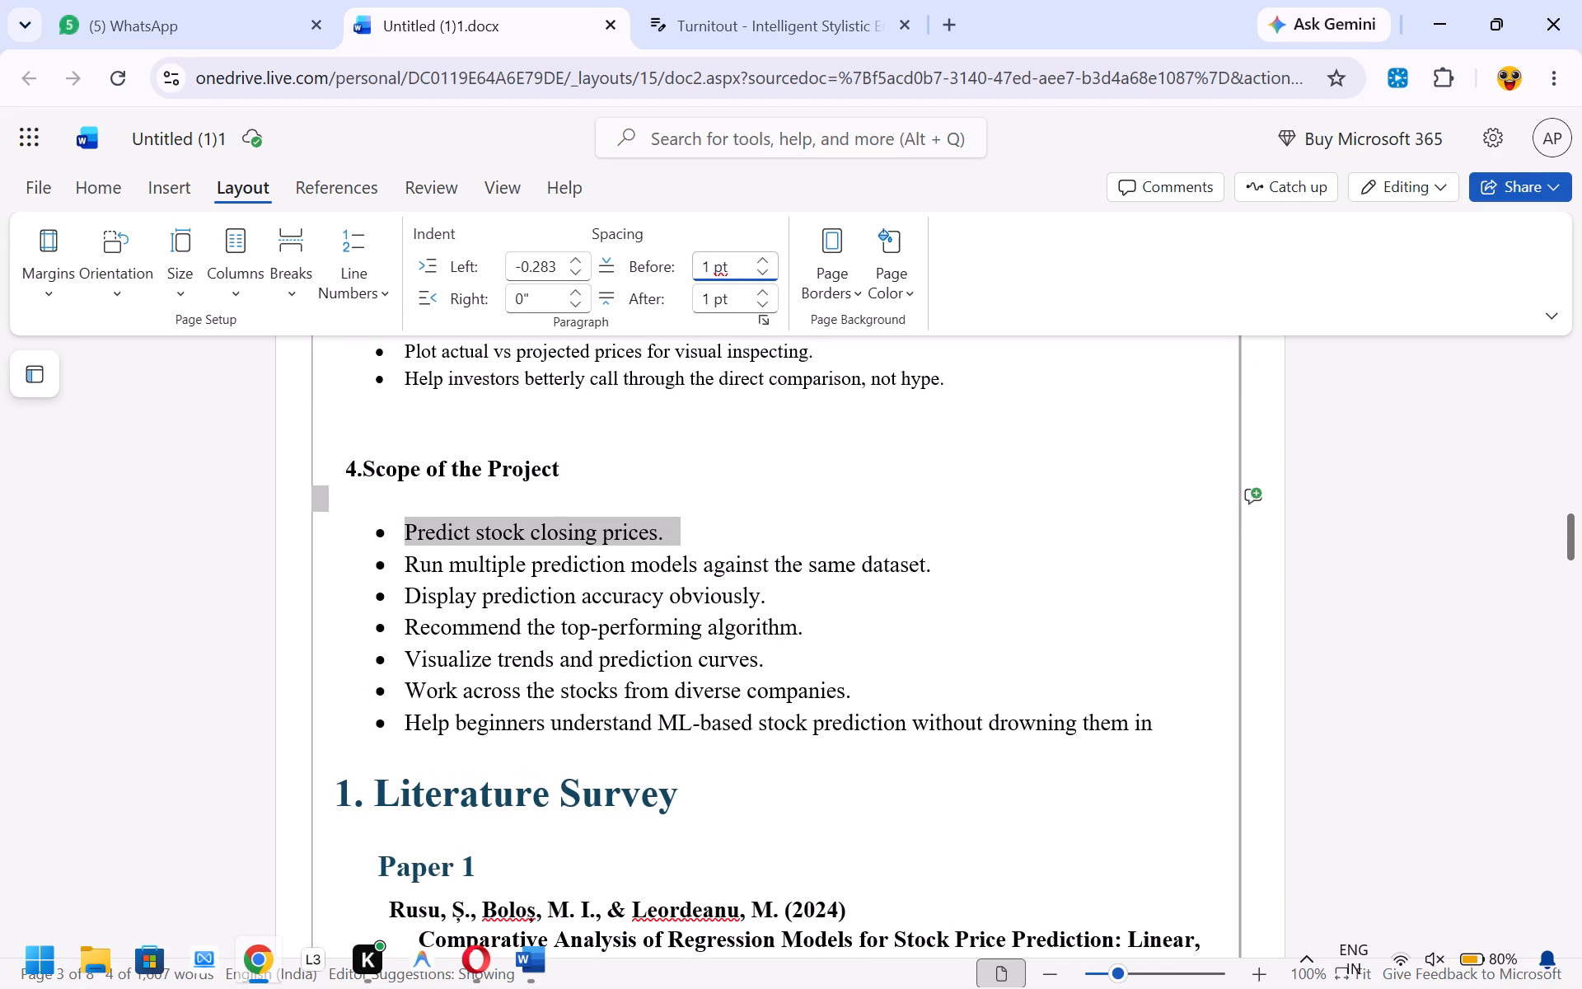
pyautogui.scroll(2, 901, 677)
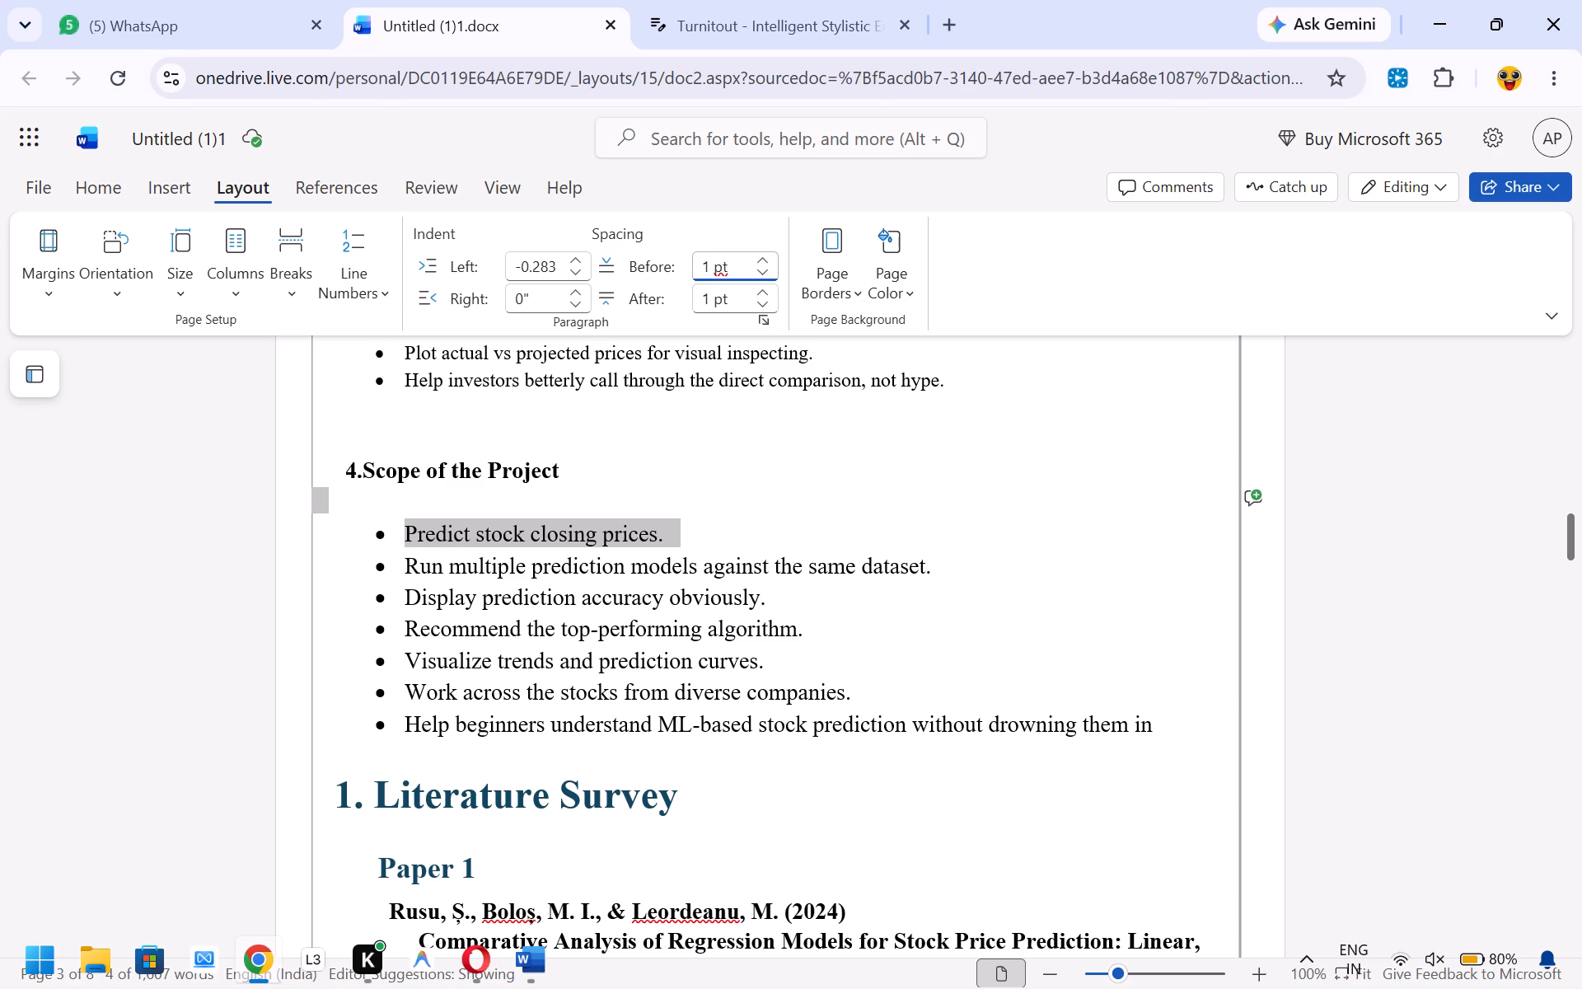
pyautogui.scroll(-2, 901, 677)
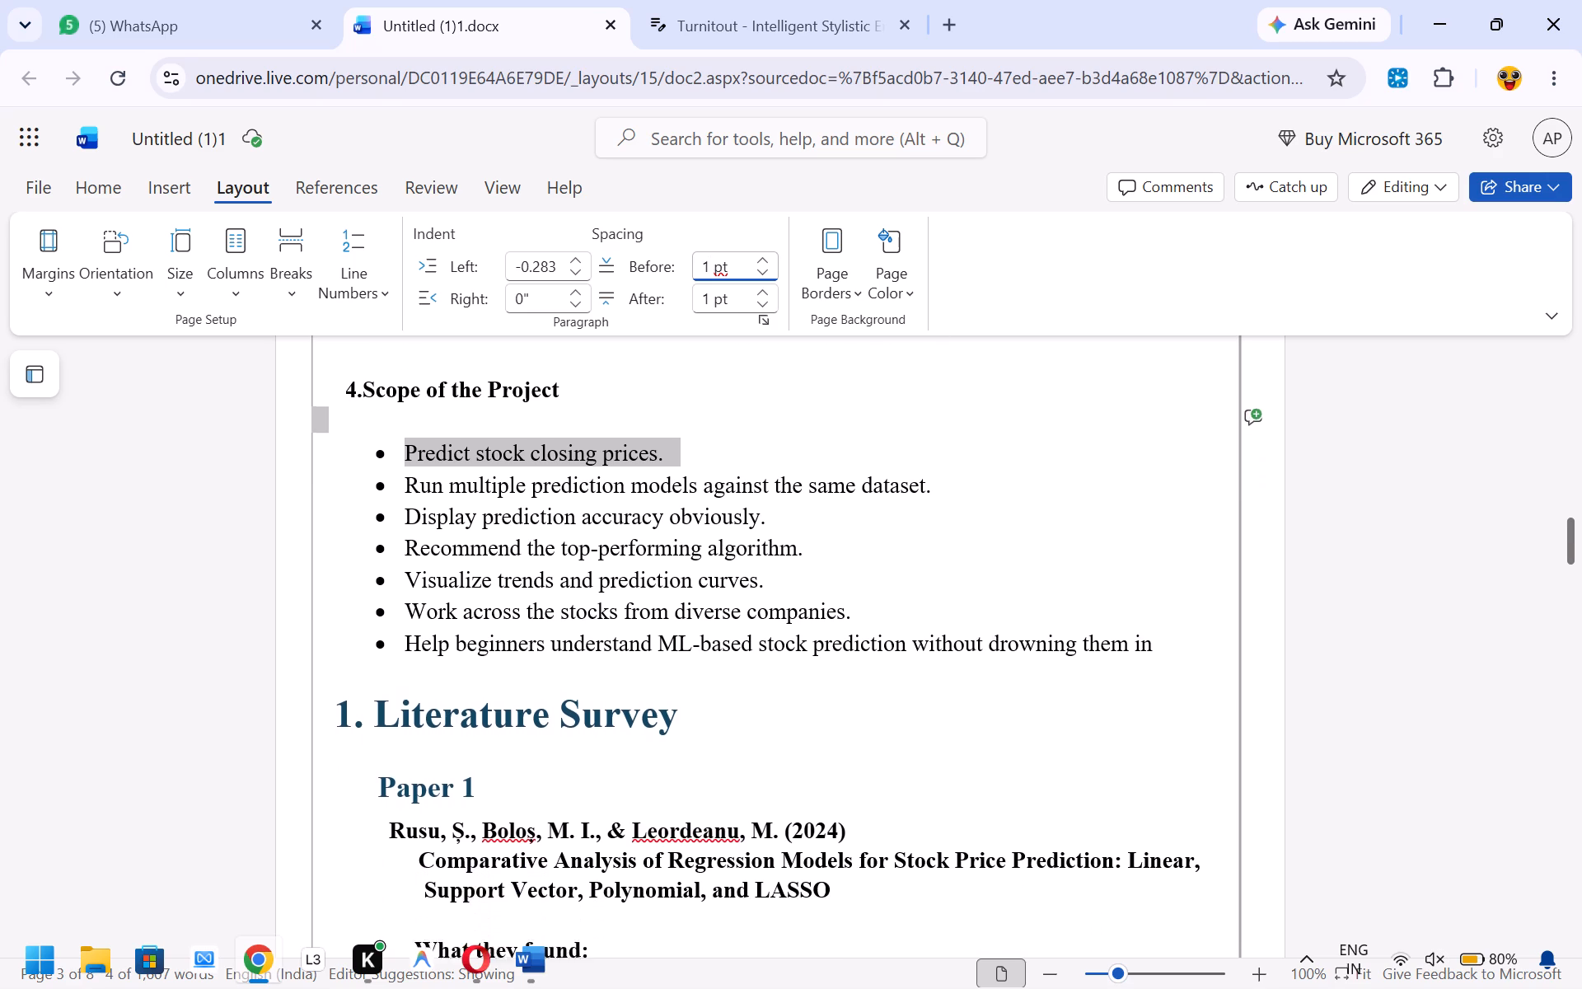
pyautogui.scroll(-1, 901, 677)
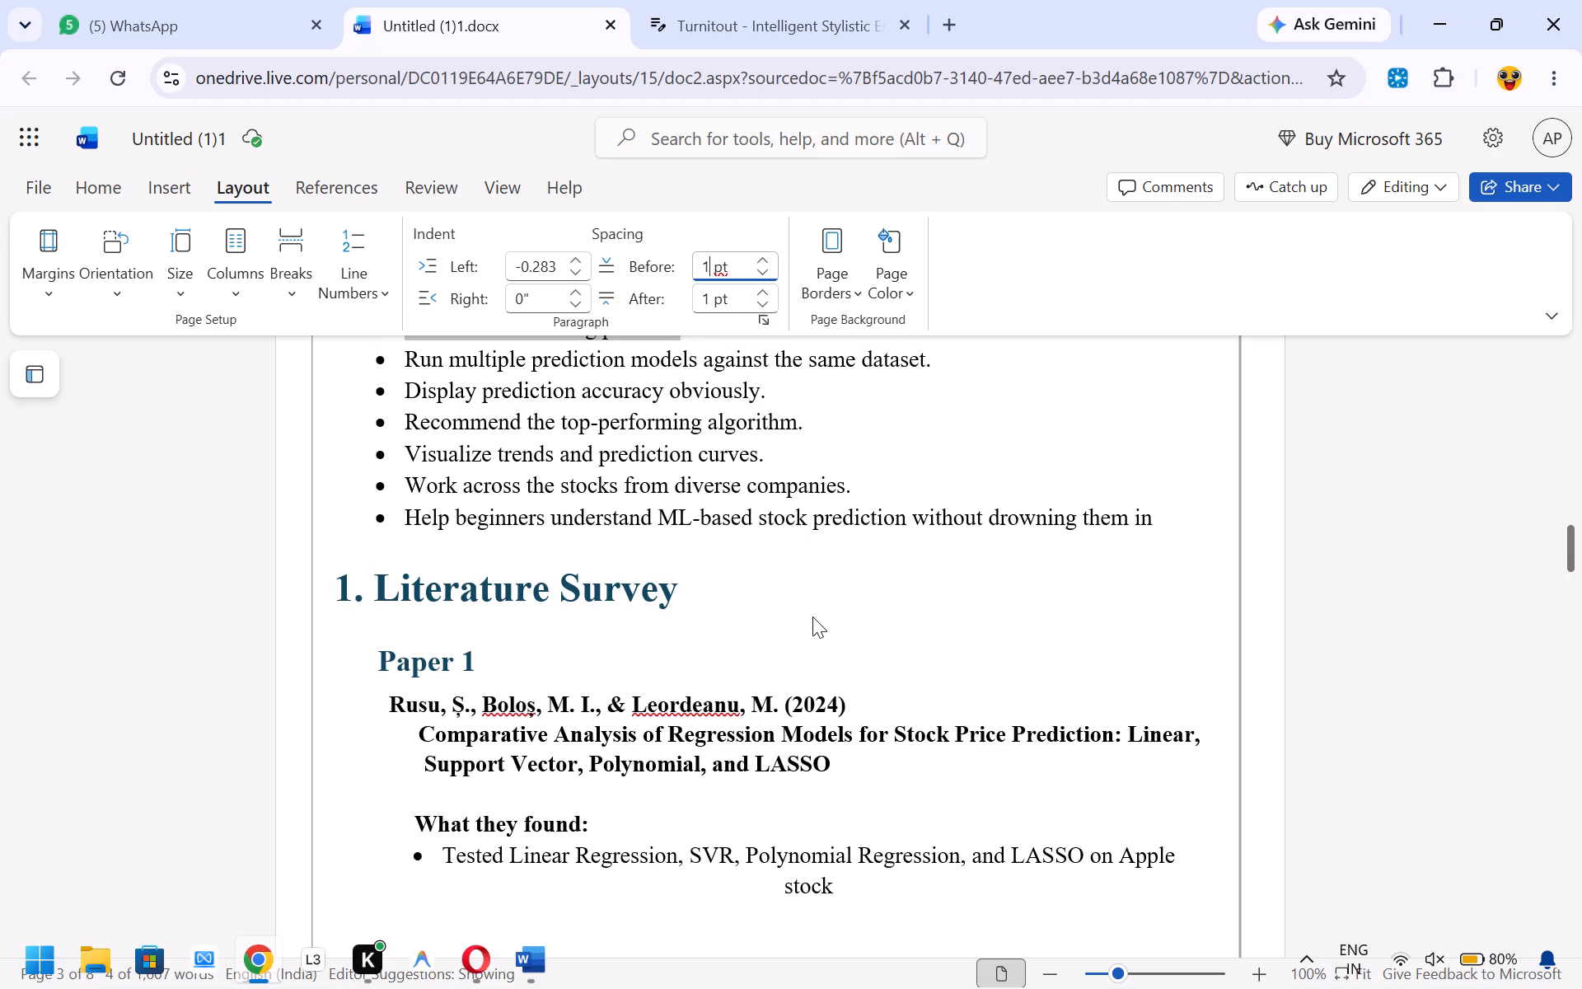
pyautogui.scroll(2, 812, 616)
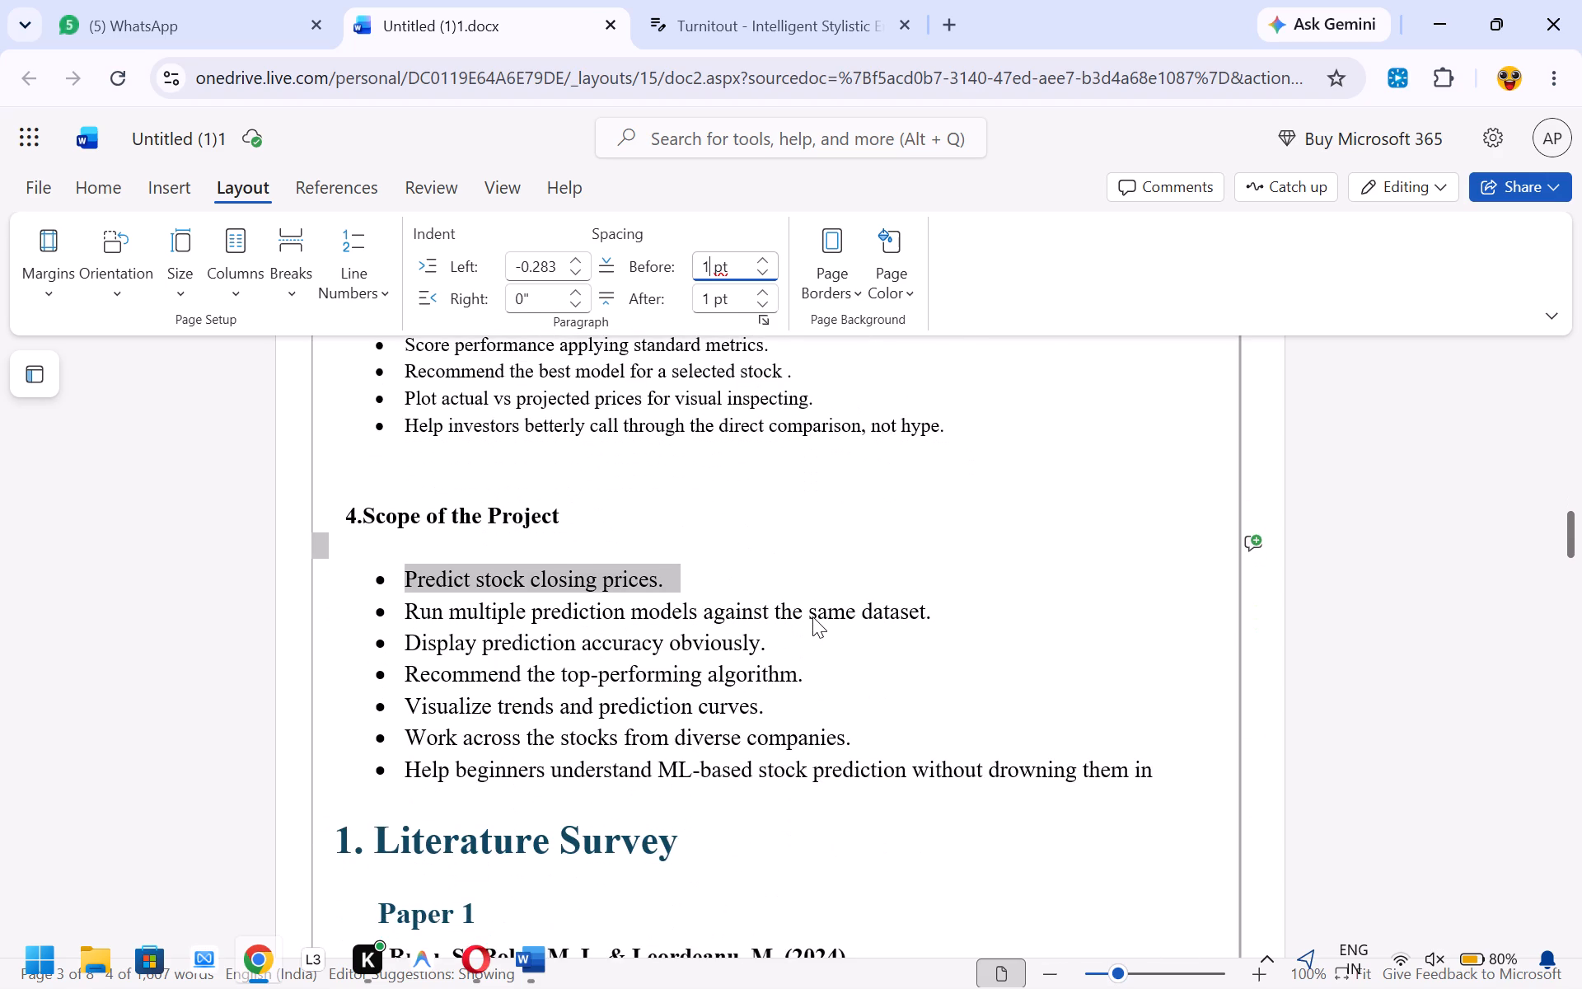
# Copy the formatting of the 4.Scope of the Project heading onto the Literature Survey heading.
pyautogui.scroll(-1, 812, 616)
pyautogui.moveTo(595, 471); pyautogui.dragTo(326, 449)
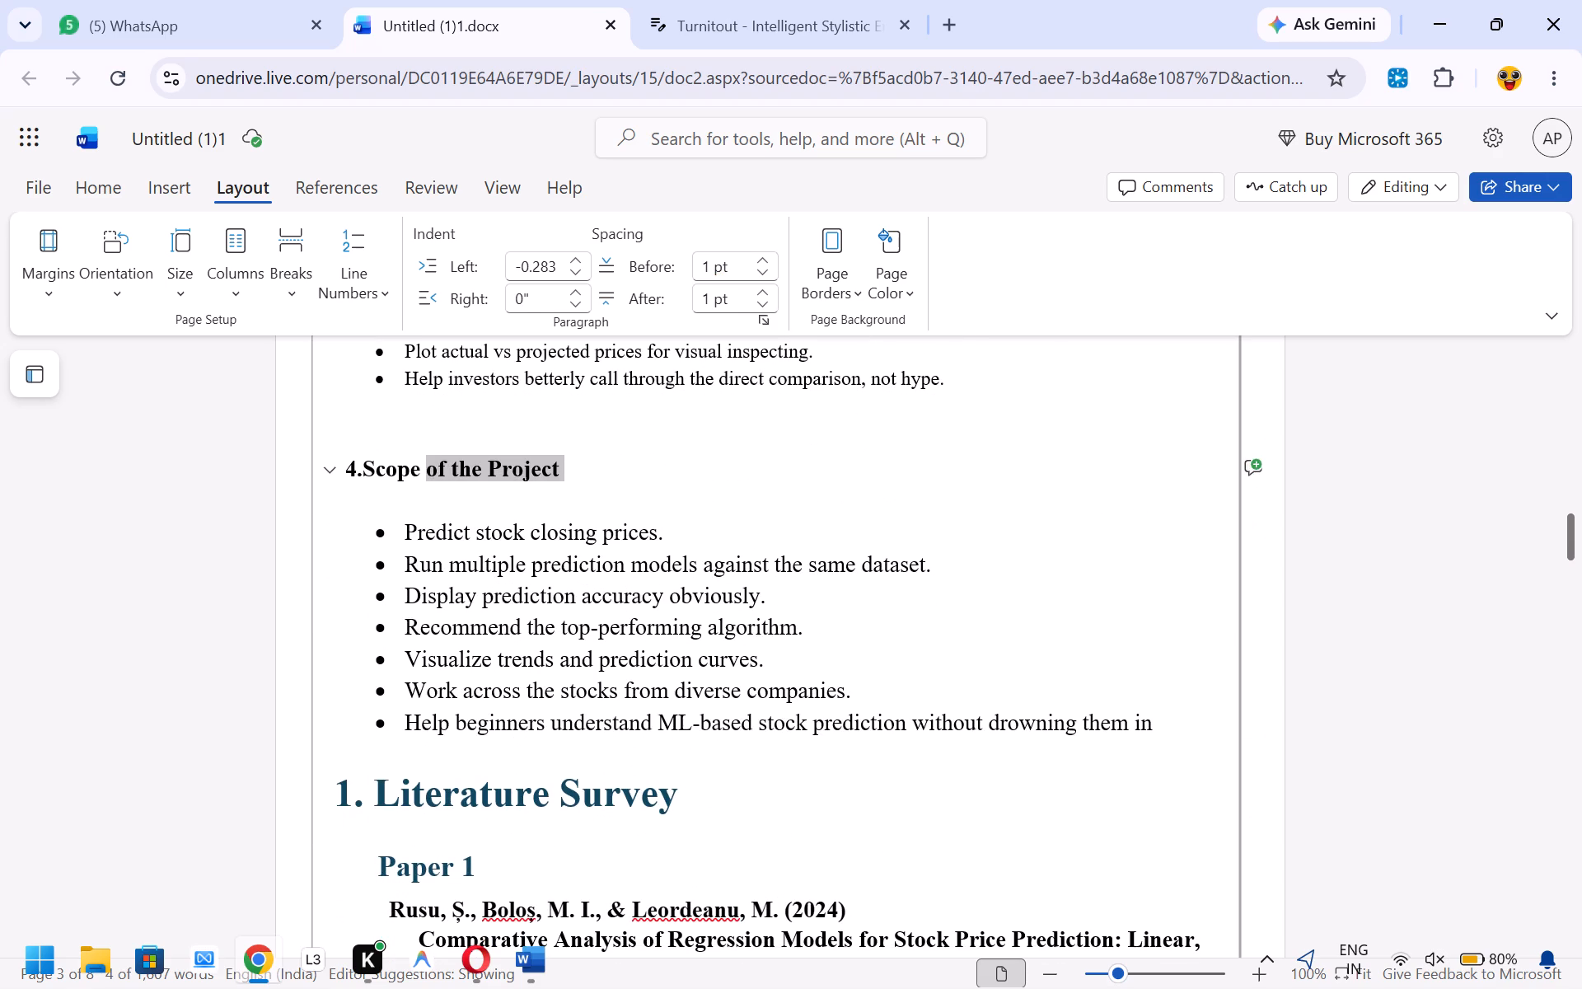
pyautogui.moveTo(326, 449); pyautogui.dragTo(316, 461)
pyautogui.hotkey('ctrl', 'c')
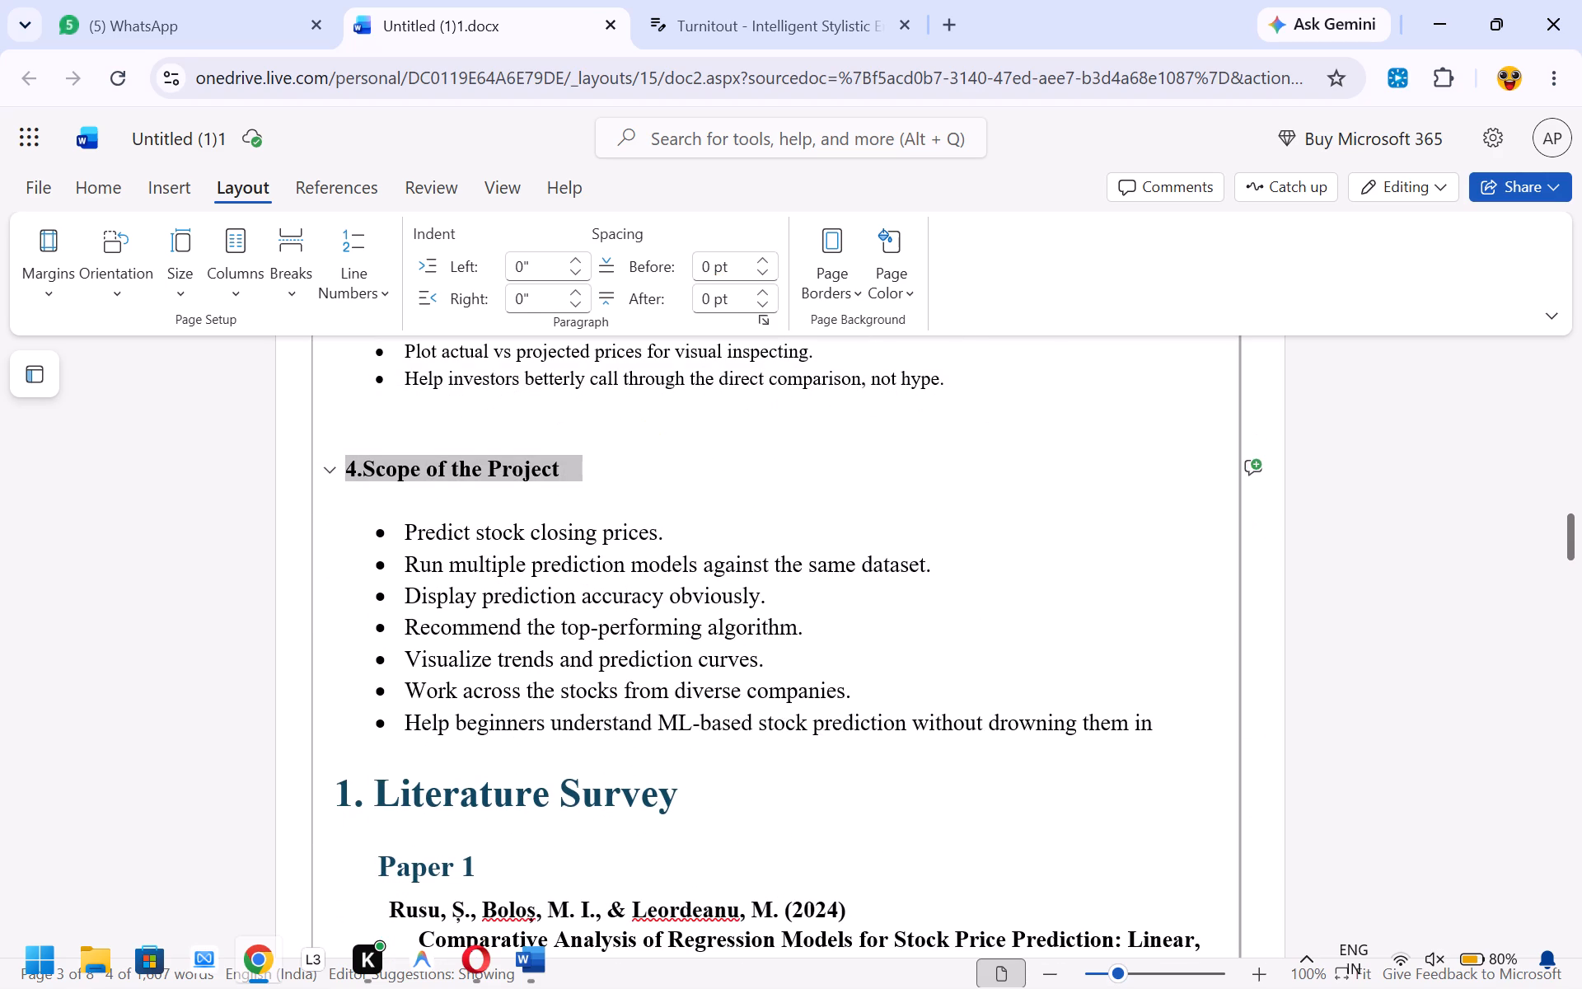
pyautogui.hotkey('ctrl', 'alt', 'c')
pyautogui.moveTo(687, 794); pyautogui.dragTo(317, 784)
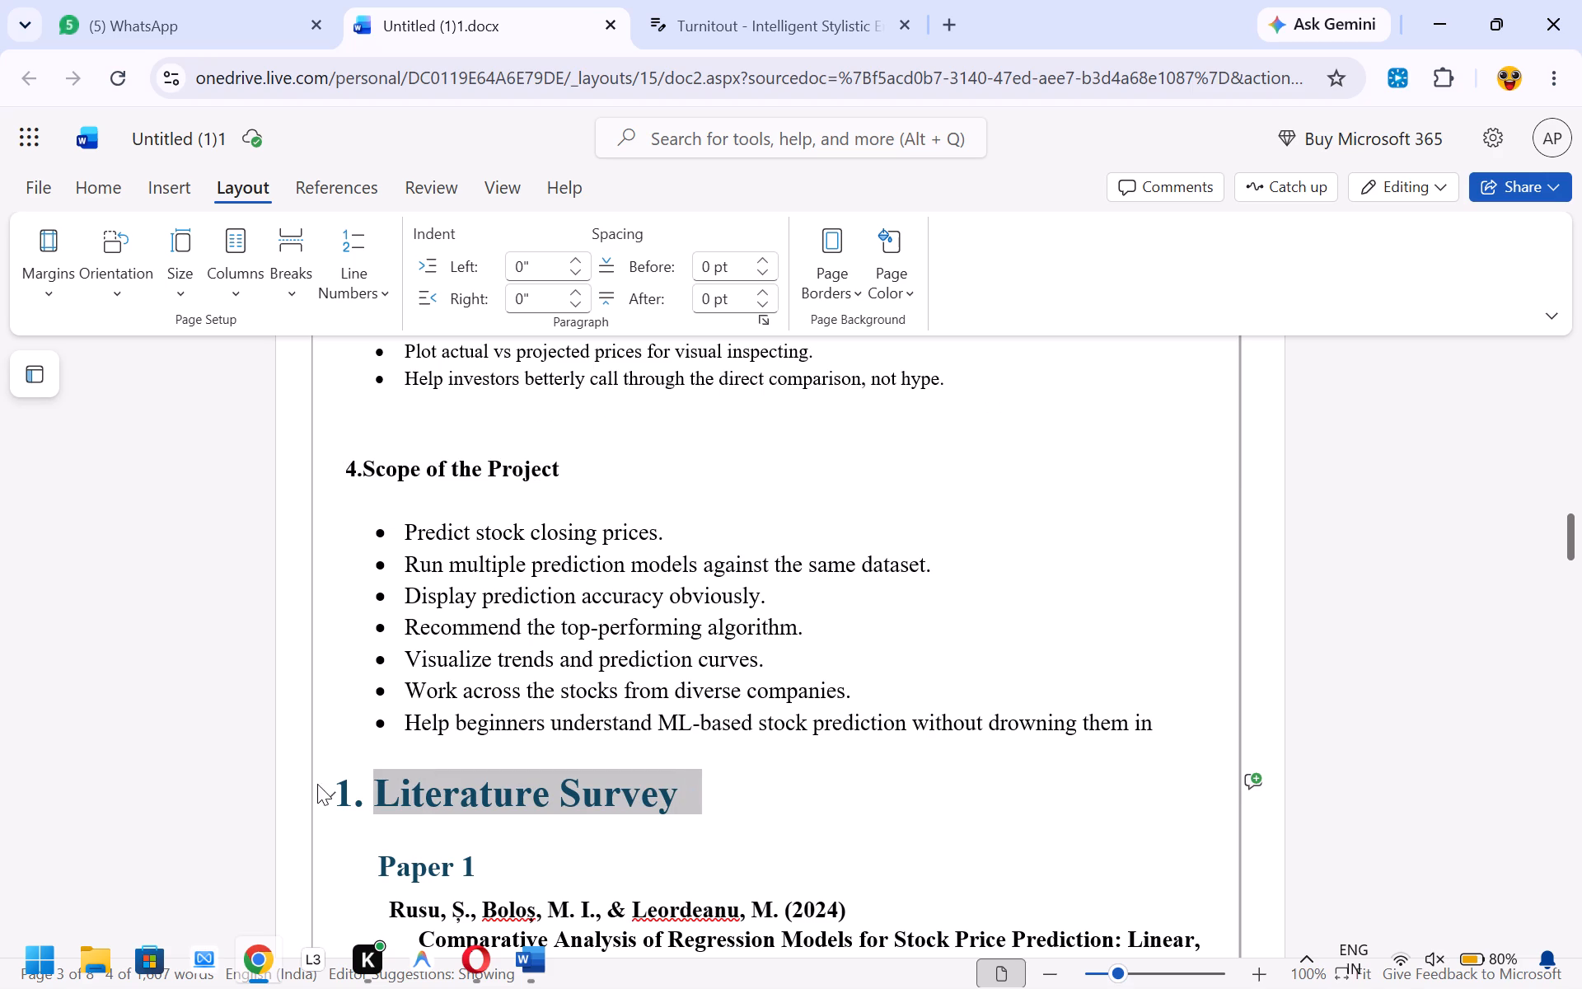
pyautogui.moveTo(317, 784); pyautogui.dragTo(320, 781)
pyautogui.hotkey('ctrl', 'alt', 'v')
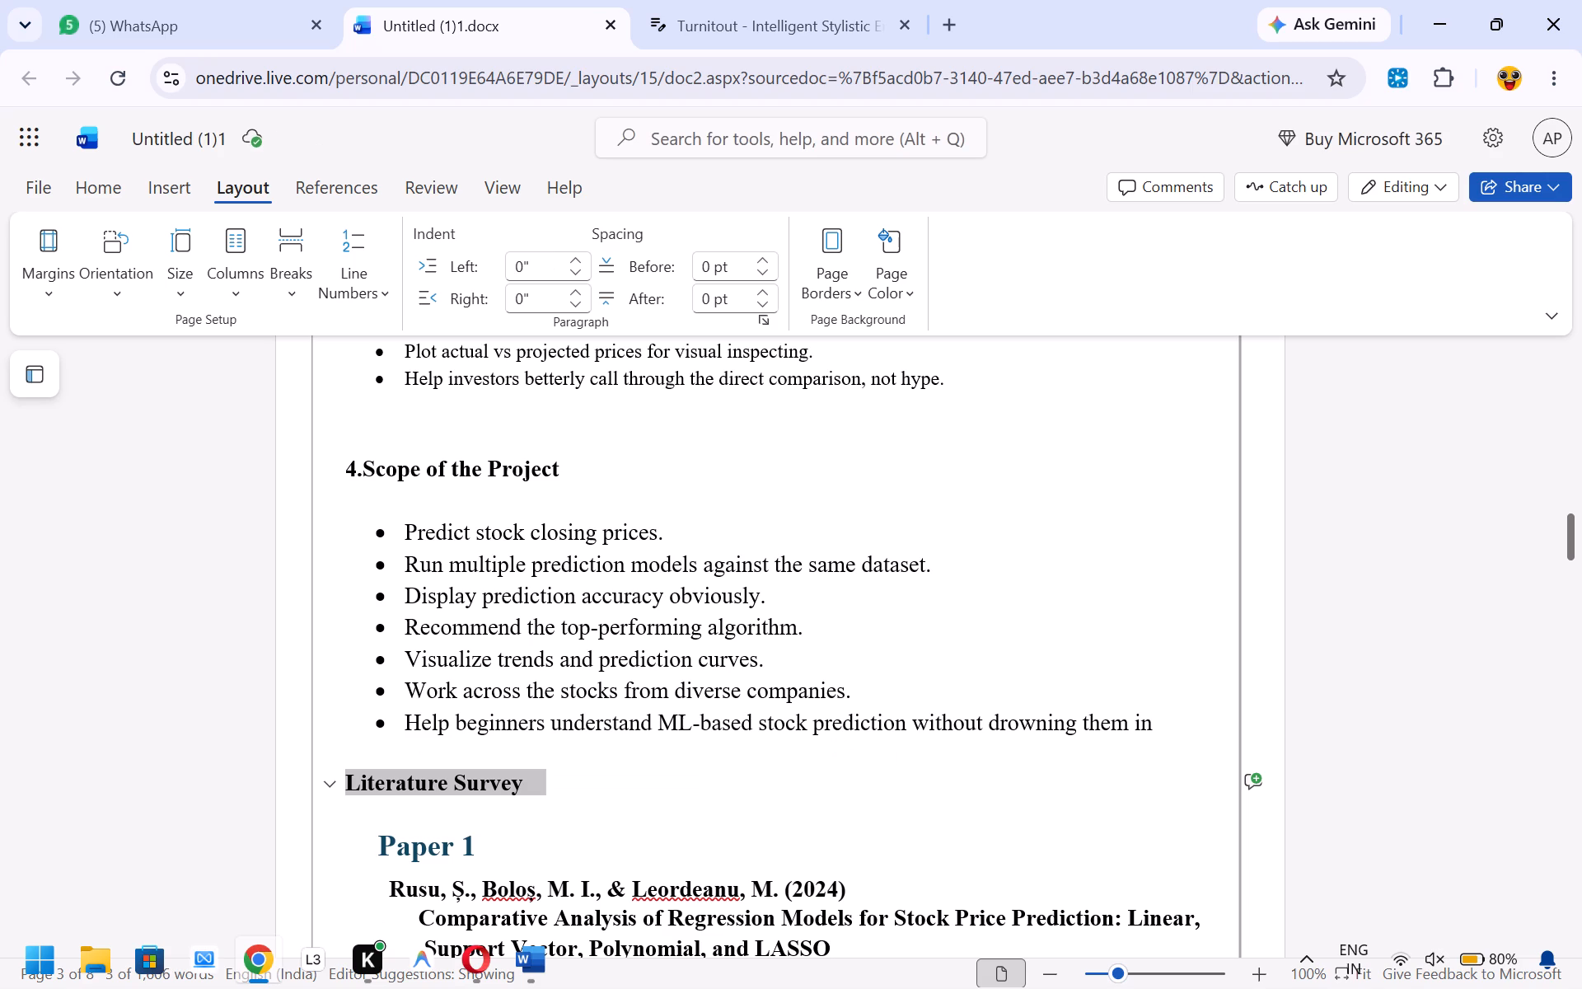
# Number the Literature Survey heading by adding "5." directly before its text.
pyautogui.click(377, 778)
pyautogui.press('Left')
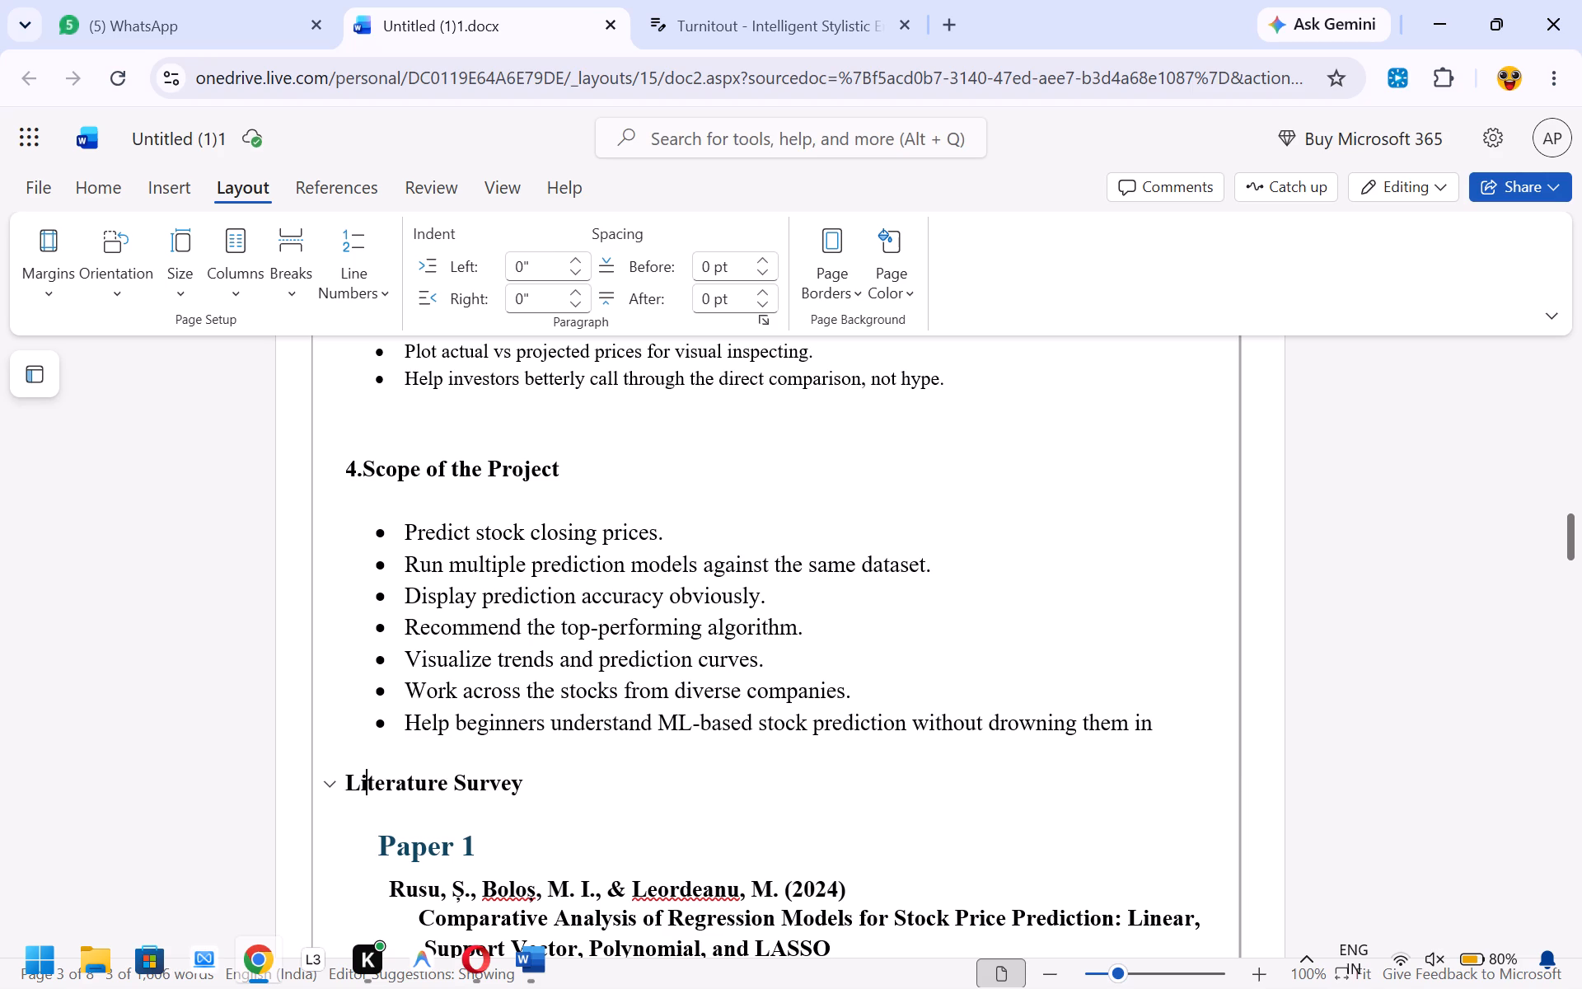
pyautogui.press('Left')
pyautogui.press('Left')
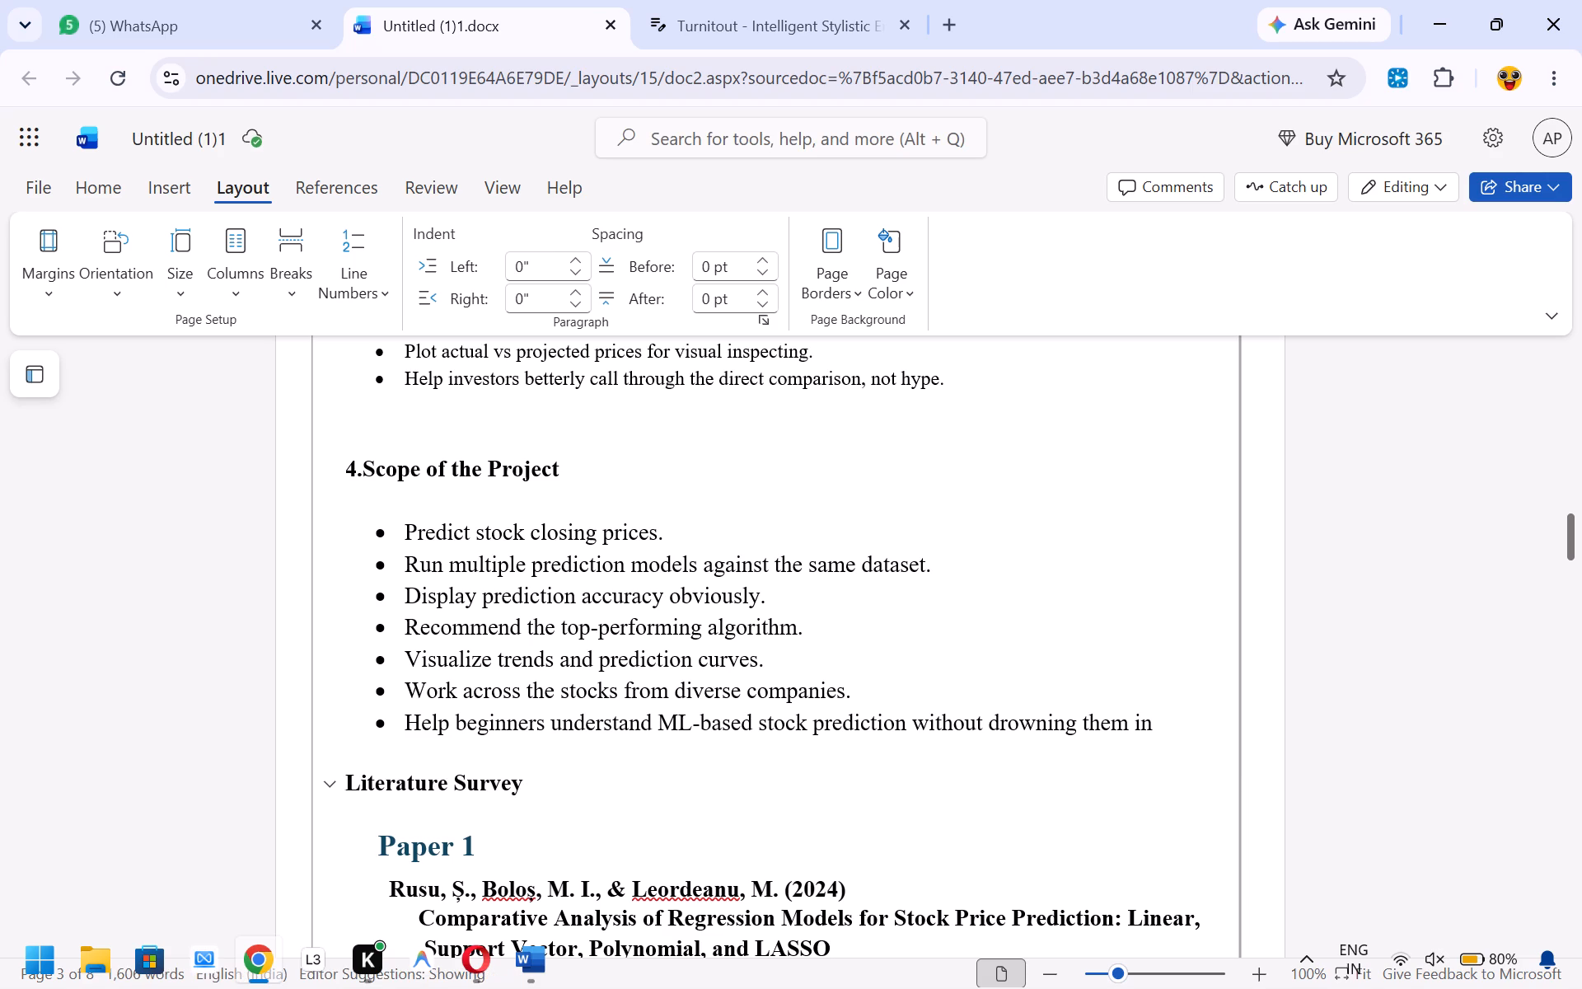
pyautogui.press('5')
pyautogui.press('.')
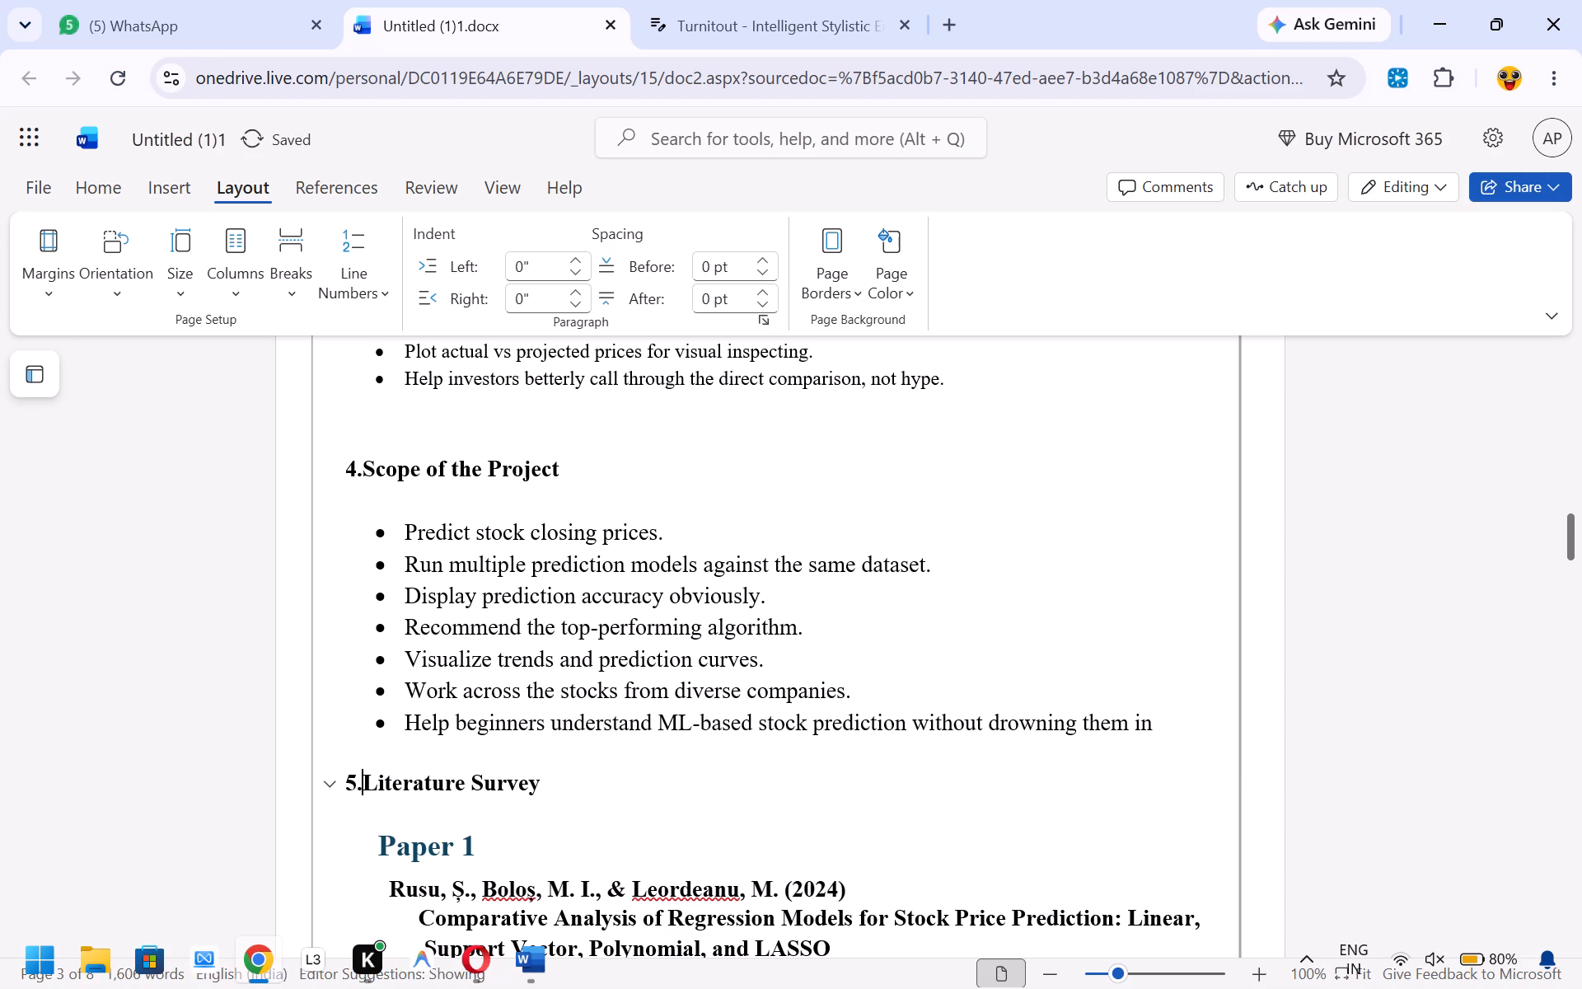
# Apply the copied section heading formatting to the Paper 1 heading under 5.Literature Survey.
pyautogui.scroll(-1, 377, 778)
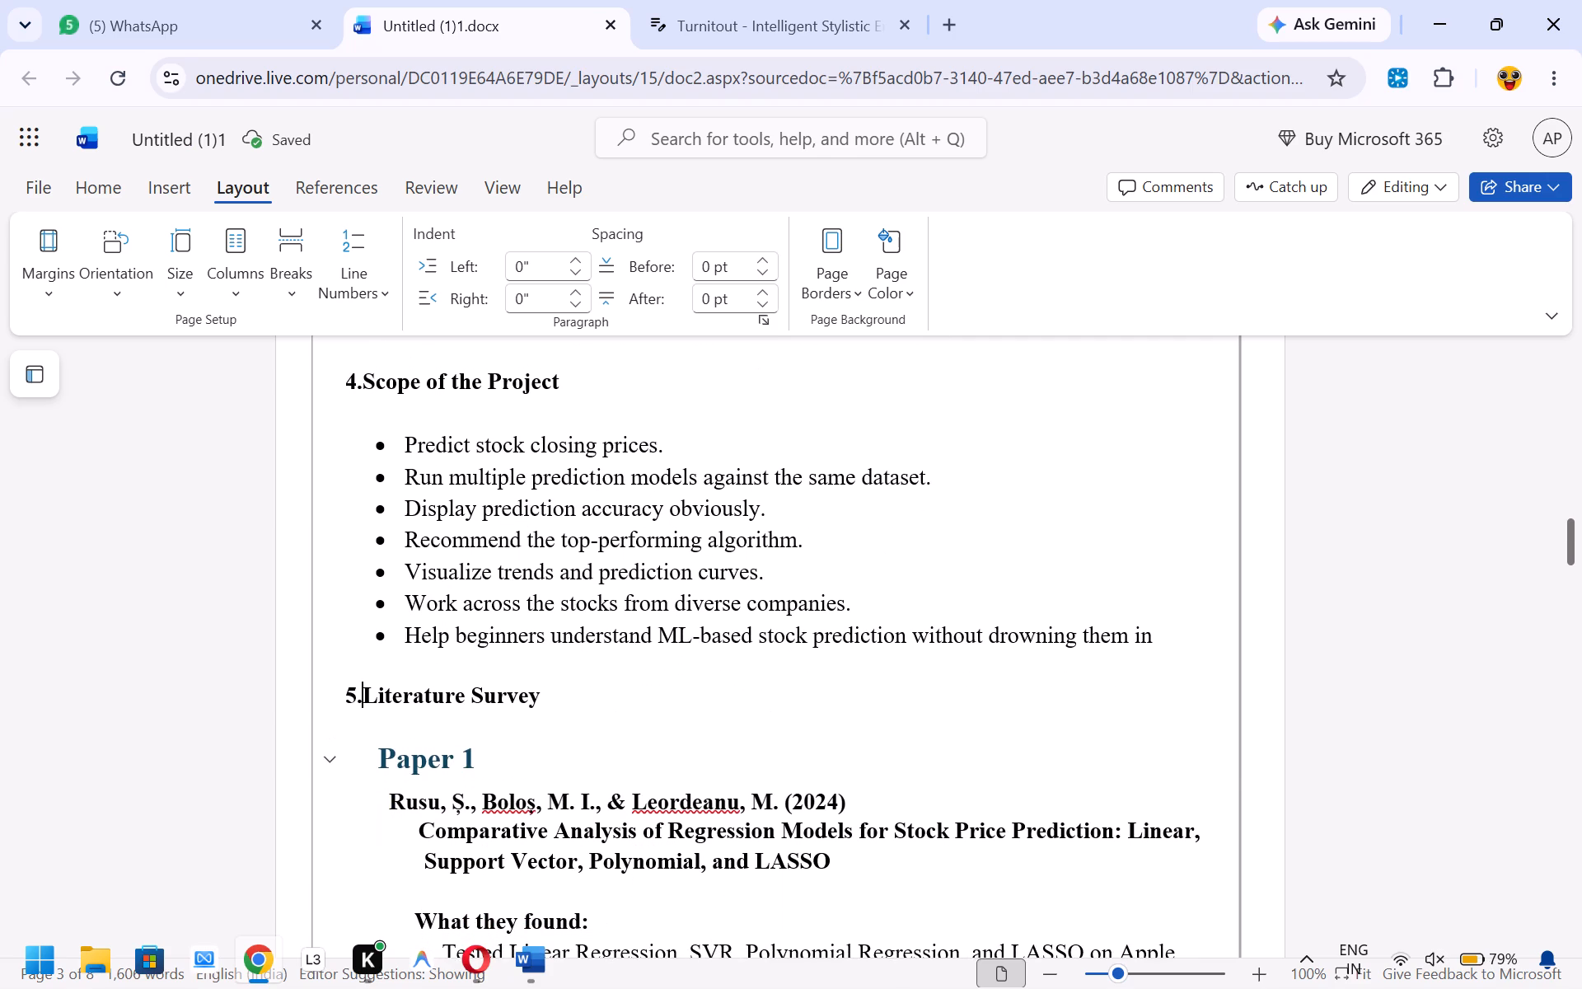
pyautogui.moveTo(496, 763); pyautogui.dragTo(457, 759)
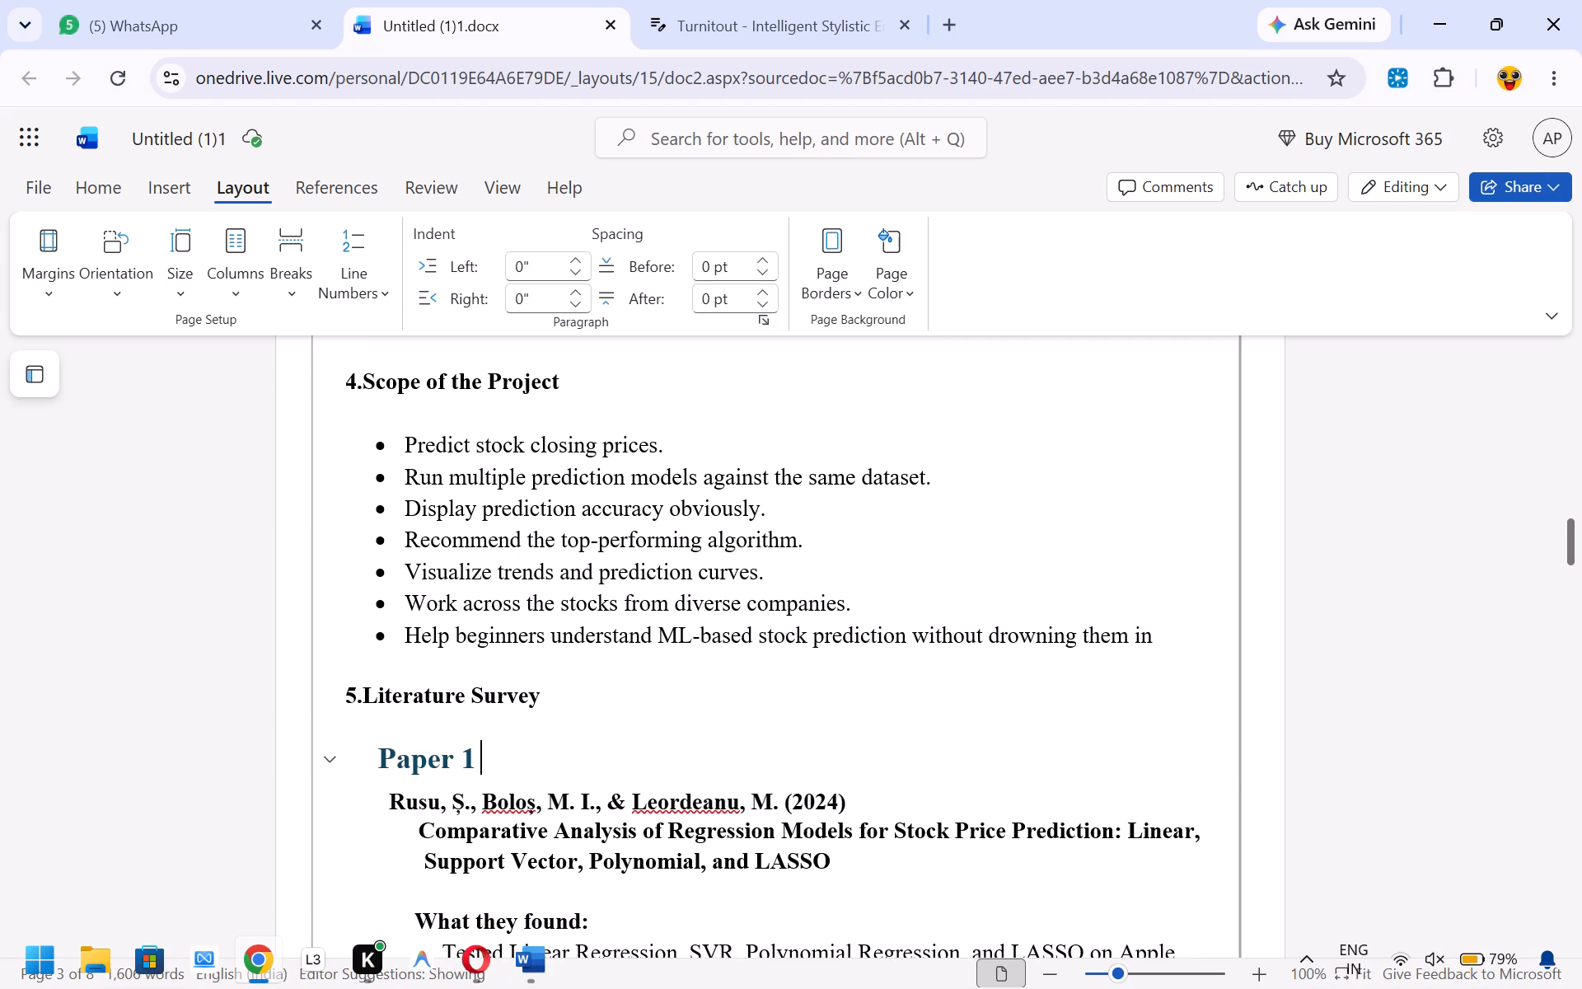
pyautogui.moveTo(457, 759); pyautogui.dragTo(363, 749)
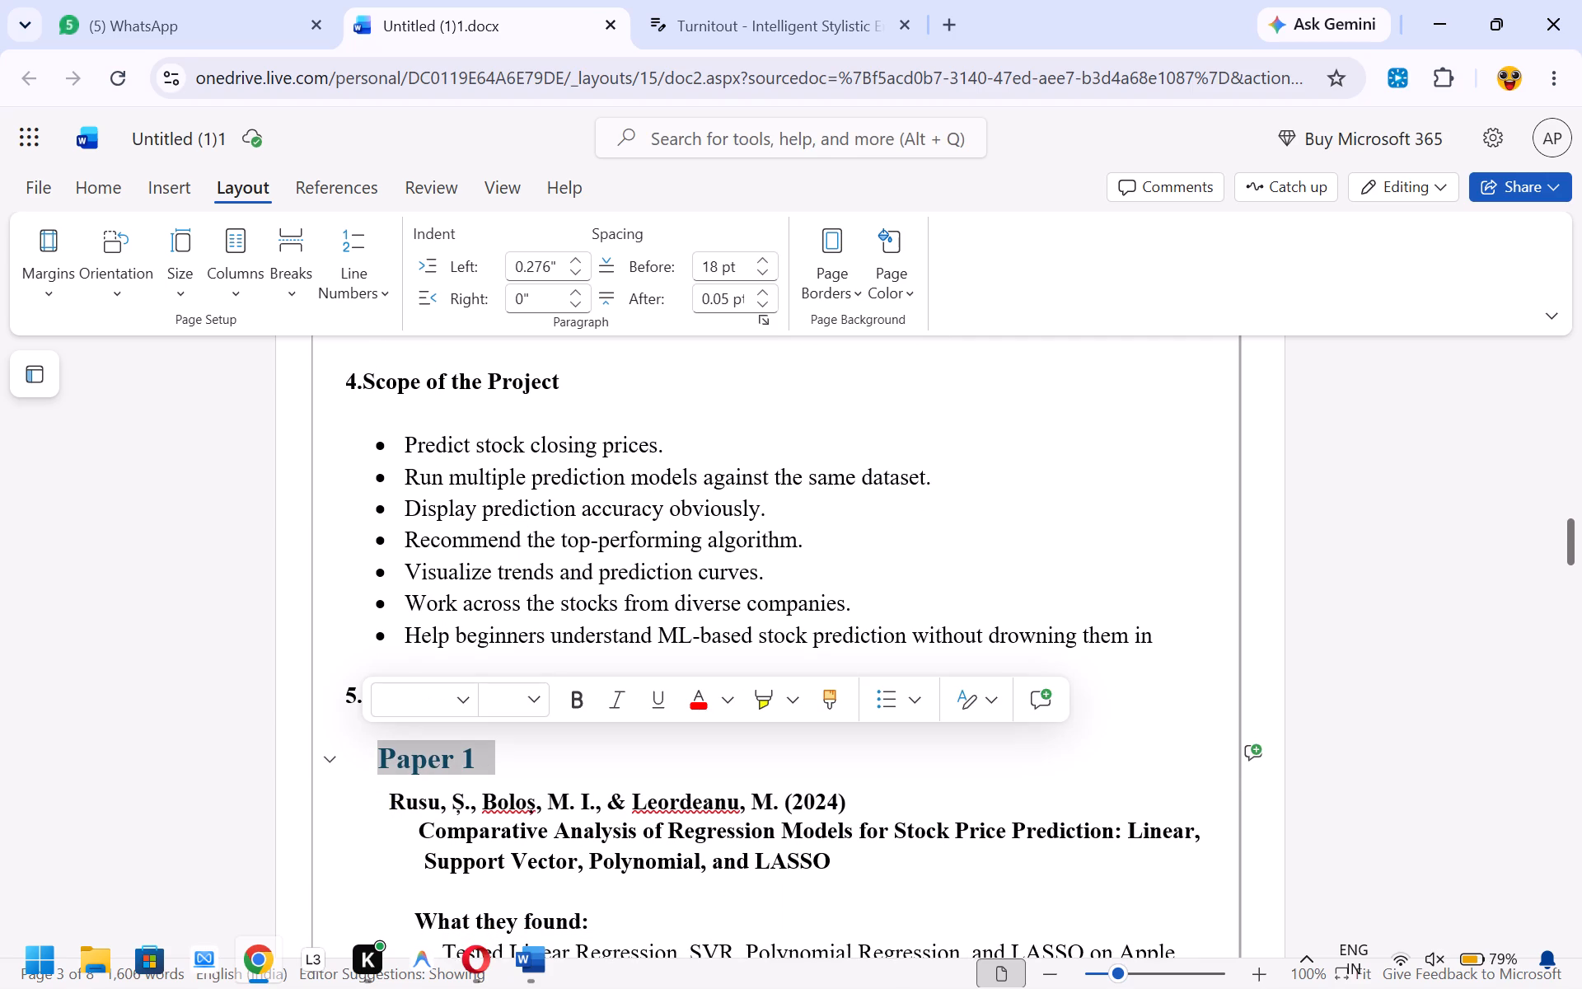
pyautogui.hotkey('ctrl', 'alt', 'v')
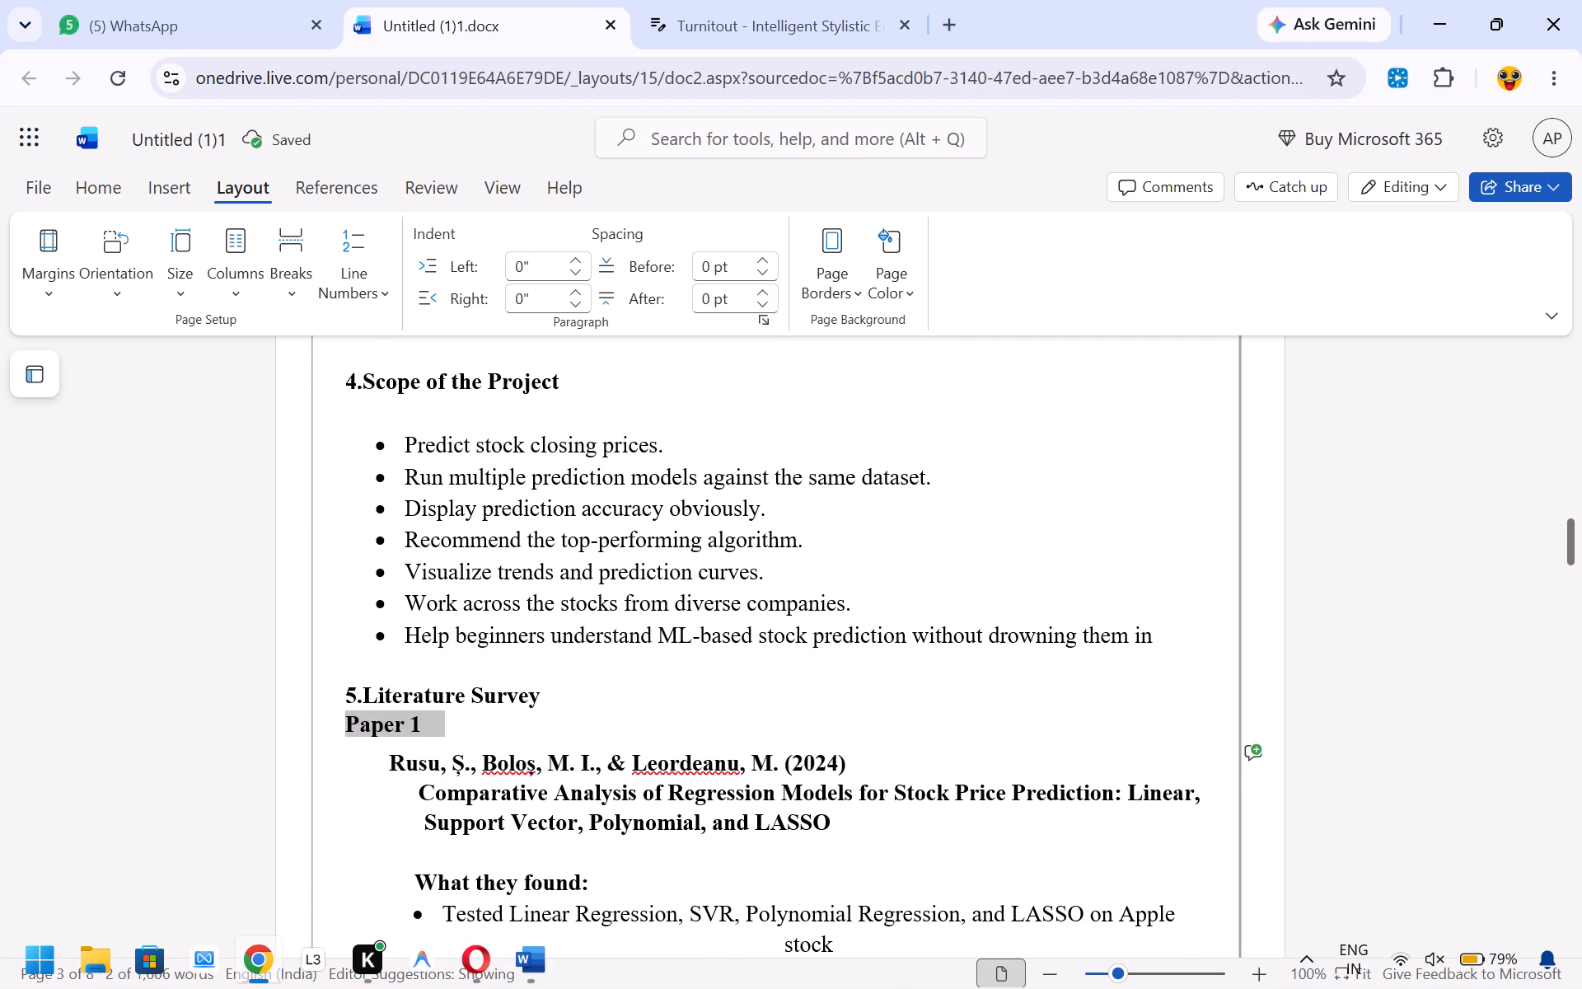
# Insert a blank line between the 5.Literature Survey heading and the Paper 1 heading.
pyautogui.click(555, 695)
pyautogui.press('Return')
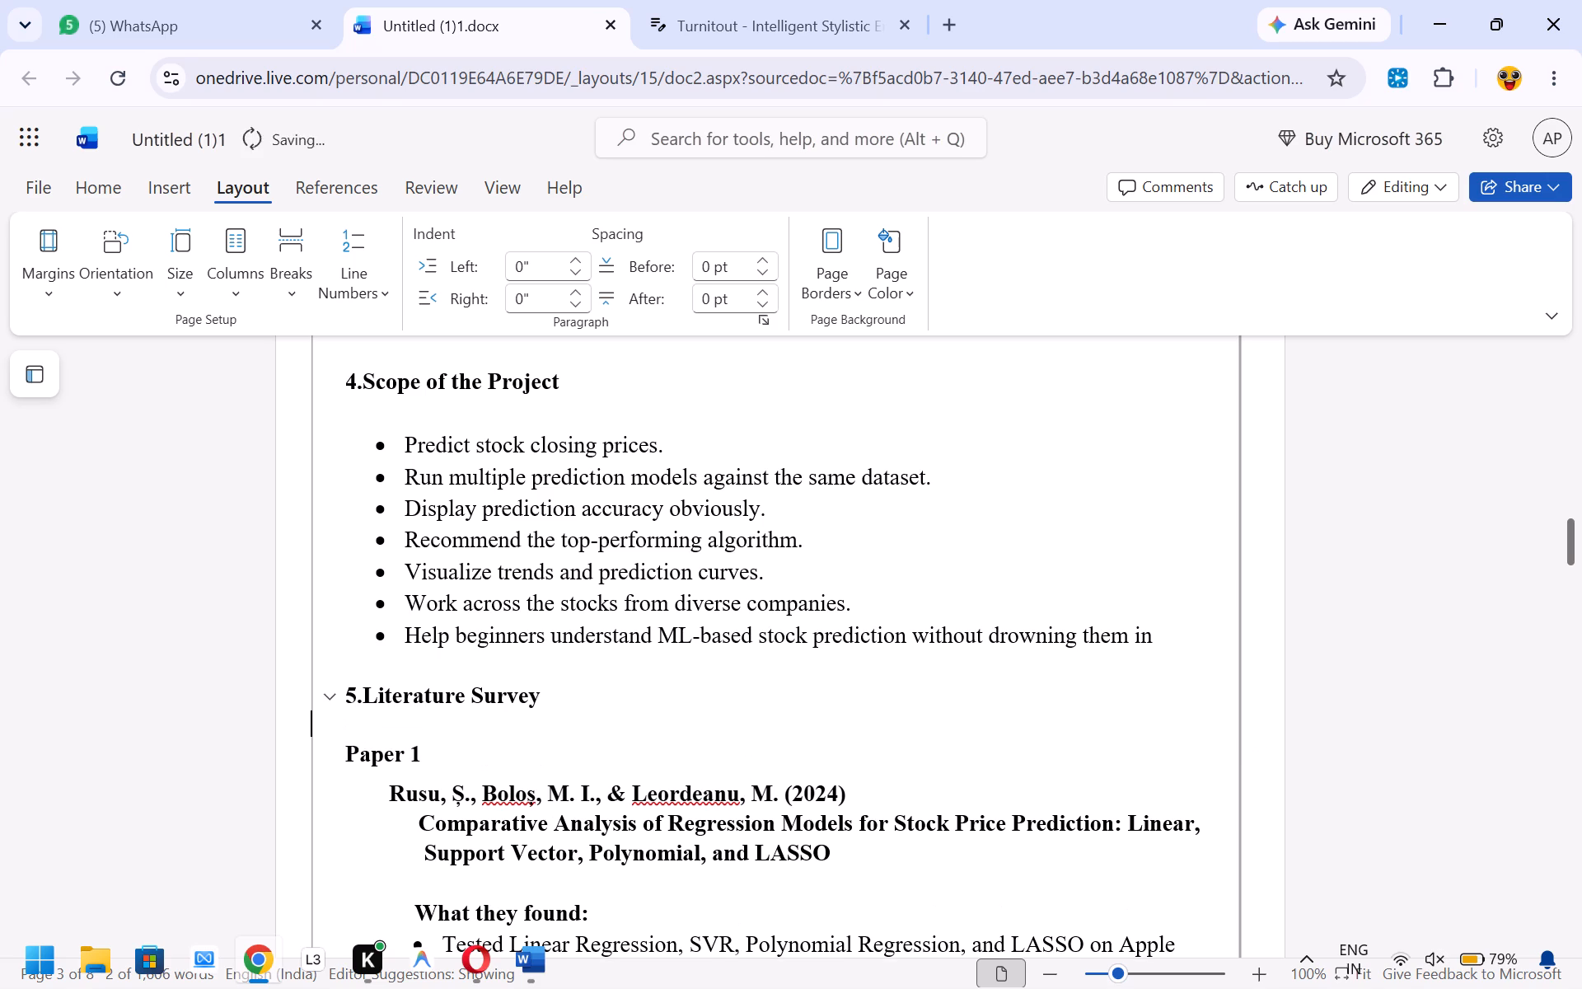
# Examine the layout and spacing of the Literature Survey section against the Scope of the Project section and the following page.
pyautogui.scroll(-1, 555, 695)
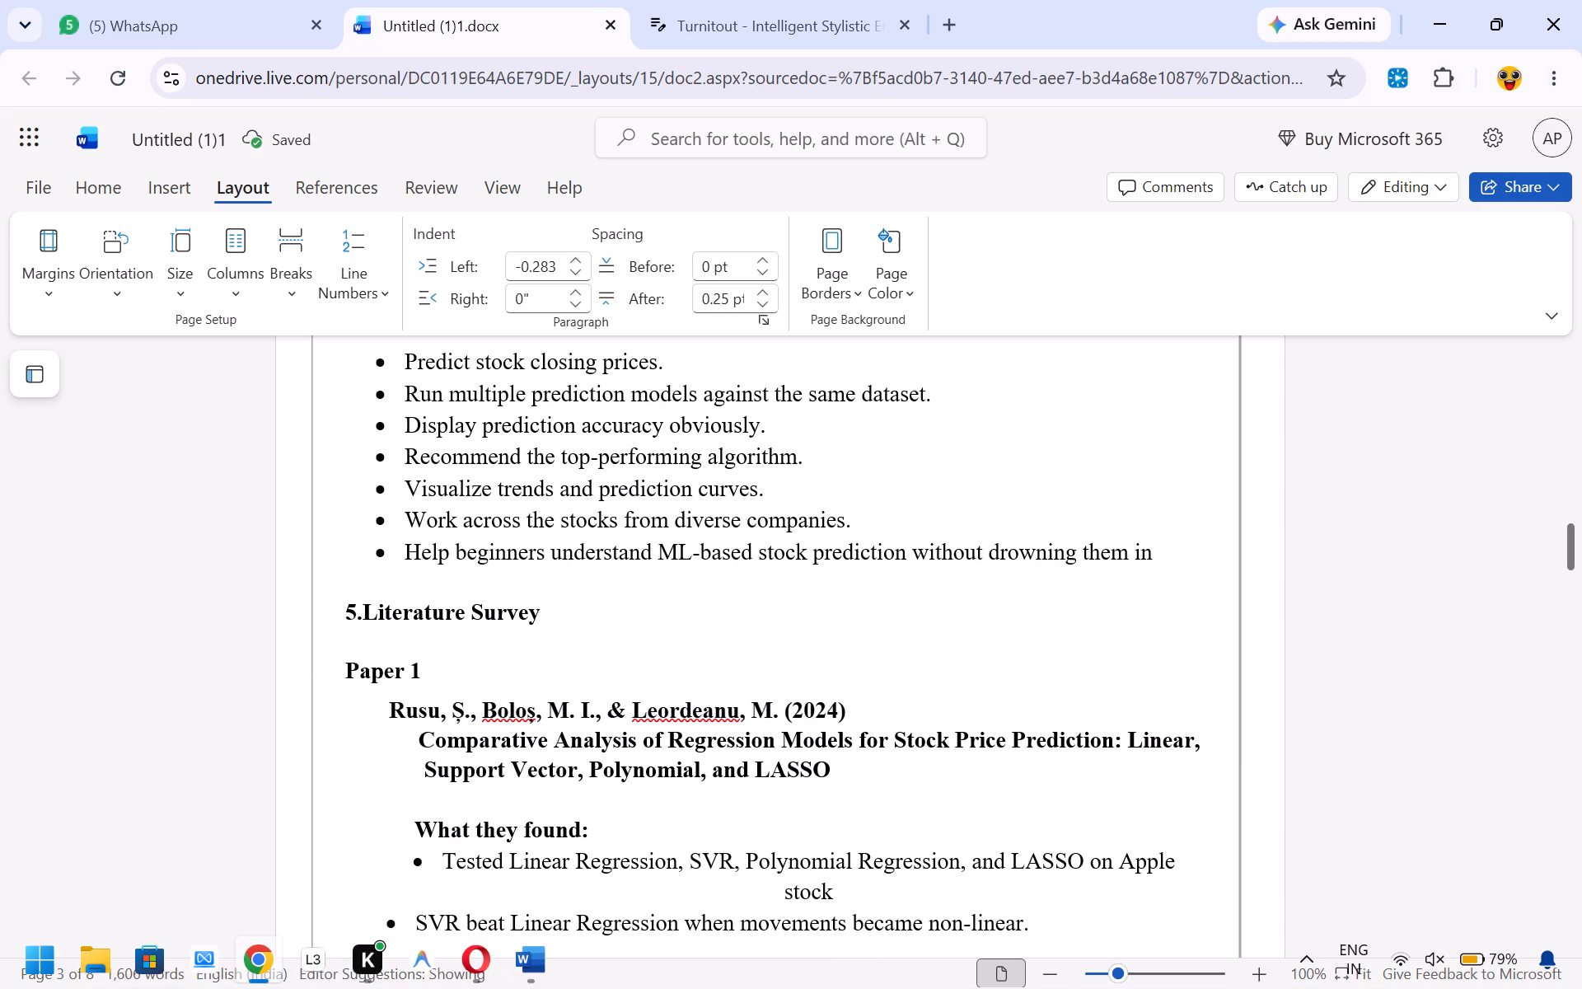
pyautogui.scroll(-1, 763, 795)
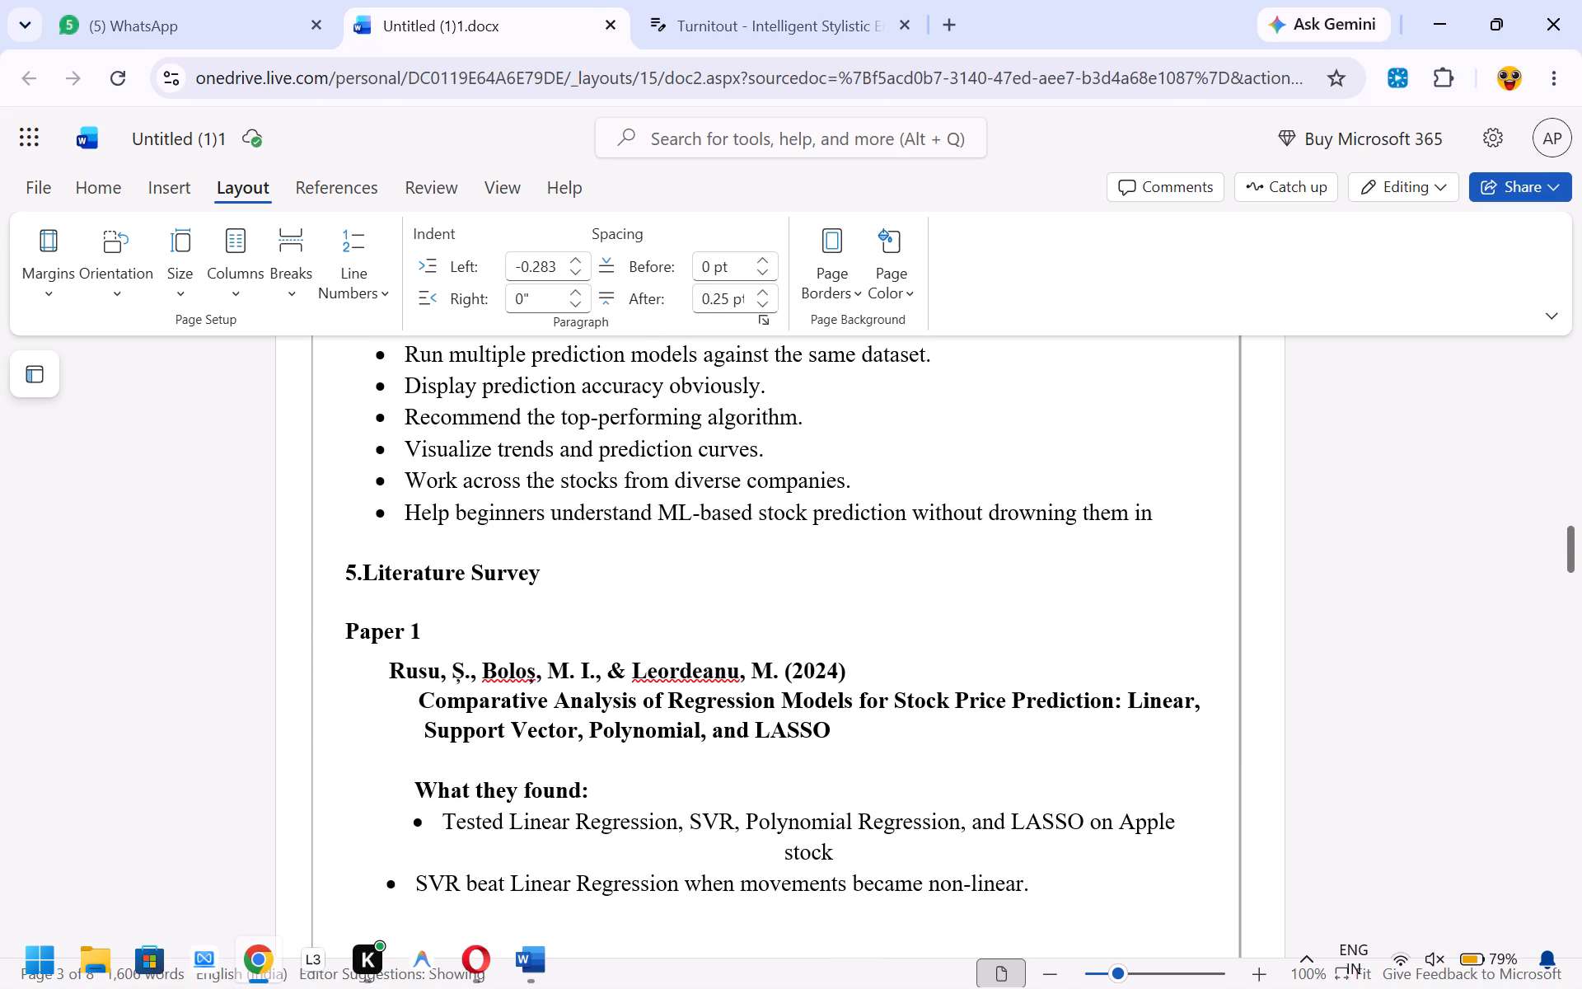
pyautogui.click(557, 588)
pyautogui.click(549, 573)
pyautogui.moveTo(549, 573); pyautogui.dragTo(358, 562)
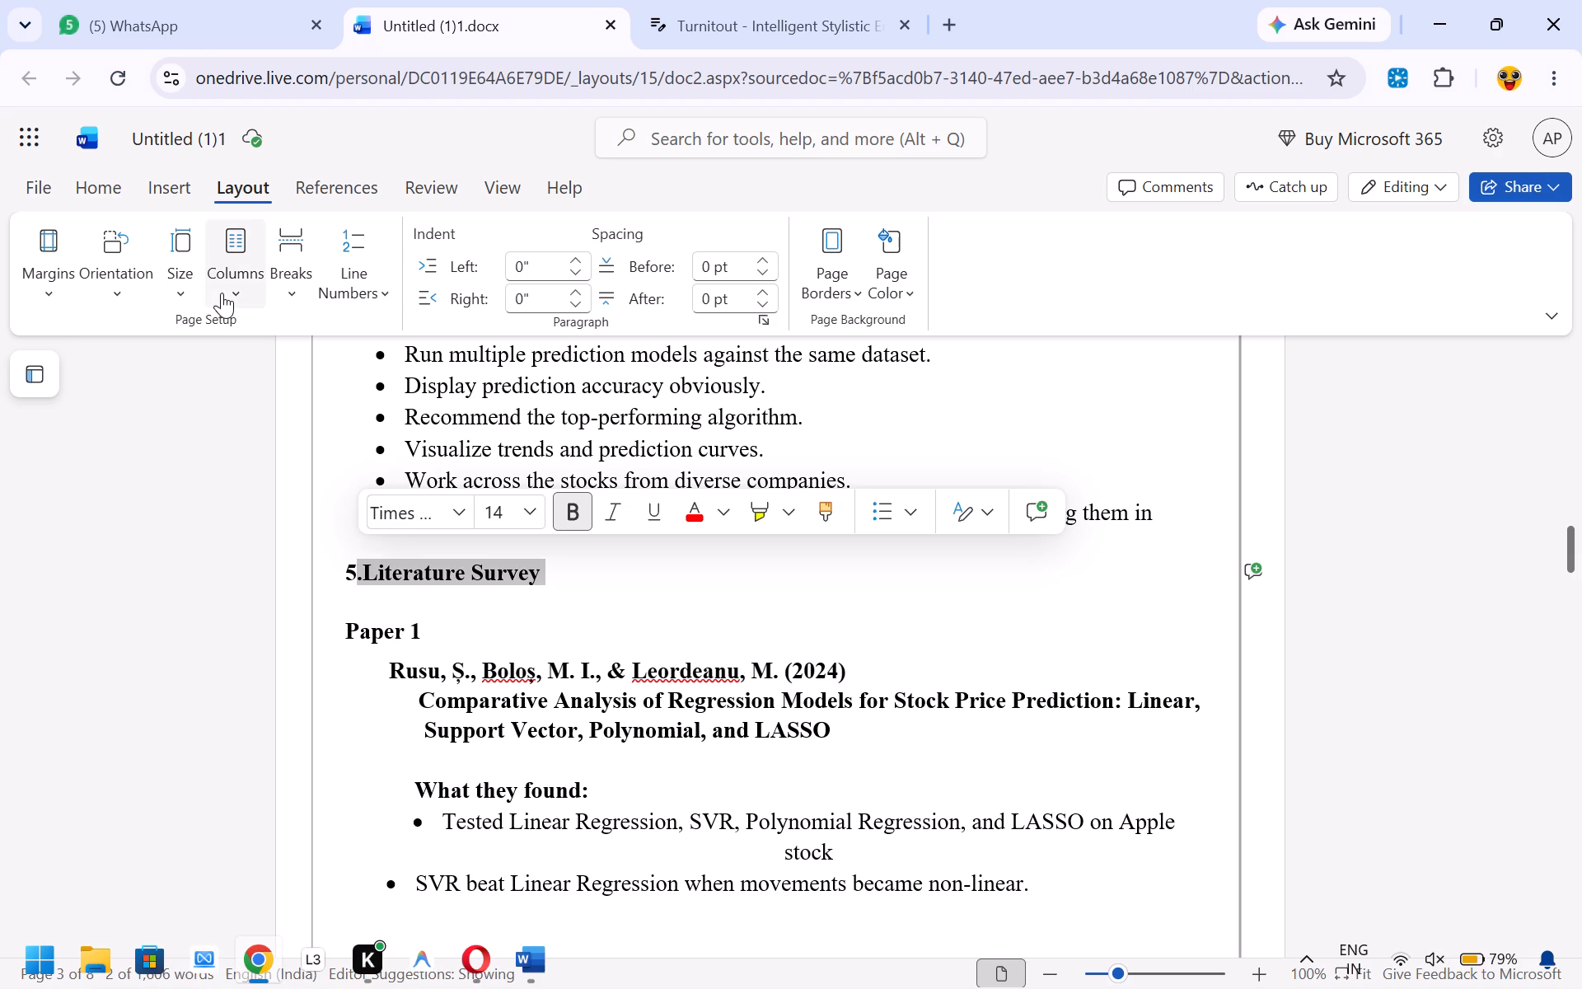
pyautogui.scroll(-1, 510, 661)
pyautogui.scroll(1, 510, 661)
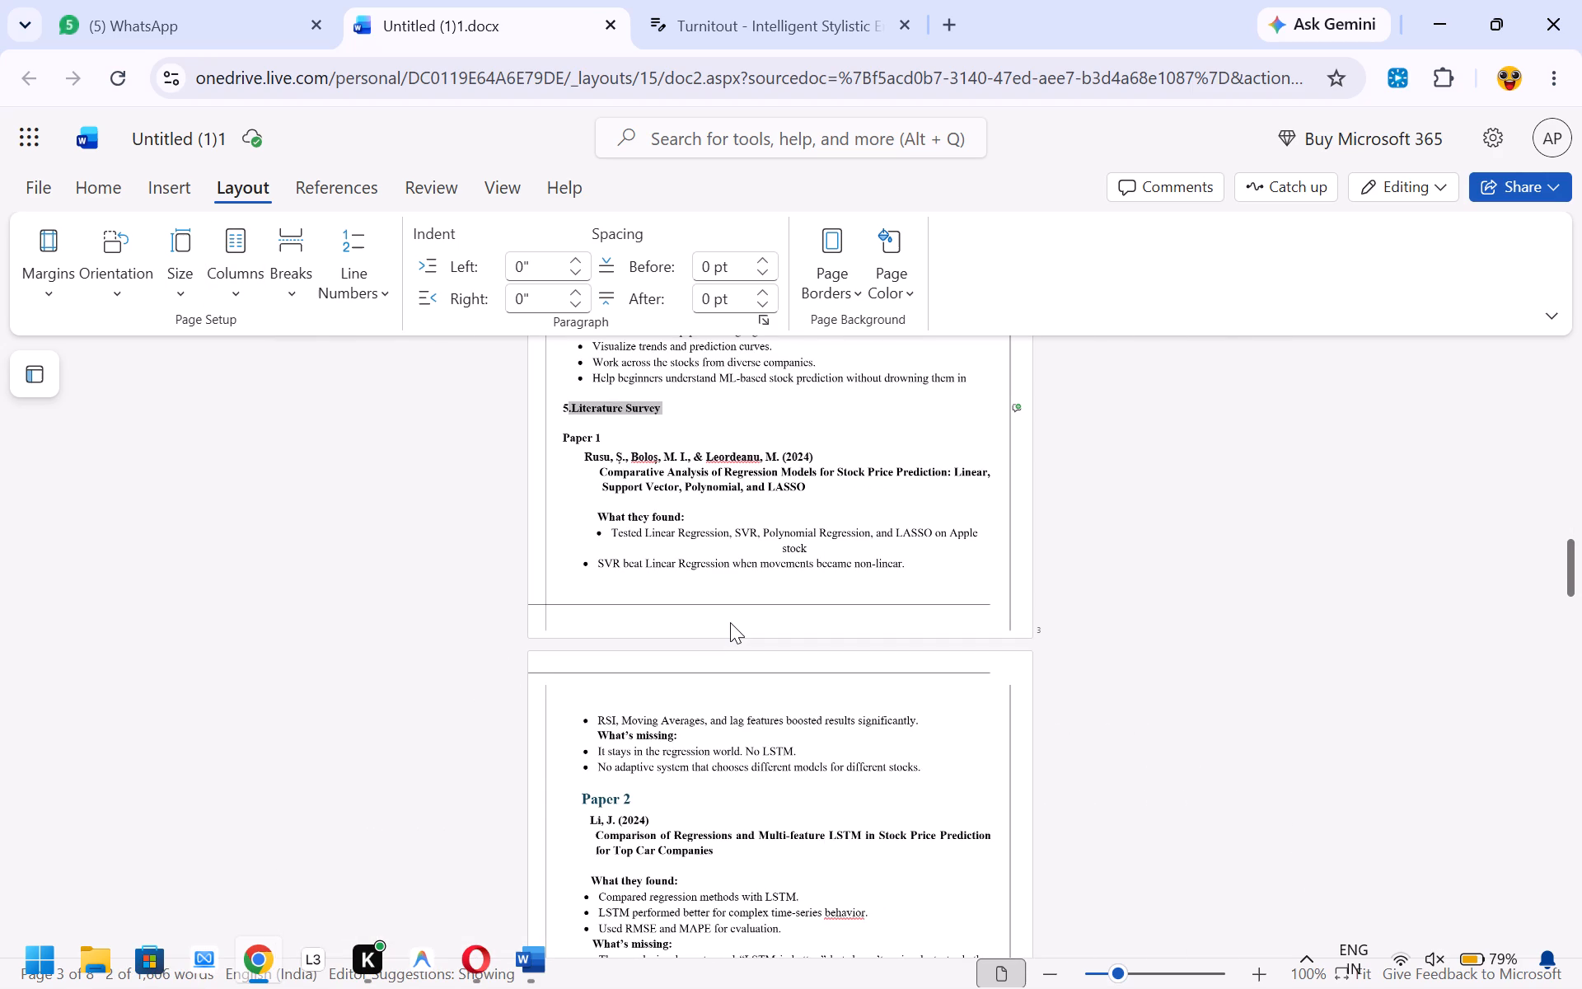
pyautogui.scroll(3, 730, 622)
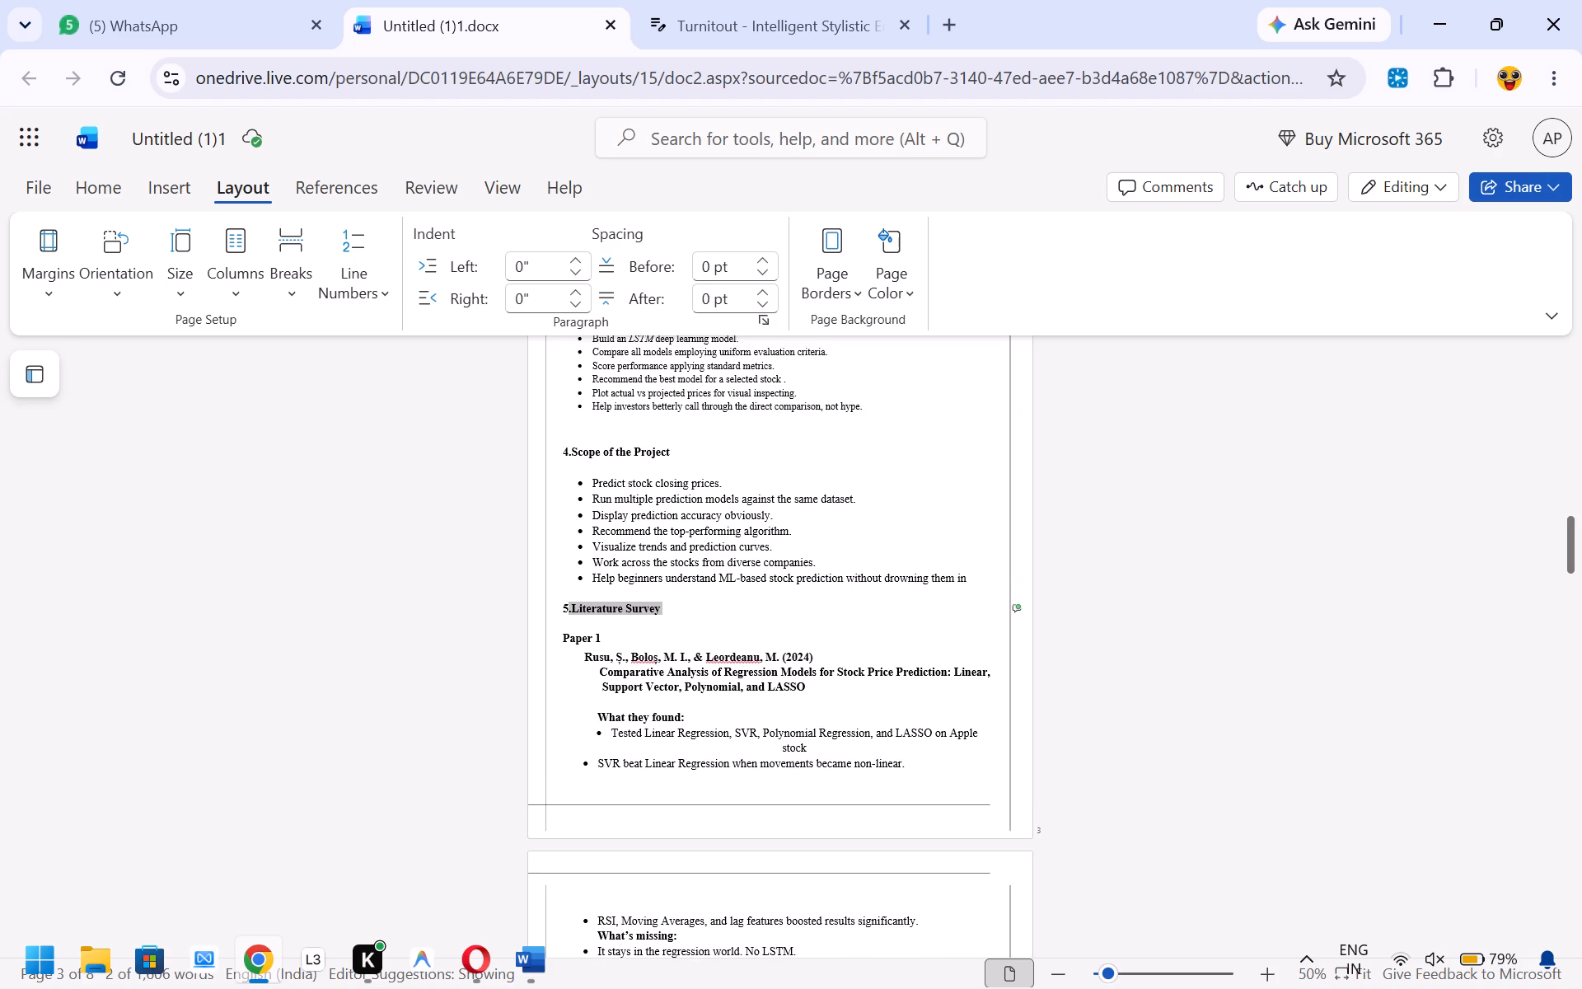
pyautogui.scroll(1, 752, 572)
pyautogui.scroll(-1, 752, 572)
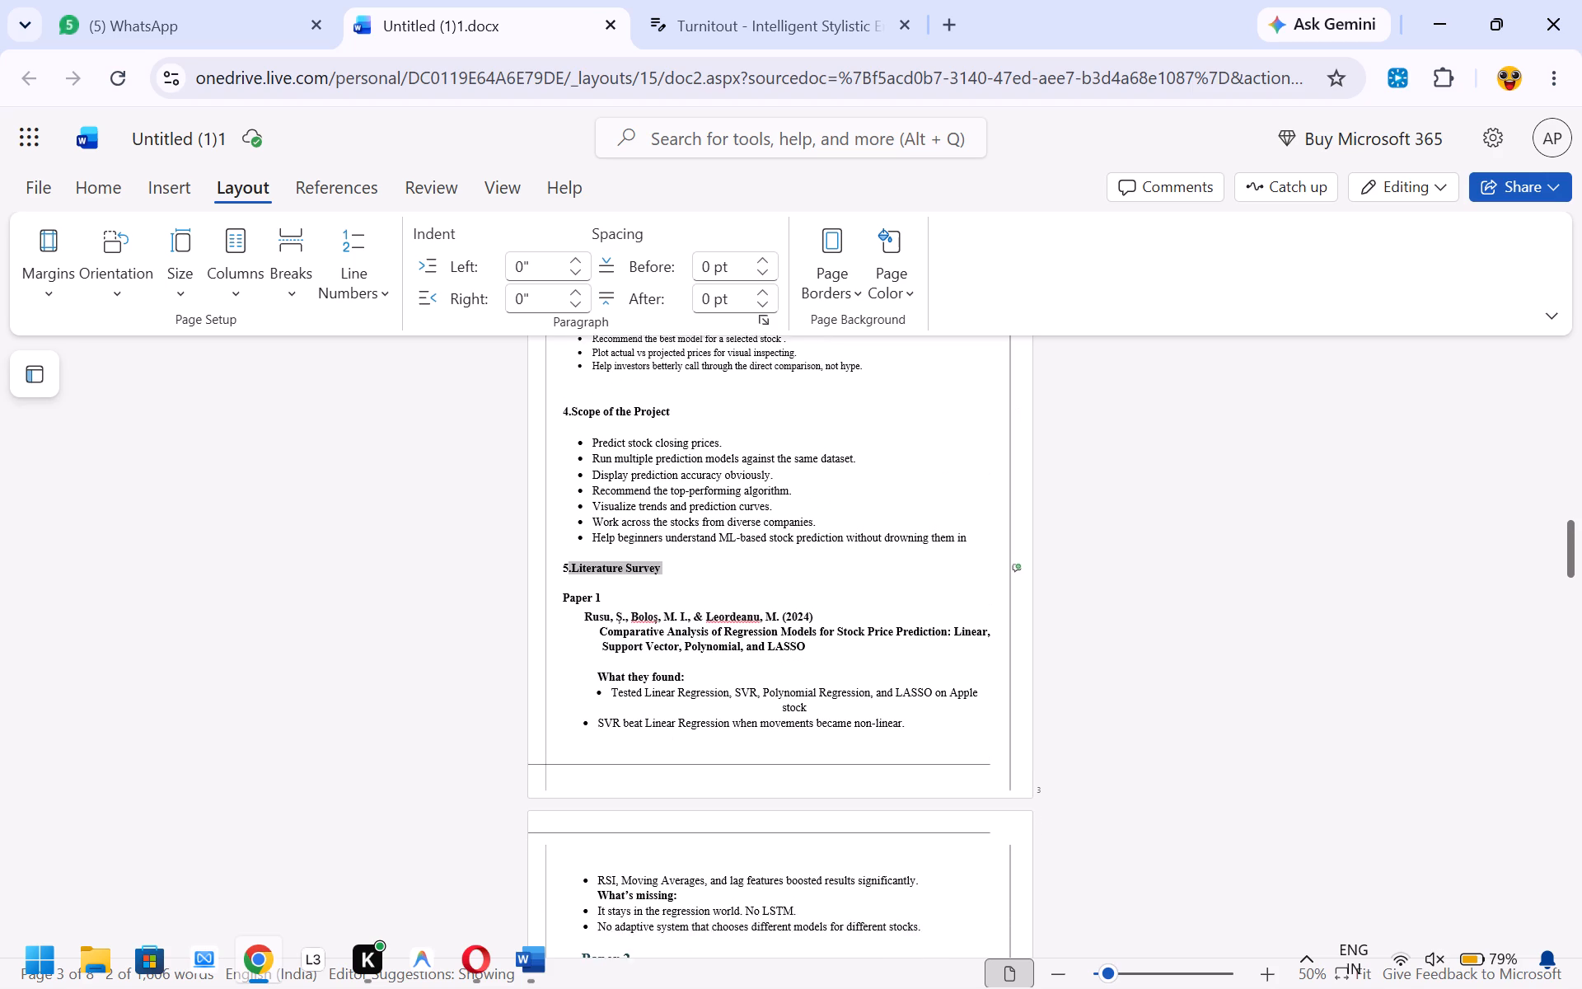
pyautogui.scroll(-1, 752, 572)
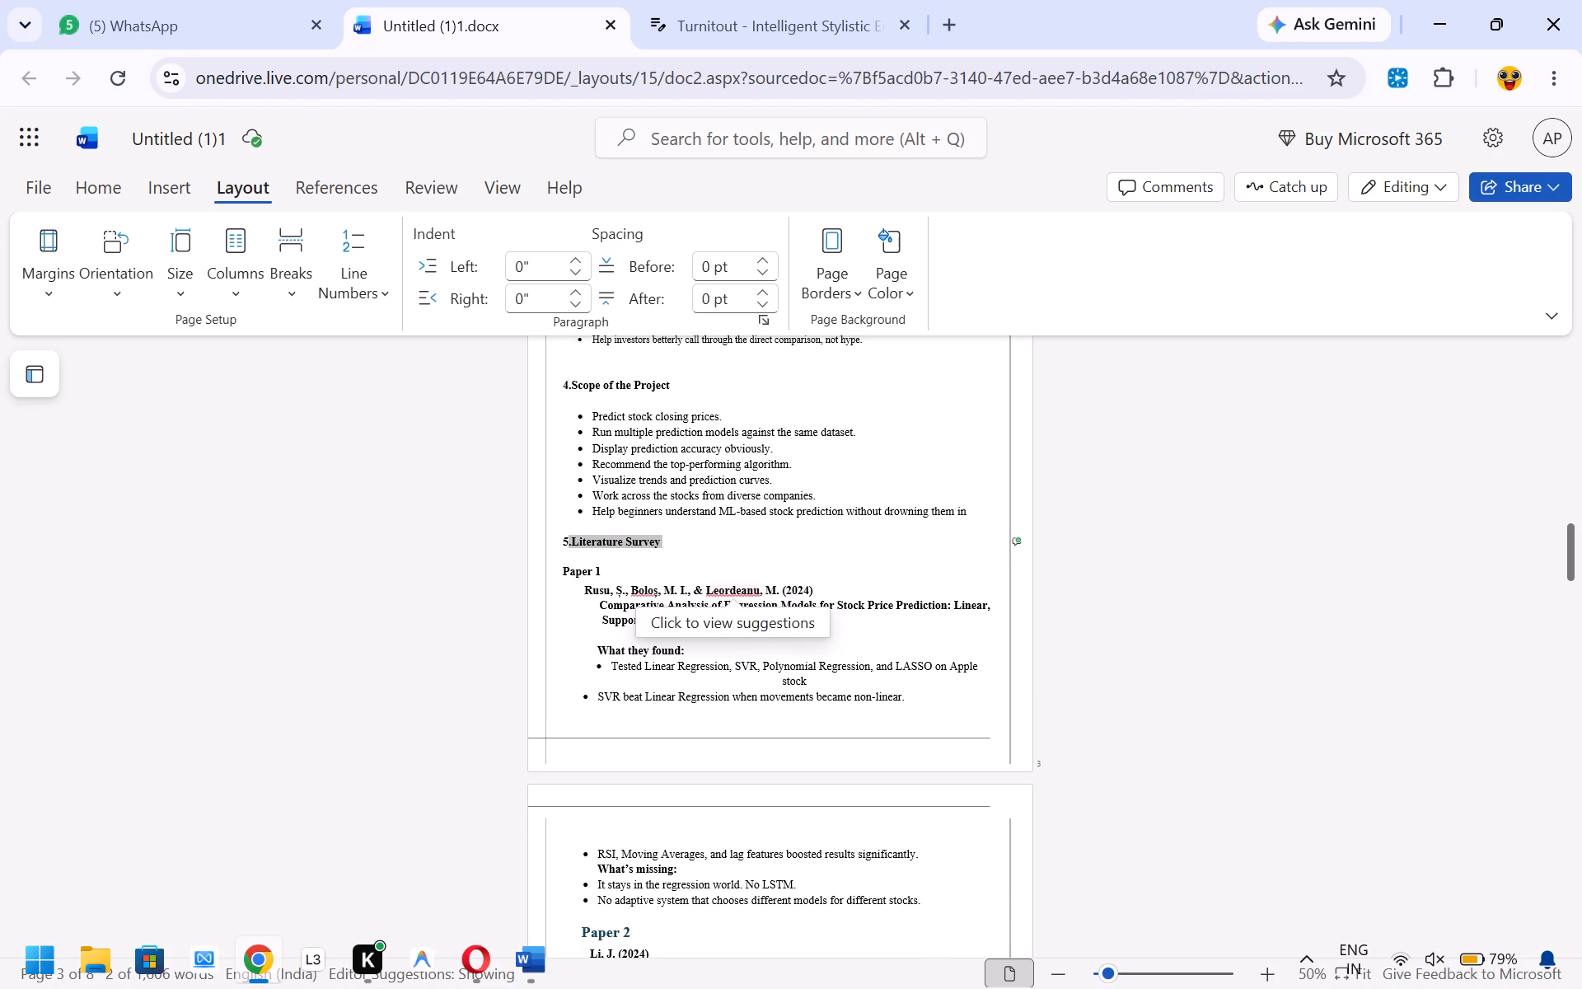
# Left-align the author line and the paper title beneath the Paper 1 heading.
pyautogui.moveTo(813, 628); pyautogui.dragTo(577, 588)
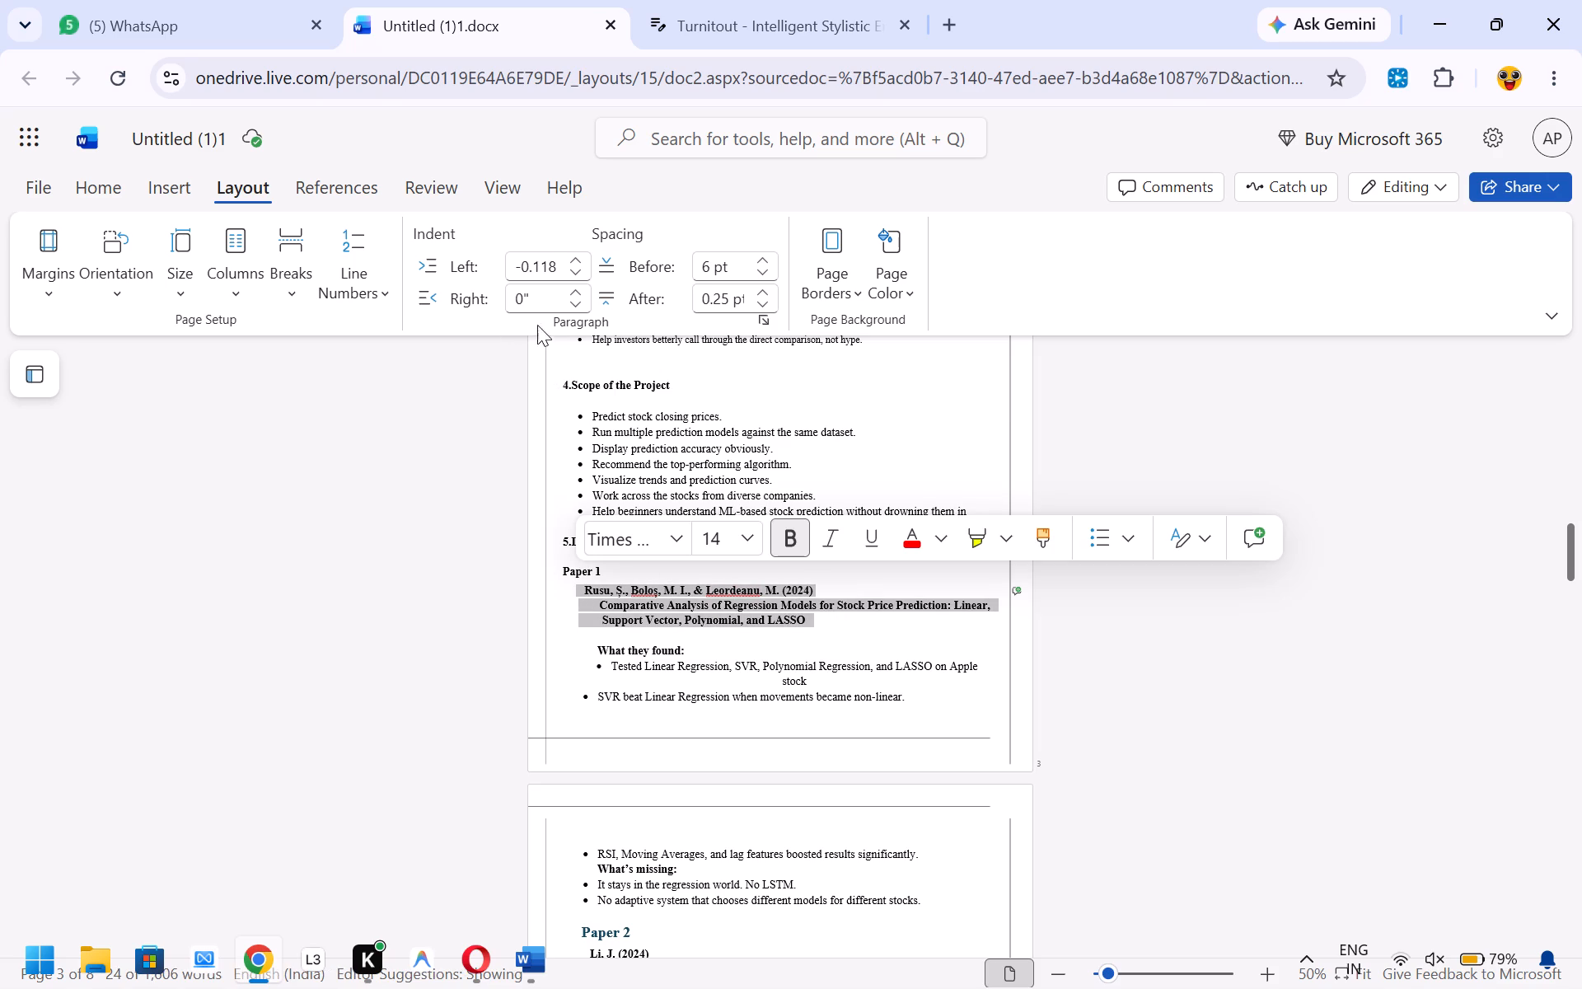
pyautogui.click(182, 173)
pyautogui.click(101, 176)
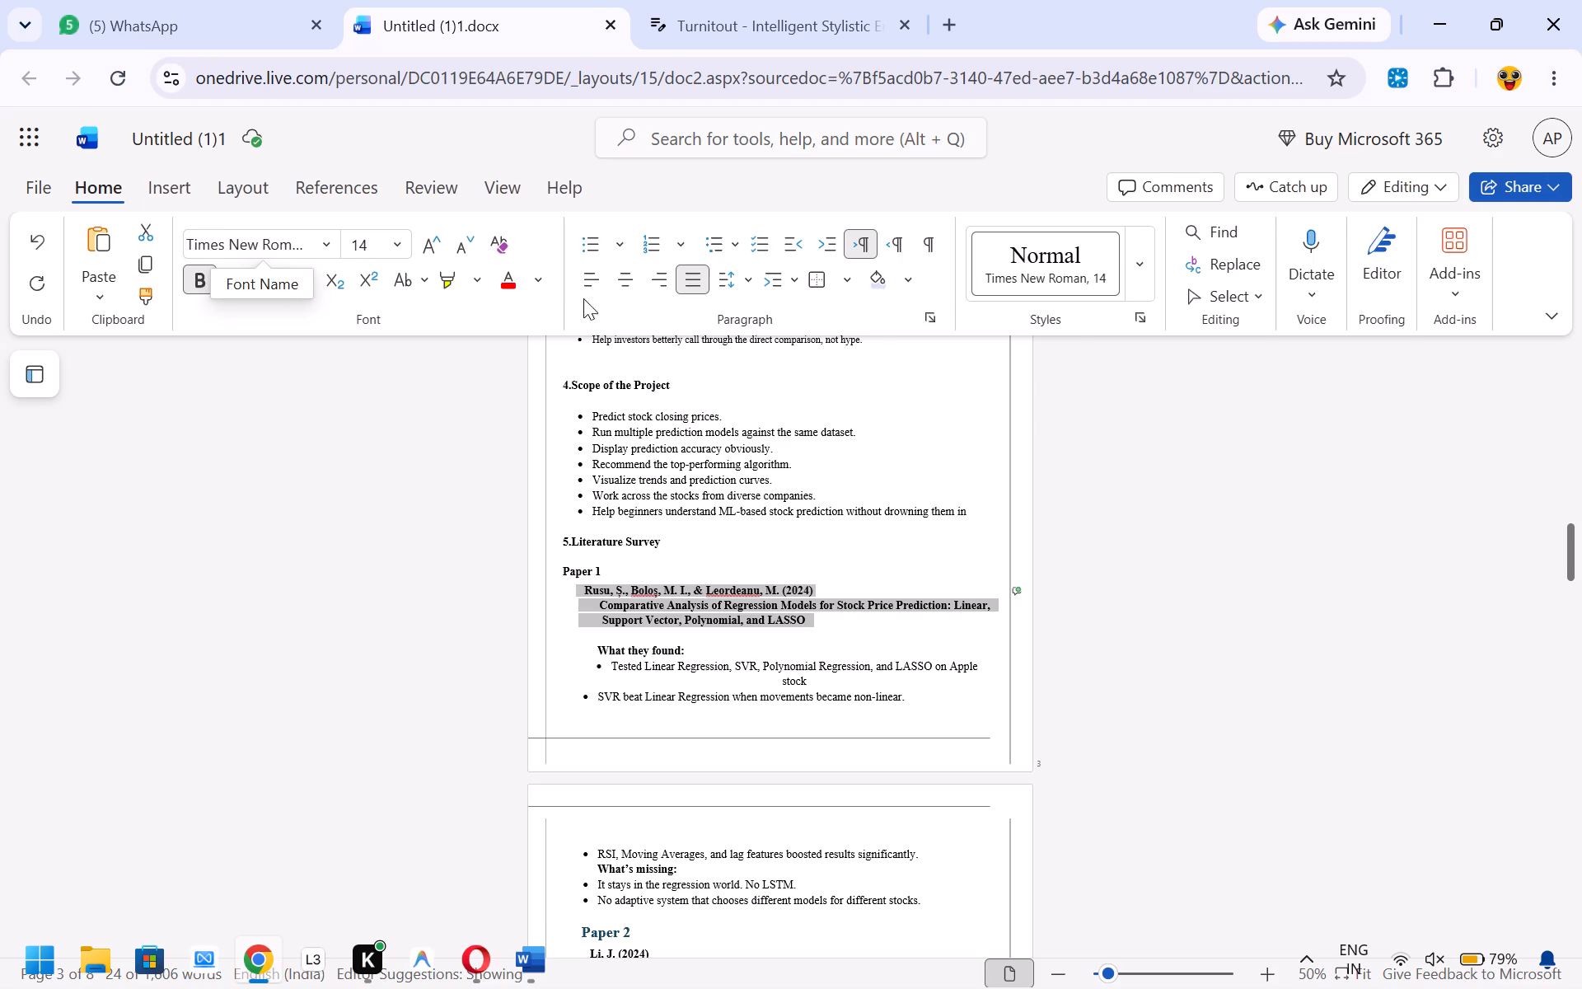
pyautogui.click(597, 292)
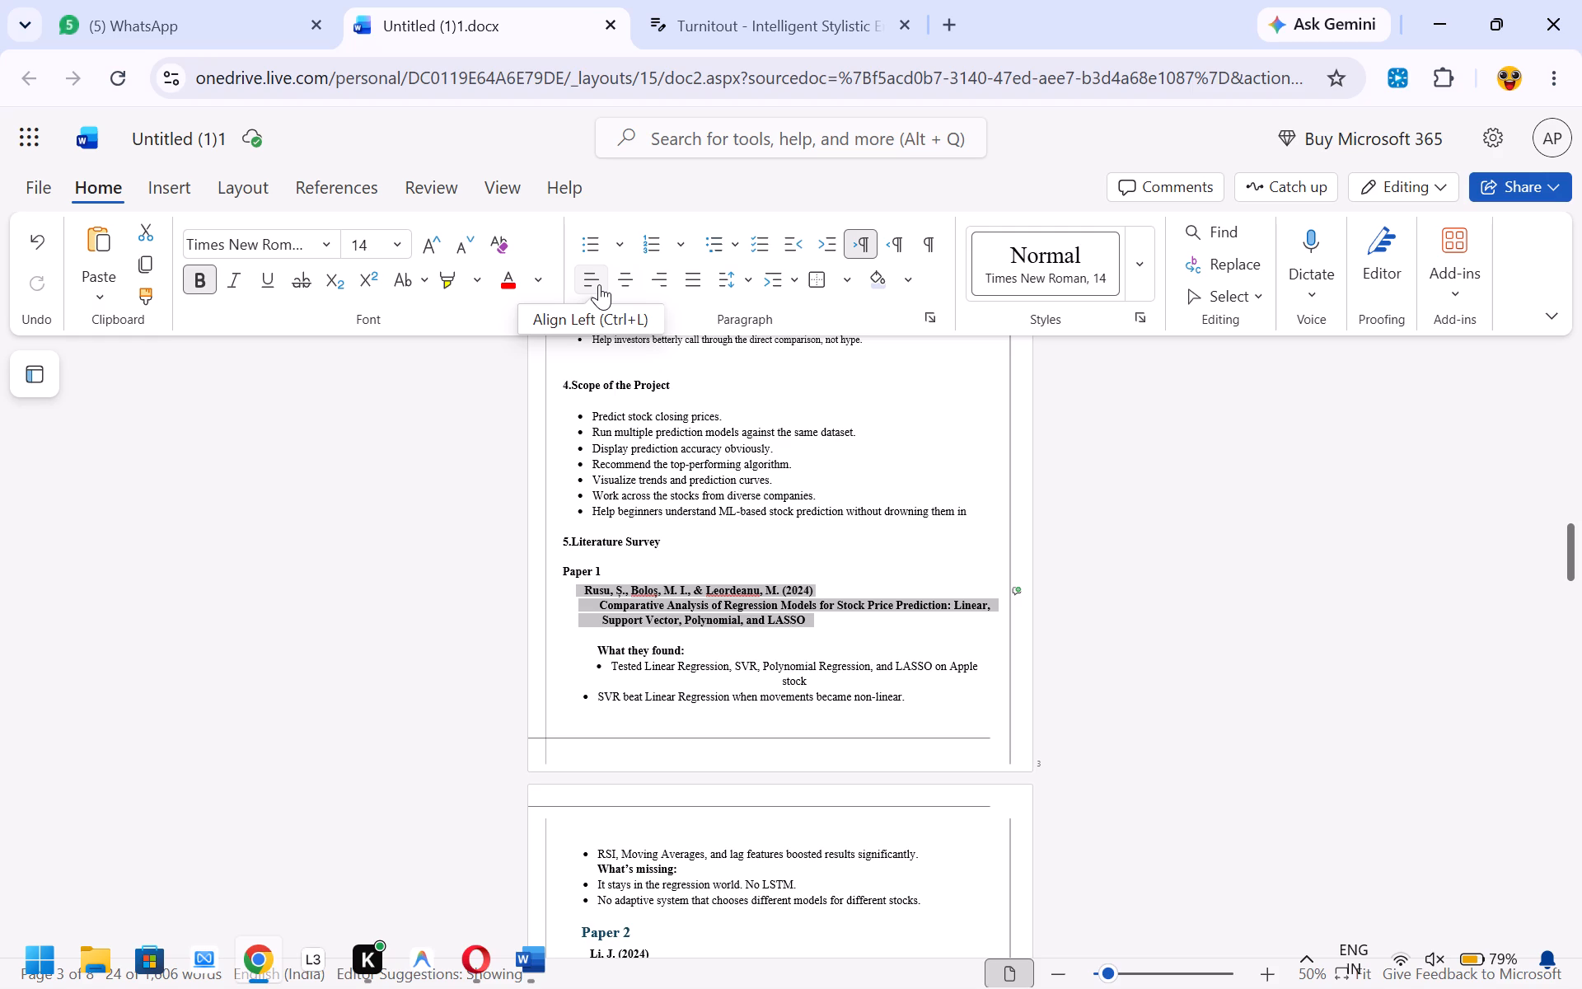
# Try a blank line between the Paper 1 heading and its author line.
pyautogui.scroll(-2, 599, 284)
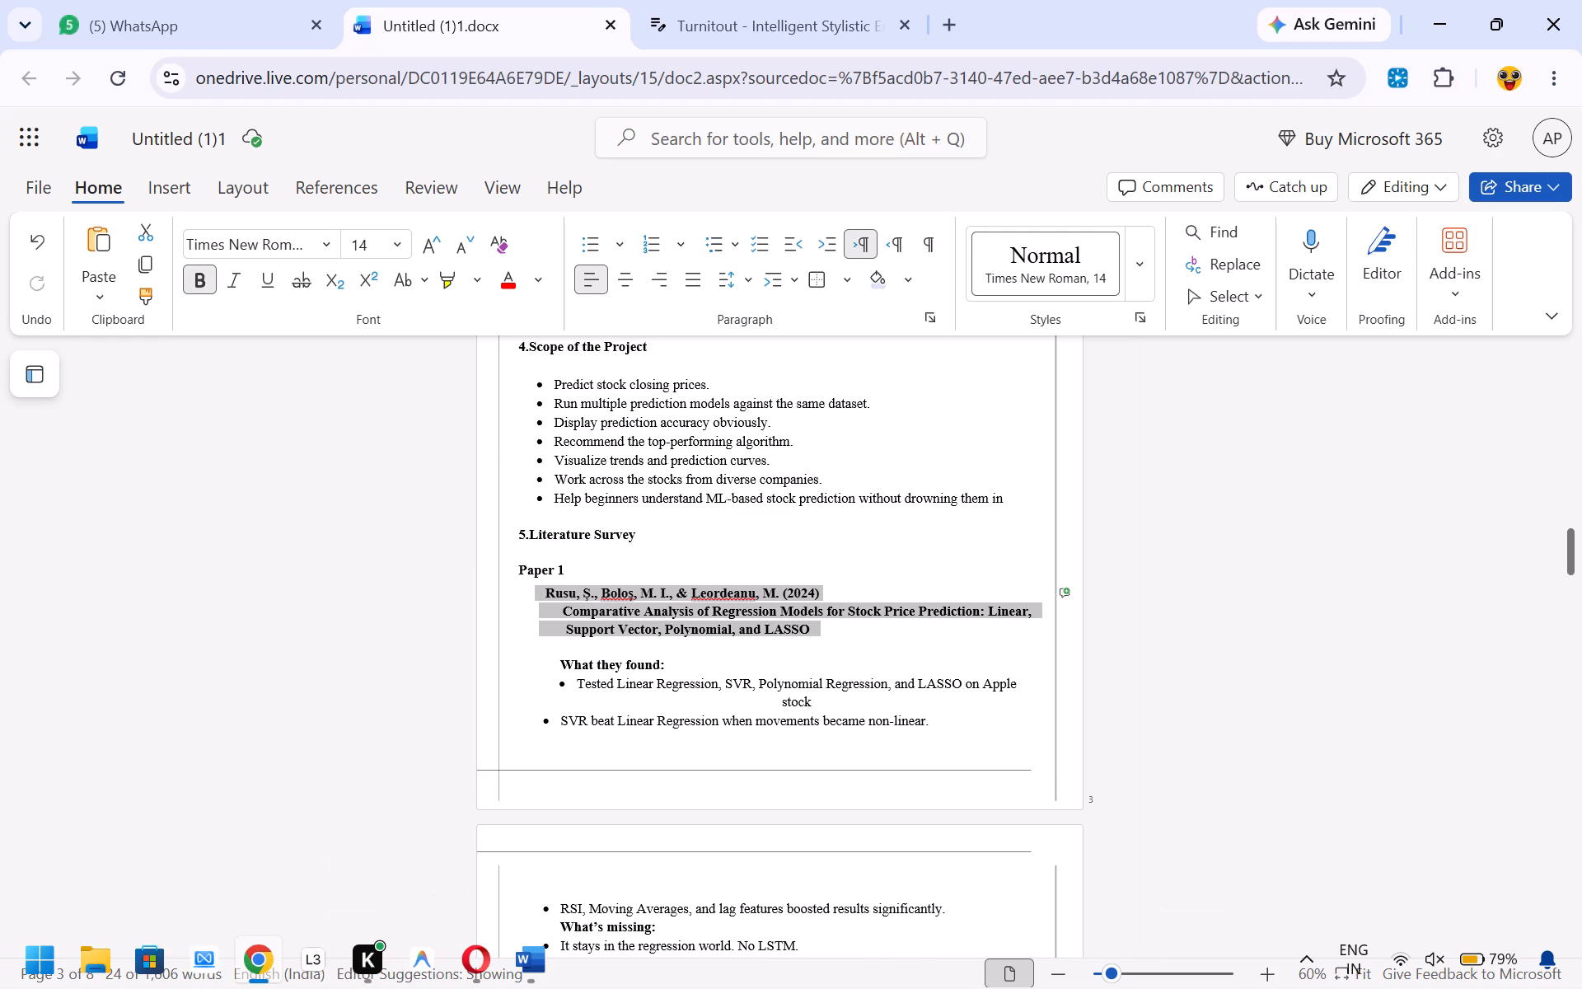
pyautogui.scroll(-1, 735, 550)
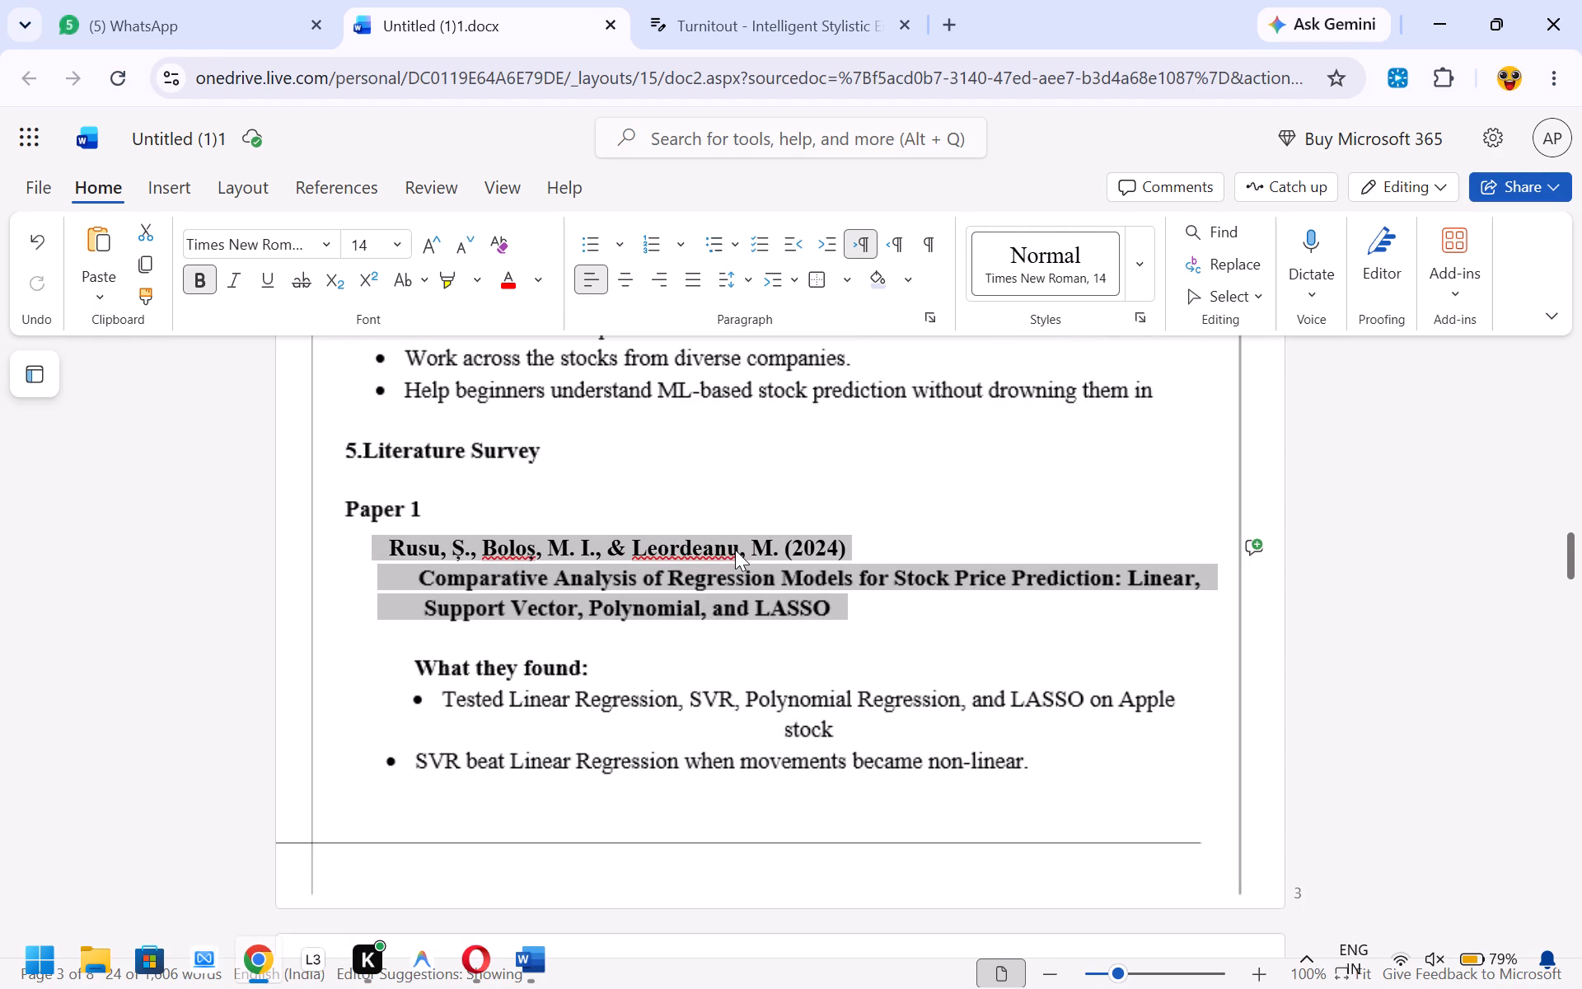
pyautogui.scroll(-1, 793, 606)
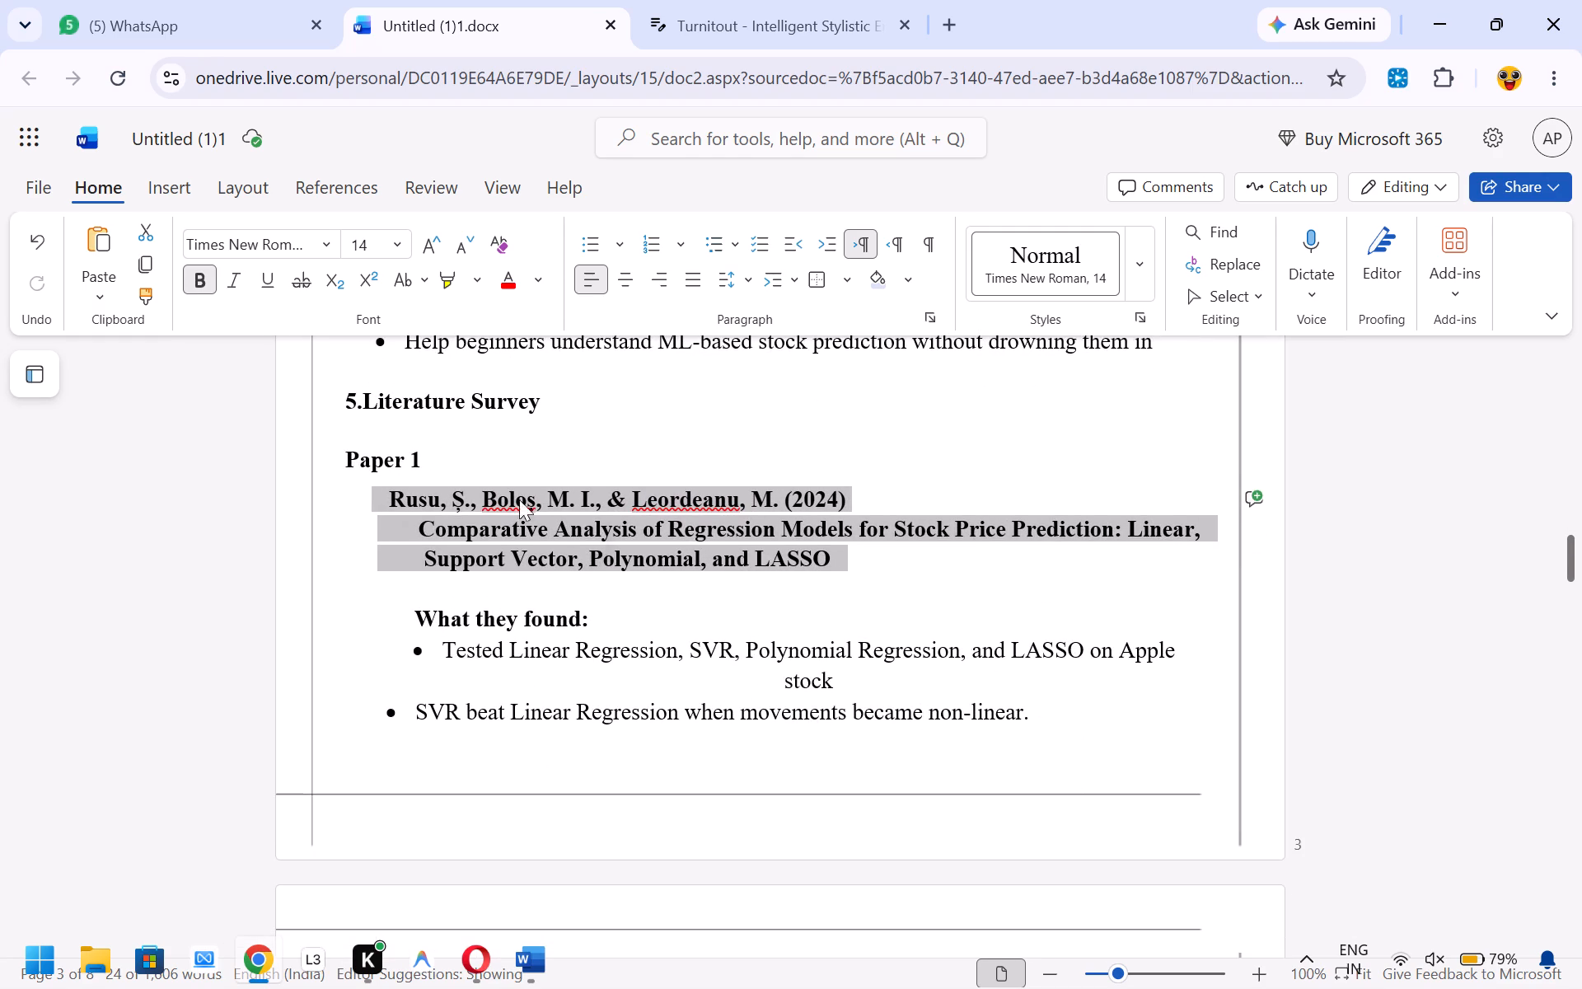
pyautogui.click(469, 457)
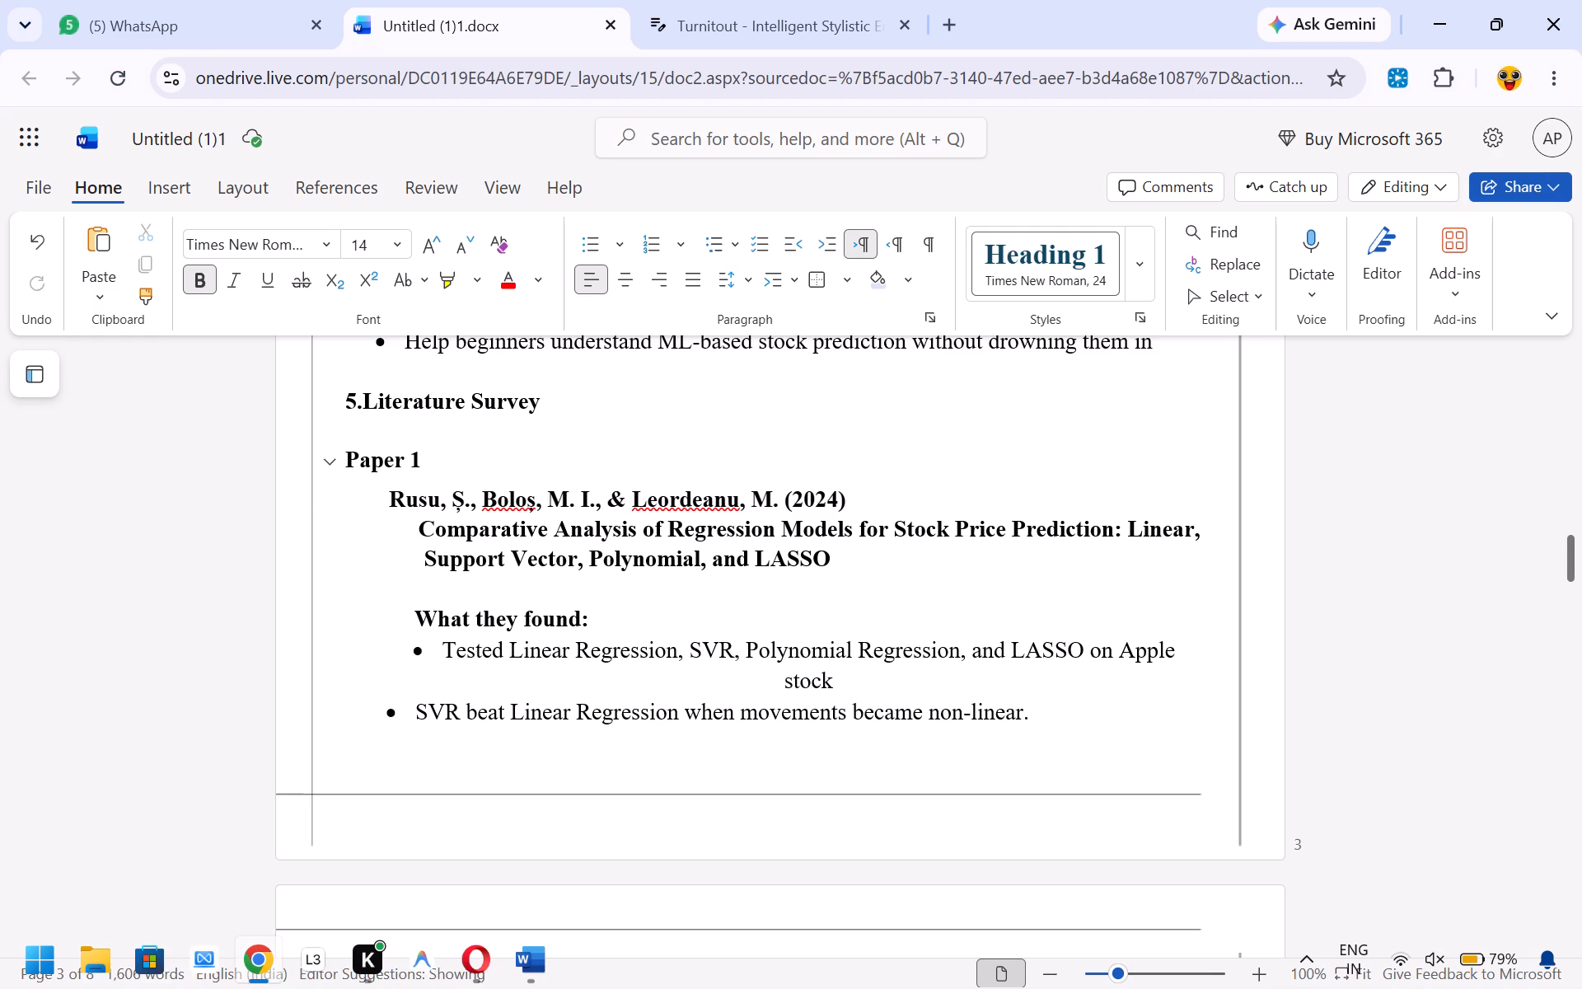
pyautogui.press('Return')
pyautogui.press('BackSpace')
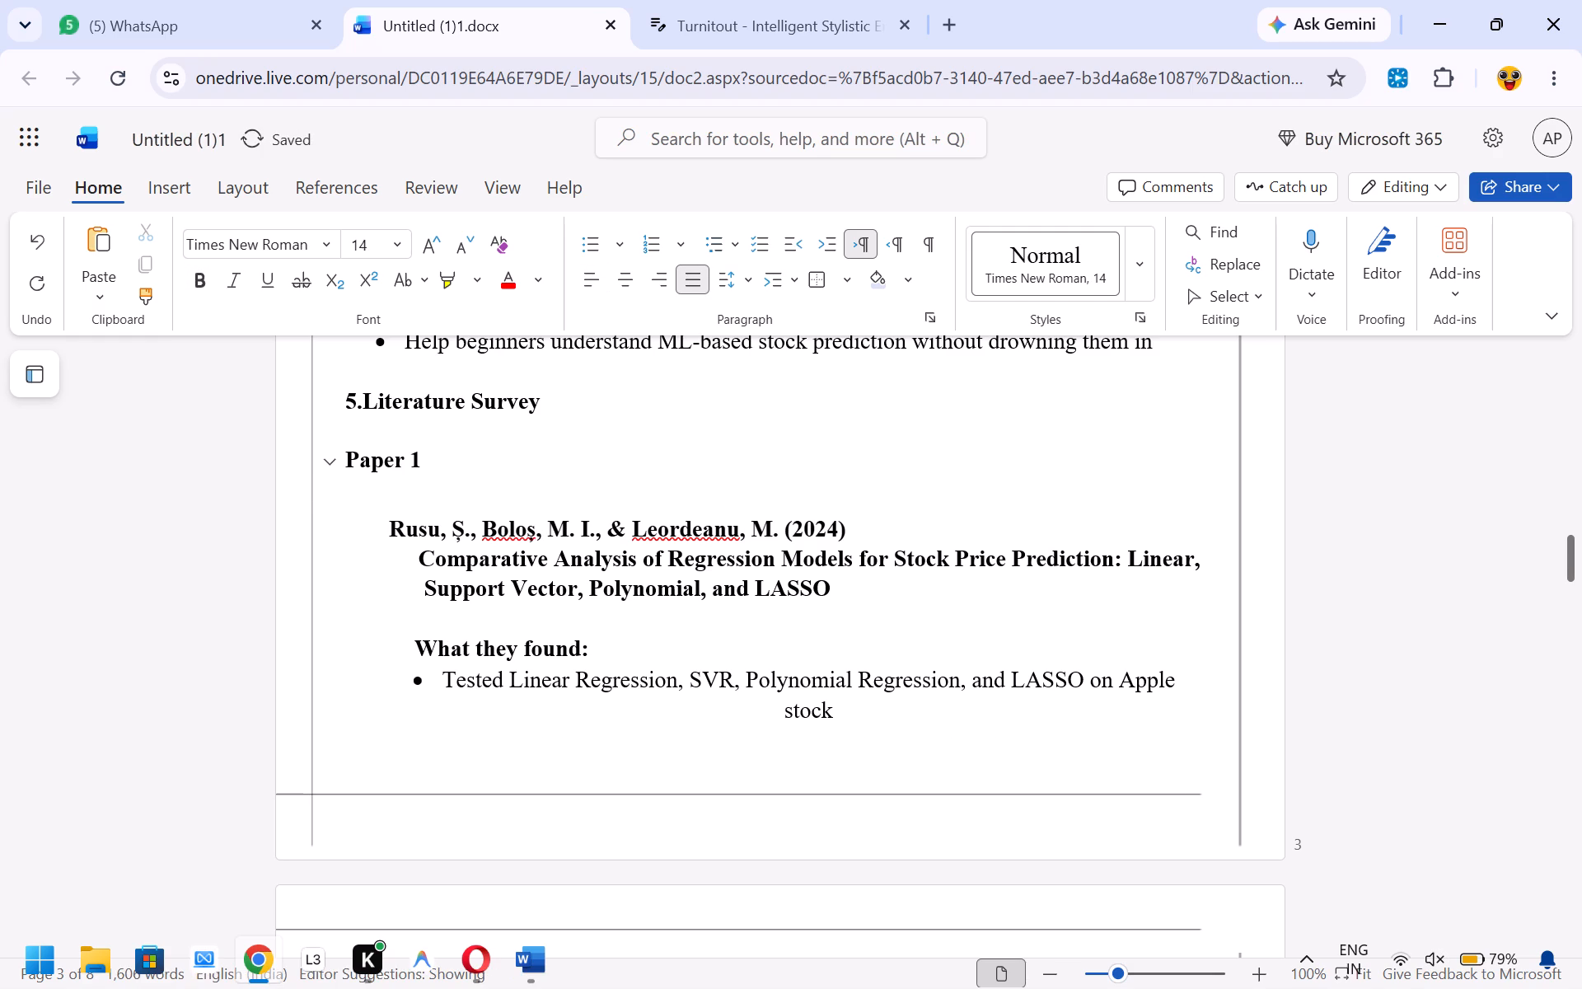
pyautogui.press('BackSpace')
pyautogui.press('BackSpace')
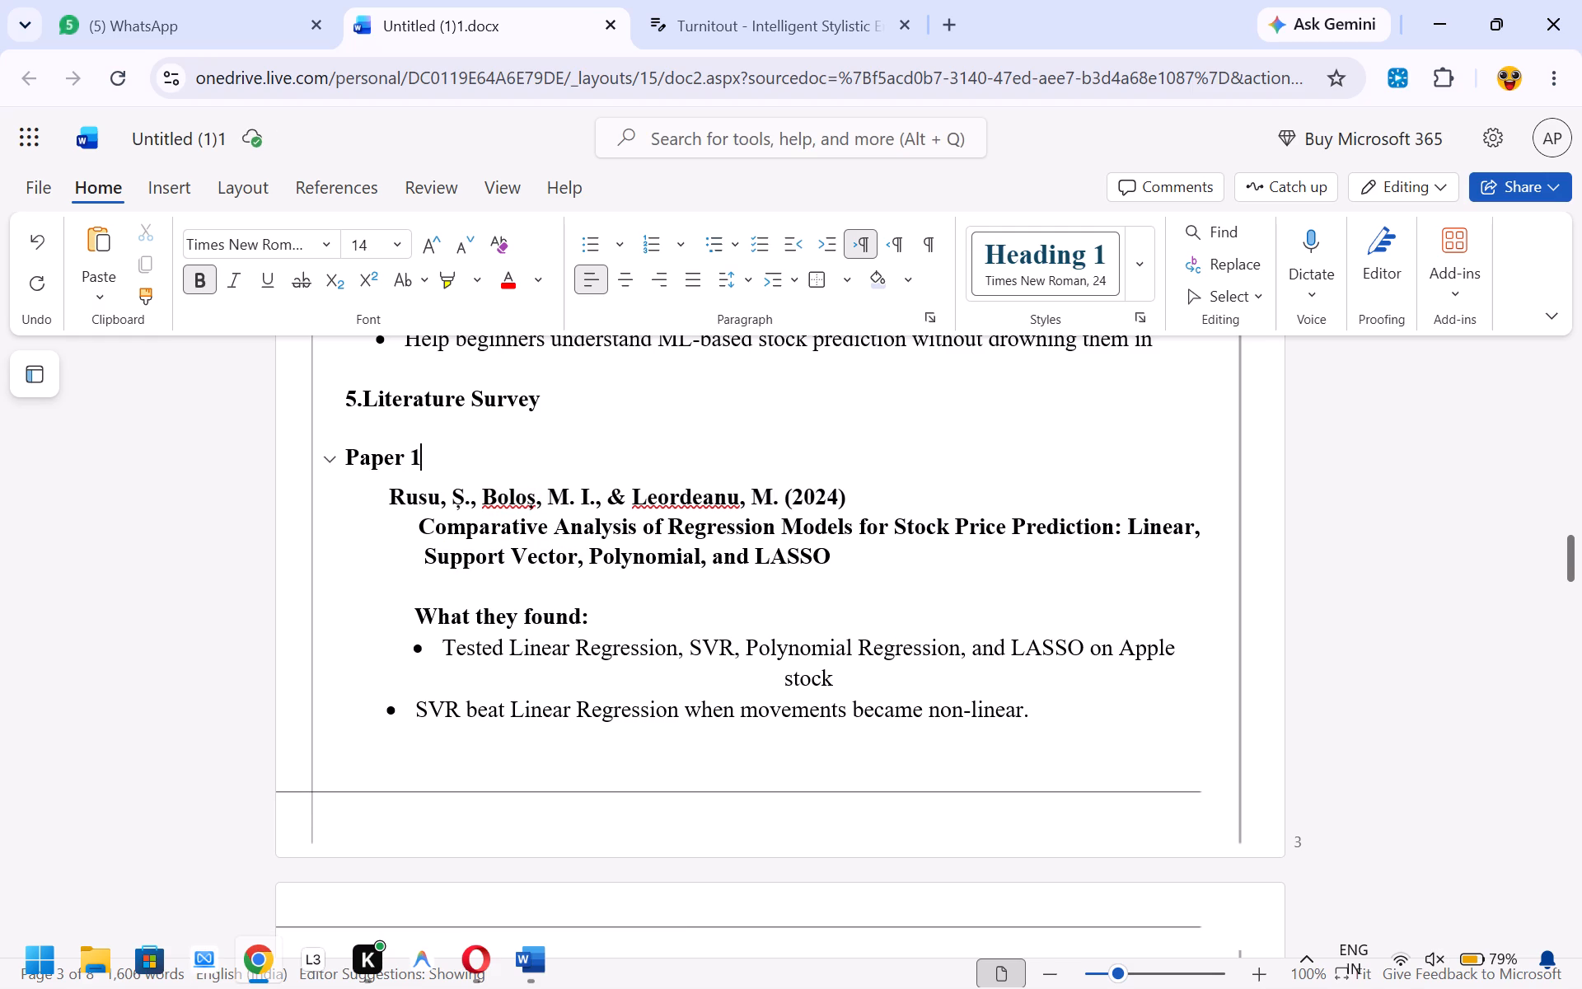
# Shrink the font of the Paper 1 heading under 5.Literature Survey by one size.
pyautogui.click(464, 244)
pyautogui.moveTo(426, 457); pyautogui.dragTo(313, 456)
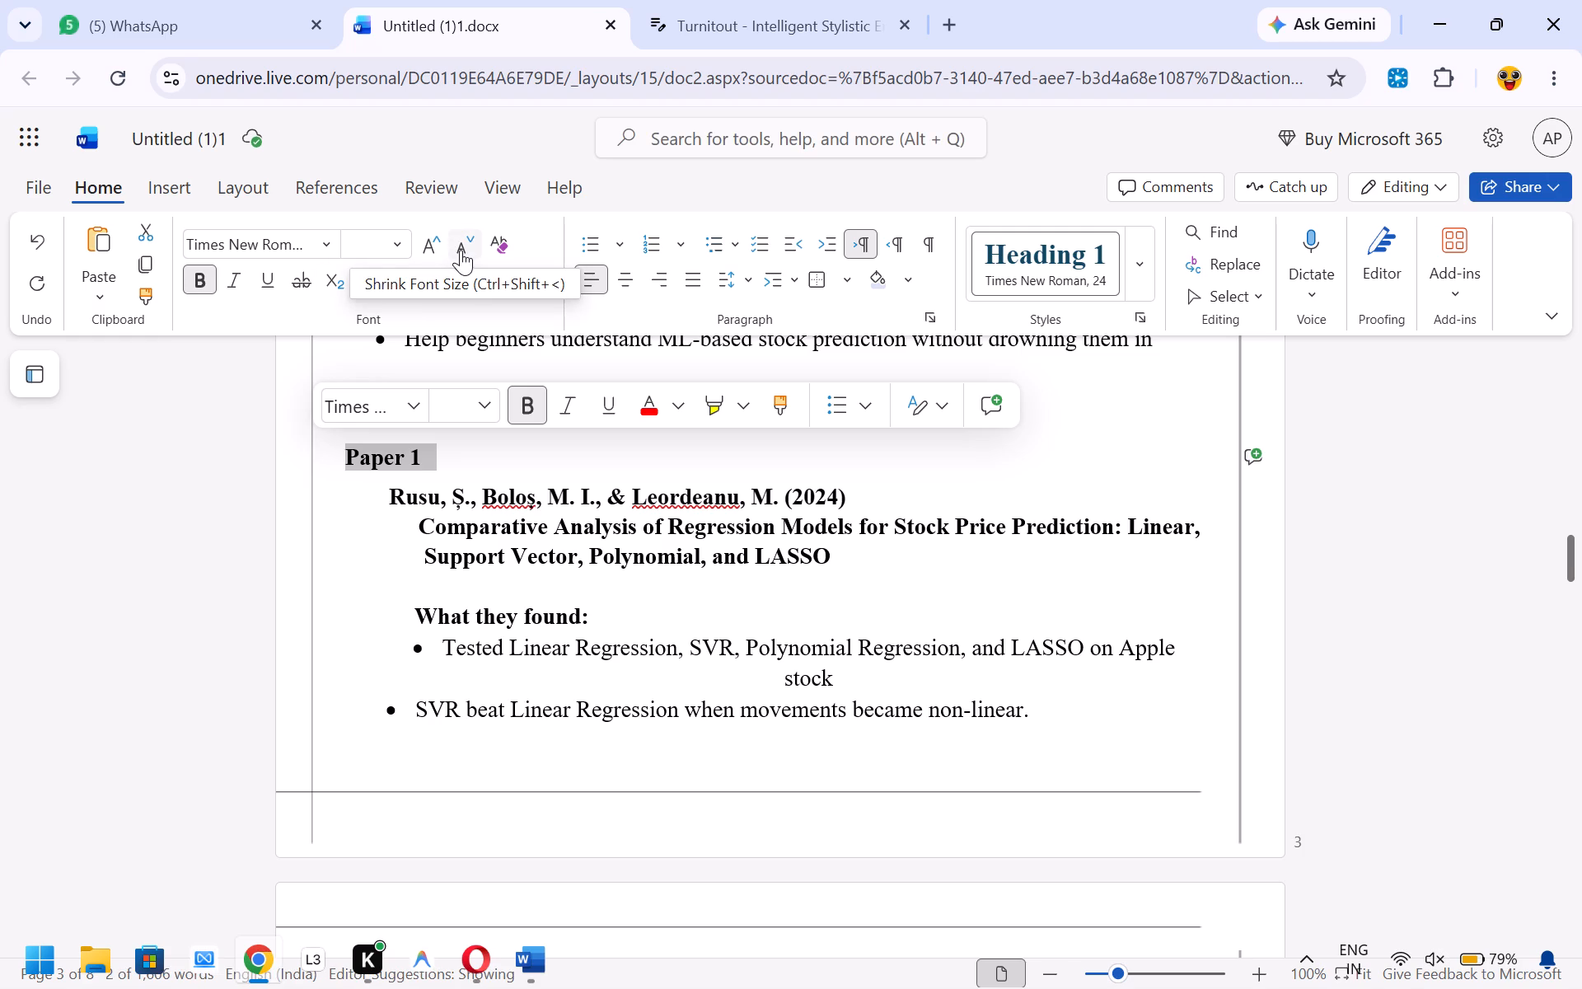
pyautogui.click(461, 250)
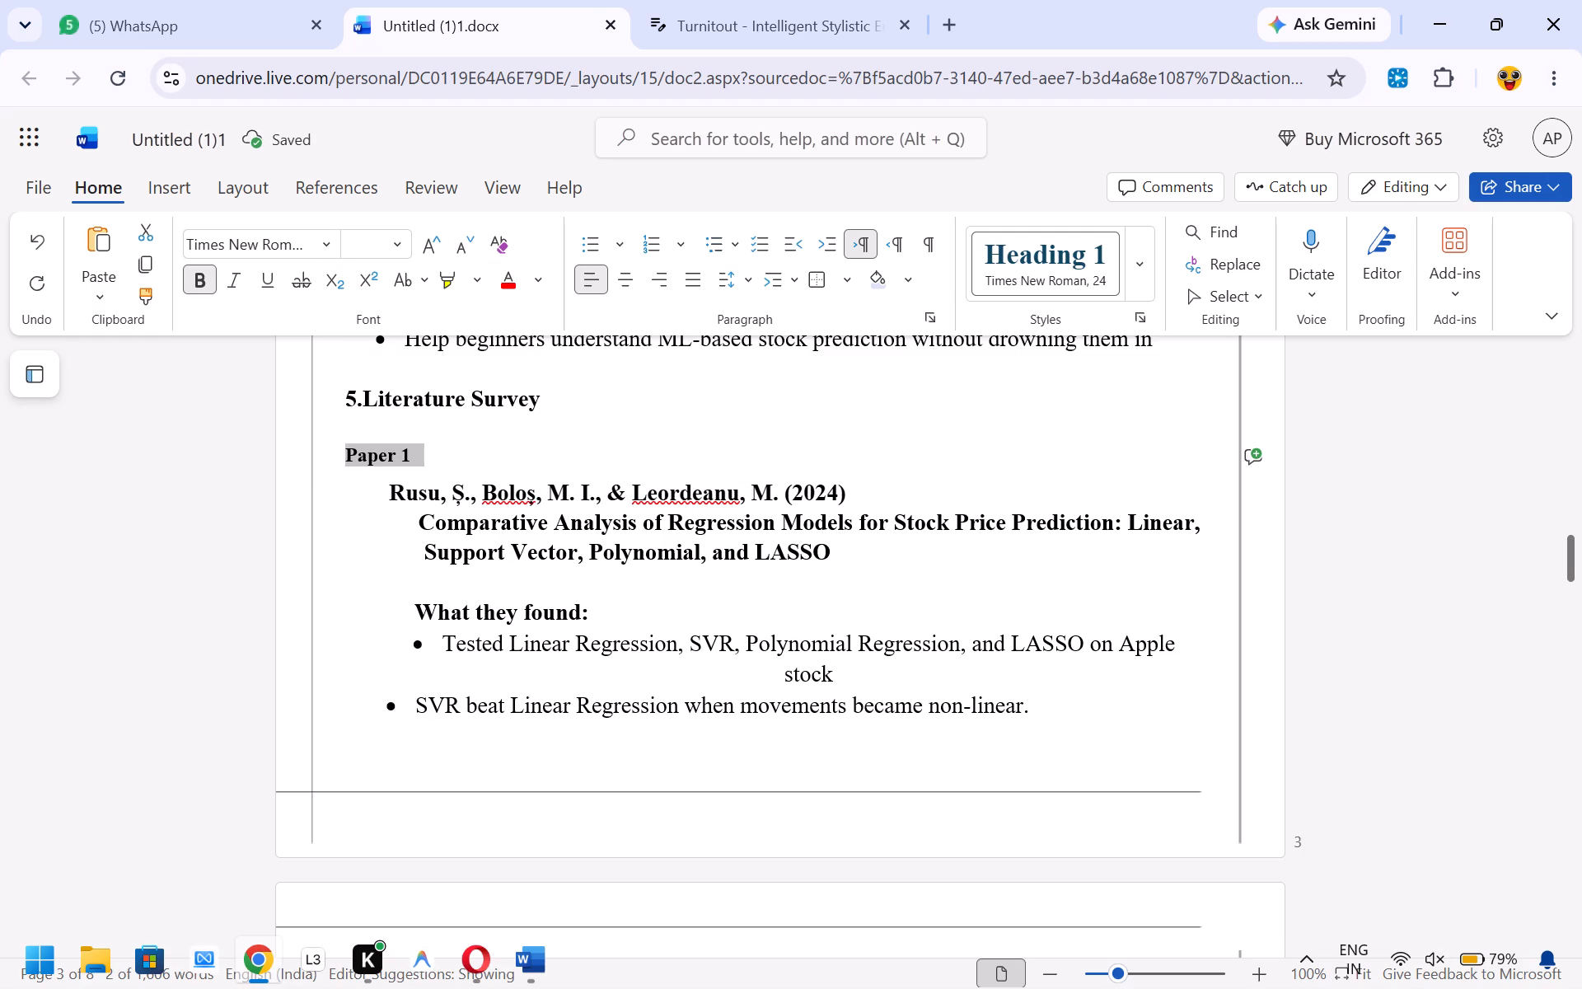
# Reduce the author line and the two-line paper title beneath the Paper 1 heading to font size 12.
pyautogui.click(836, 564)
pyautogui.moveTo(836, 564); pyautogui.dragTo(458, 523)
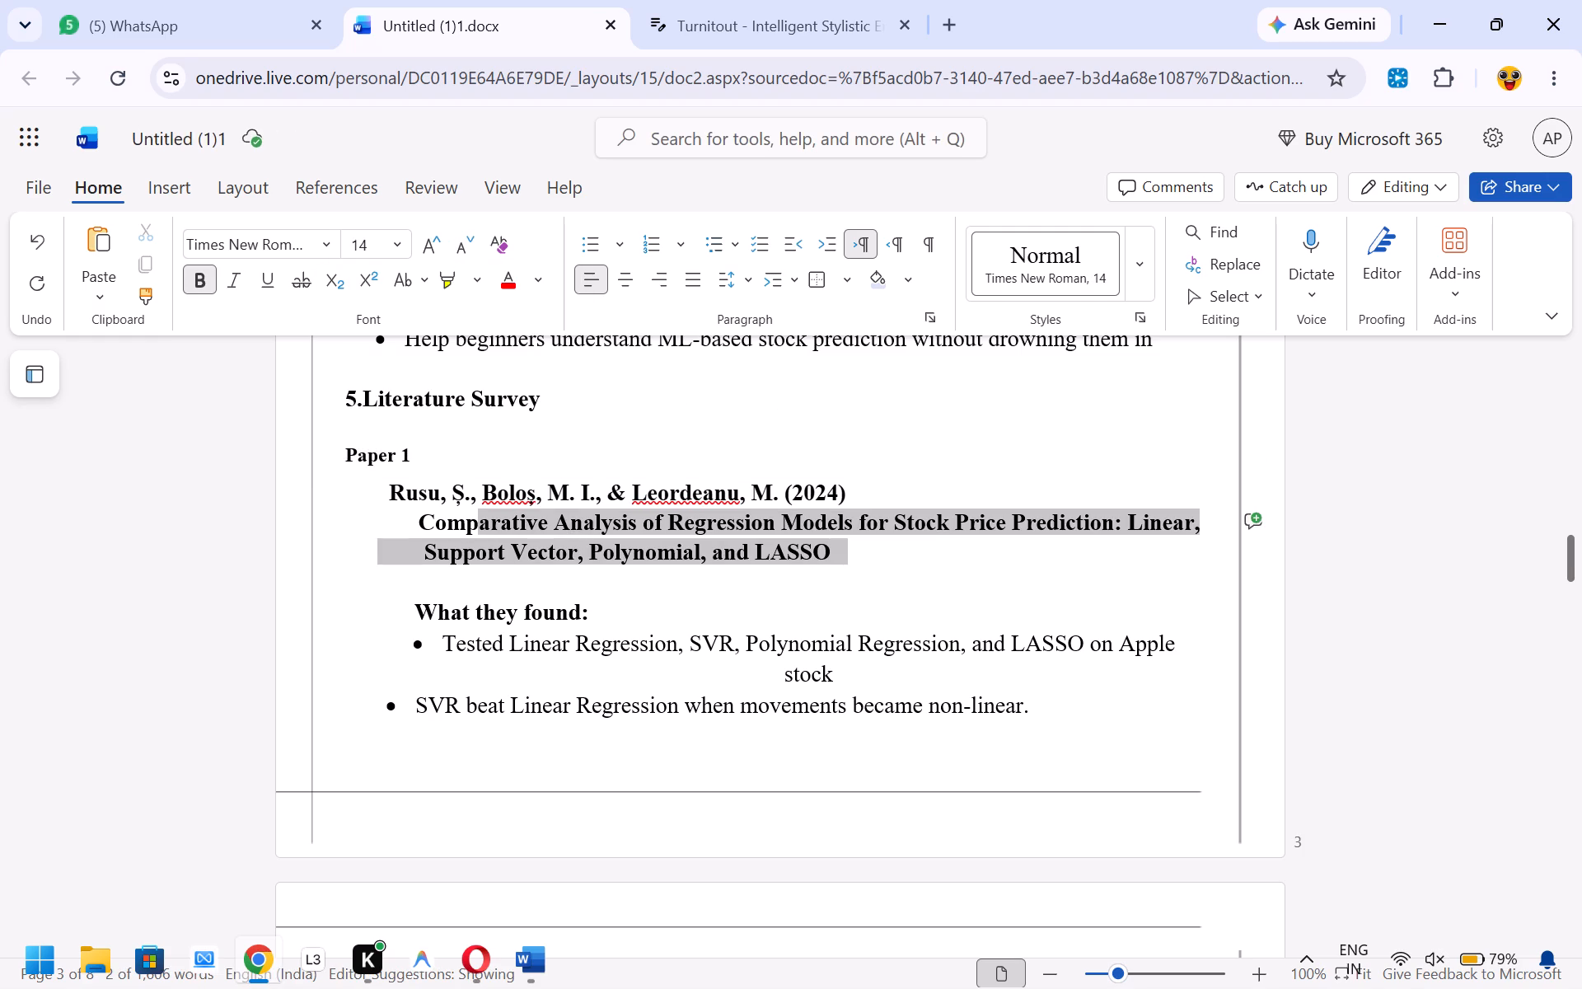
pyautogui.moveTo(458, 523); pyautogui.dragTo(363, 477)
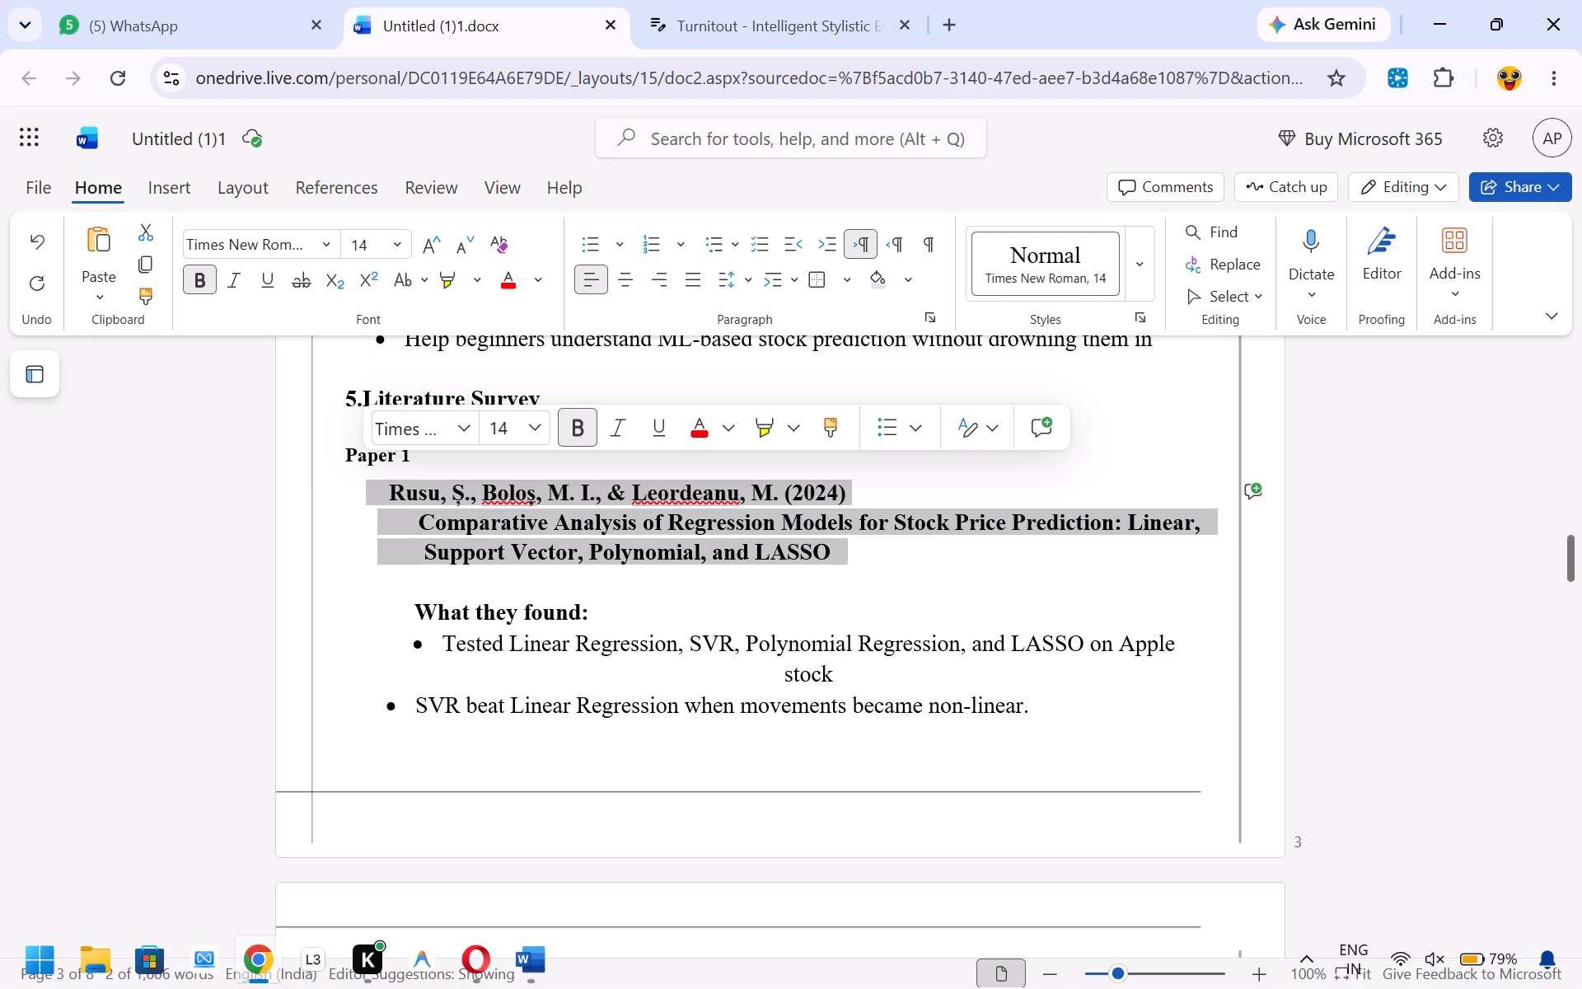
pyautogui.click(471, 246)
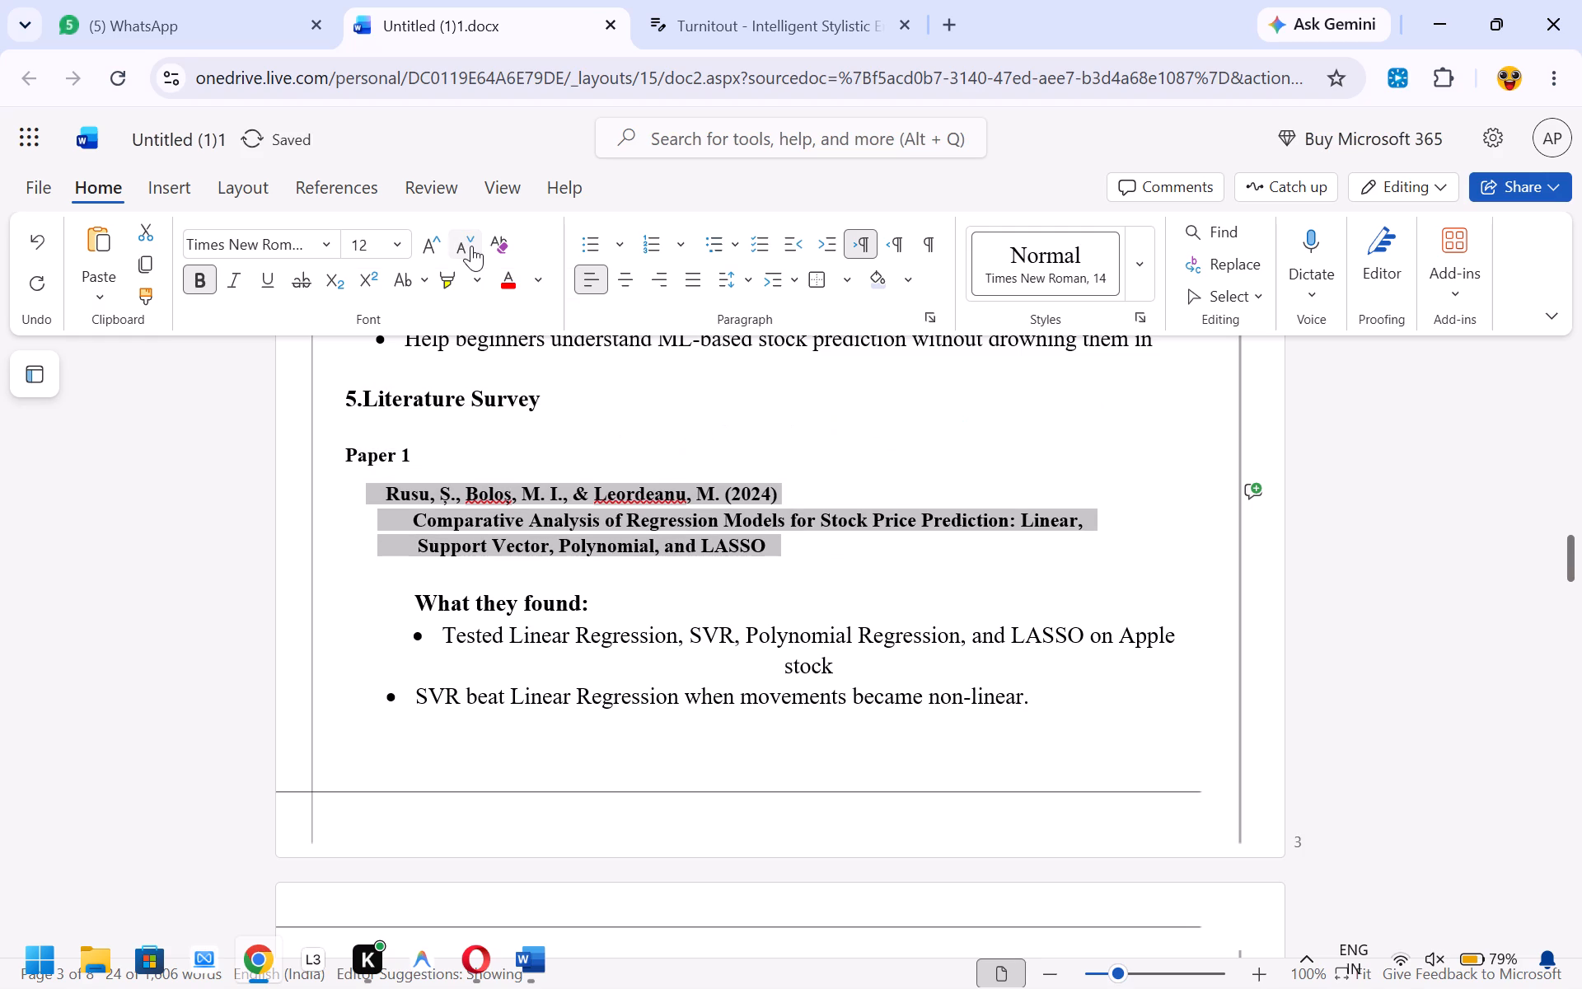
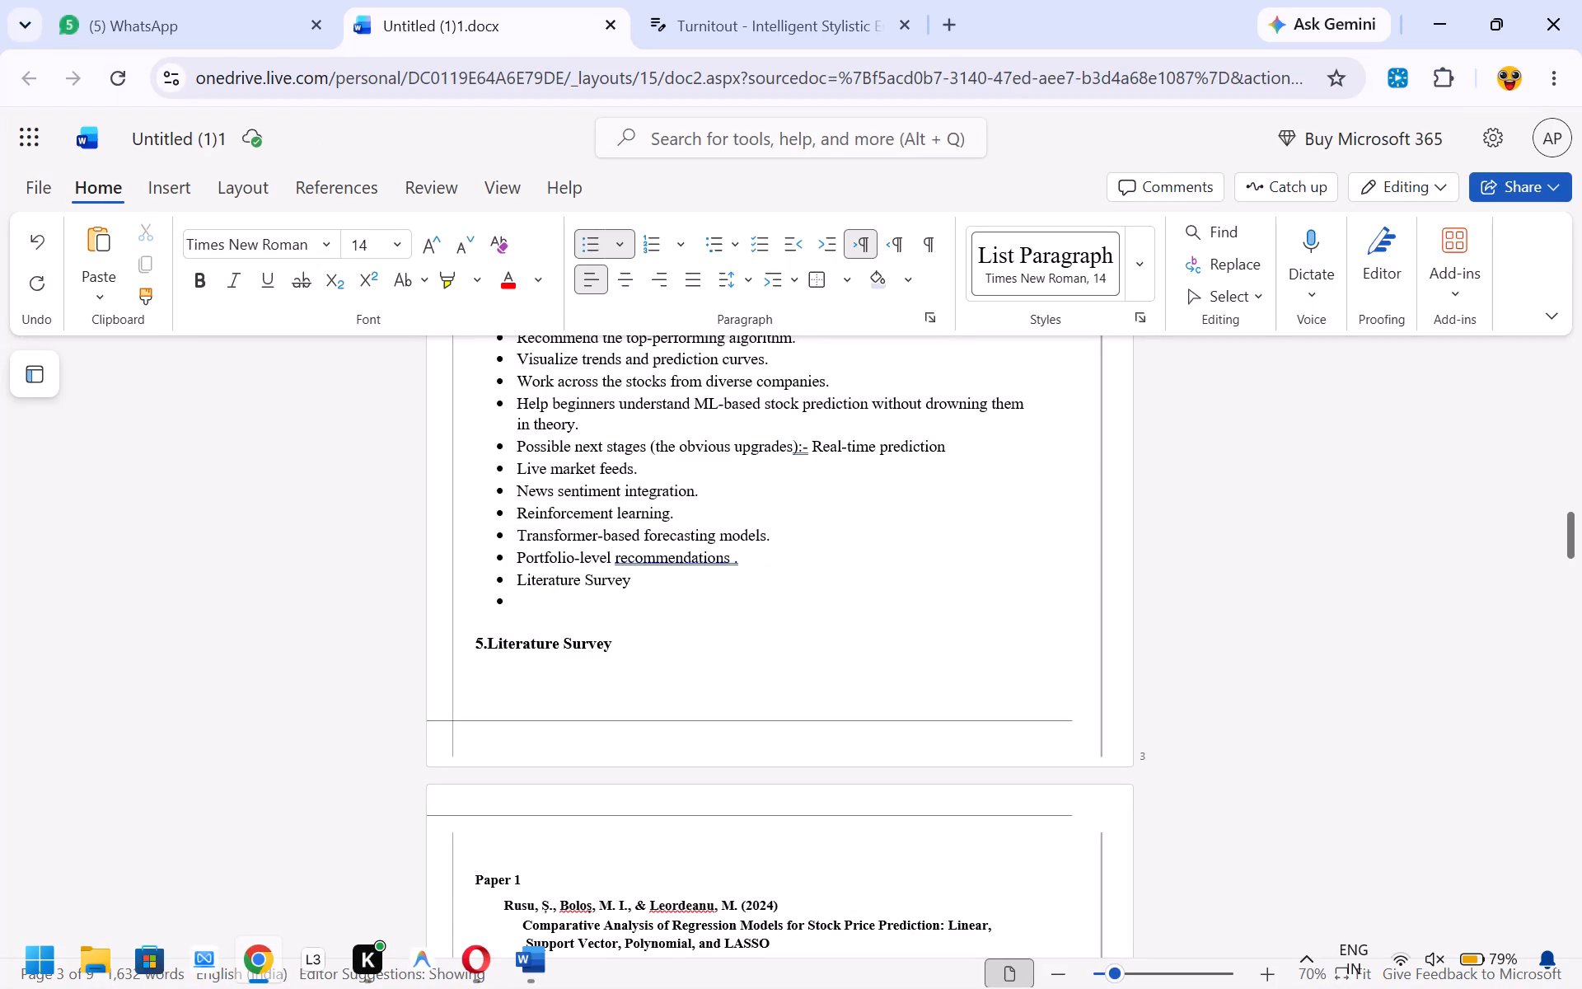
# Paste the copied bold, unbulleted heading formatting onto the Scope list lines from "Possible next stages" through "Literature Survey".
pyautogui.moveTo(681, 588); pyautogui.dragTo(512, 446)
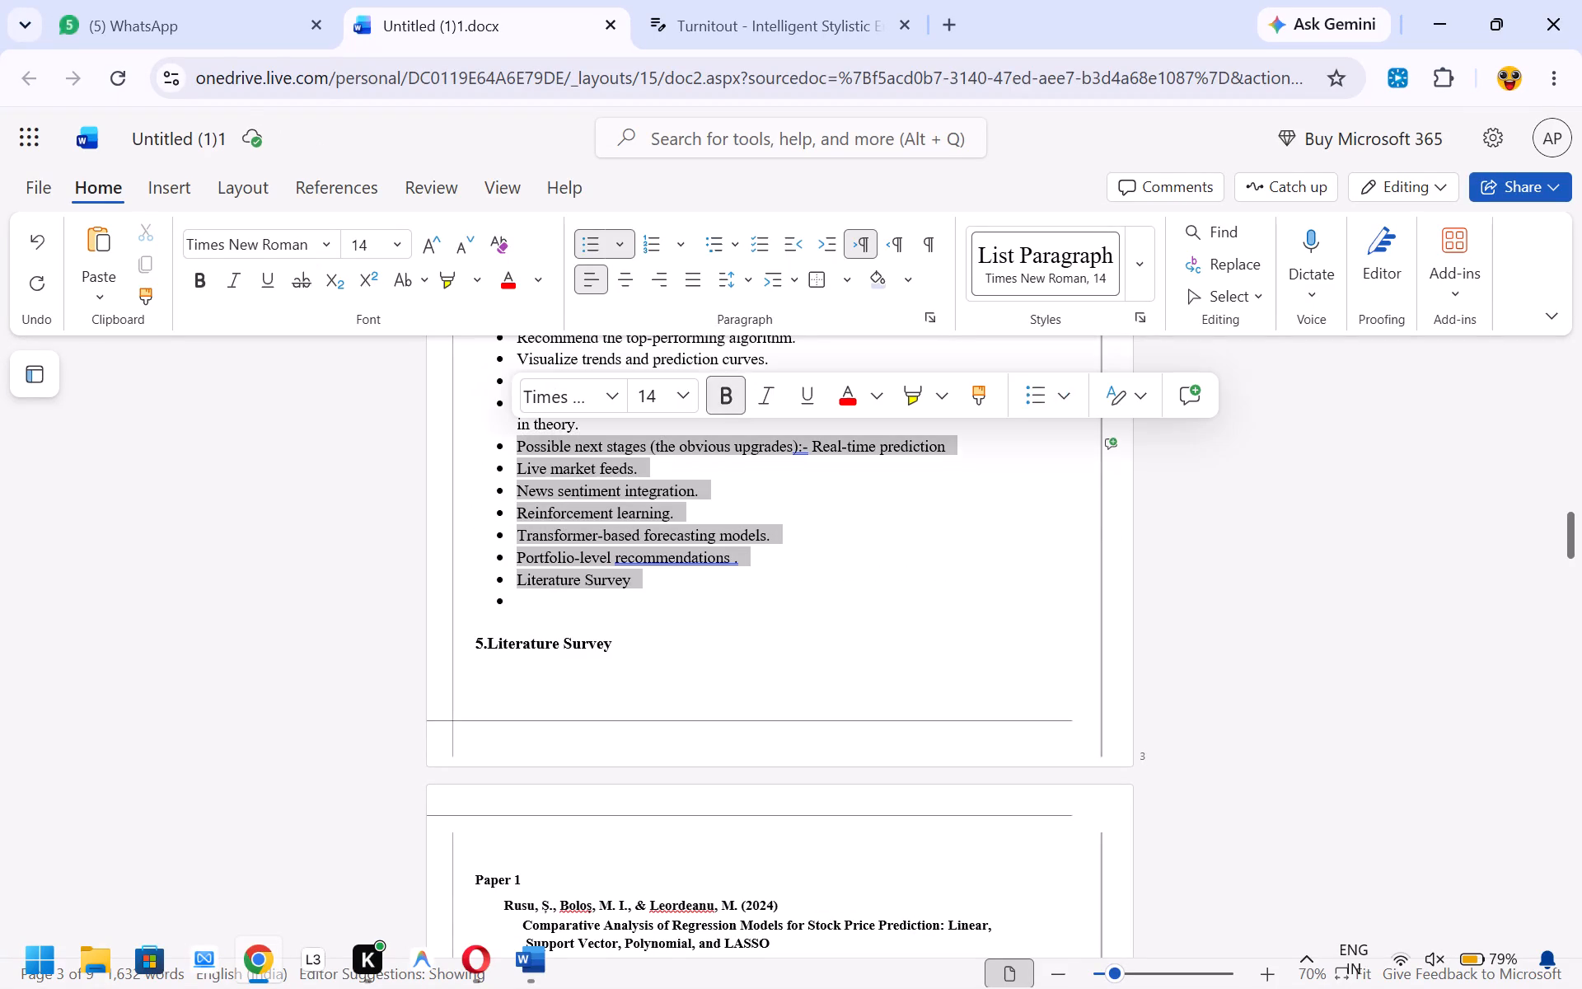
pyautogui.hotkey('ctrl', 'alt', 'v')
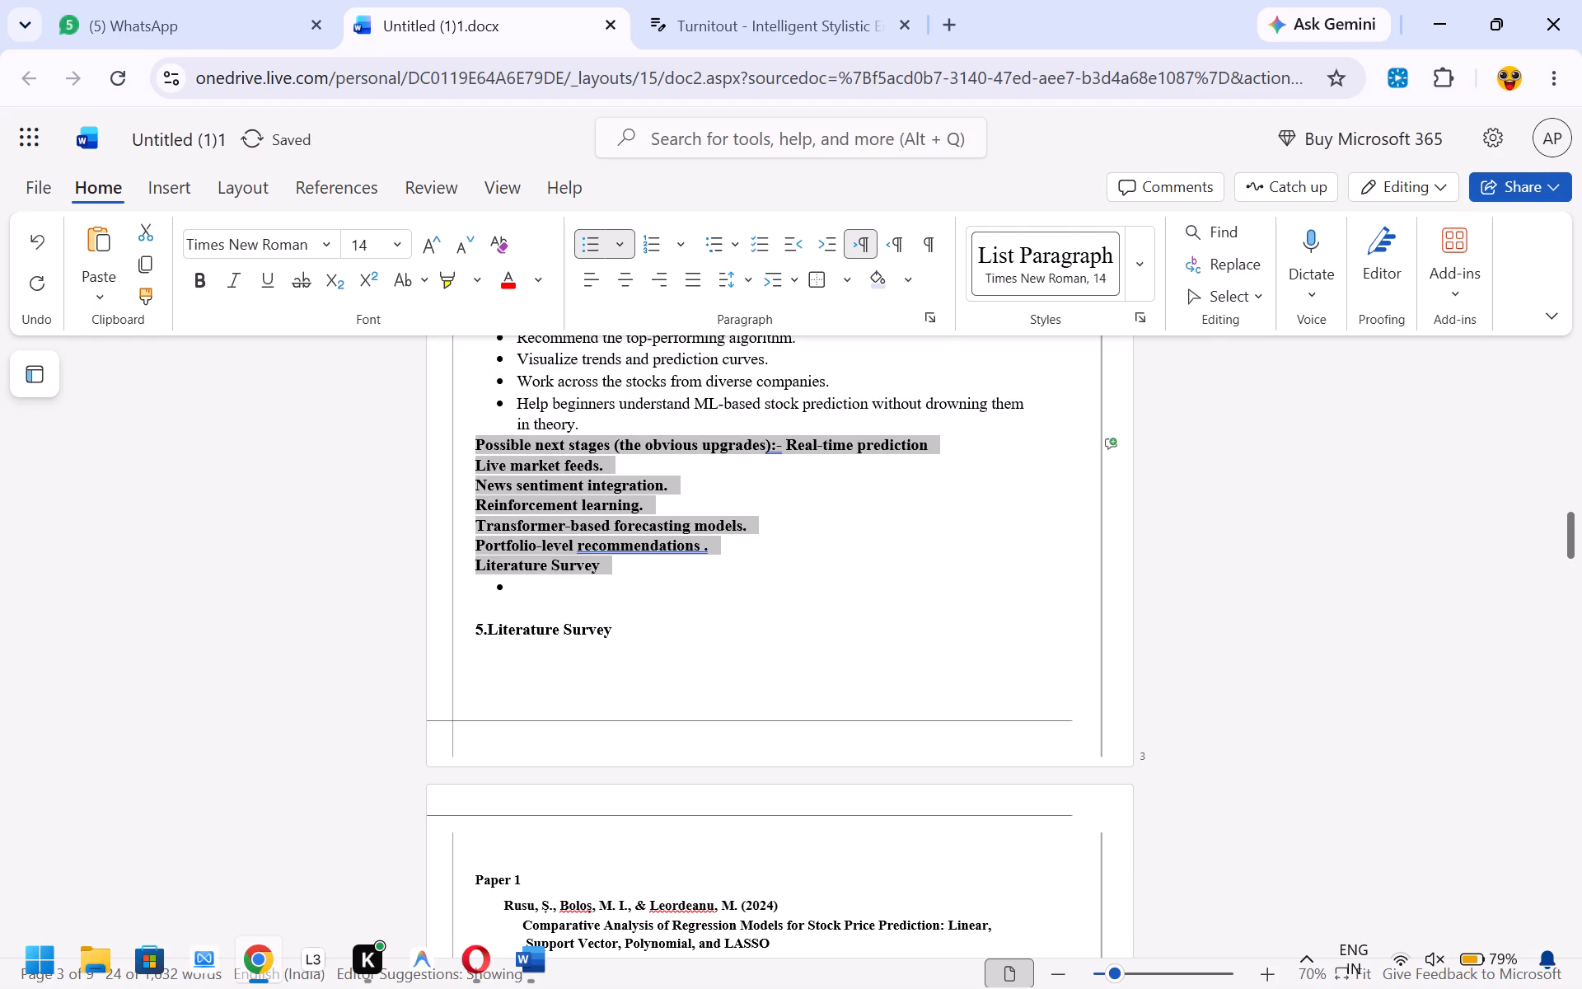
# Undo the heading formatting applied to the lines from Possible next stages to Literature Survey.
pyautogui.hotkey('ctrl', 'z')
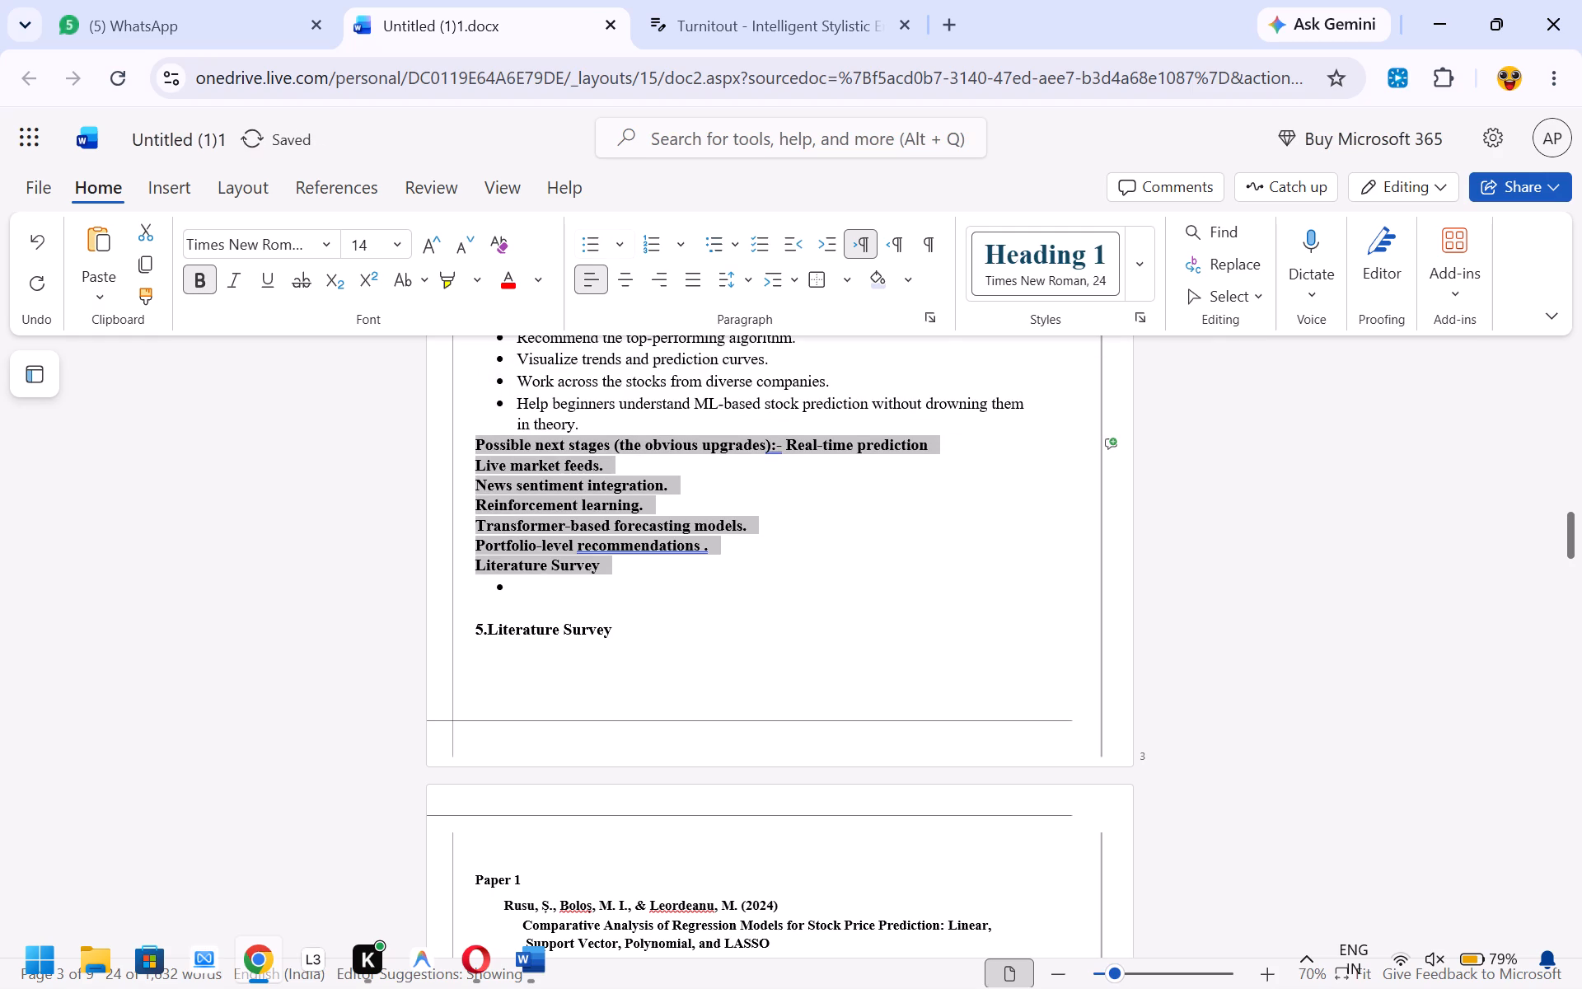
# Copy the formatting of the upper scope bullets onto the lines from Possible next stages to Literature Survey.
pyautogui.scroll(1, 544, 560)
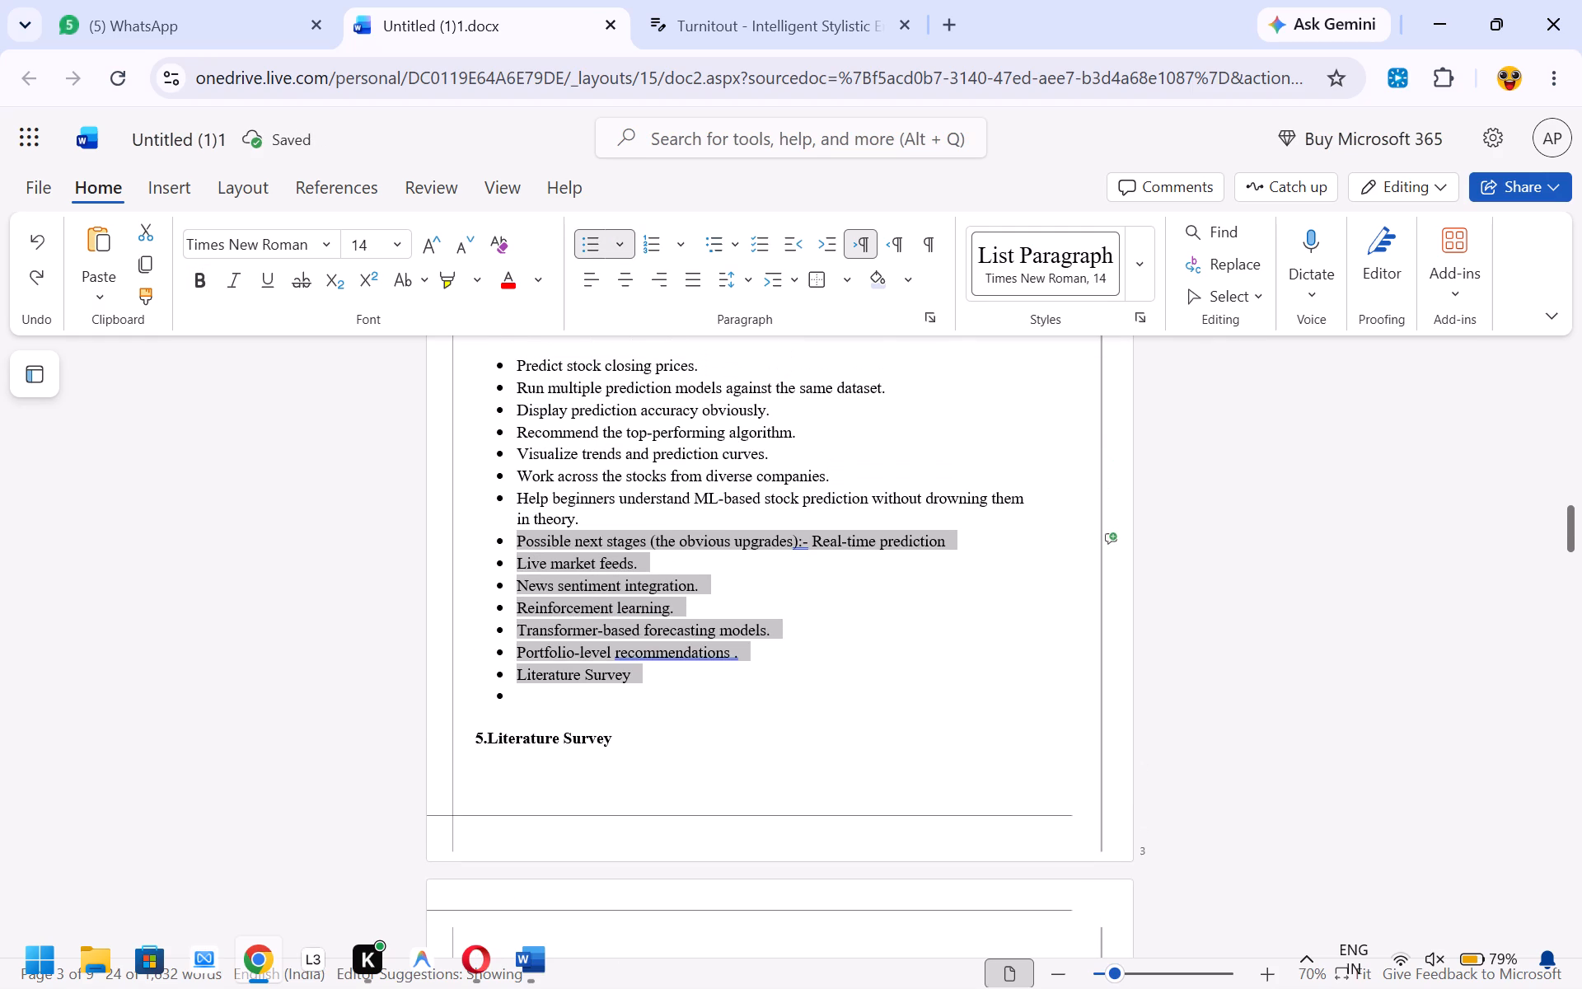
pyautogui.moveTo(576, 517); pyautogui.dragTo(491, 368)
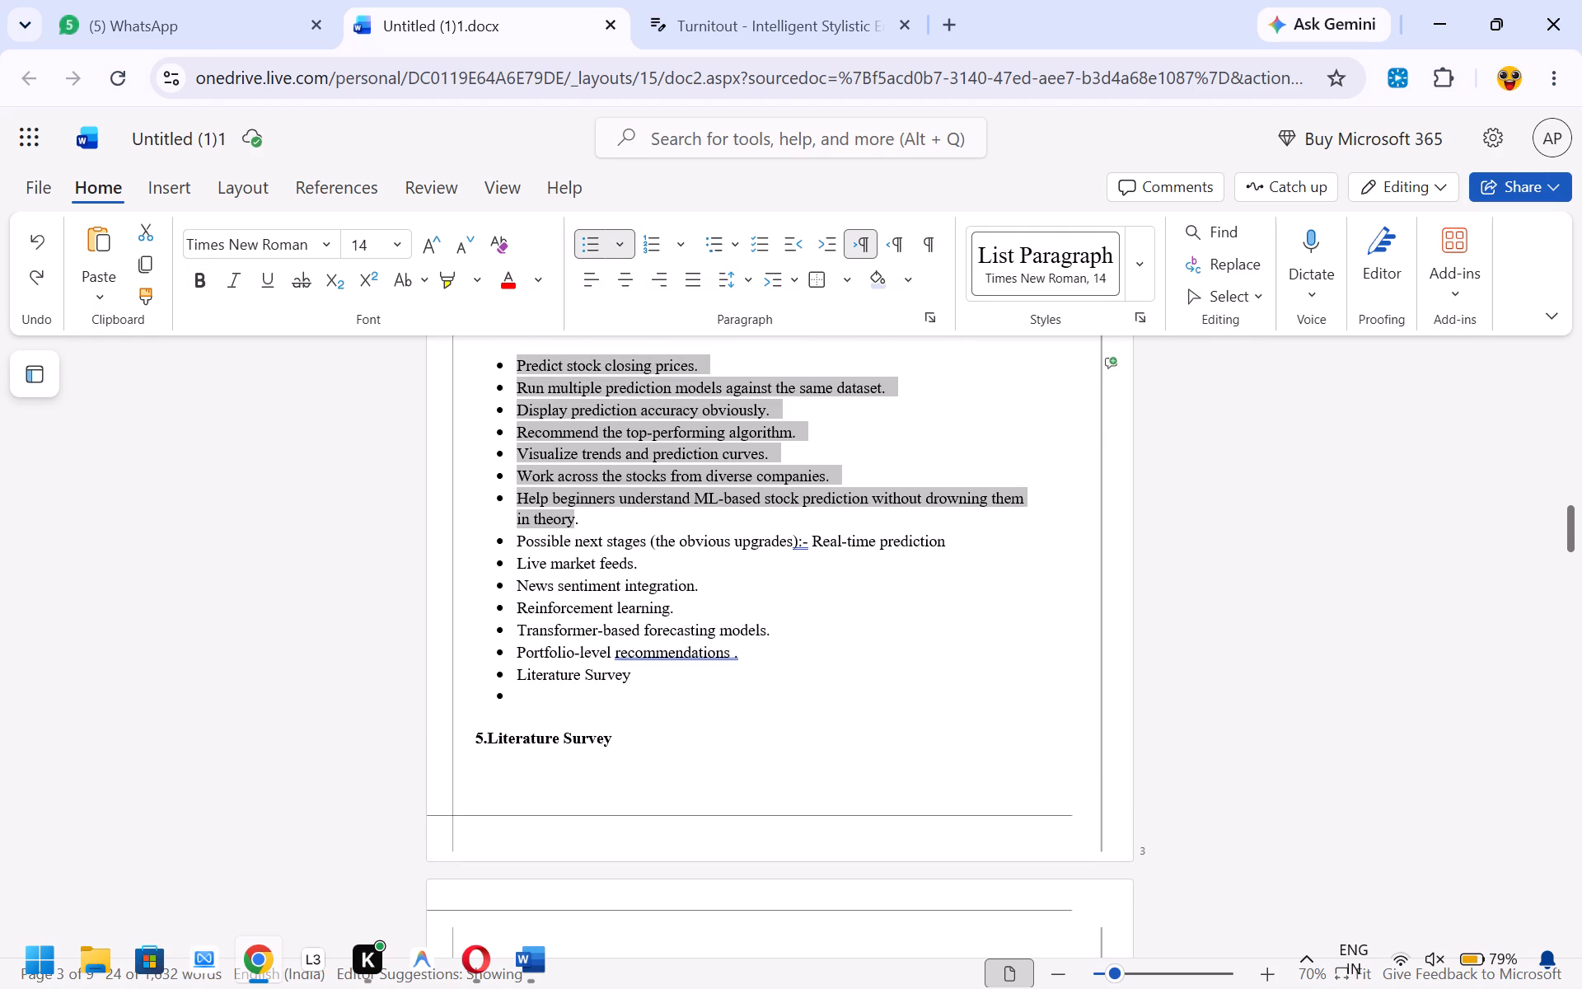
pyautogui.hotkey('ctrl', 'alt', 'c')
pyautogui.moveTo(673, 691); pyautogui.dragTo(512, 534)
pyautogui.hotkey('ctrl', 'alt', 'v')
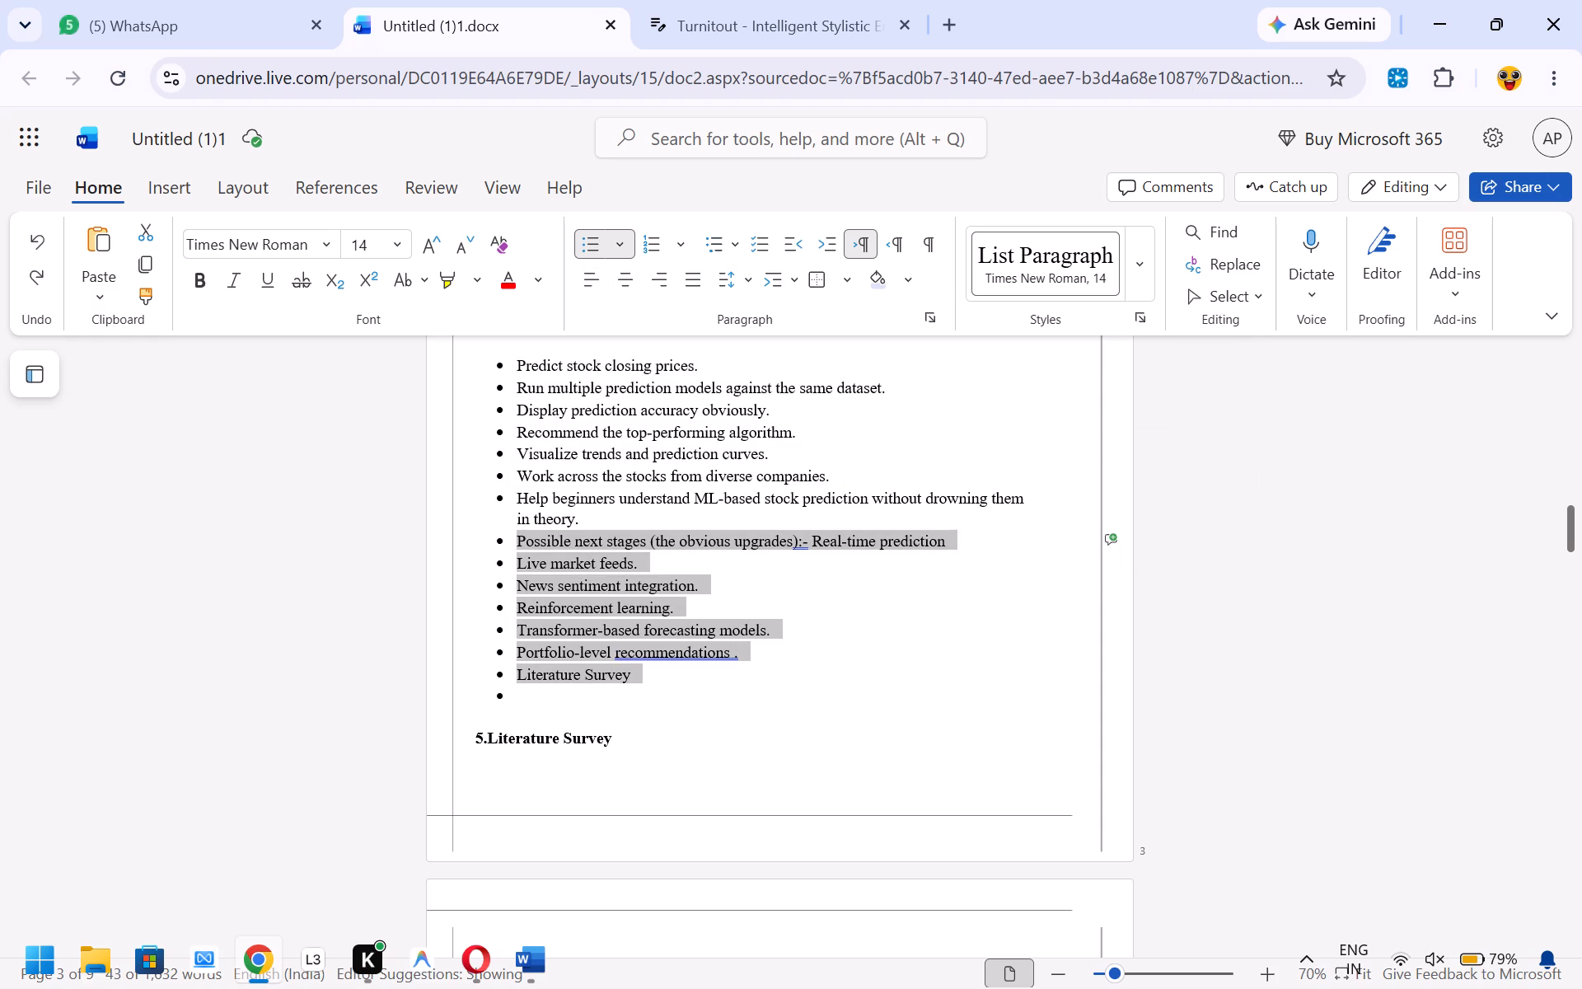
# Remove the bullet from the empty line above the 5.Literature Survey heading and add a blank line there.
pyautogui.scroll(-1, 732, 682)
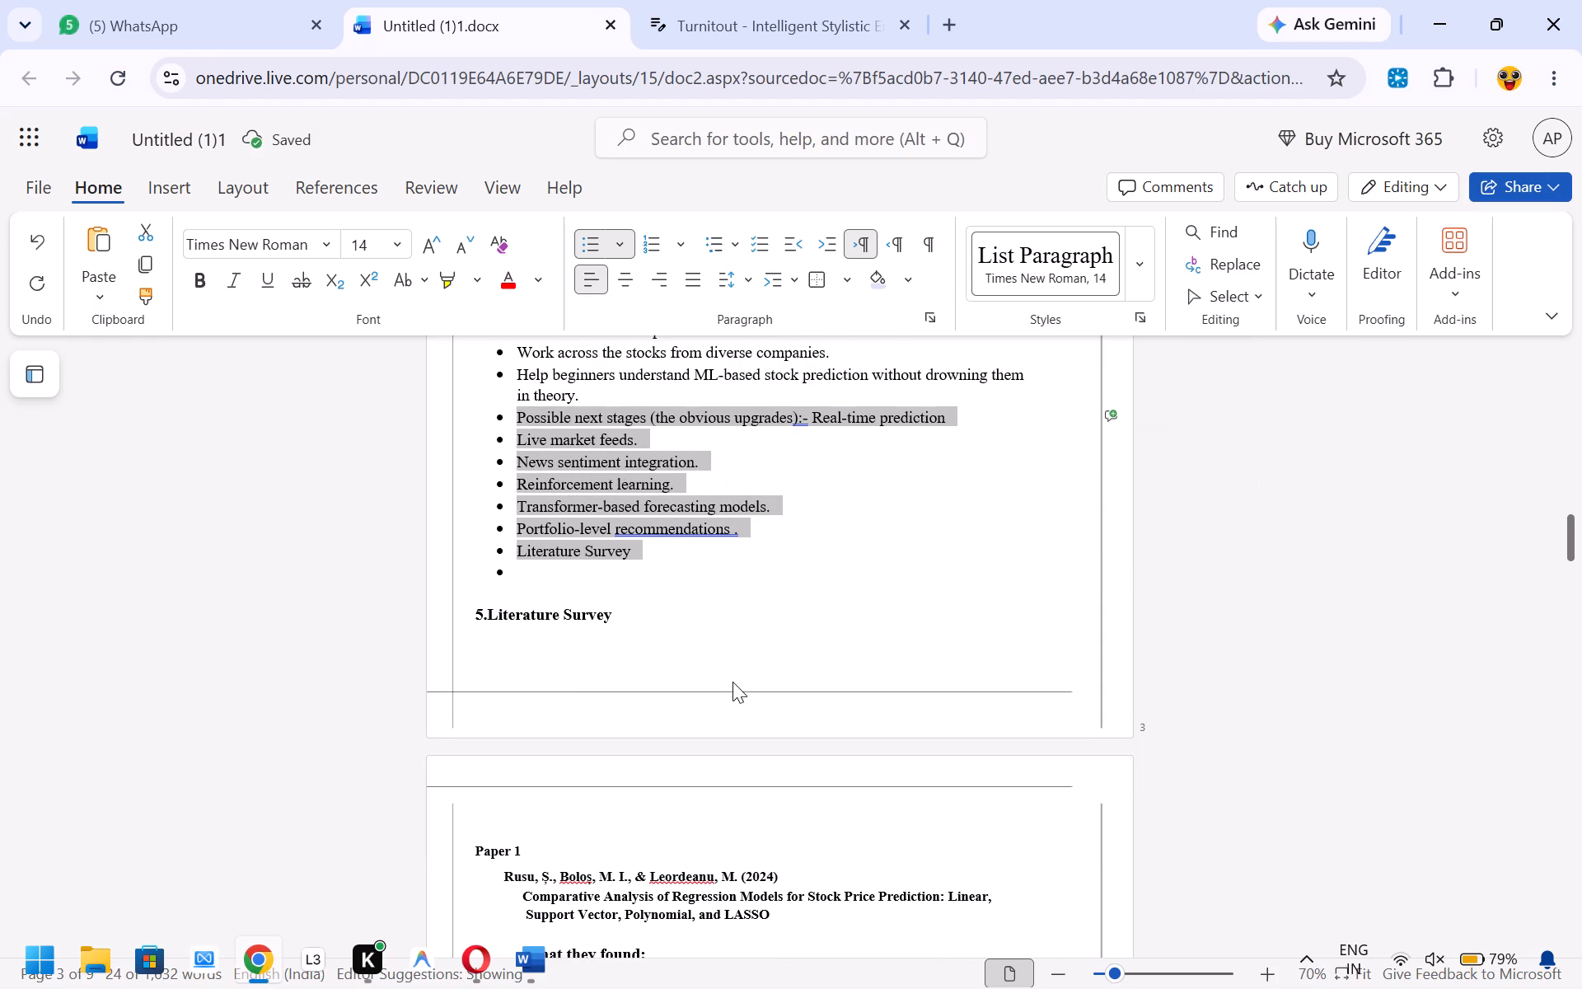
pyautogui.scroll(-1, 732, 682)
pyautogui.click(582, 547)
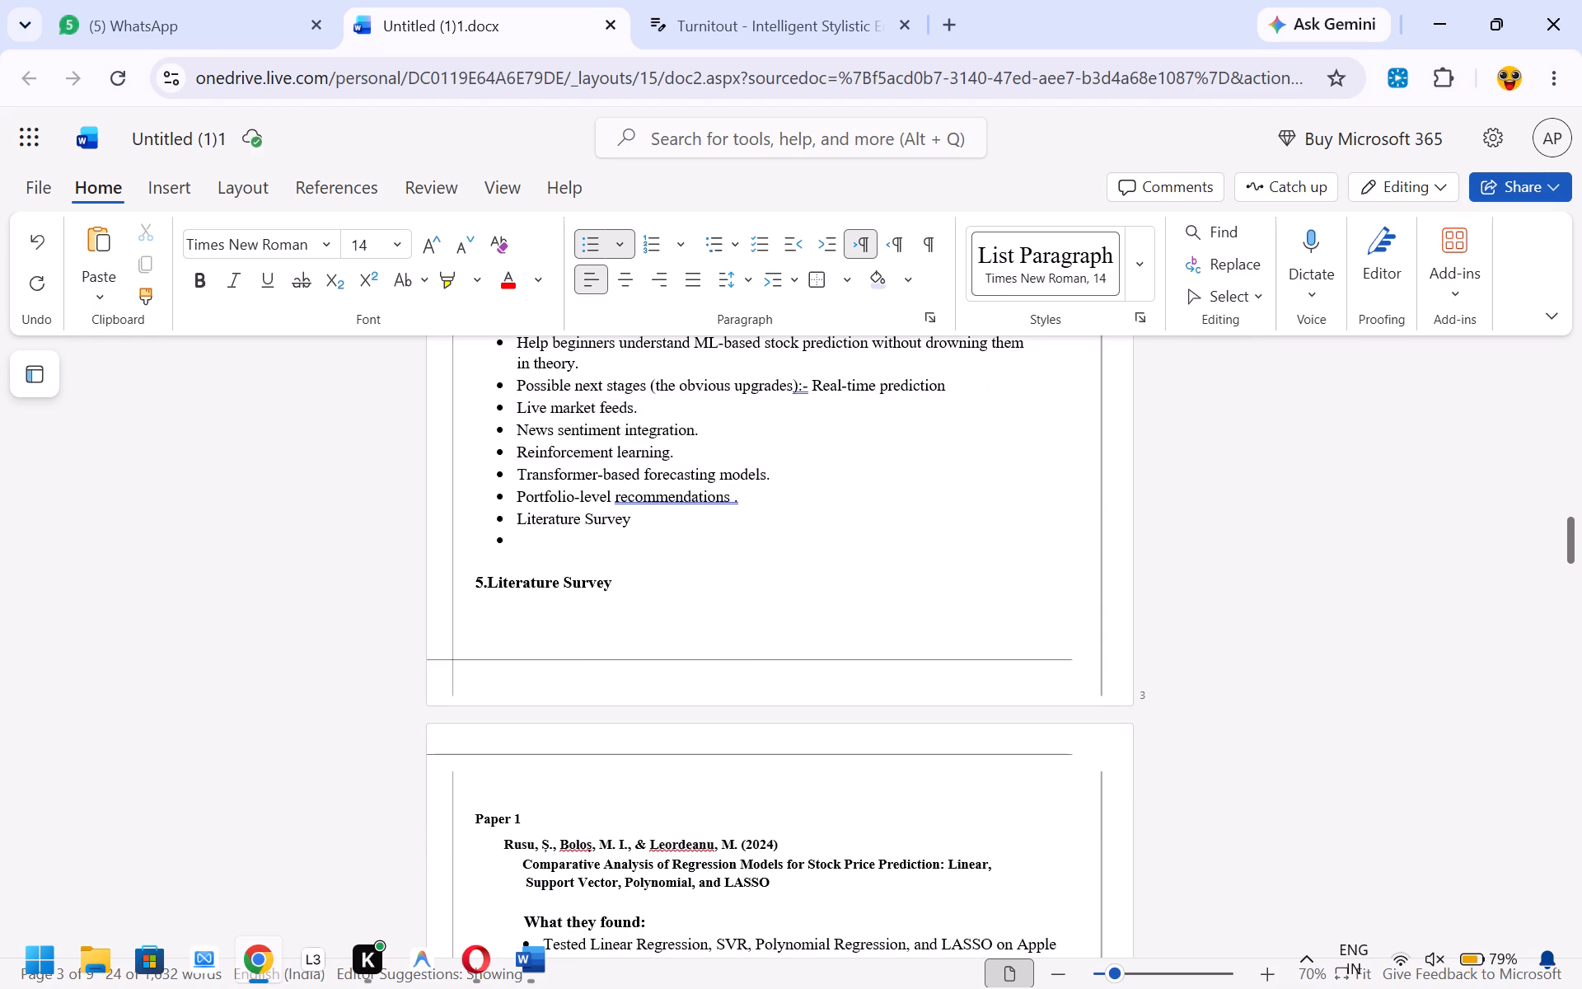
pyautogui.press('BackSpace')
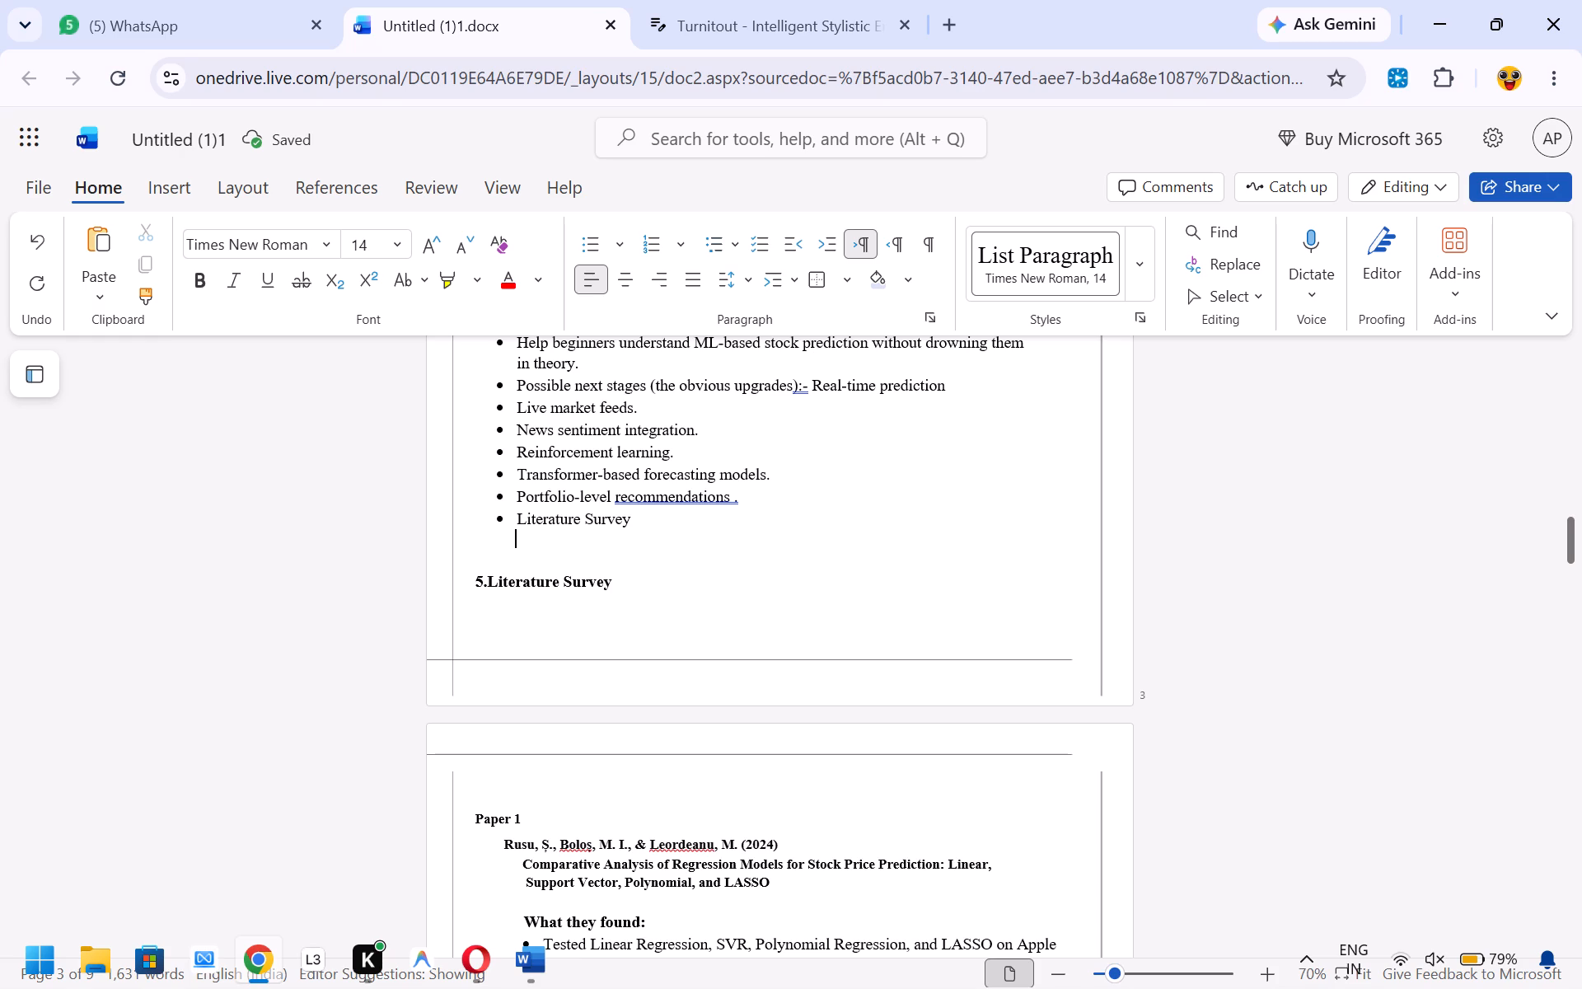
pyautogui.press('Return')
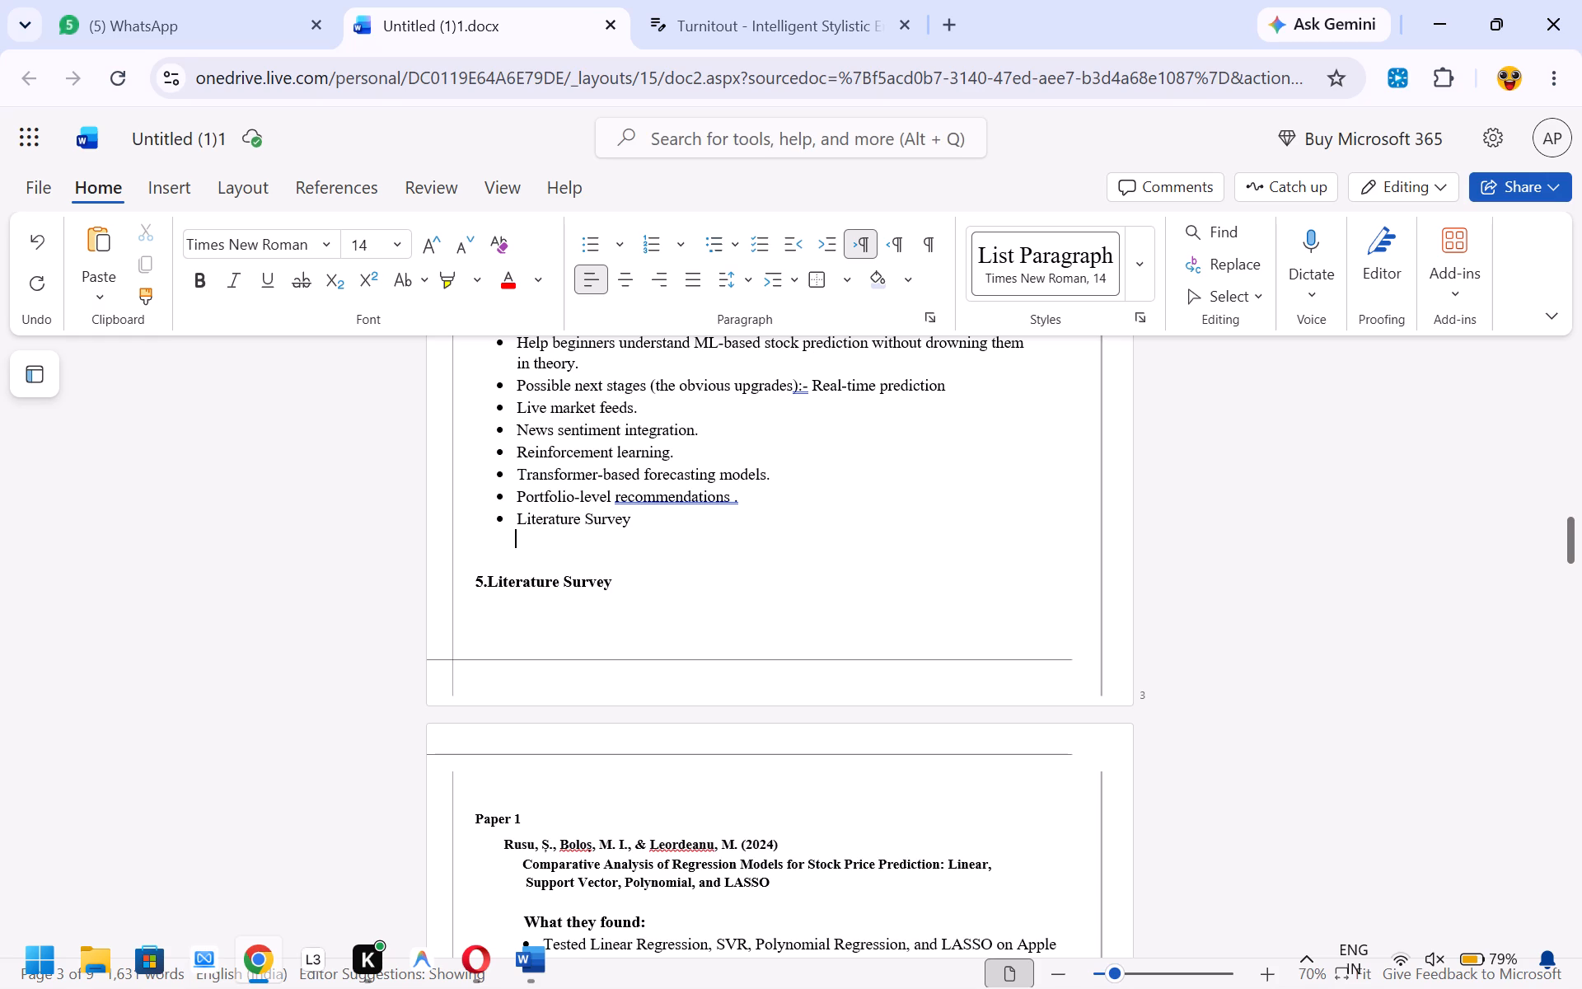
# Remove the indentation before What they found: under Paper 1, leaving a single leading space.
pyautogui.scroll(-1, 582, 547)
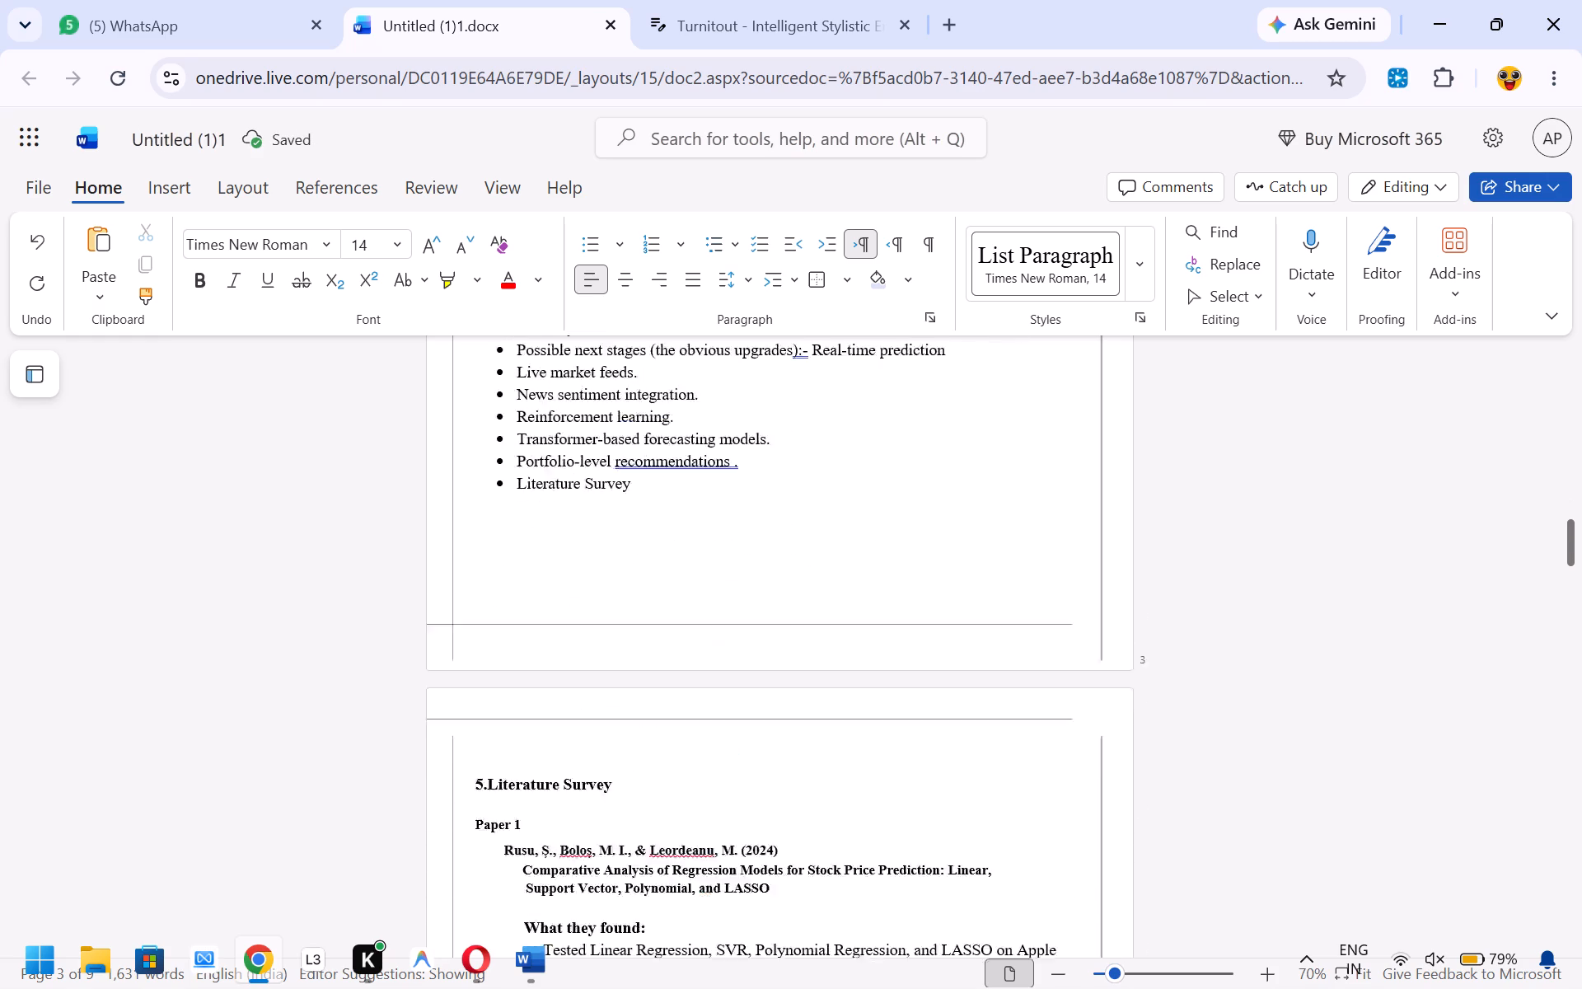
pyautogui.scroll(-3, 582, 547)
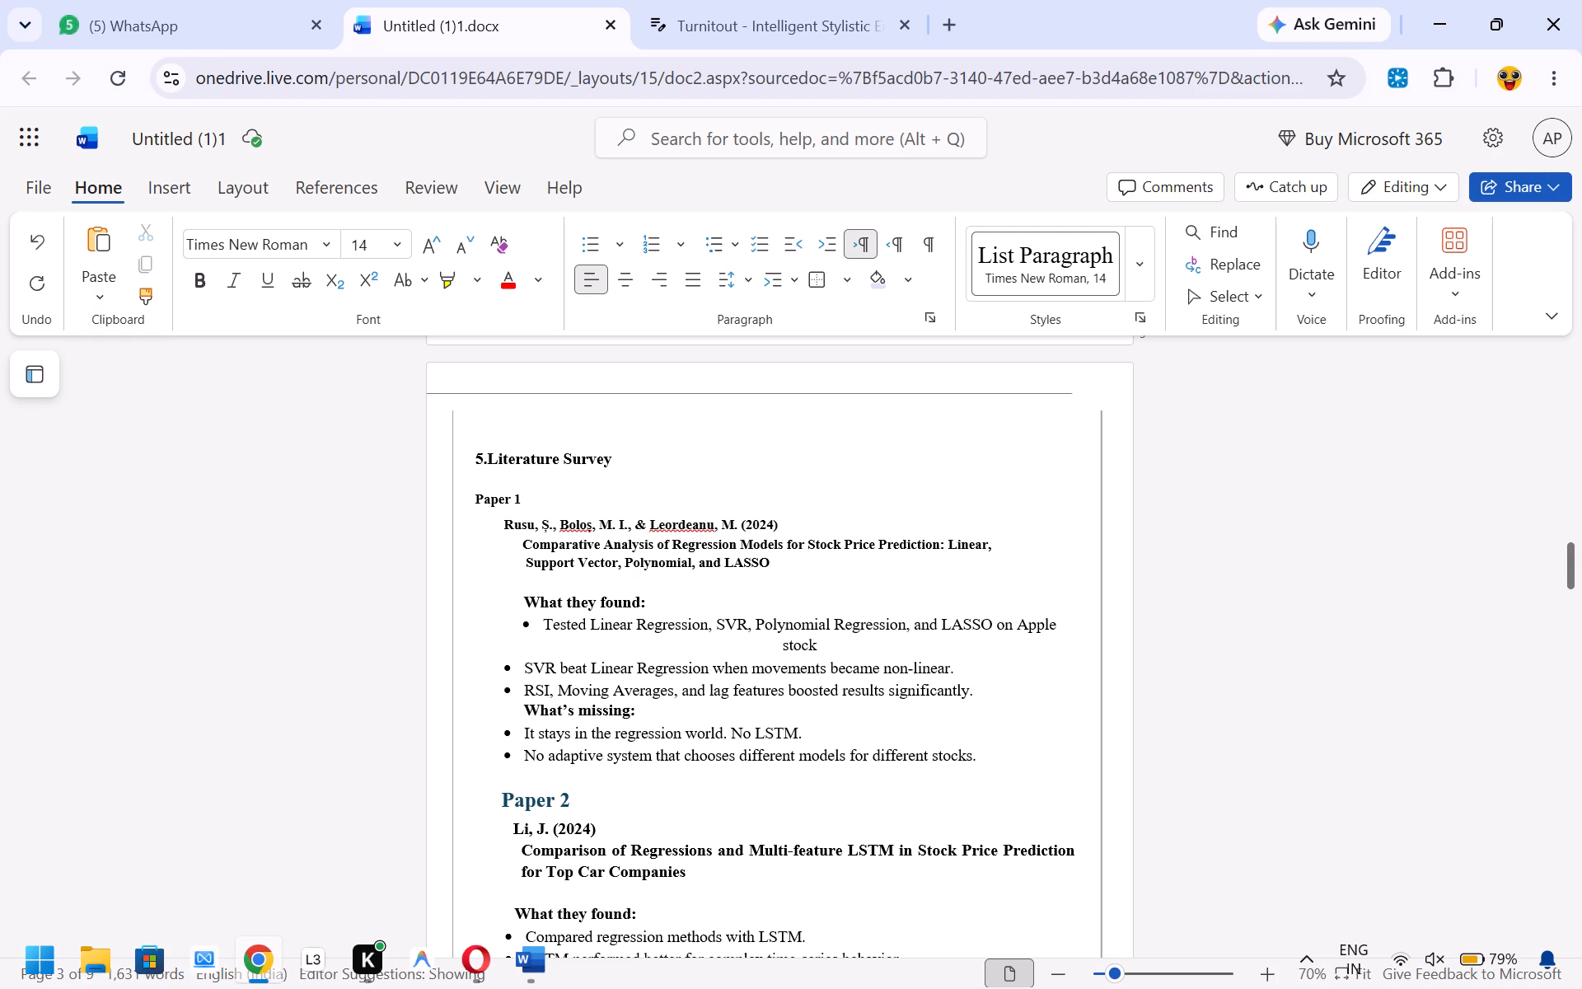
pyautogui.click(508, 601)
pyautogui.press('BackSpace')
pyautogui.press('BackSpace')
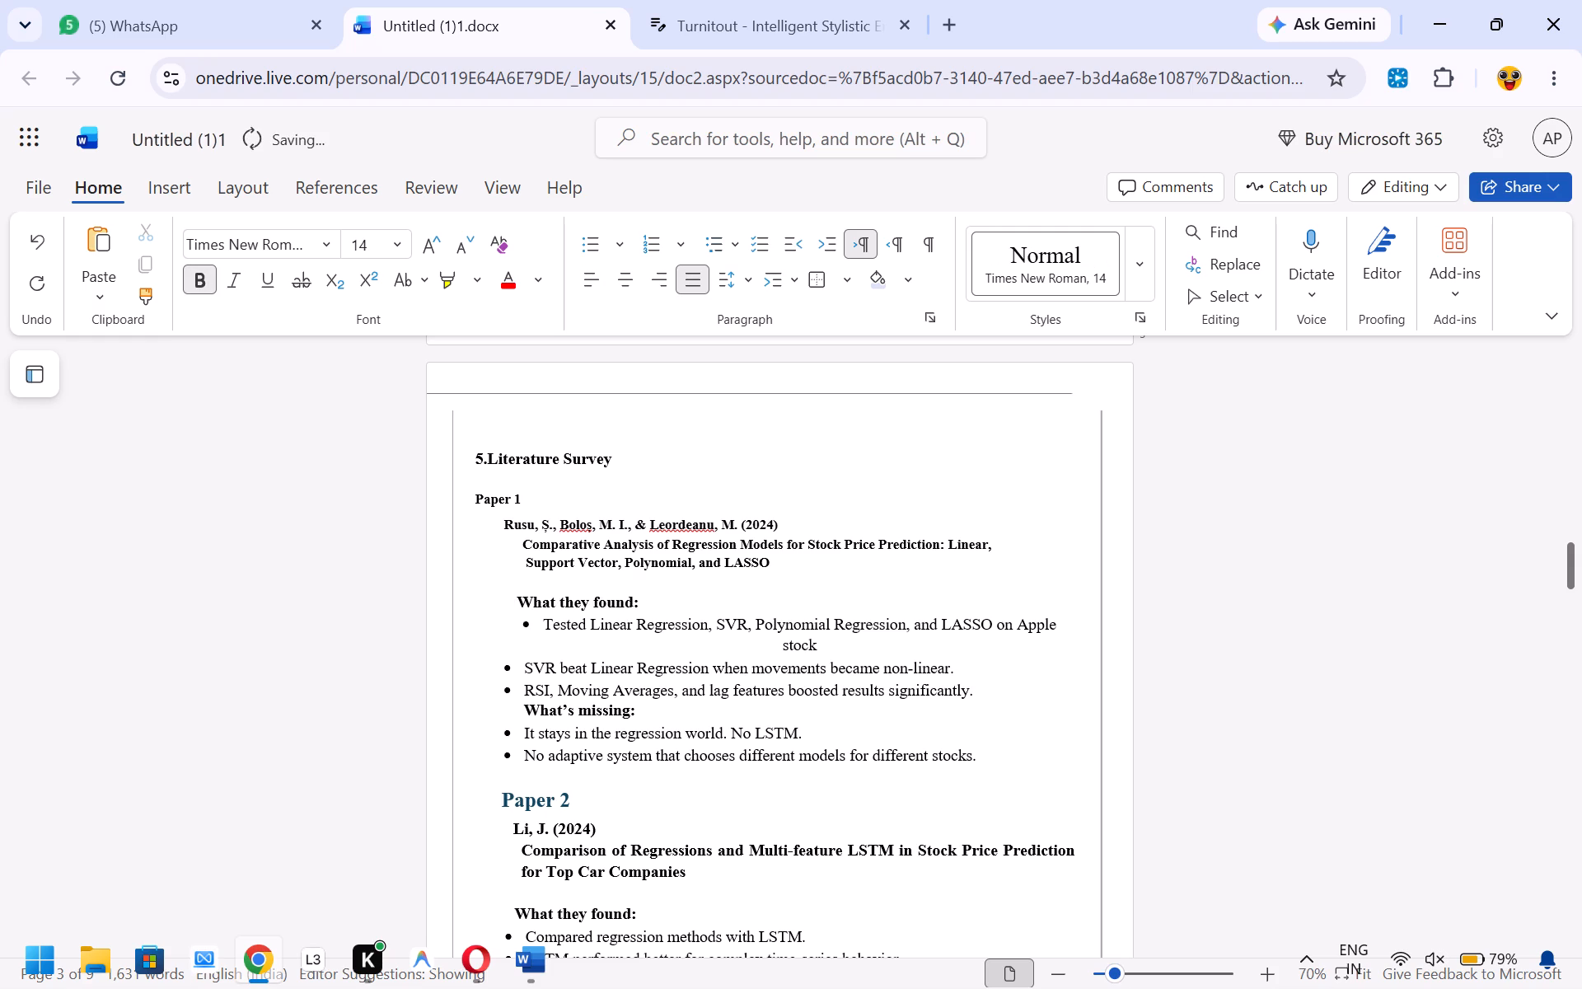
pyautogui.press('BackSpace')
pyautogui.press('BackSpace')
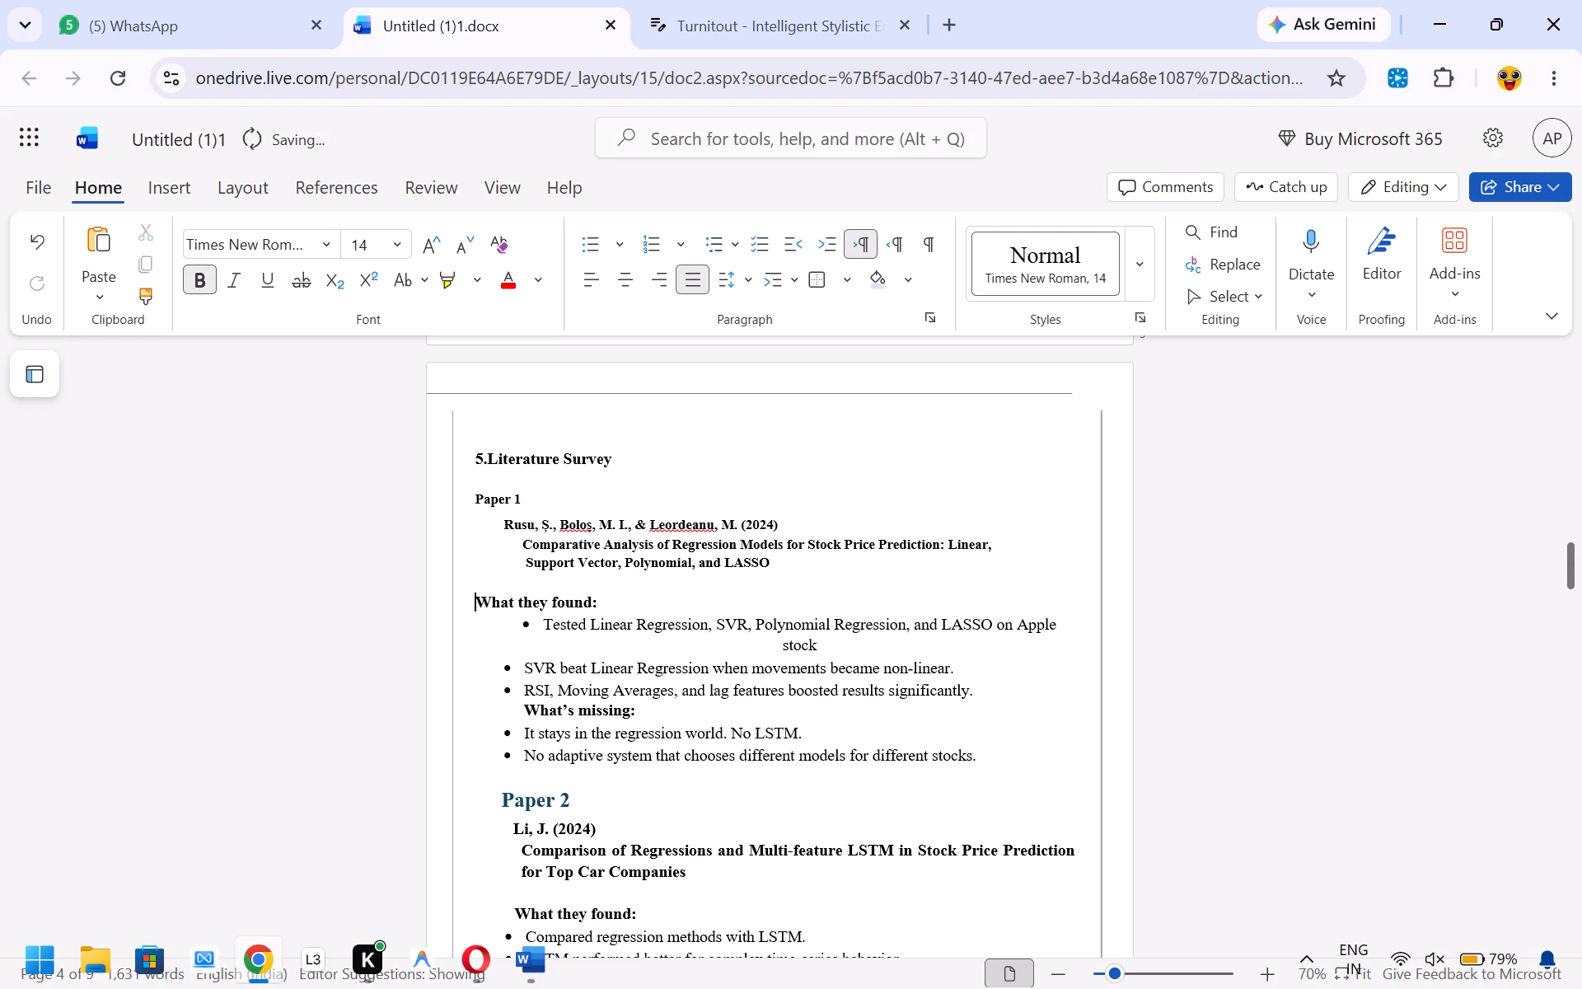
pyautogui.press('space')
# Delete the extra spaces before Comparative Analysis in the Paper 1 title, leaving a single leading space.
pyautogui.click(520, 546)
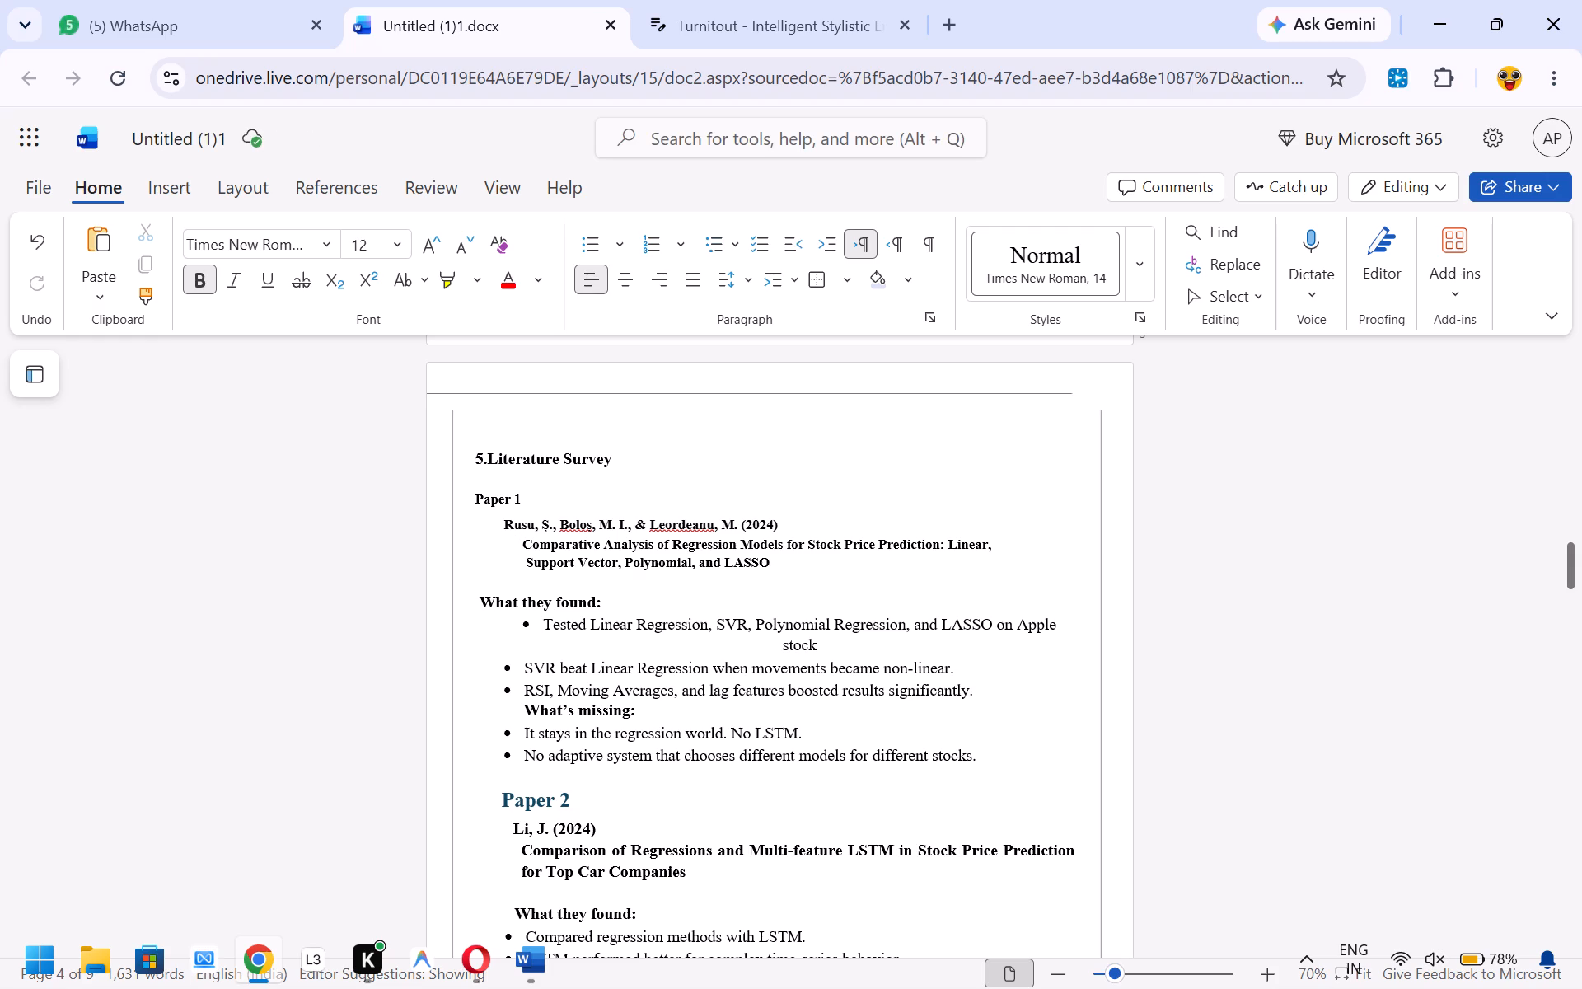
pyautogui.press('BackSpace')
pyautogui.press('BackSpace')
pyautogui.press('BackSpace')
pyautogui.press('BackSpace')
pyautogui.press('BackSpace')
pyautogui.press('BackSpace')
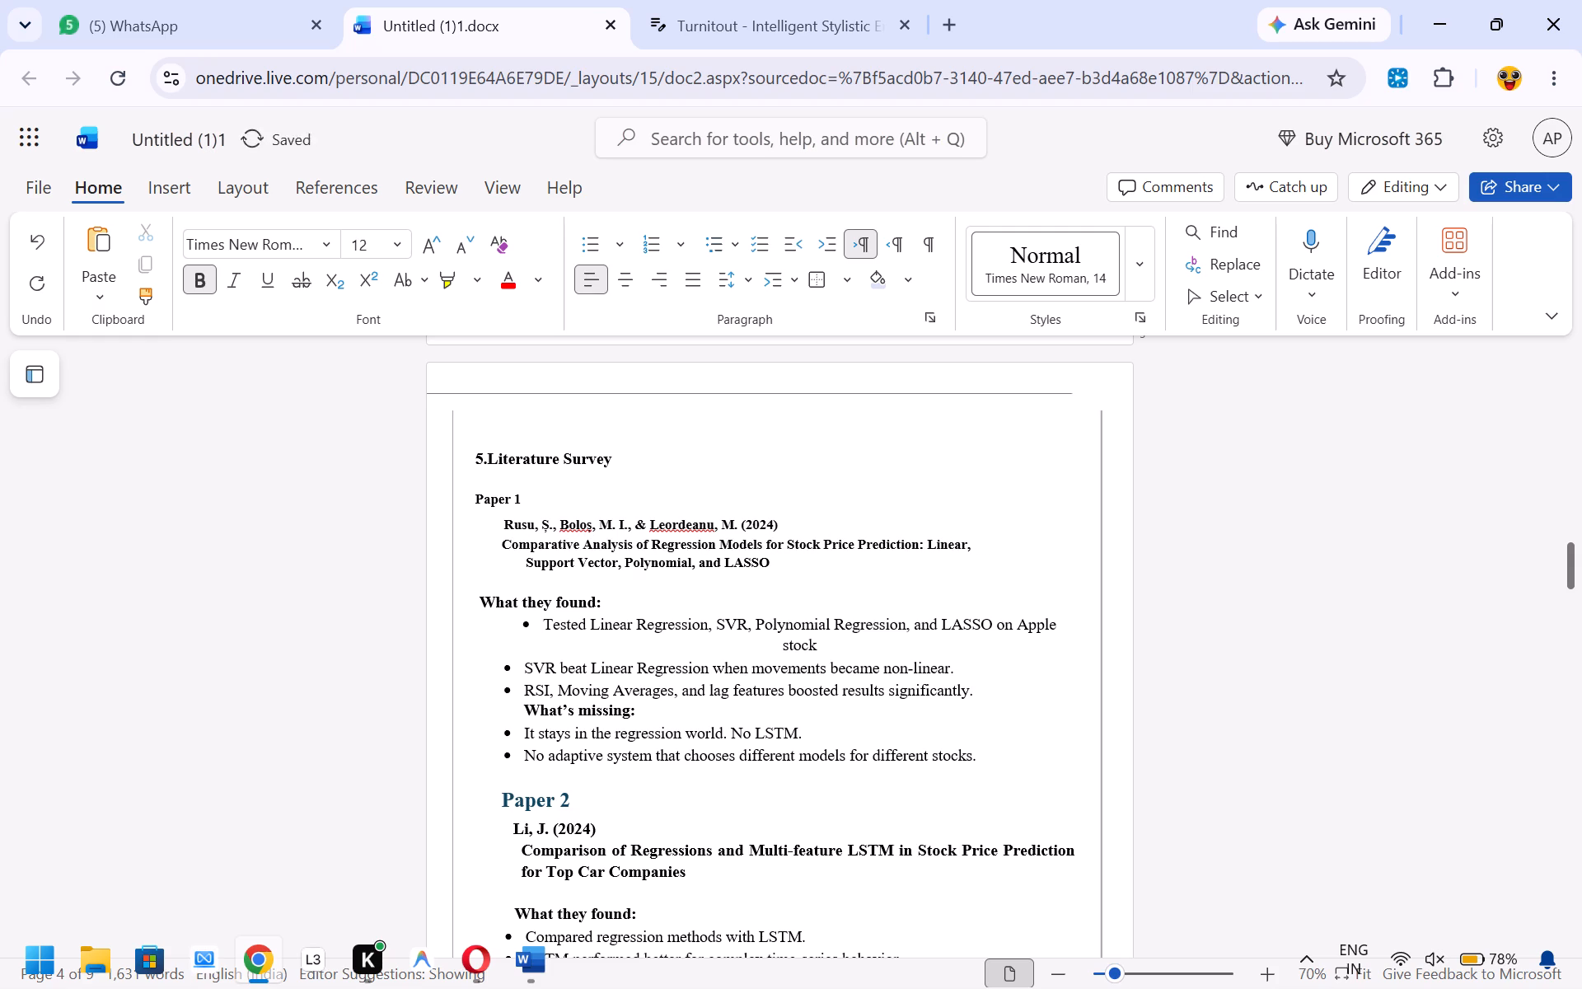
pyautogui.press('BackSpace')
pyautogui.press('BackSpace')
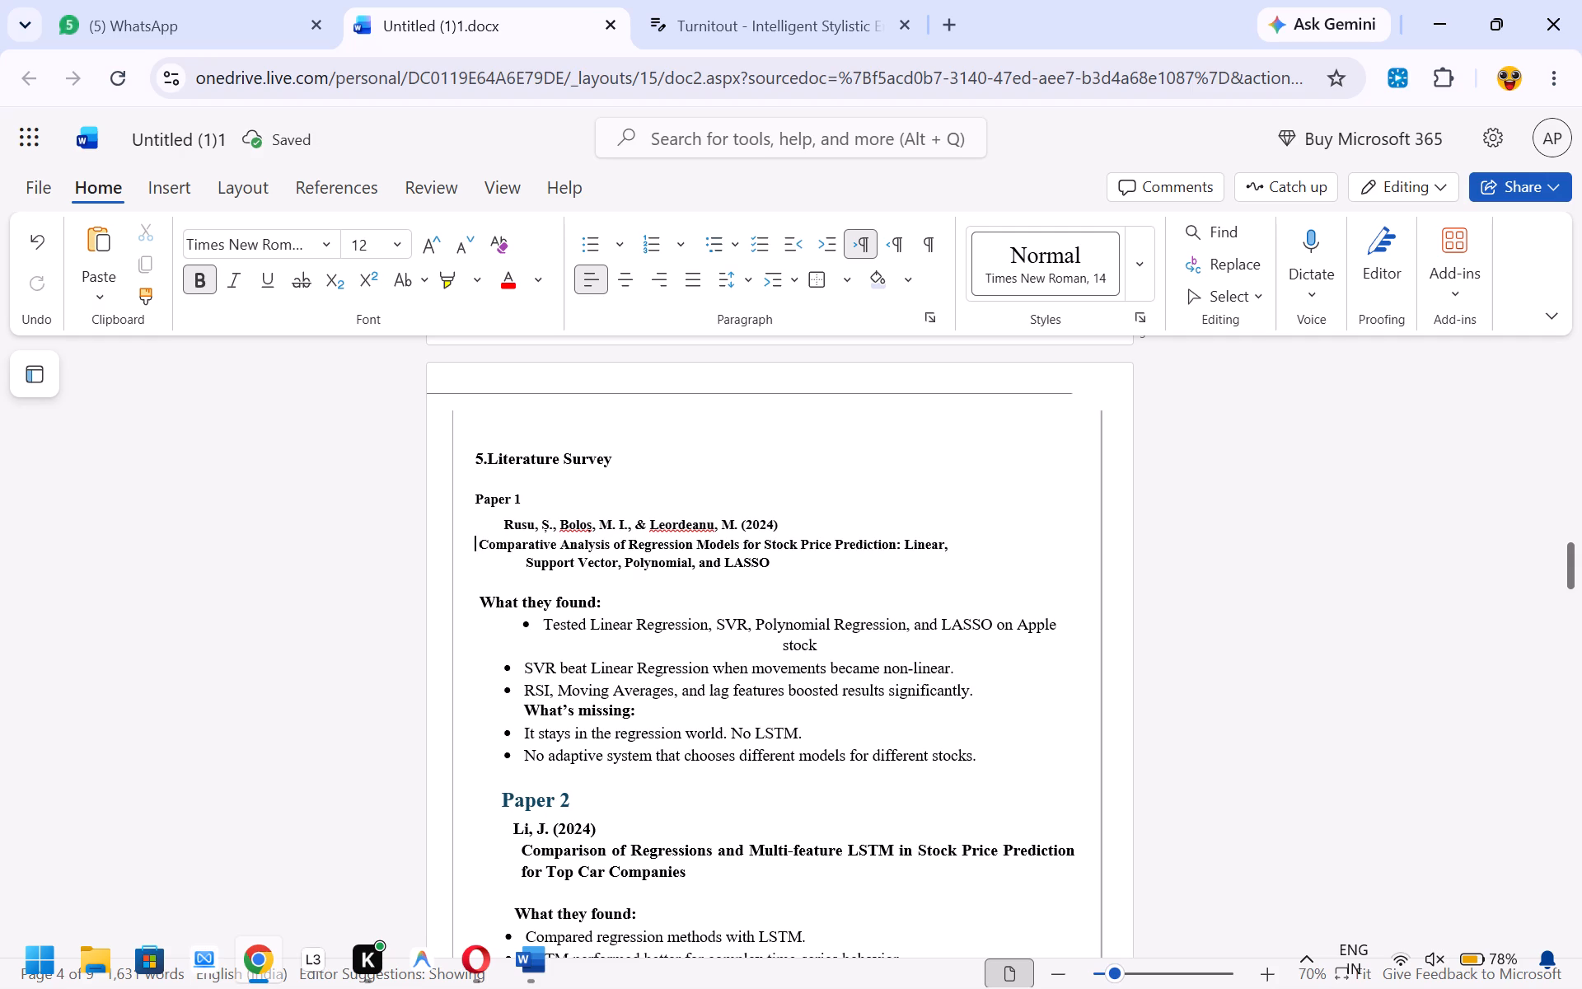
# Join the Paper 1 title's second line to its first so it reads Linear Support Vector, Polynomial, and LASSO.
pyautogui.press('Down')
pyautogui.press('Right')
pyautogui.press('Right')
pyautogui.press('Right')
pyautogui.press('Right')
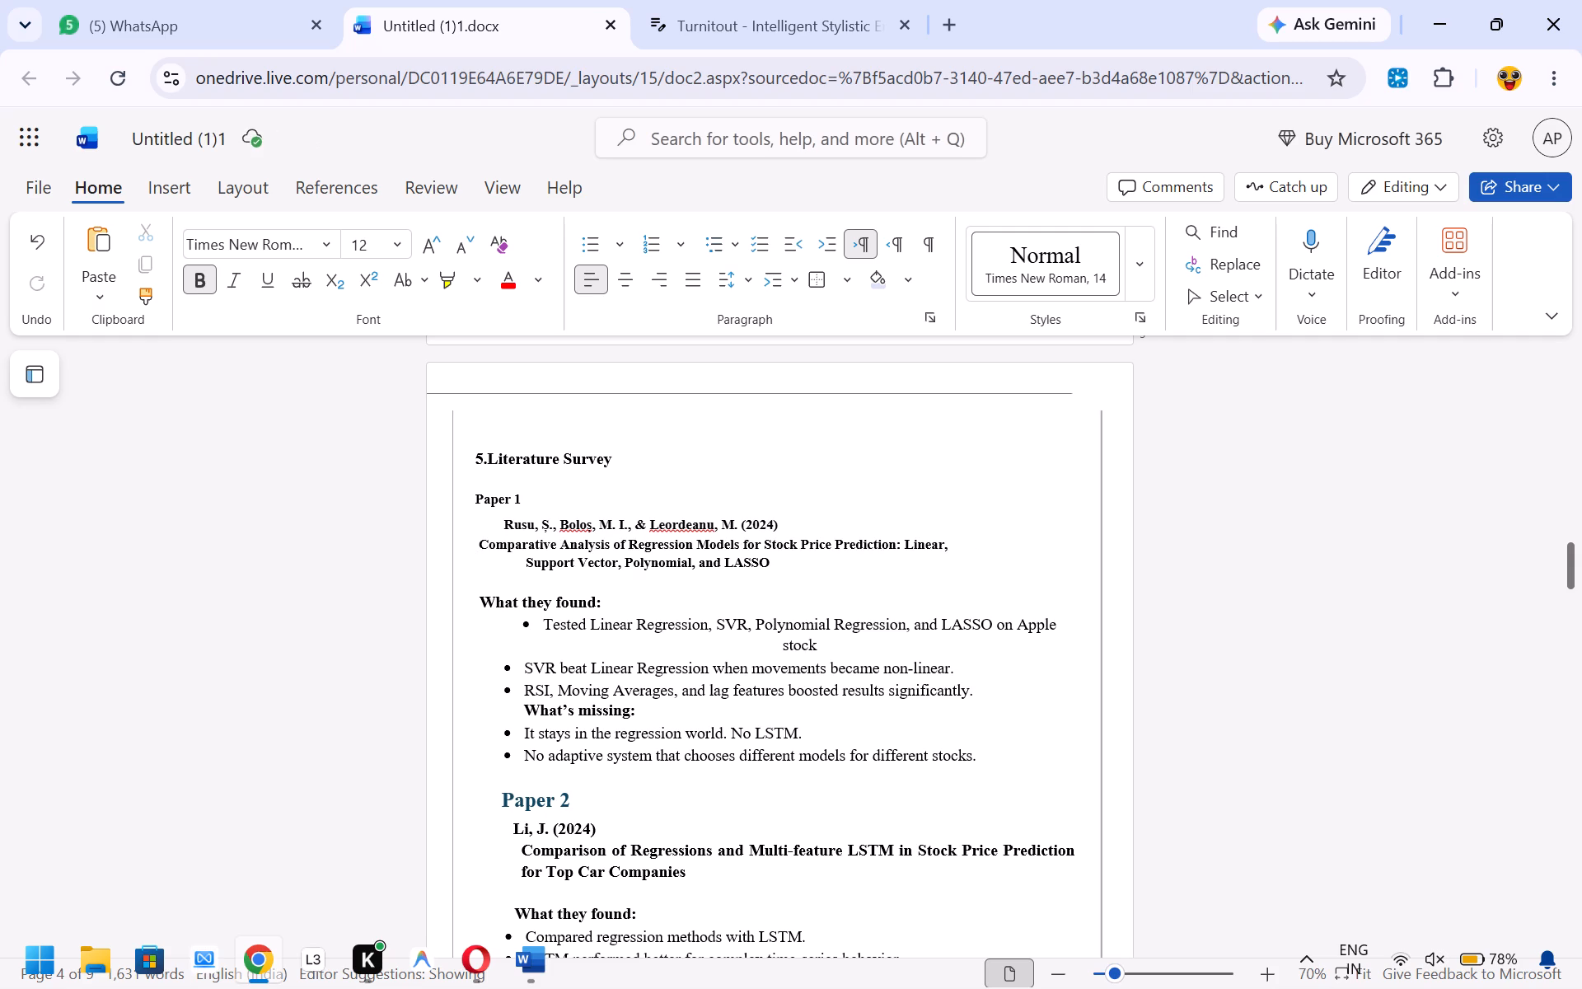
pyautogui.press('Right')
pyautogui.press('Right')
pyautogui.press('Right')
pyautogui.press('BackSpace')
pyautogui.press('BackSpace')
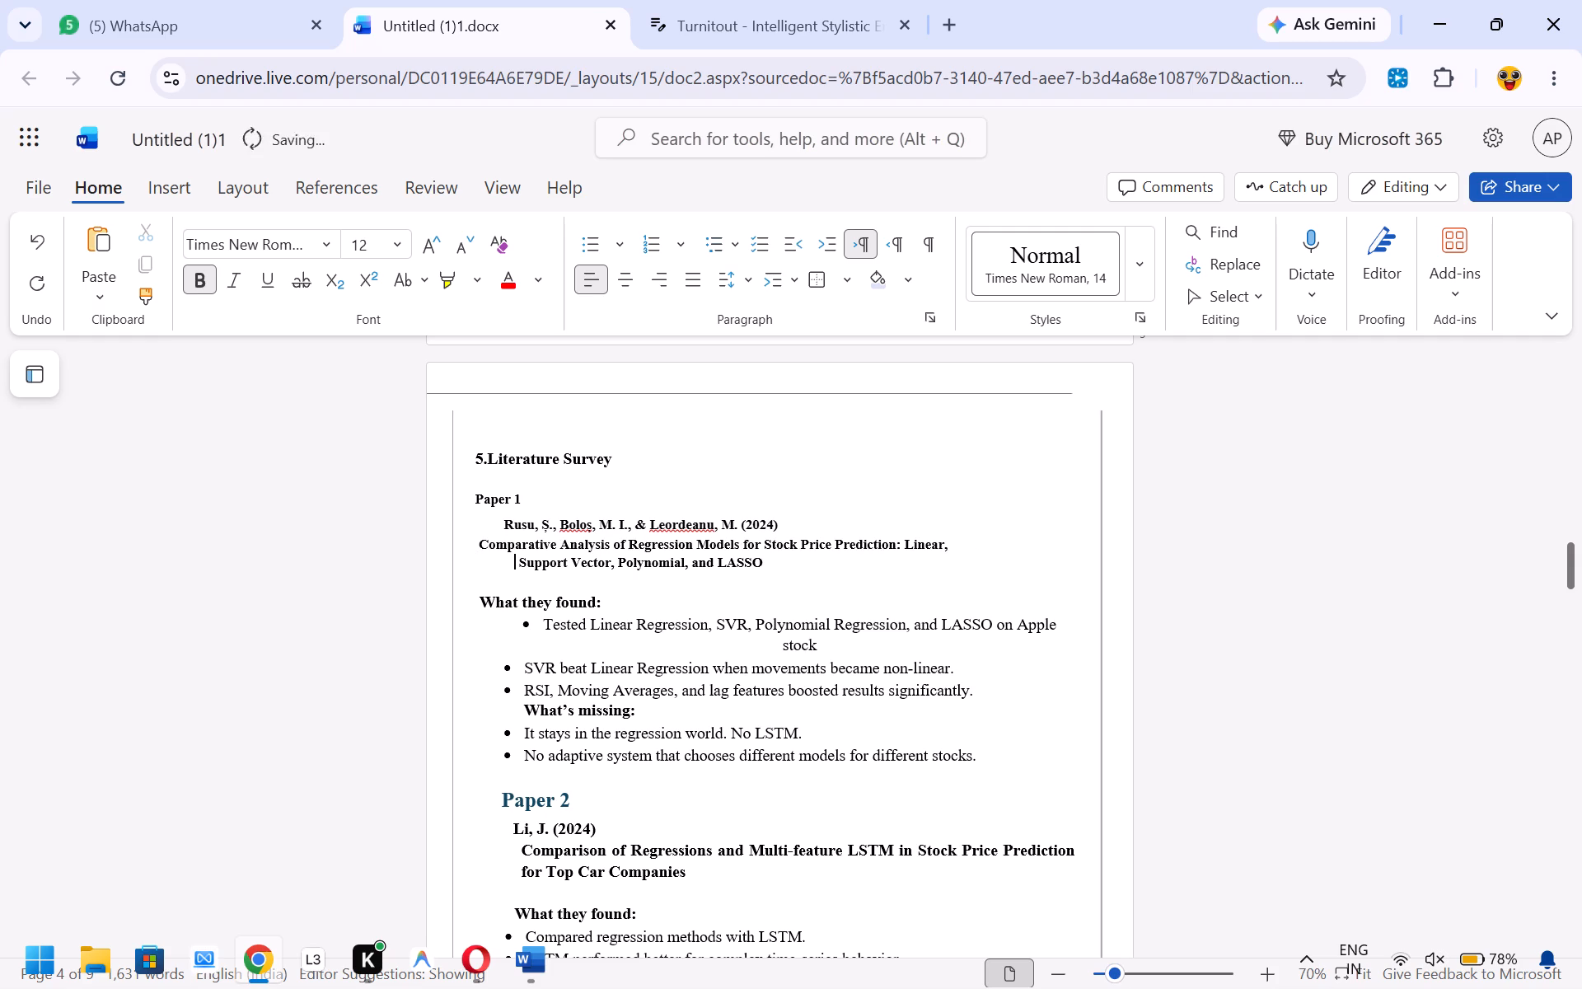
pyautogui.press('BackSpace')
pyautogui.press('BackSpace')
pyautogui.press('BackSpace')
pyautogui.press('BackSpace')
pyautogui.press('BackSpace')
pyautogui.press('BackSpace')
pyautogui.press('BackSpace')
pyautogui.press('BackSpace')
pyautogui.press('BackSpace')
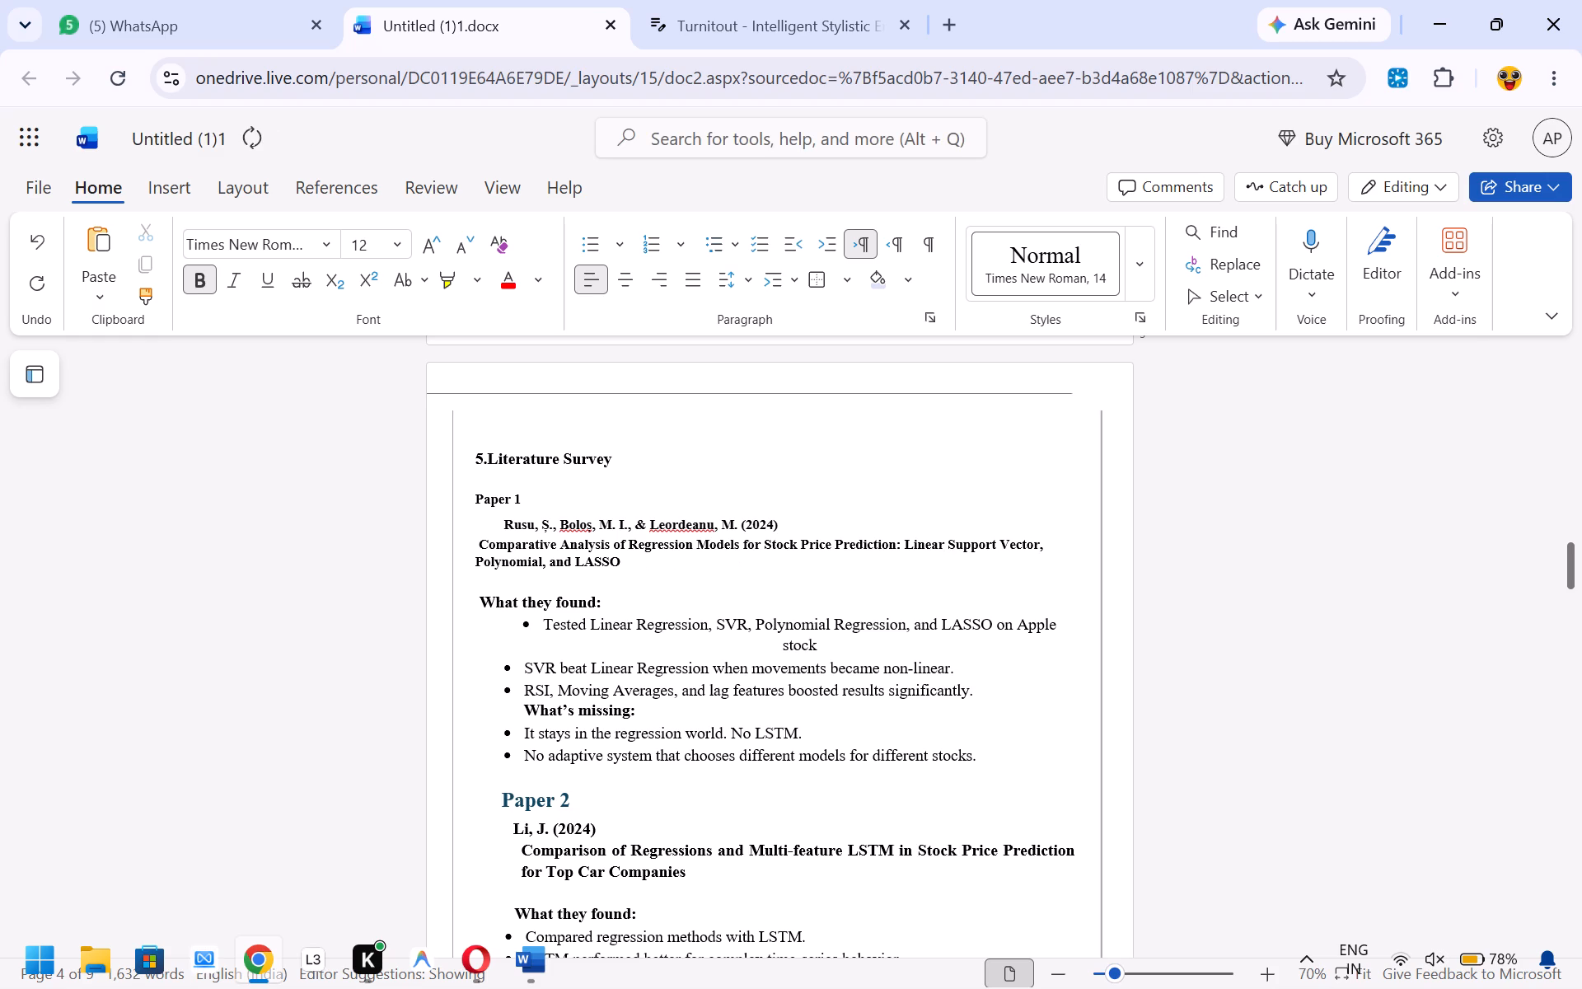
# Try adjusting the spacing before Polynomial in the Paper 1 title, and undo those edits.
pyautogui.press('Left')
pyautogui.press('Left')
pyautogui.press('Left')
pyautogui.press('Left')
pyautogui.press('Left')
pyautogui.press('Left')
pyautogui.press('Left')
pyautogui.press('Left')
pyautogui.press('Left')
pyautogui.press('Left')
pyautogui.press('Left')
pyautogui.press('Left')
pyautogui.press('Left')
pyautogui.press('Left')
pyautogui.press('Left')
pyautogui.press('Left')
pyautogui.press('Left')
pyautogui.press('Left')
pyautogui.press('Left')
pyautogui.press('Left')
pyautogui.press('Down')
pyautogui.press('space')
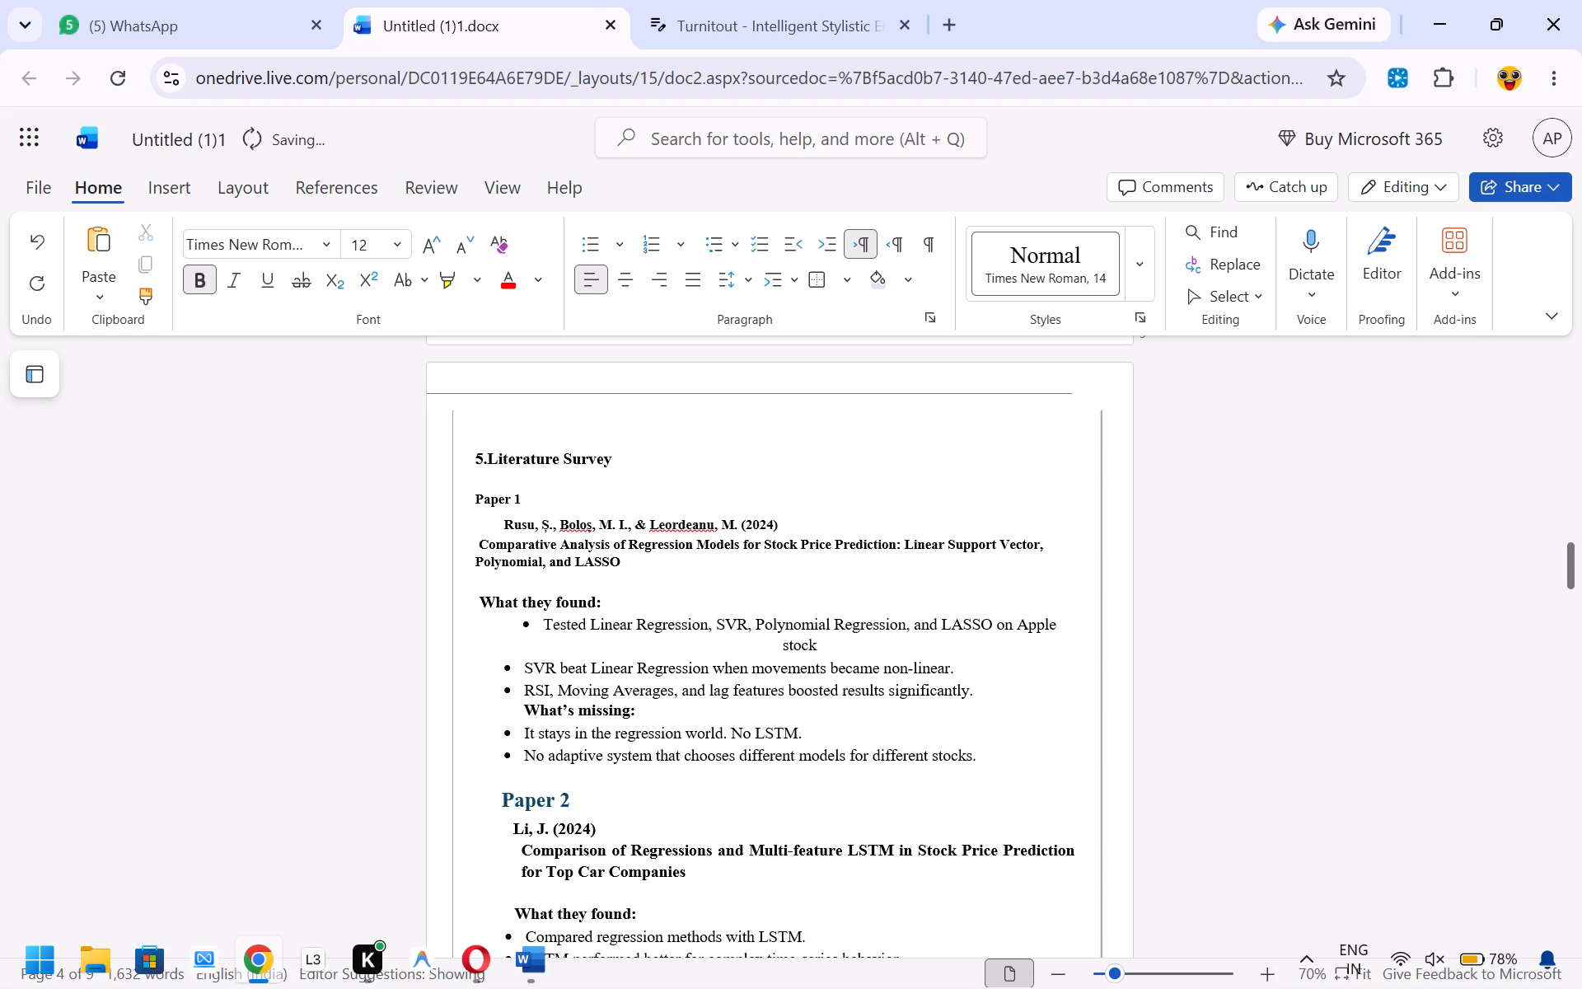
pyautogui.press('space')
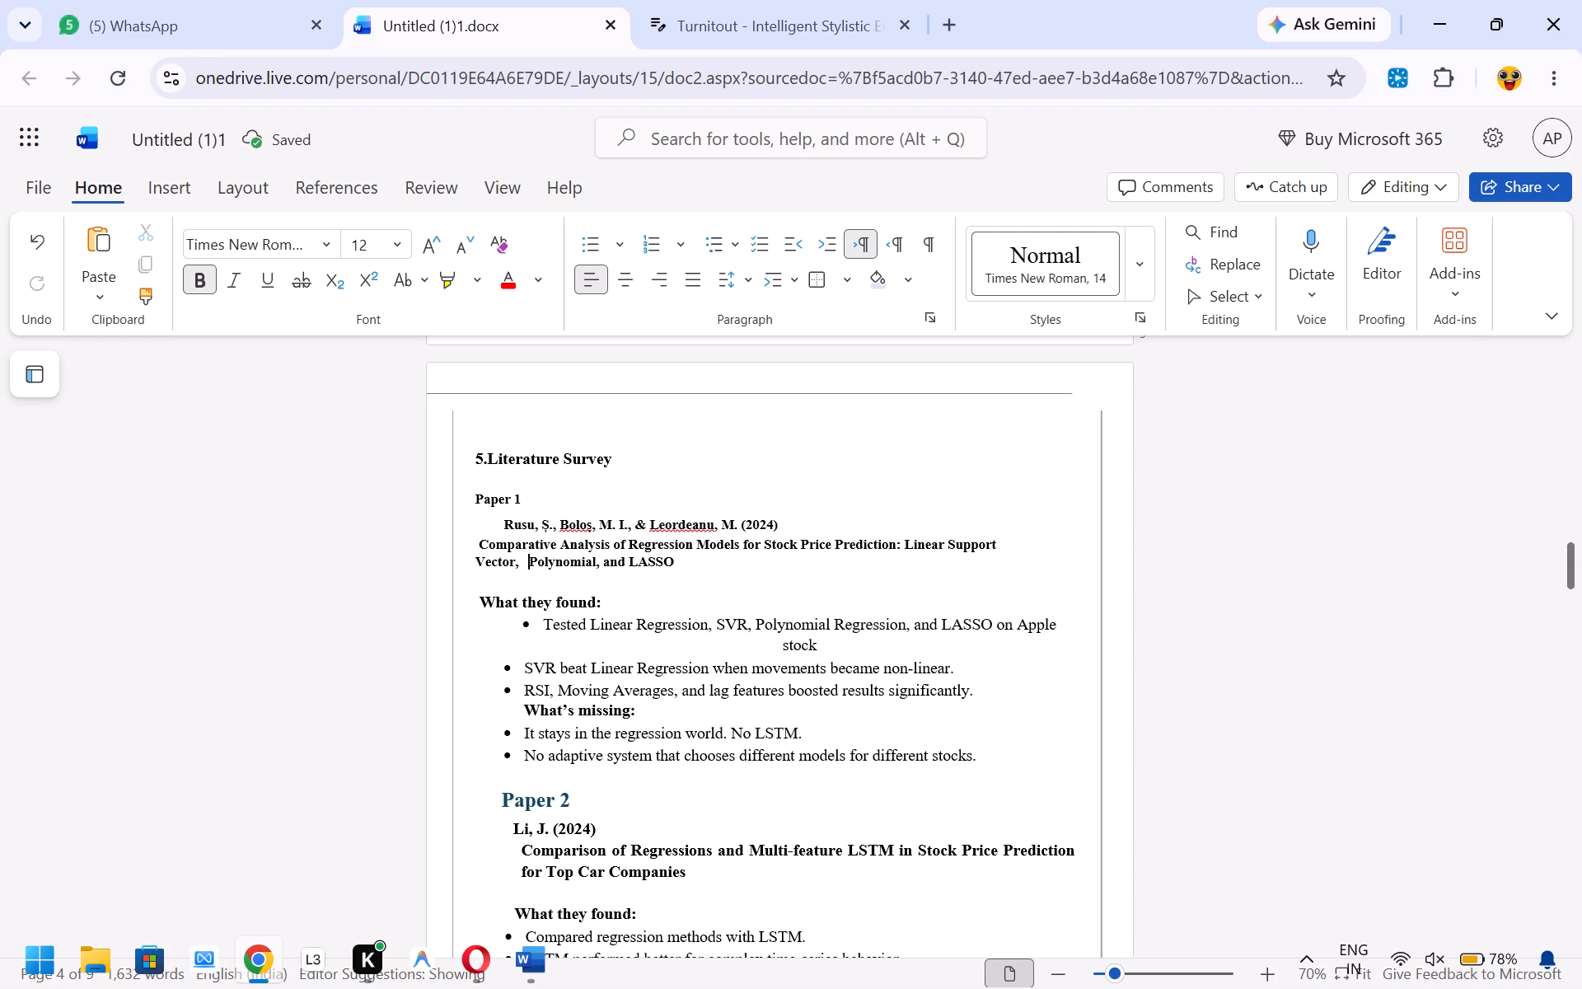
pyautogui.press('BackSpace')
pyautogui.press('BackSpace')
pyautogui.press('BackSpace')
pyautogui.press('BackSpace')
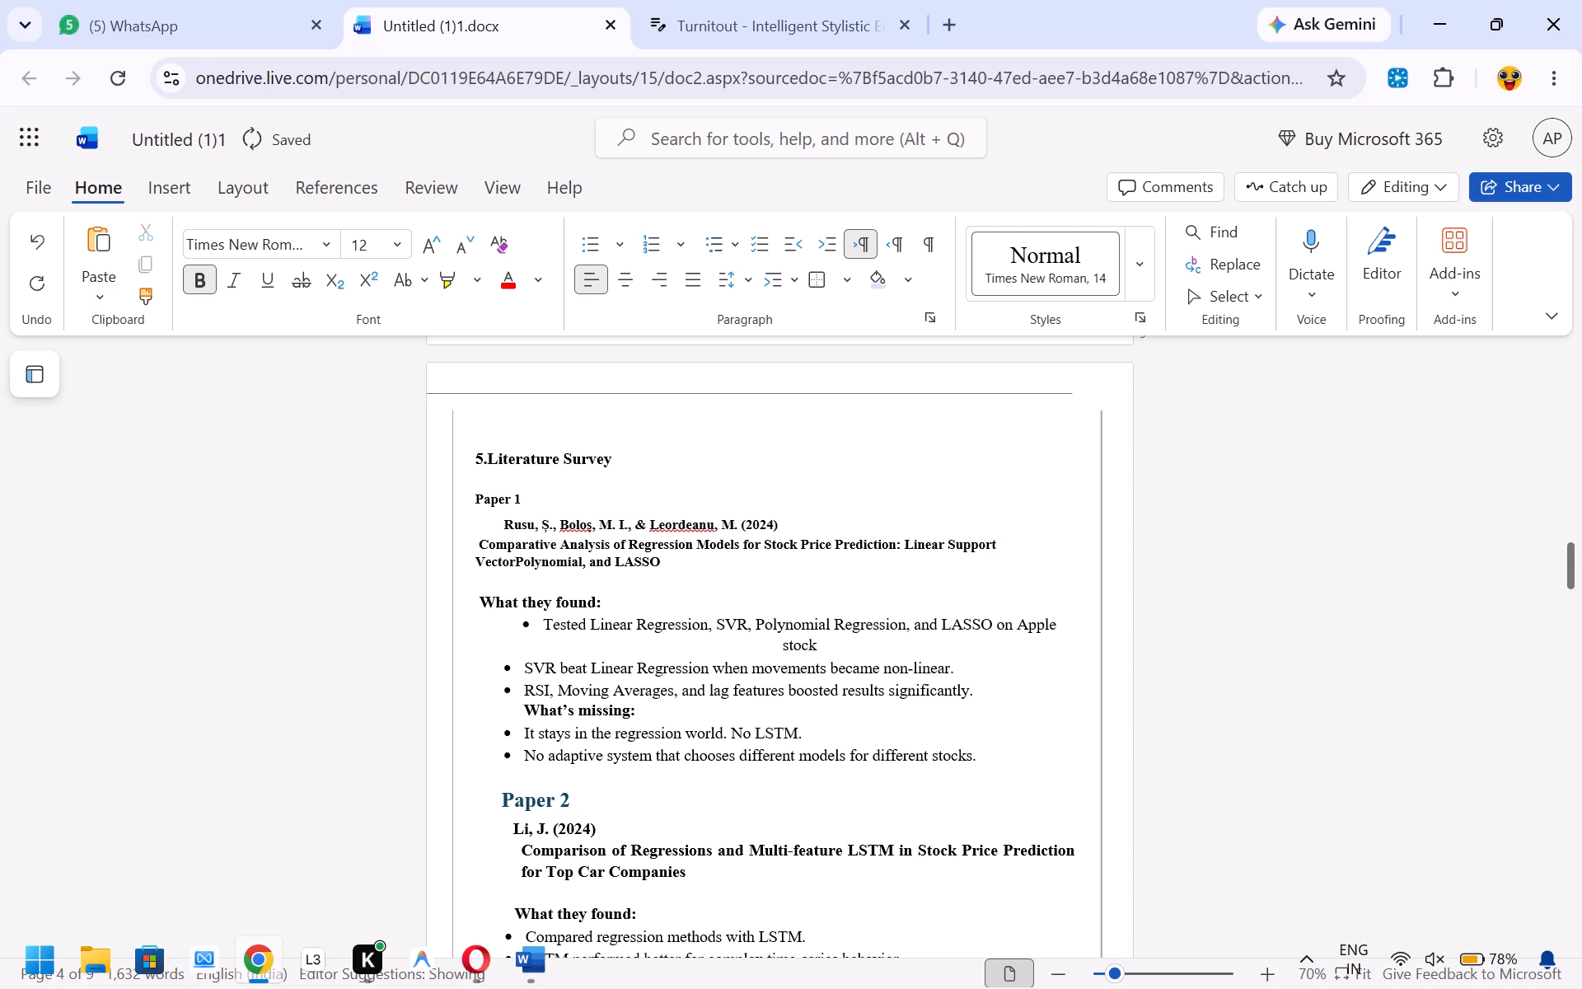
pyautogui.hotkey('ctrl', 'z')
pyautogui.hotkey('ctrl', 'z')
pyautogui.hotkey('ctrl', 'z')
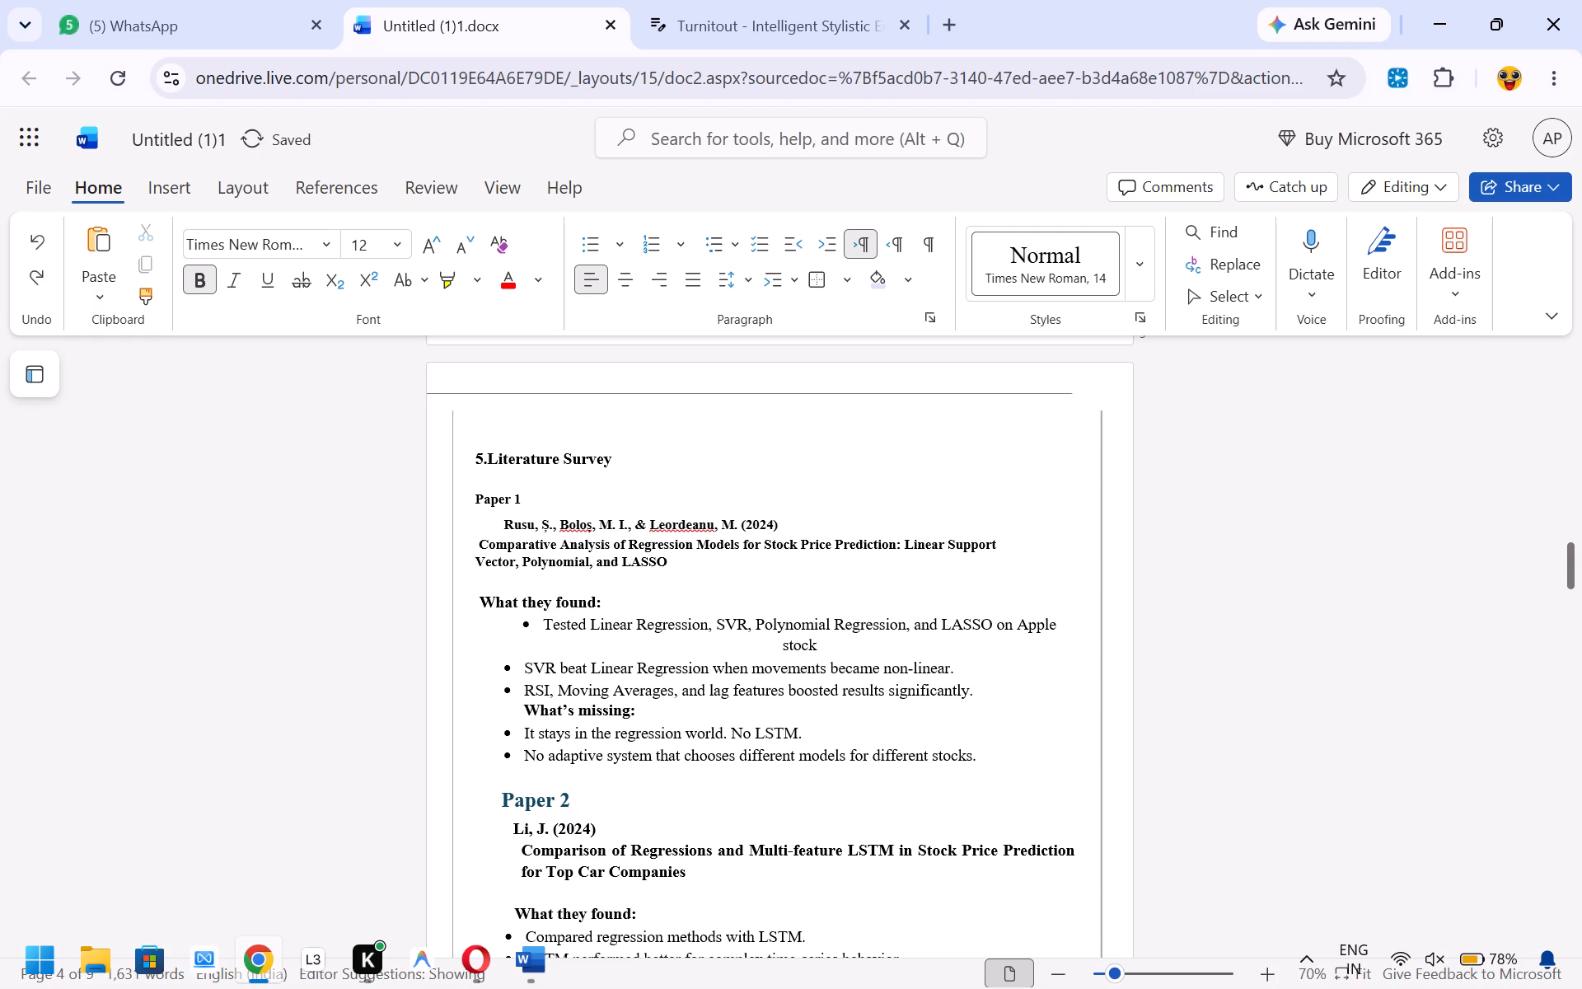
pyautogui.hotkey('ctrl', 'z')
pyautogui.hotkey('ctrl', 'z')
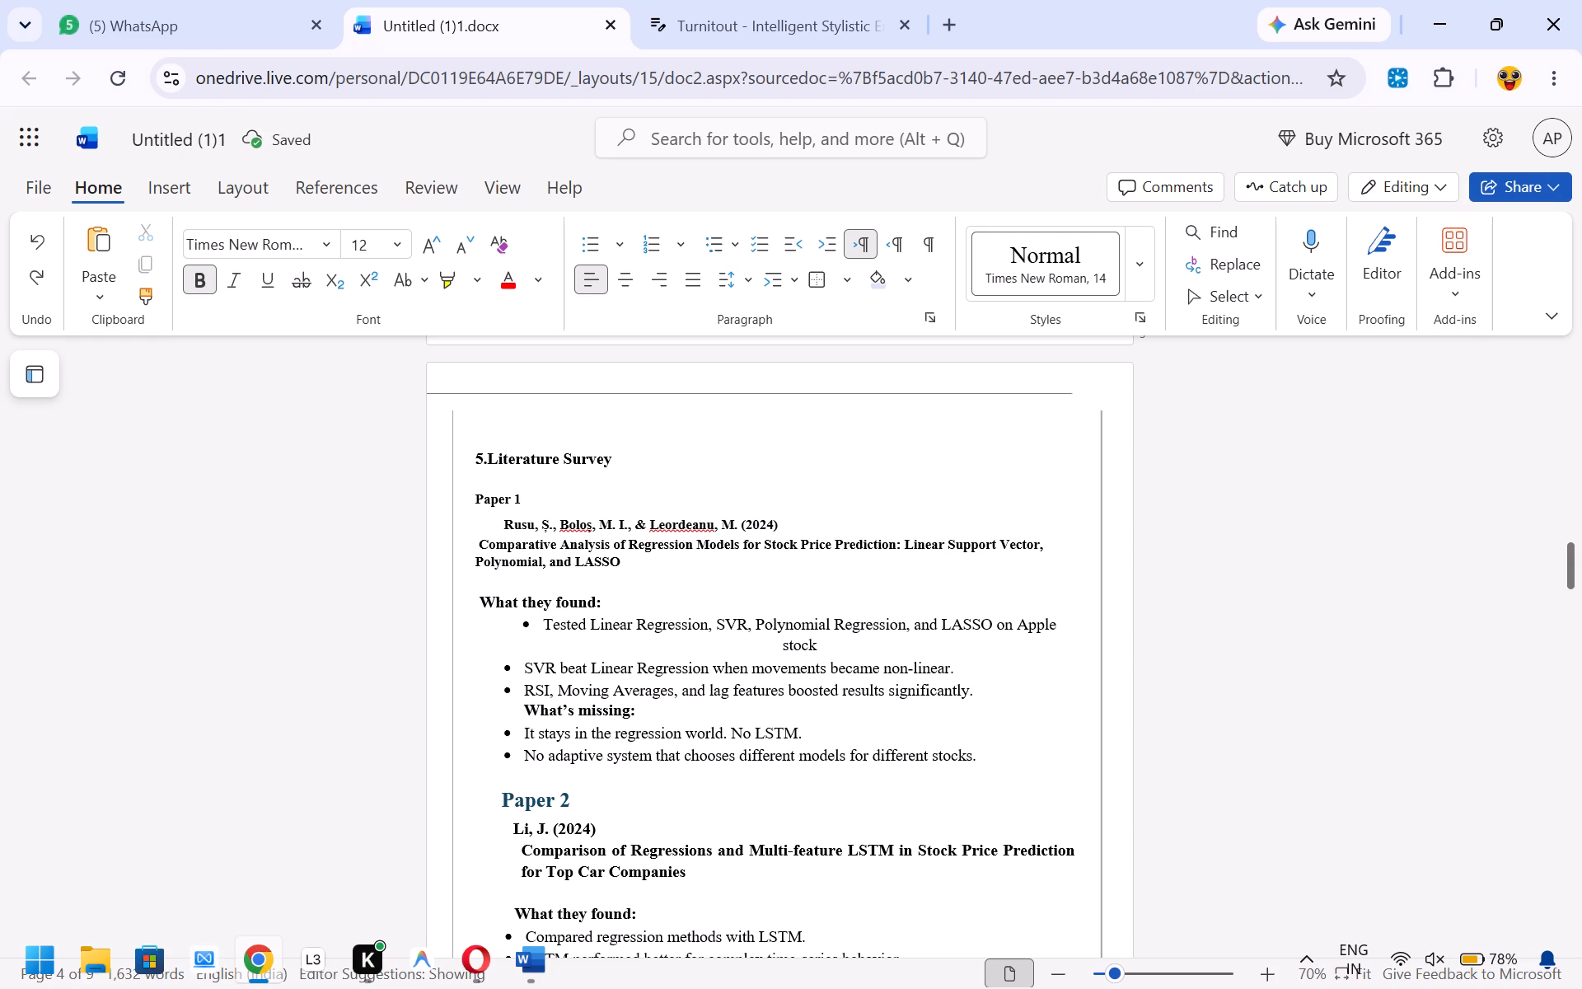
# Delete the remaining leading space before the Paper 1 title.
pyautogui.click(482, 548)
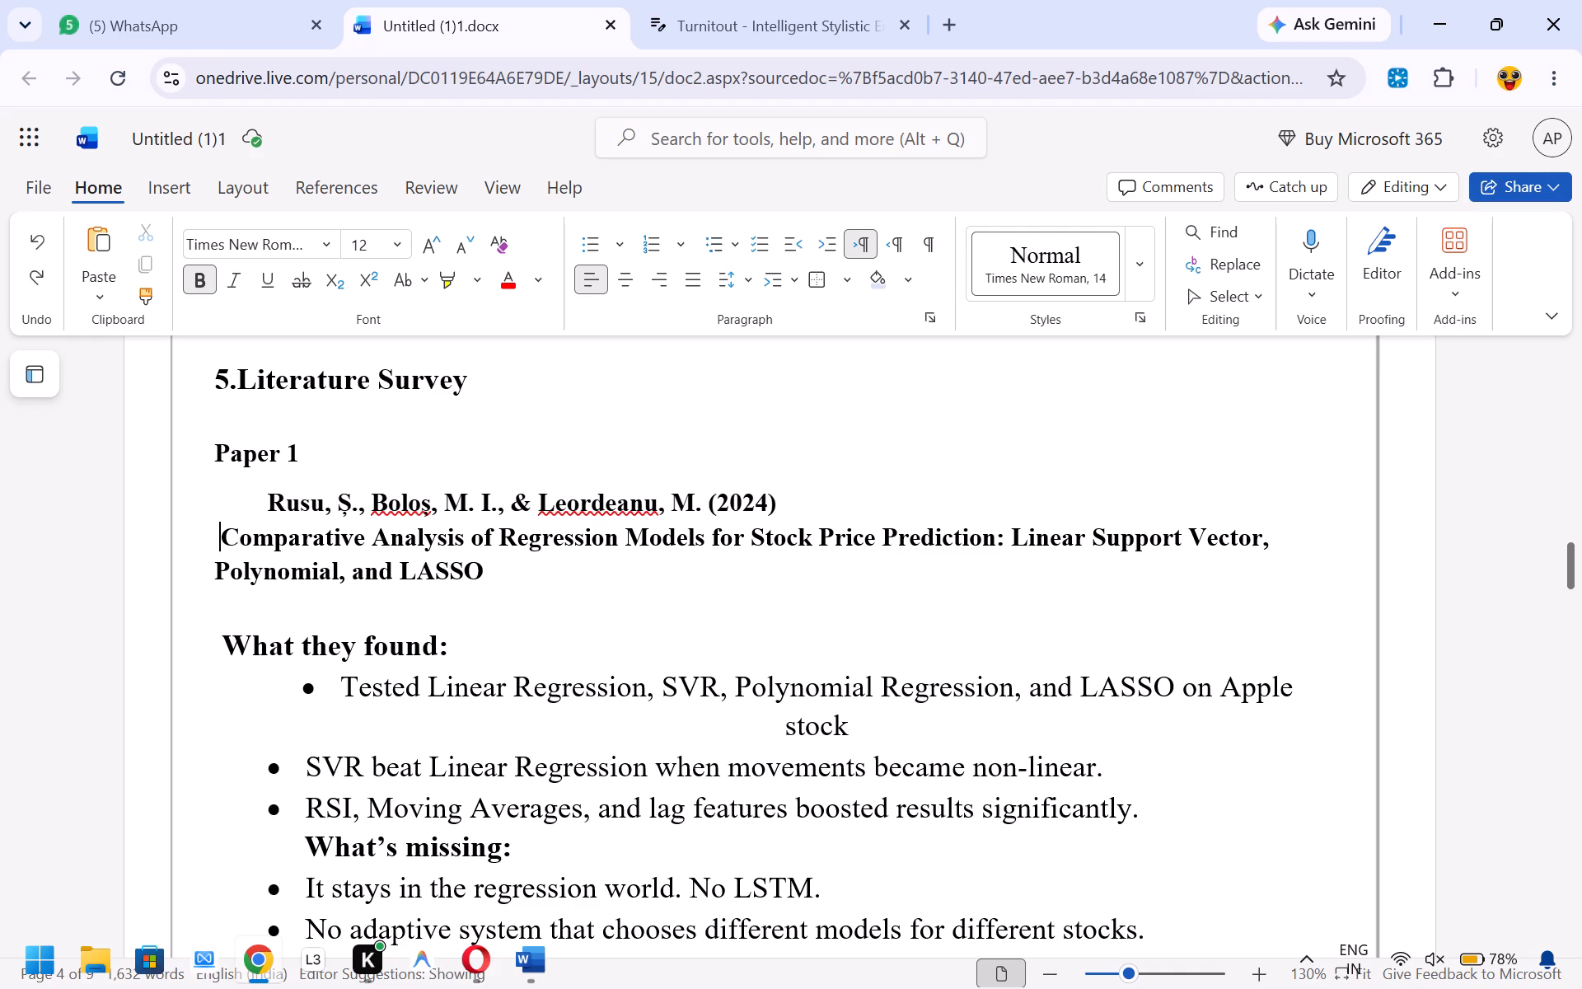
pyautogui.press('BackSpace')
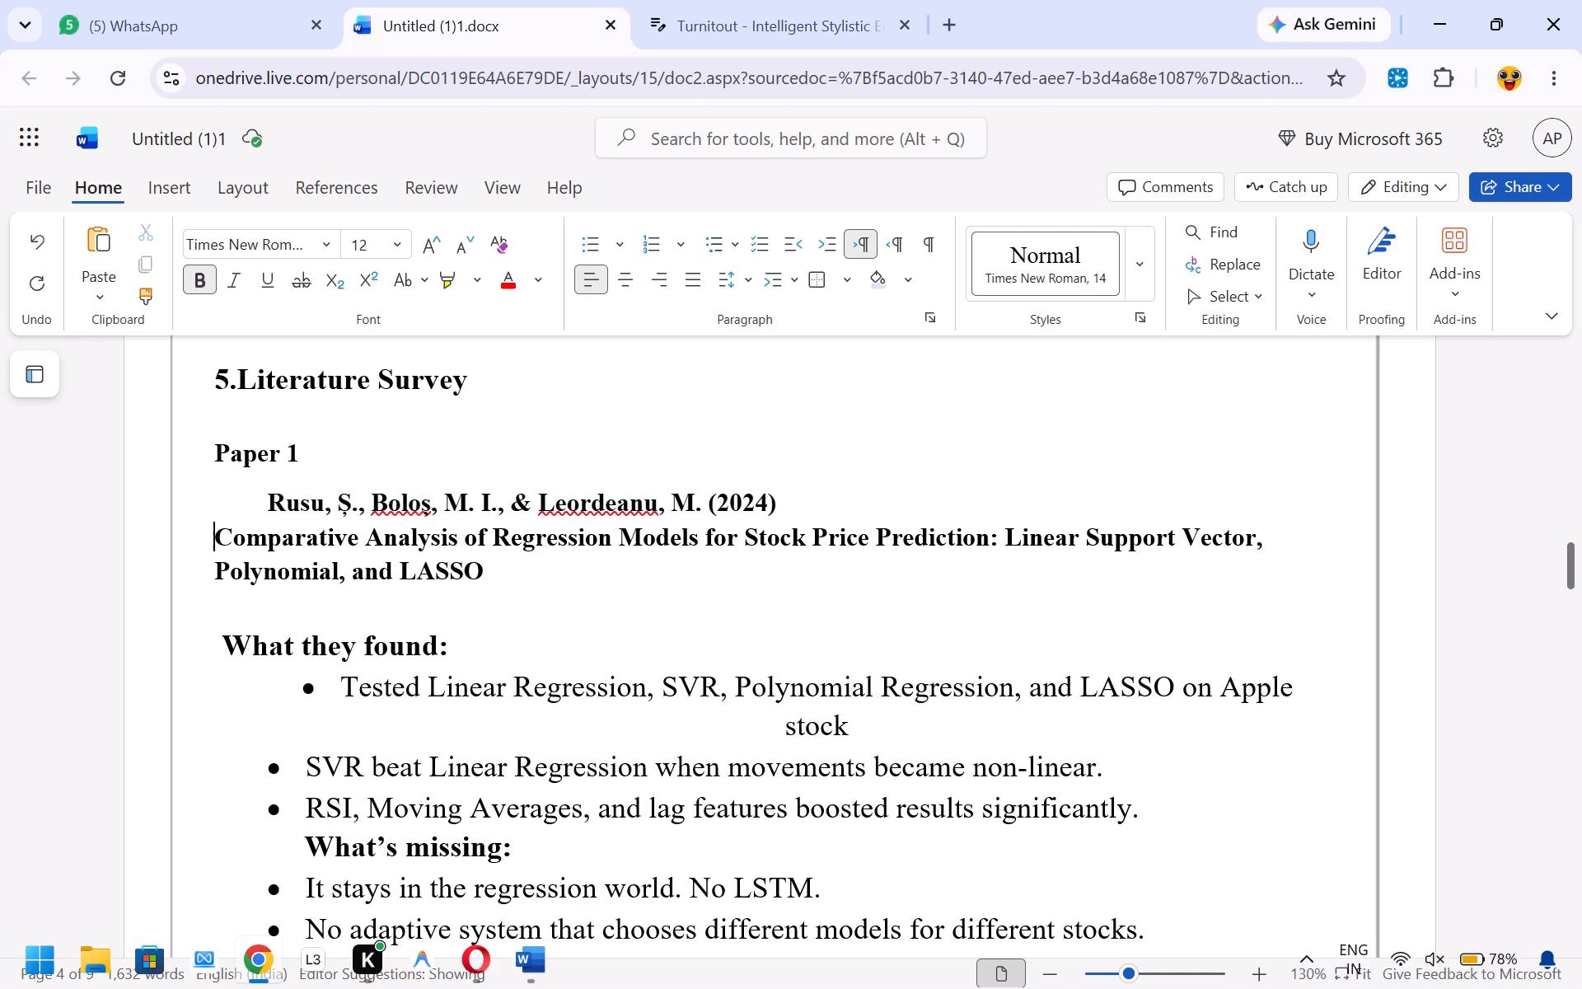
# Reduce the font size of What they found: under Paper 1 to 12.
pyautogui.moveTo(494, 579); pyautogui.dragTo(246, 503)
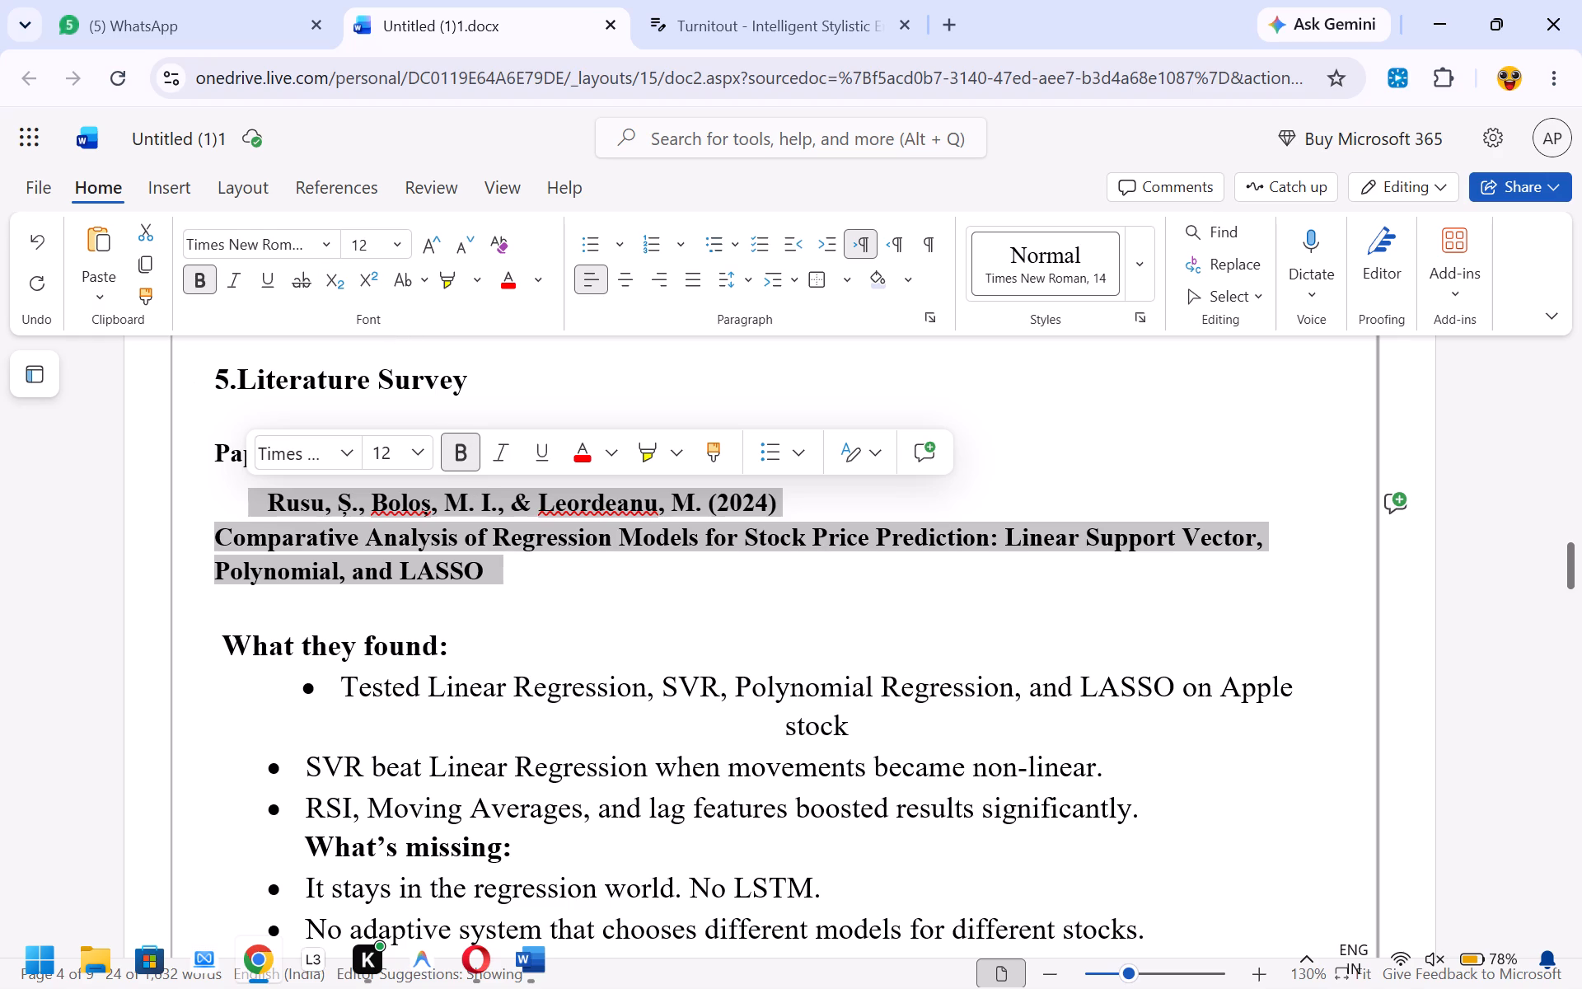
pyautogui.scroll(-1, 480, 519)
pyautogui.click(454, 520)
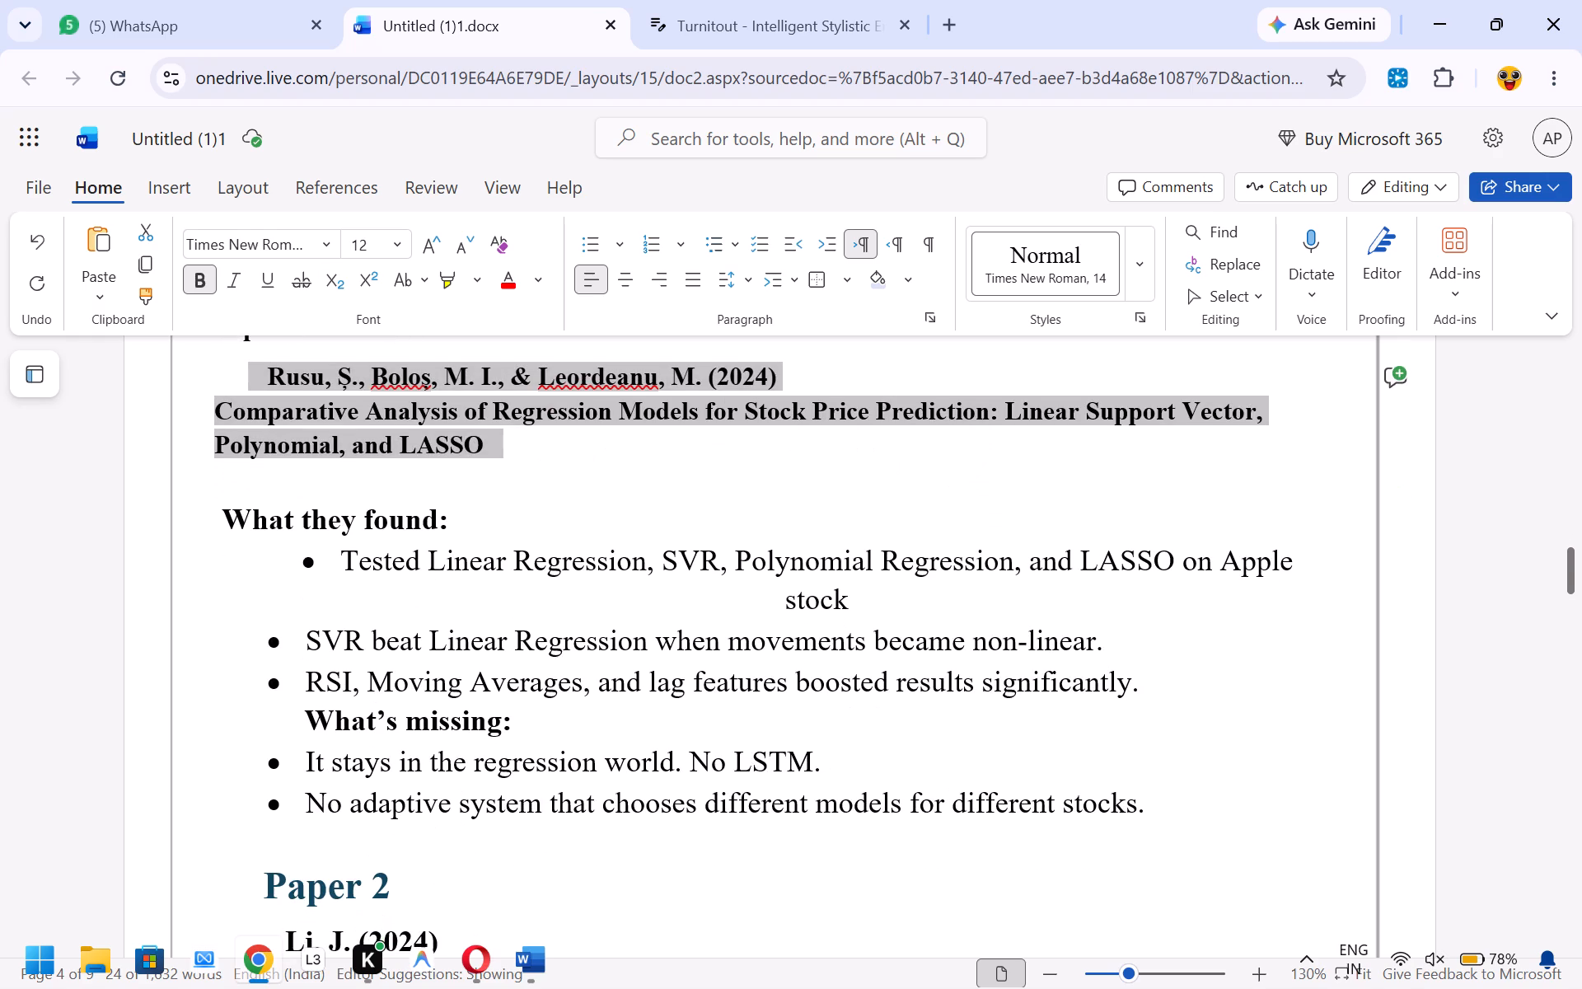
pyautogui.moveTo(454, 520); pyautogui.dragTo(213, 507)
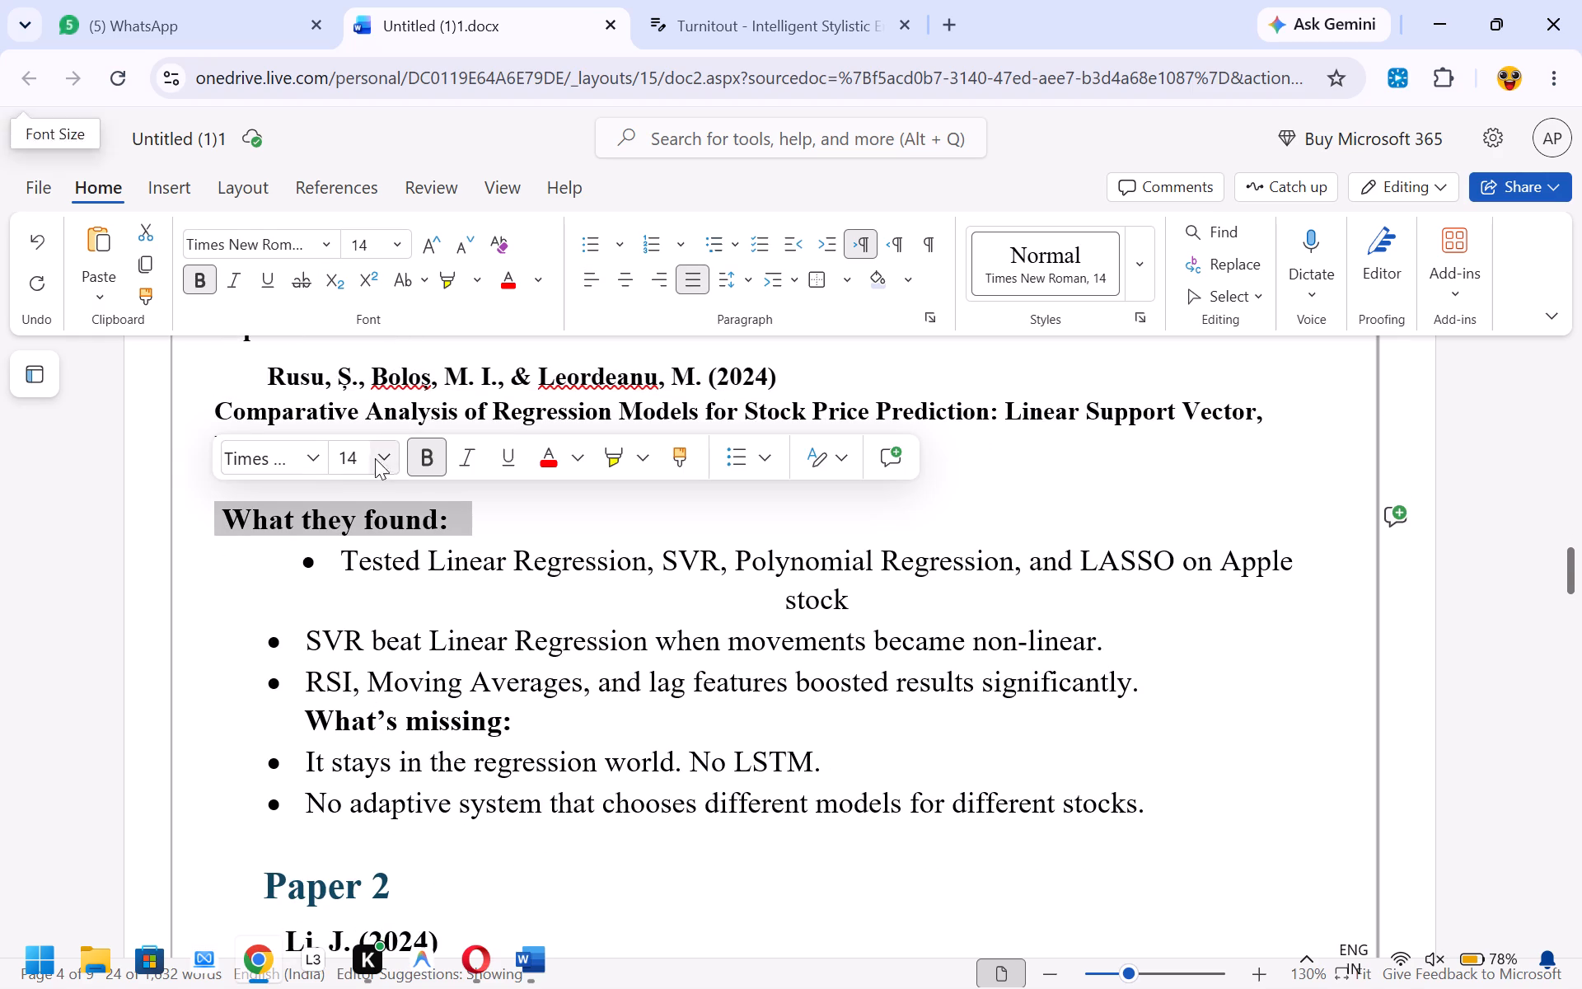
pyautogui.click(461, 237)
# Apply the copied bullet formatting to the Paper 1 lines from Tested Linear Regression through No adaptive system.
pyautogui.scroll(-1, 508, 446)
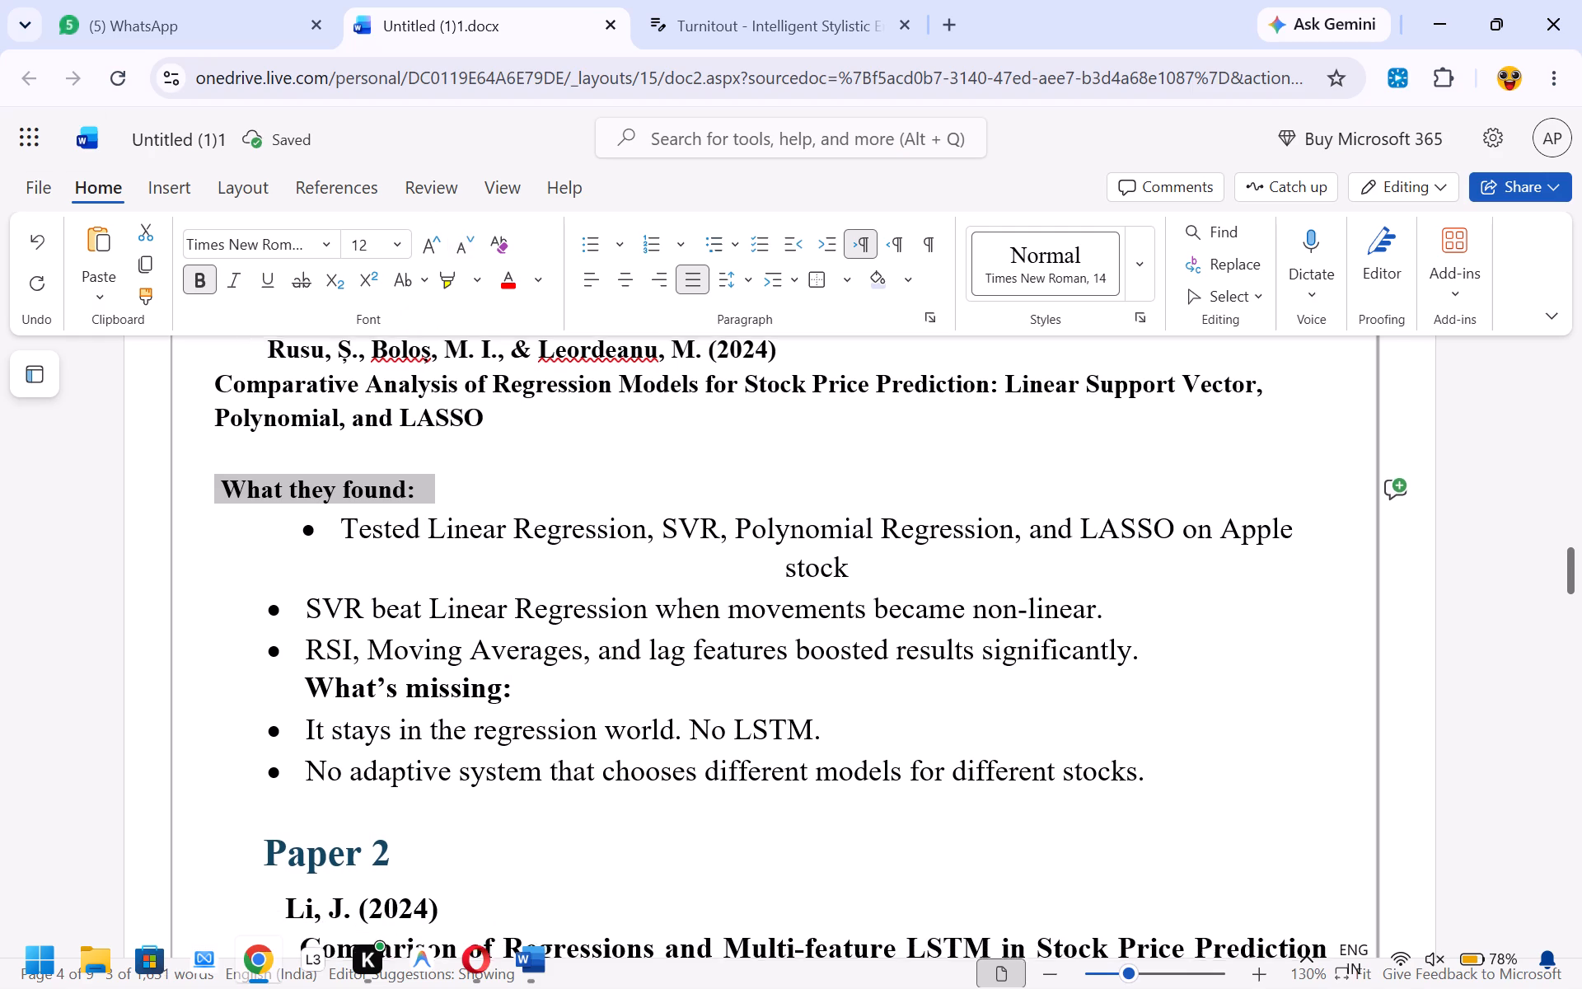
pyautogui.scroll(-1, 508, 446)
pyautogui.click(297, 531)
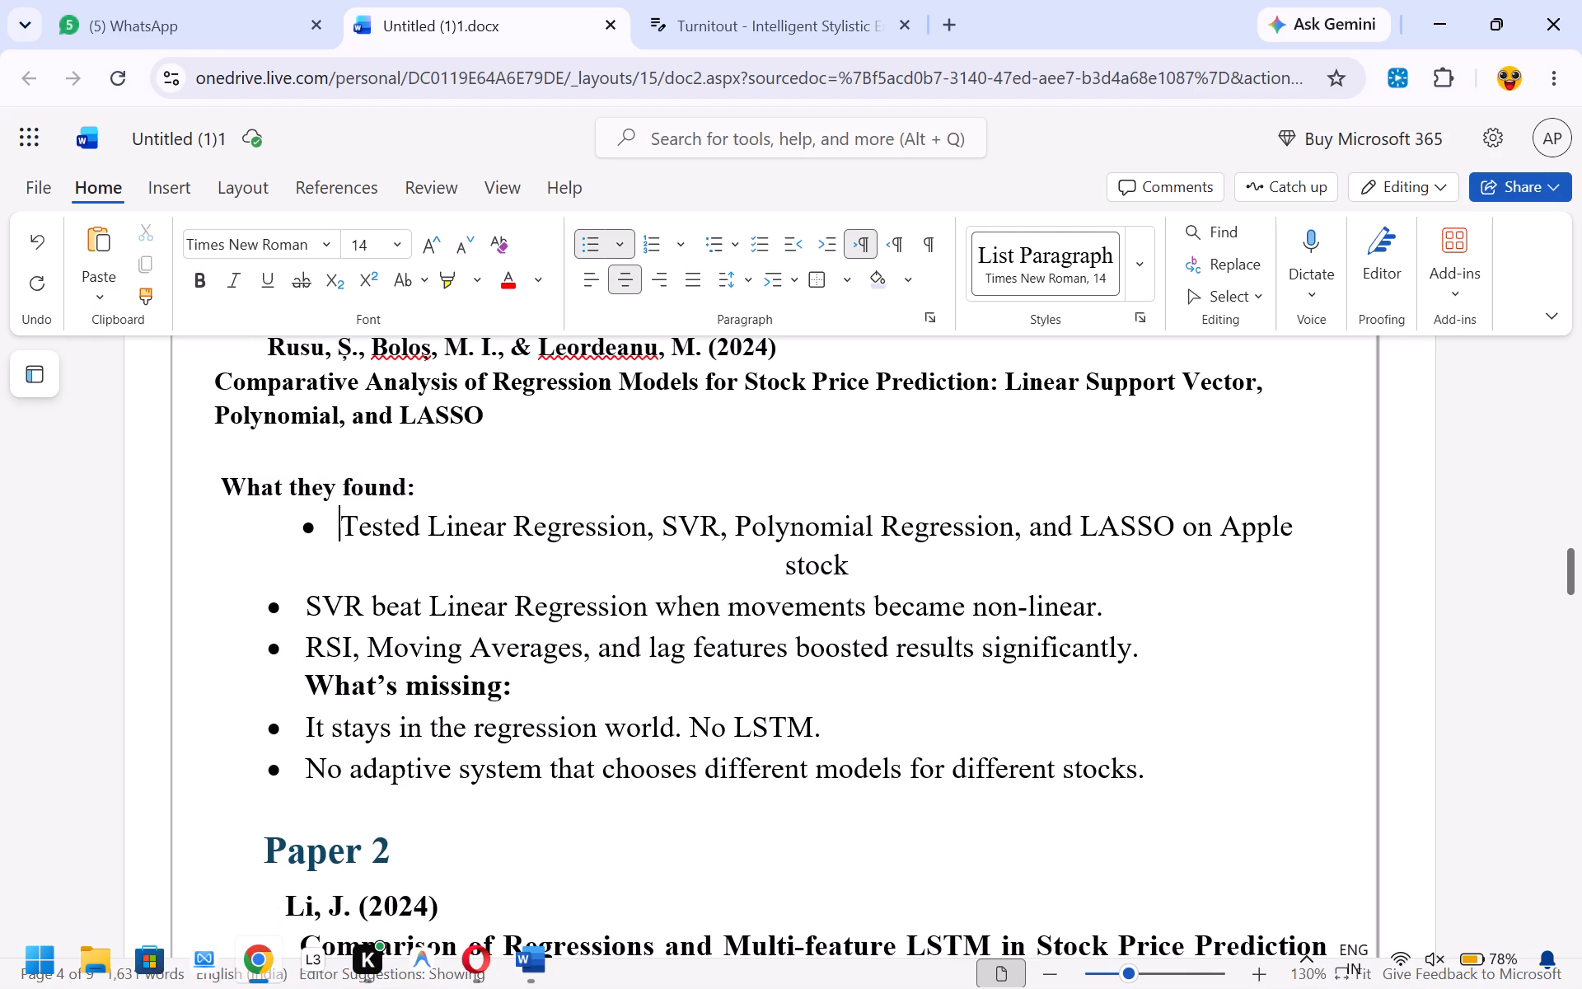
pyautogui.moveTo(1138, 777); pyautogui.dragTo(644, 641)
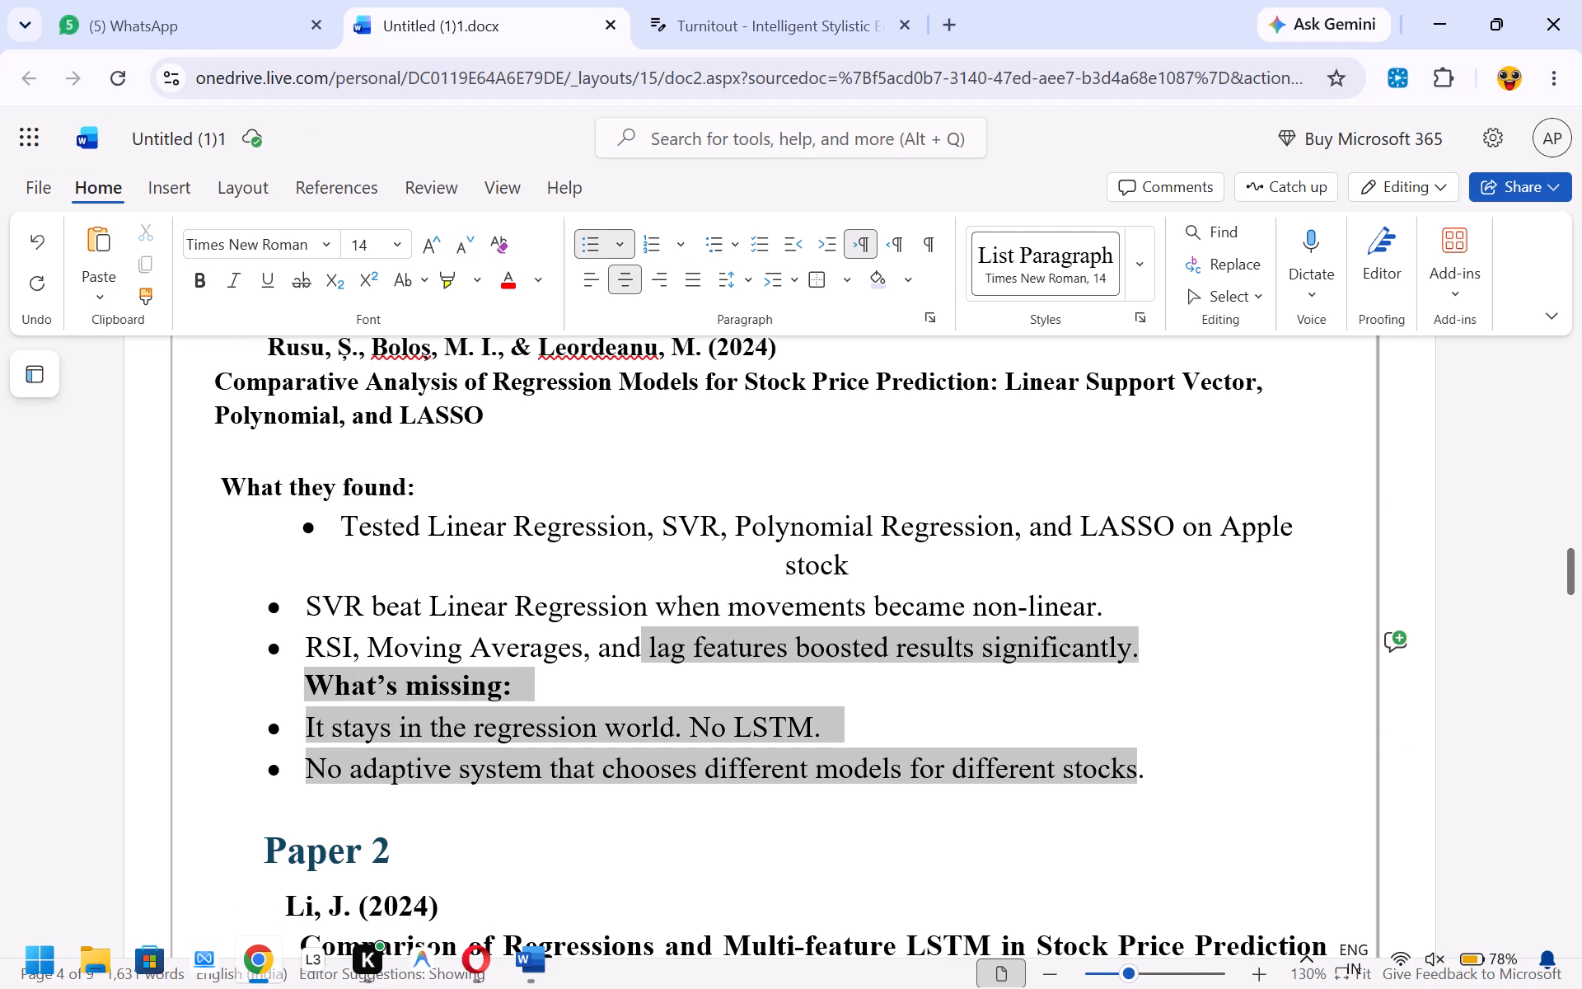
pyautogui.moveTo(644, 641); pyautogui.dragTo(311, 517)
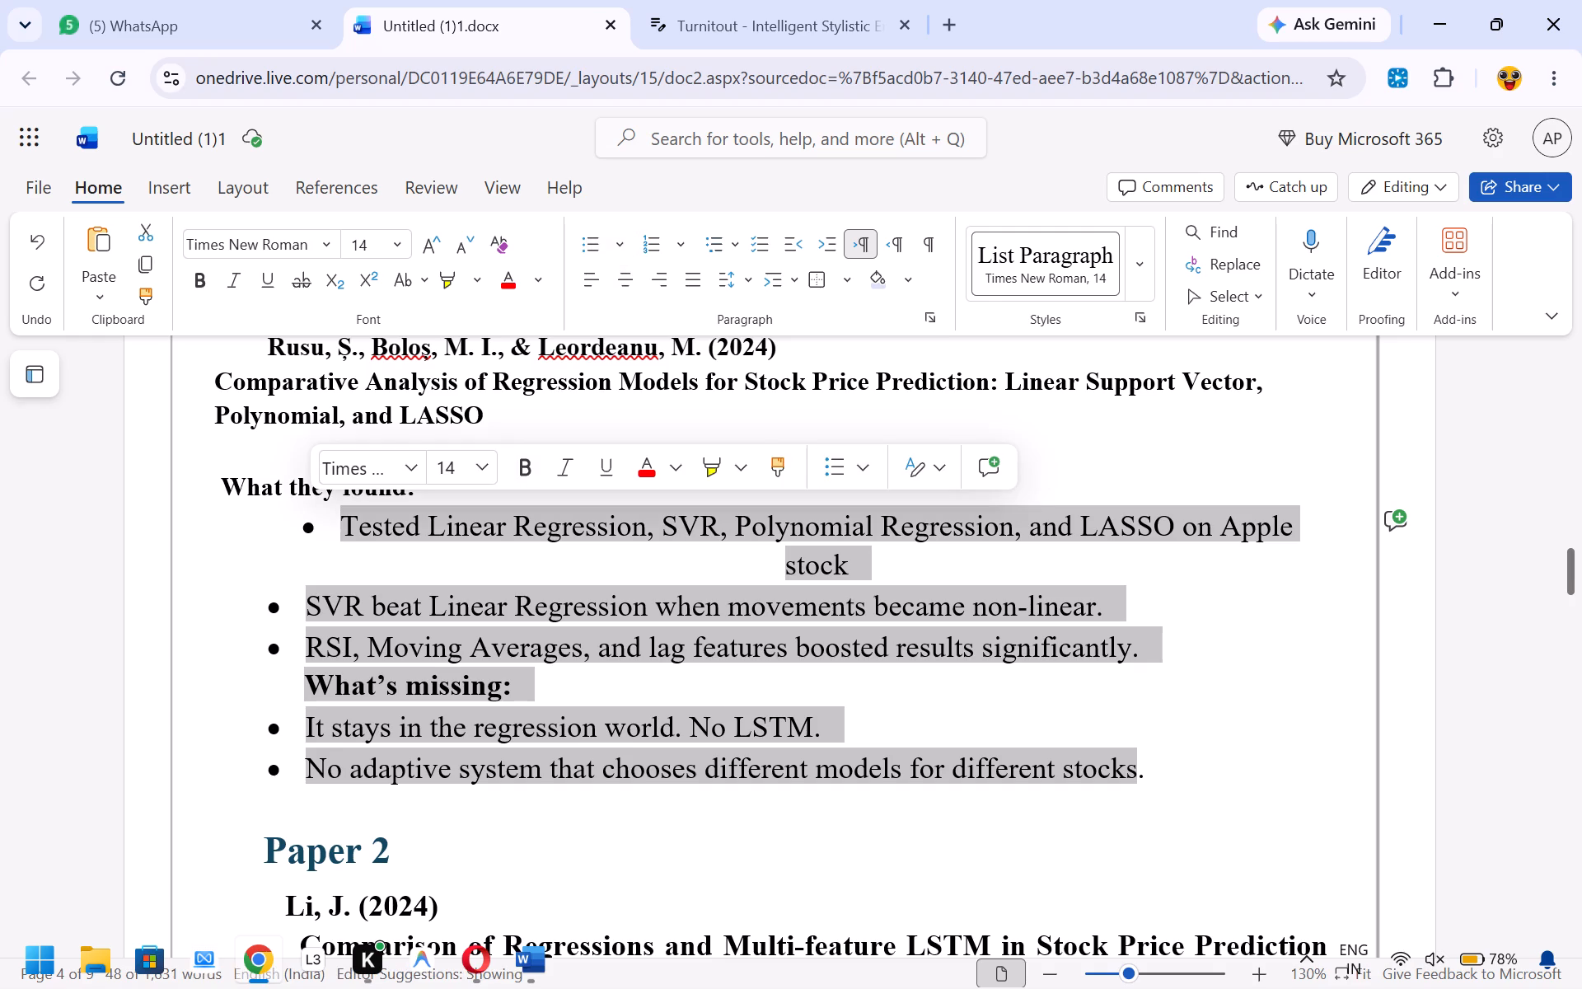
pyautogui.hotkey('ctrl', 'alt', 'v')
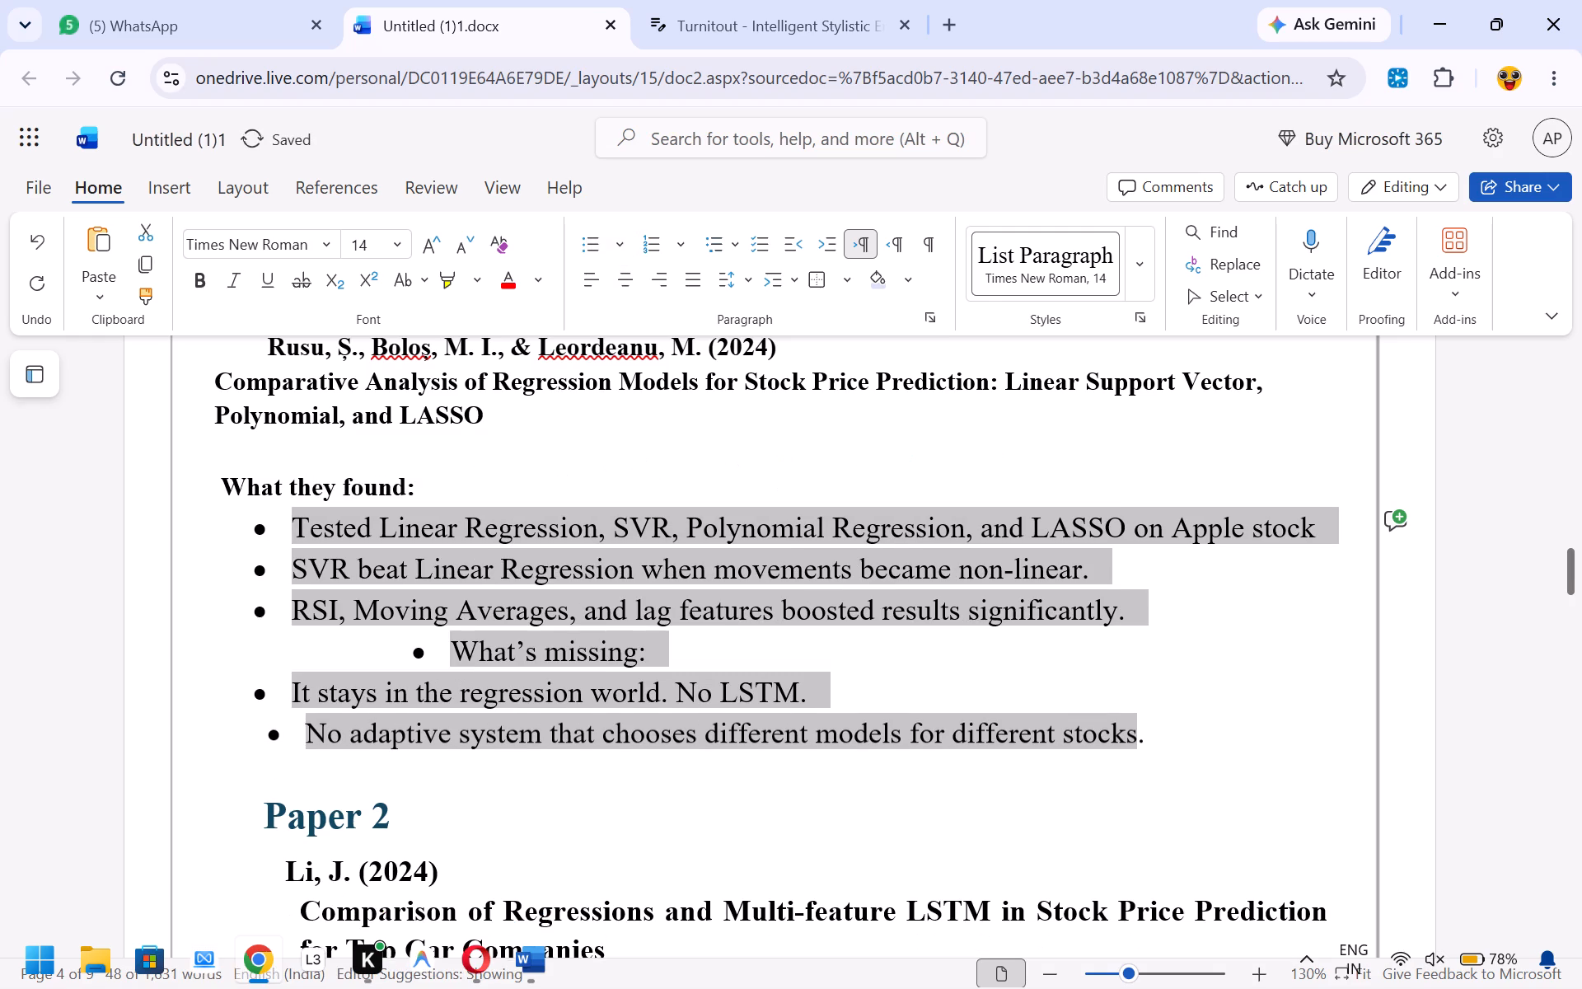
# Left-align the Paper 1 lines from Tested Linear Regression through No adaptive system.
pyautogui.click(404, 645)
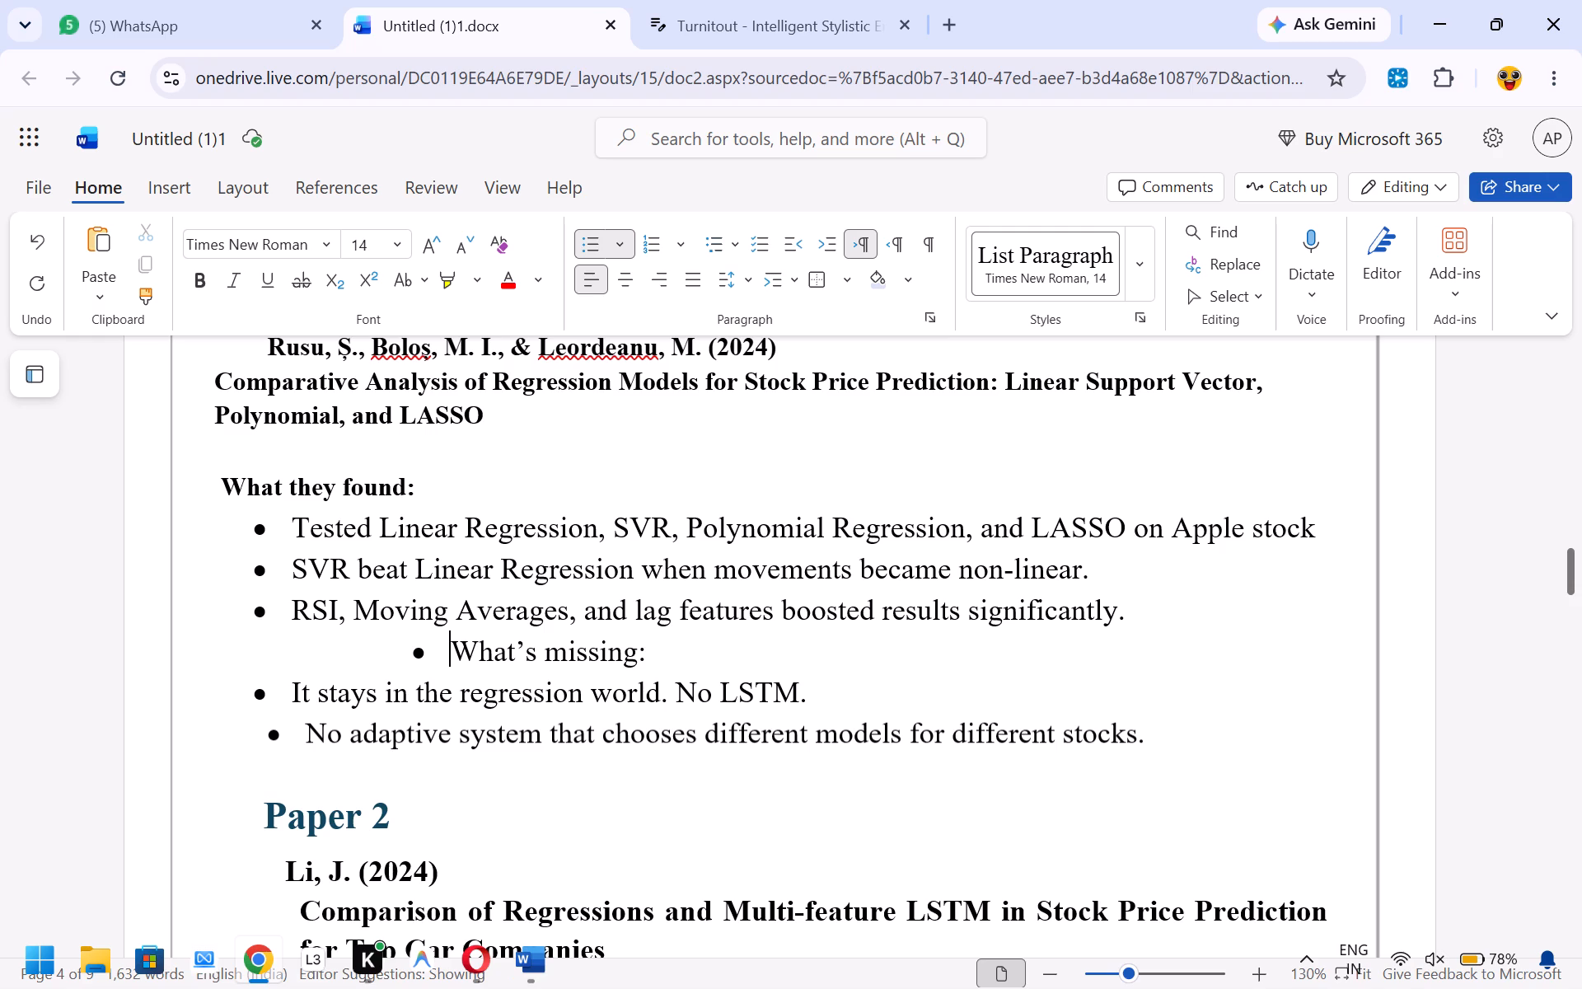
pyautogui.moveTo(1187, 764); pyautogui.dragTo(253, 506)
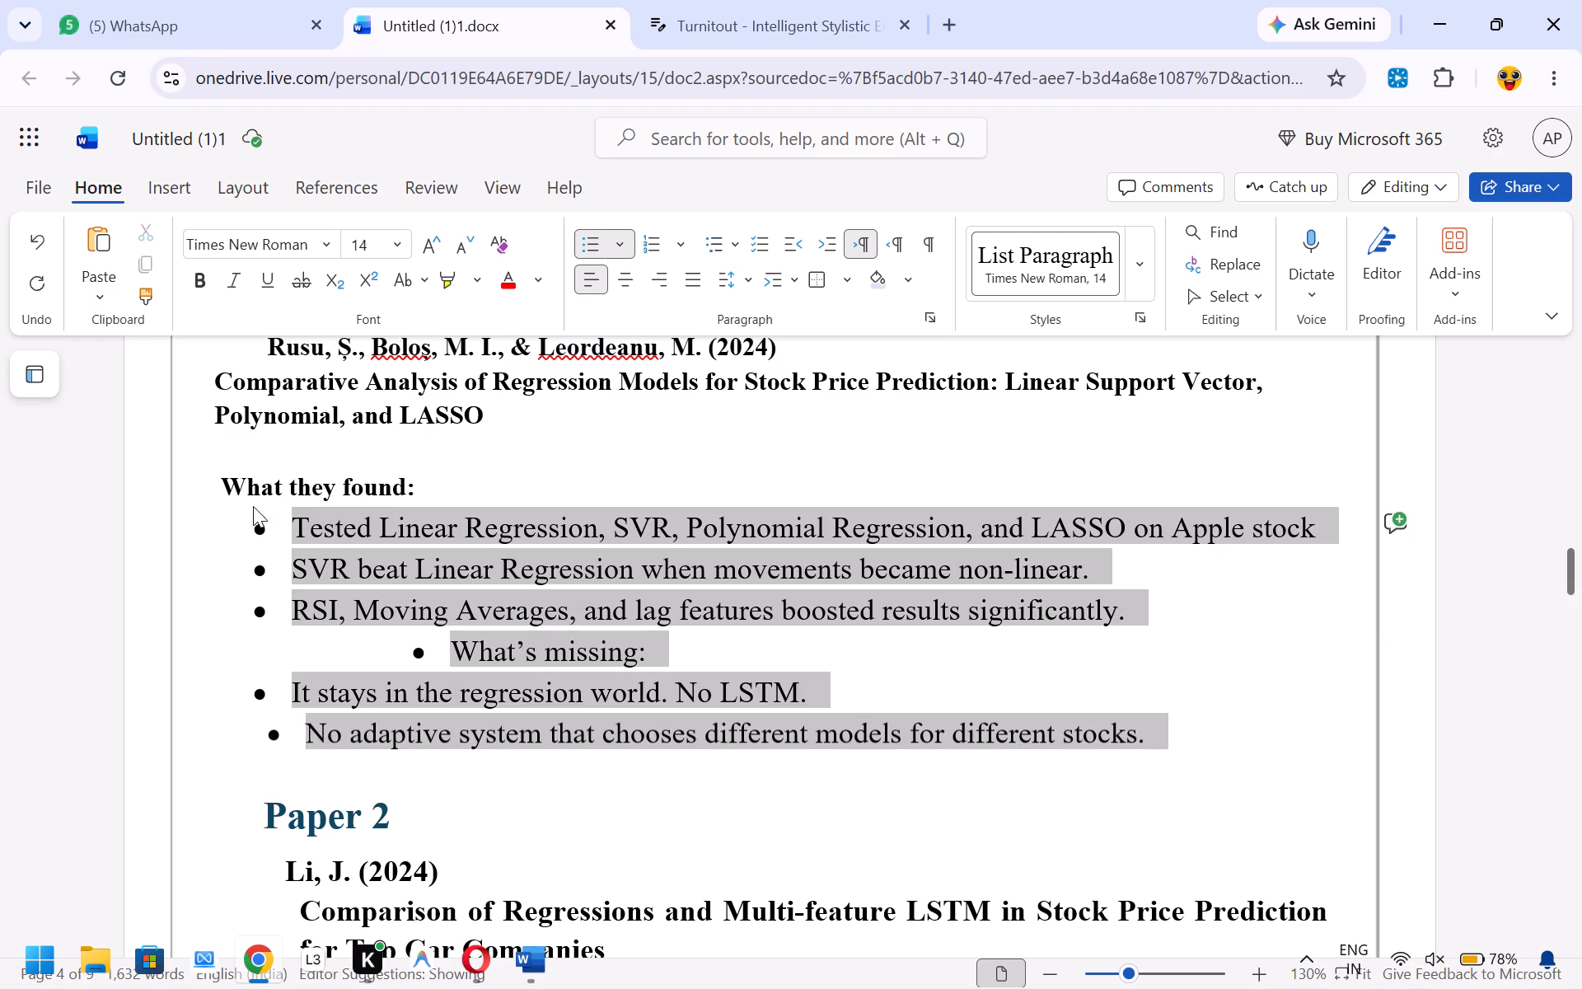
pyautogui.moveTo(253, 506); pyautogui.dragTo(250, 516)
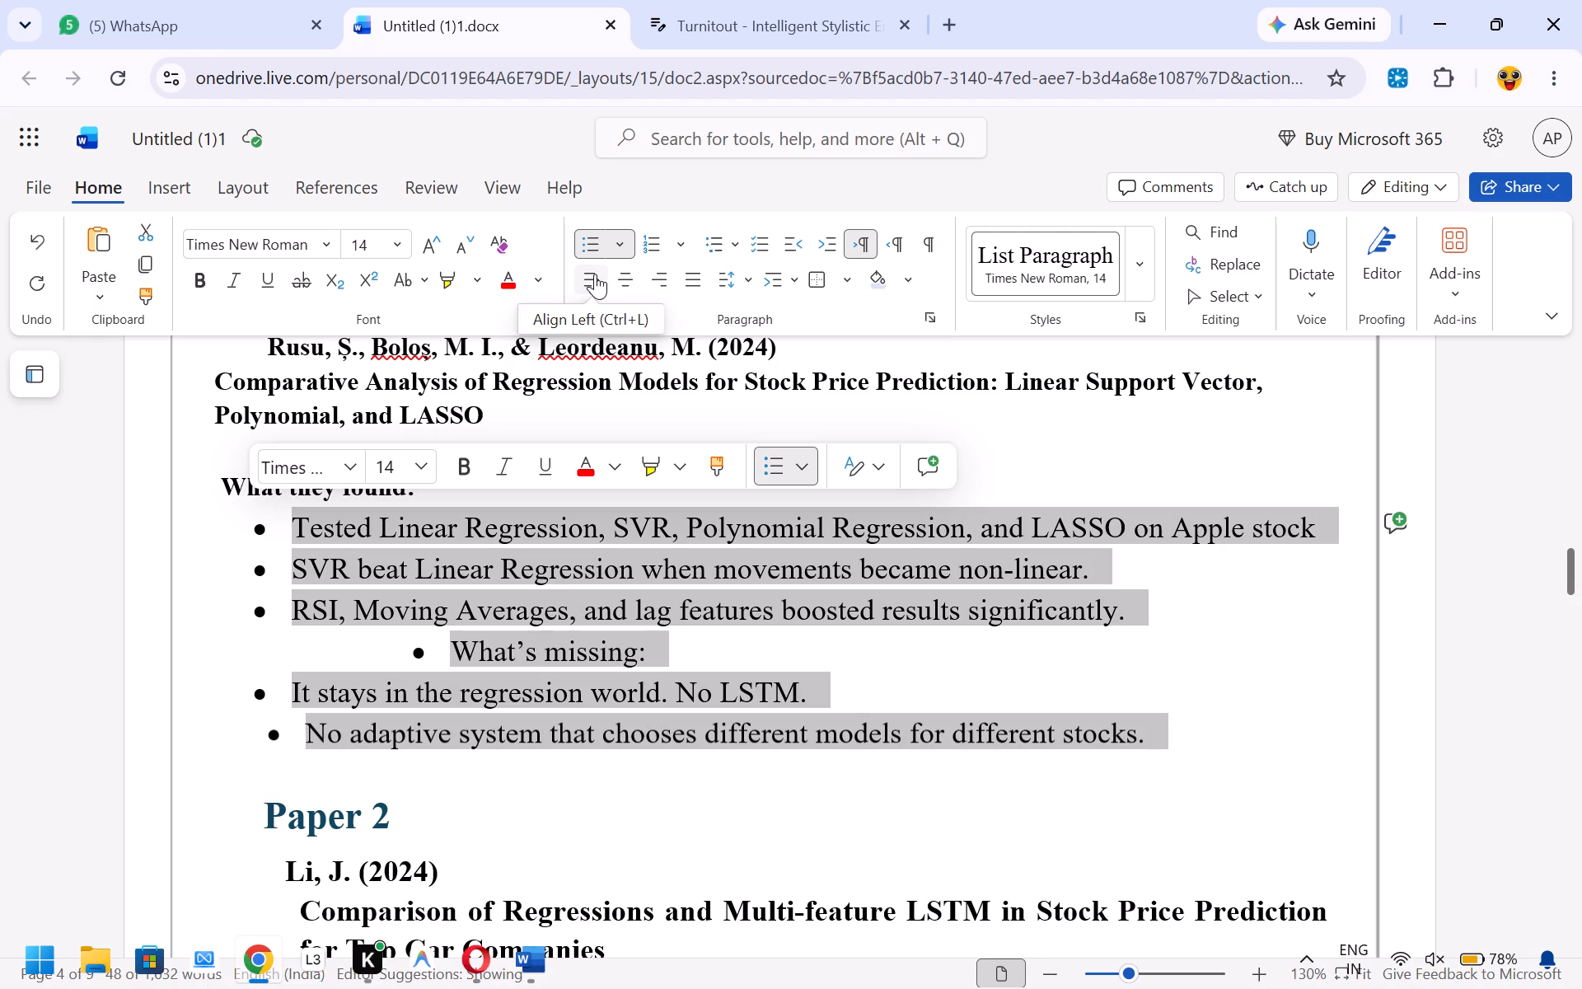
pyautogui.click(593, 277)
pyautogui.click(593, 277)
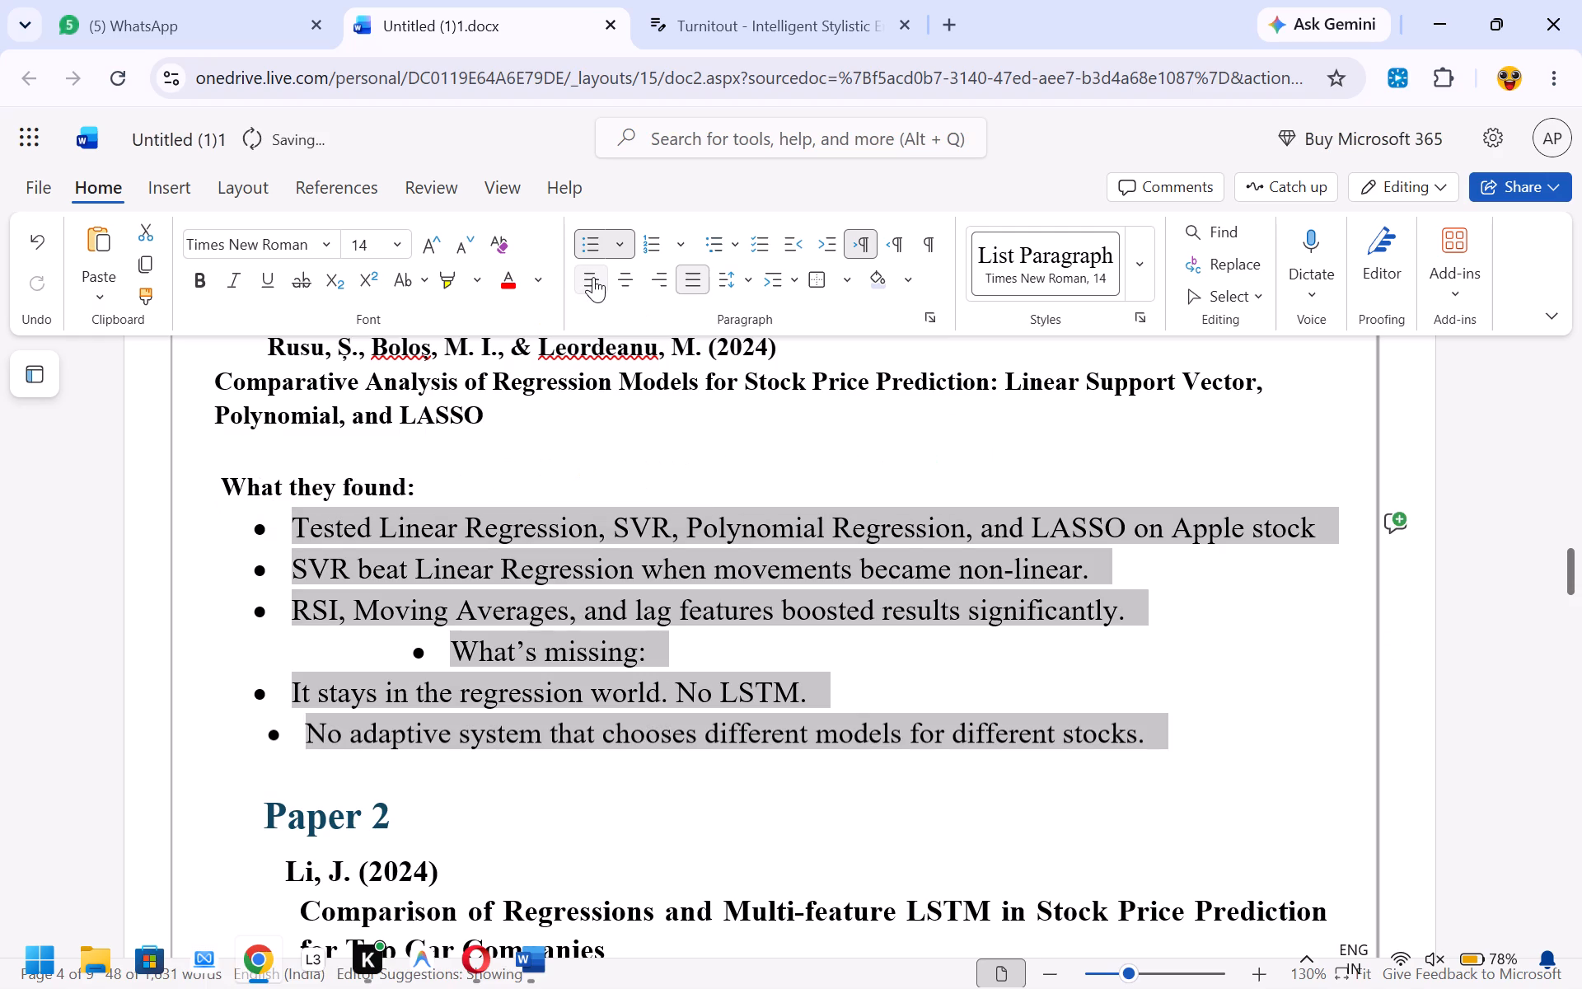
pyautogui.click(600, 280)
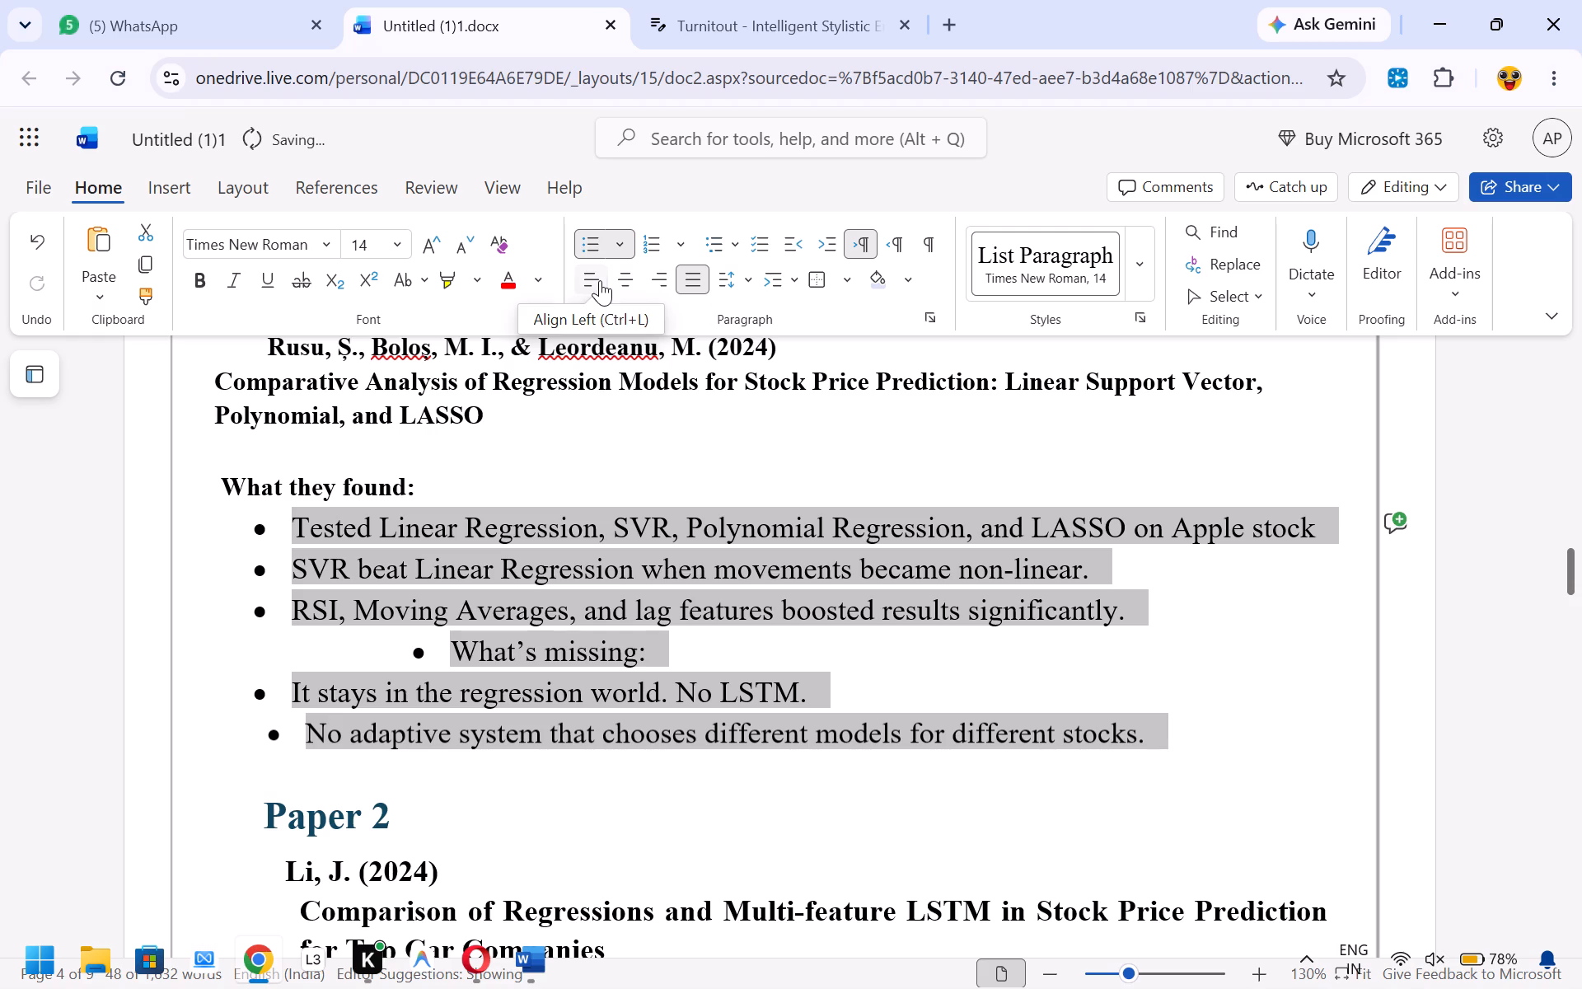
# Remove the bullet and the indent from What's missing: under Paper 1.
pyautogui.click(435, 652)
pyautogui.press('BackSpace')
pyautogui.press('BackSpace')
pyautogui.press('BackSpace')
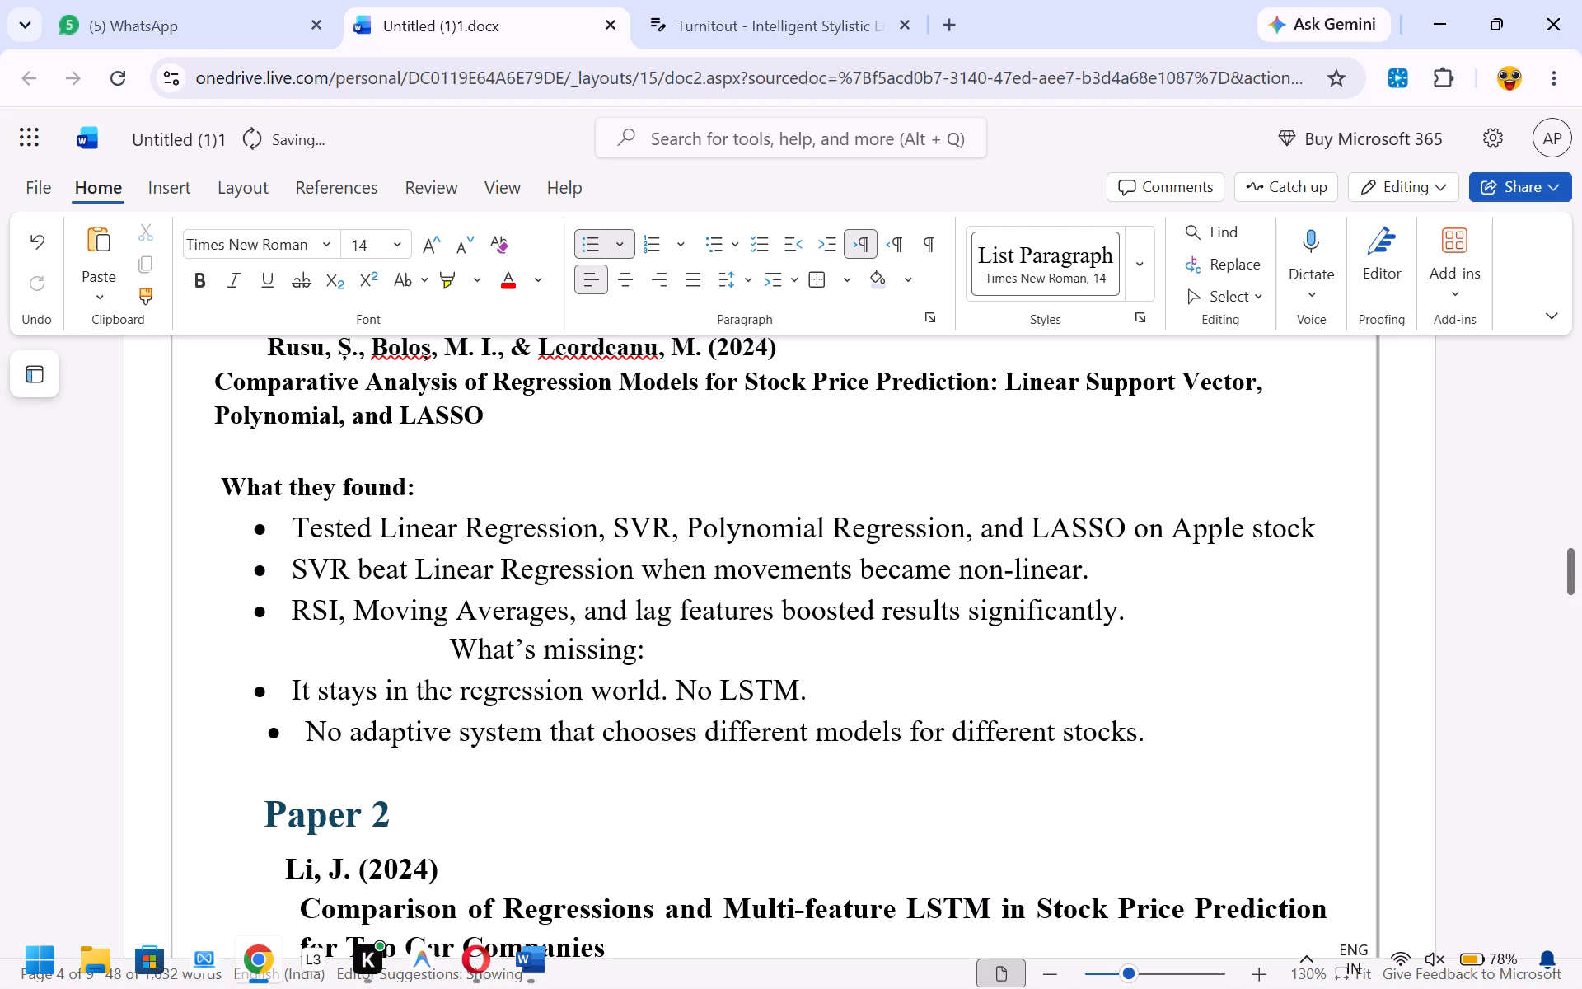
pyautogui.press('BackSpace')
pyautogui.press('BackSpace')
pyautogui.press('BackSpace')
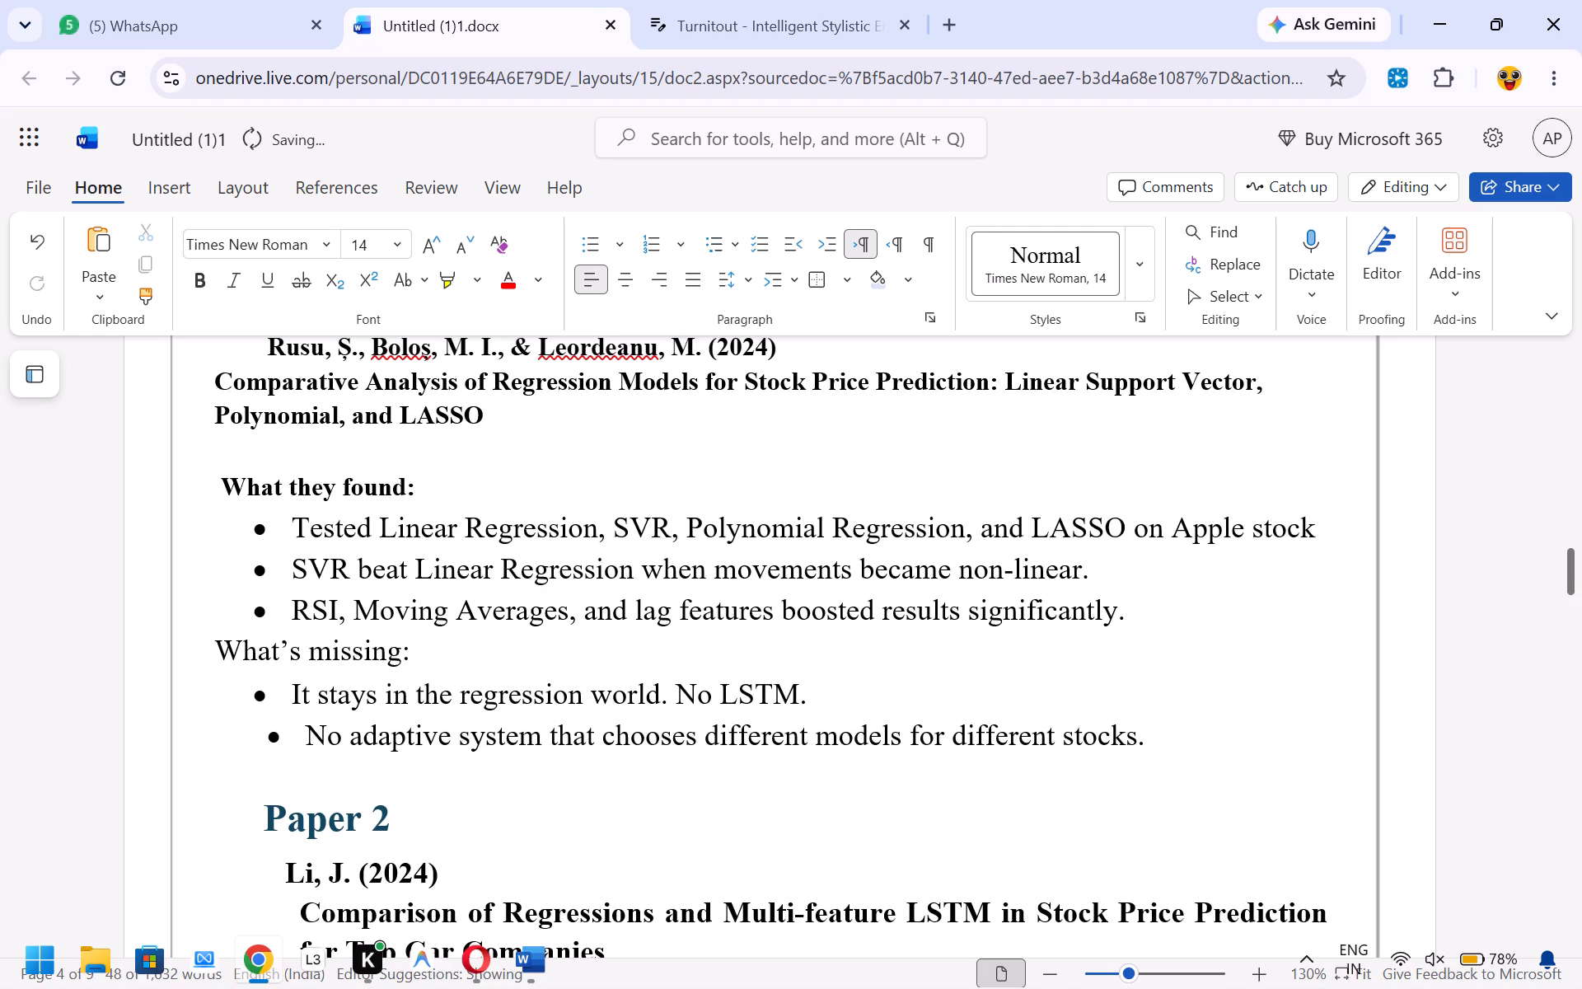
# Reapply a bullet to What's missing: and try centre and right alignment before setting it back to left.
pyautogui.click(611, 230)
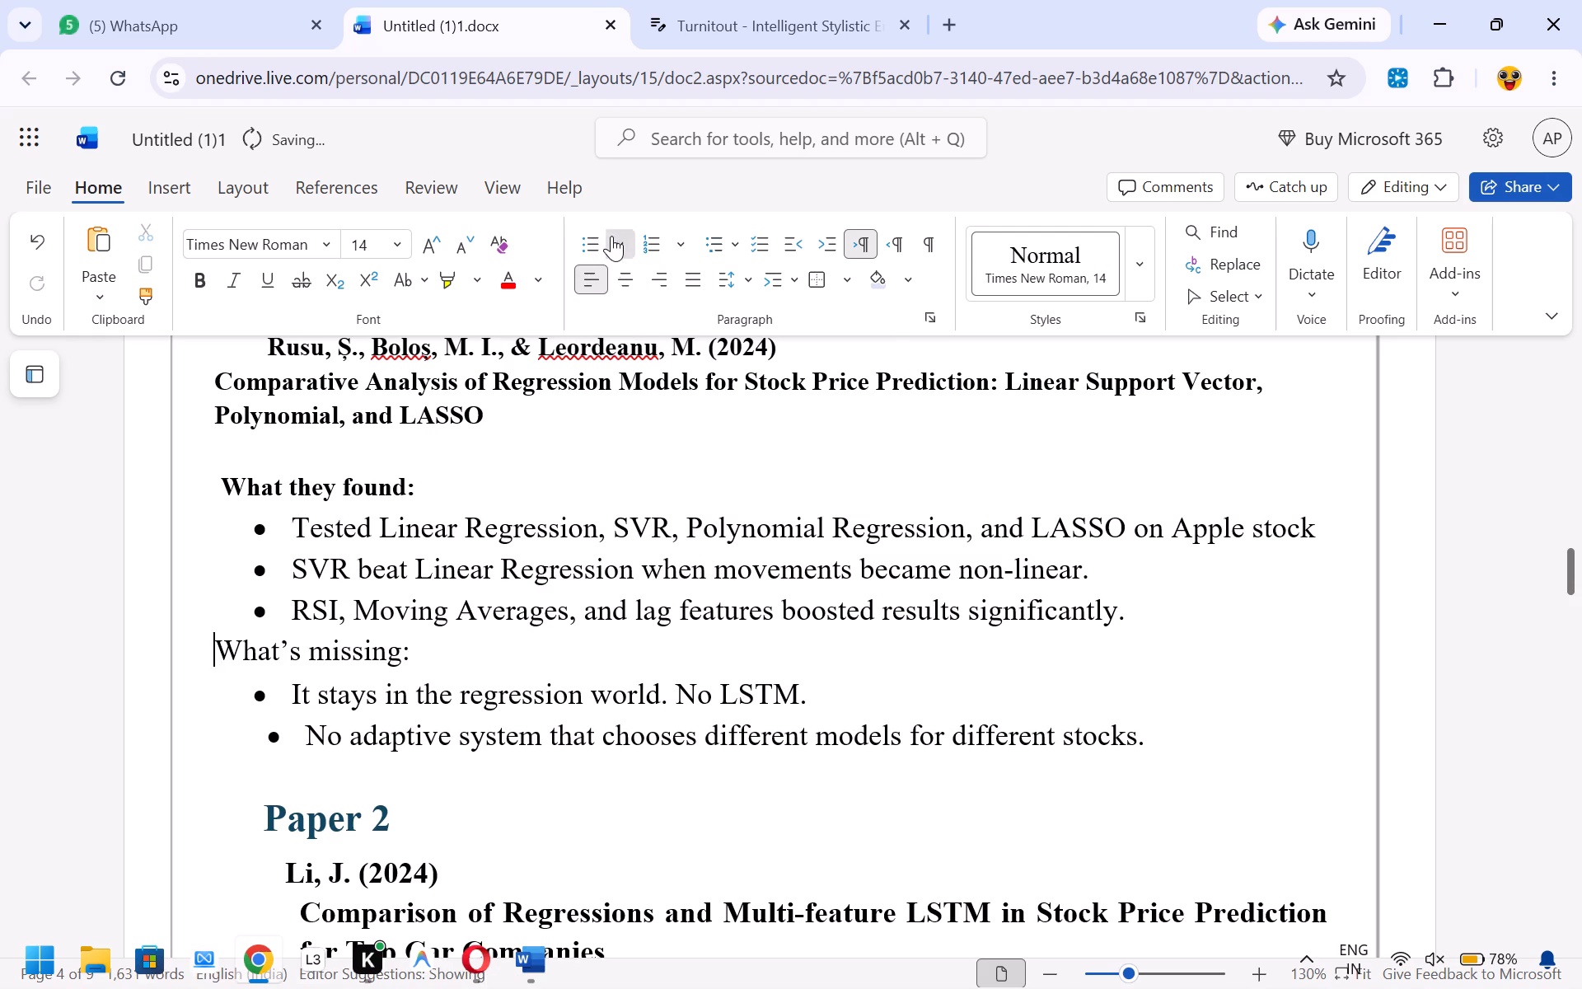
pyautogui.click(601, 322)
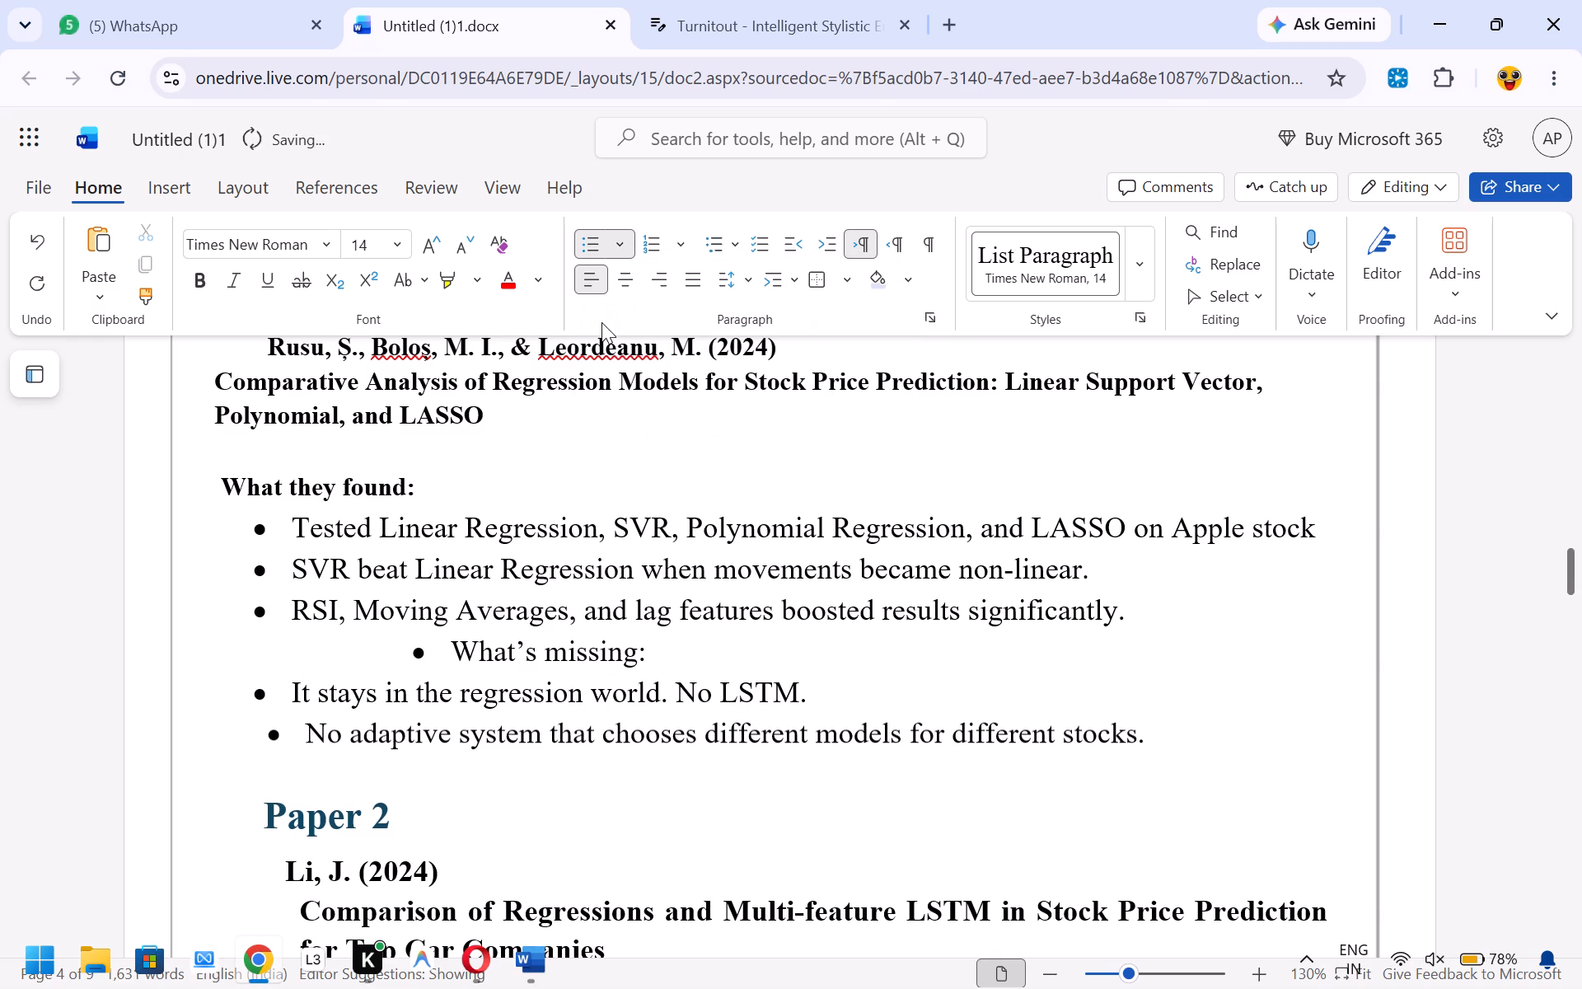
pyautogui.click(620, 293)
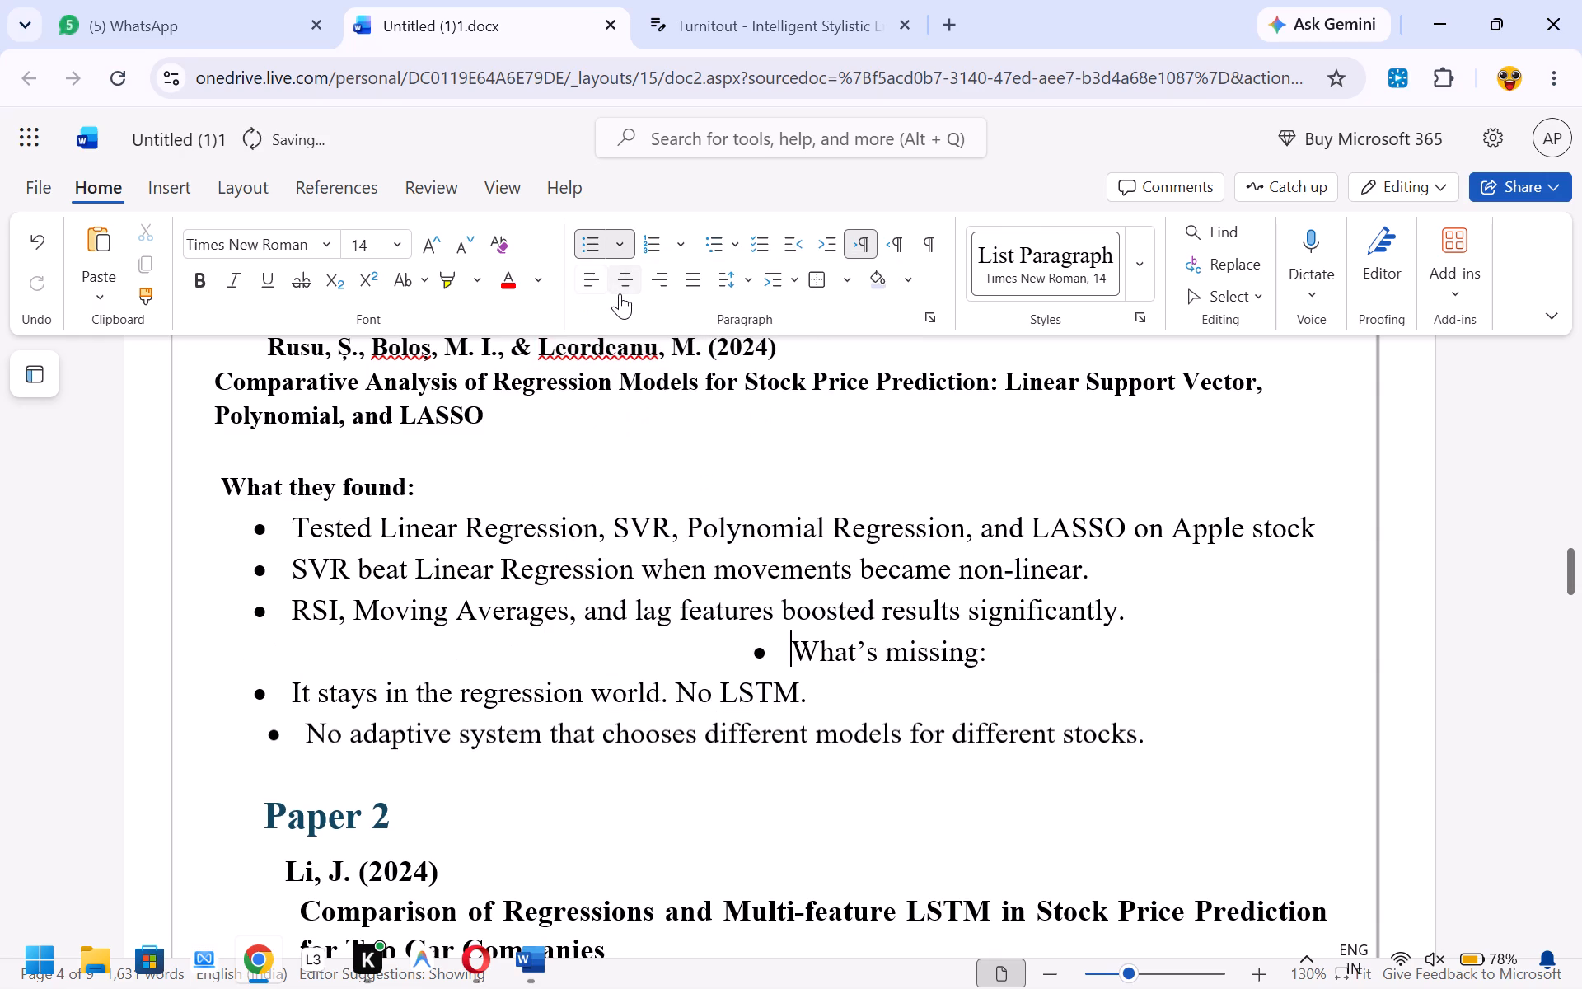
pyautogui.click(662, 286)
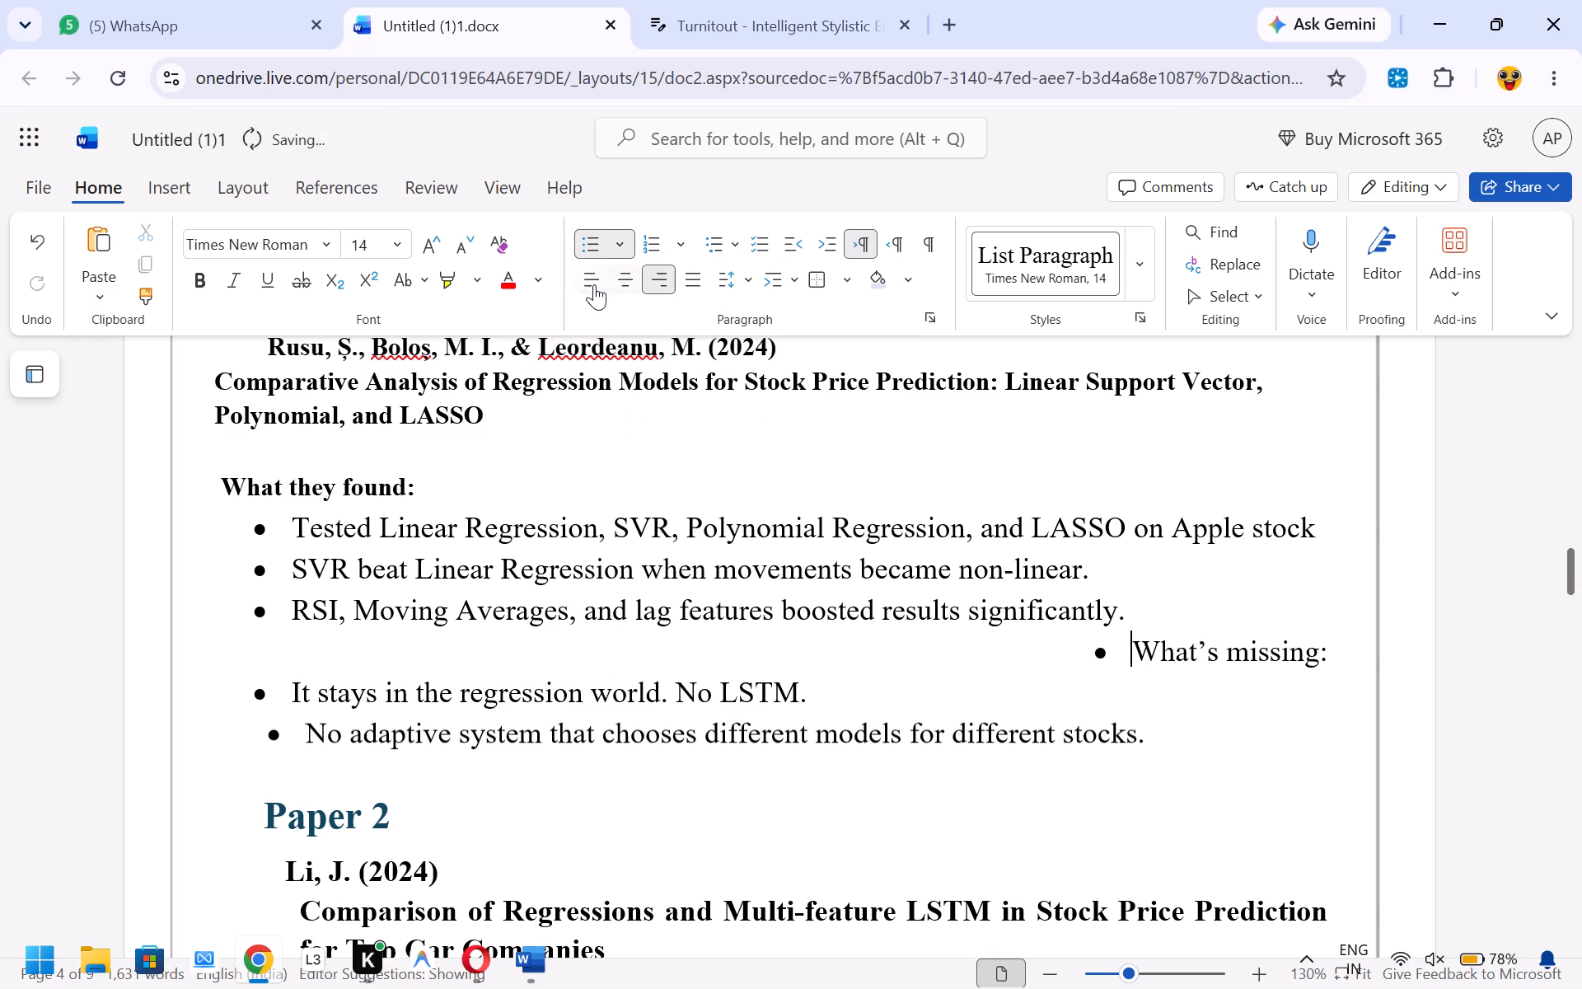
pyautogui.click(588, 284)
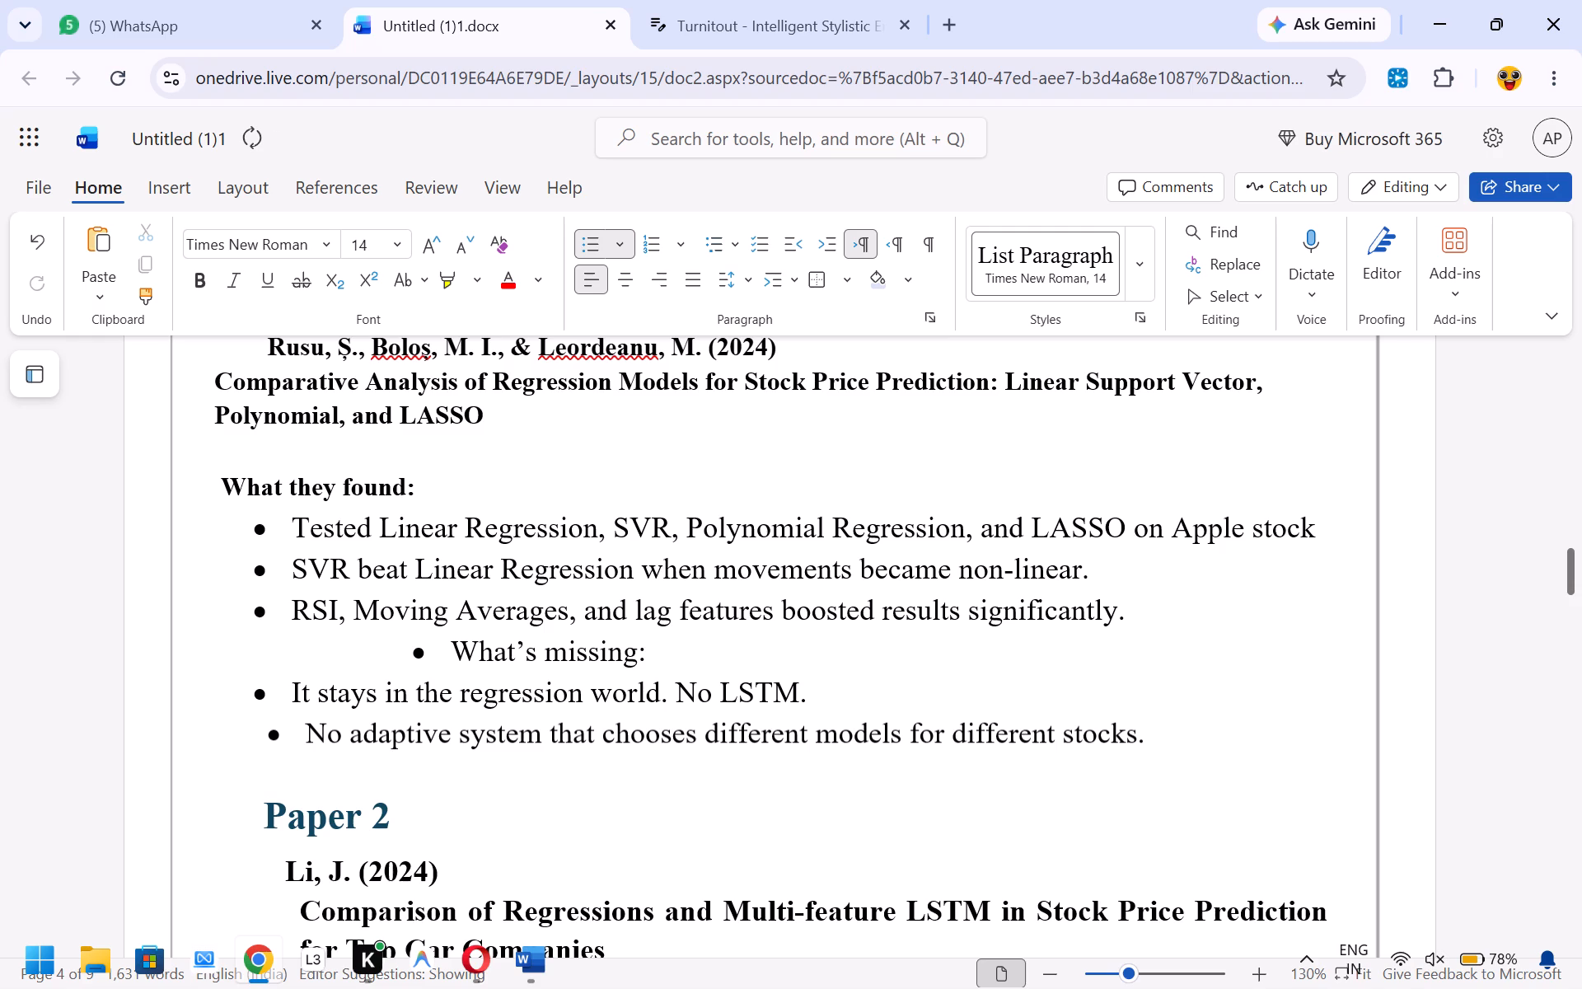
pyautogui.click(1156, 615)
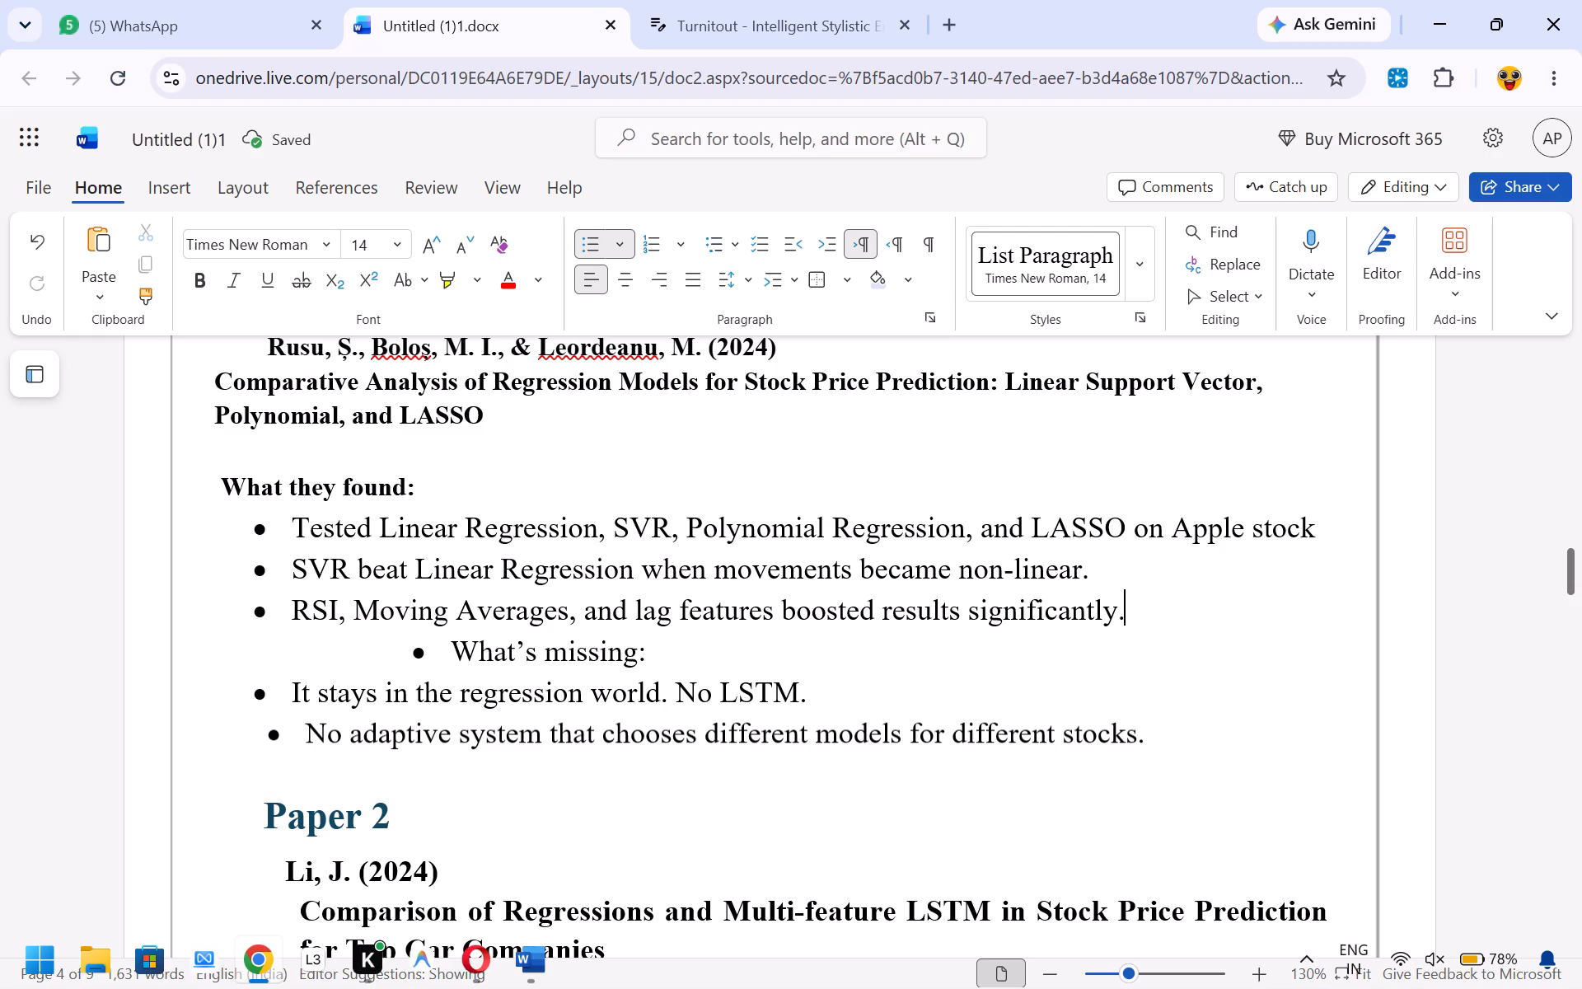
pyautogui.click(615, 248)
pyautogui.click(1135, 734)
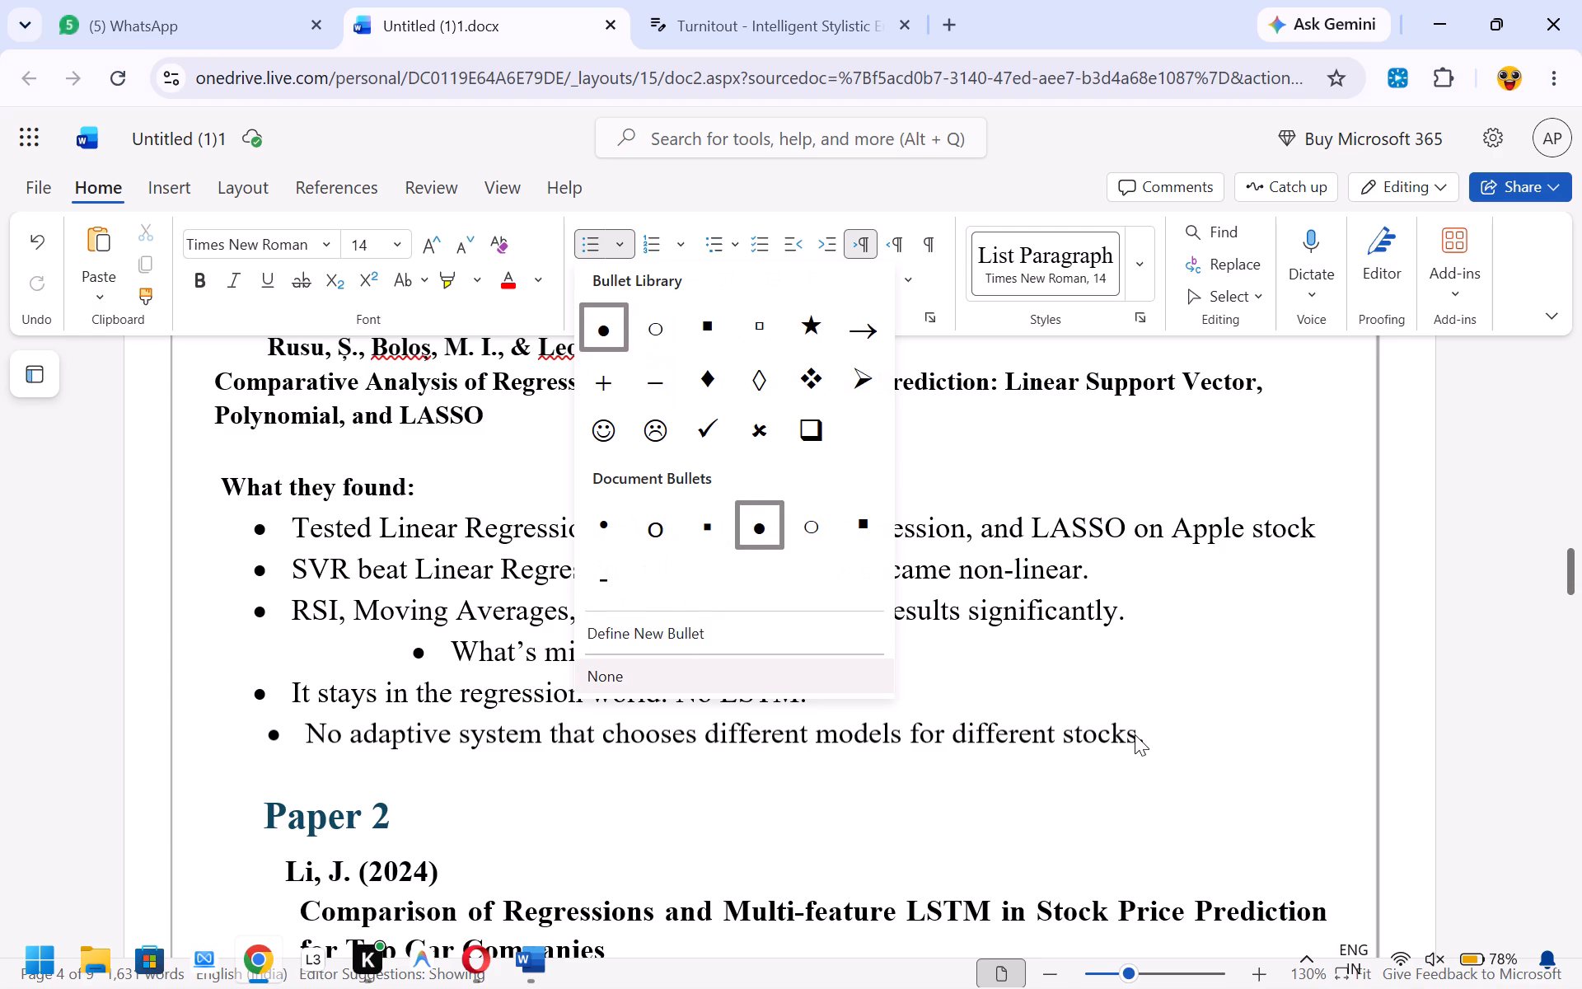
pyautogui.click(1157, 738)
# Set the font size of the Paper 1 lines from Tested Linear Regression through No adaptive system to 12.
pyautogui.moveTo(1157, 738); pyautogui.dragTo(612, 594)
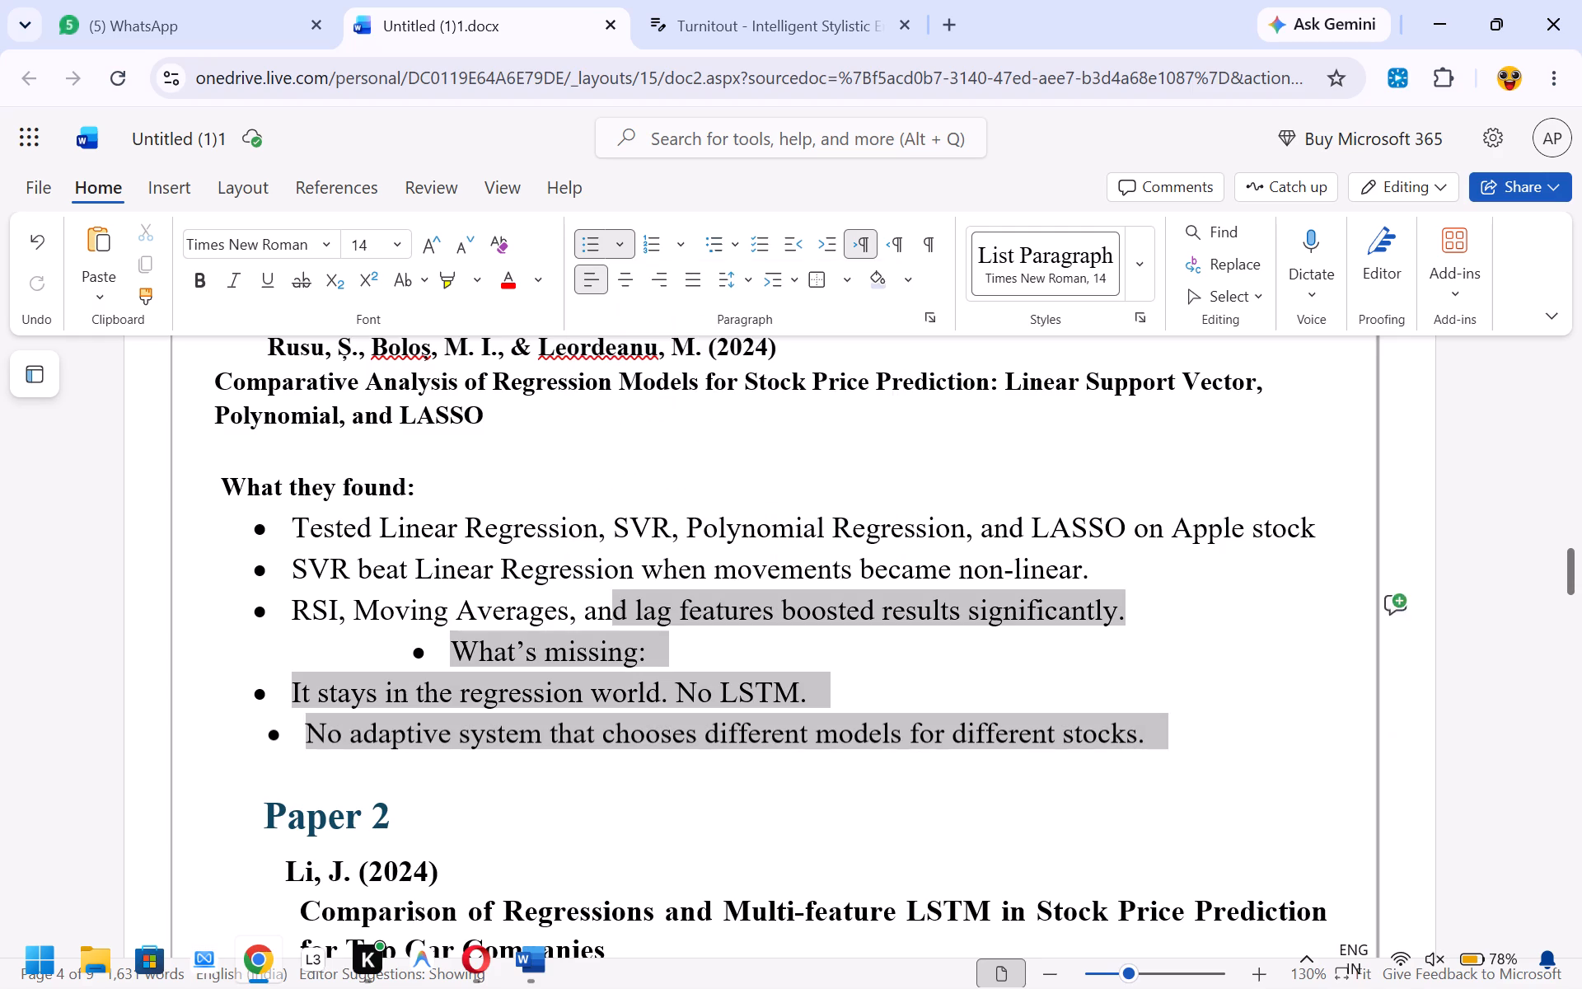
pyautogui.moveTo(612, 594); pyautogui.dragTo(249, 532)
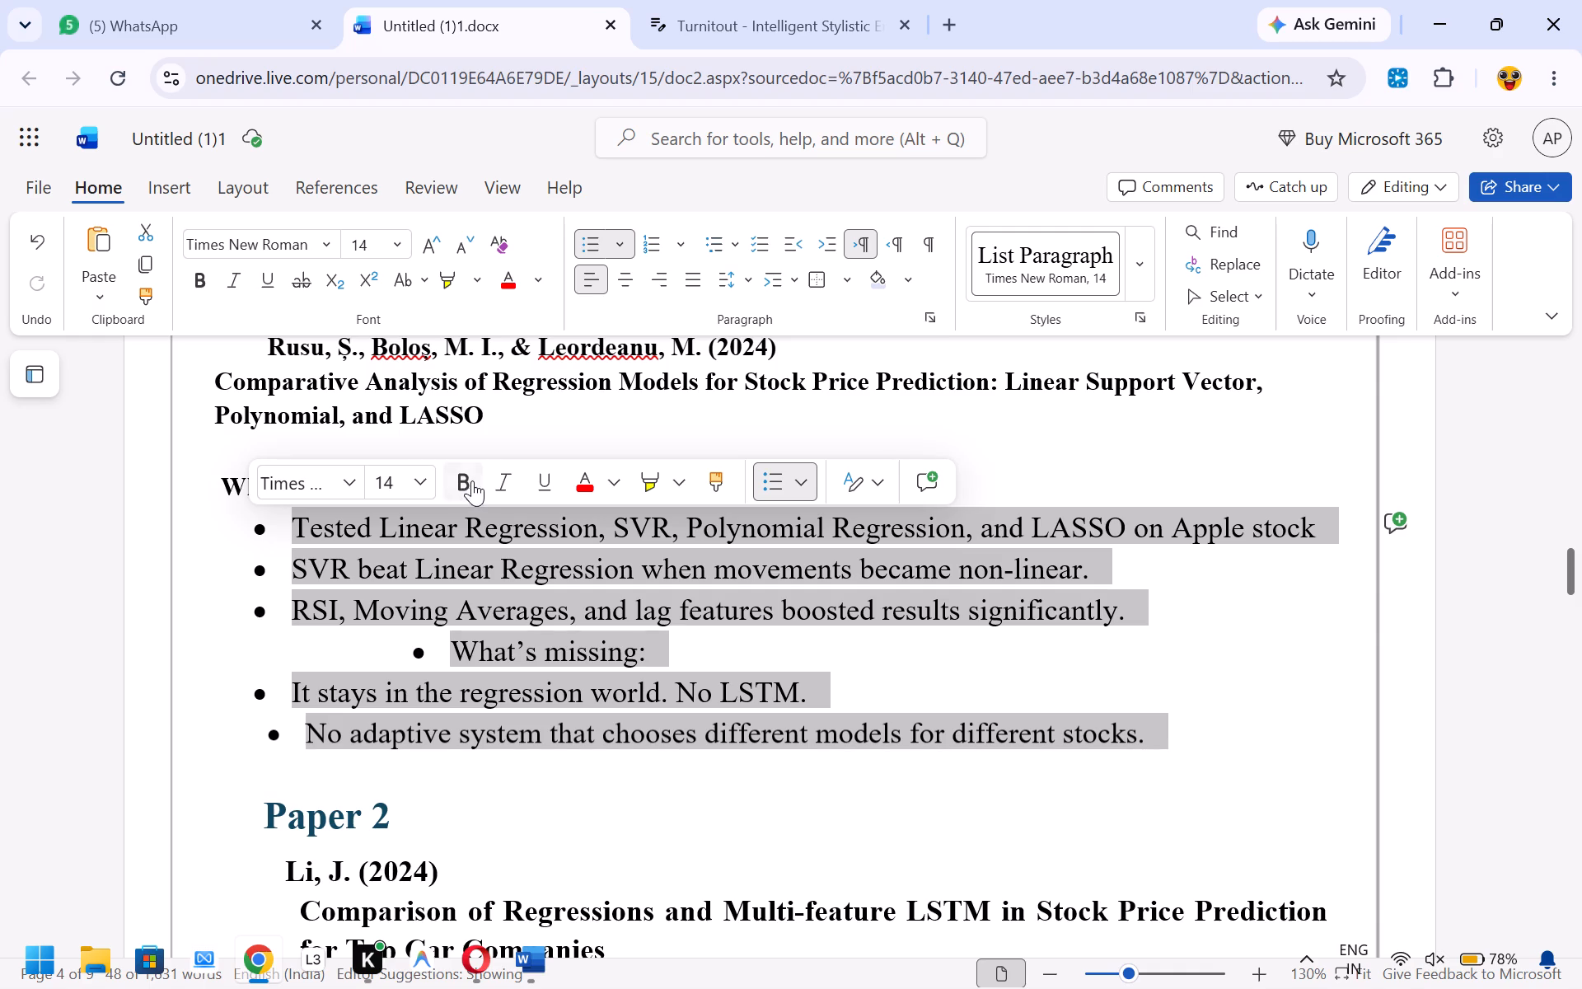
pyautogui.click(428, 486)
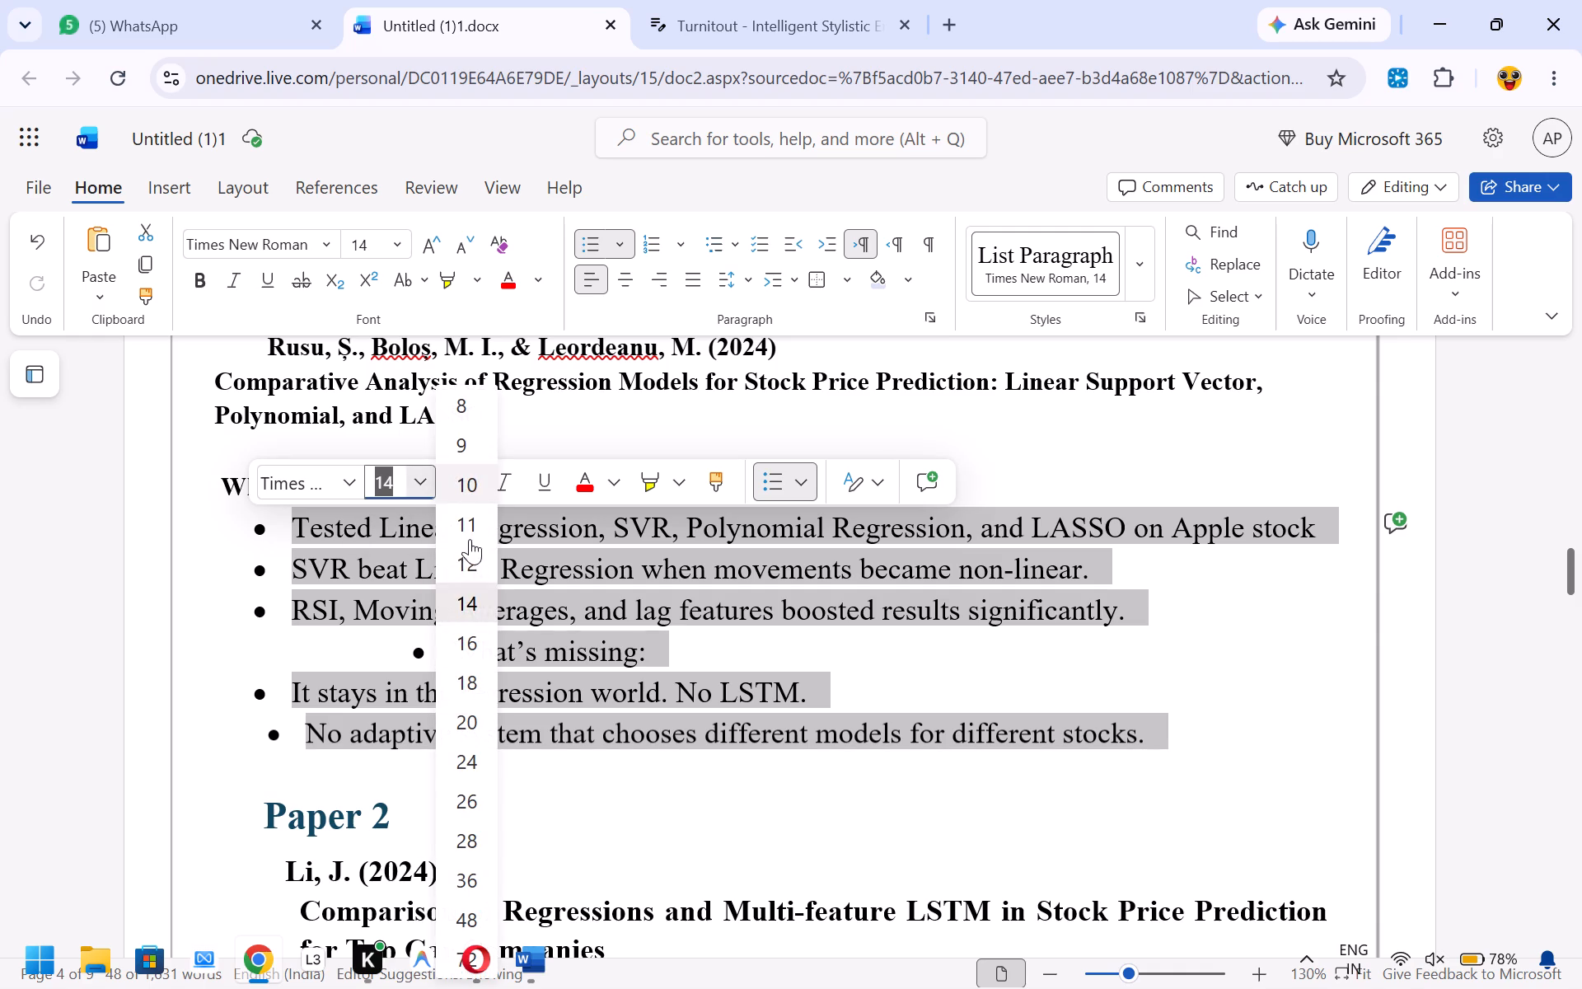
pyautogui.click(470, 561)
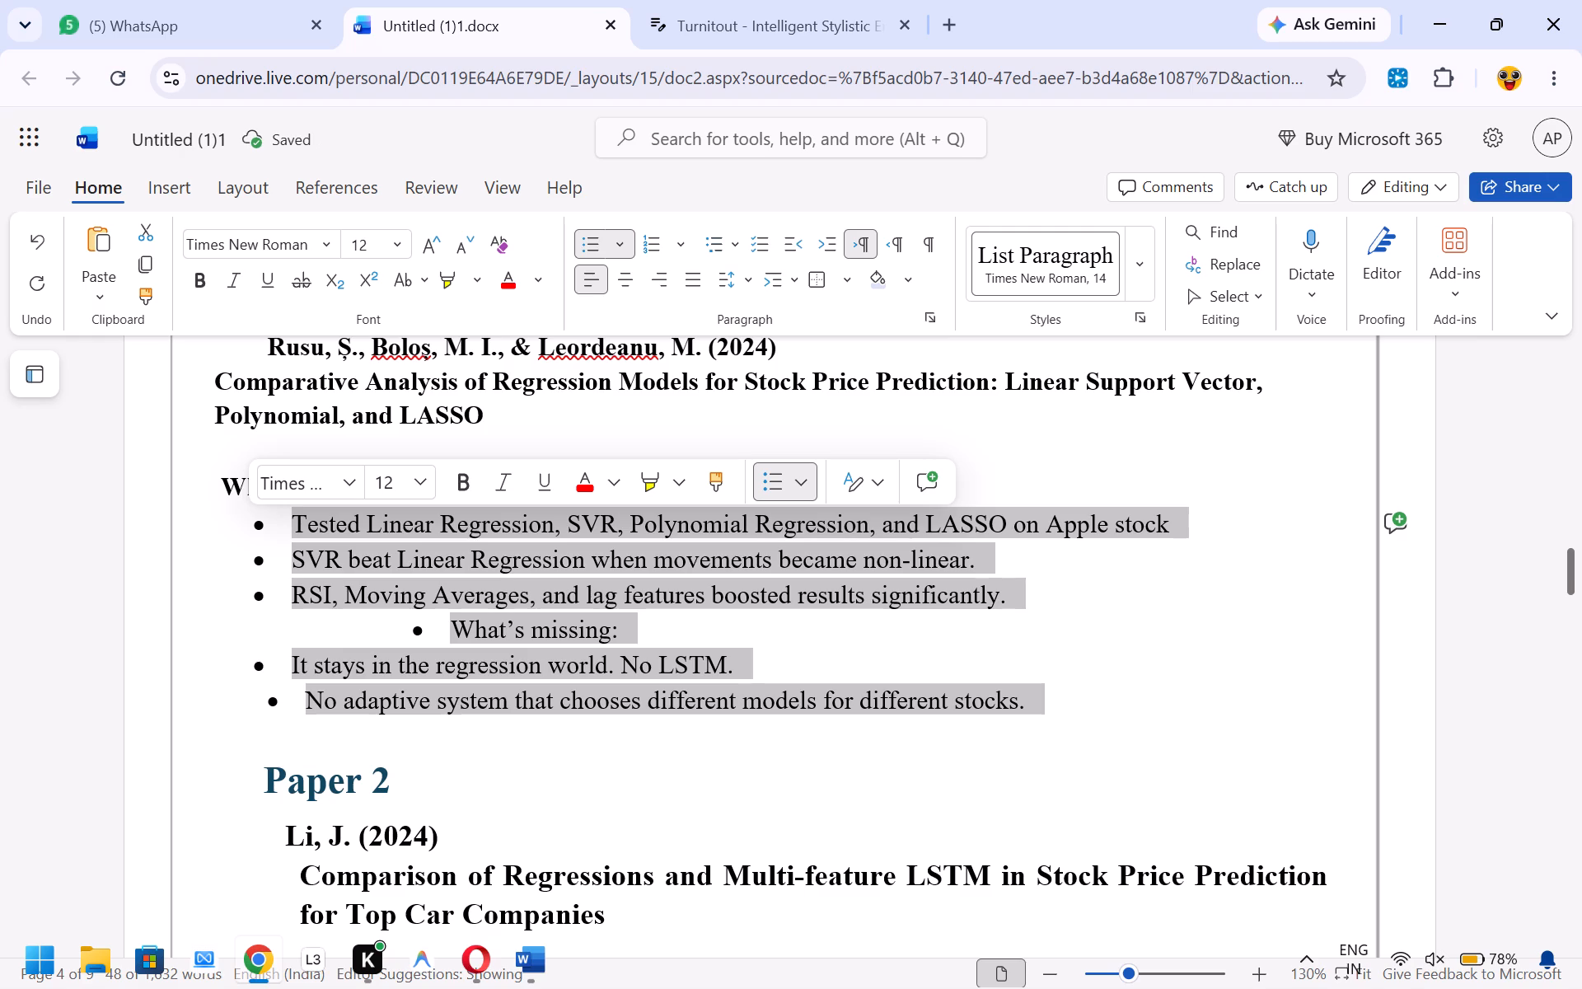
# Remove the bullets from the Paper 1 lines from Tested Linear Regression through No adaptive system.
pyautogui.click(618, 236)
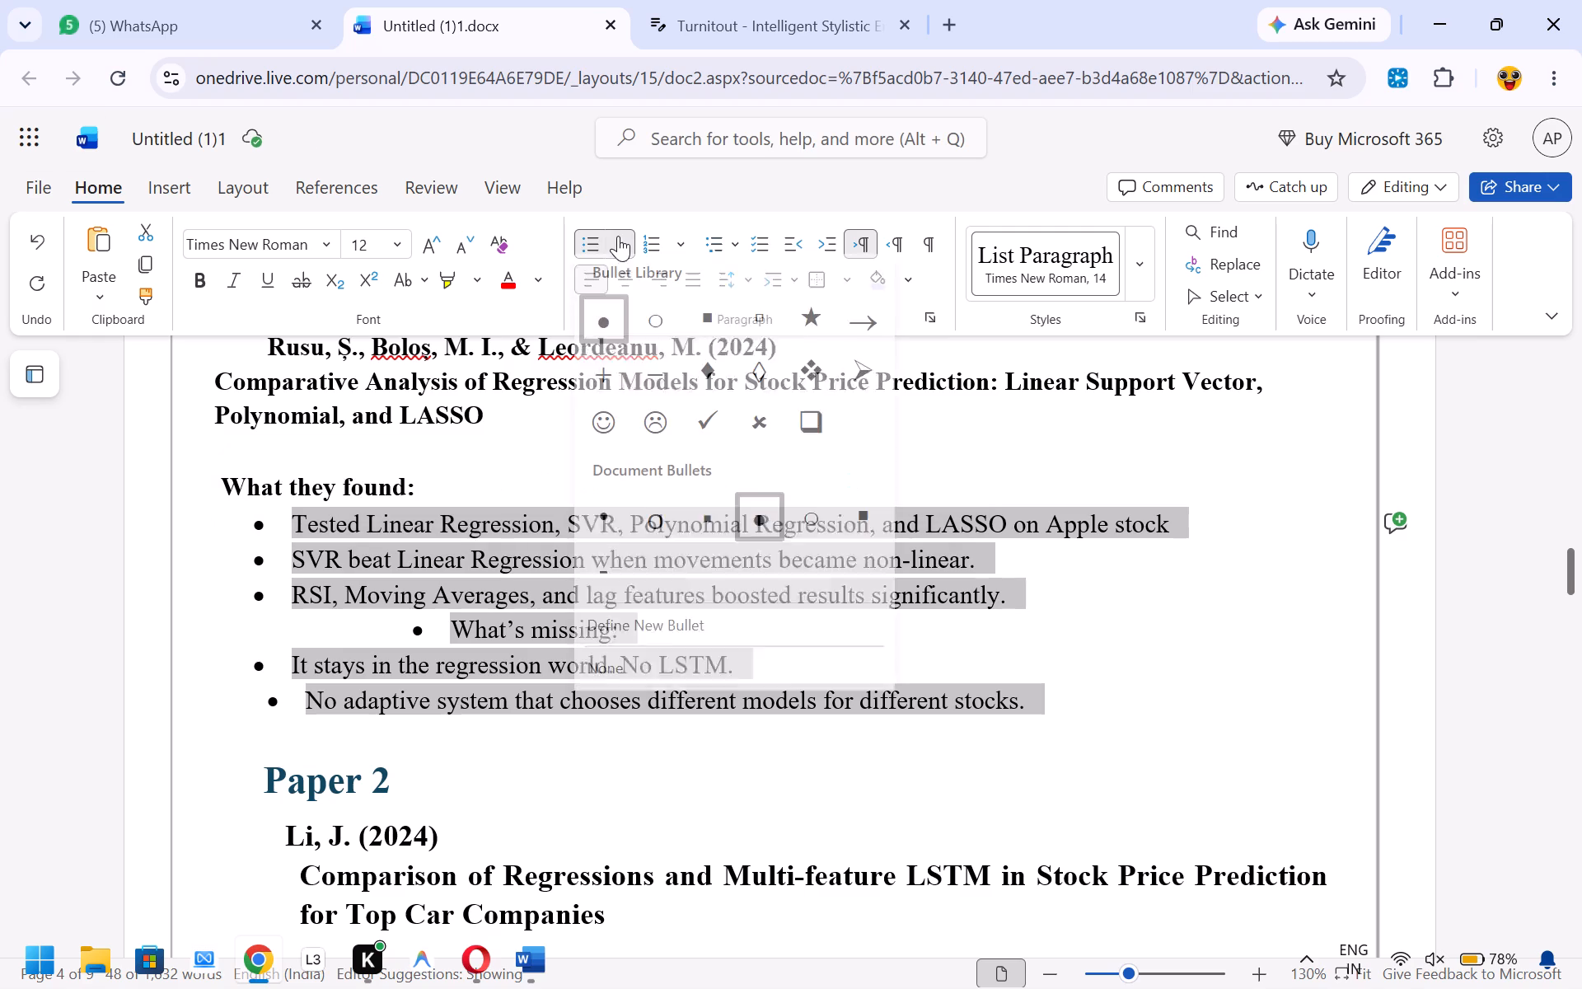
pyautogui.click(632, 677)
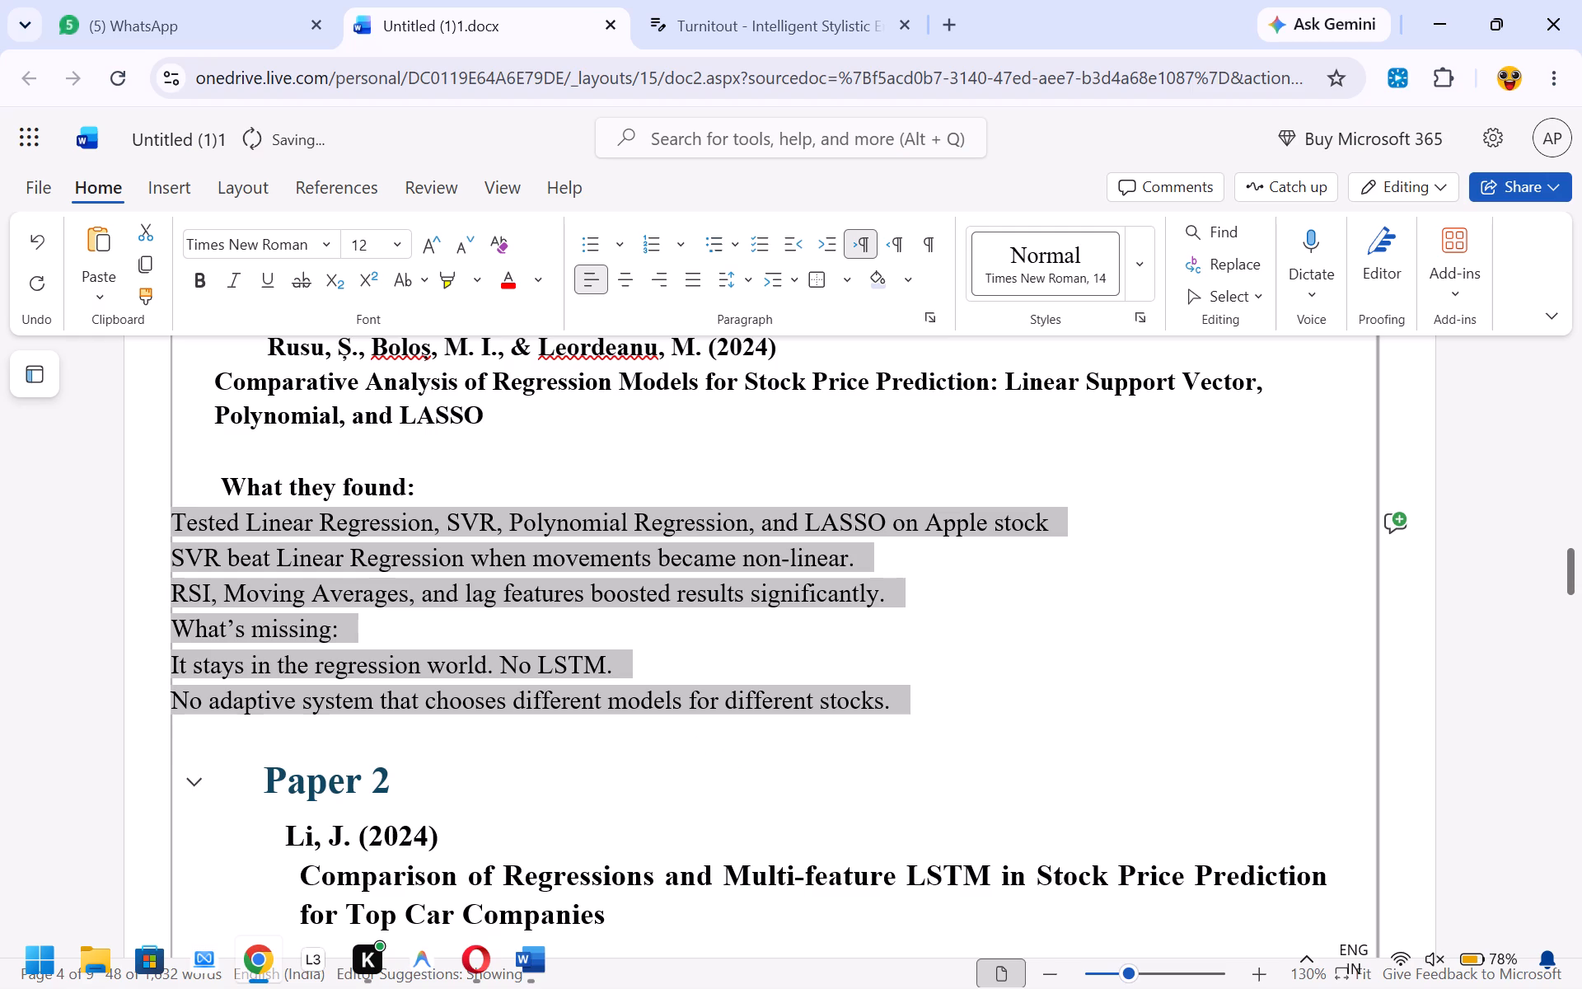
pyautogui.click(981, 666)
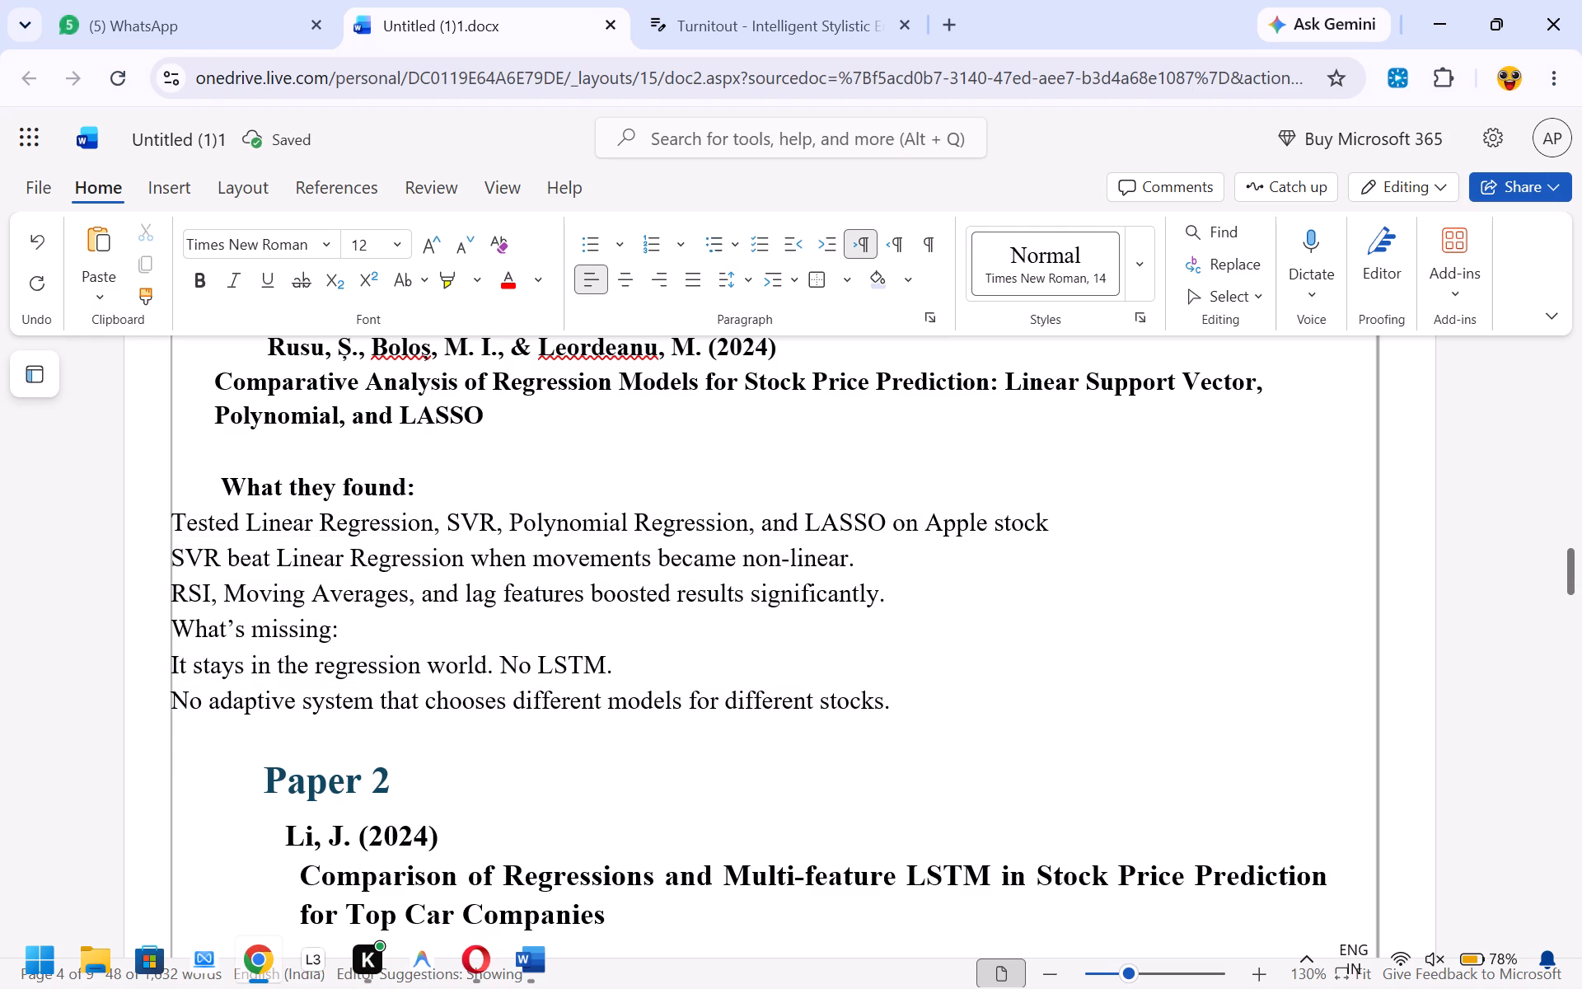
# Centre the Paper 1 lines from Tested Linear Regression through No adaptive system.
pyautogui.moveTo(901, 723); pyautogui.dragTo(133, 509)
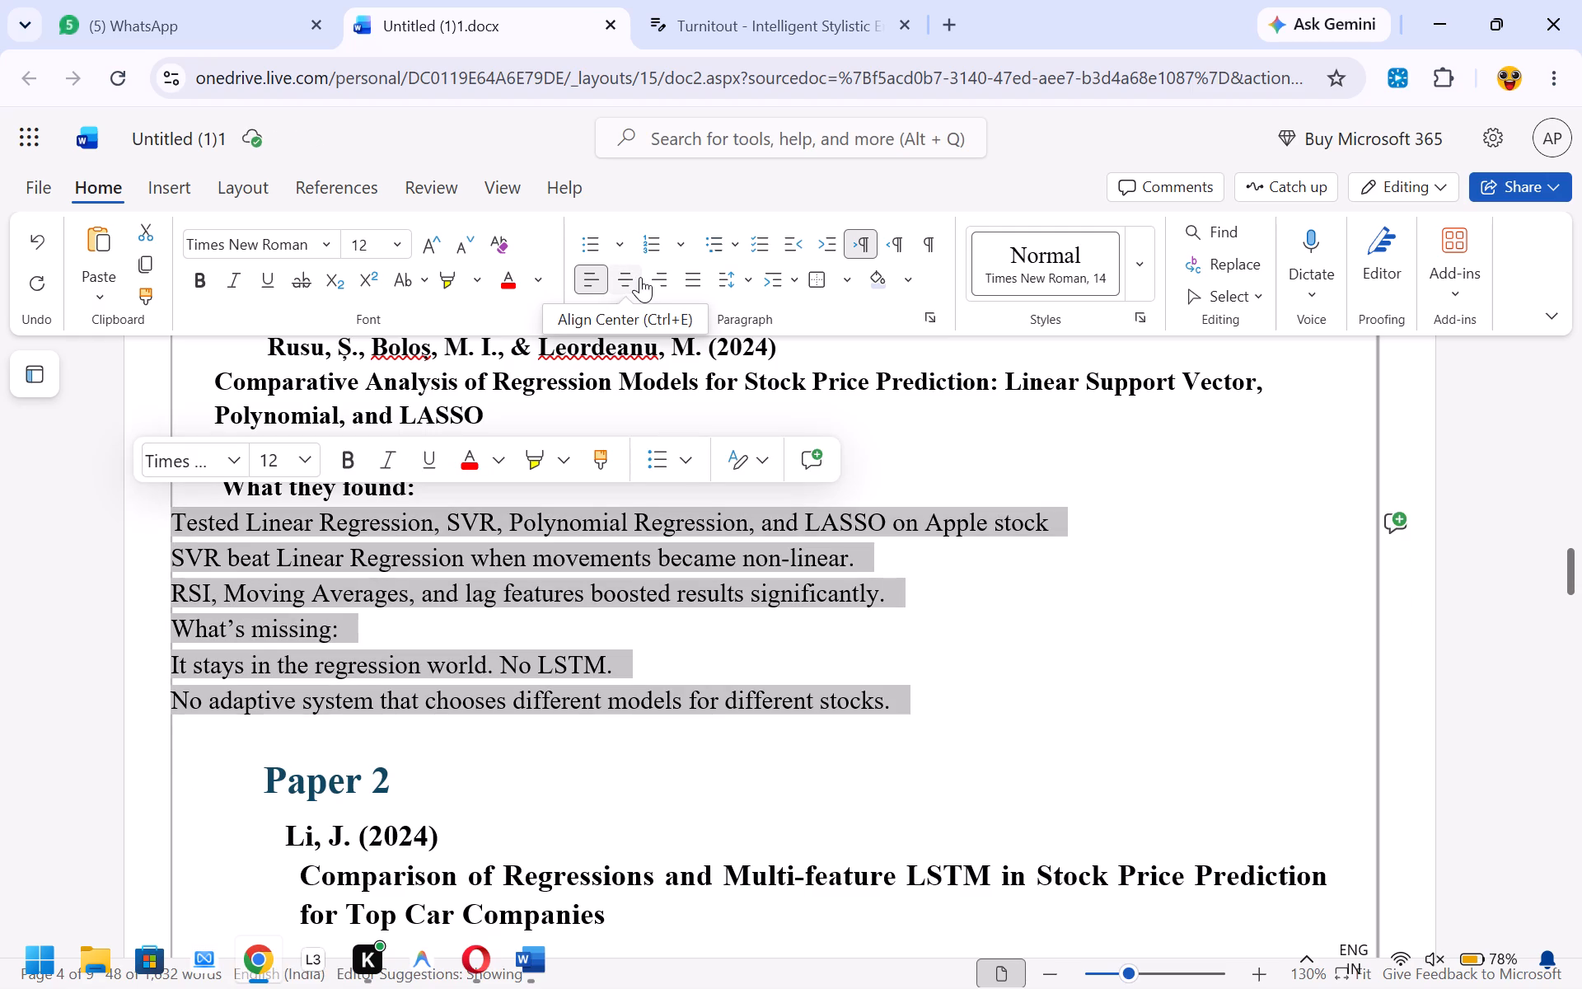
pyautogui.click(633, 279)
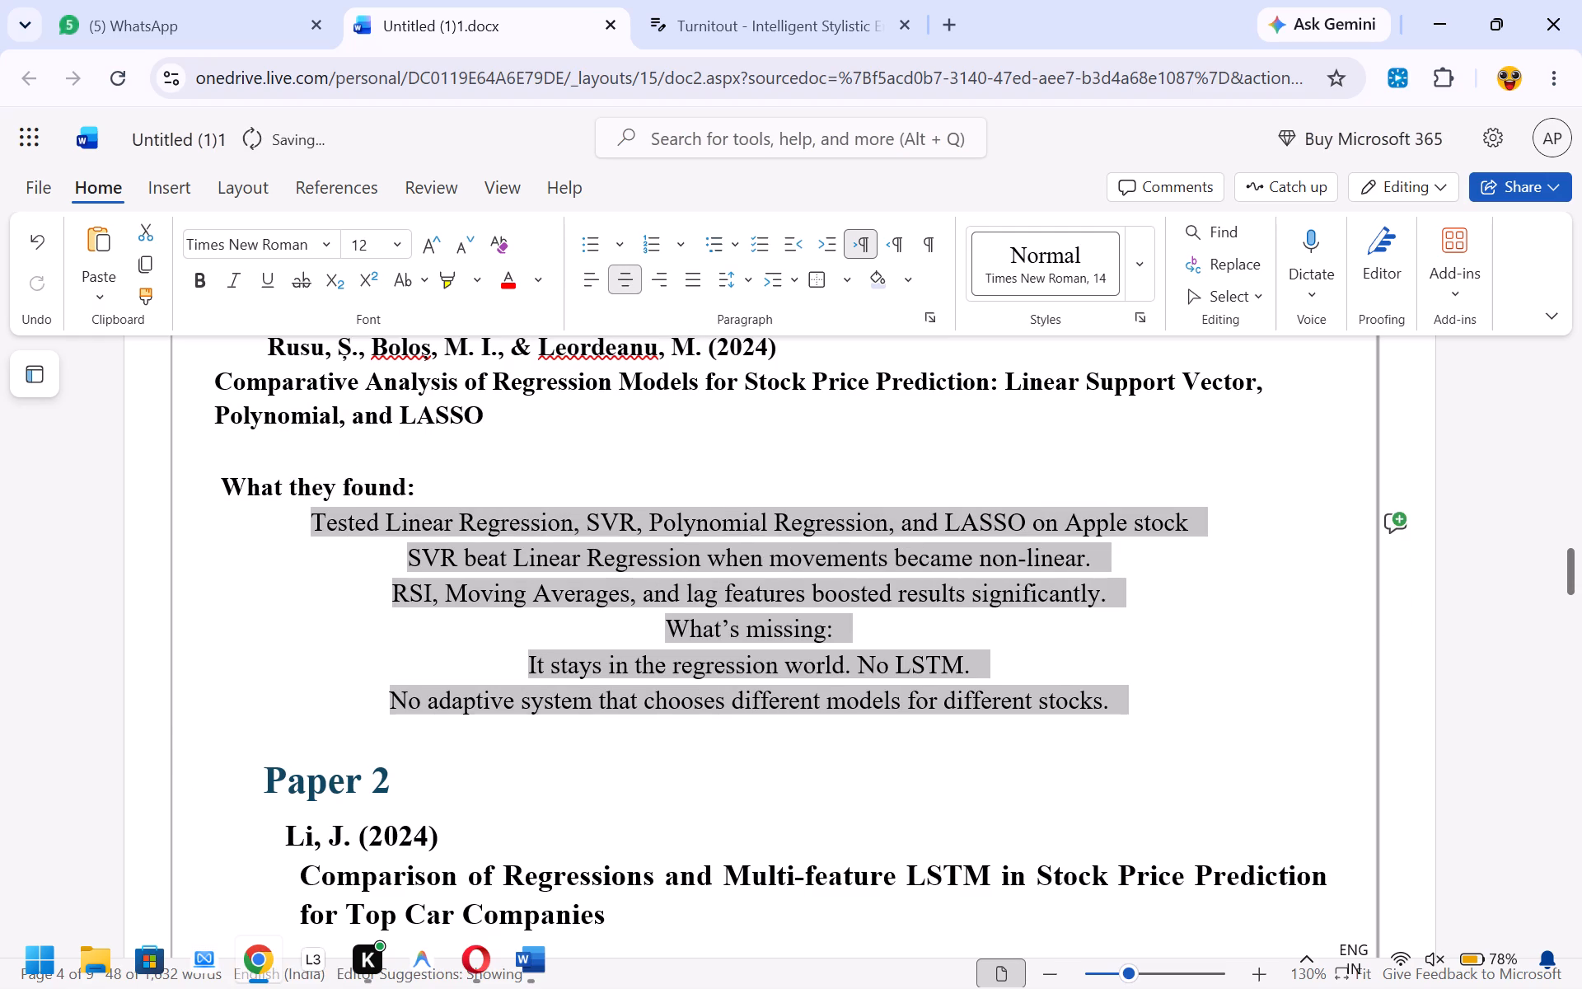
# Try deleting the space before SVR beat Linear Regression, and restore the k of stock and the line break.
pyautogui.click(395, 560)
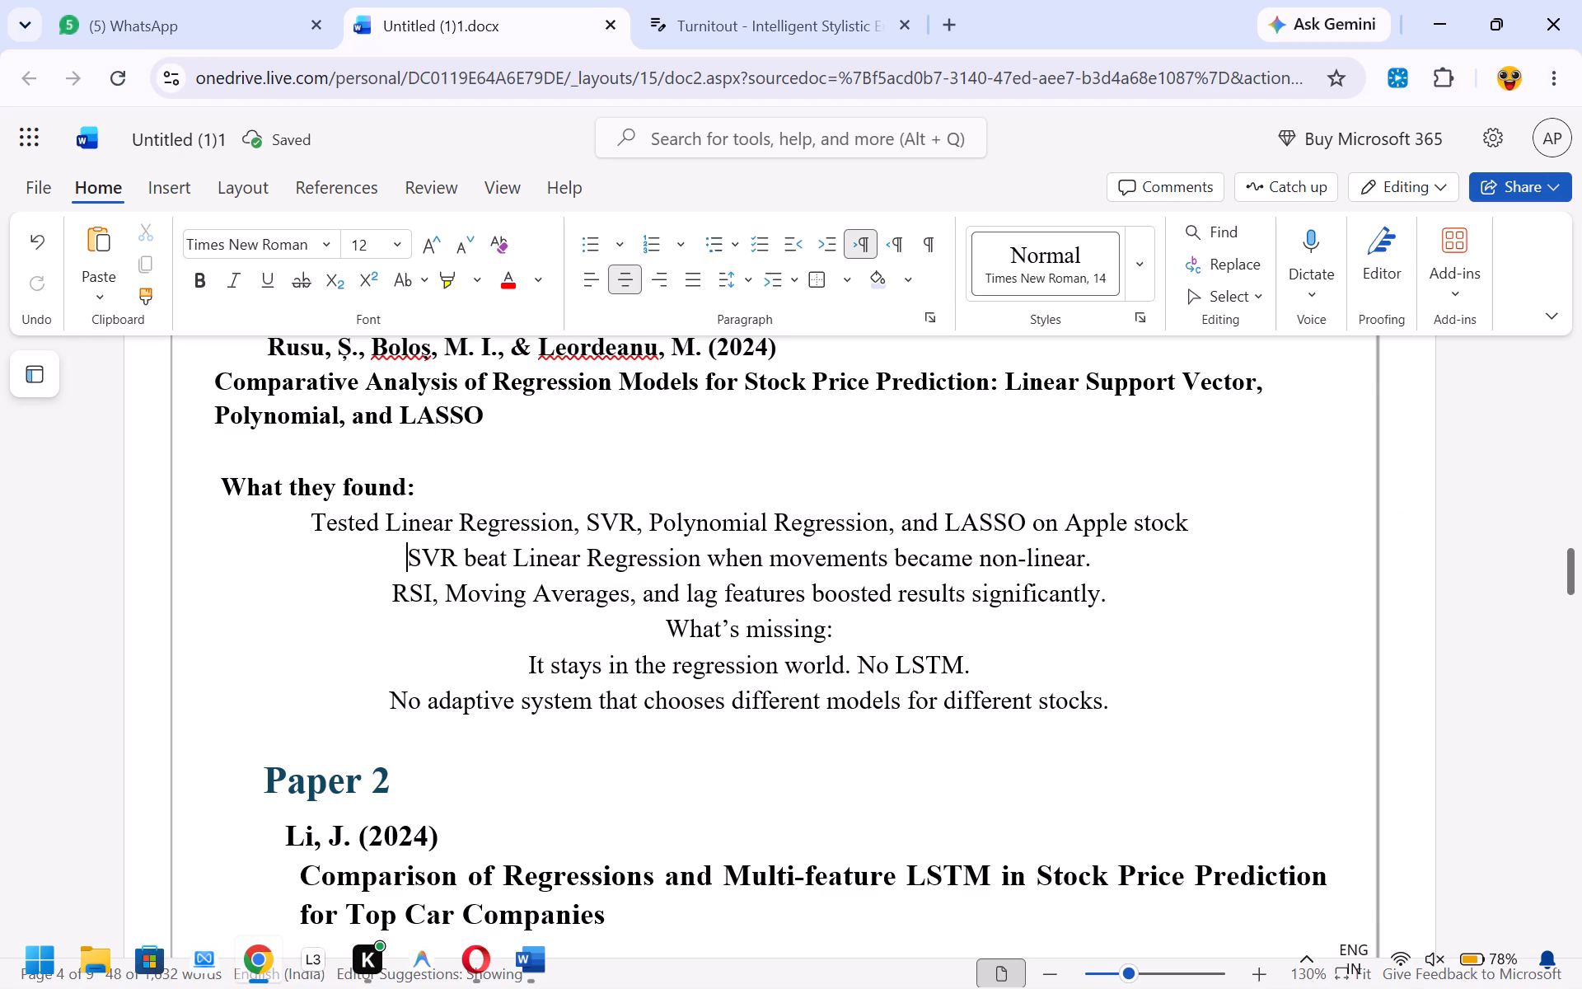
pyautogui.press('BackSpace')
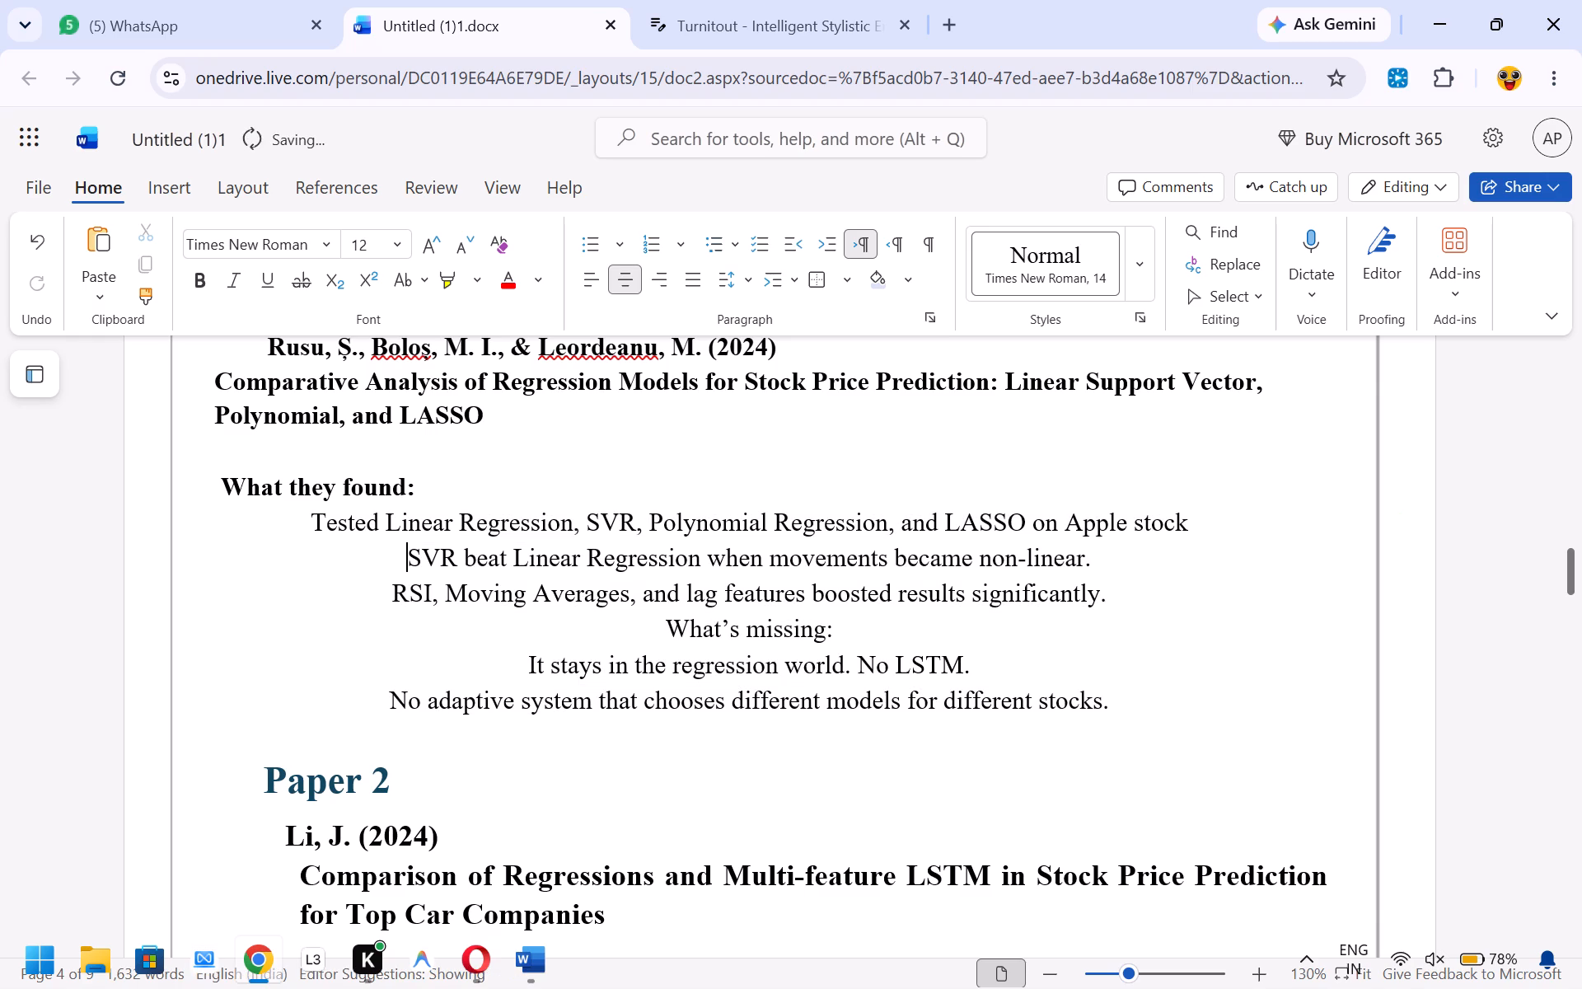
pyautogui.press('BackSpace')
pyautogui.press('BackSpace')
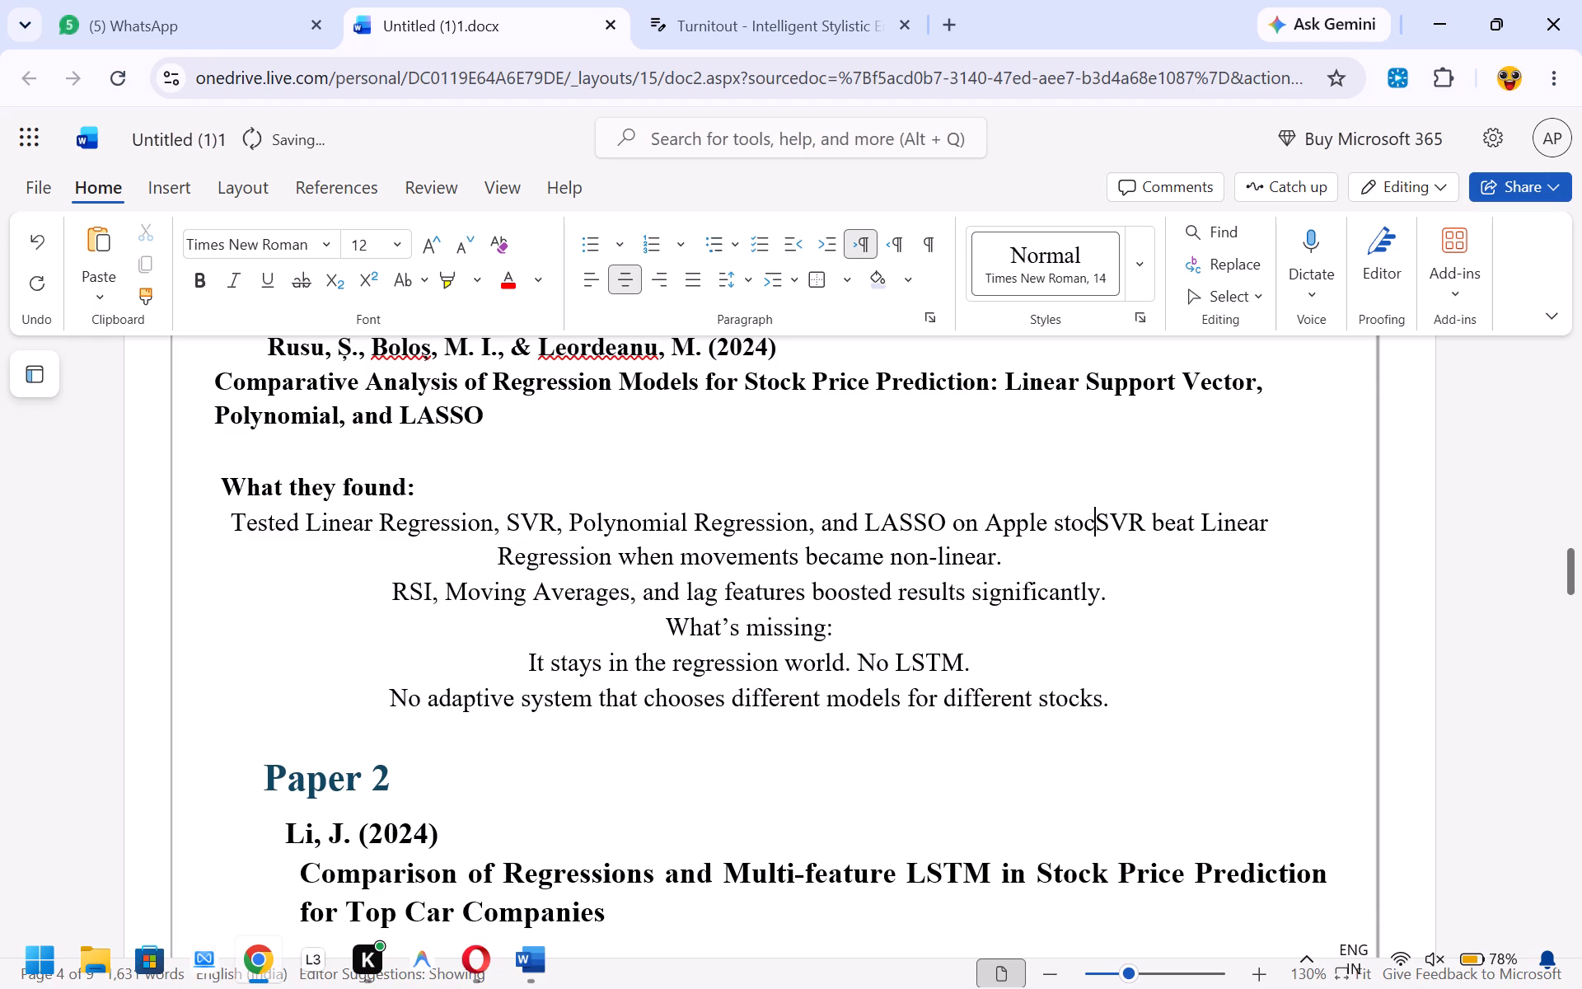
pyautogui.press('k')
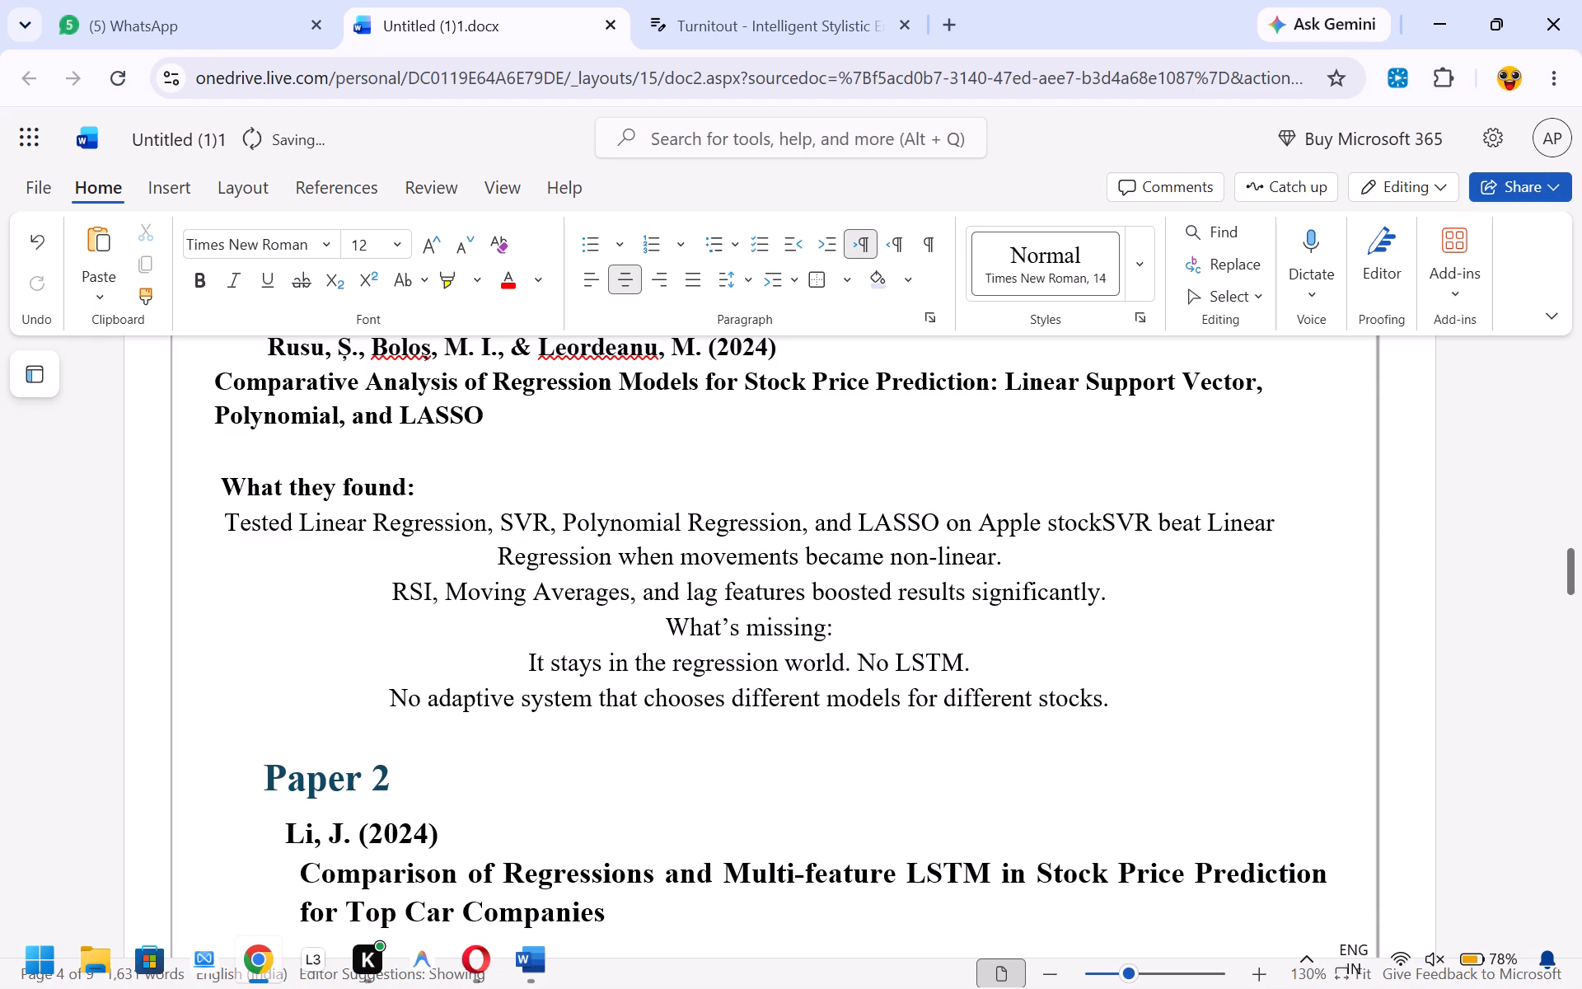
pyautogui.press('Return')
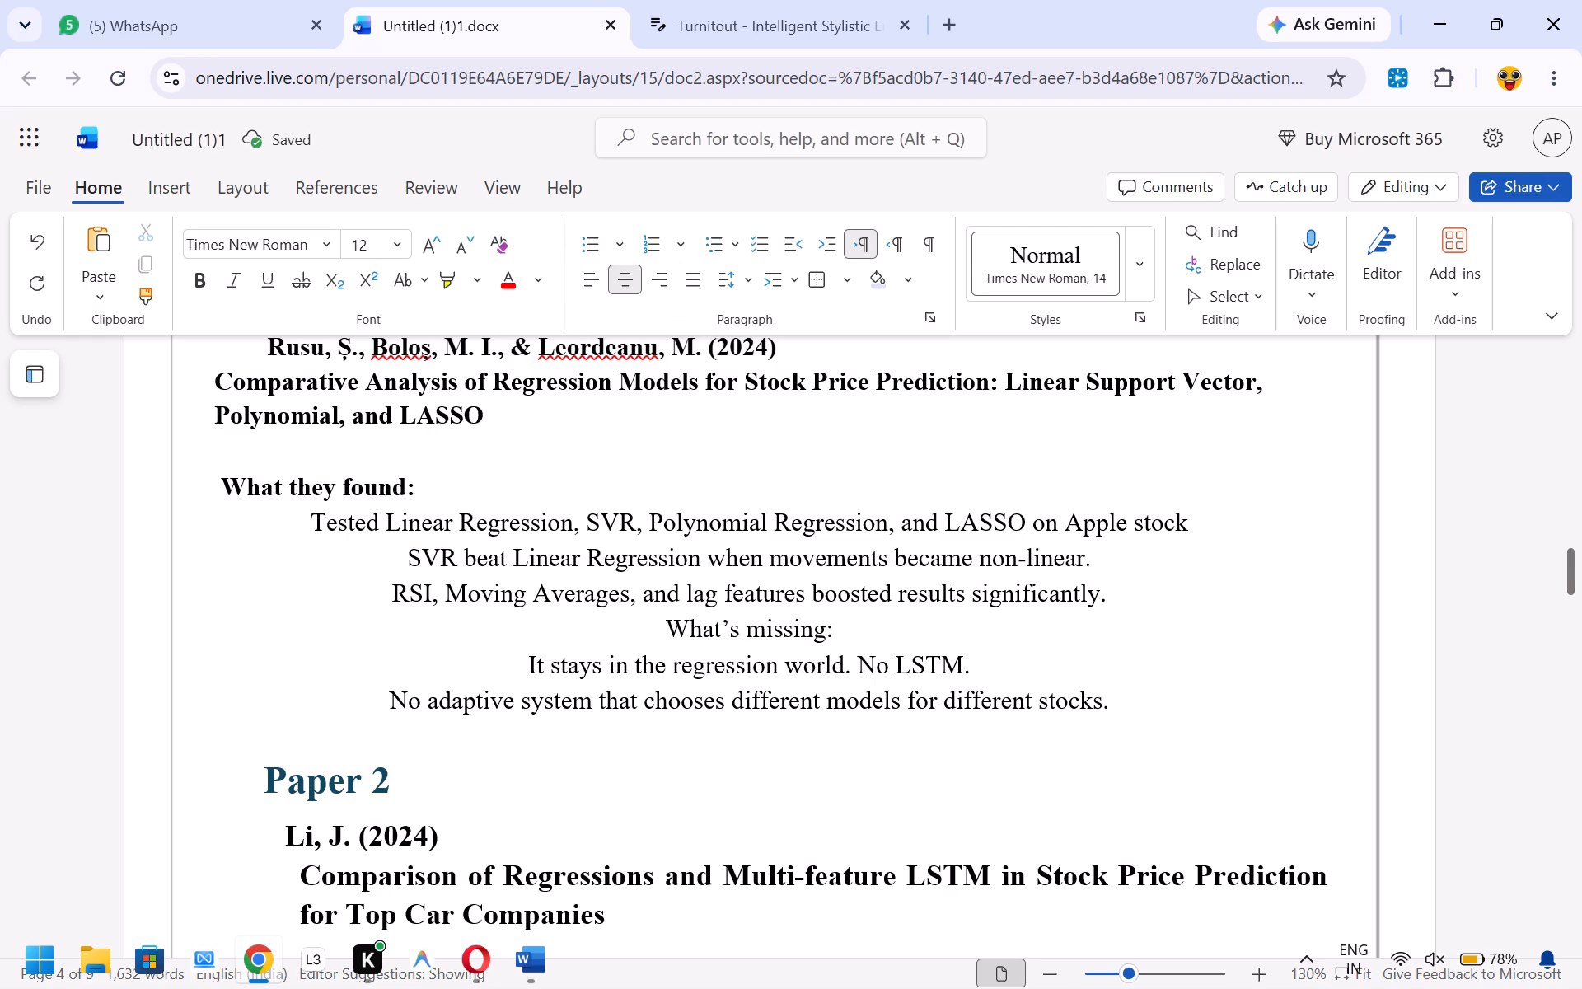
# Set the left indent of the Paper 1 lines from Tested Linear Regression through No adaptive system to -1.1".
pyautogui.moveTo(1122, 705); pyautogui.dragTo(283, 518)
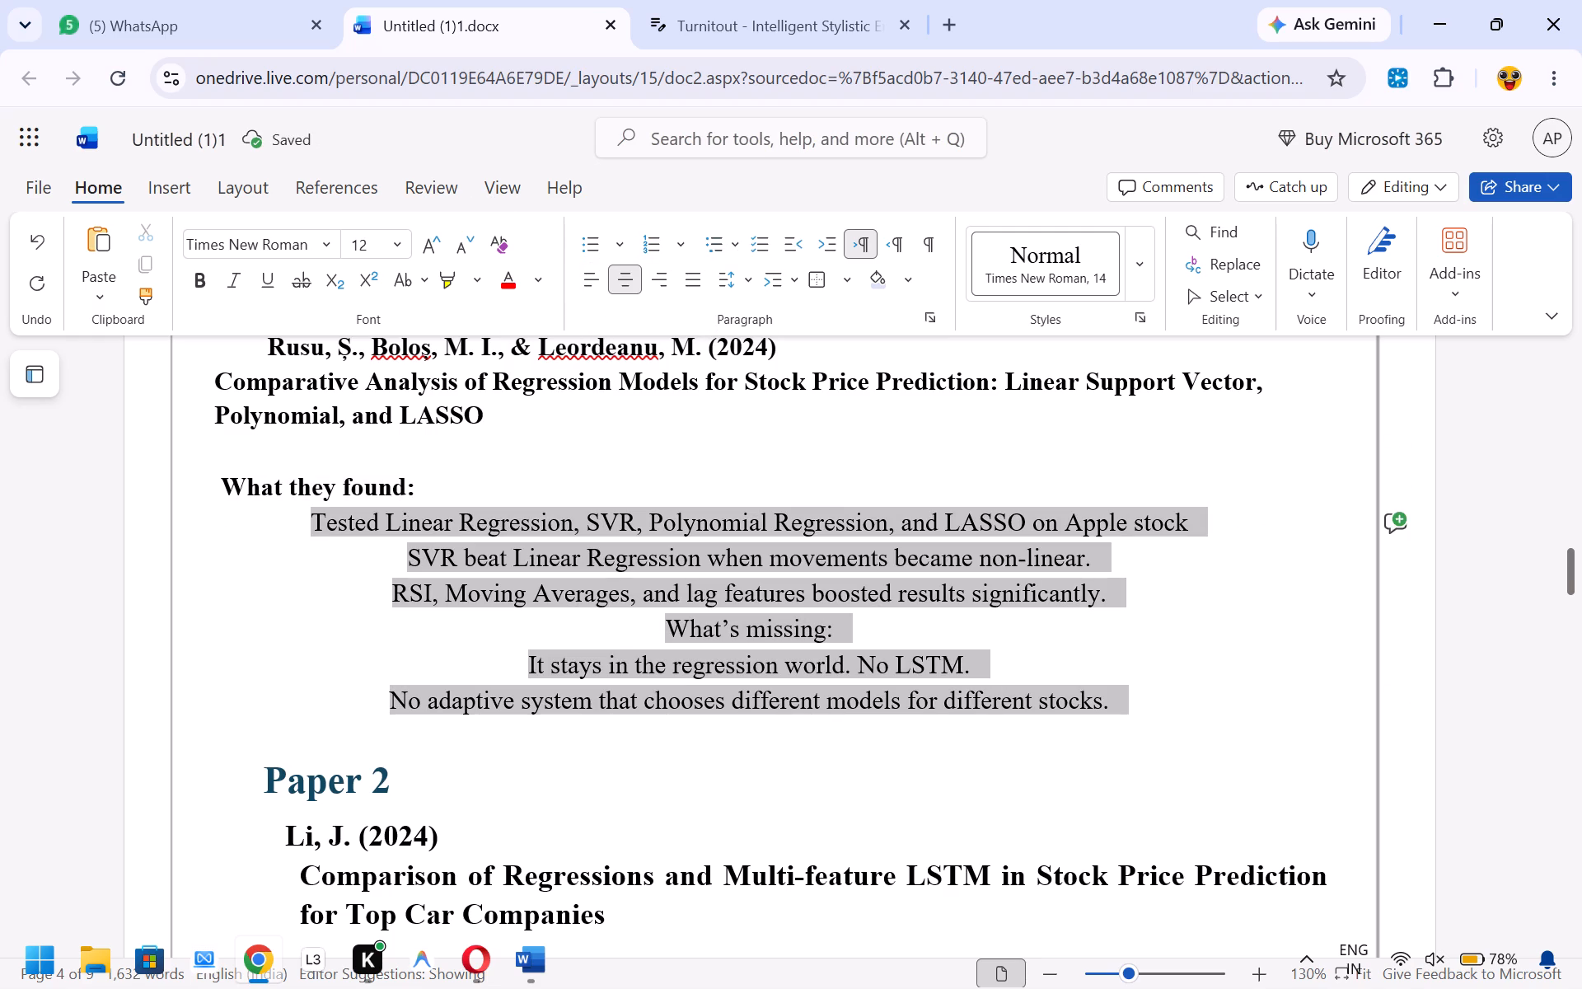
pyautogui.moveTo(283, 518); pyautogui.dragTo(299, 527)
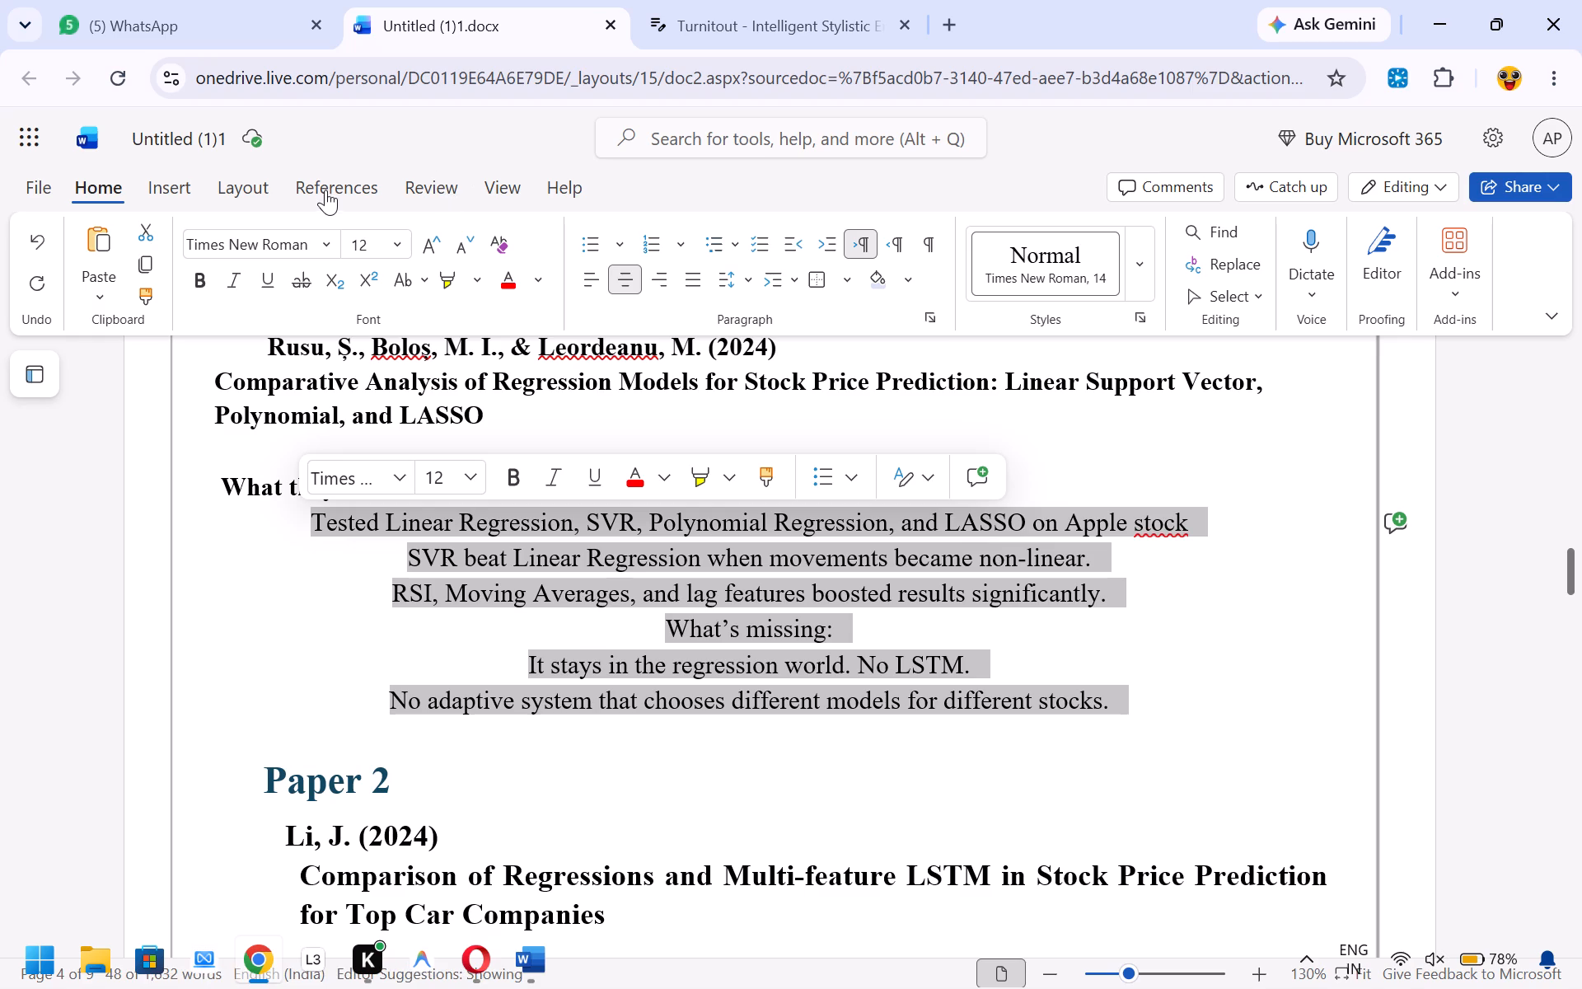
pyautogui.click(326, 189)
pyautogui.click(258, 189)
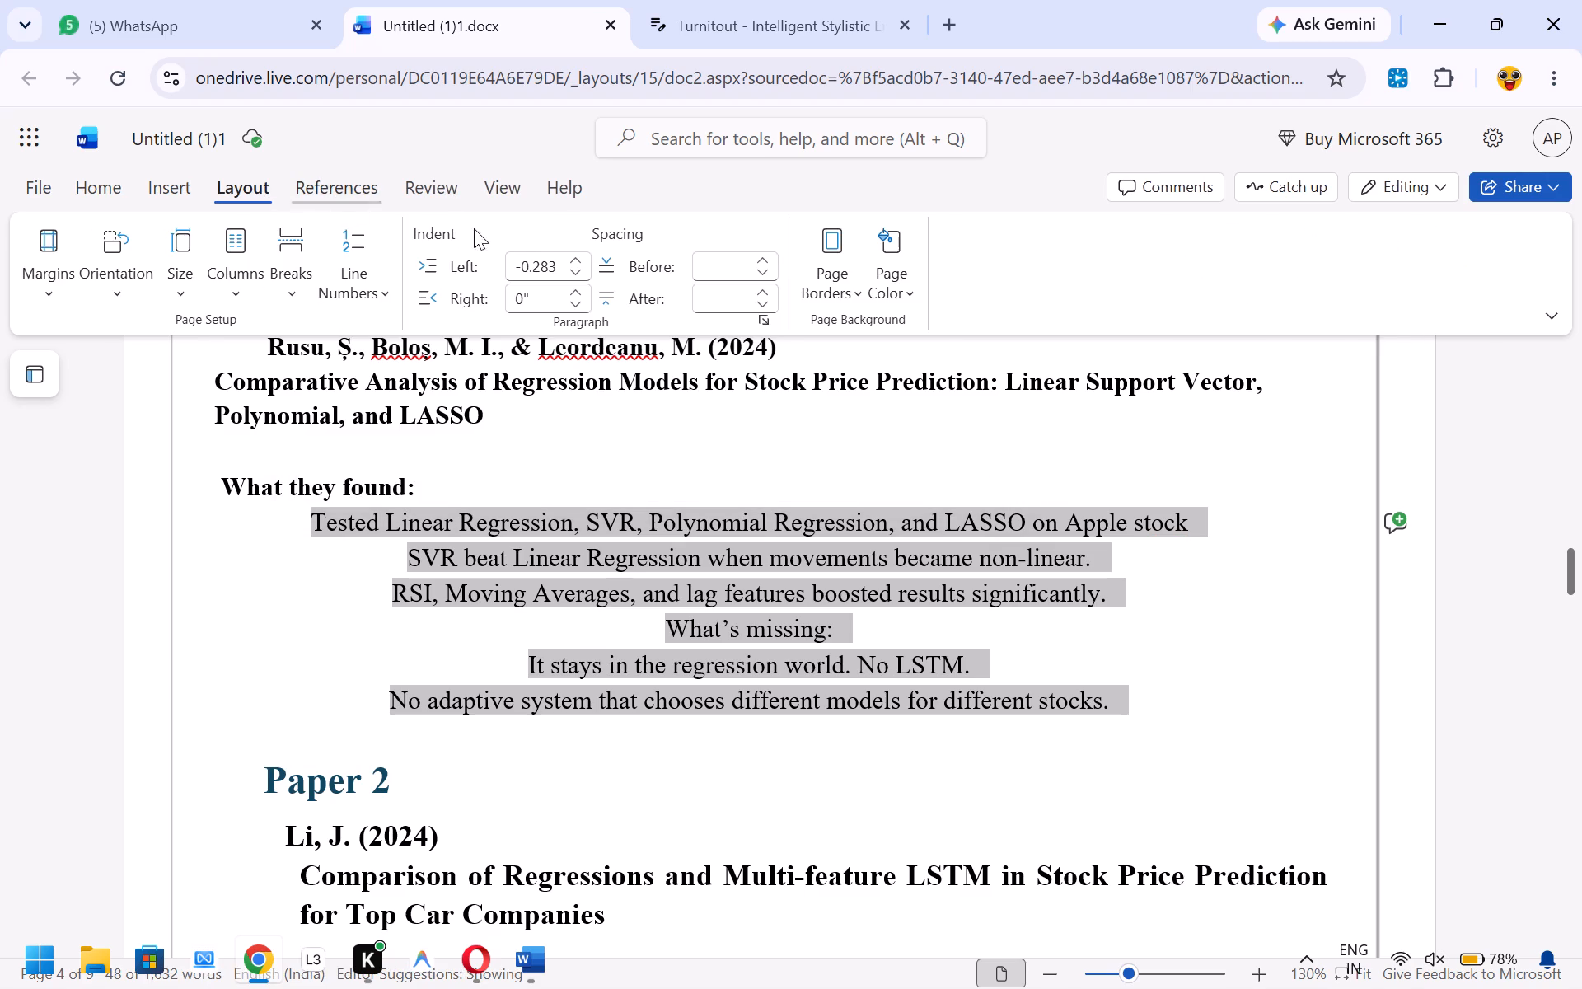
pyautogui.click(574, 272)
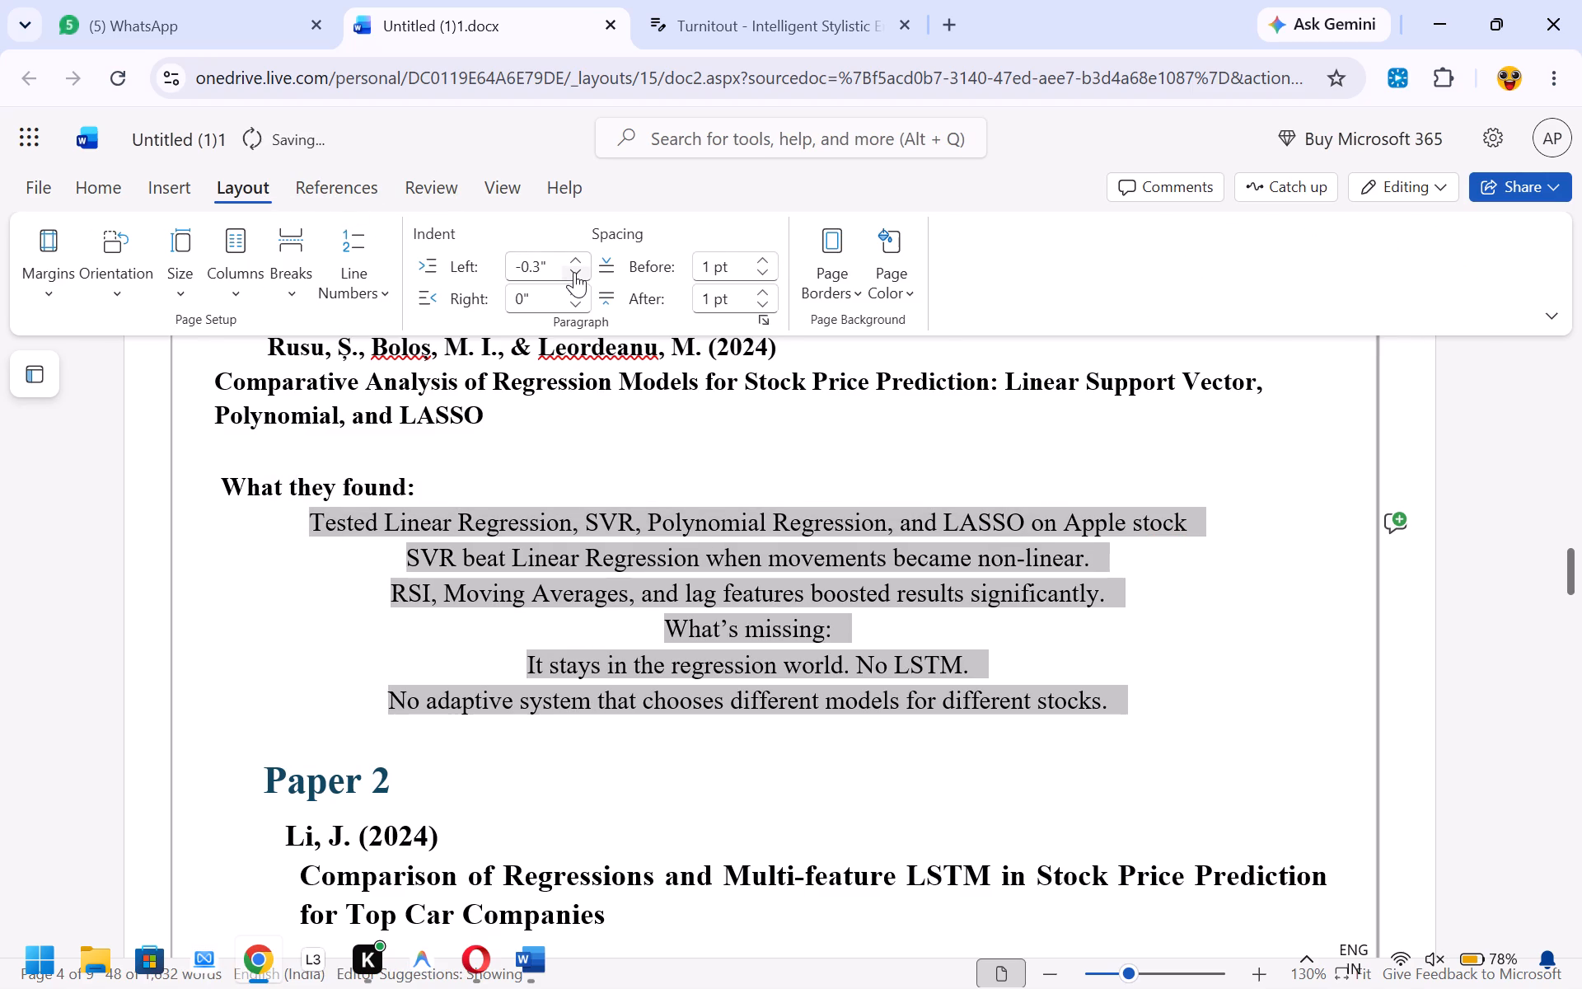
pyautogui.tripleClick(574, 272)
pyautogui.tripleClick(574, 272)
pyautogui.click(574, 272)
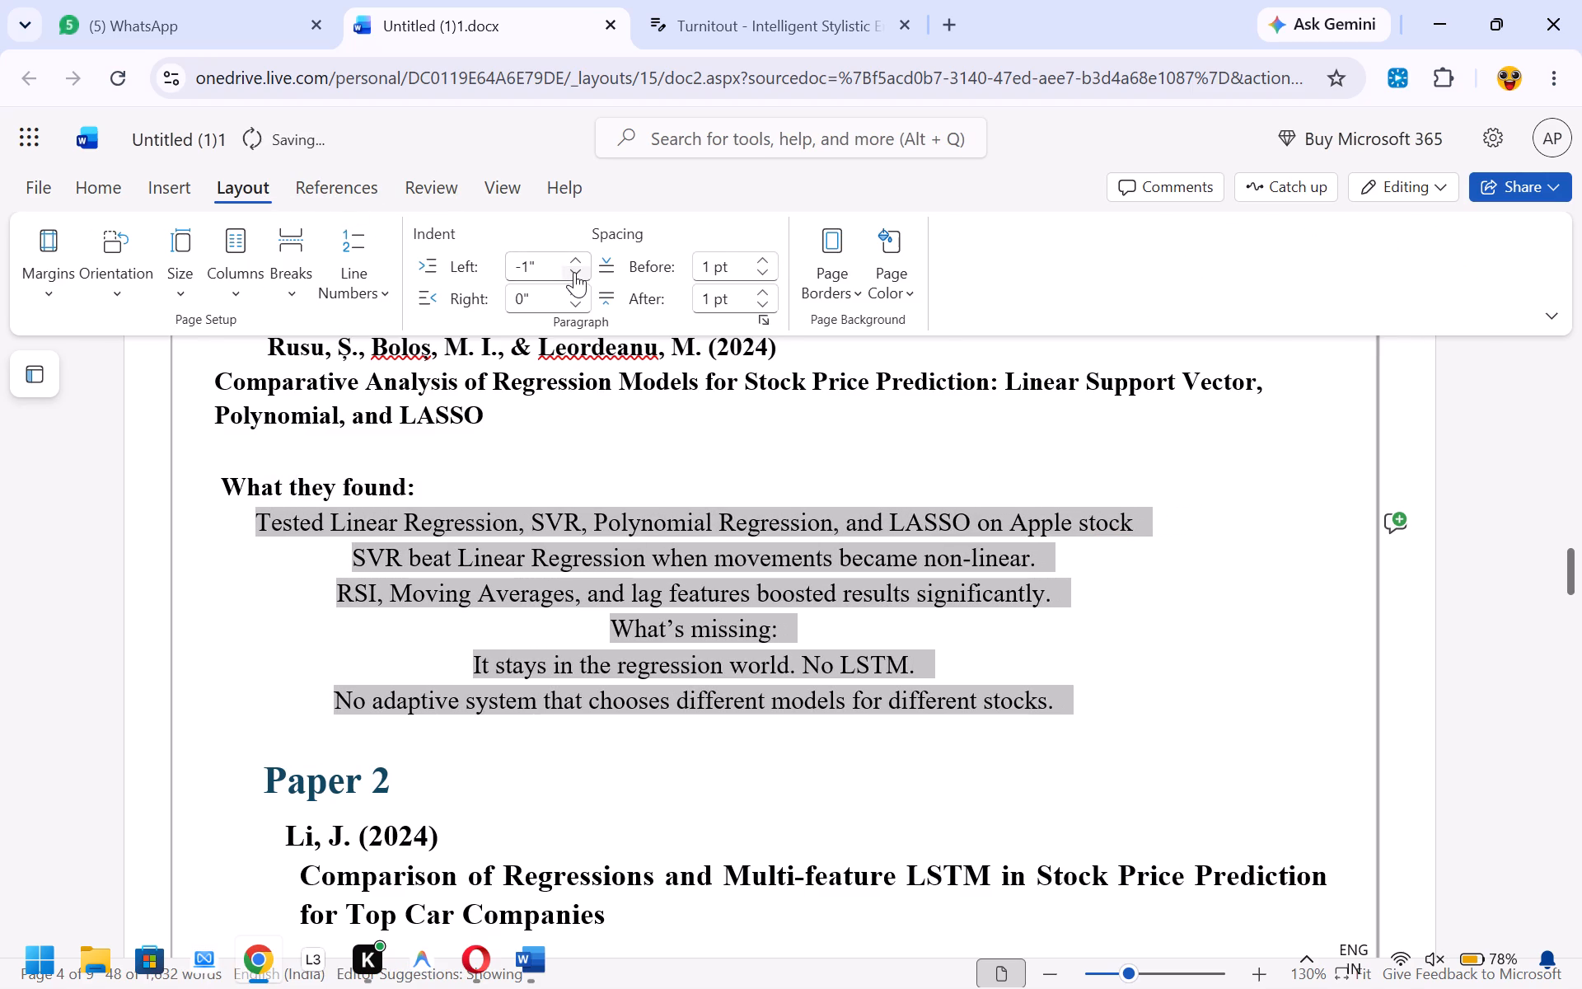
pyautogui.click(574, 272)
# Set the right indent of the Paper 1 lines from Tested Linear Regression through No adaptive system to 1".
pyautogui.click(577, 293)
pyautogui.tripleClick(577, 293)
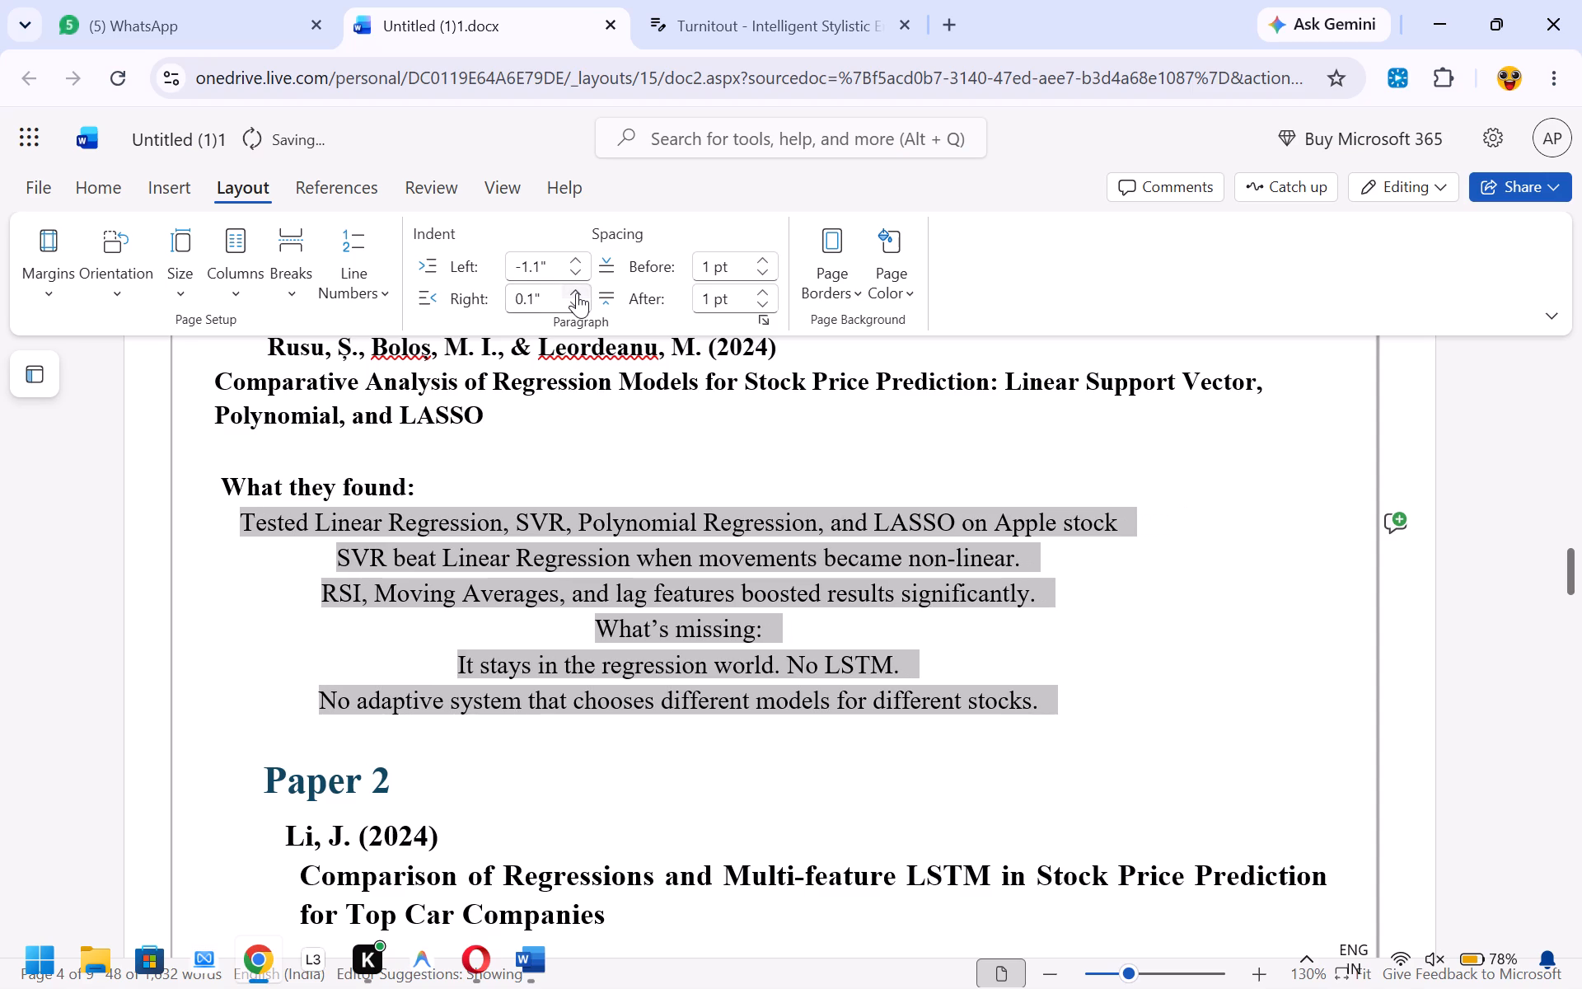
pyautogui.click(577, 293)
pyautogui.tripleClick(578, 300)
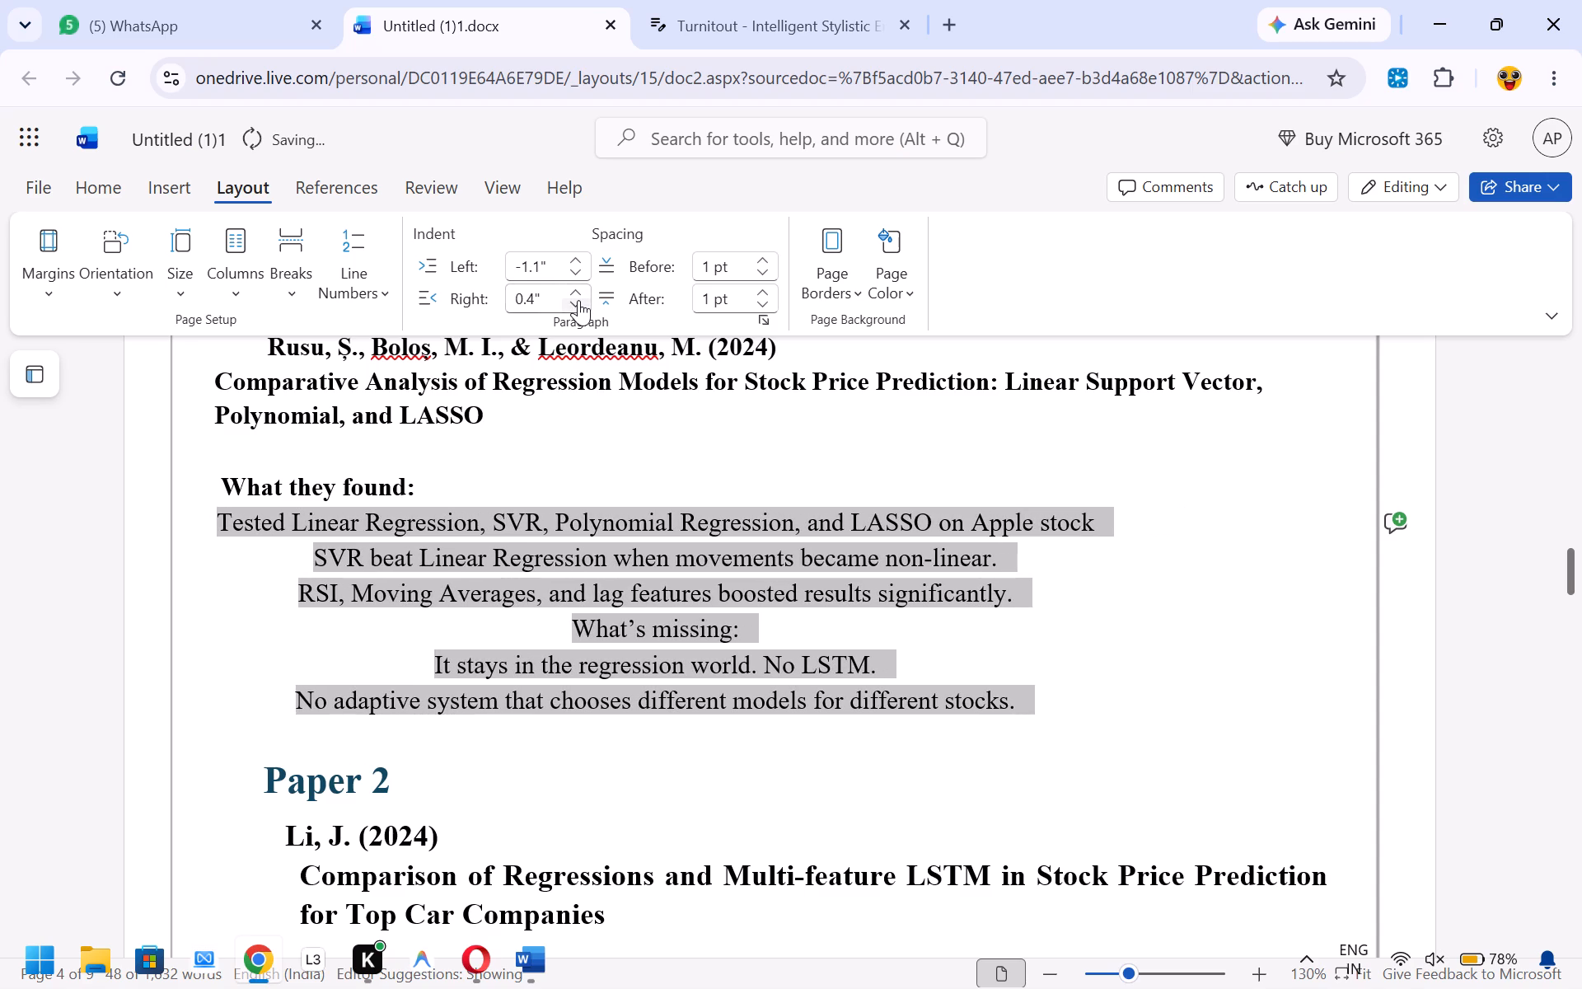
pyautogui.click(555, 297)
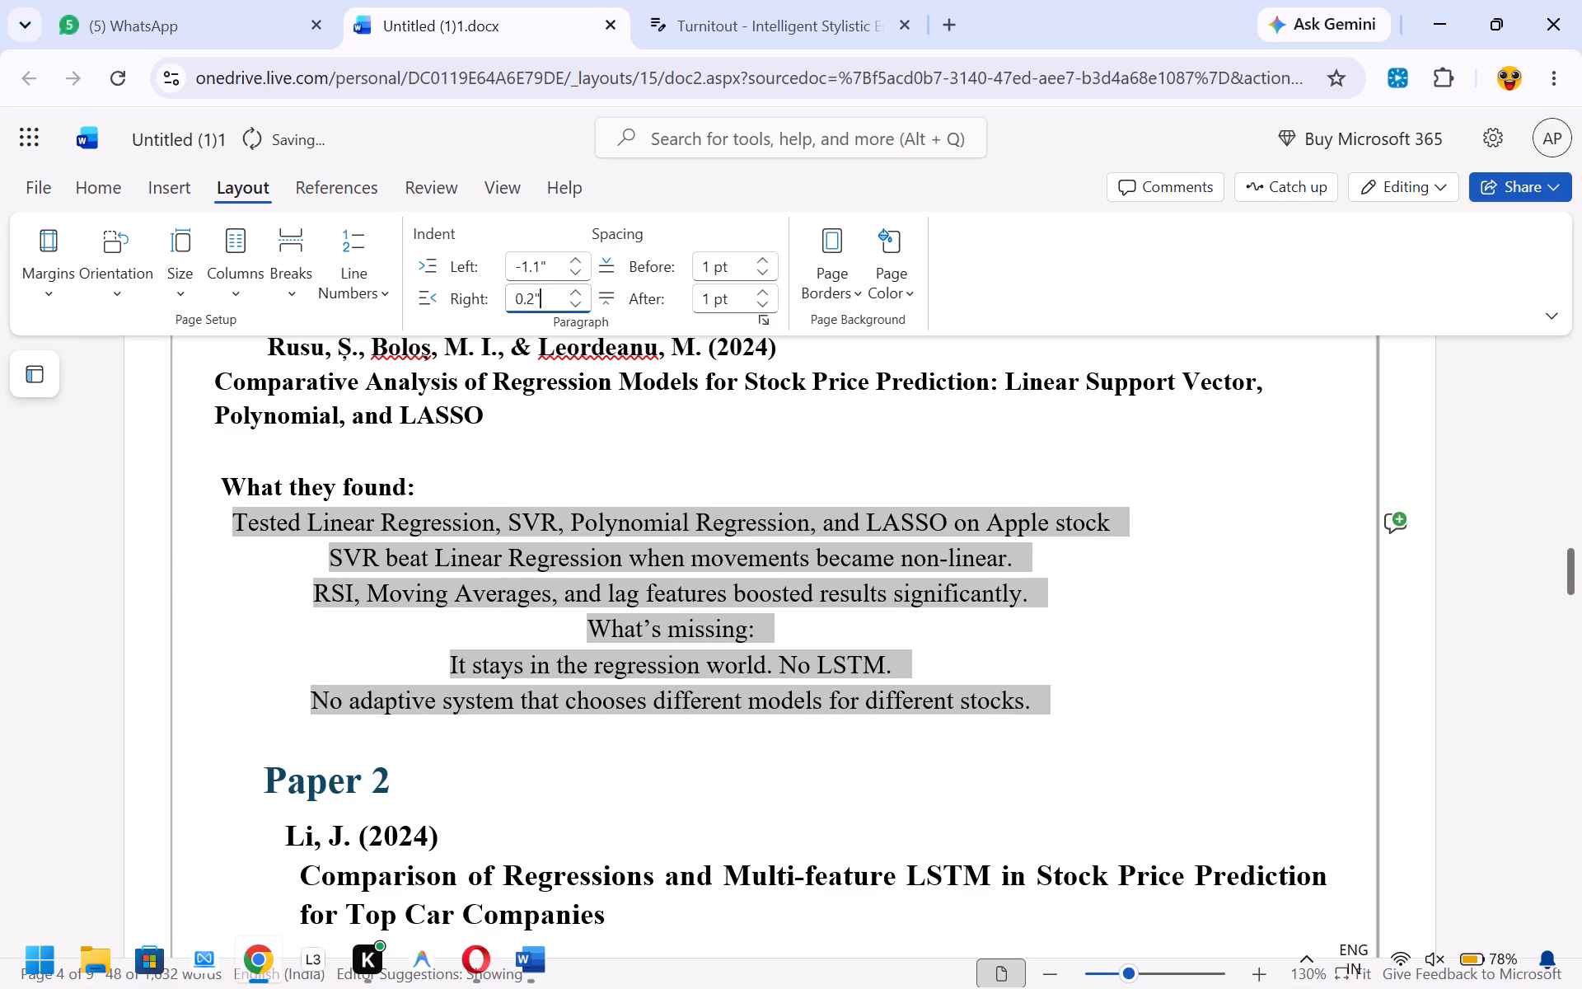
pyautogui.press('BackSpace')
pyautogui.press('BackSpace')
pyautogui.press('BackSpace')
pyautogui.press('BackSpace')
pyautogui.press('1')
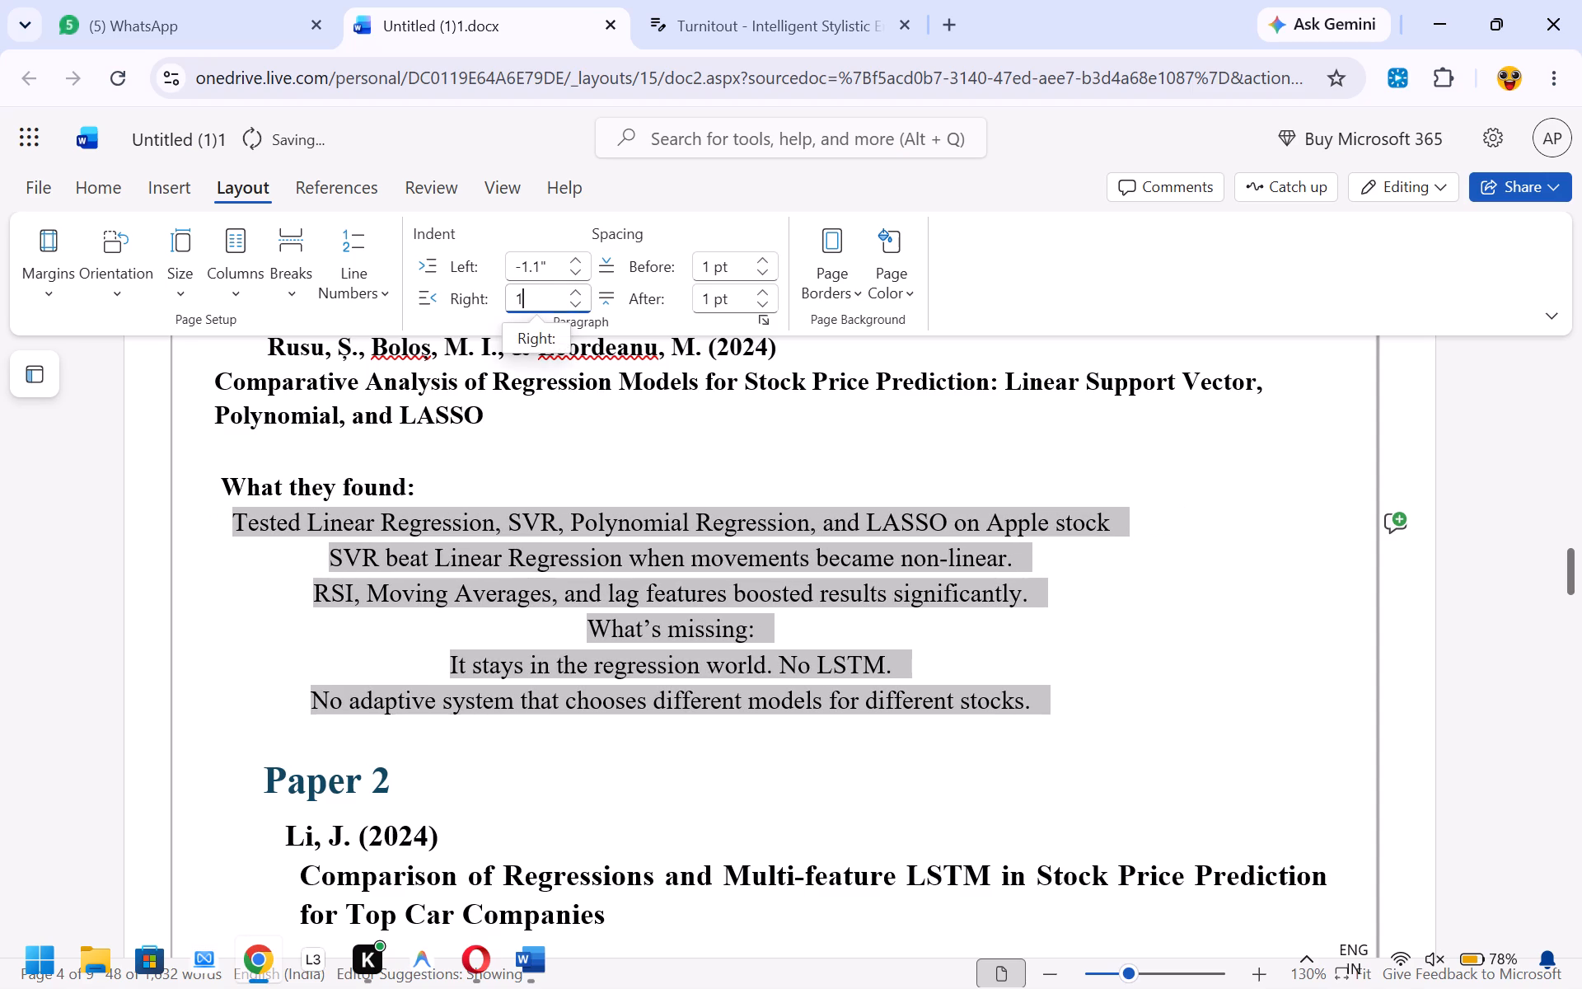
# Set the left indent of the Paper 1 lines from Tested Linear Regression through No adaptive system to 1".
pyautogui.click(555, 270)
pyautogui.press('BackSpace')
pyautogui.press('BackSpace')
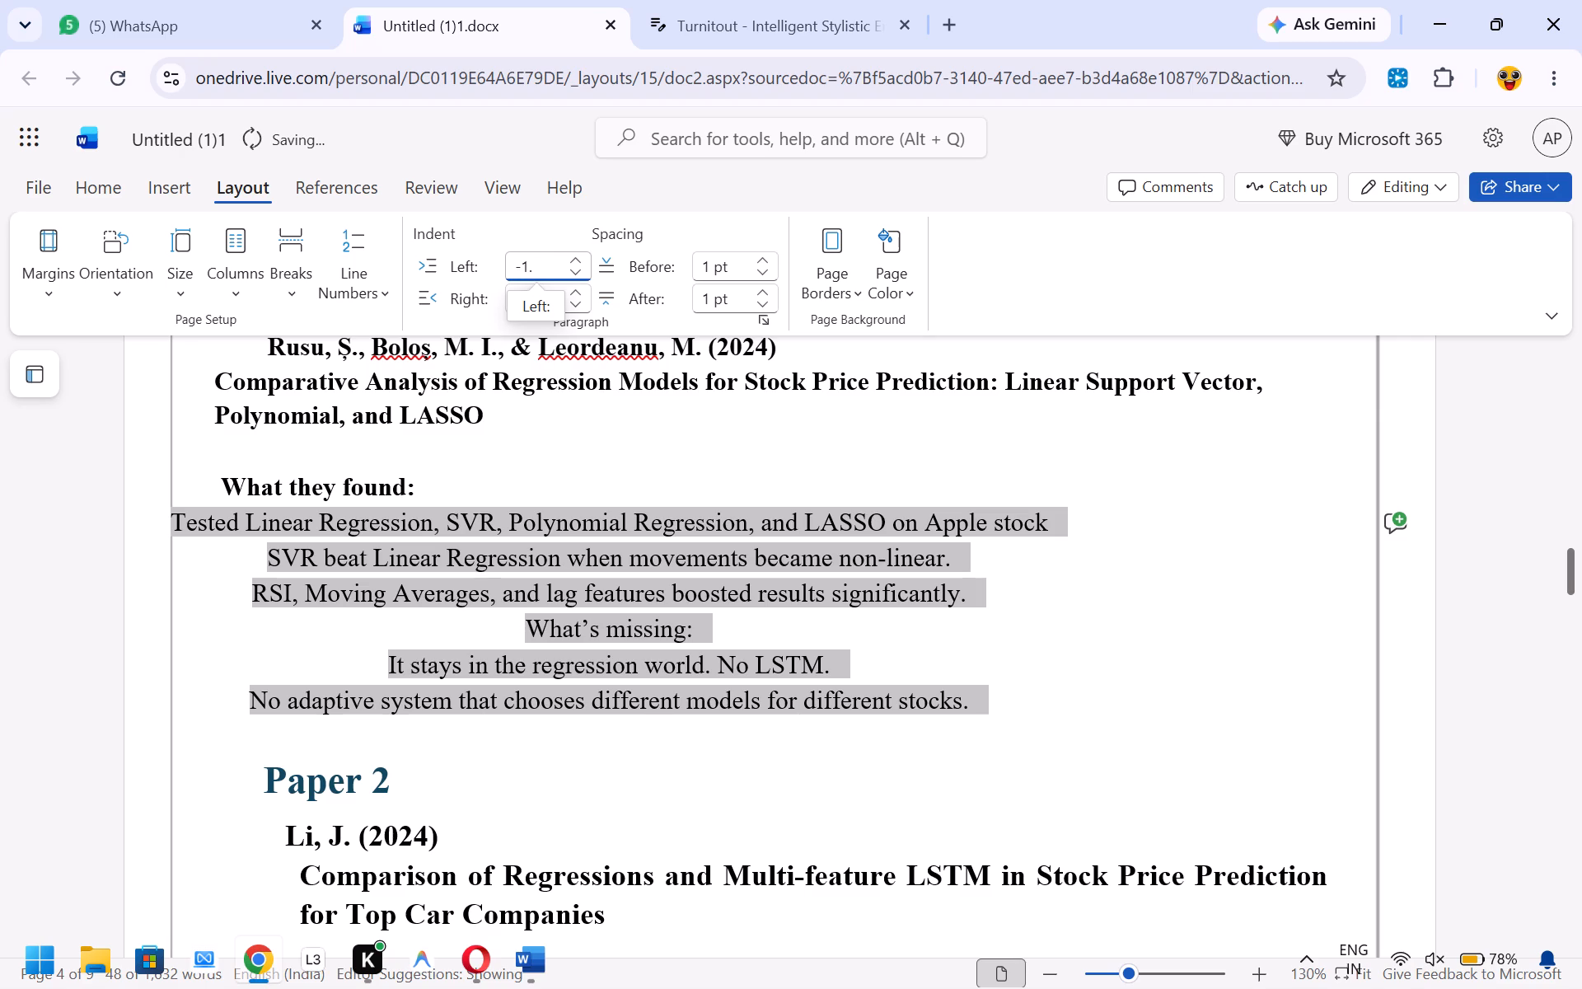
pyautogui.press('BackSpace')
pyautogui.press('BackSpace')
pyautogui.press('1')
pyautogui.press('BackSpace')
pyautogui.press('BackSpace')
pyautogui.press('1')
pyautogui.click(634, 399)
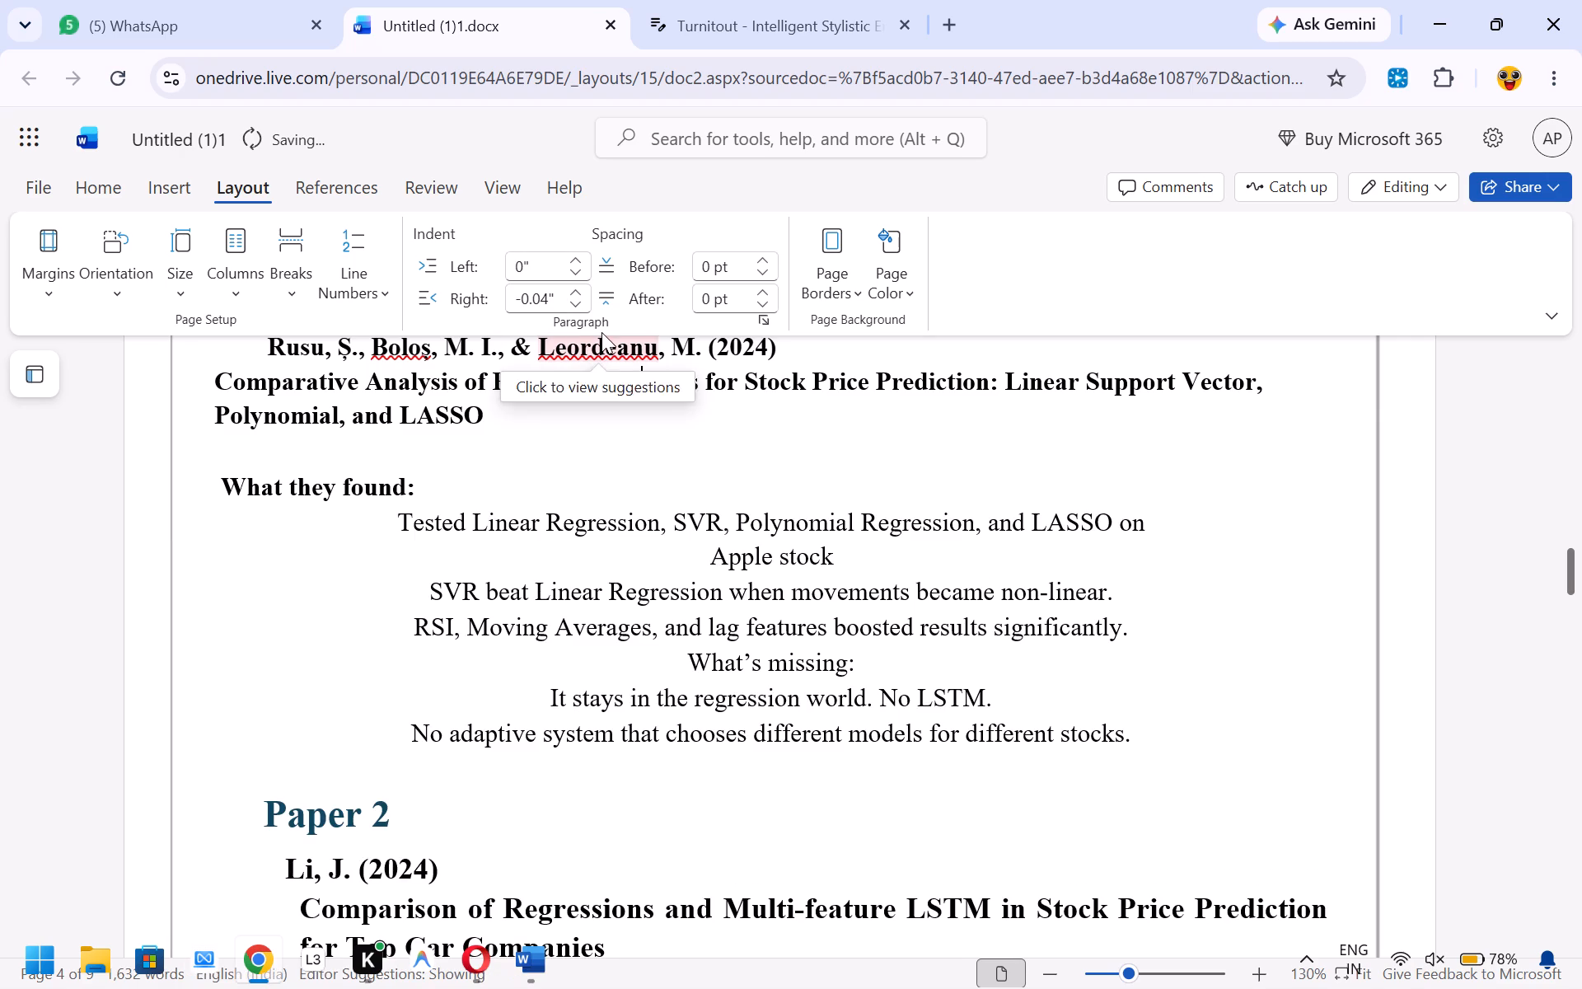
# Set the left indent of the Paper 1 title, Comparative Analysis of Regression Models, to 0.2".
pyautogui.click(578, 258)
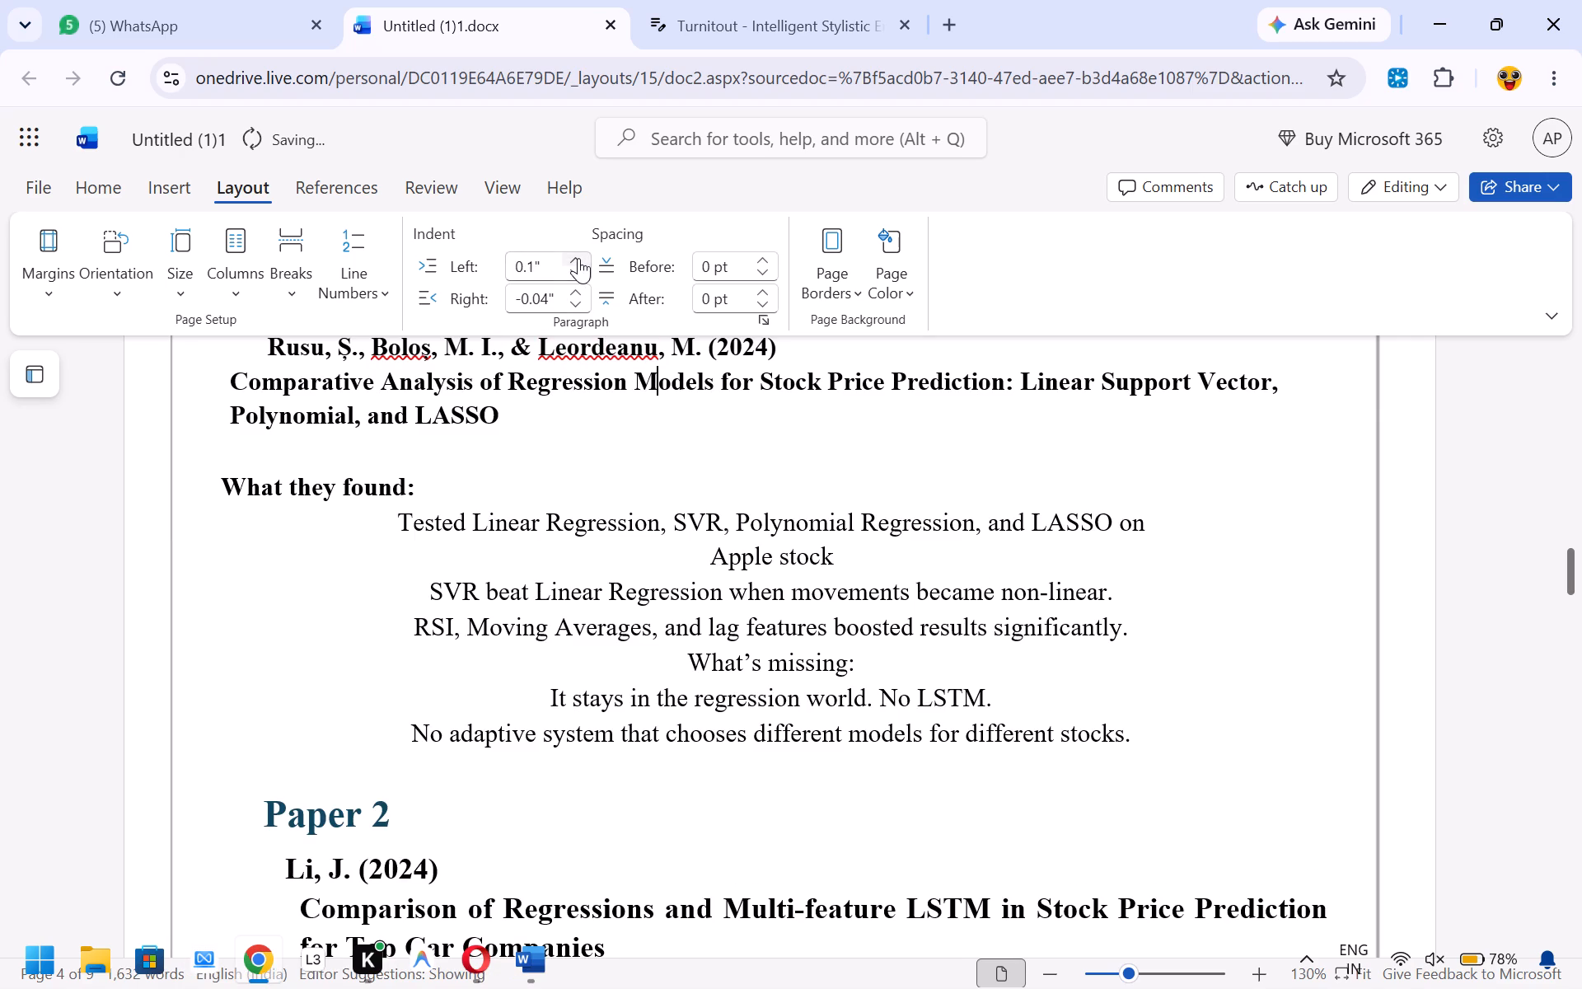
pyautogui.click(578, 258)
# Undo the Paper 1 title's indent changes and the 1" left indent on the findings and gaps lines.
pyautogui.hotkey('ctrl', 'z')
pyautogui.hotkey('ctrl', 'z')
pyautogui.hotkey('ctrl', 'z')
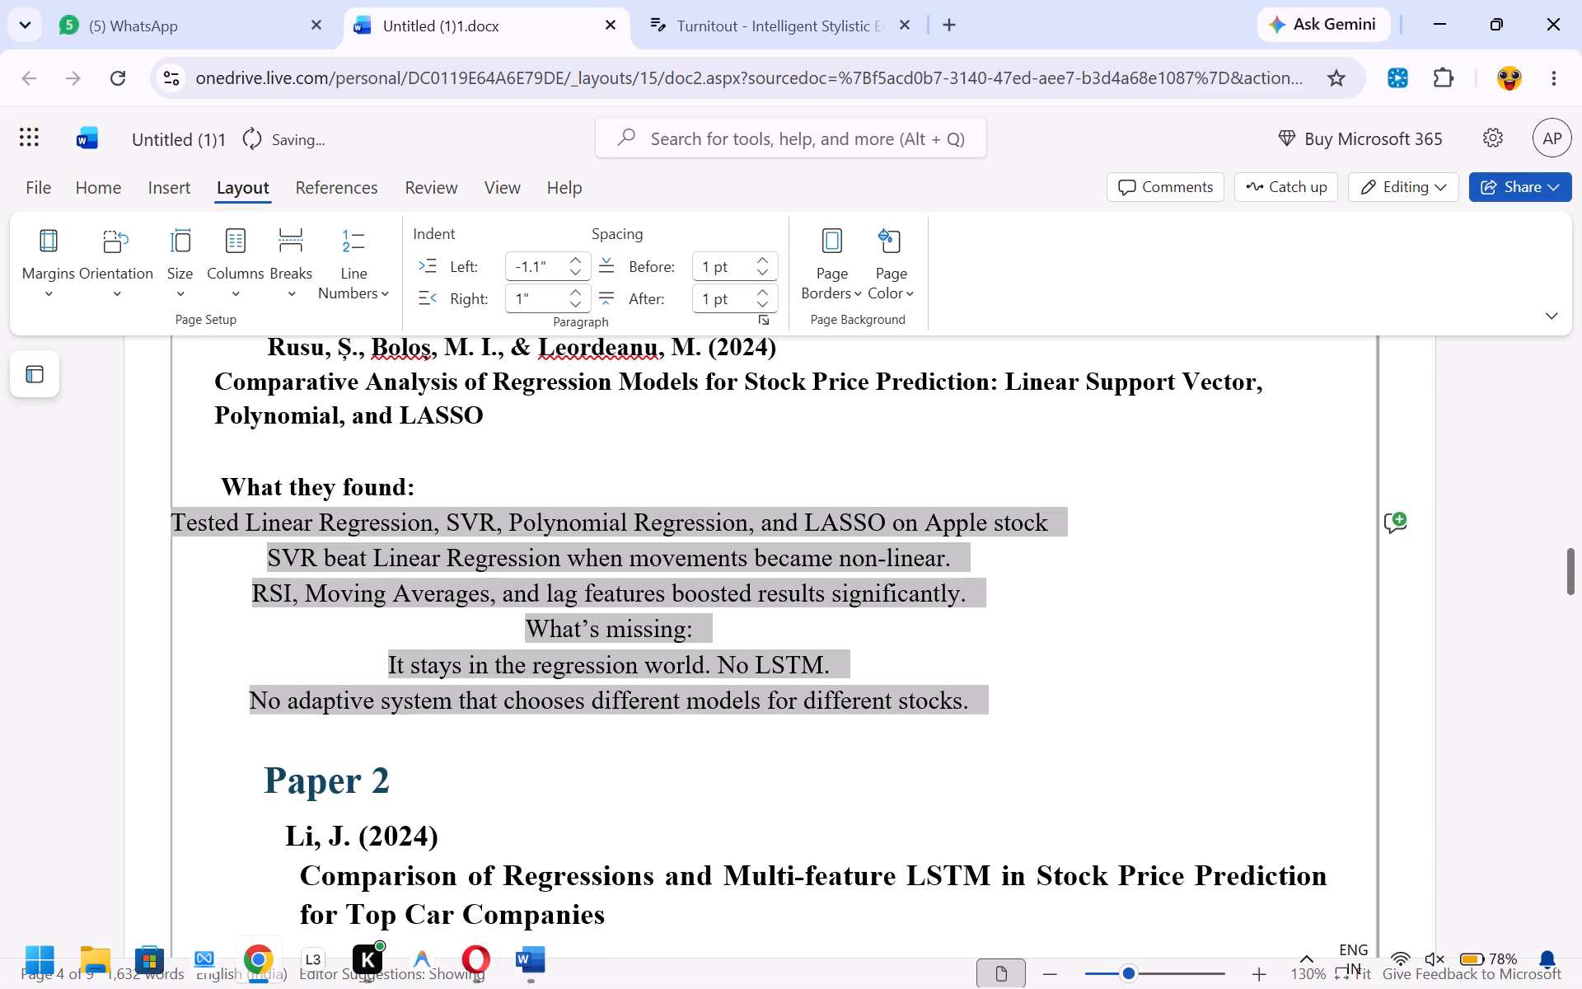
# Set the Paper 1 lines from Tested Linear Regression through No adaptive system to a -0.8" left and 0.8" right indent.
pyautogui.click(575, 269)
pyautogui.click(575, 269)
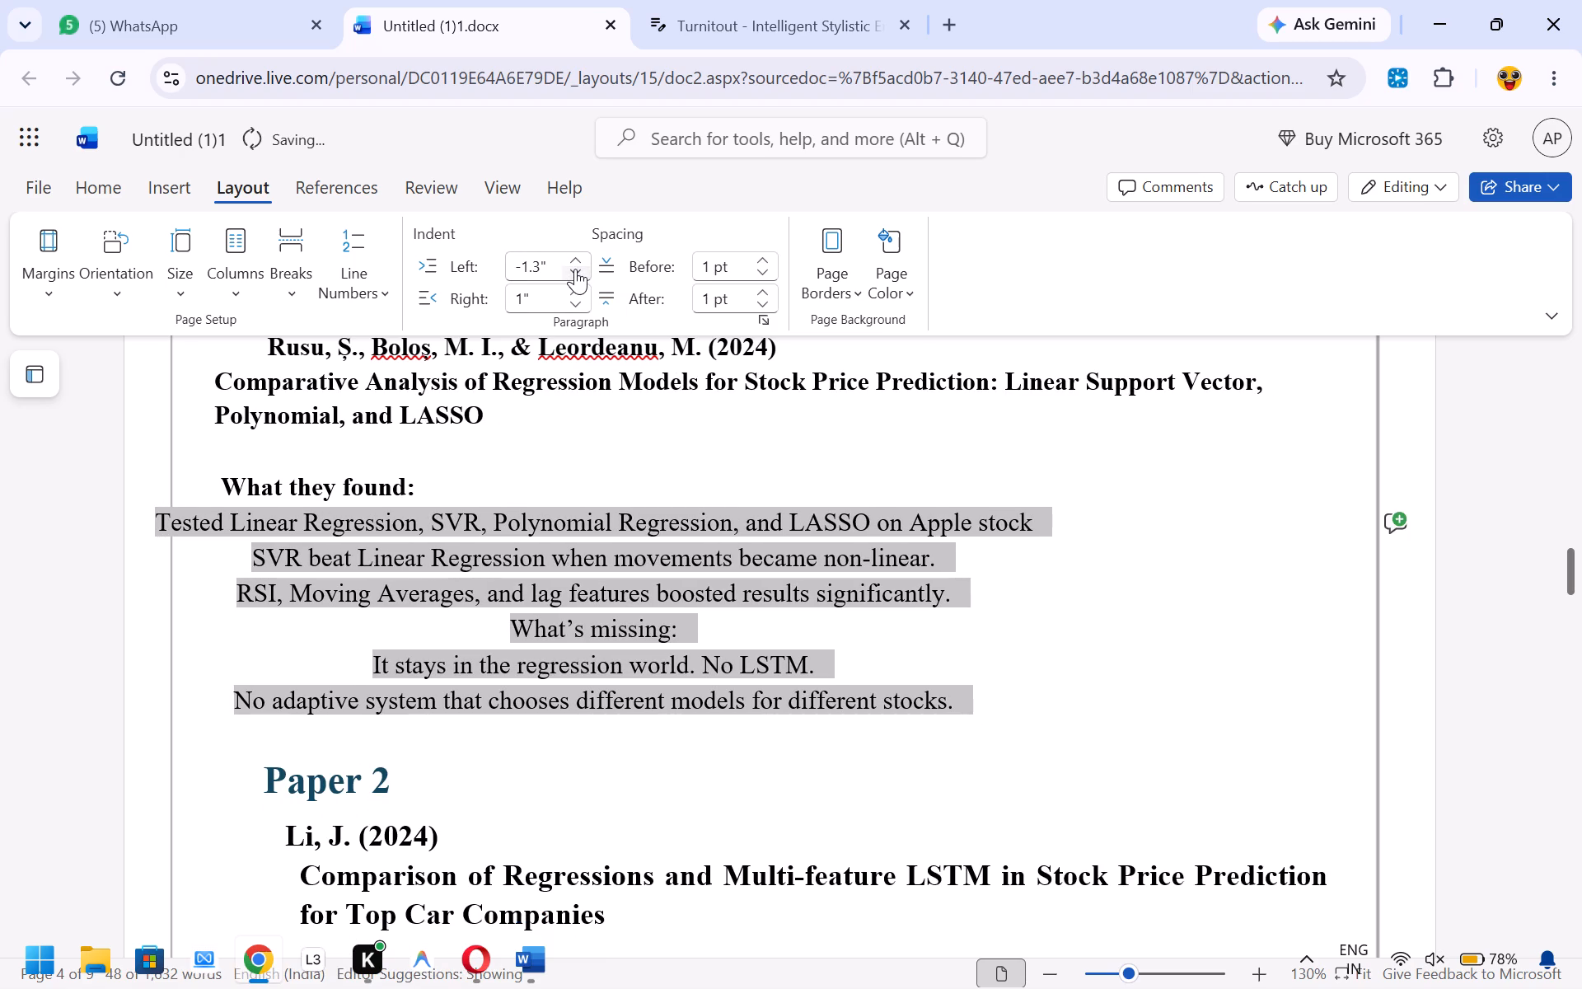
pyautogui.tripleClick(575, 260)
pyautogui.doubleClick(575, 260)
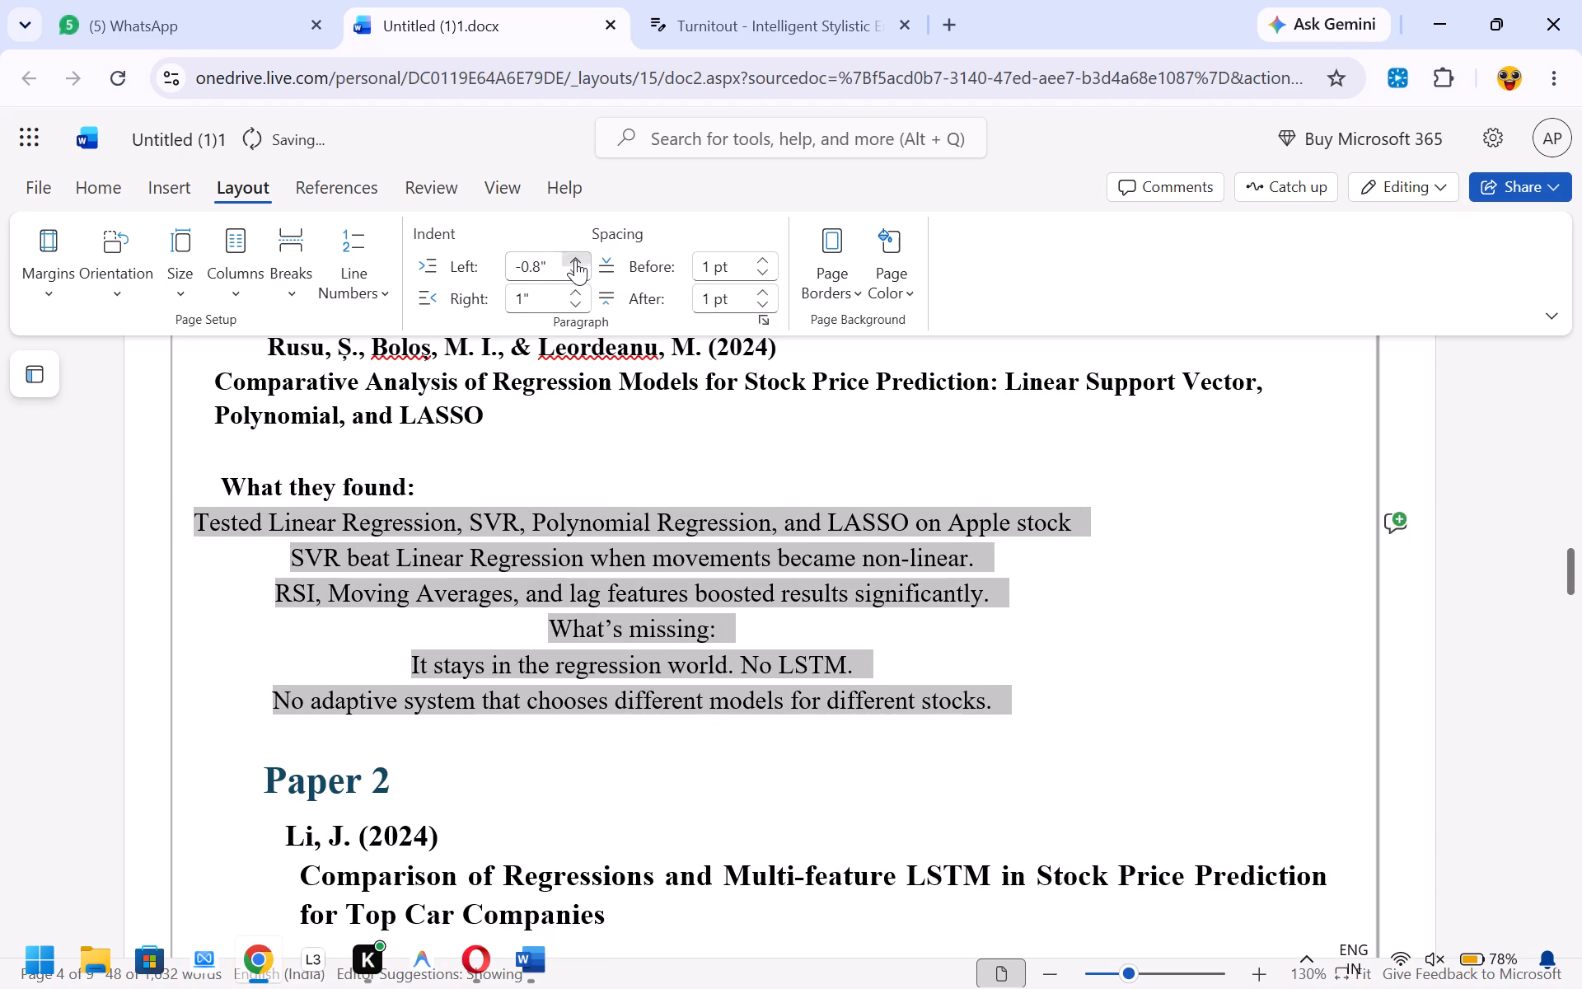
pyautogui.click(575, 312)
pyautogui.click(575, 312)
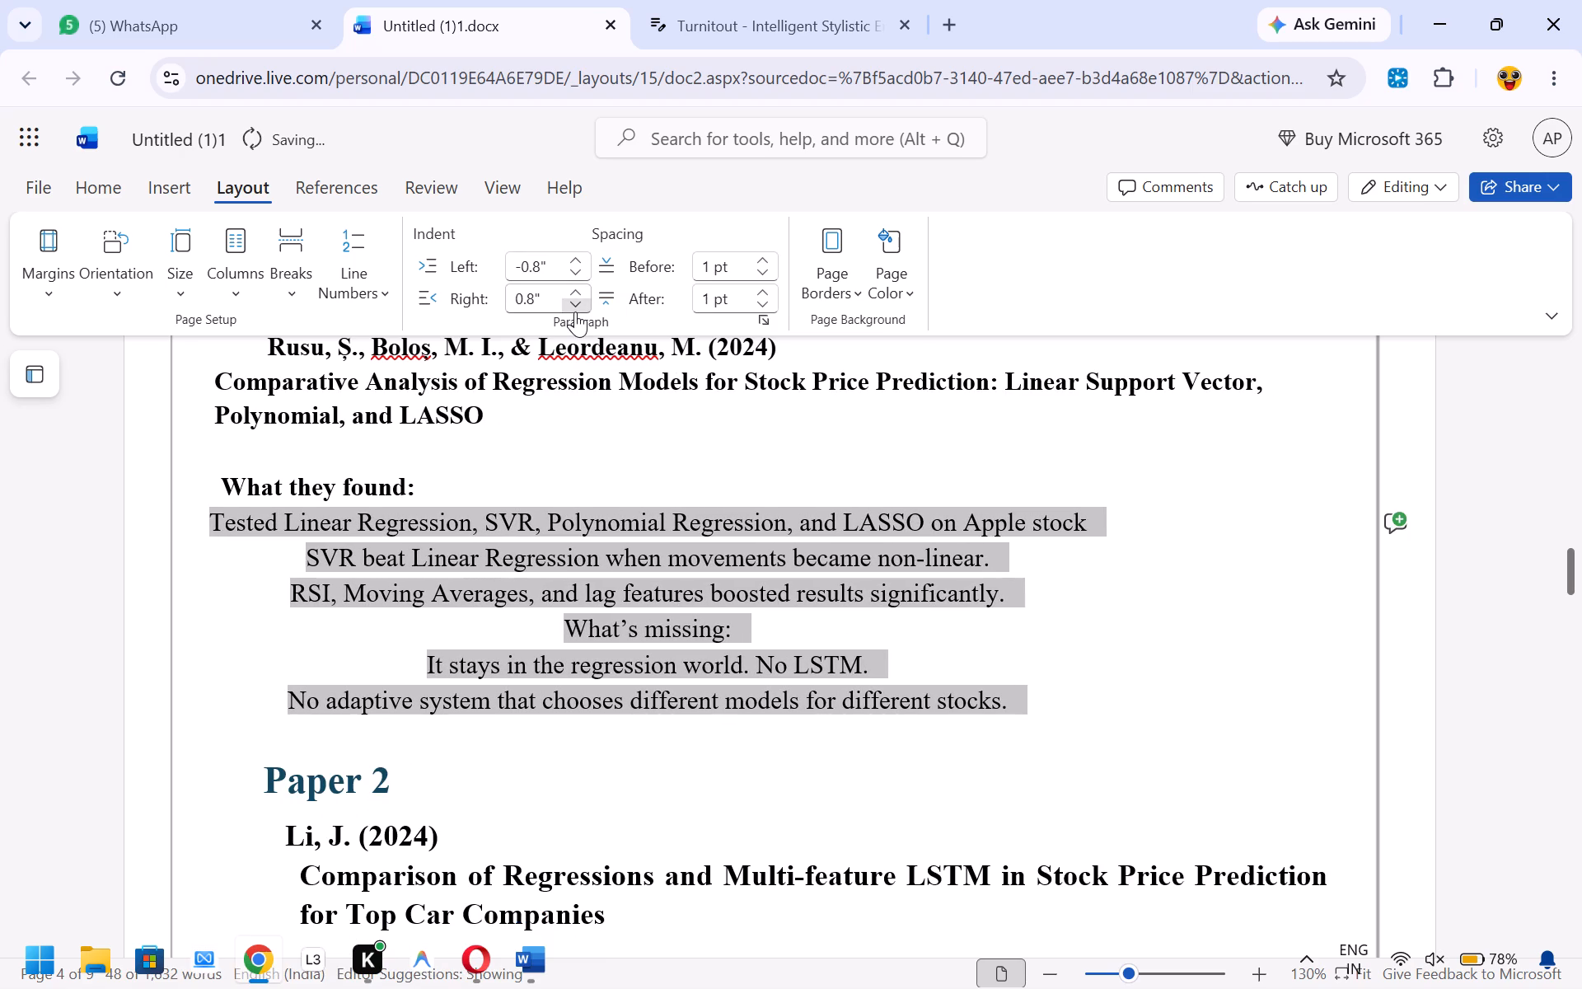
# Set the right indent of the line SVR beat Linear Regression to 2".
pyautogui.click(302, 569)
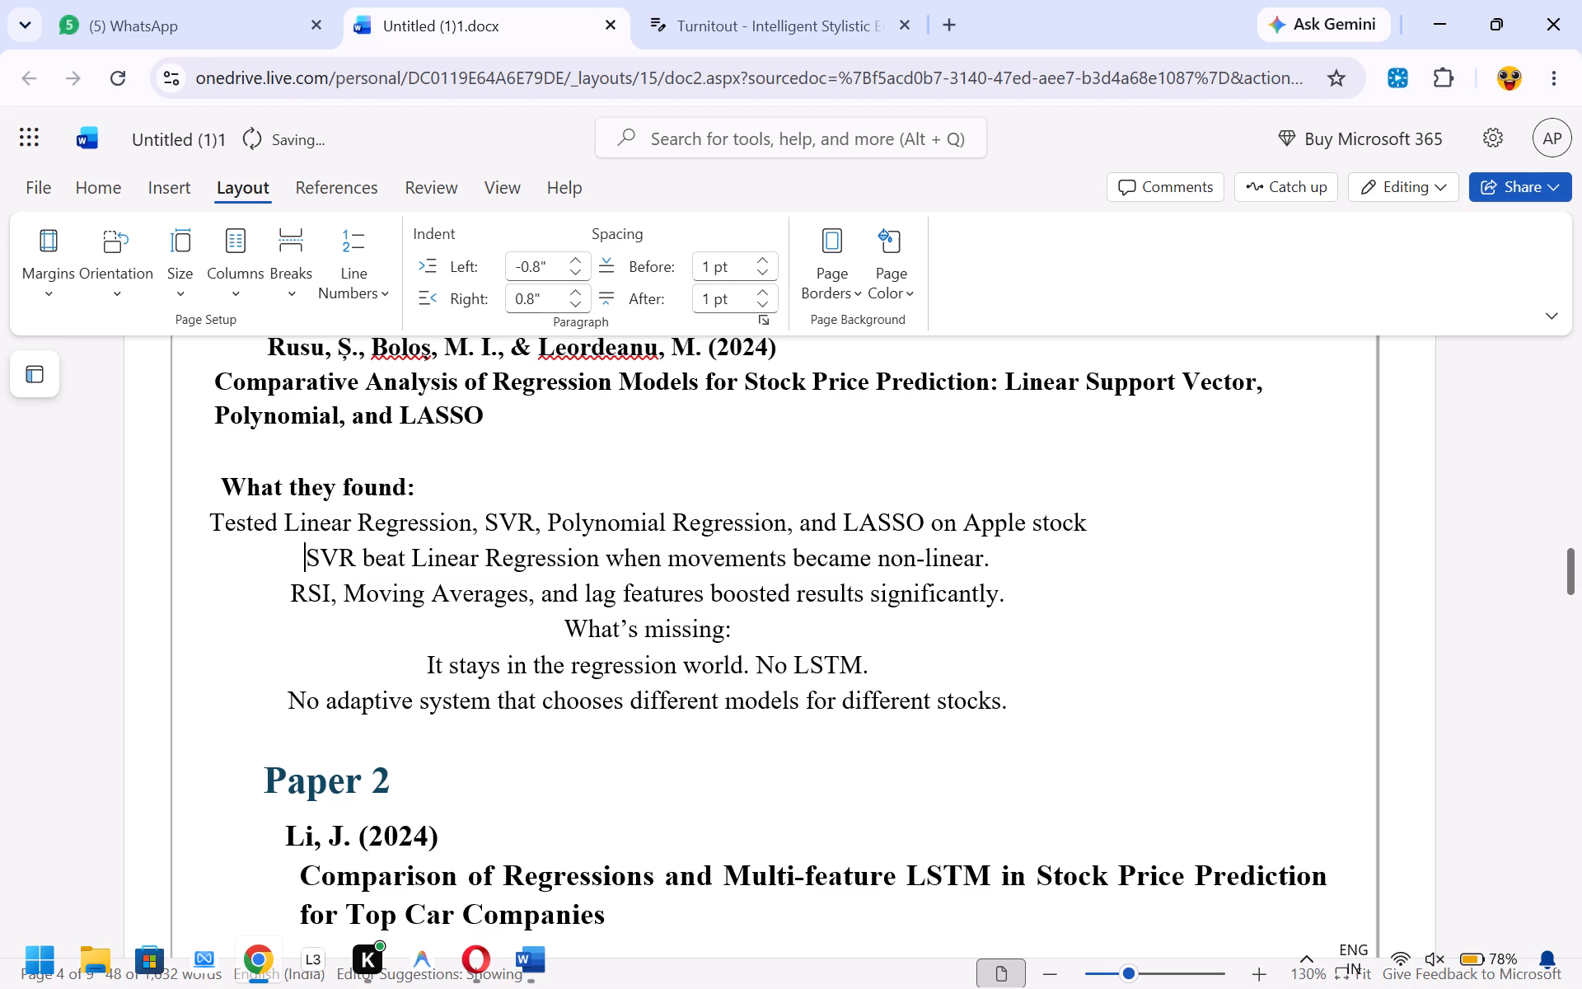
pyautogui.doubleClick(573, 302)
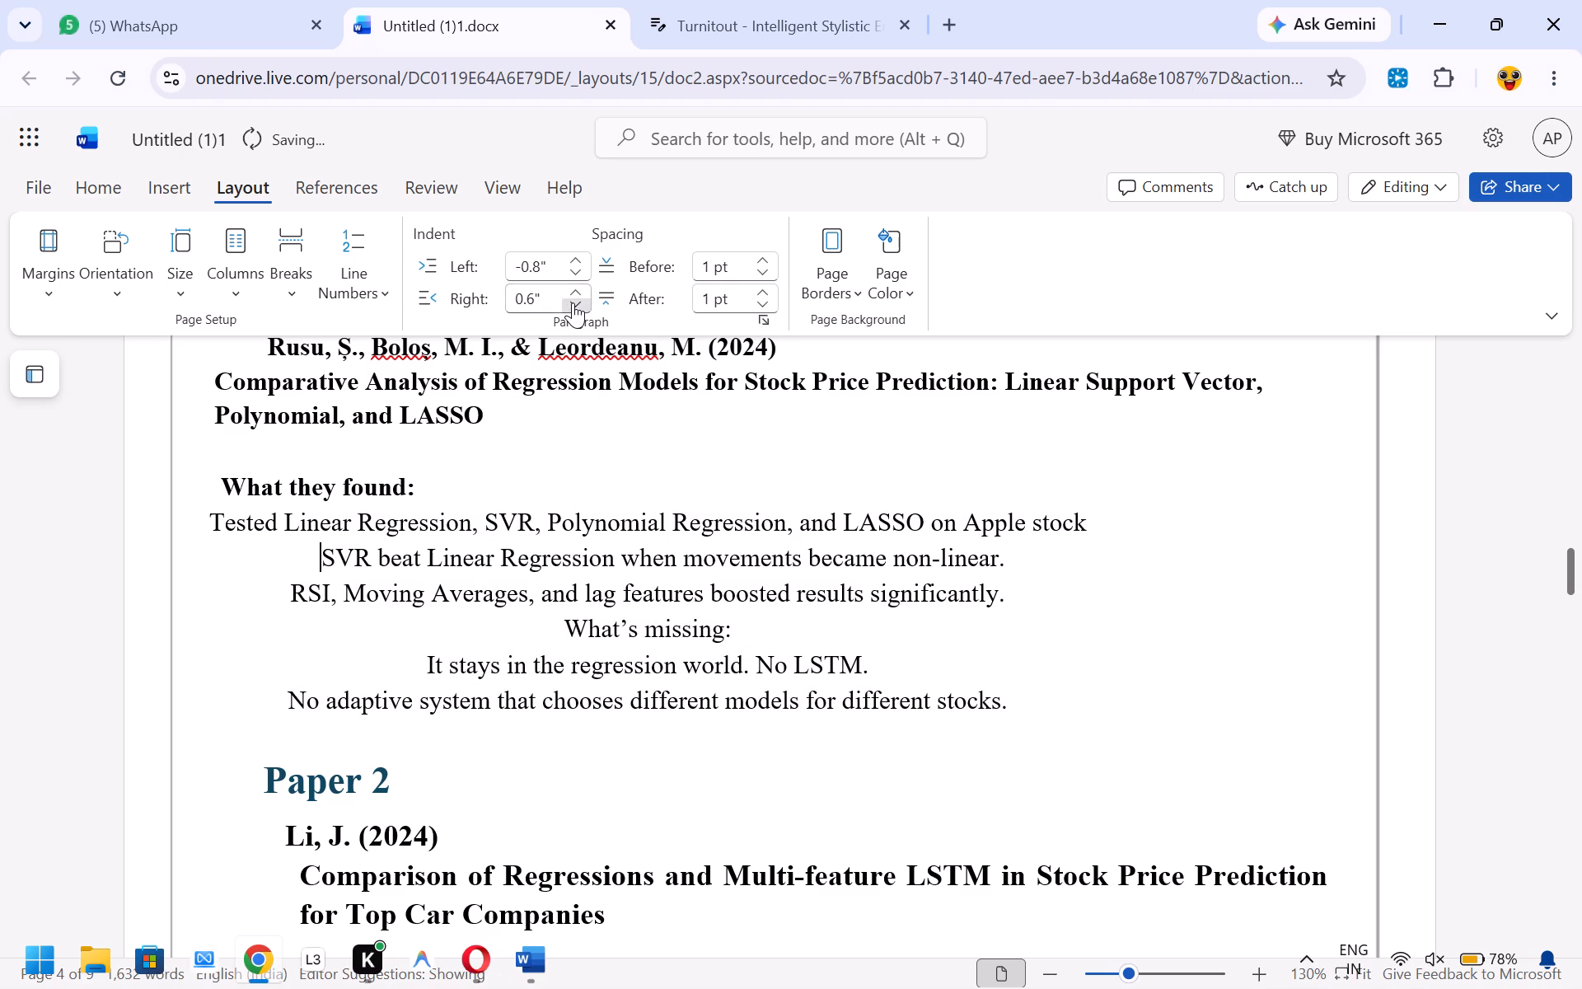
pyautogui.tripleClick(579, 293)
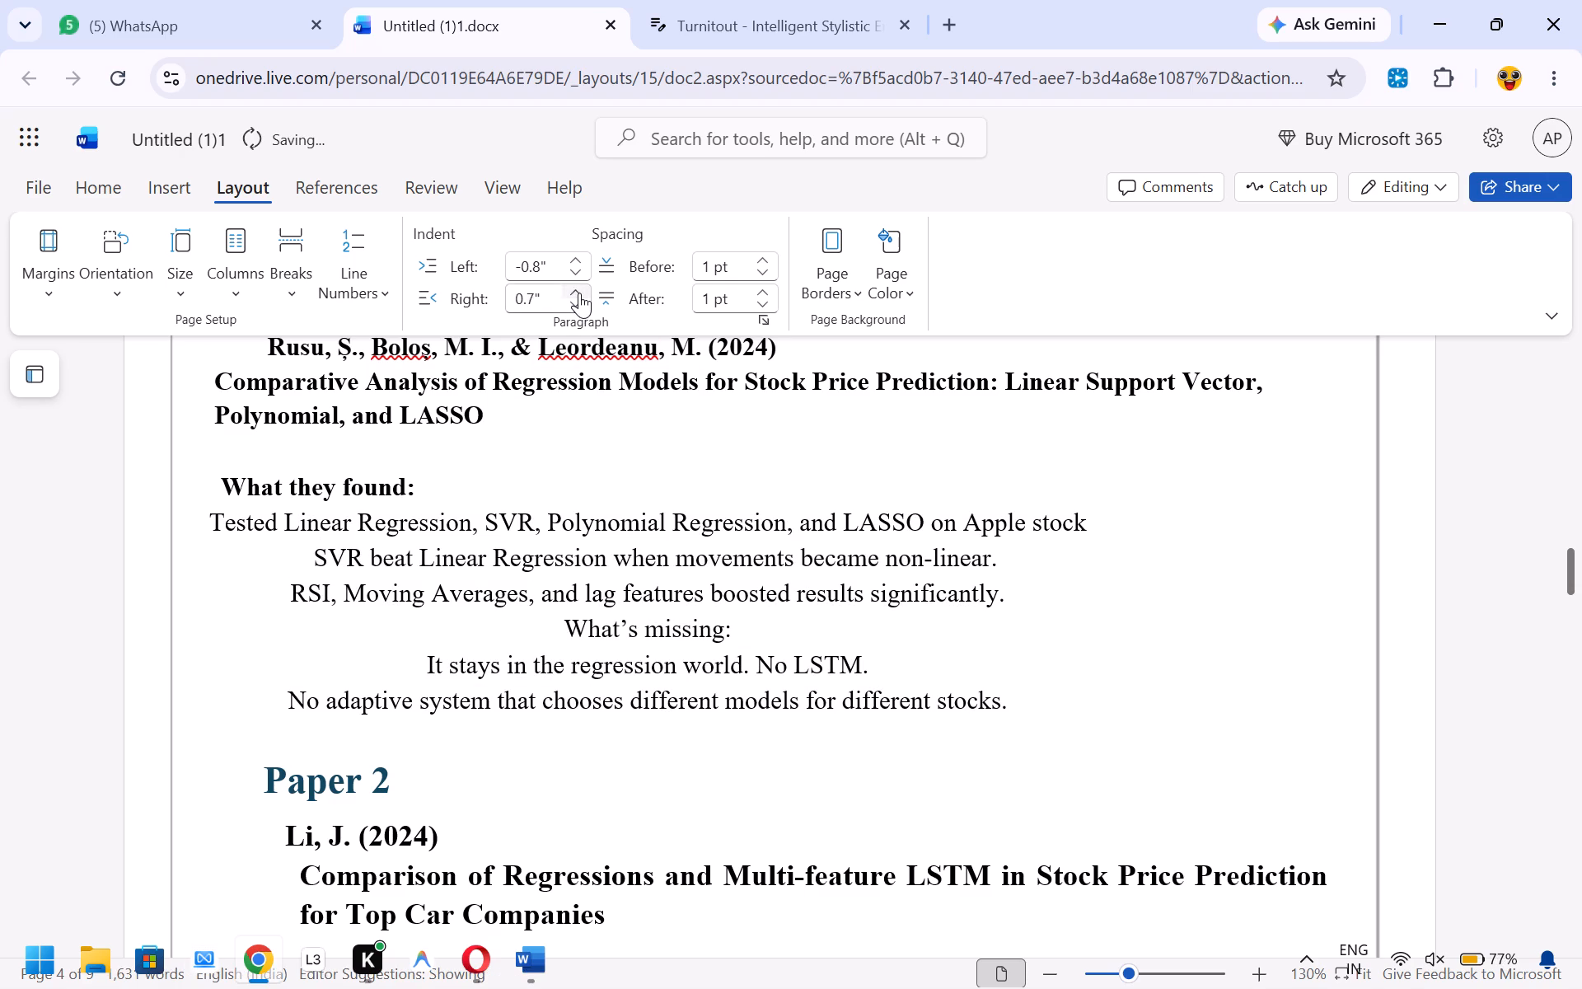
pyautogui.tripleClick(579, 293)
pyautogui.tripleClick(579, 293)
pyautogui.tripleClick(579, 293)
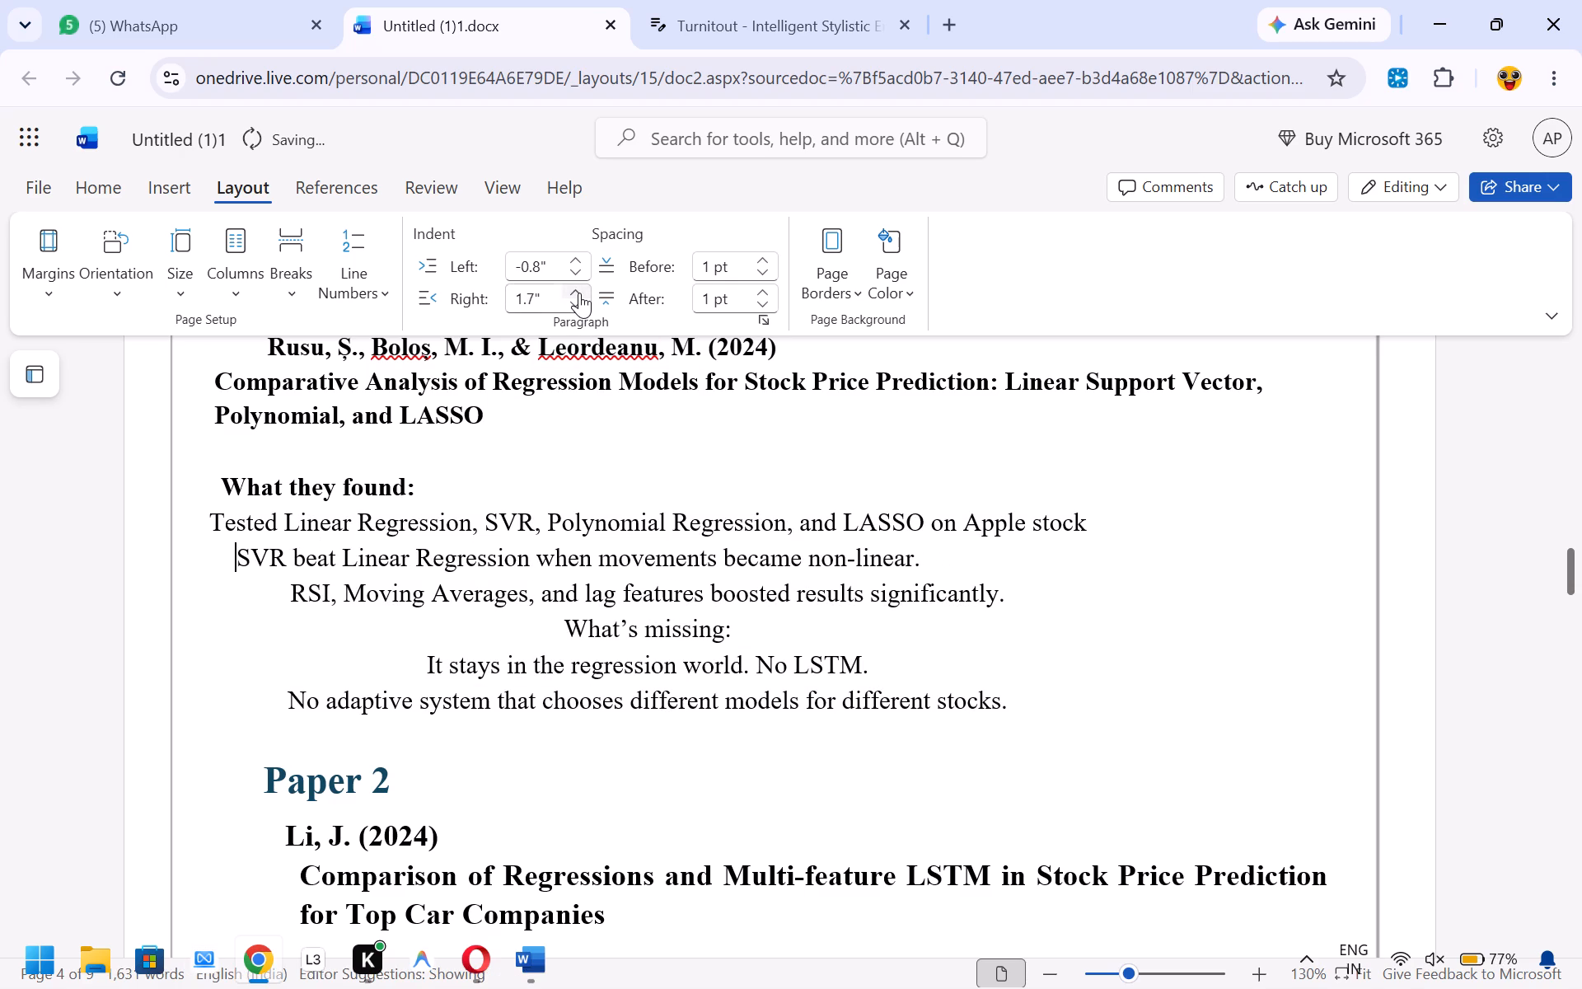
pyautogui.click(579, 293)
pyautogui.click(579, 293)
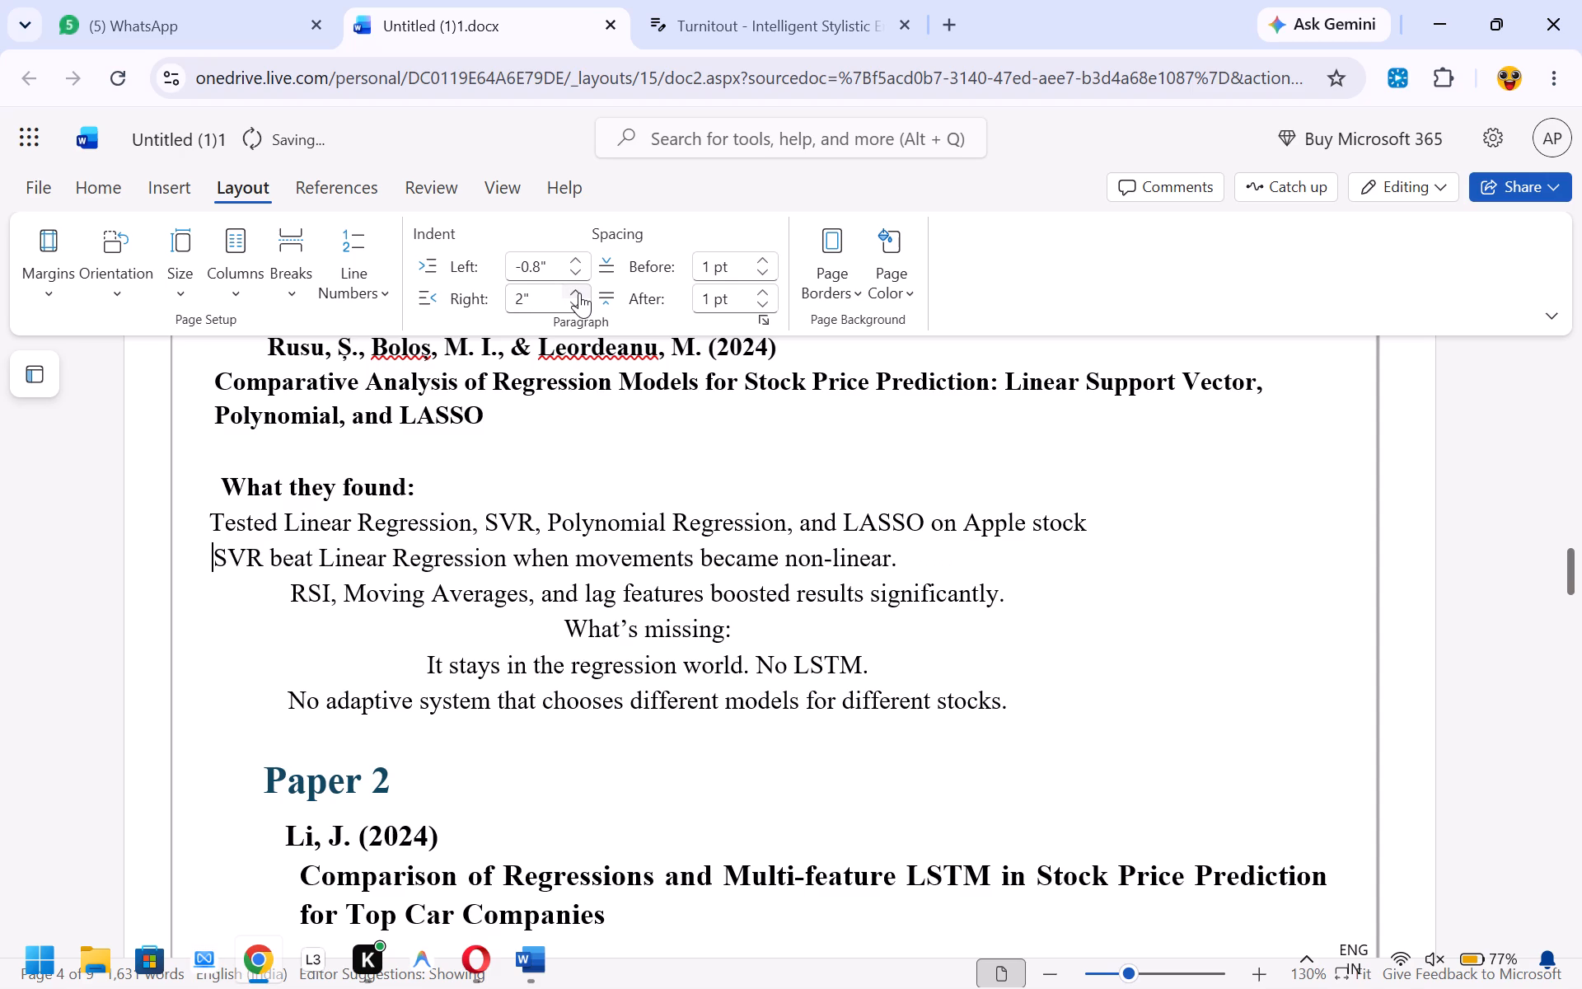
# Set the left indent of the line SVR beat Linear Regression to 0".
pyautogui.click(581, 273)
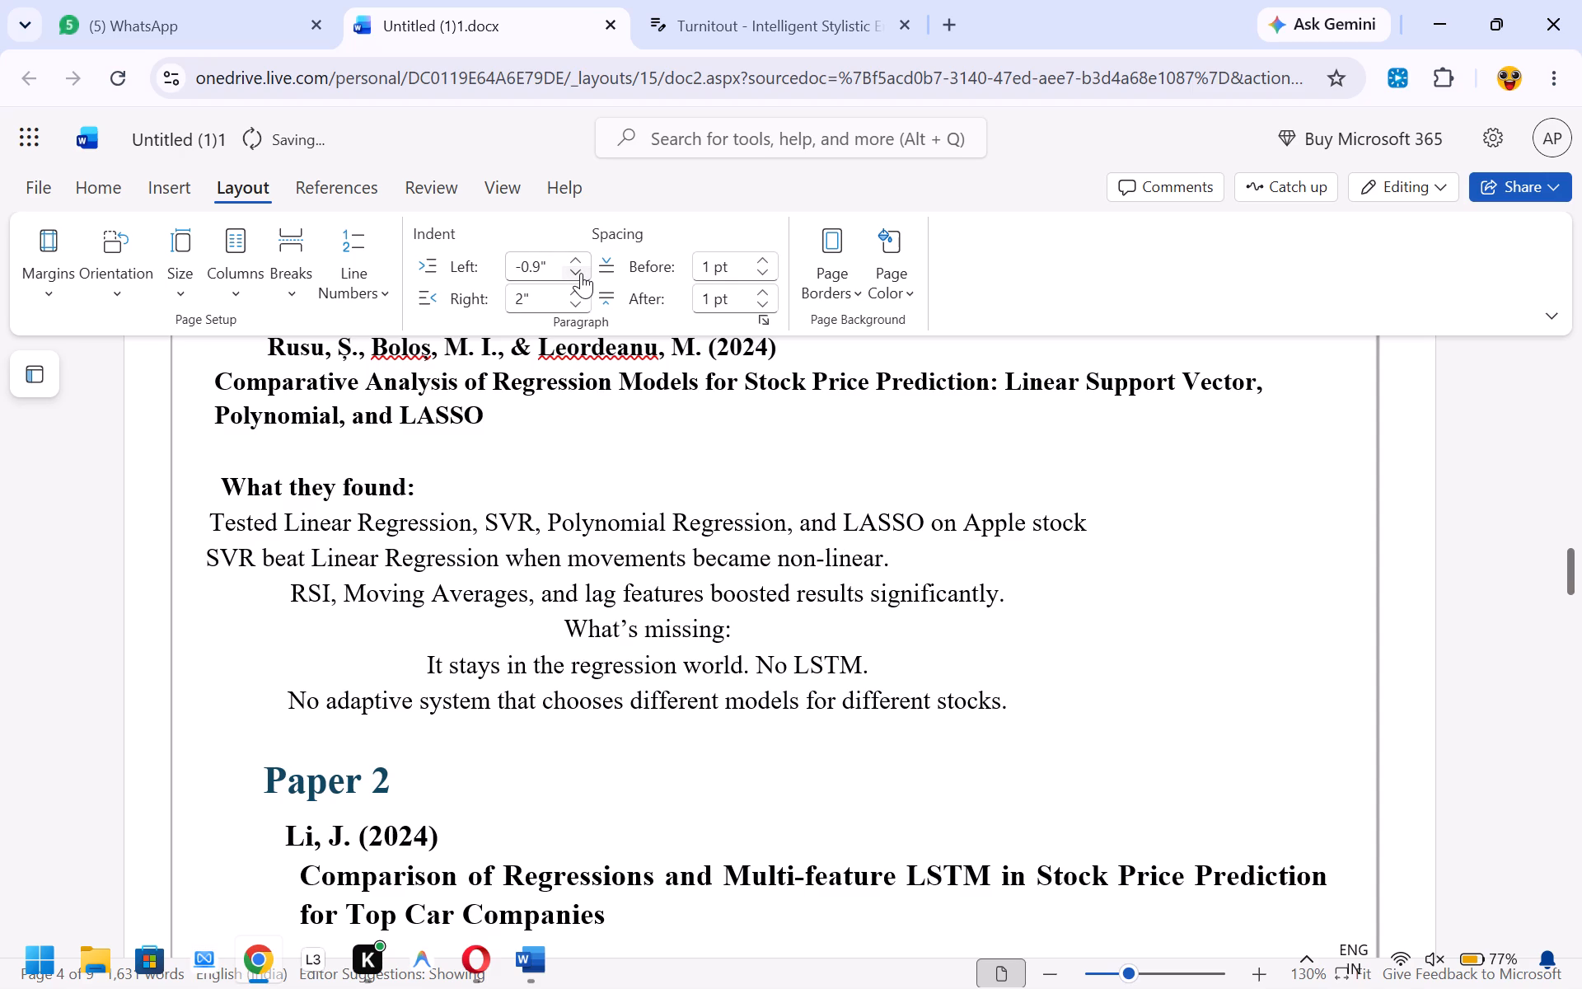
pyautogui.click(581, 273)
pyautogui.click(579, 259)
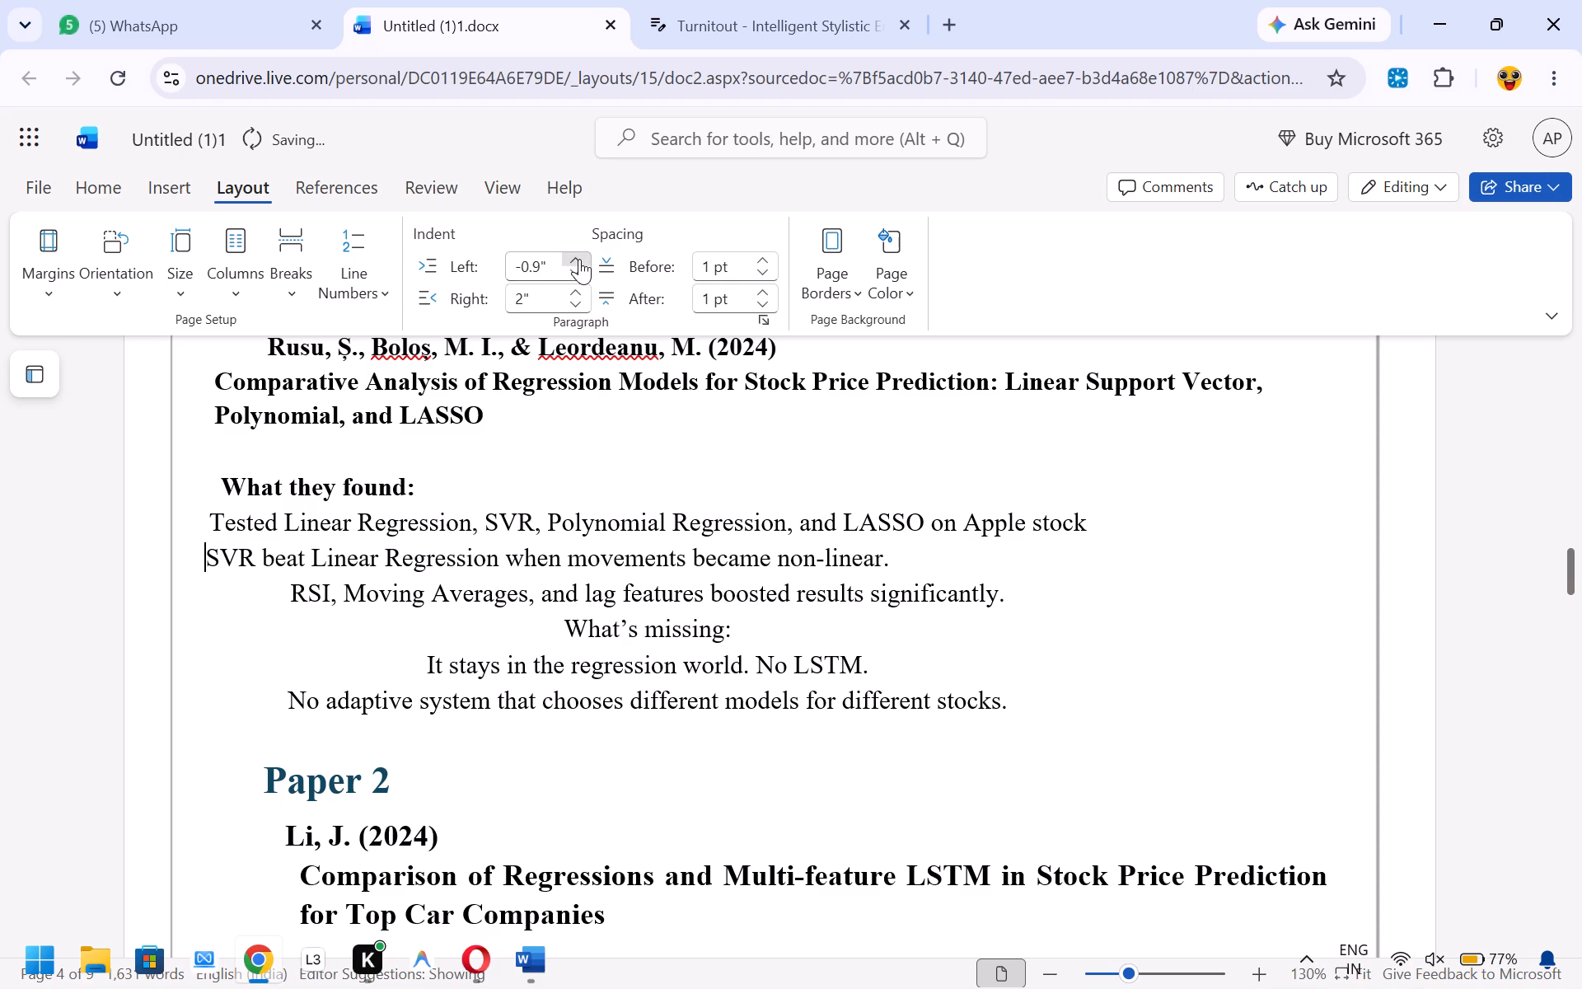
pyautogui.click(573, 267)
pyautogui.click(573, 267)
pyautogui.click(573, 267)
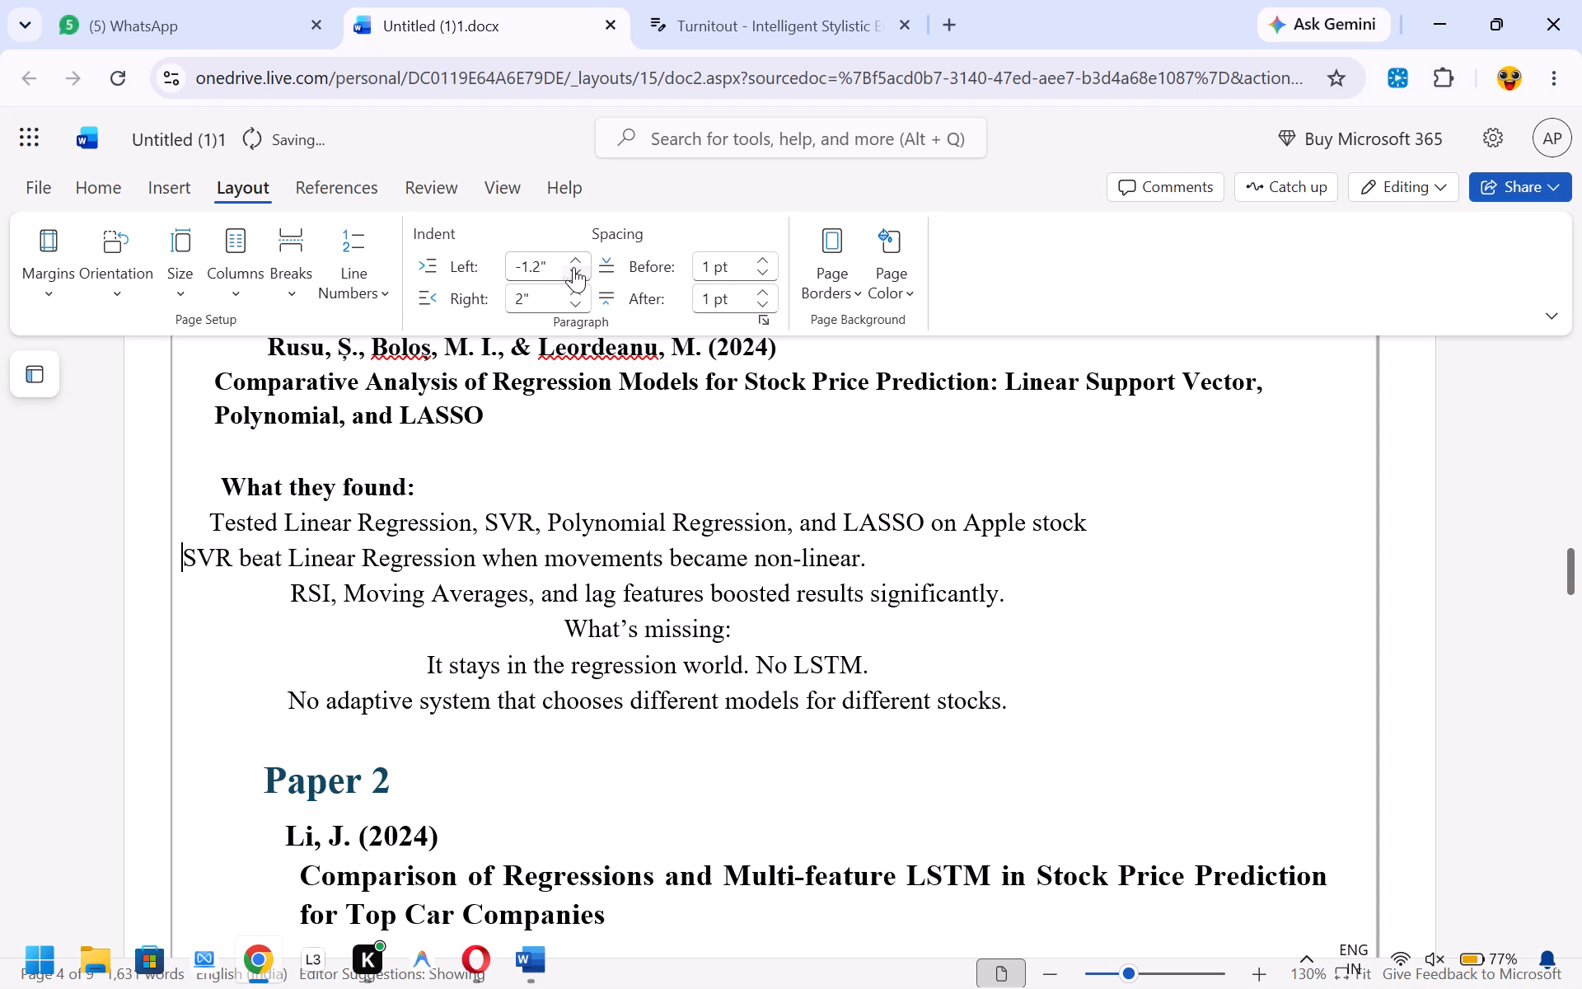
pyautogui.tripleClick(576, 255)
pyautogui.tripleClick(576, 255)
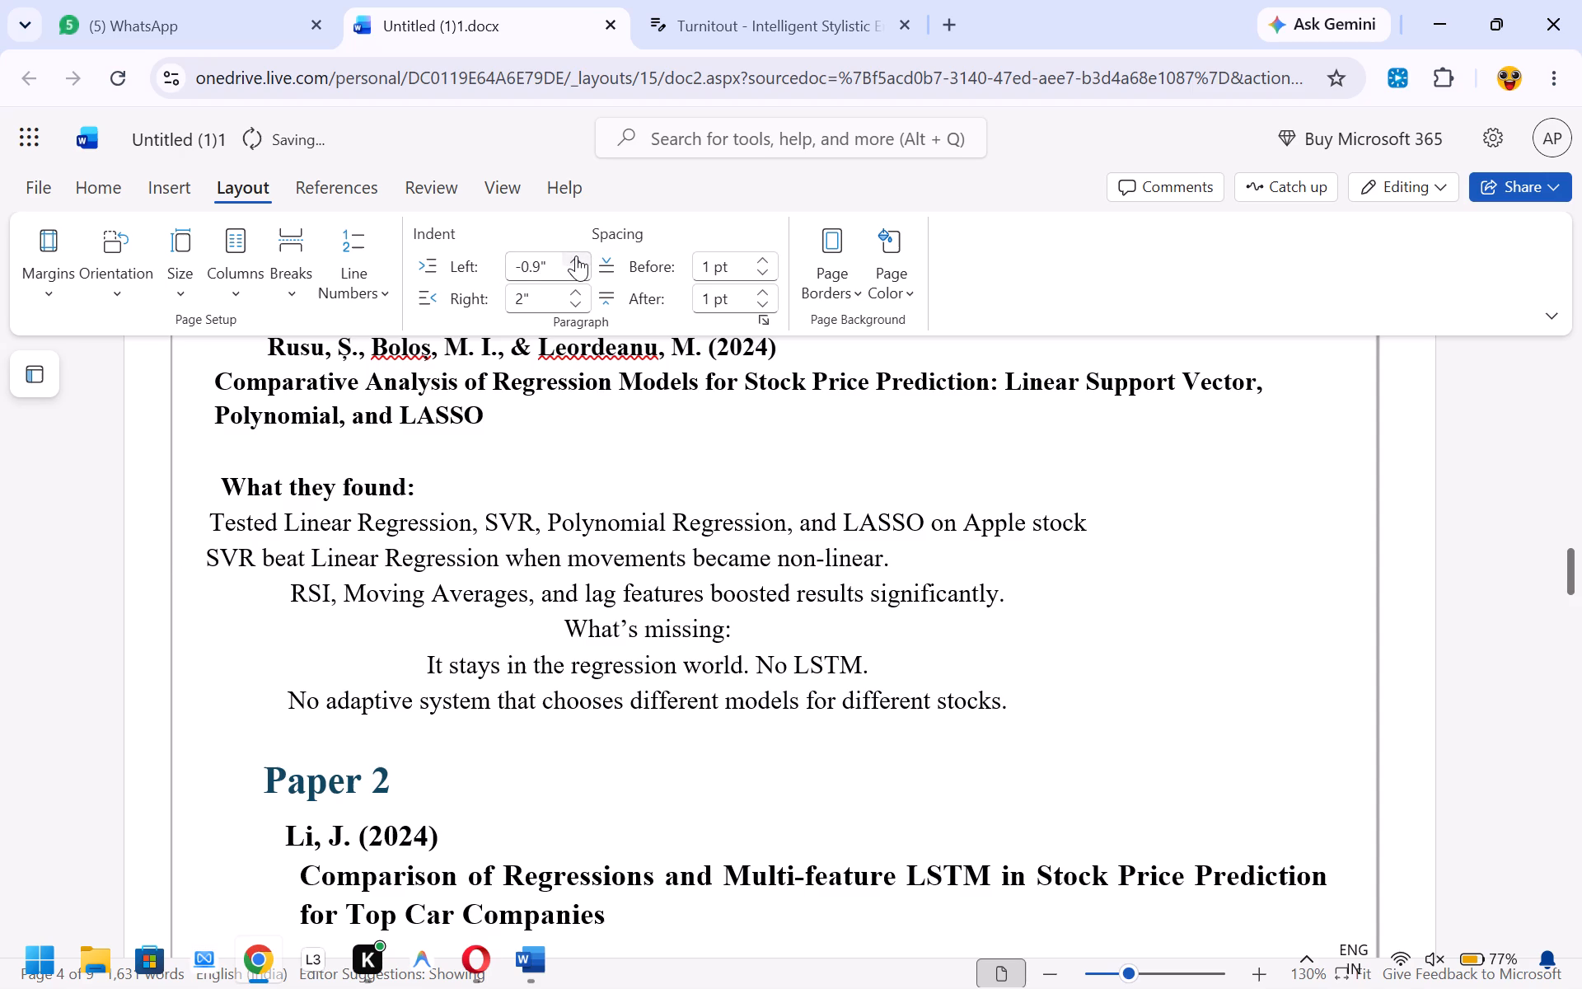
pyautogui.doubleClick(576, 255)
pyautogui.doubleClick(576, 255)
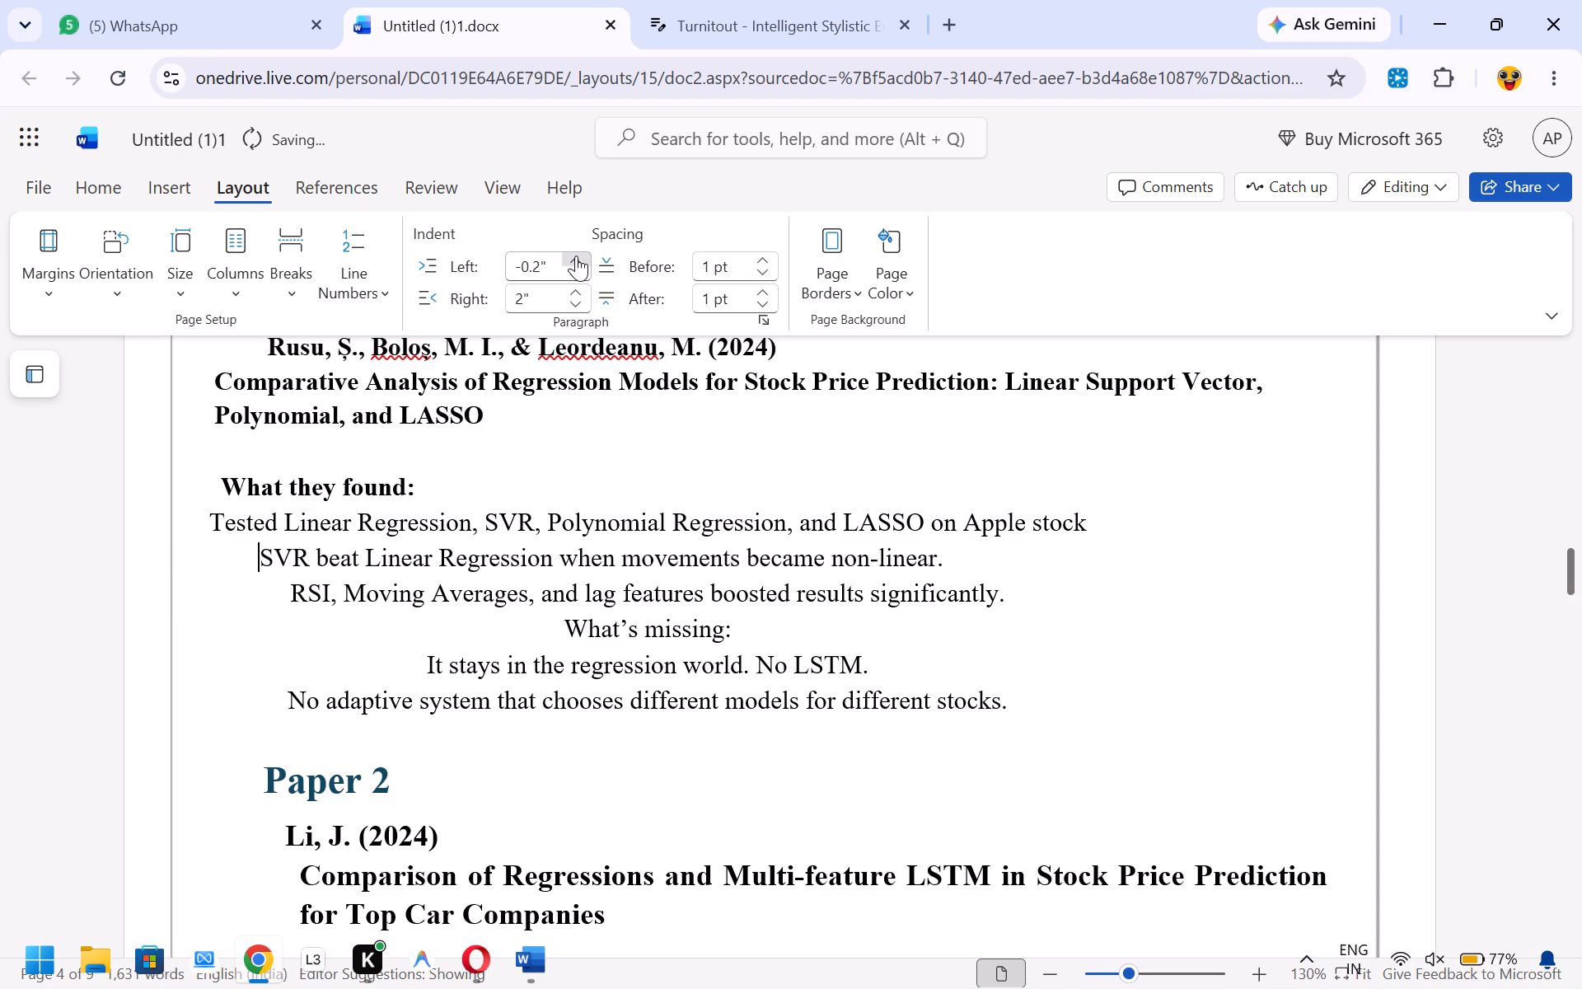
pyautogui.tripleClick(576, 255)
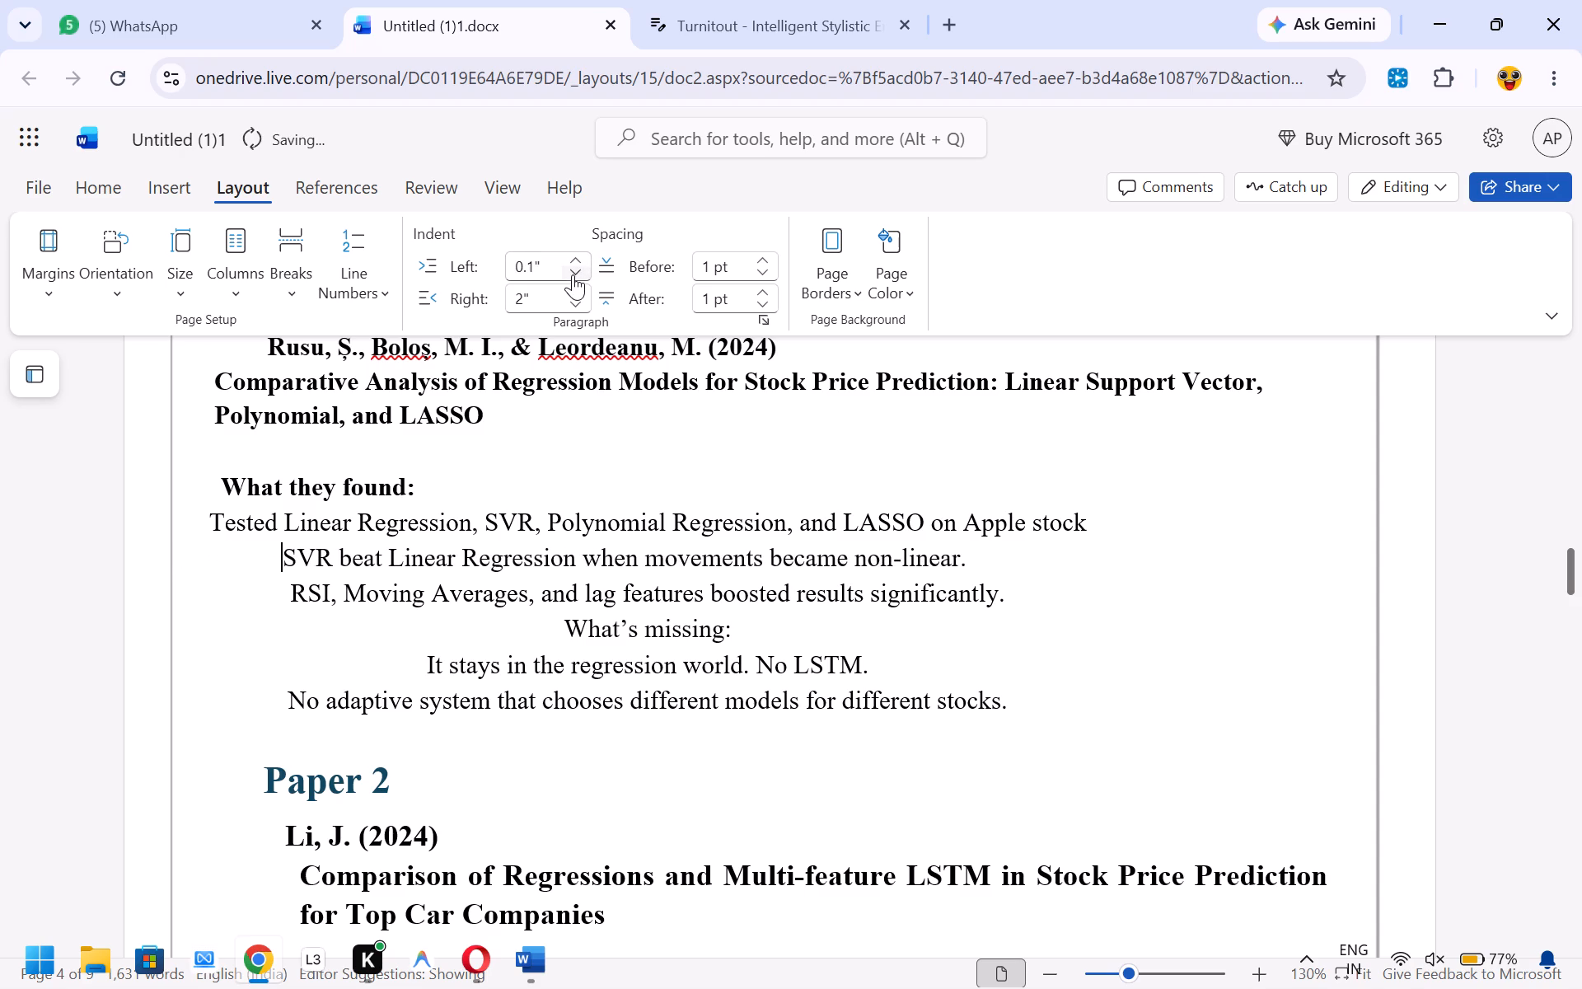
pyautogui.click(573, 274)
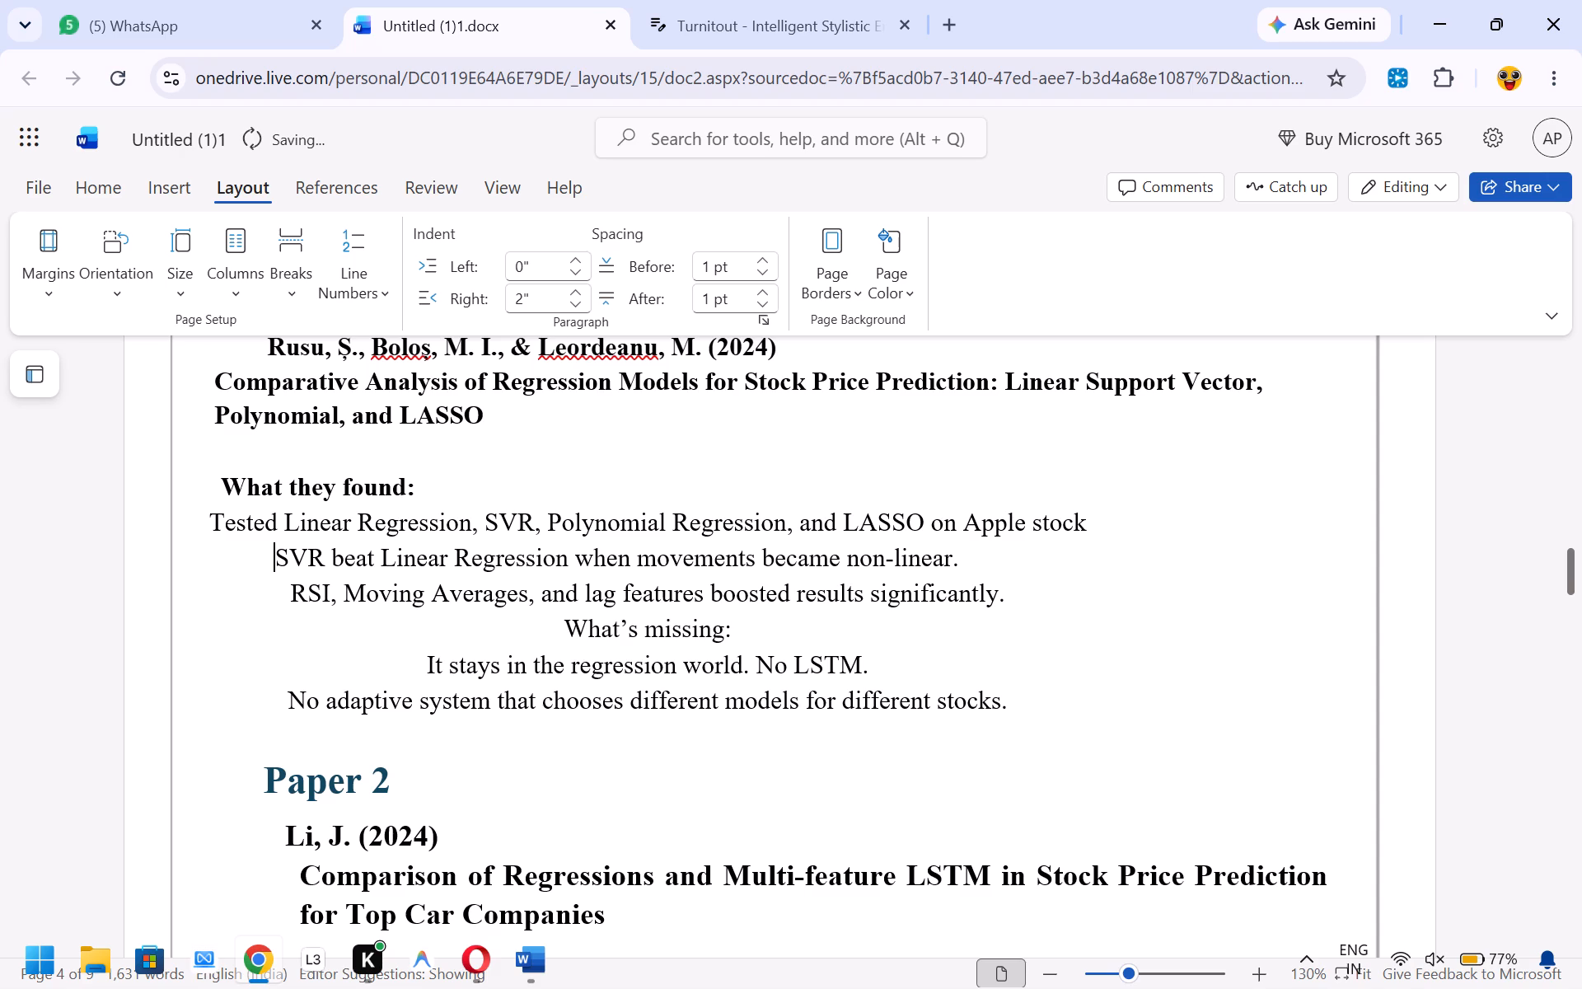
# Set the right indent of the line SVR beat Linear Regression to 2.5".
pyautogui.click(584, 300)
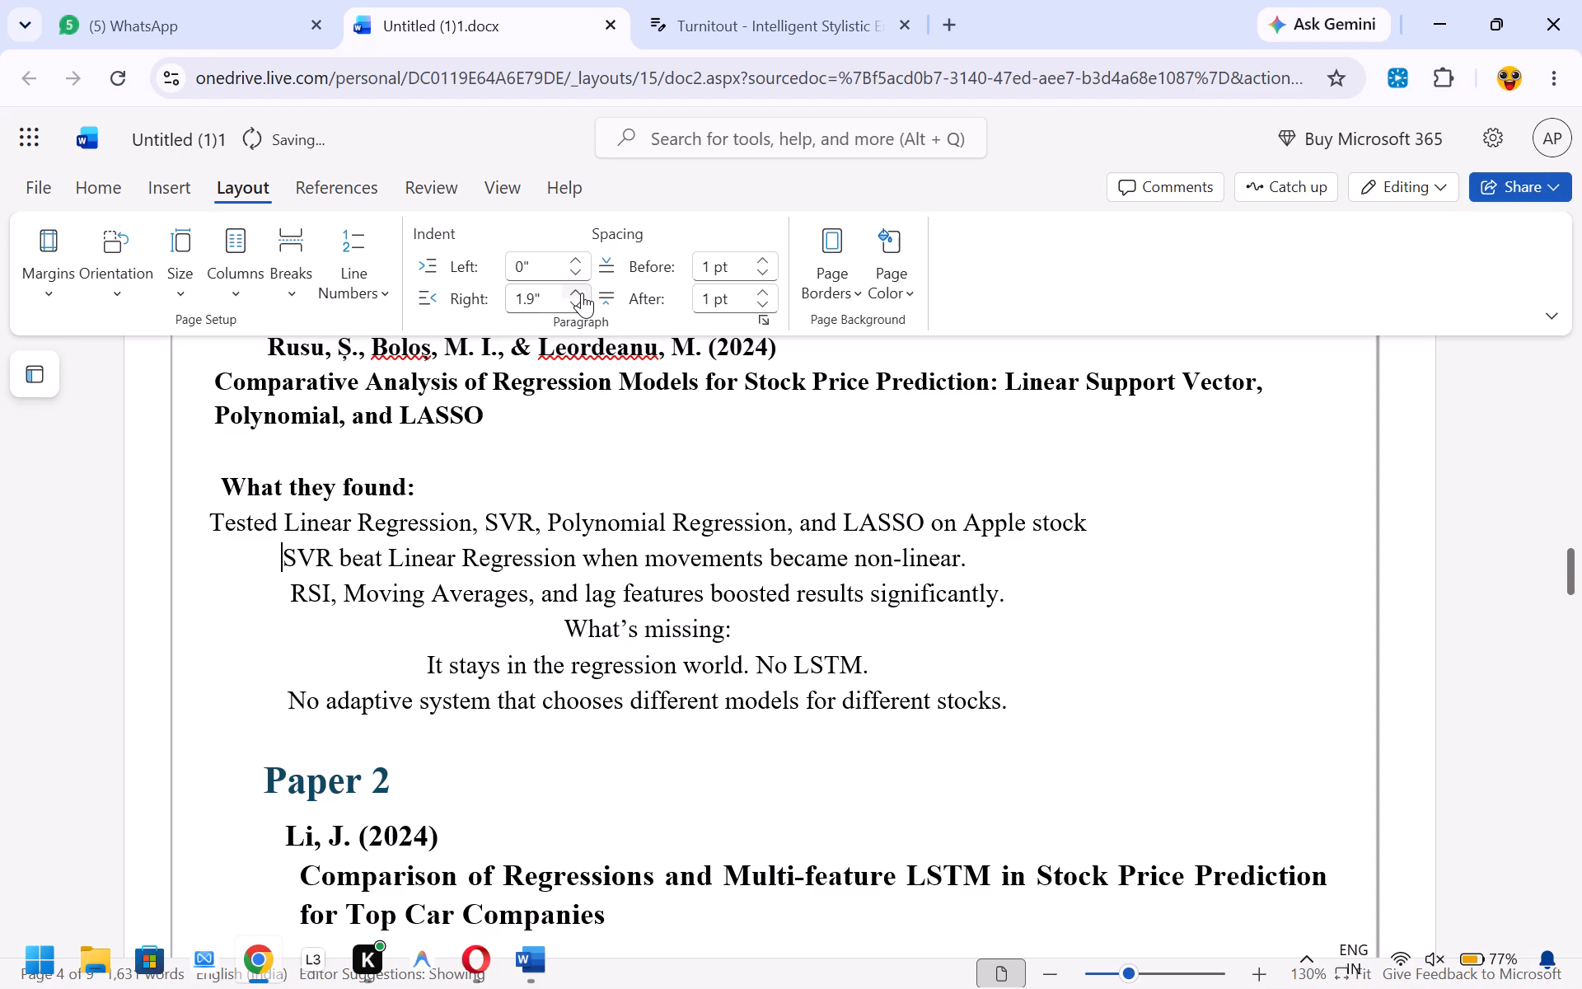
pyautogui.click(582, 293)
pyautogui.tripleClick(582, 293)
pyautogui.click(582, 293)
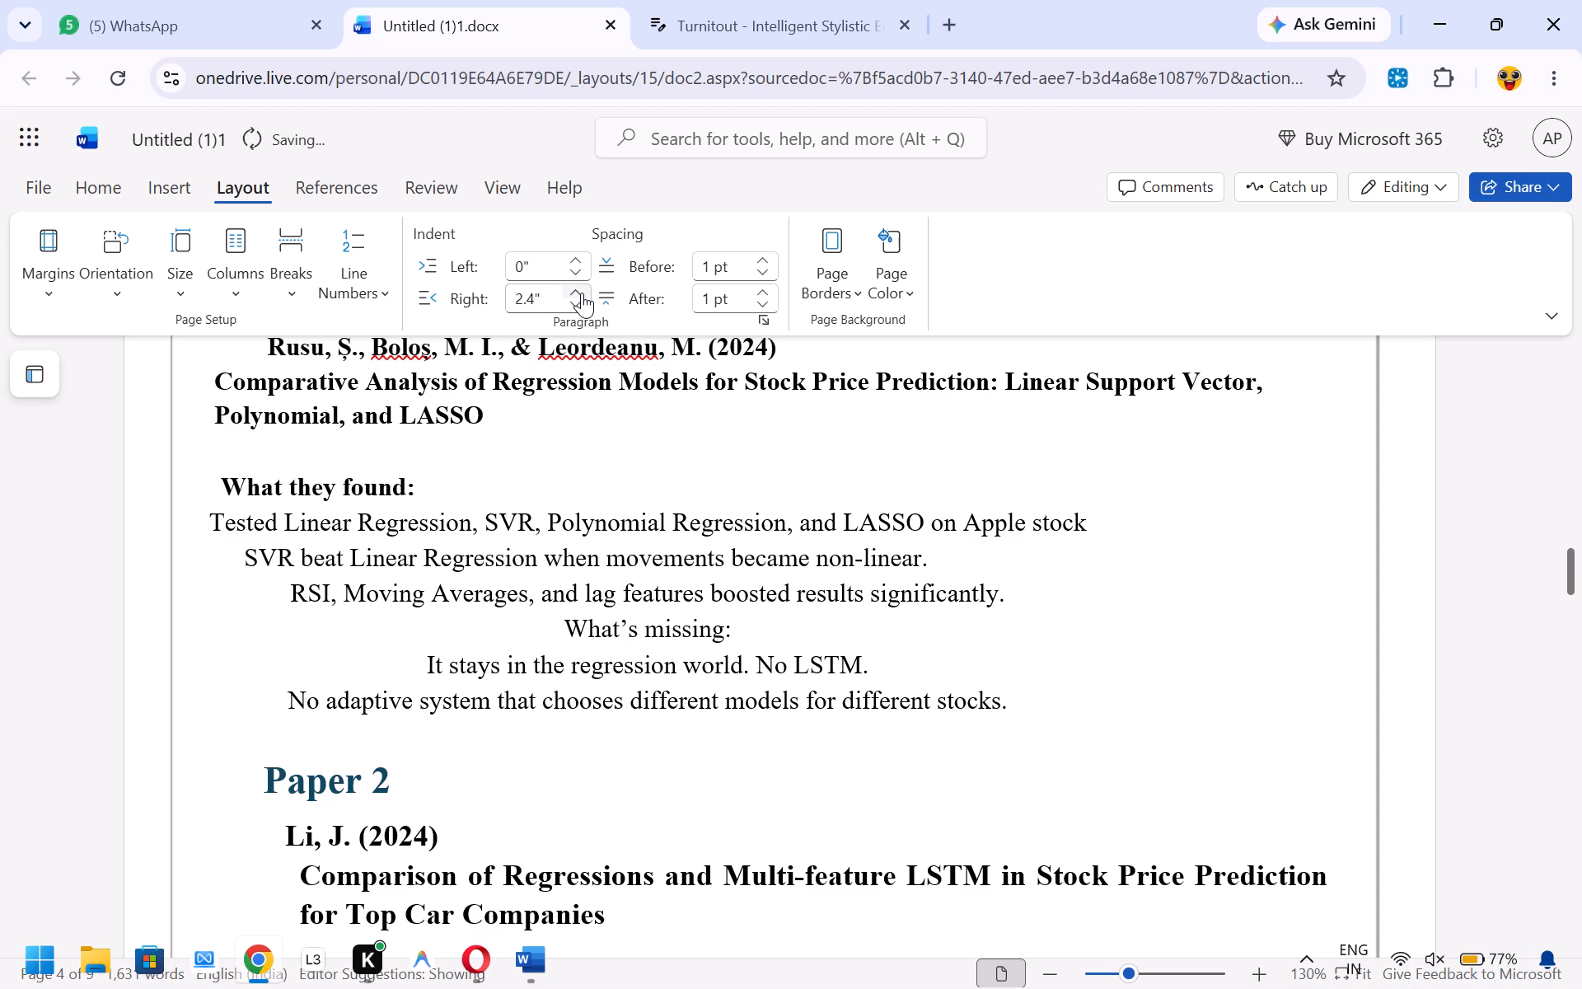
pyautogui.click(582, 293)
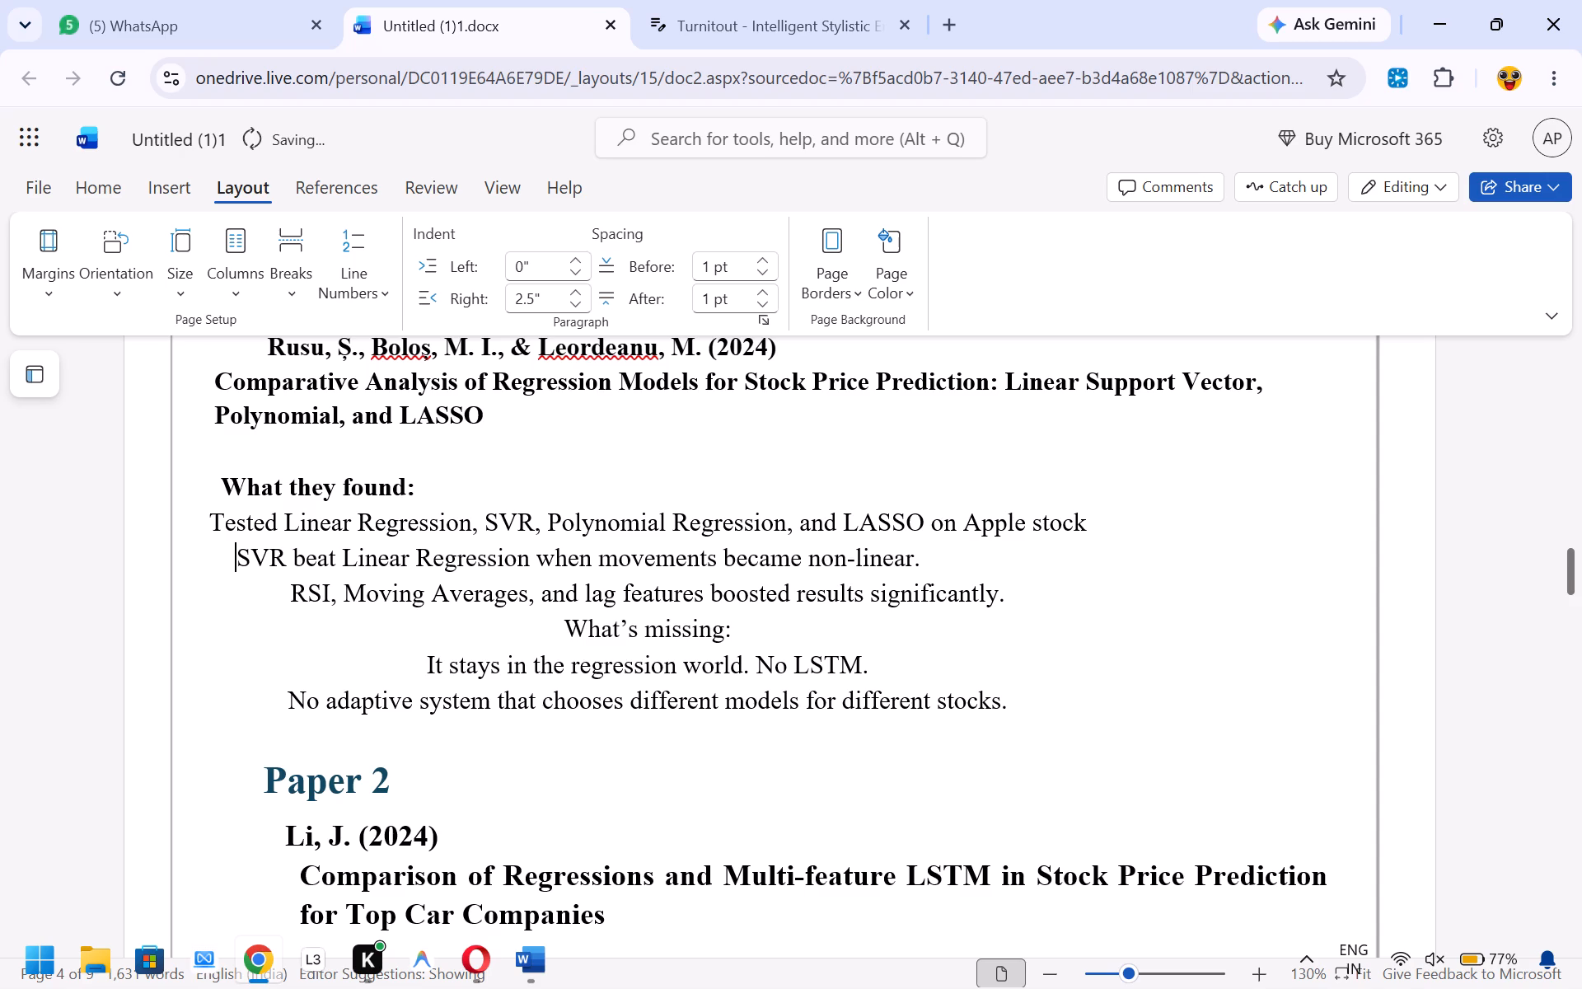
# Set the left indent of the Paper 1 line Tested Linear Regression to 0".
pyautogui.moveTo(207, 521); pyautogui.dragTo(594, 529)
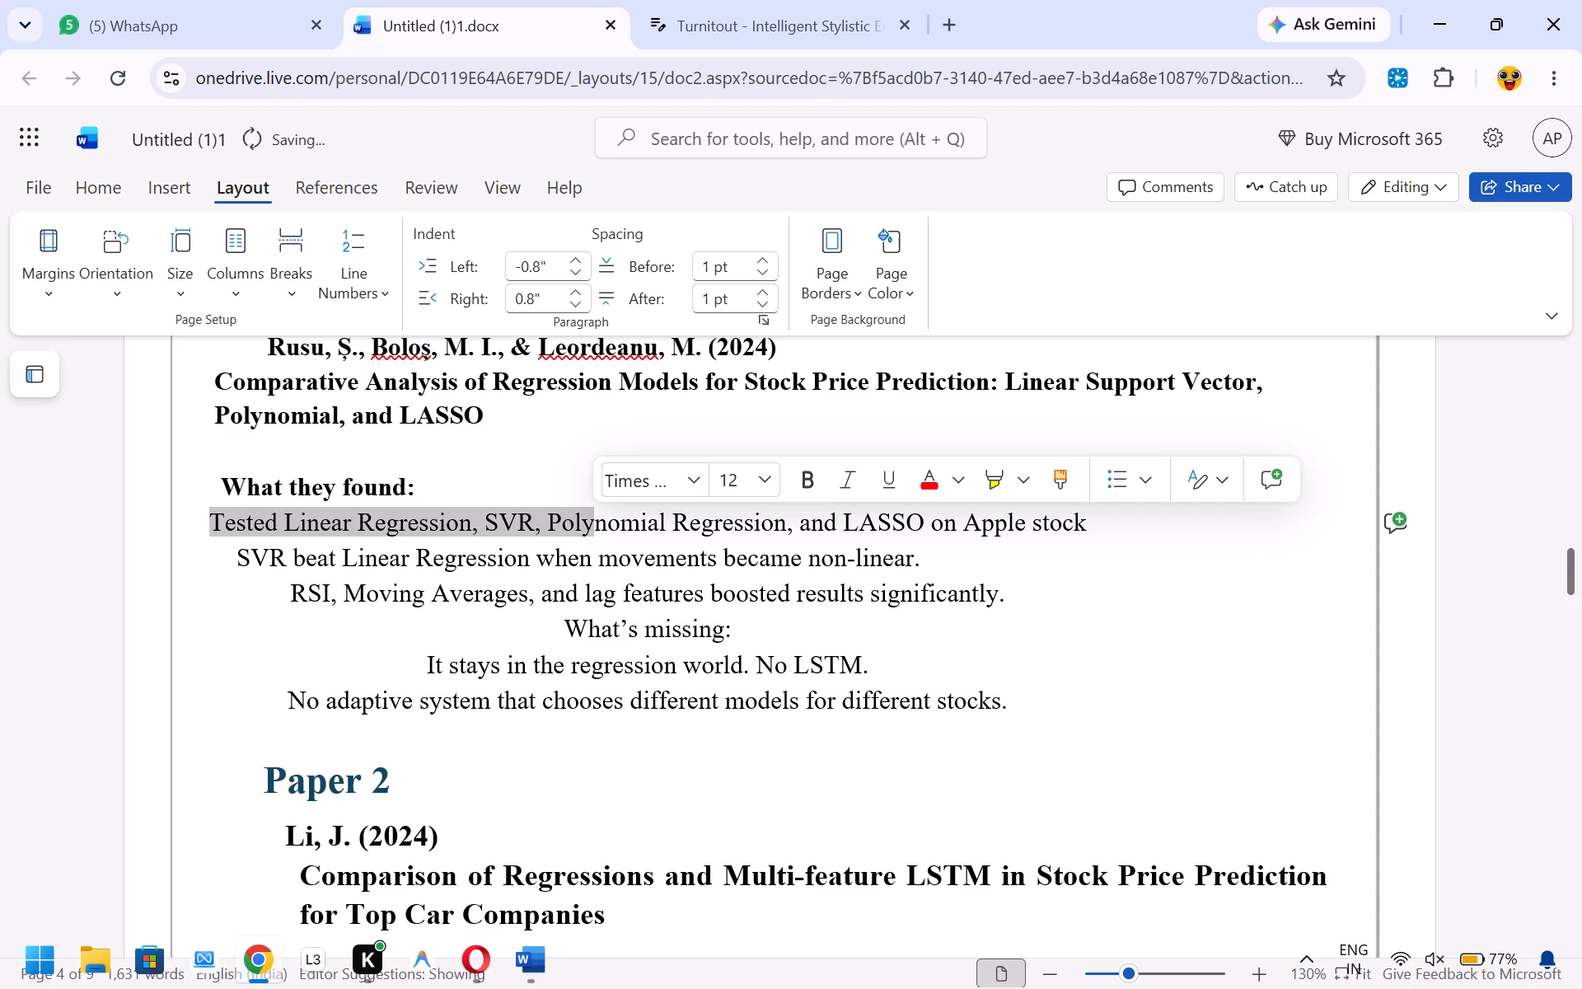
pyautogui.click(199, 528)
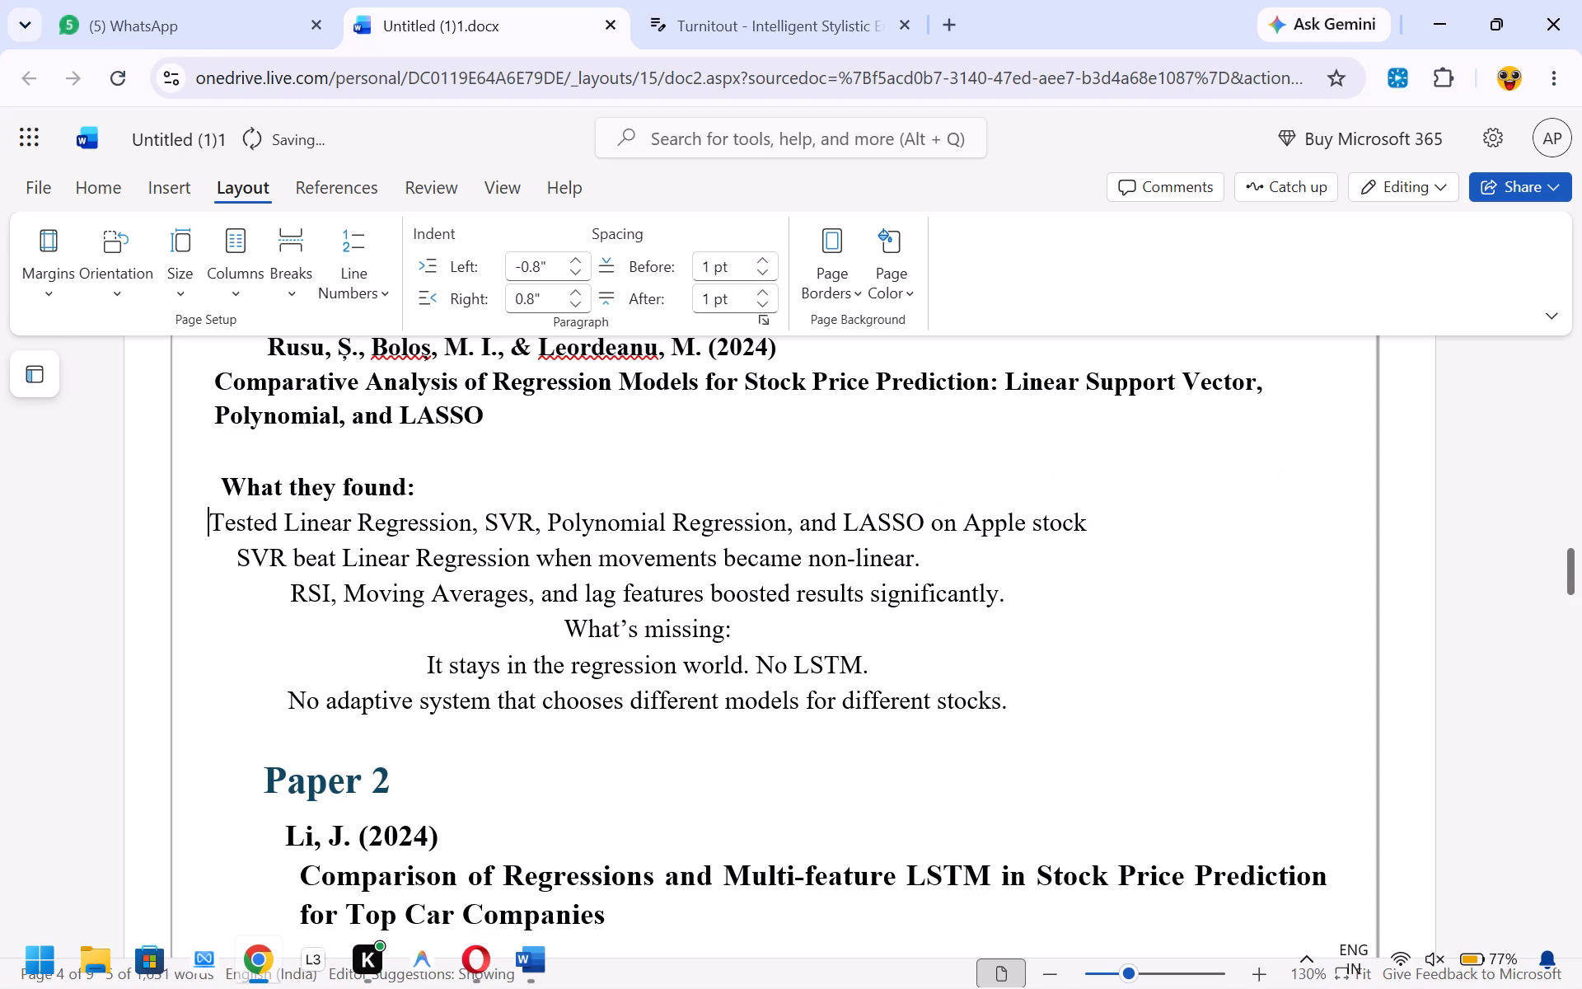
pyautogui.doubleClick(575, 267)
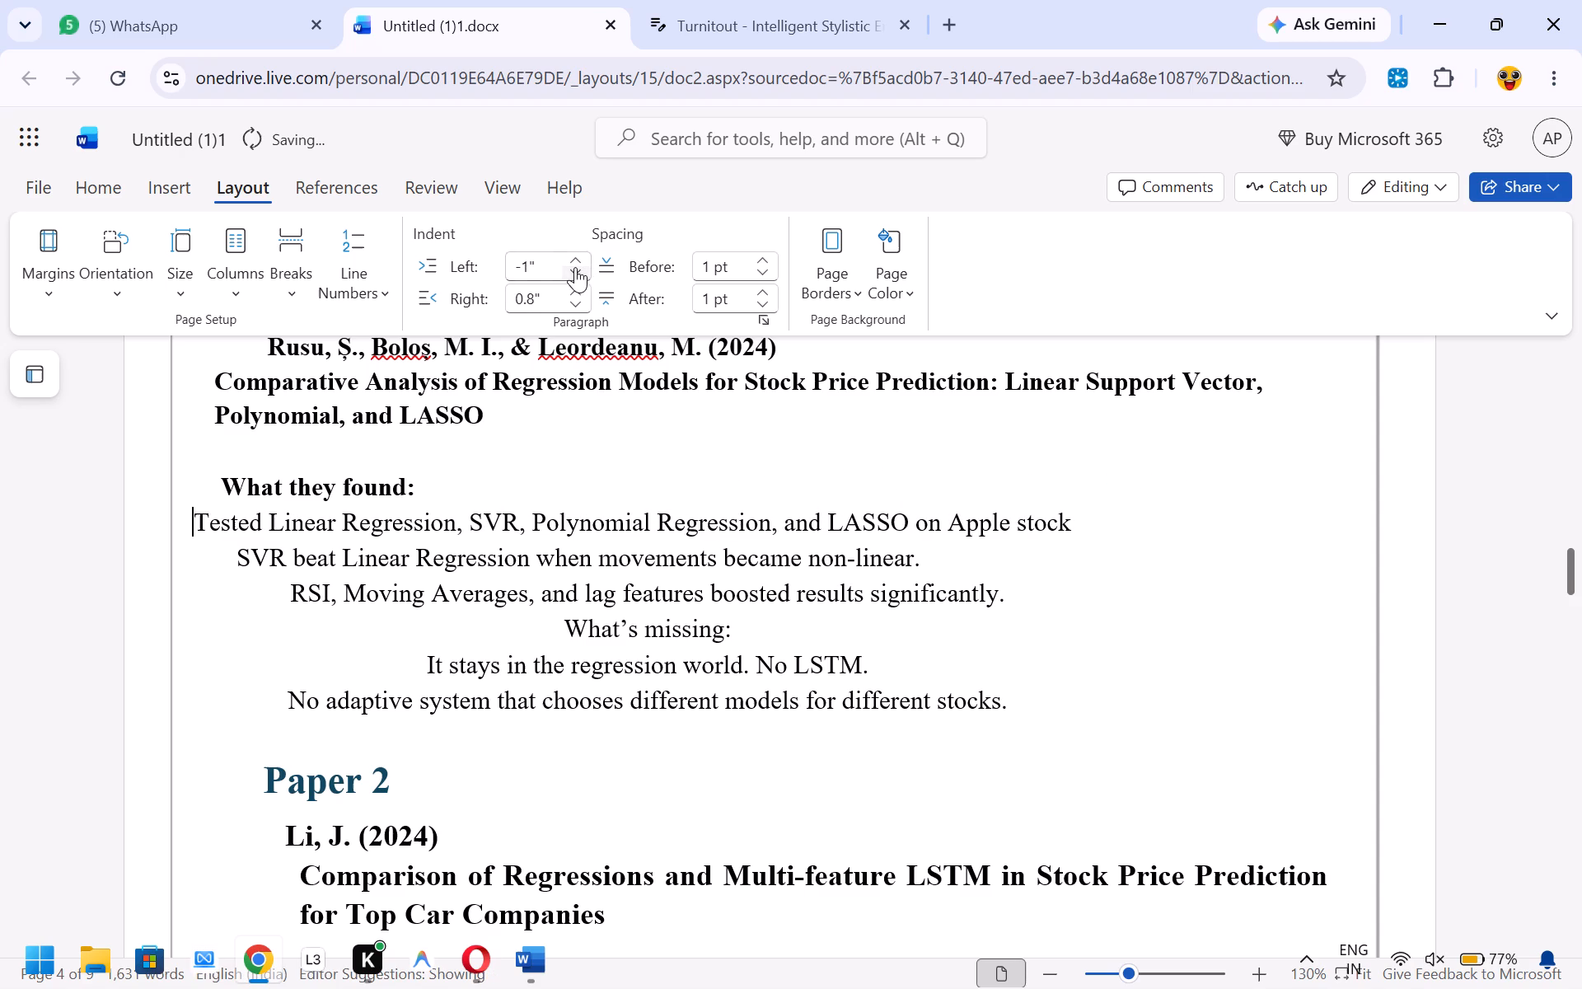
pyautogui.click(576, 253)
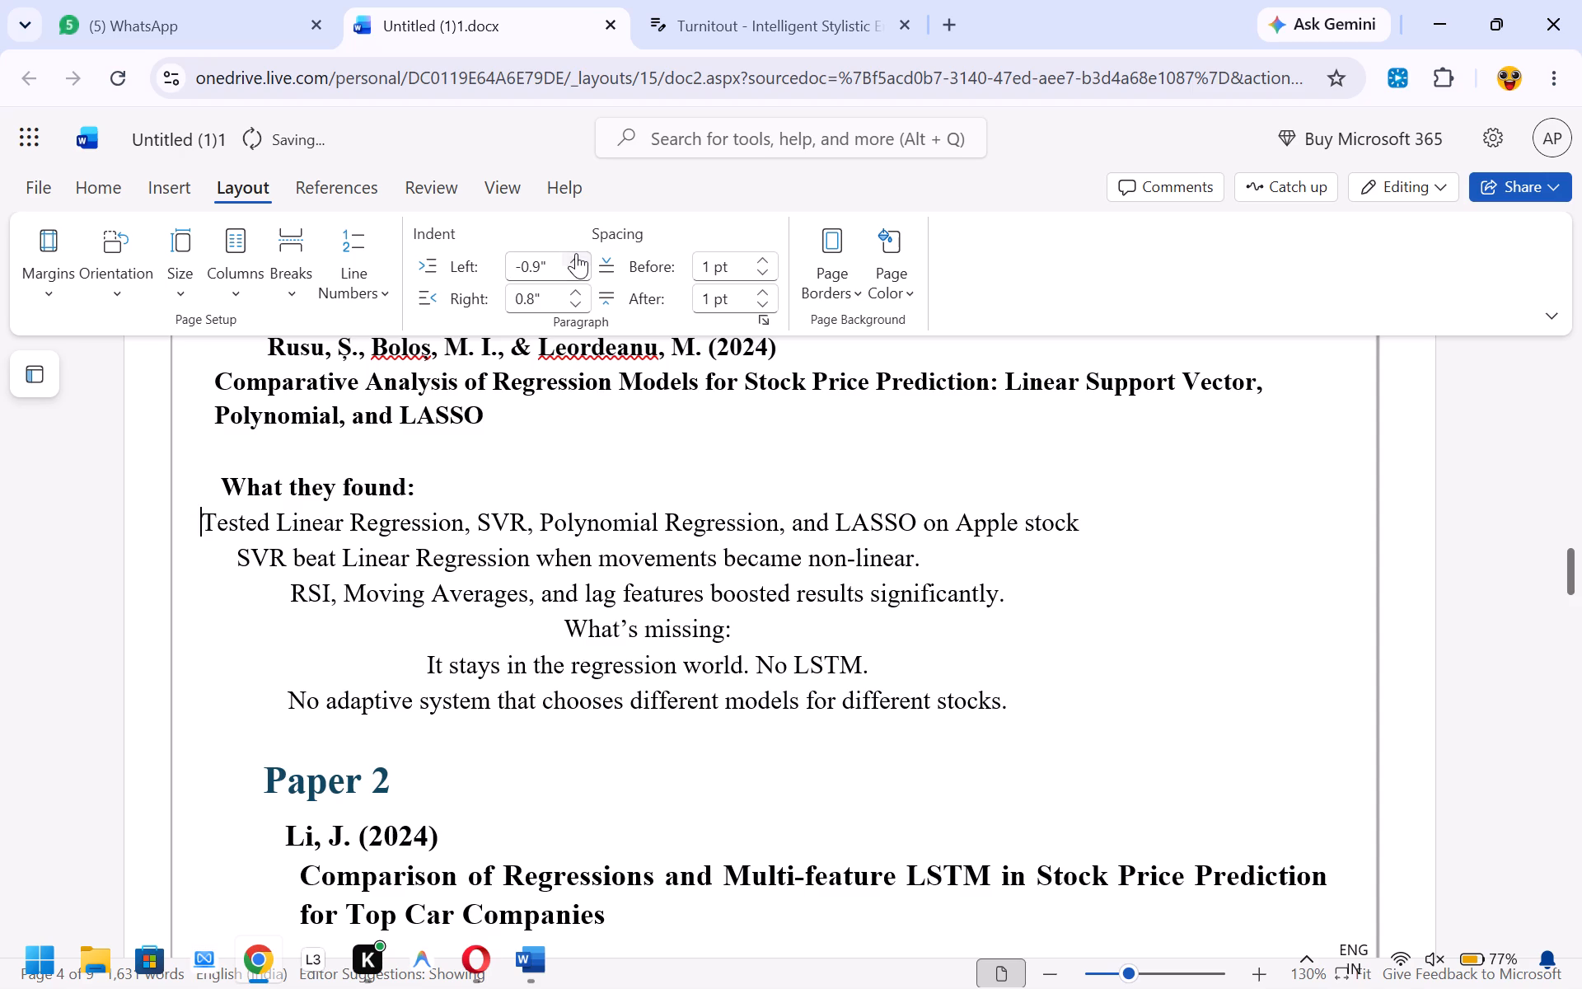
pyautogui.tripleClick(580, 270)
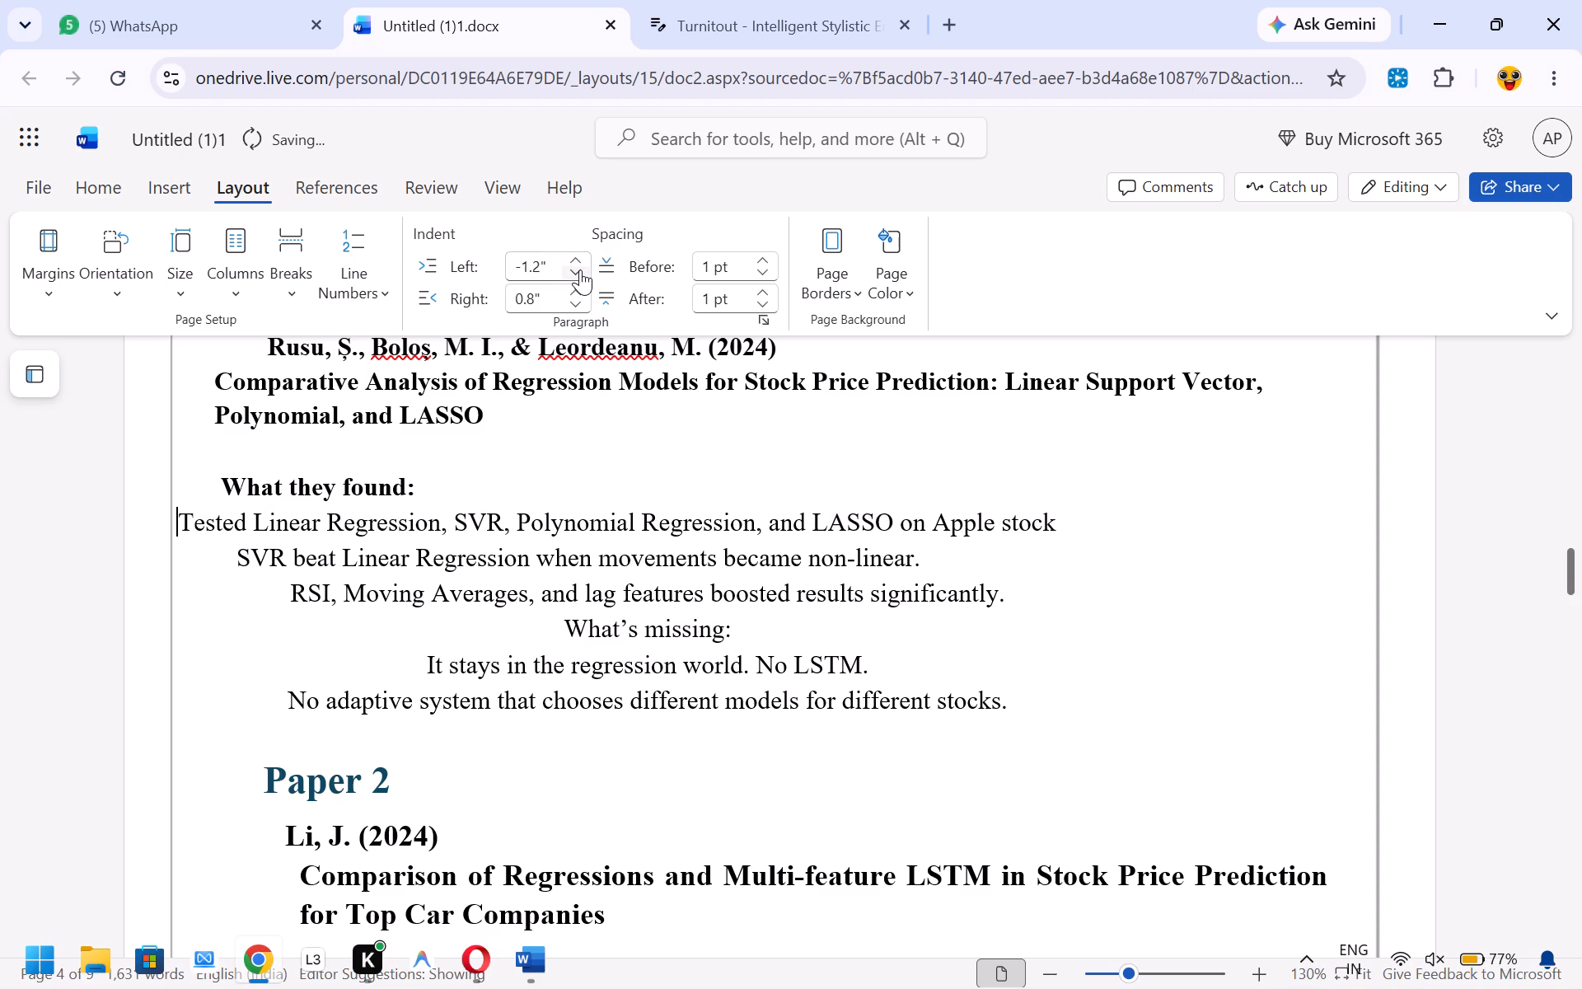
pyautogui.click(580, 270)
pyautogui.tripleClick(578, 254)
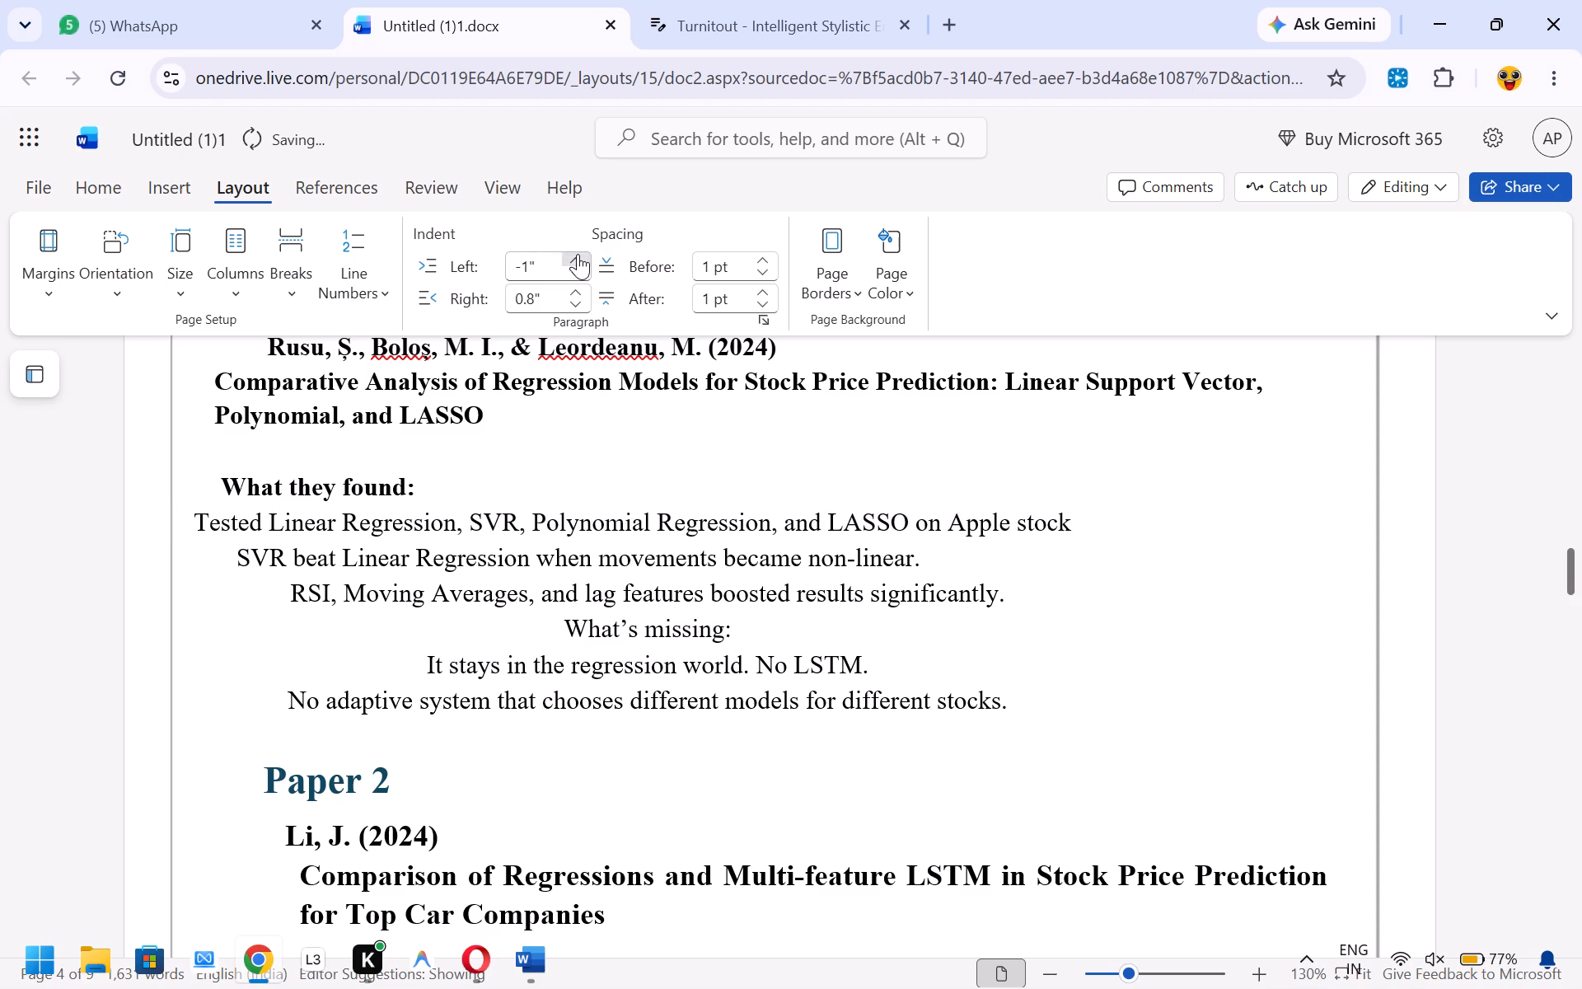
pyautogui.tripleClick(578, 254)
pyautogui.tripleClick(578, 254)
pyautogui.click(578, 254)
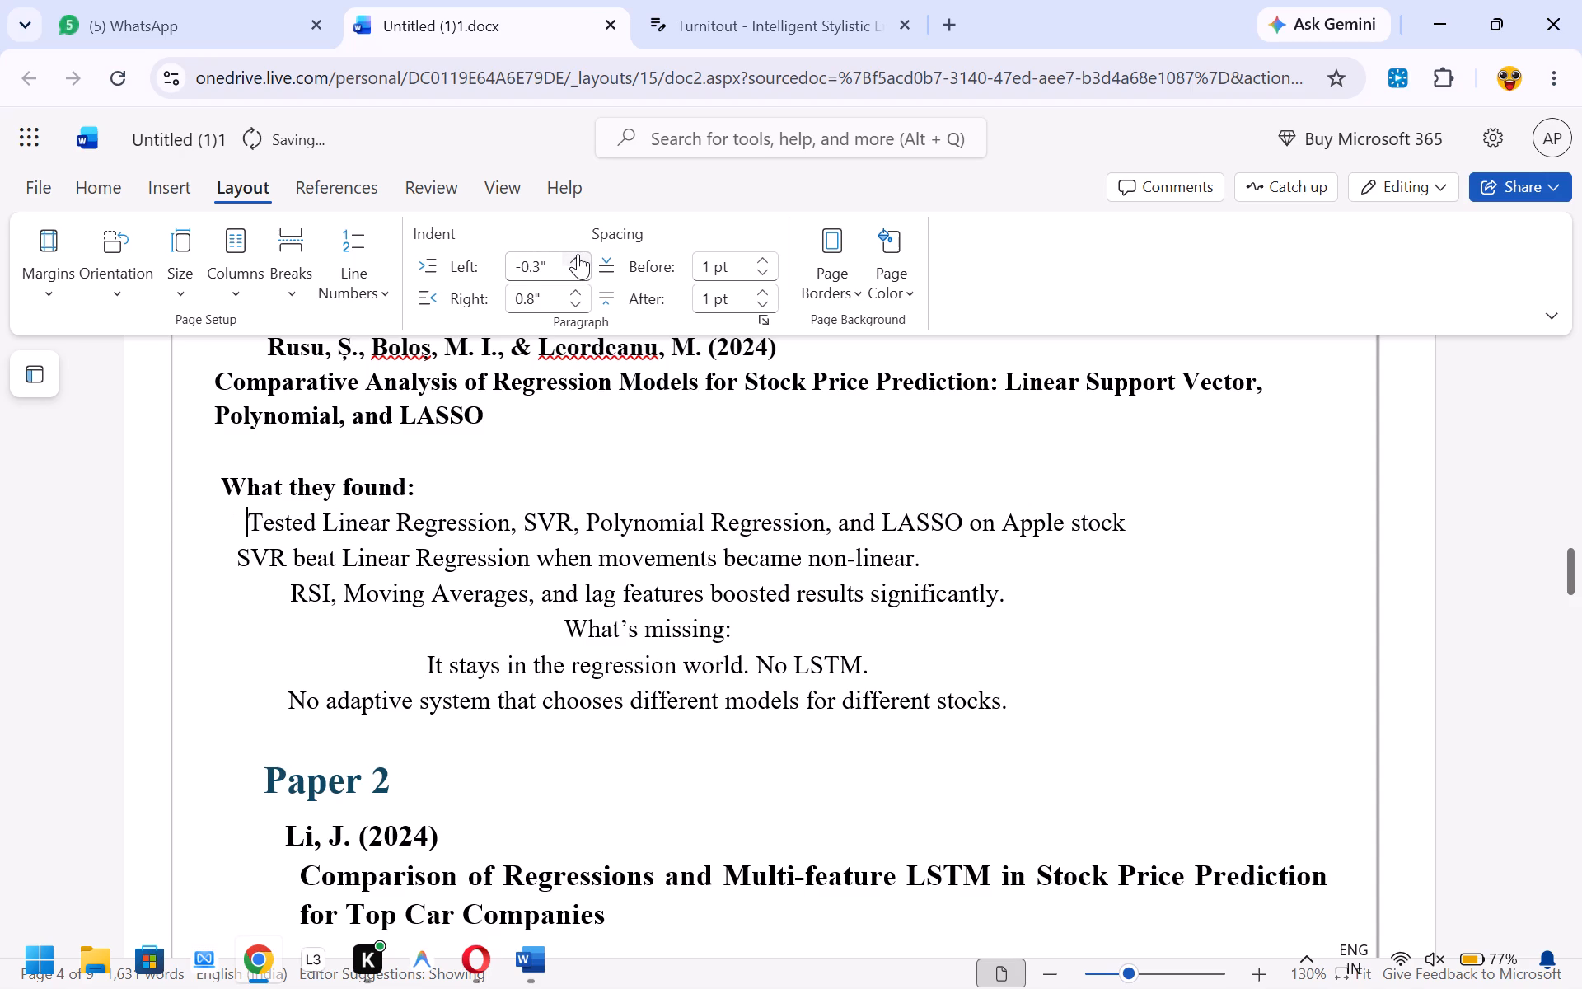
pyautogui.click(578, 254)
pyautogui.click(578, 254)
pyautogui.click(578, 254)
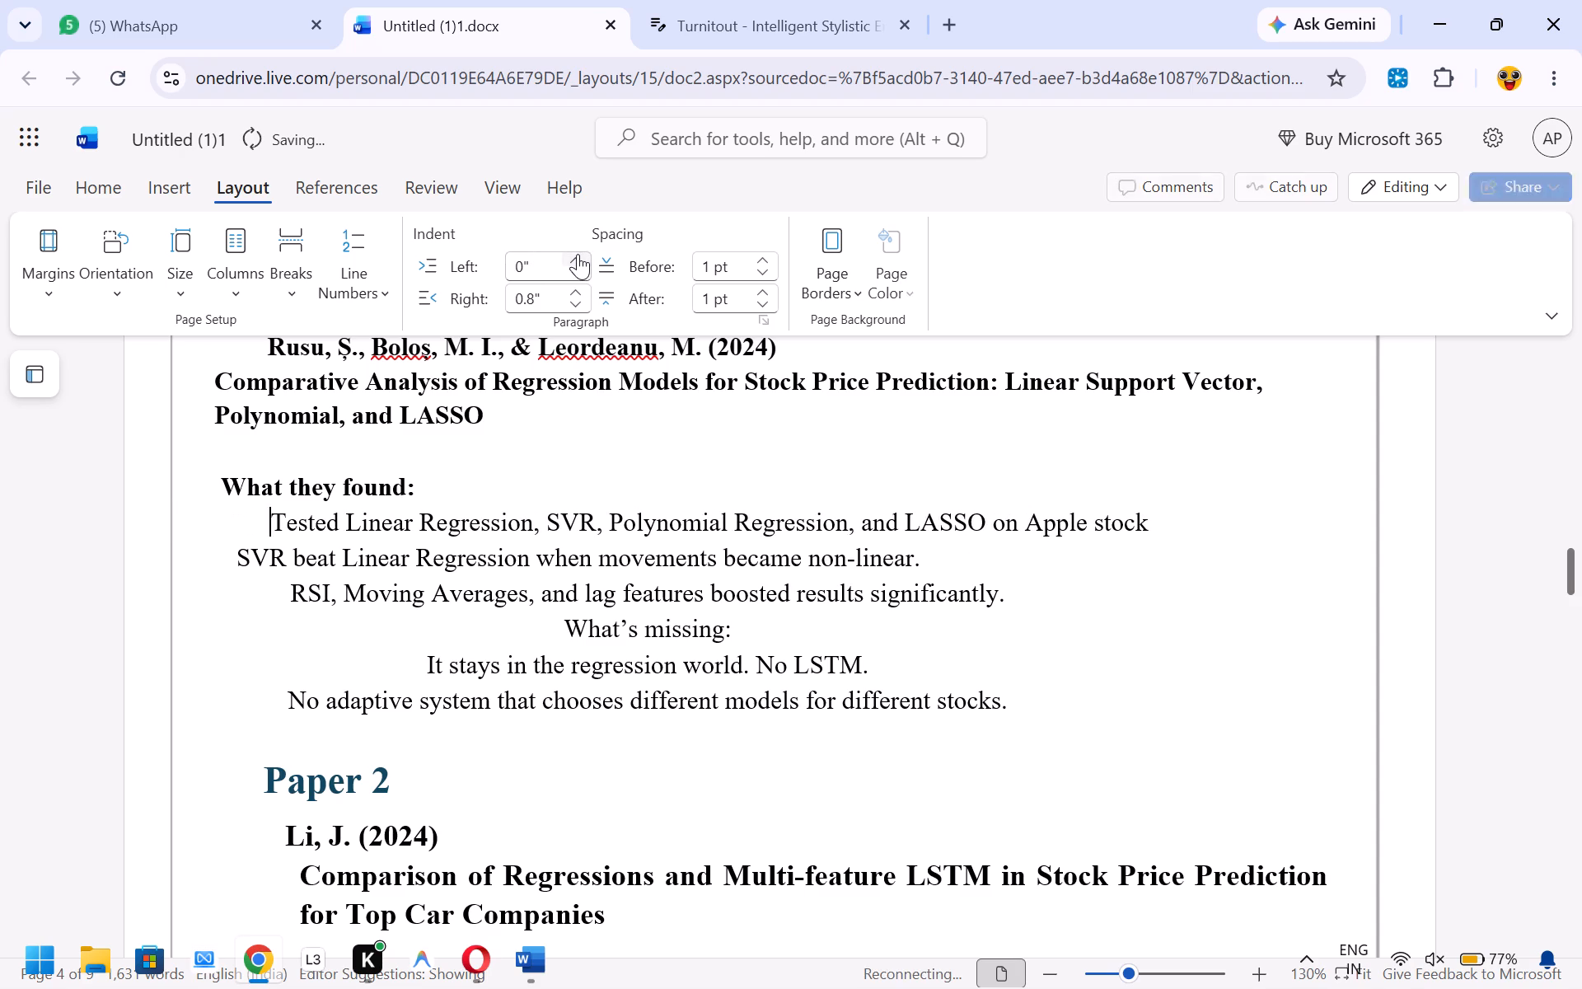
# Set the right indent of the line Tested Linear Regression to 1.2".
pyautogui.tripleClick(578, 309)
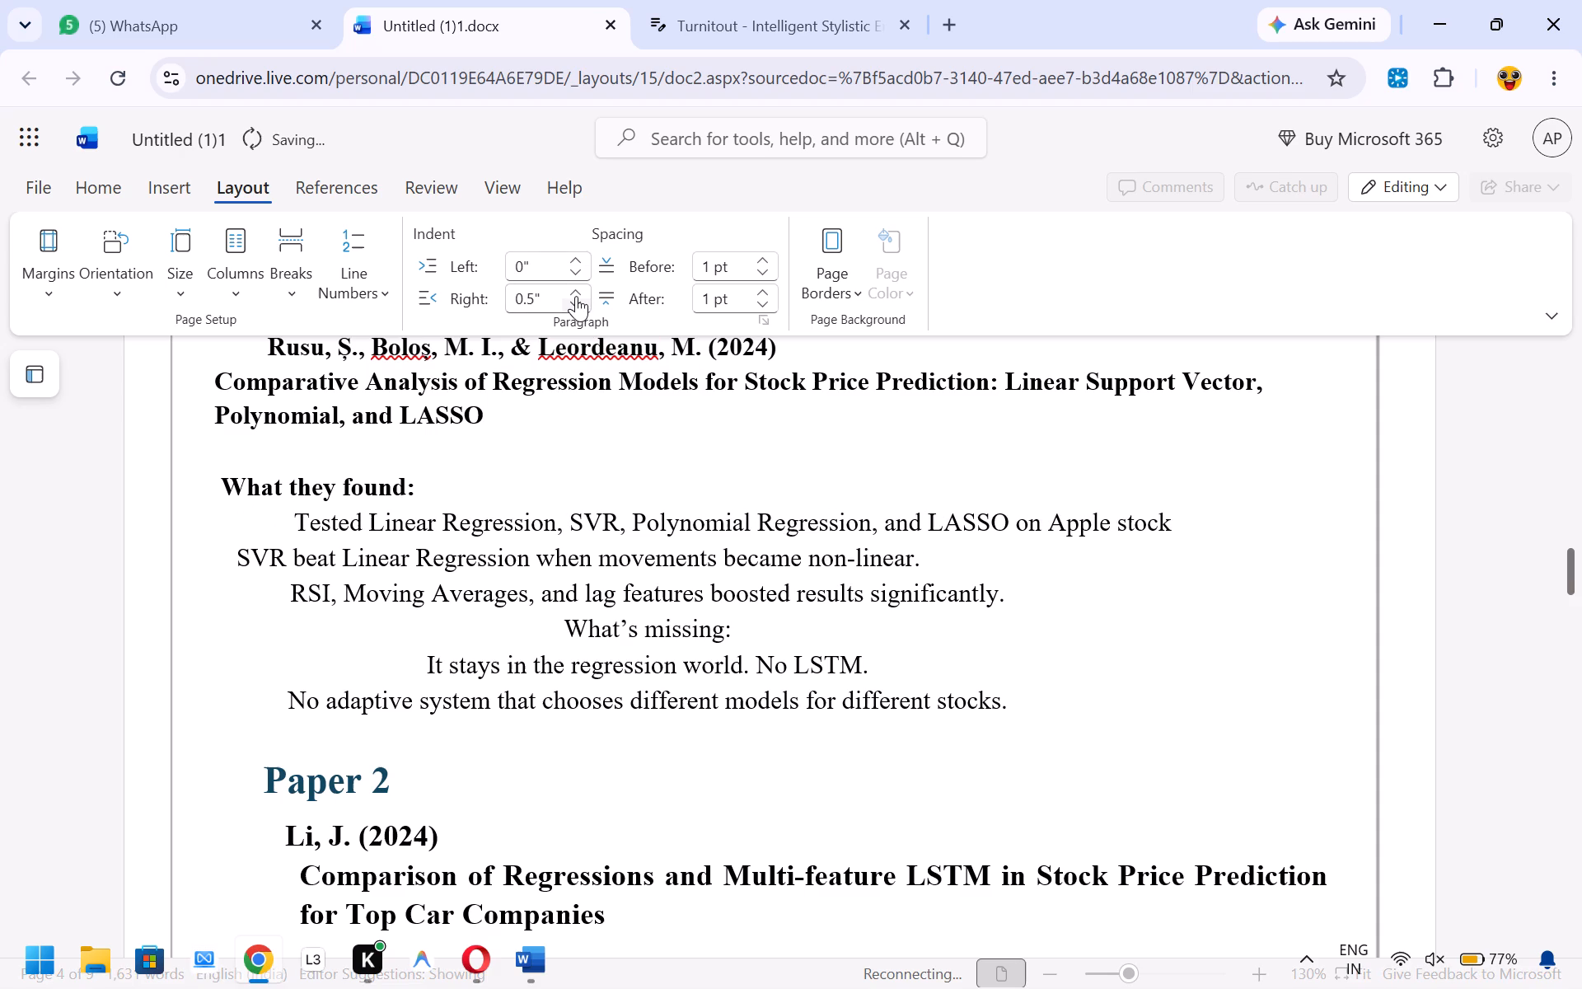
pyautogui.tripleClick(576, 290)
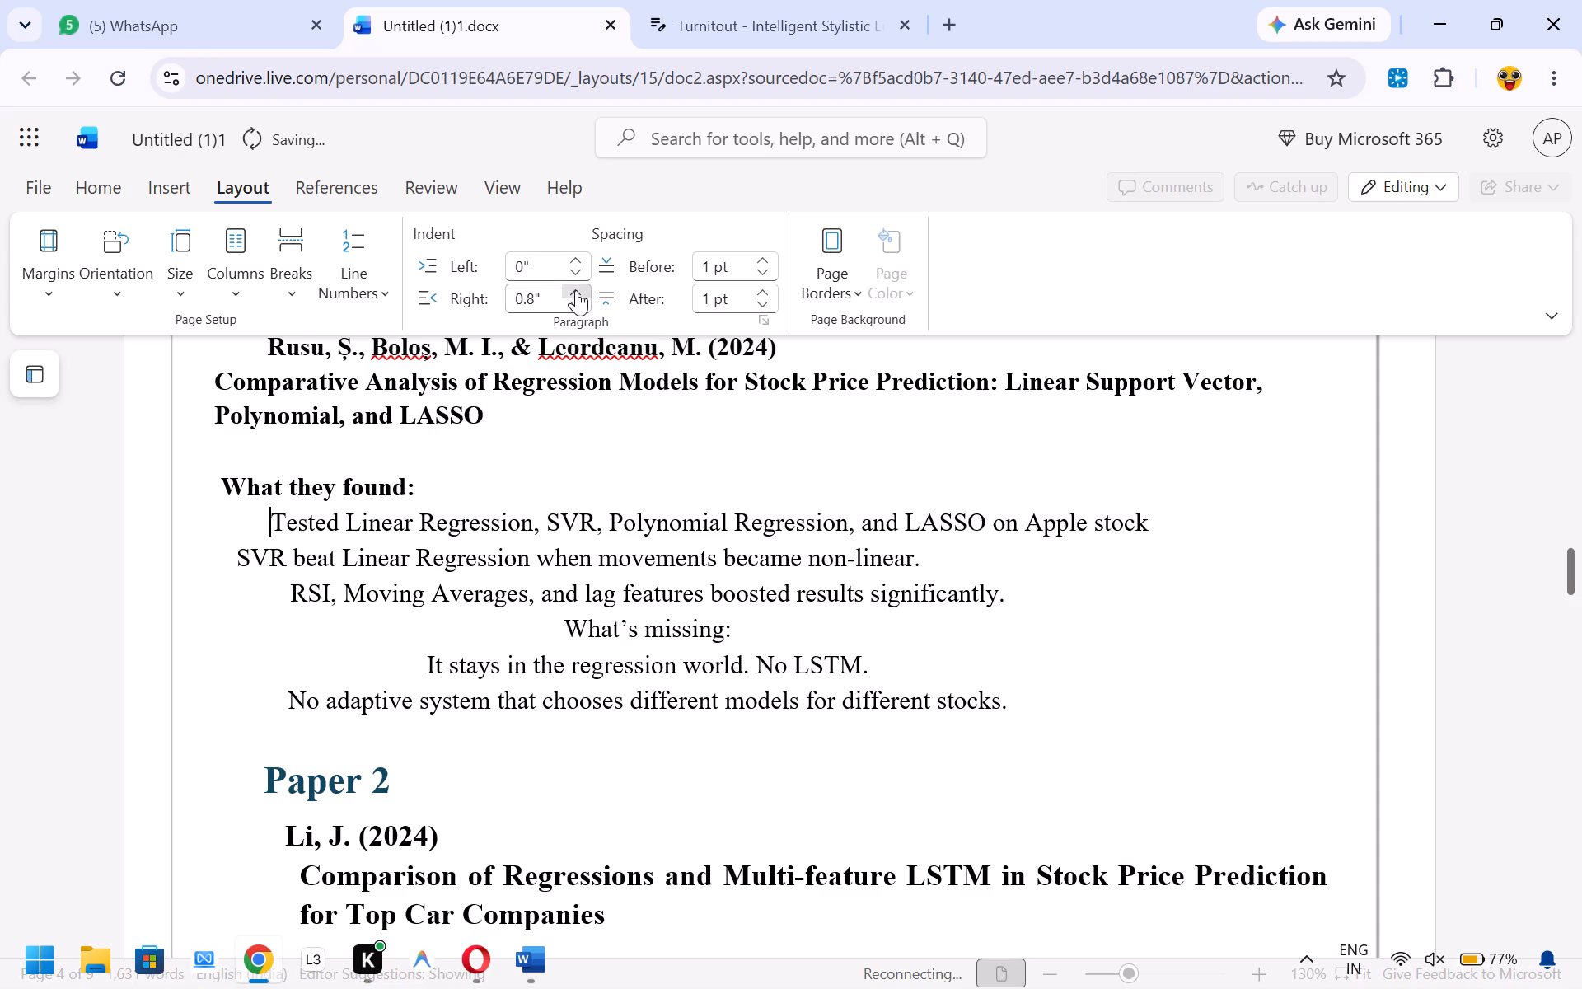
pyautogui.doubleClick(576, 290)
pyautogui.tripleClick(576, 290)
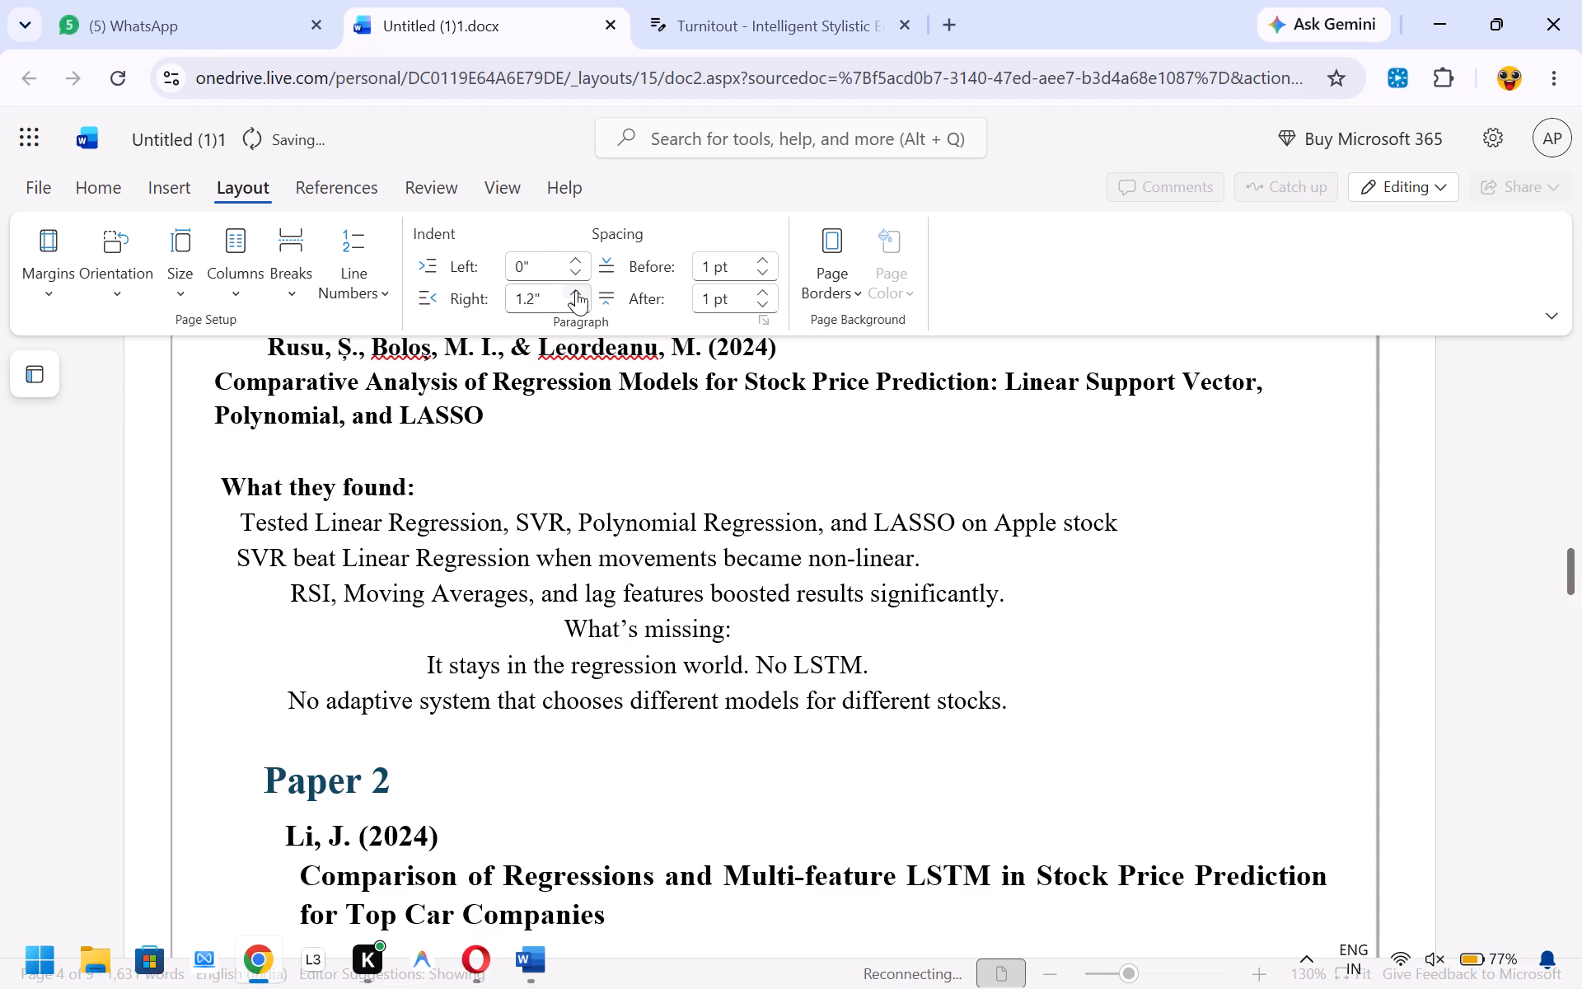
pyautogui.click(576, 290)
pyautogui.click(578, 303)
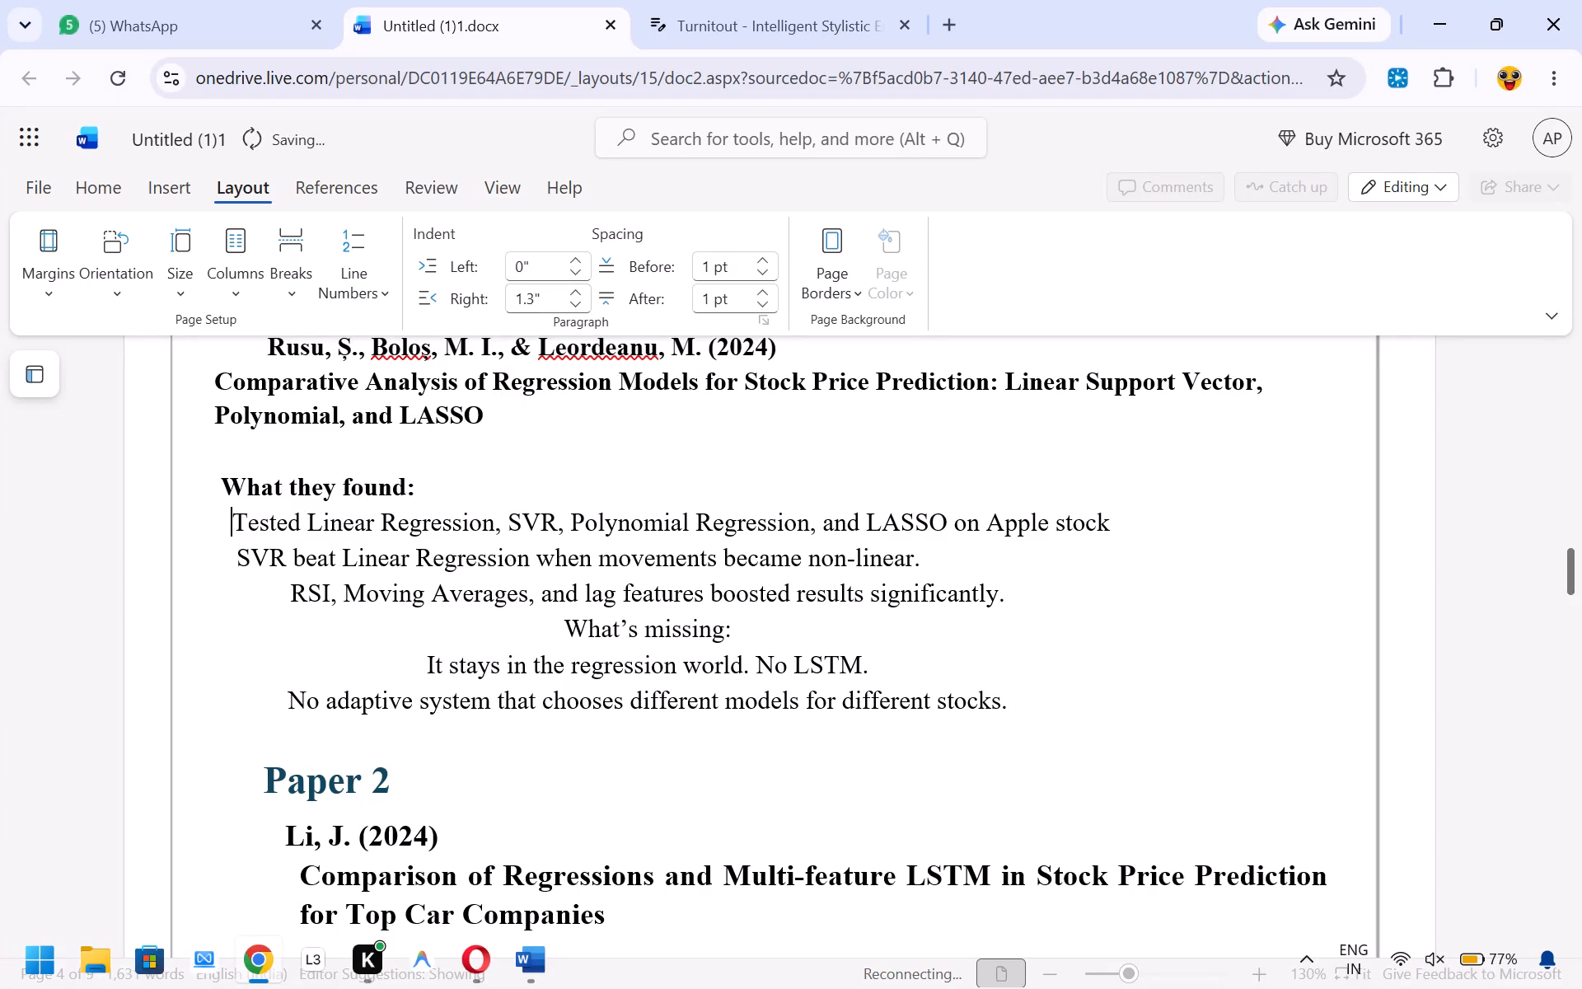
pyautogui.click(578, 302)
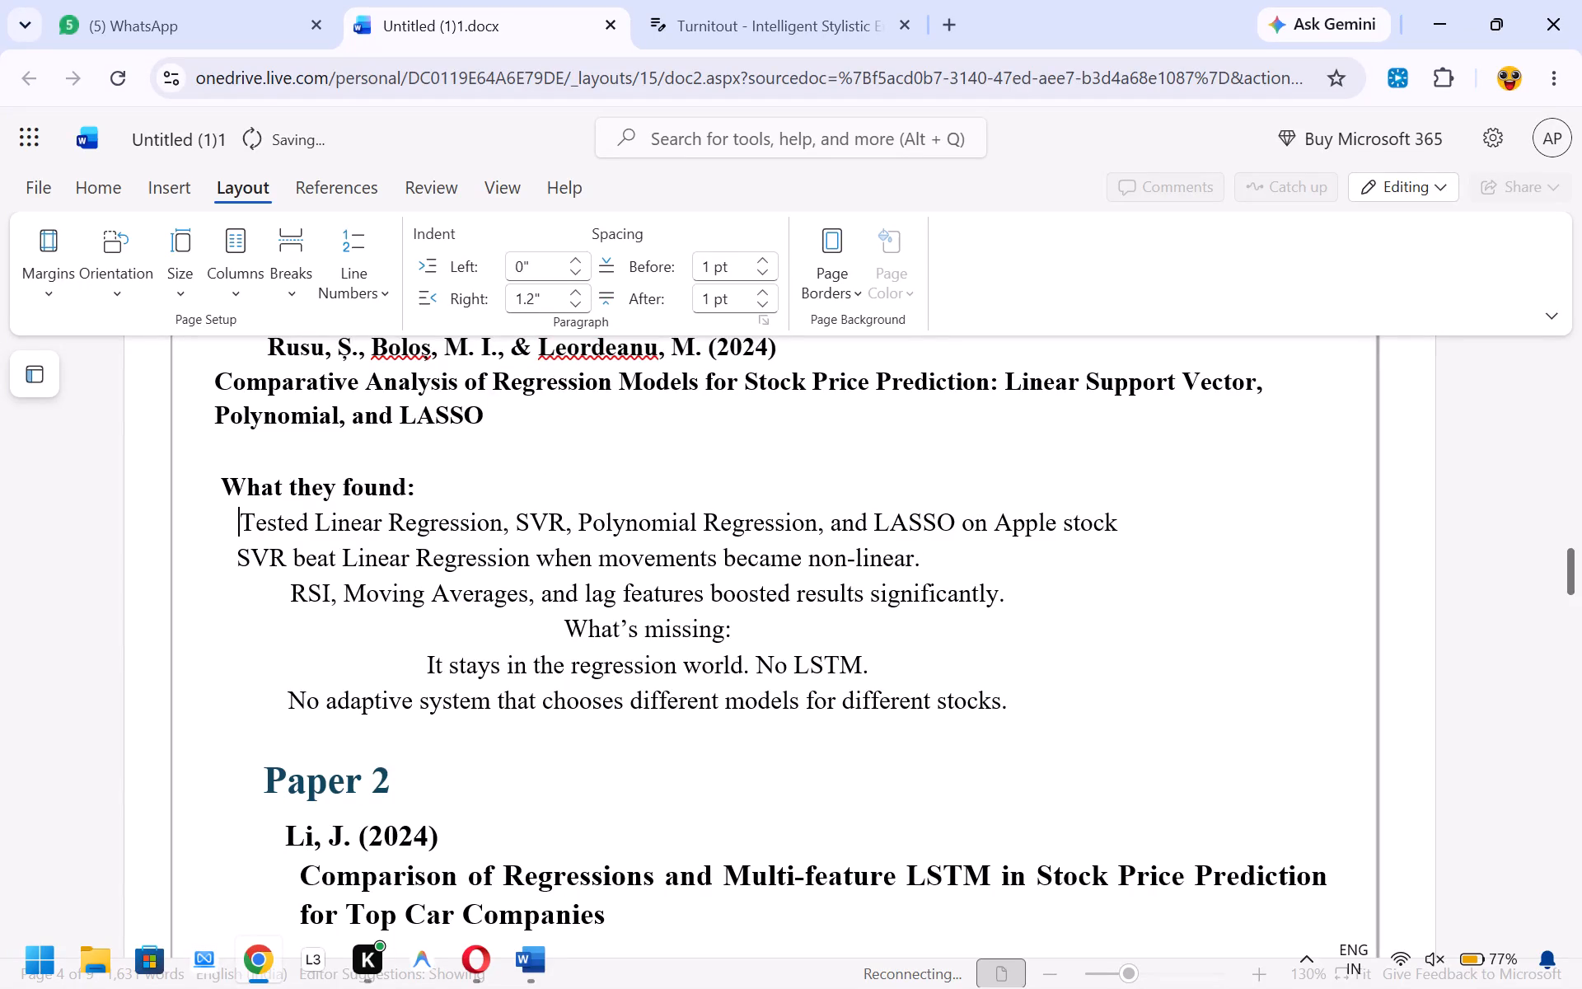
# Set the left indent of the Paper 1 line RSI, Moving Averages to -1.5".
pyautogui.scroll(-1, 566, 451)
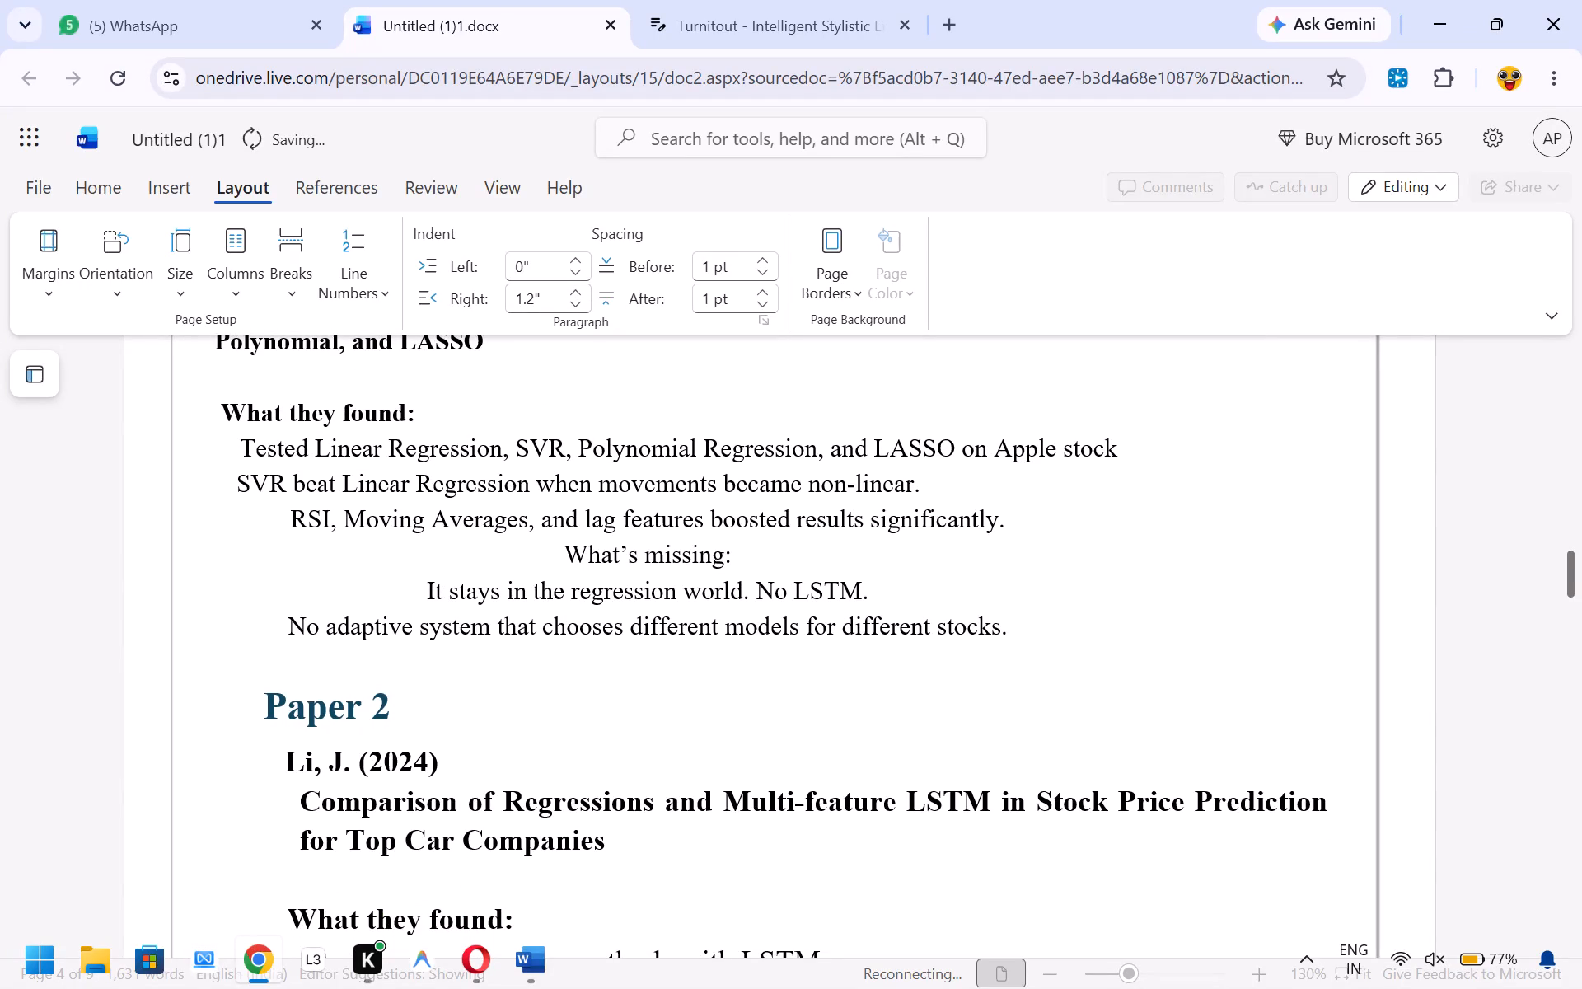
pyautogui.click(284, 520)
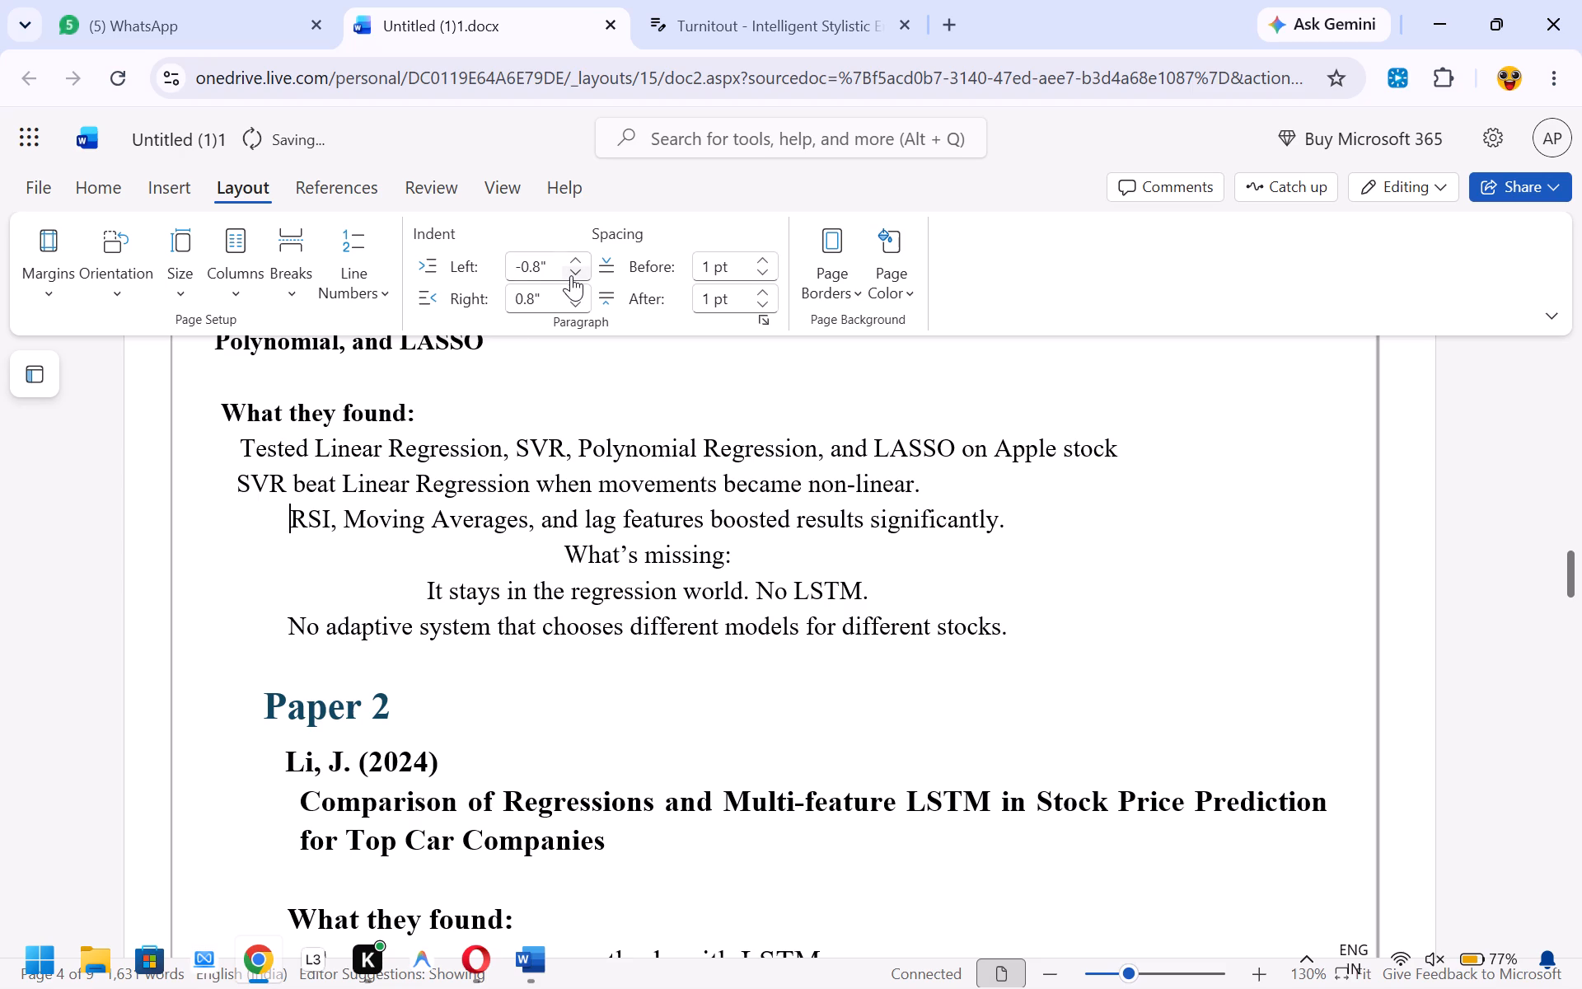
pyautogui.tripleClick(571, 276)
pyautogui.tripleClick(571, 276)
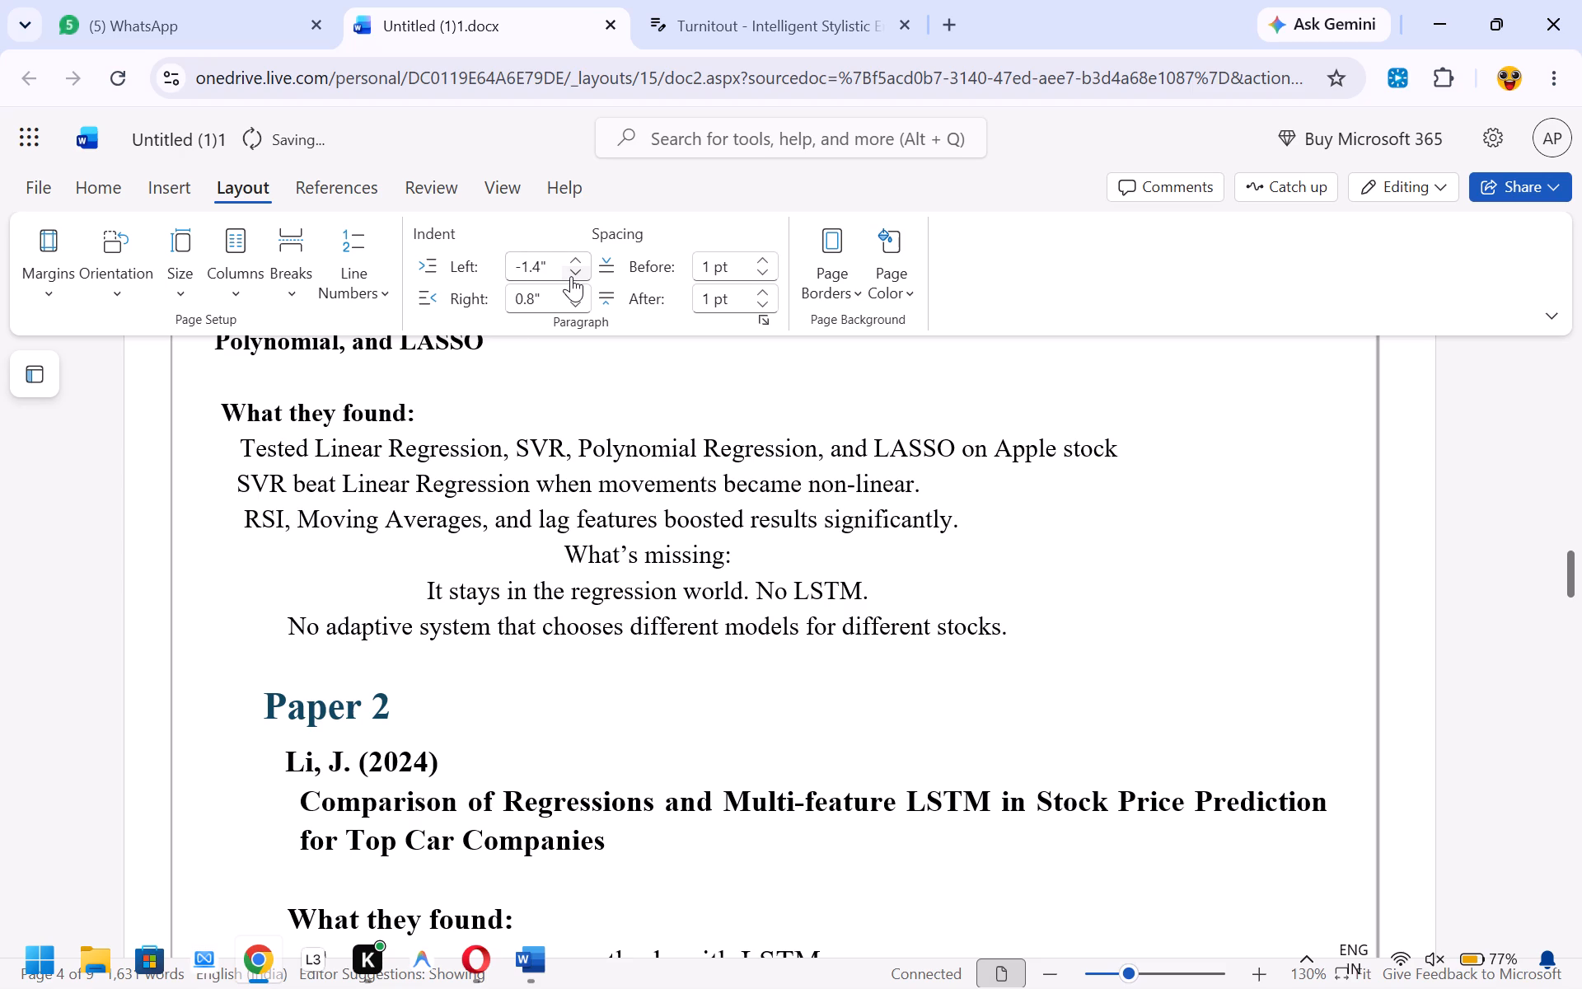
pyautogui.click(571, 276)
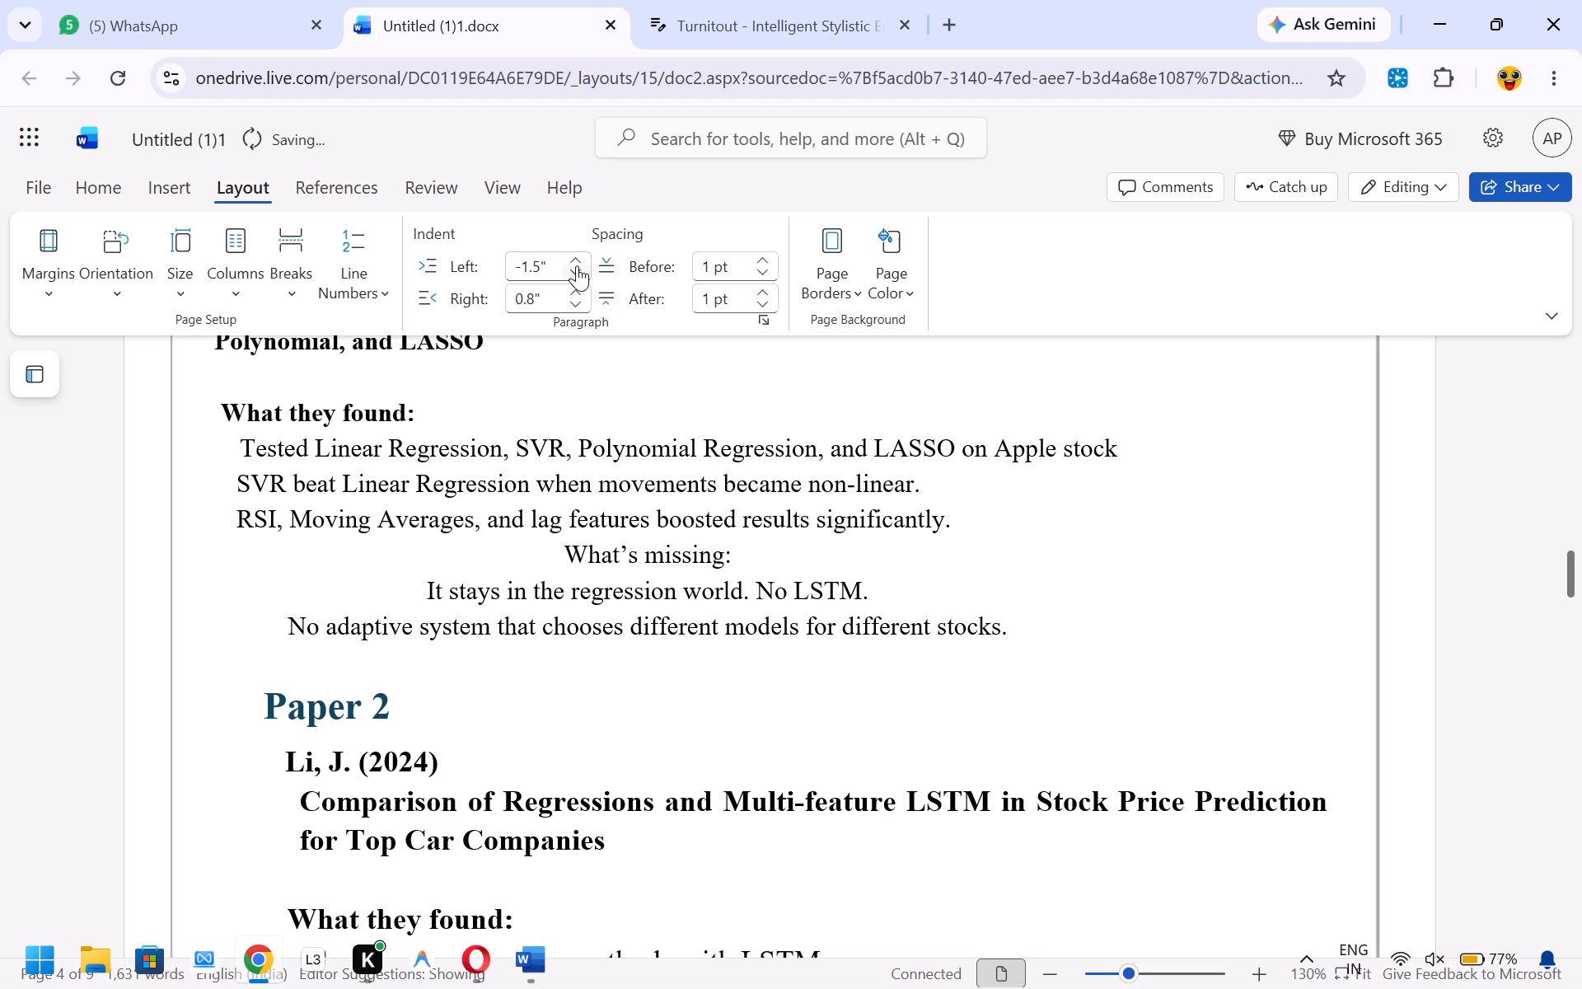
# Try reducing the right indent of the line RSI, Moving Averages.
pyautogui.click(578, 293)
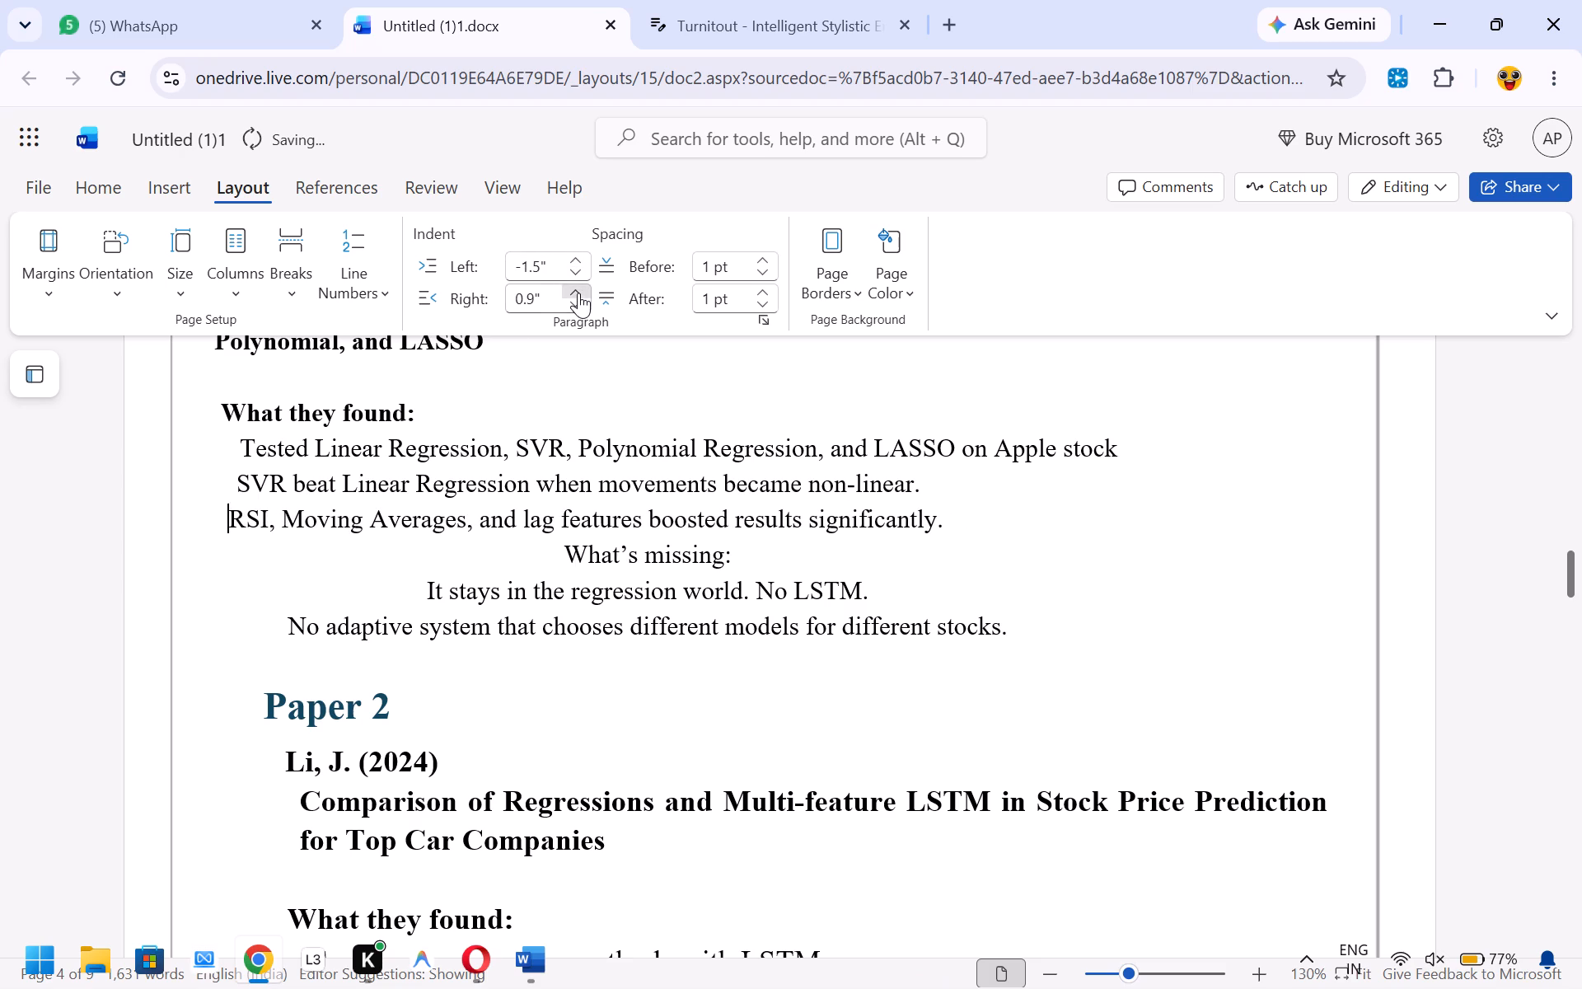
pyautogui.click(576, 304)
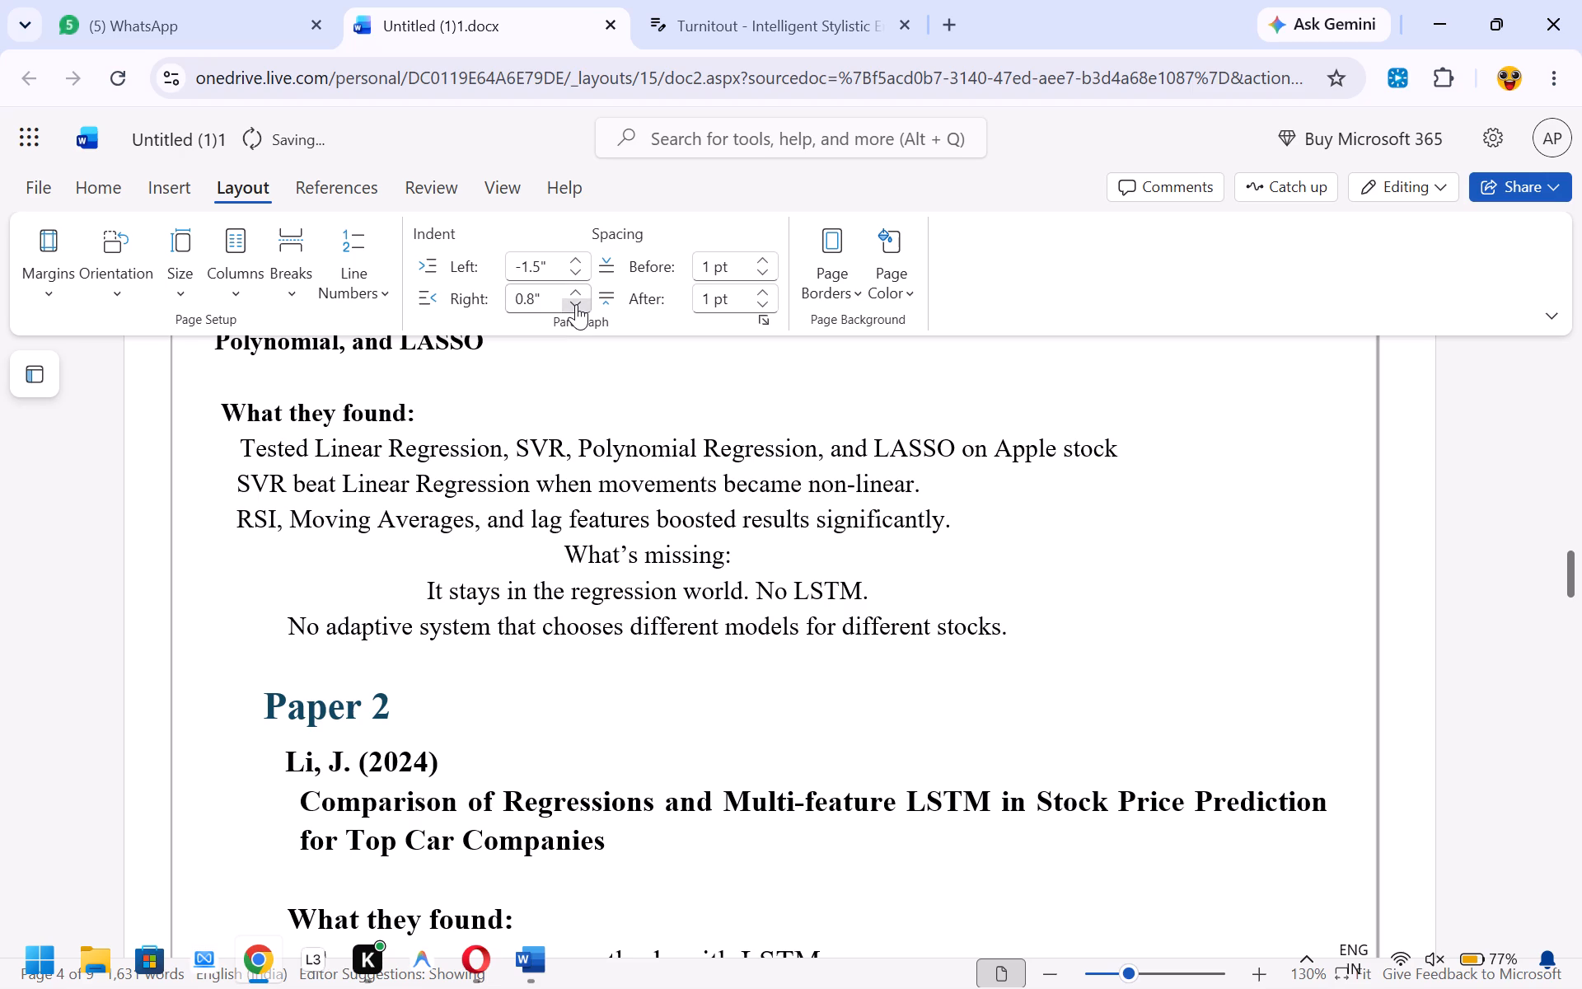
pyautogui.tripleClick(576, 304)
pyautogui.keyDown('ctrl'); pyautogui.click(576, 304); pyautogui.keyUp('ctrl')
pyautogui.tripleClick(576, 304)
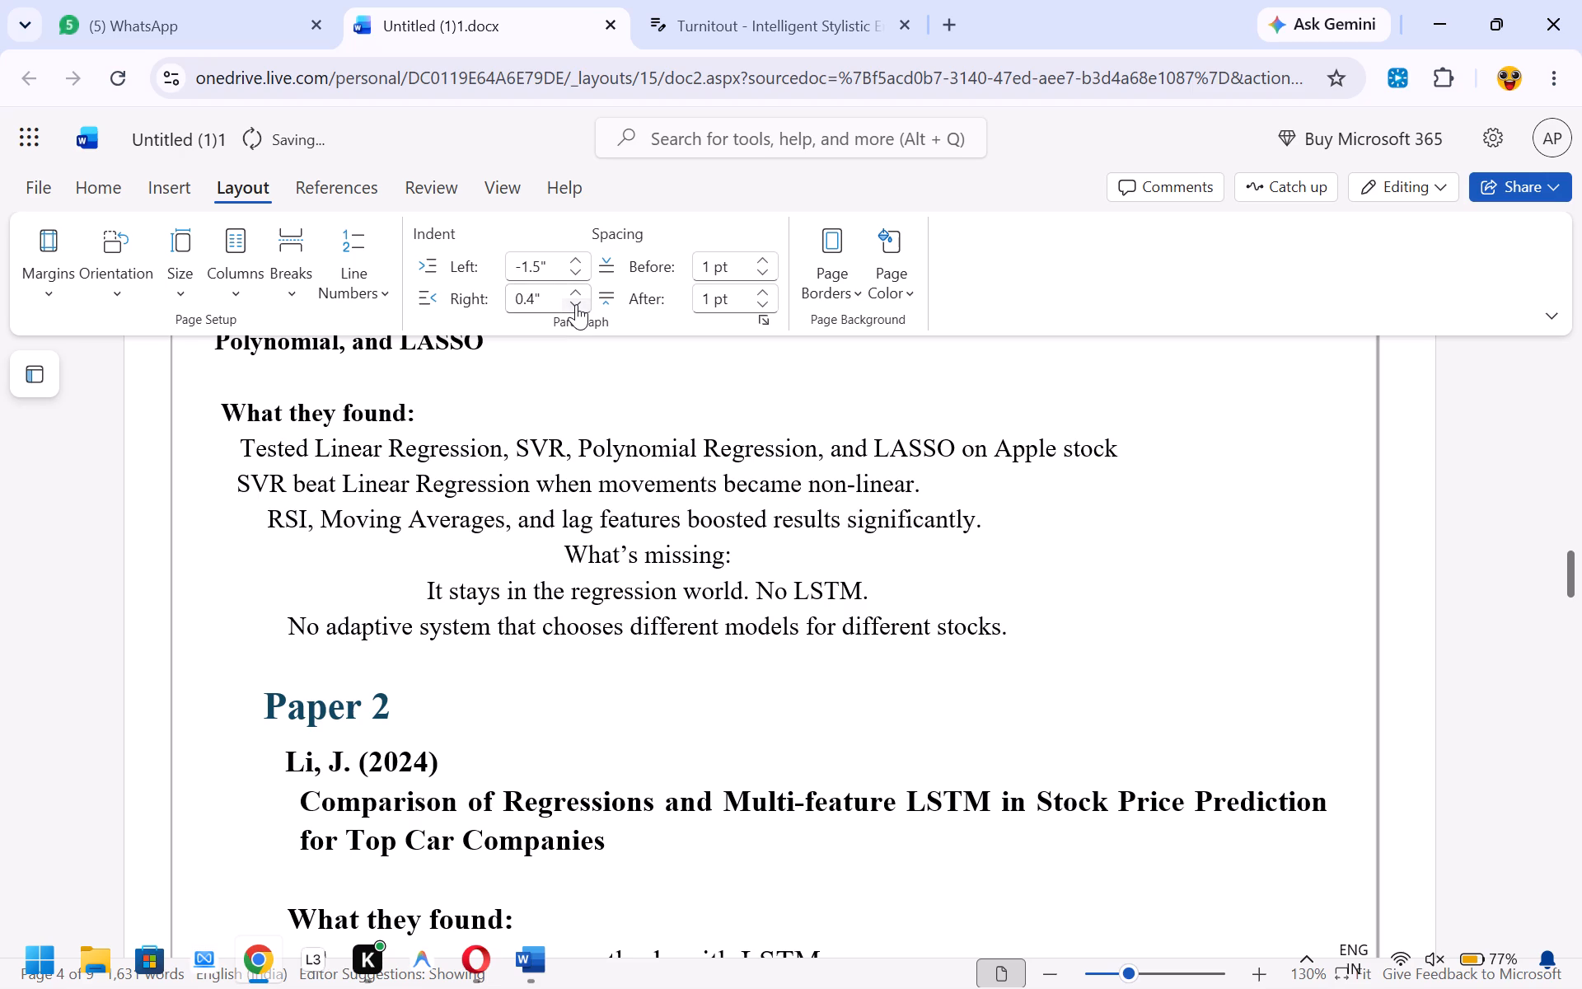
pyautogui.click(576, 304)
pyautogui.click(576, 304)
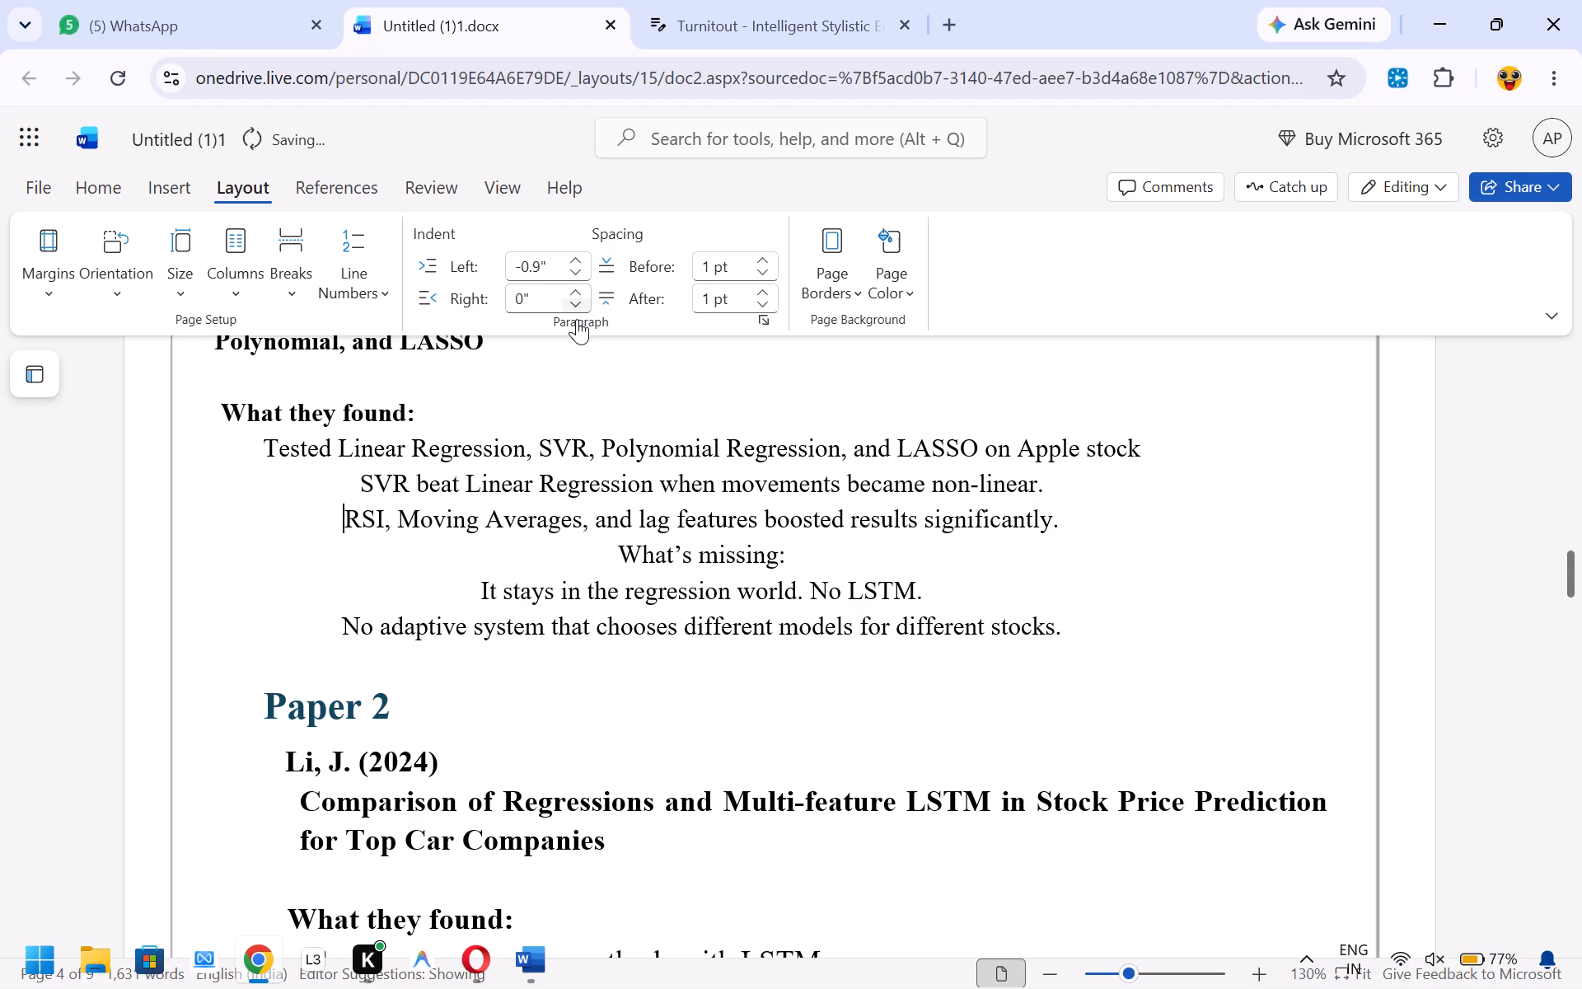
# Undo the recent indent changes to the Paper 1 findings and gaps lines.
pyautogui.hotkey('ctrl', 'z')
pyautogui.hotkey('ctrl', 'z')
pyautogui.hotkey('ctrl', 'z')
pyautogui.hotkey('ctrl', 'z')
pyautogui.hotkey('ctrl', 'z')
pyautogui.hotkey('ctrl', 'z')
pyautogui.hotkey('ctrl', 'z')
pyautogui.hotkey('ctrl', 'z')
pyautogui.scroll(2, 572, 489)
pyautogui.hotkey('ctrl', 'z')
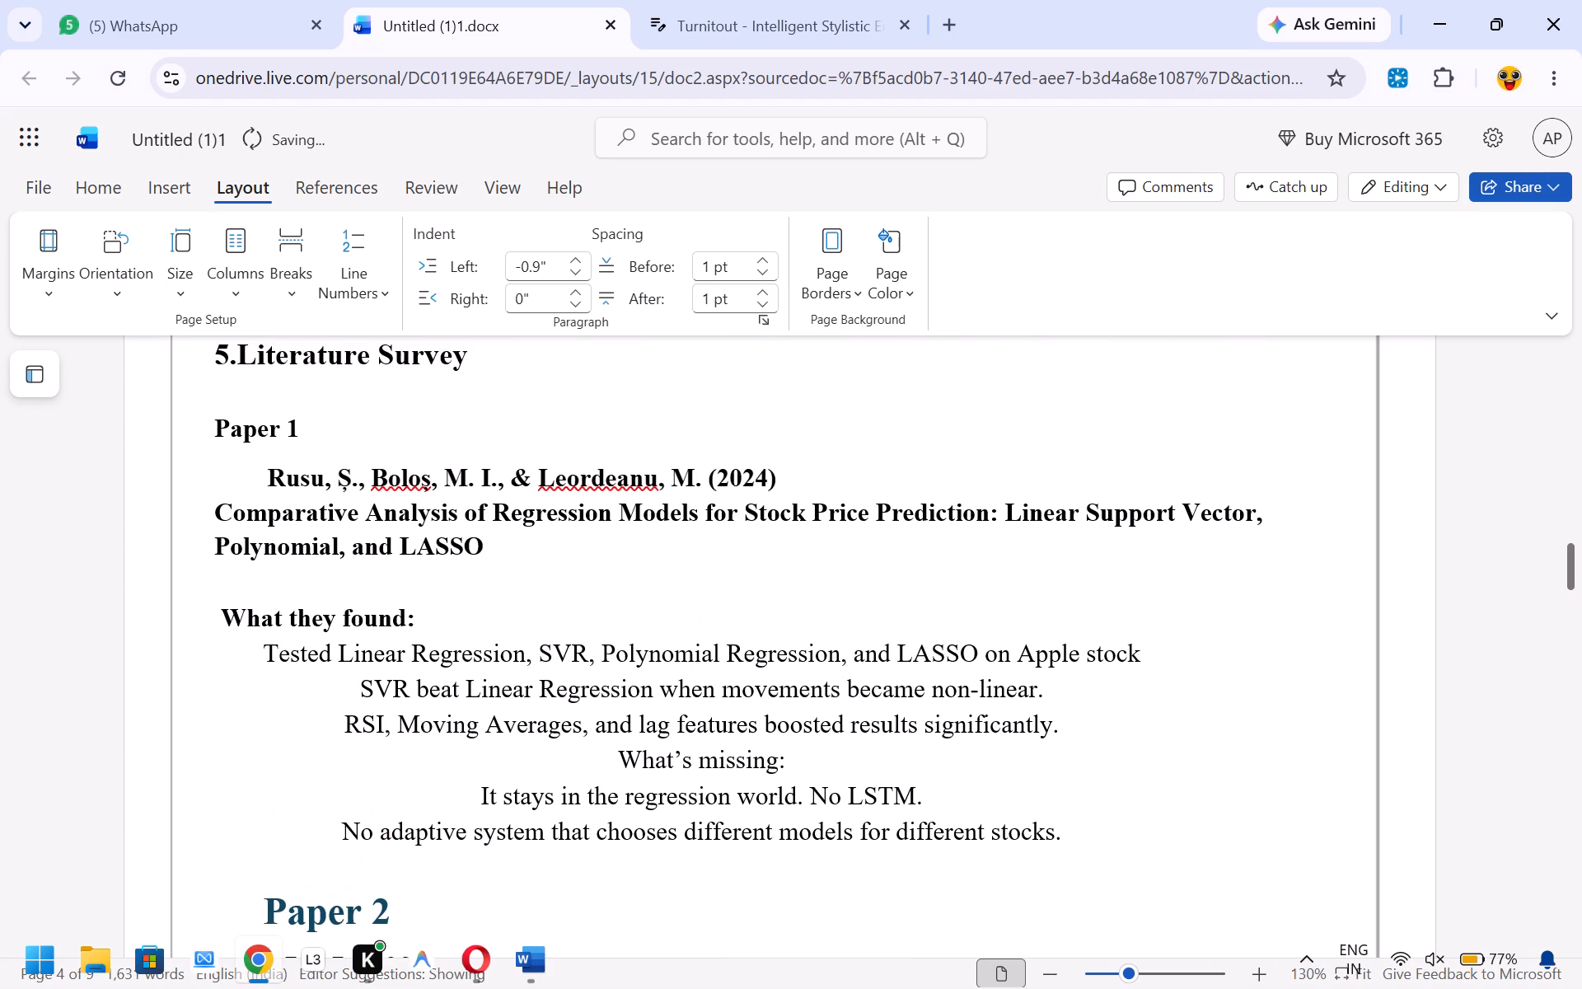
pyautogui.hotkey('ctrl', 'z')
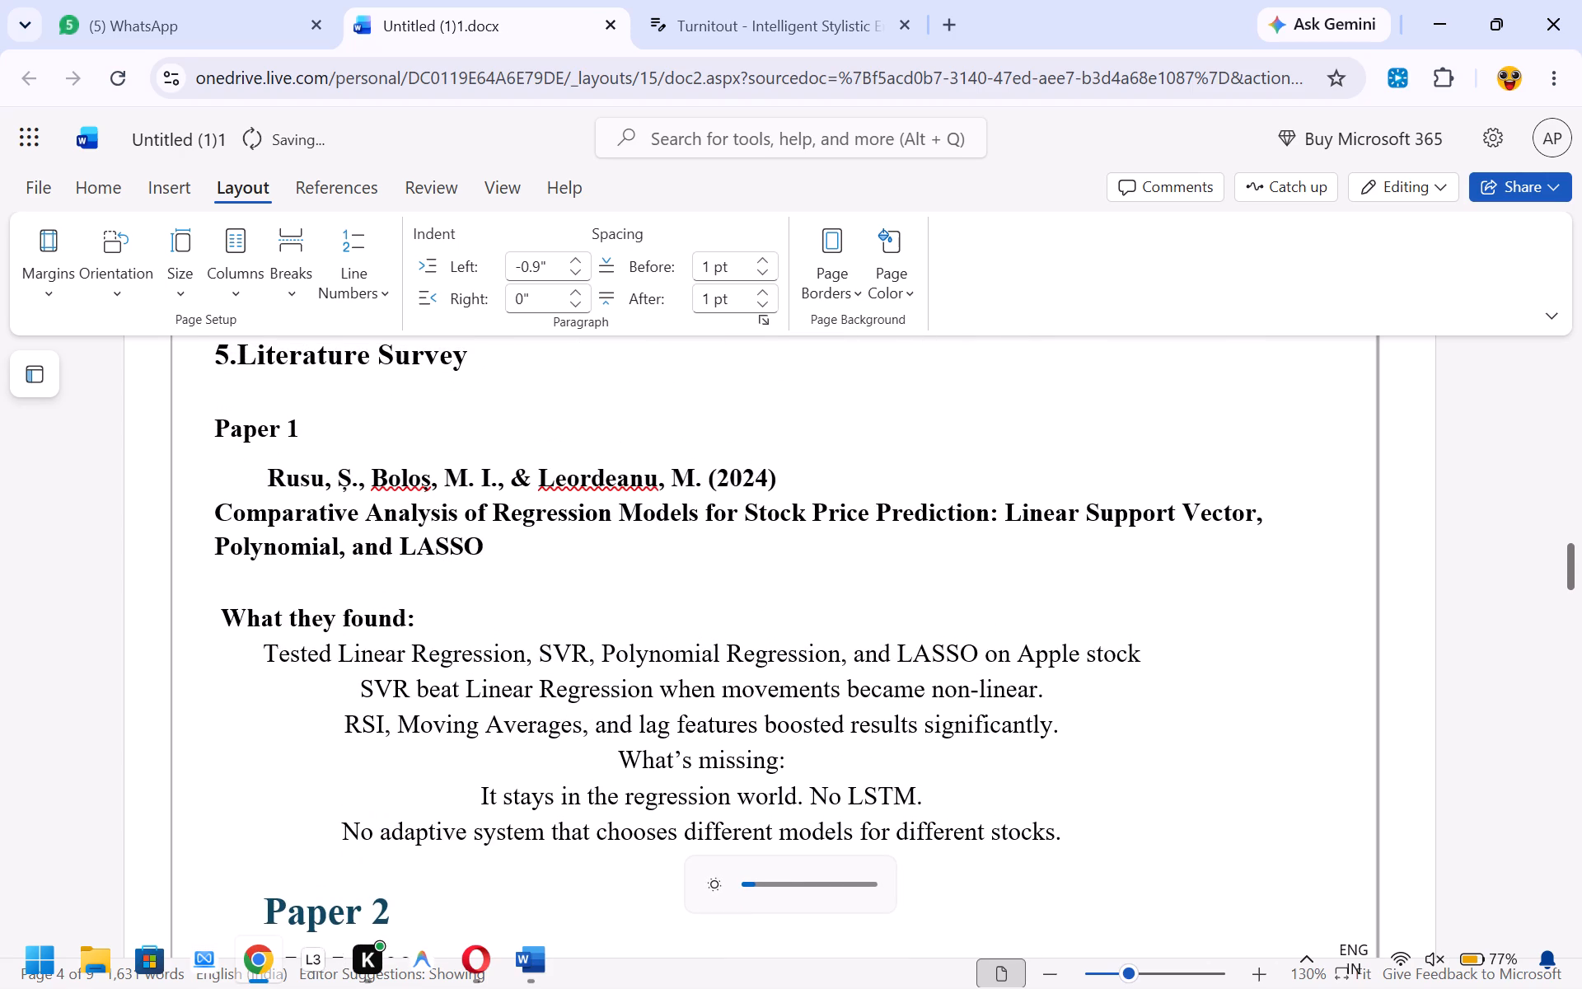
# Set the left indent of the line SVR beat Linear Regression to 0".
pyautogui.click(361, 680)
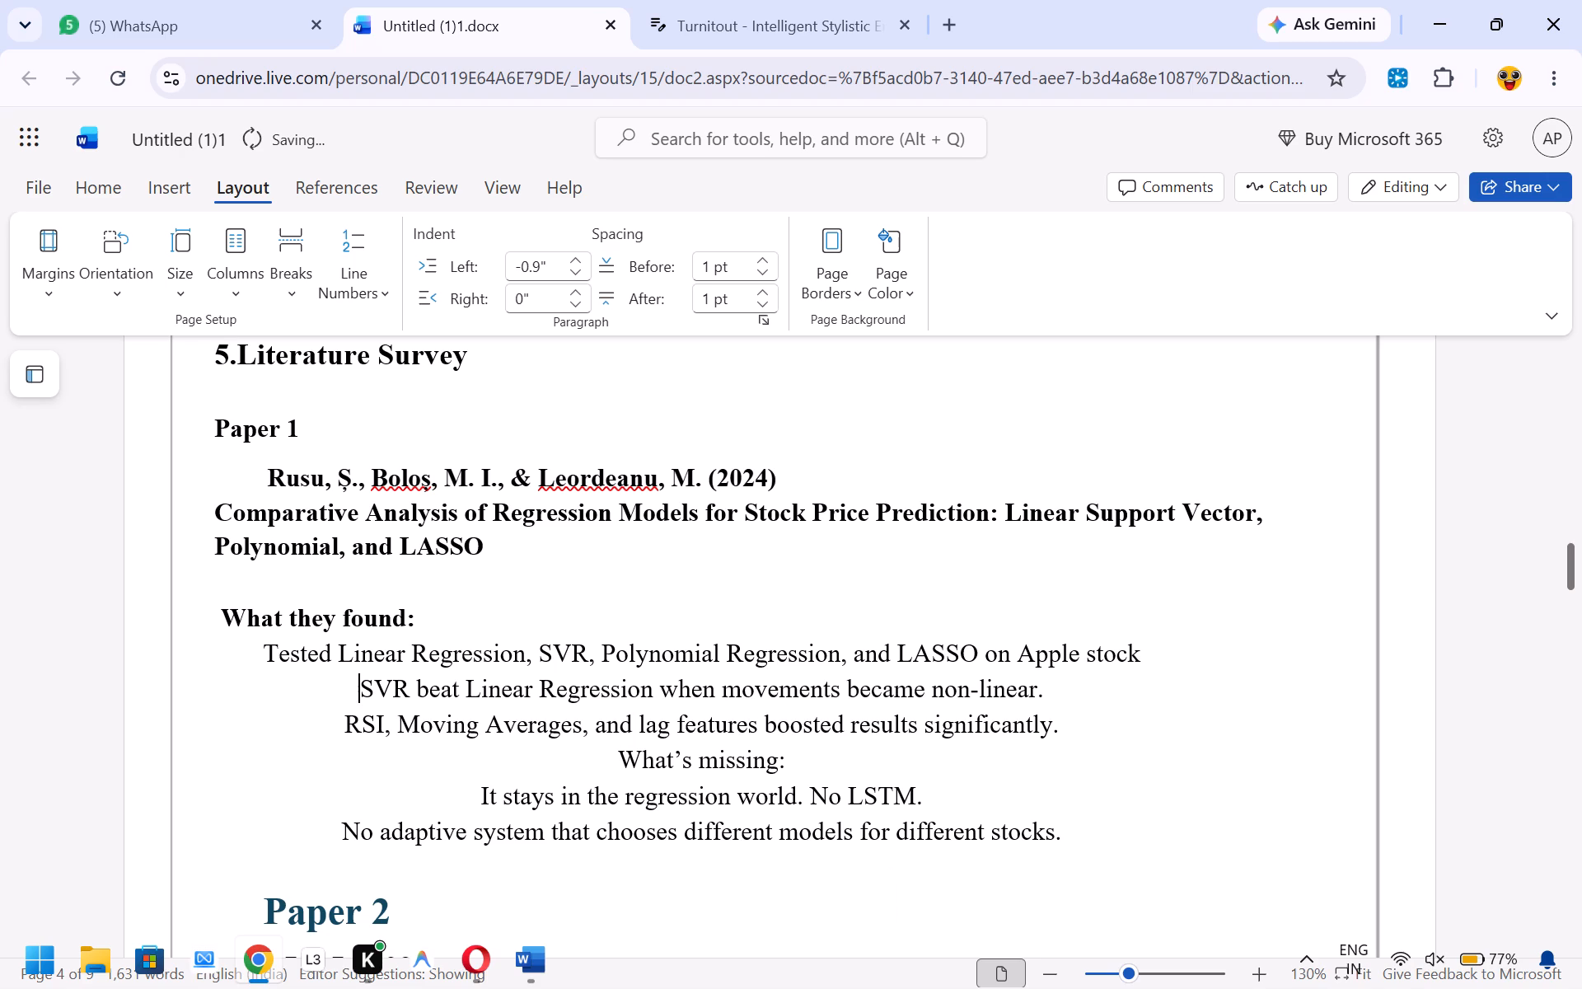
pyautogui.click(574, 281)
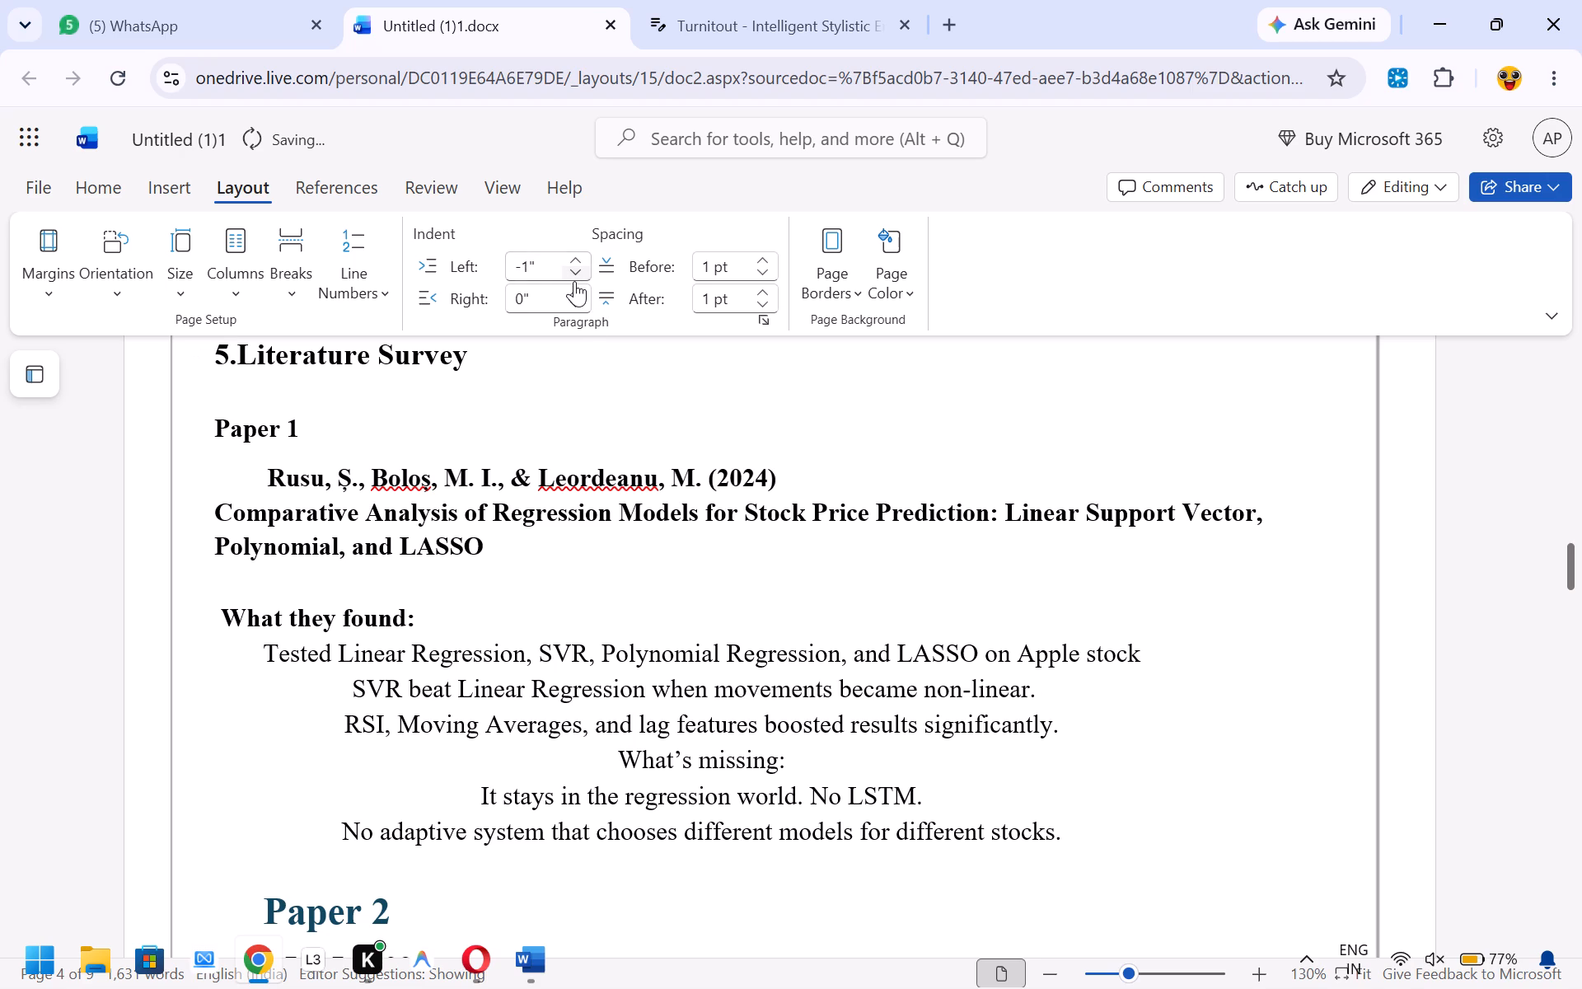
pyautogui.click(574, 281)
pyautogui.click(574, 281)
pyautogui.doubleClick(574, 281)
pyautogui.click(574, 281)
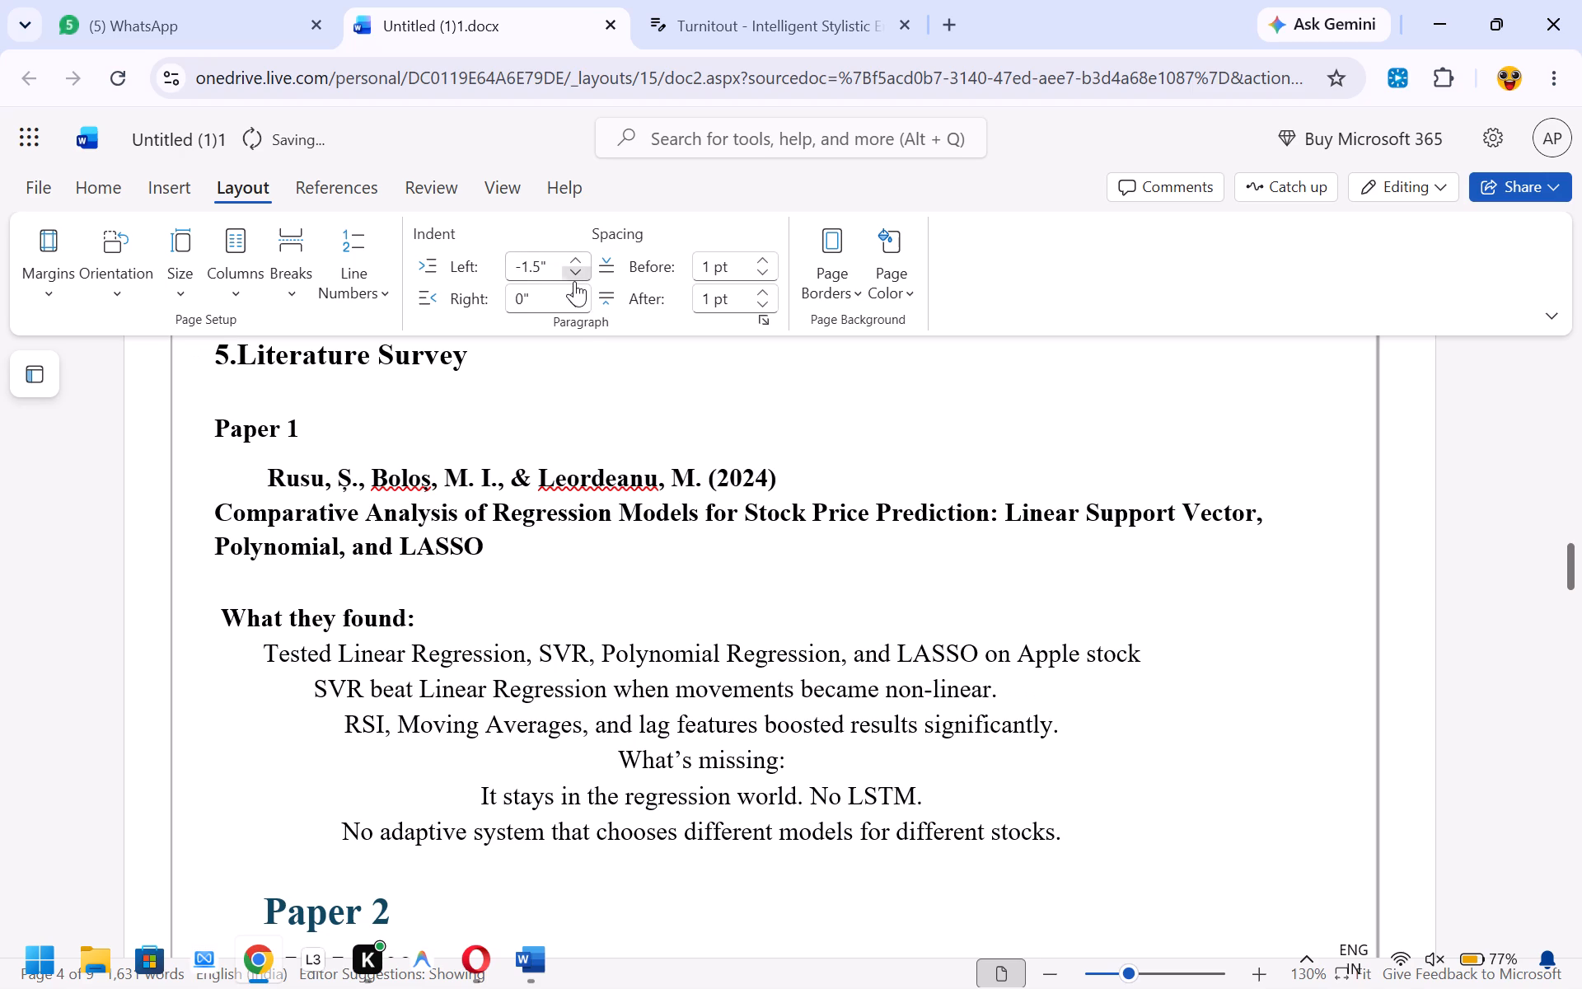
pyautogui.click(574, 281)
pyautogui.click(574, 281)
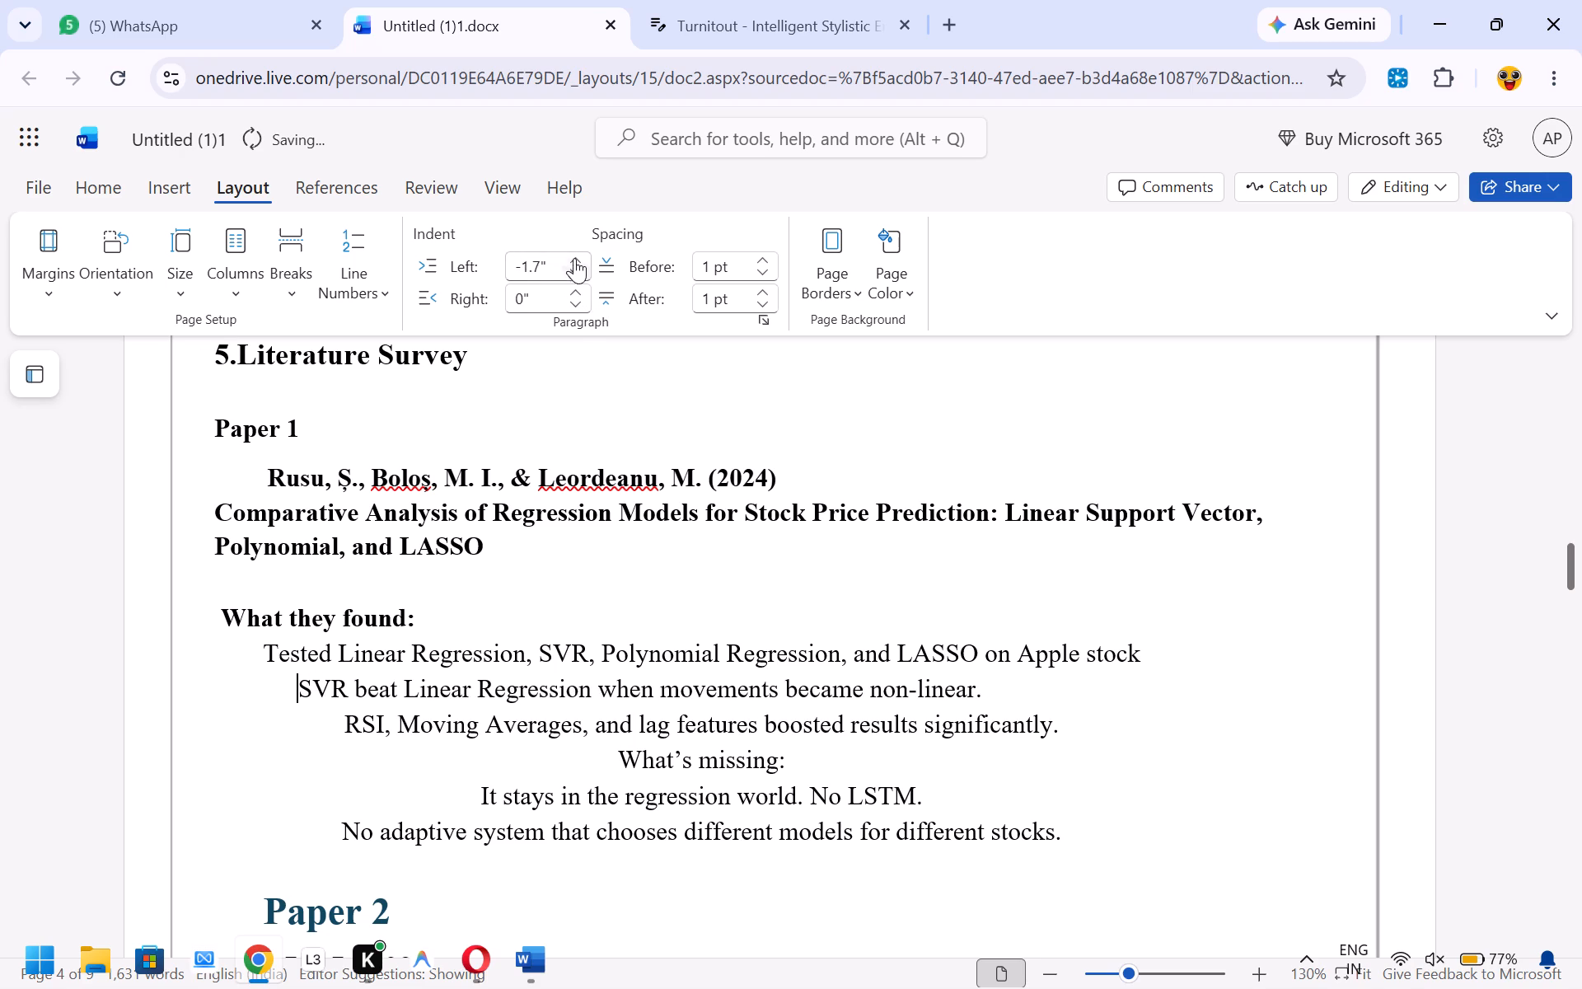
pyautogui.tripleClick(574, 253)
pyautogui.tripleClick(574, 253)
pyautogui.doubleClick(574, 253)
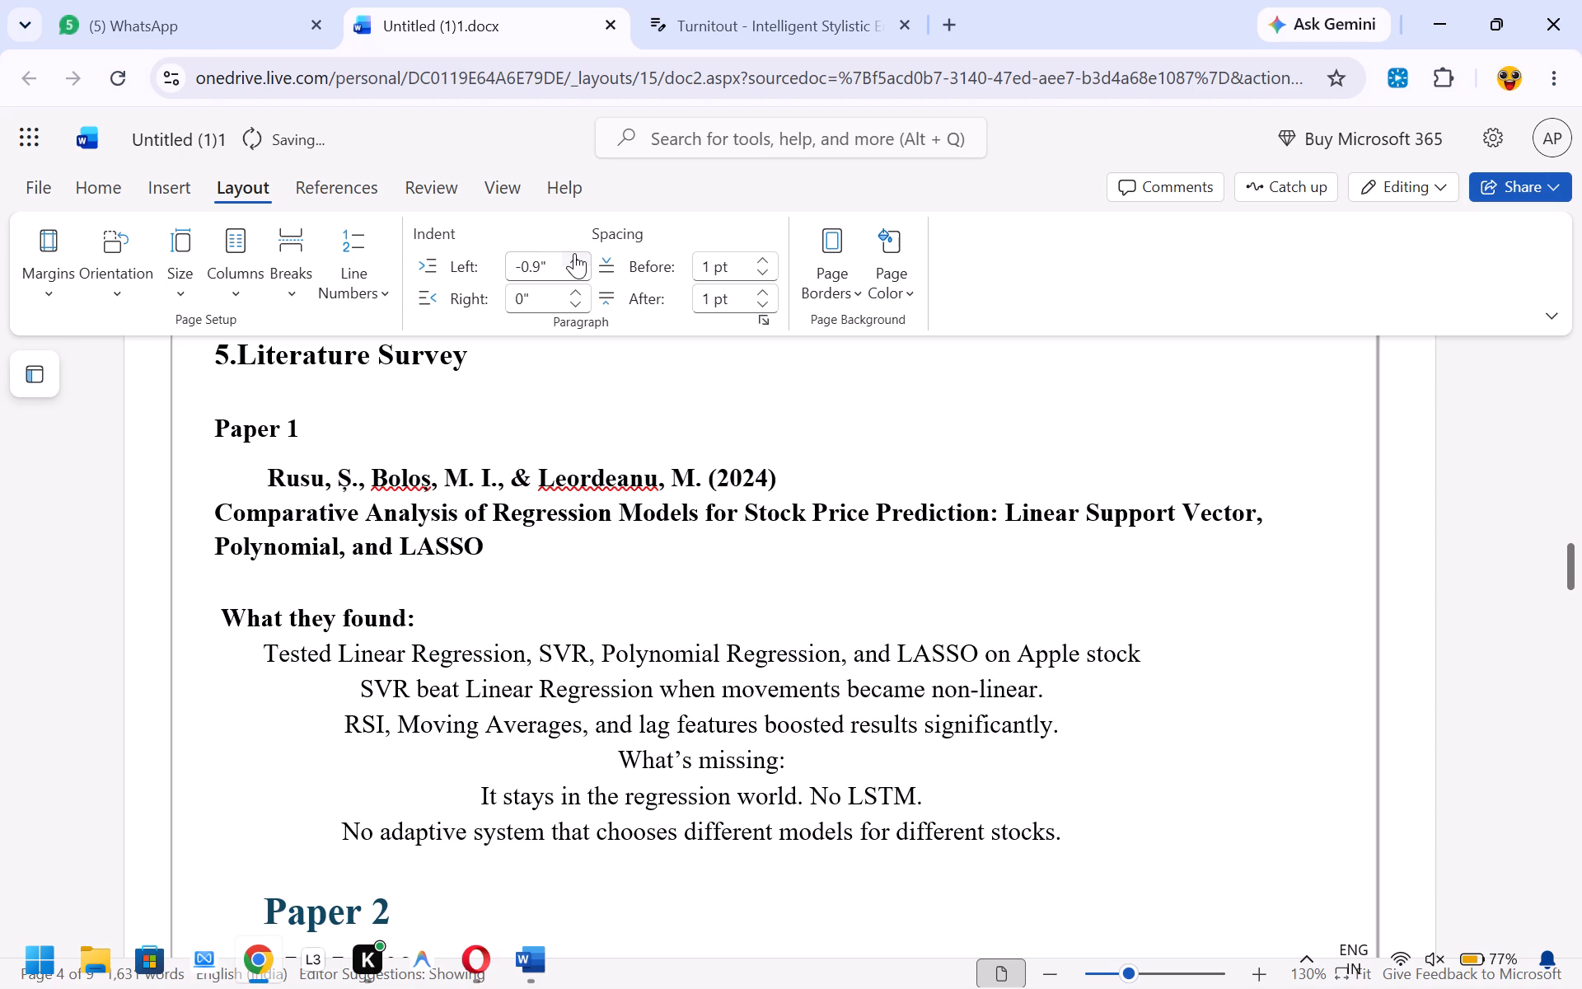
pyautogui.tripleClick(574, 253)
pyautogui.click(574, 253)
pyautogui.tripleClick(574, 253)
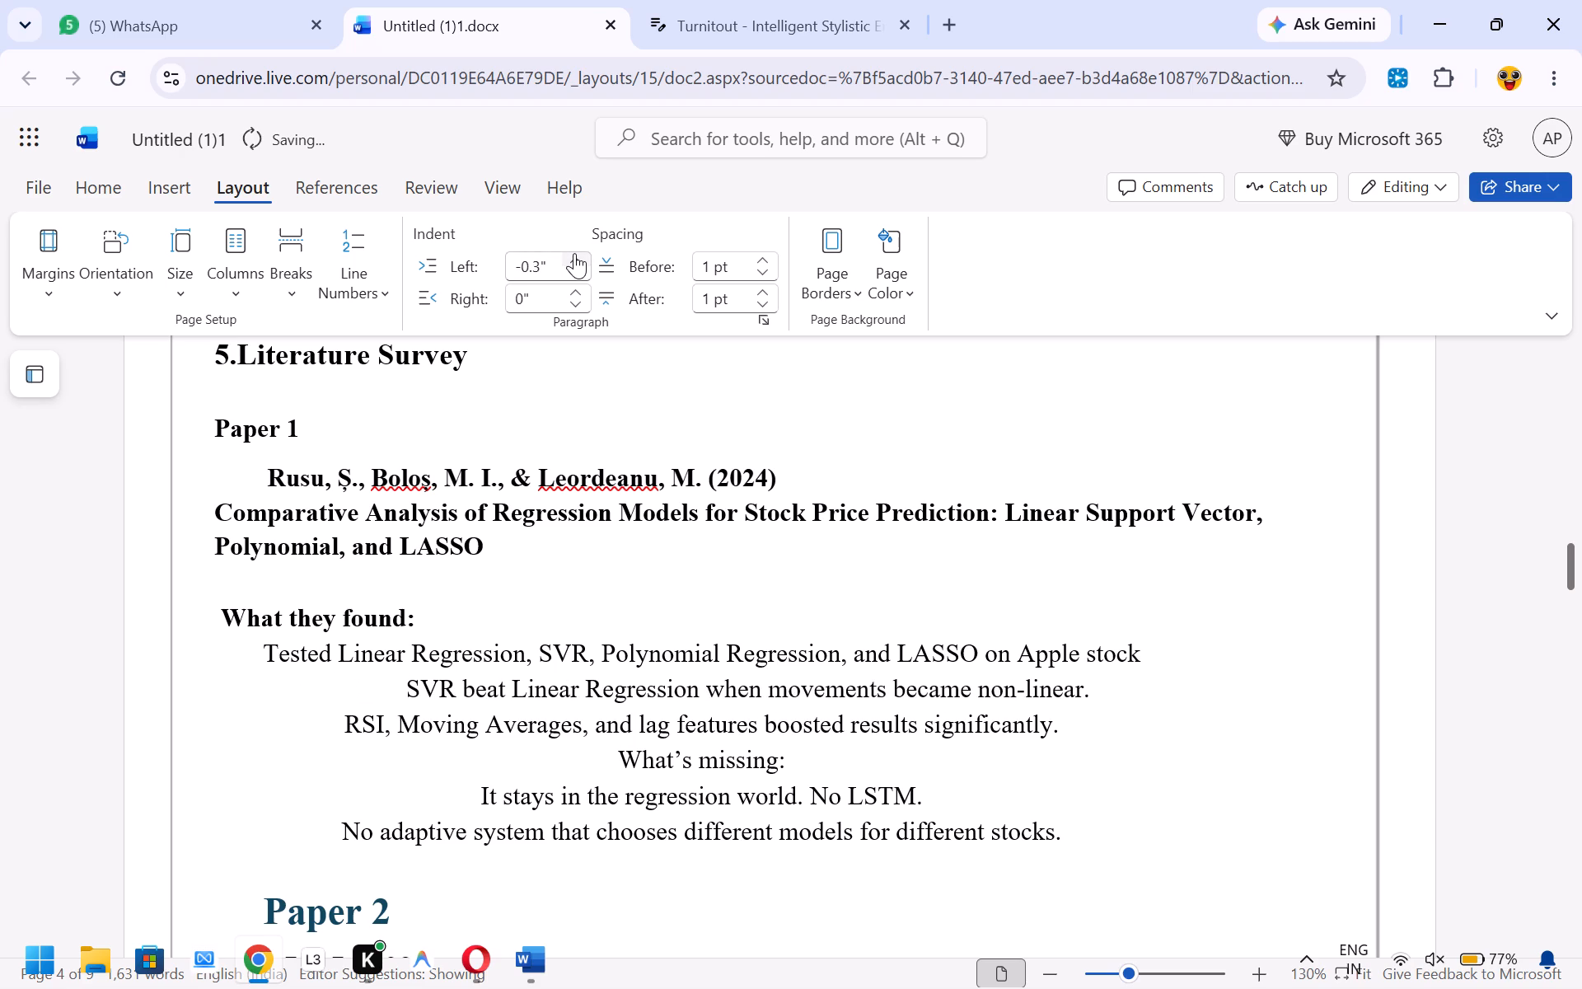
pyautogui.click(574, 253)
pyautogui.click(574, 253)
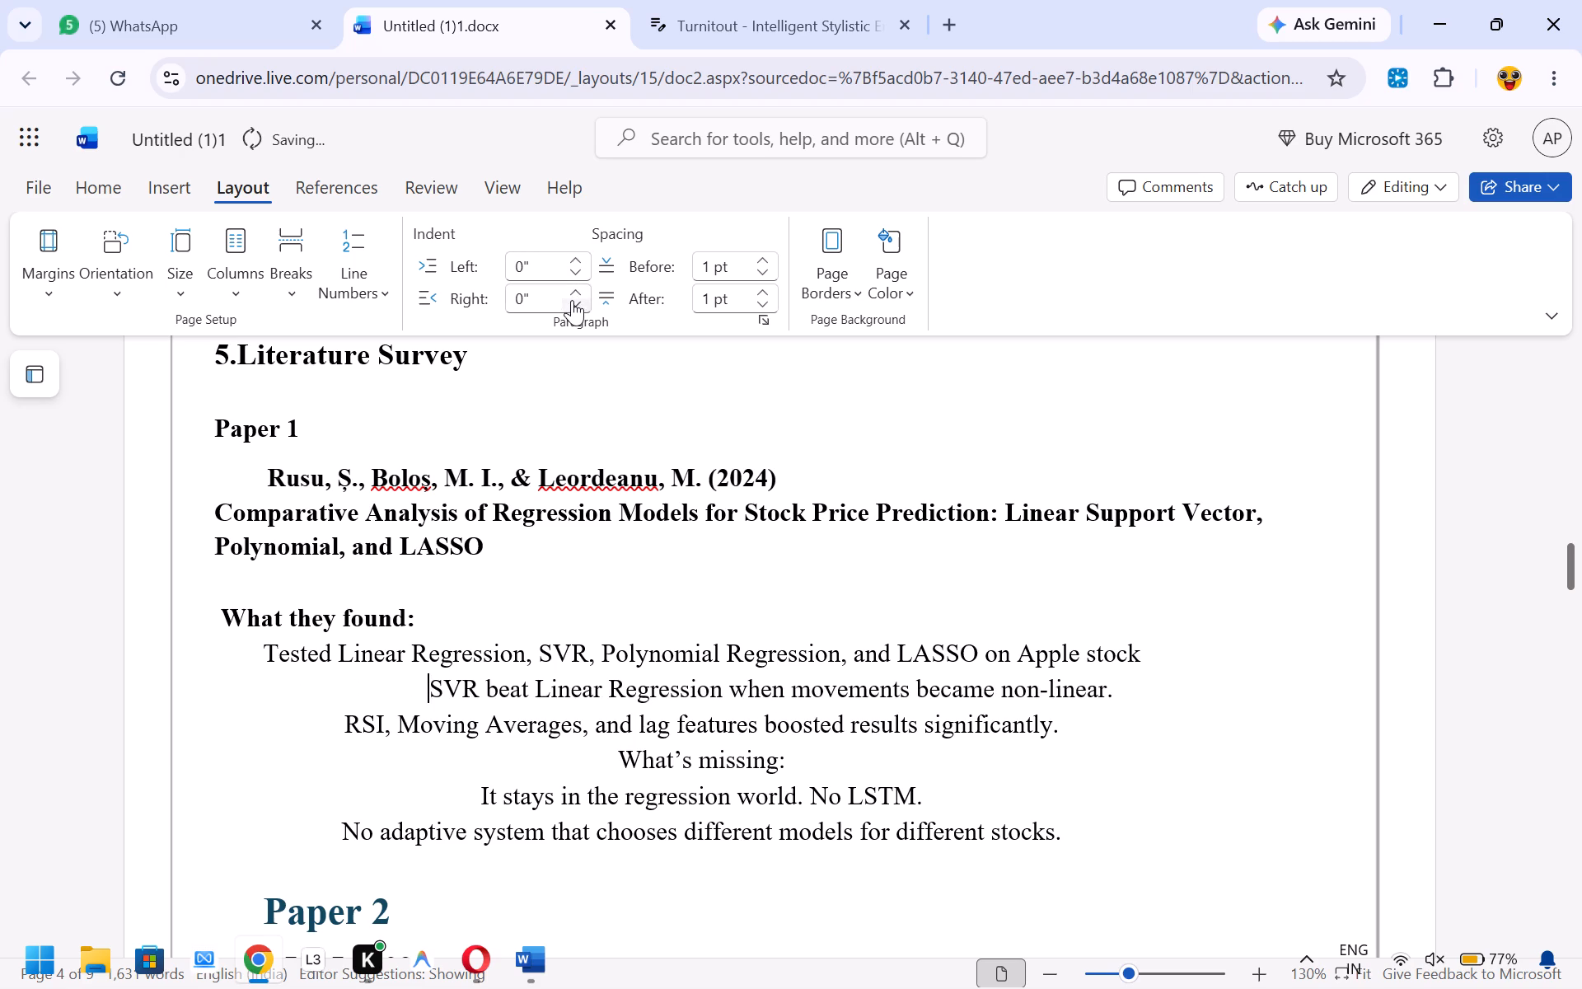
# Set the right indent of the Paper 1 line SVR beat Linear Regression to 2.1".
pyautogui.doubleClick(572, 302)
pyautogui.tripleClick(578, 288)
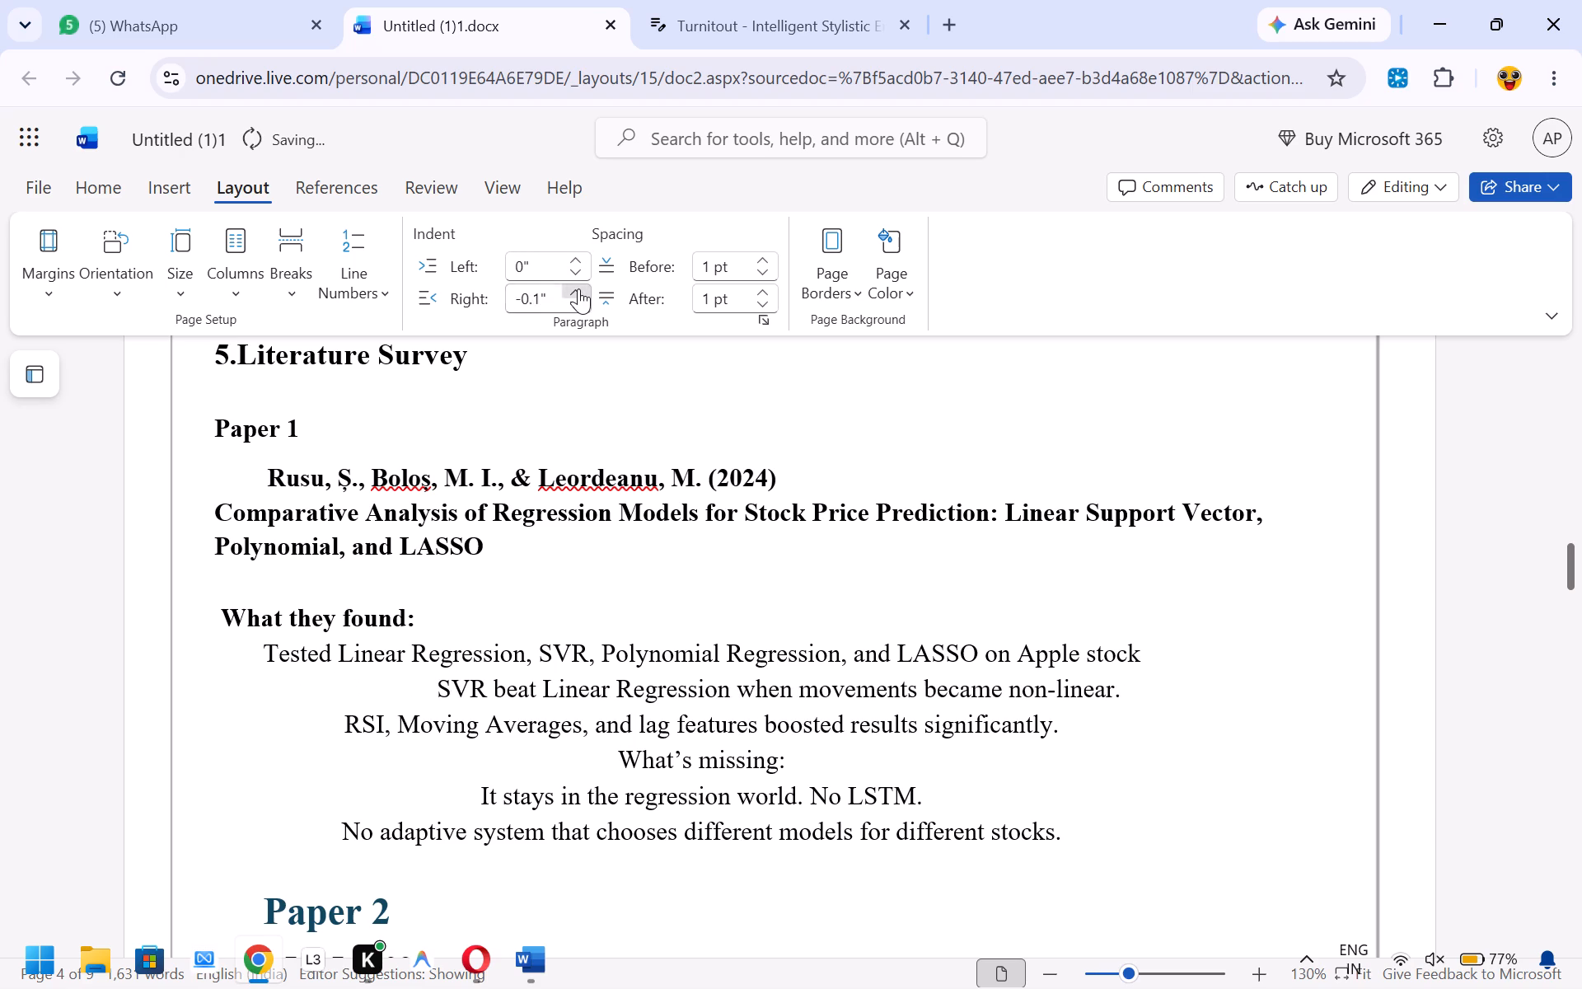
pyautogui.tripleClick(578, 288)
pyautogui.tripleClick(578, 288)
pyautogui.doubleClick(578, 288)
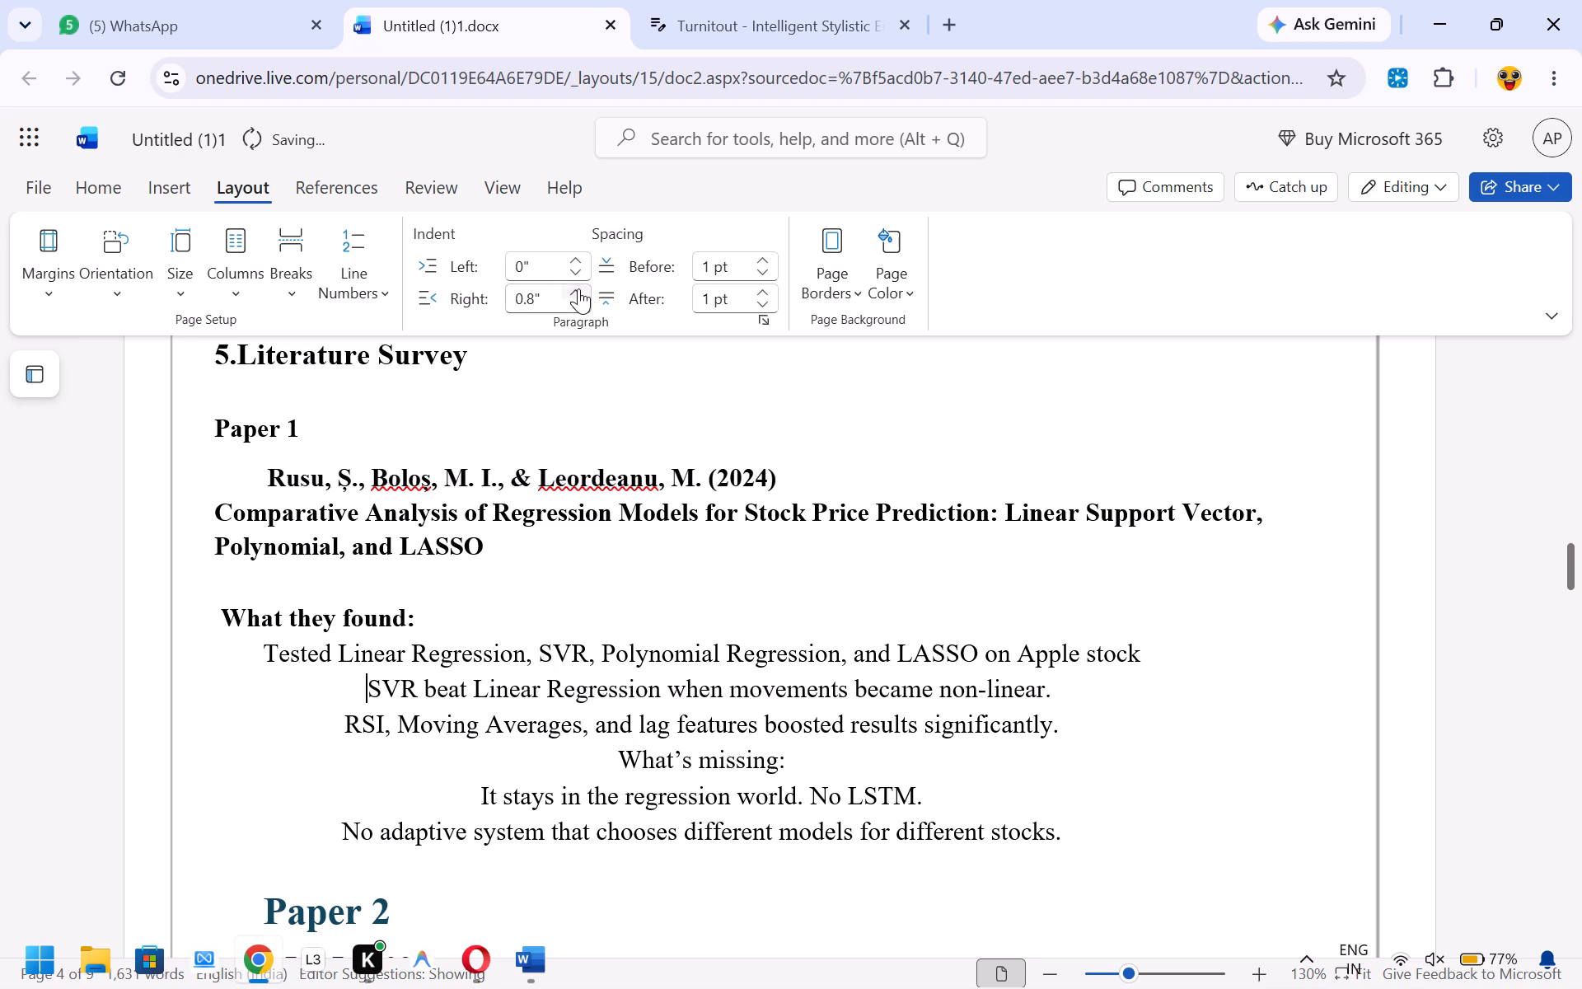
pyautogui.click(578, 288)
pyautogui.tripleClick(578, 288)
pyautogui.tripleClick(578, 288)
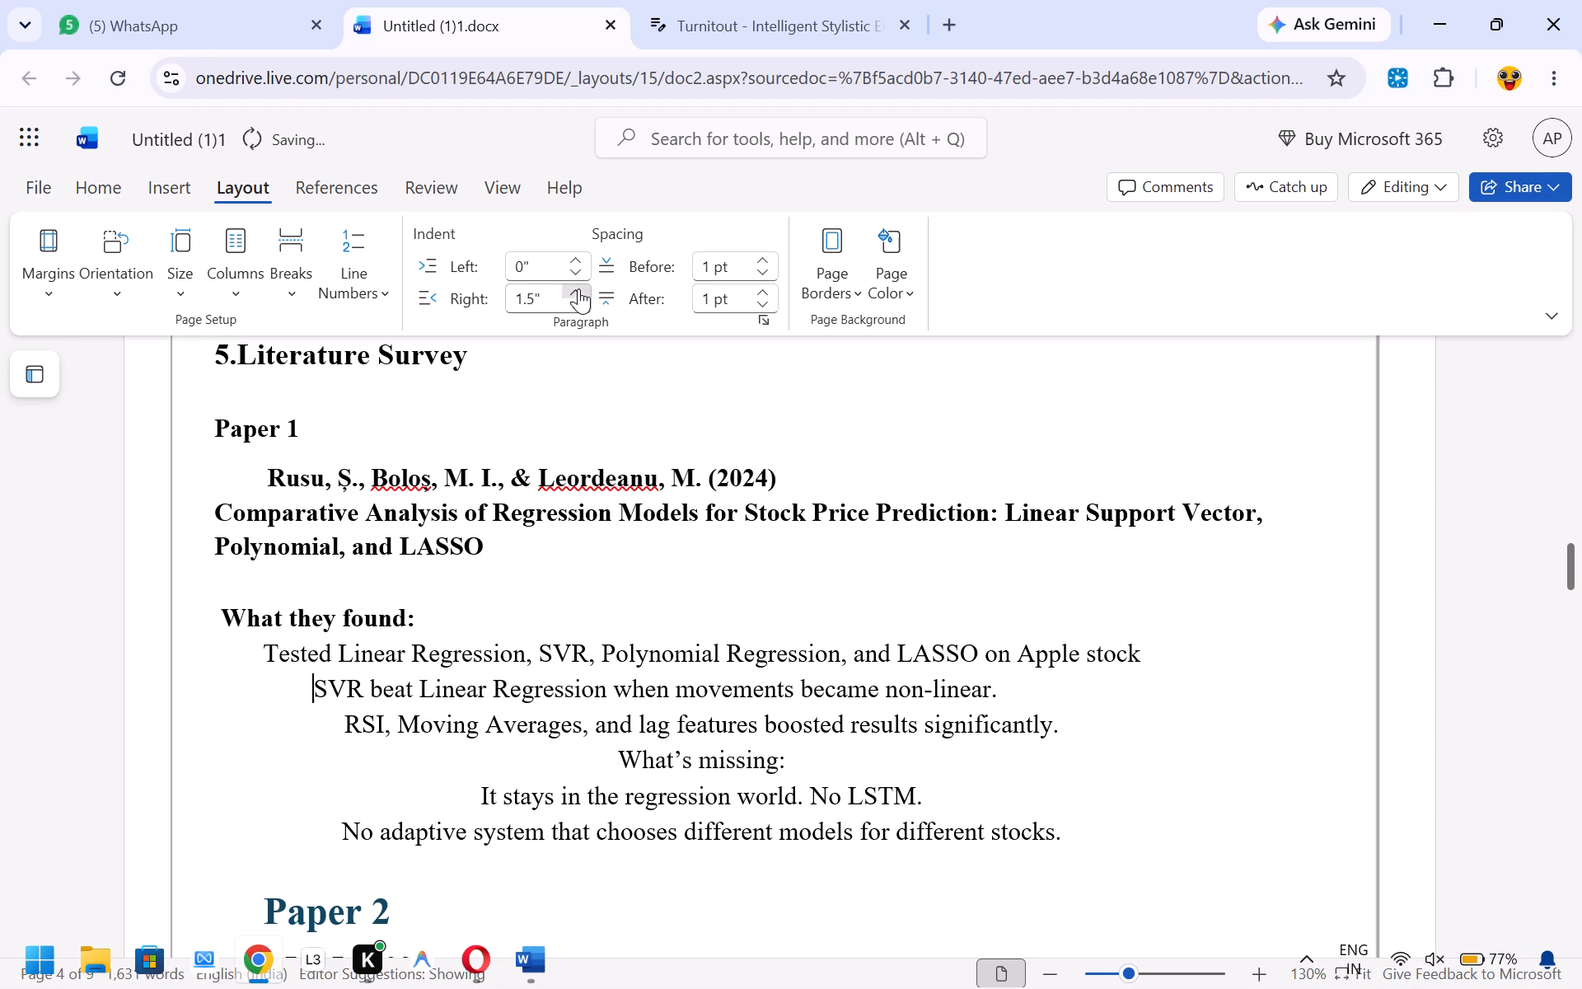
pyautogui.tripleClick(578, 288)
pyautogui.click(578, 288)
pyautogui.click(578, 288)
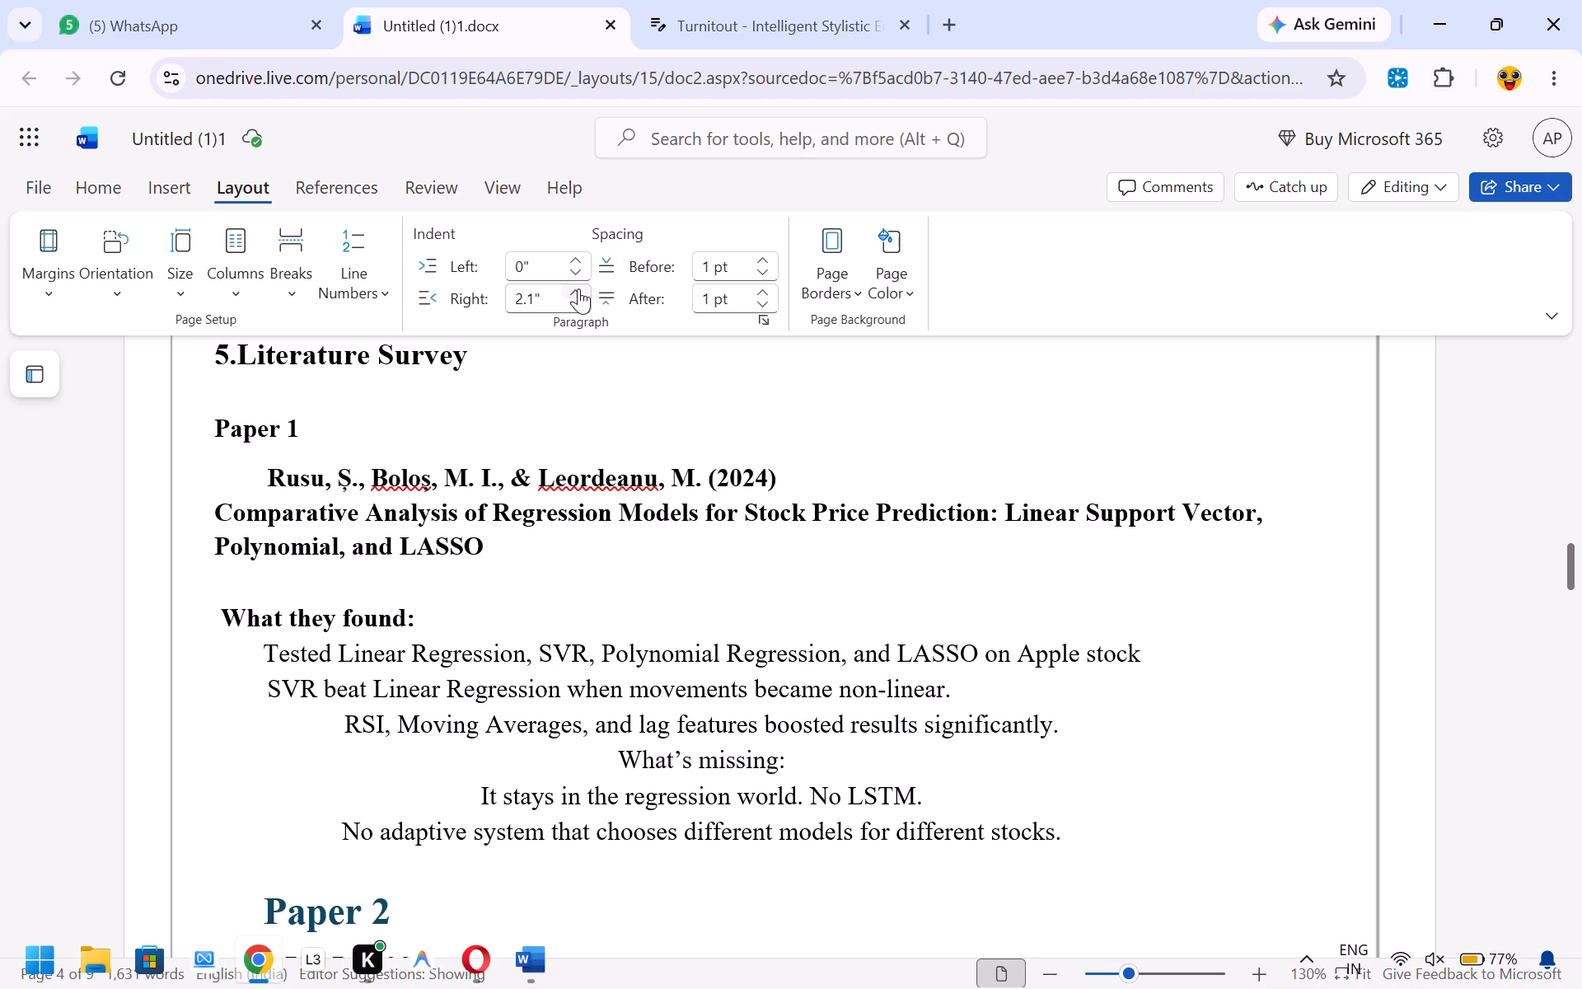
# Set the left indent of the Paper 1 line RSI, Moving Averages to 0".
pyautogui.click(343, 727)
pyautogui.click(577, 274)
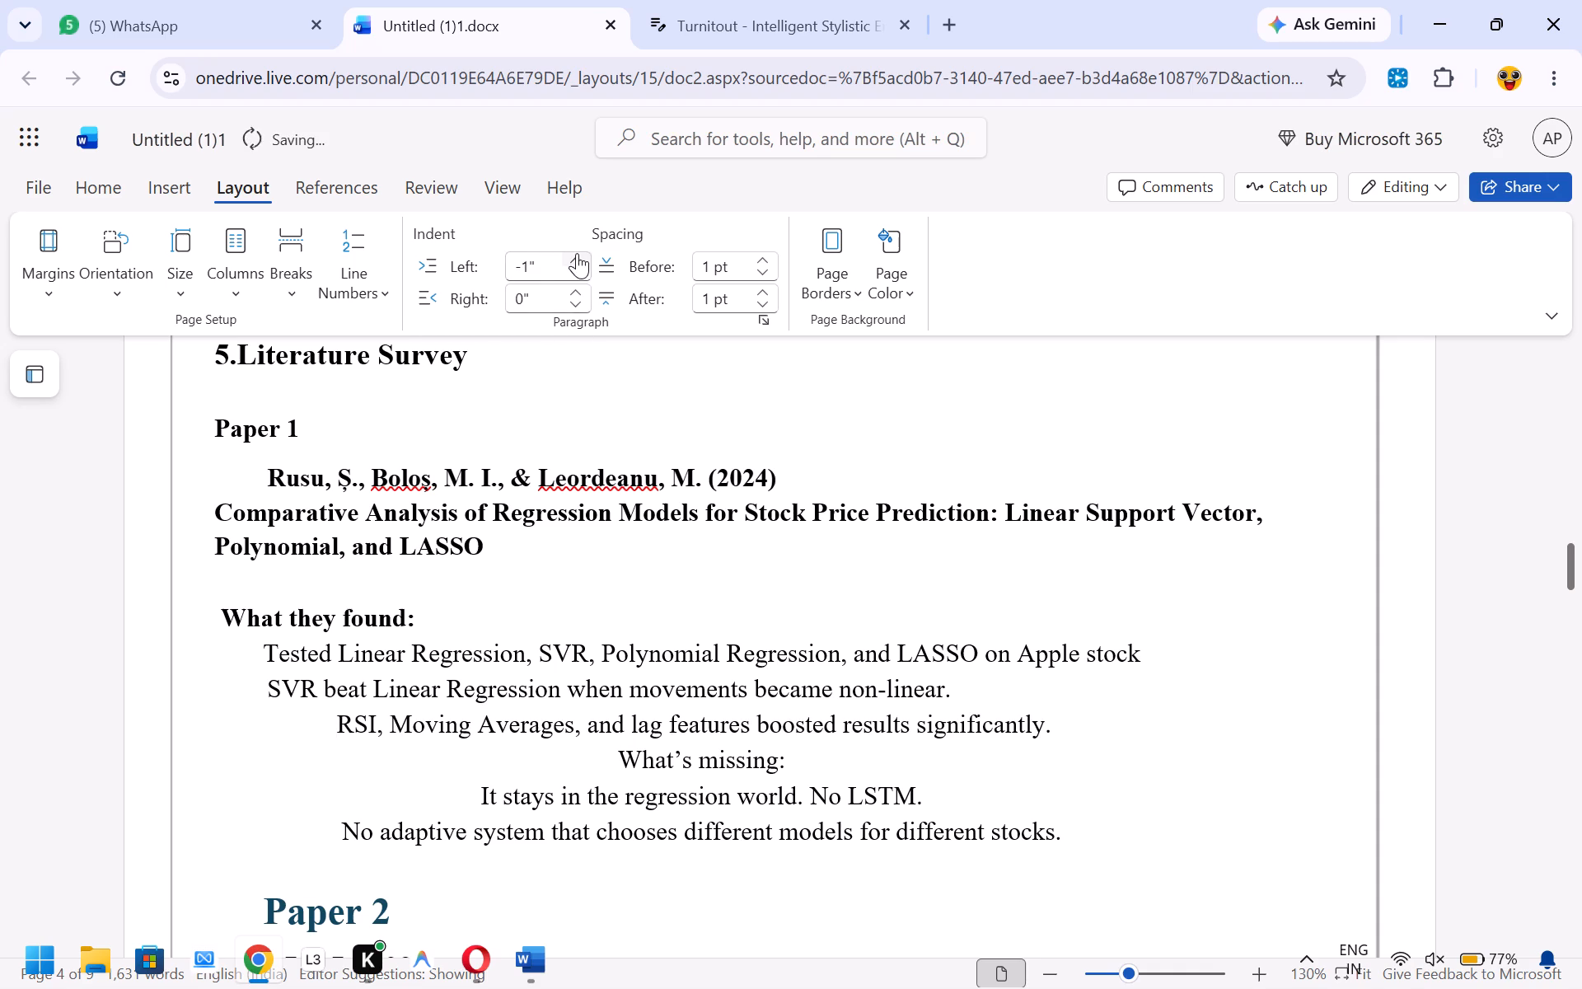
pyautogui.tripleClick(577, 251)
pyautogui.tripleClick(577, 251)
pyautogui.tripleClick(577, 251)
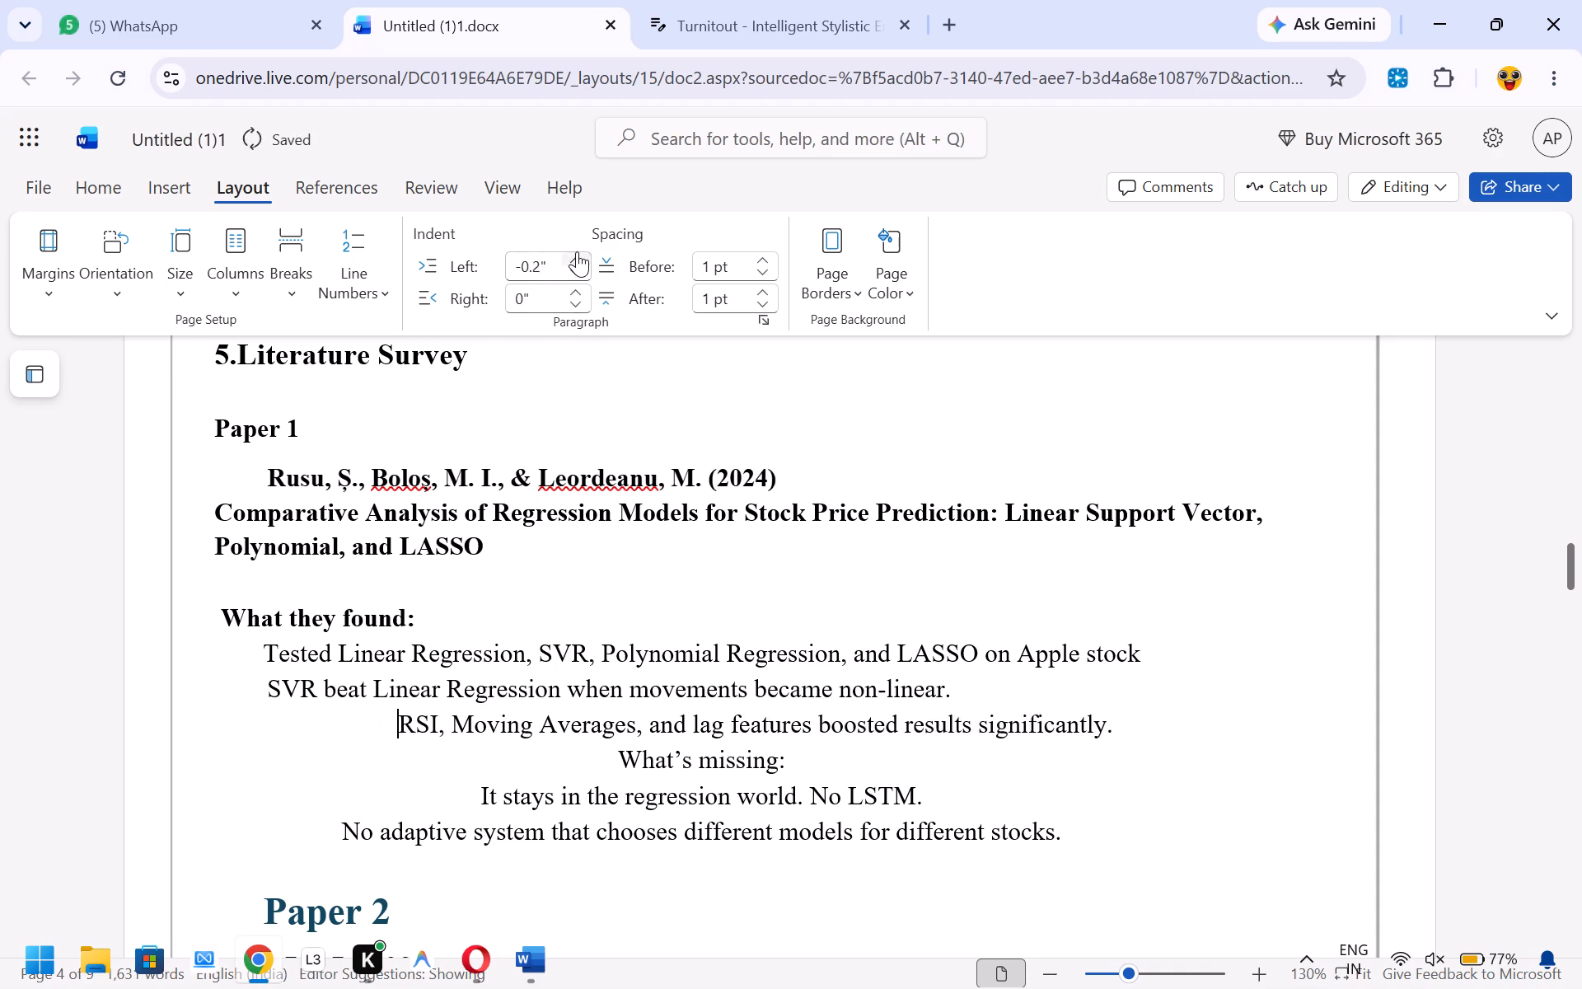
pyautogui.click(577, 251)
# Set the right indent of the line RSI, Moving Averages to -0.5".
pyautogui.tripleClick(578, 309)
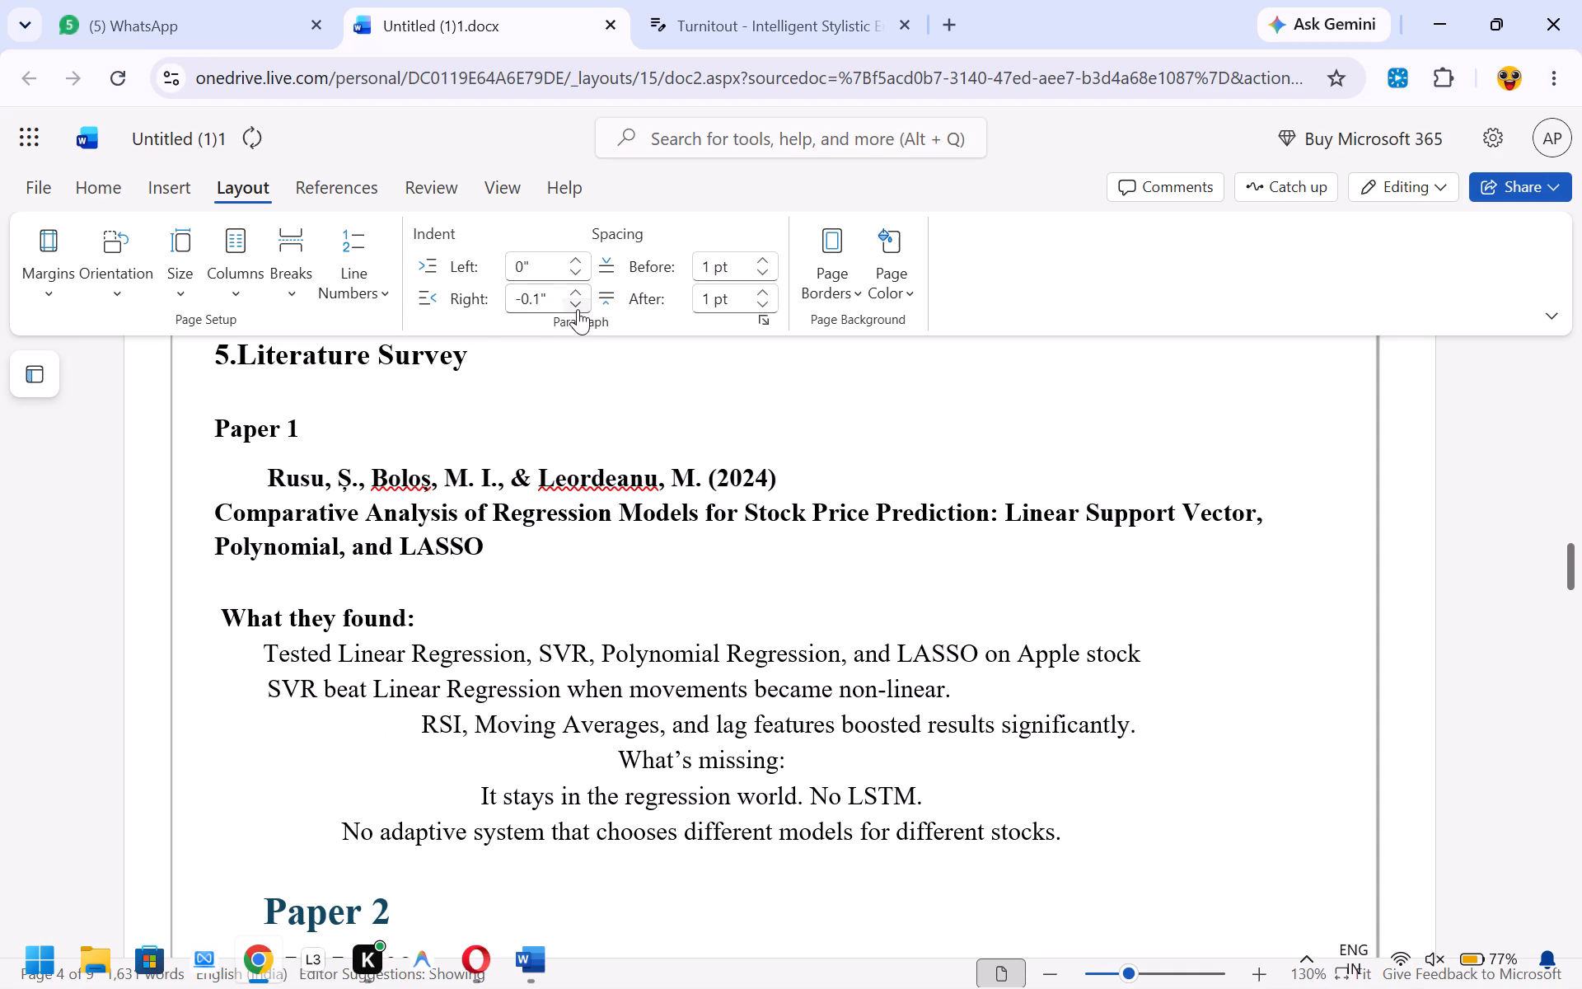
pyautogui.click(578, 309)
pyautogui.moveTo(578, 309); pyautogui.dragTo(577, 289)
pyautogui.tripleClick(577, 289)
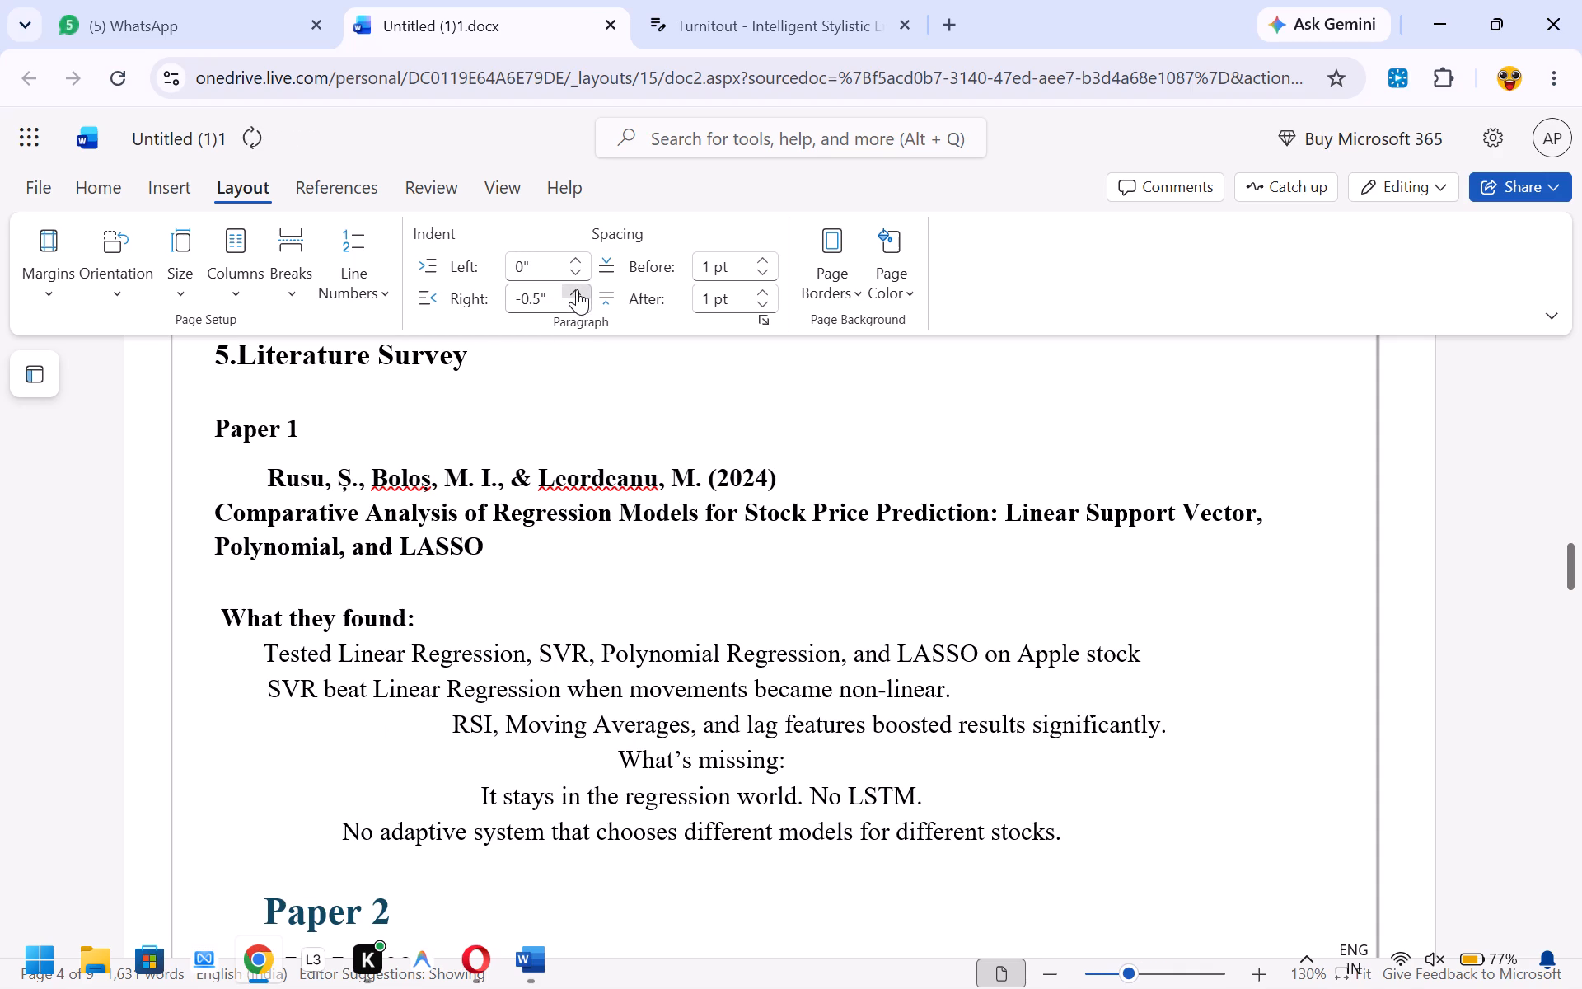
pyautogui.doubleClick(577, 289)
pyautogui.click(577, 289)
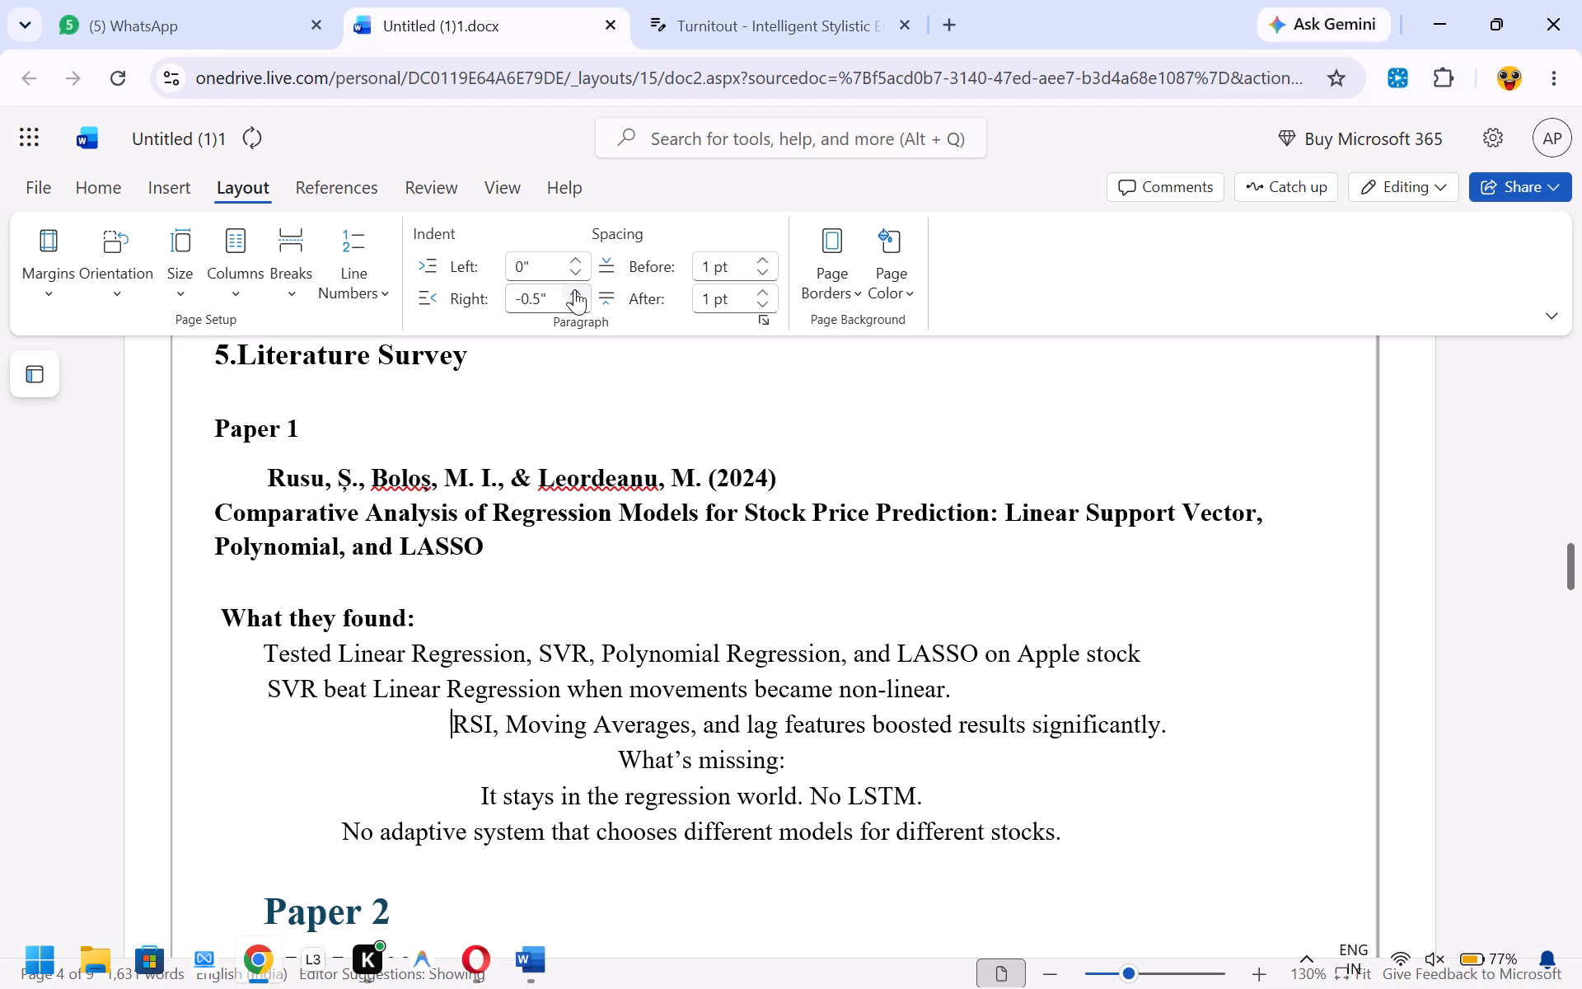
pyautogui.tripleClick(574, 289)
pyautogui.tripleClick(574, 289)
pyautogui.tripleClick(574, 289)
pyautogui.tripleClick(574, 289)
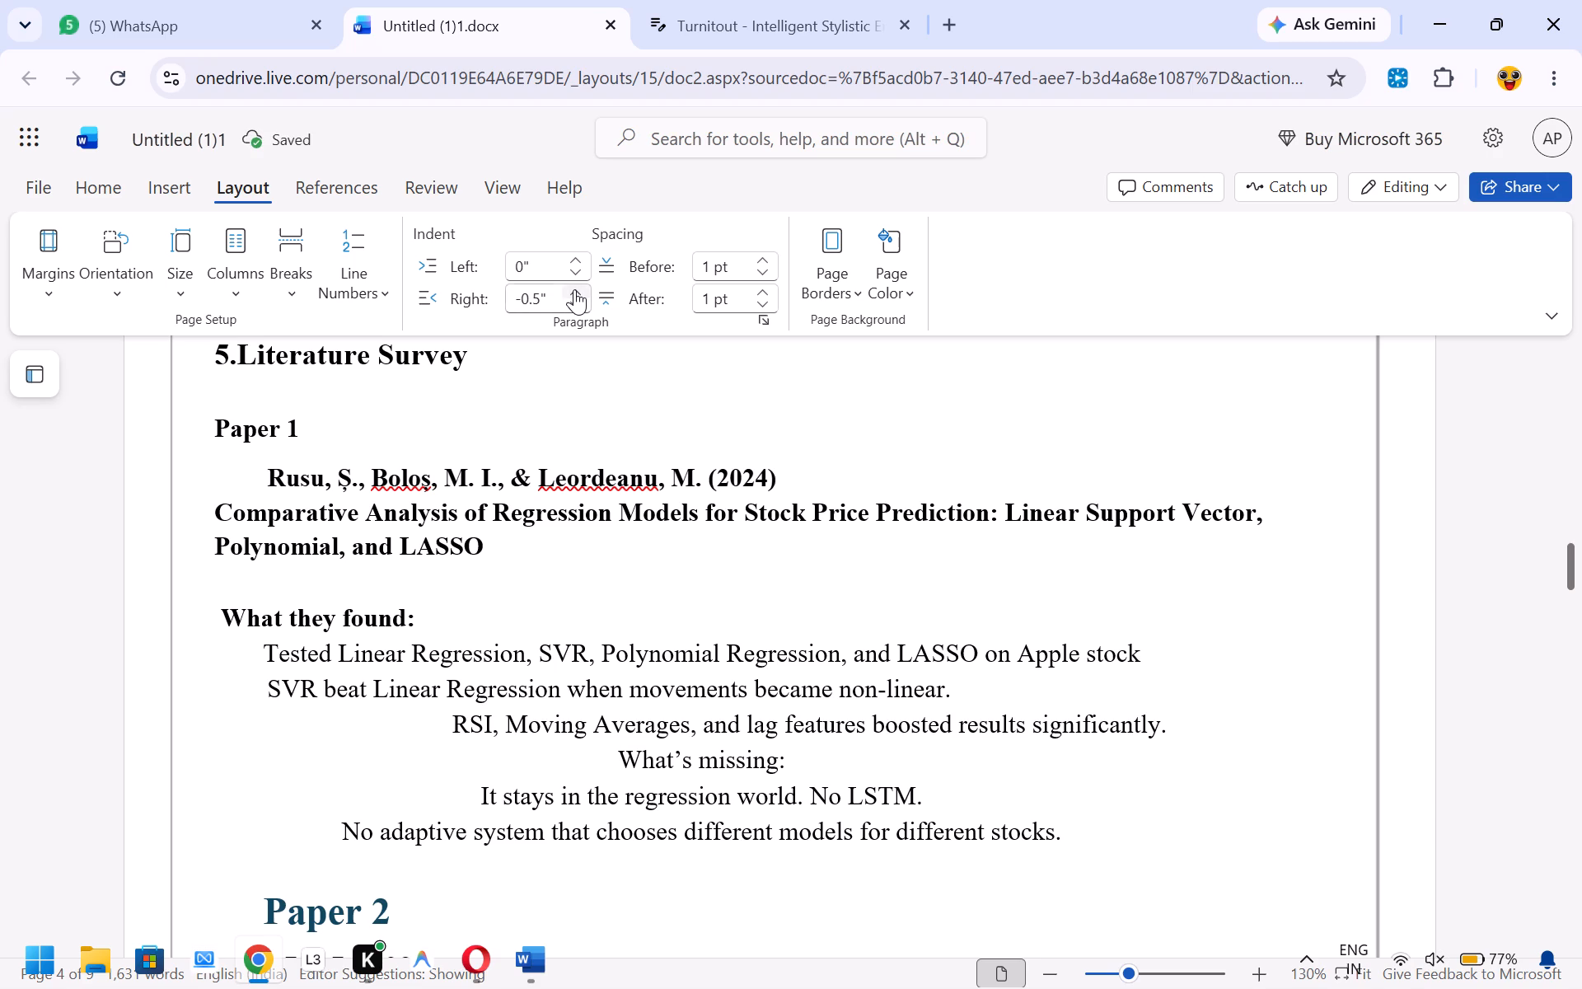
pyautogui.click(574, 289)
# Set the left indent of the line RSI, Moving Averages to -2.4" so its start lines up with the SVR line above.
pyautogui.click(574, 271)
pyautogui.tripleClick(574, 271)
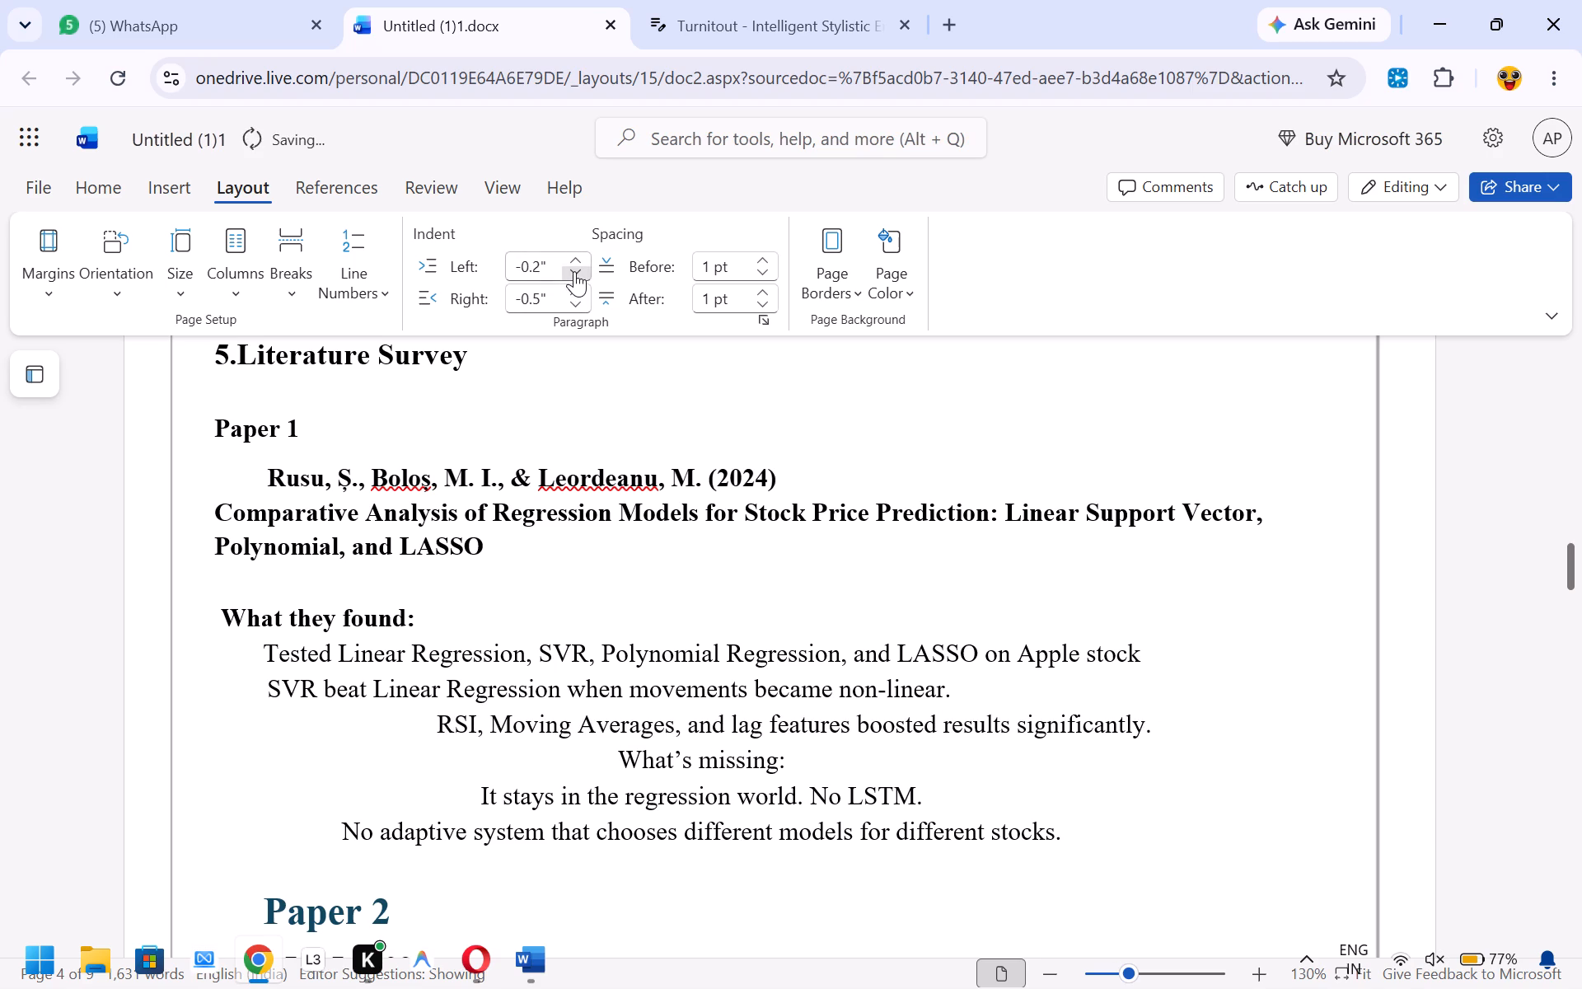
pyautogui.tripleClick(574, 271)
pyautogui.tripleClick(574, 271)
pyautogui.tripleClick(574, 271)
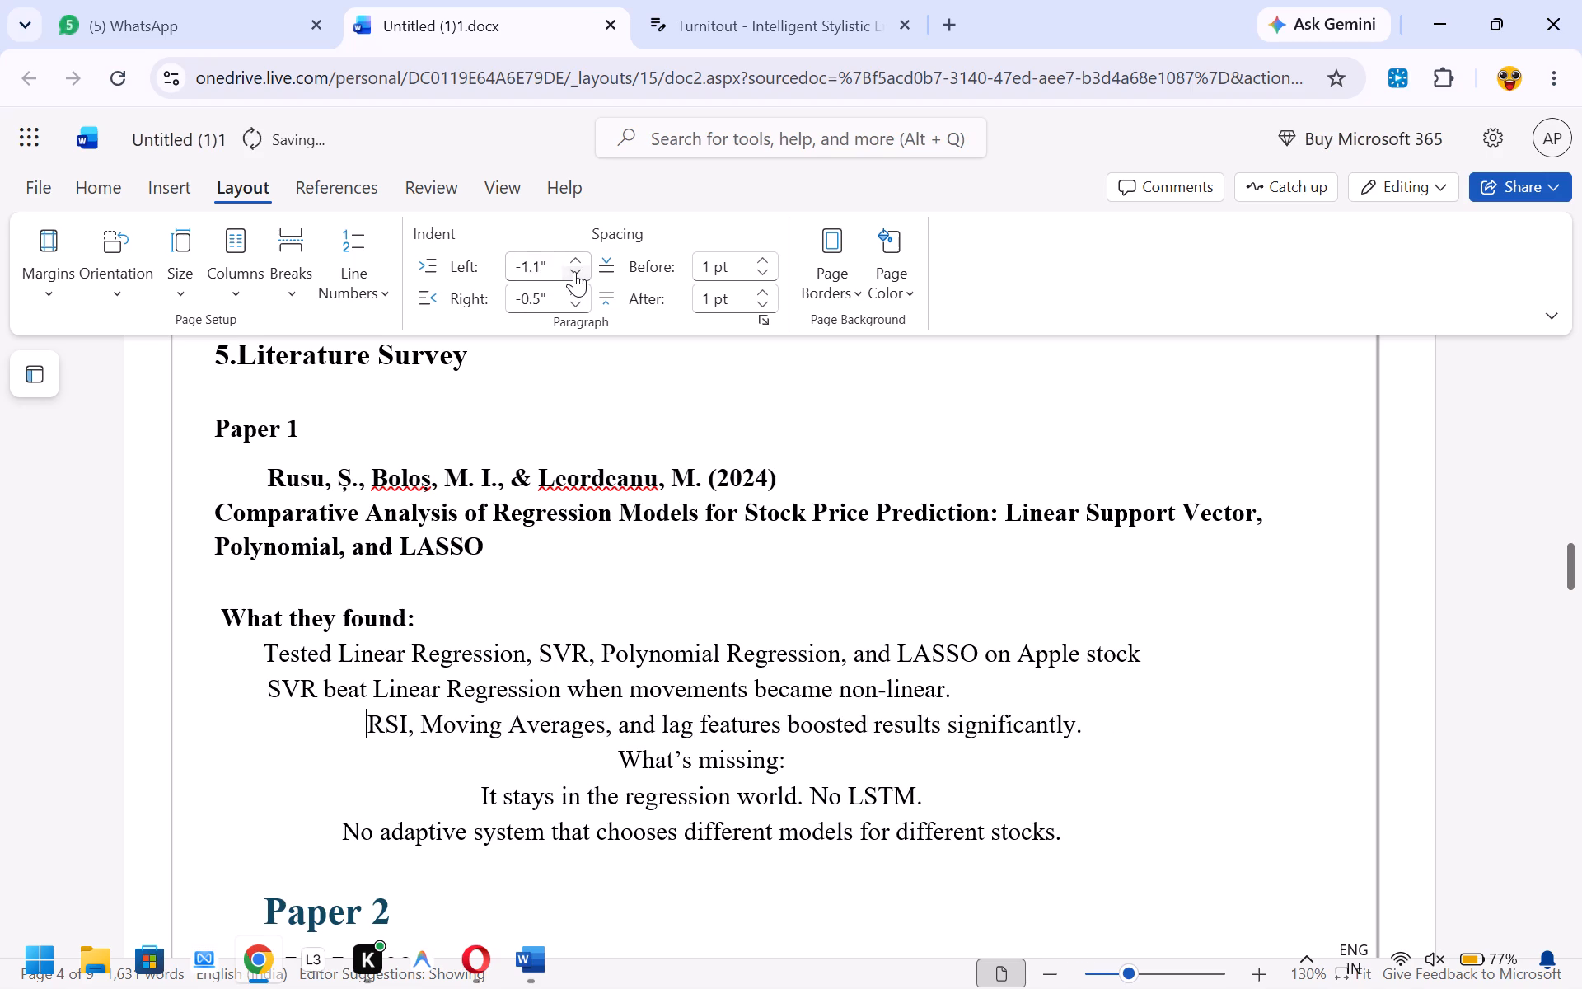
pyautogui.tripleClick(574, 271)
pyautogui.tripleClick(574, 271)
pyautogui.tripleClick(574, 271)
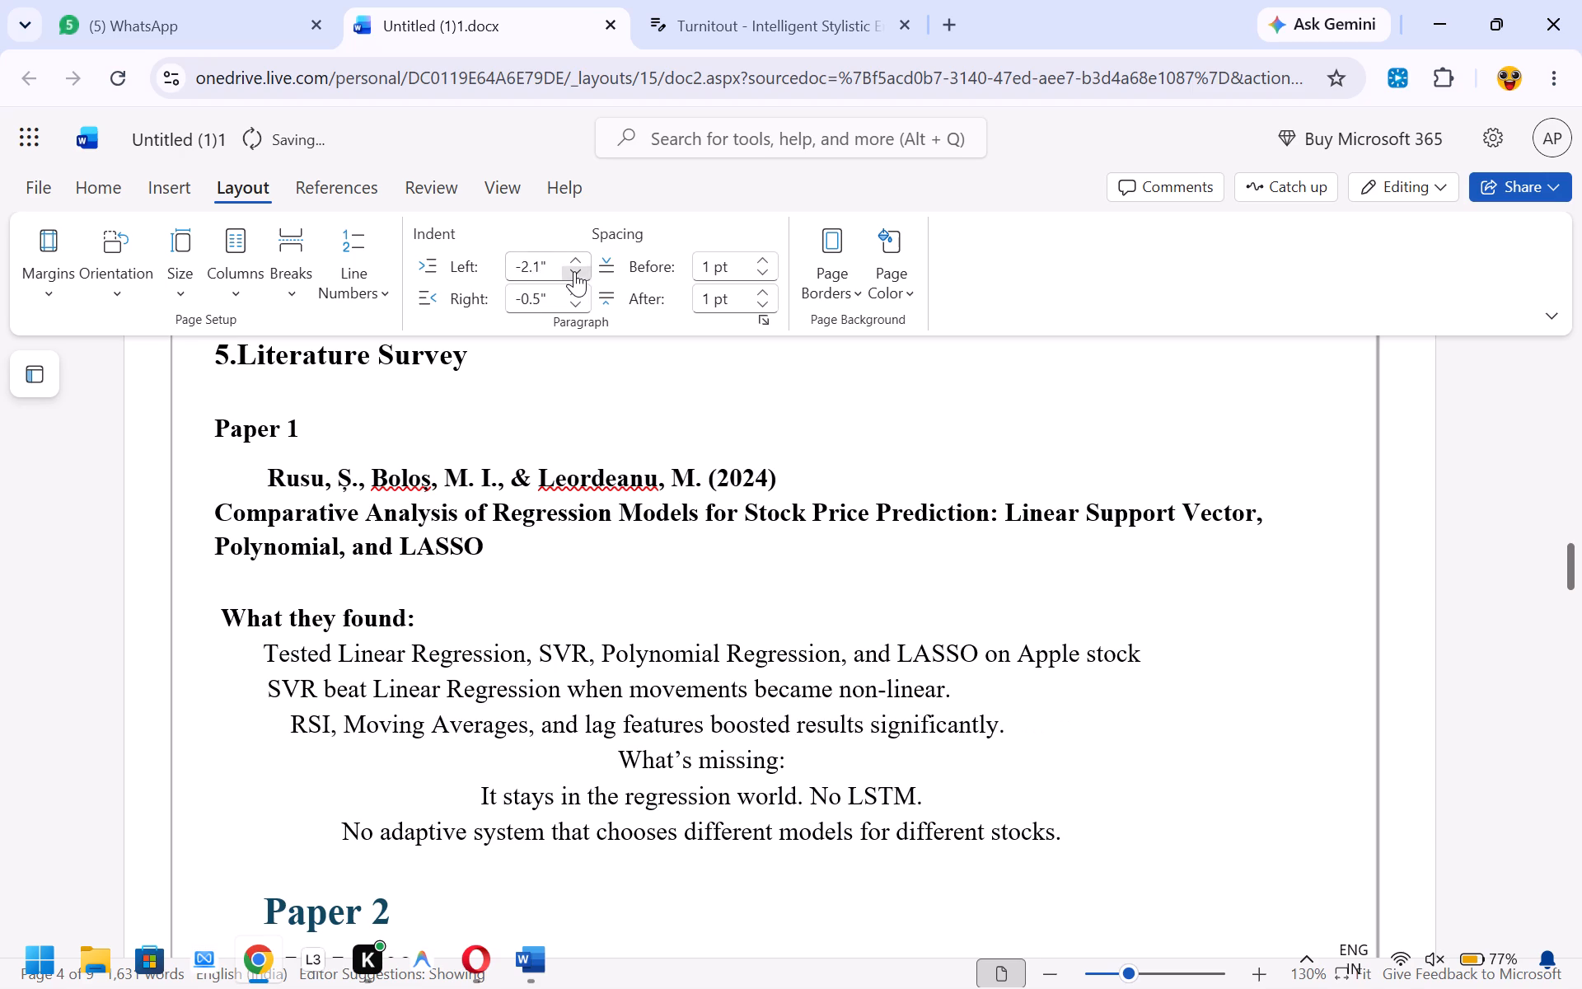
pyautogui.click(574, 271)
pyautogui.click(574, 271)
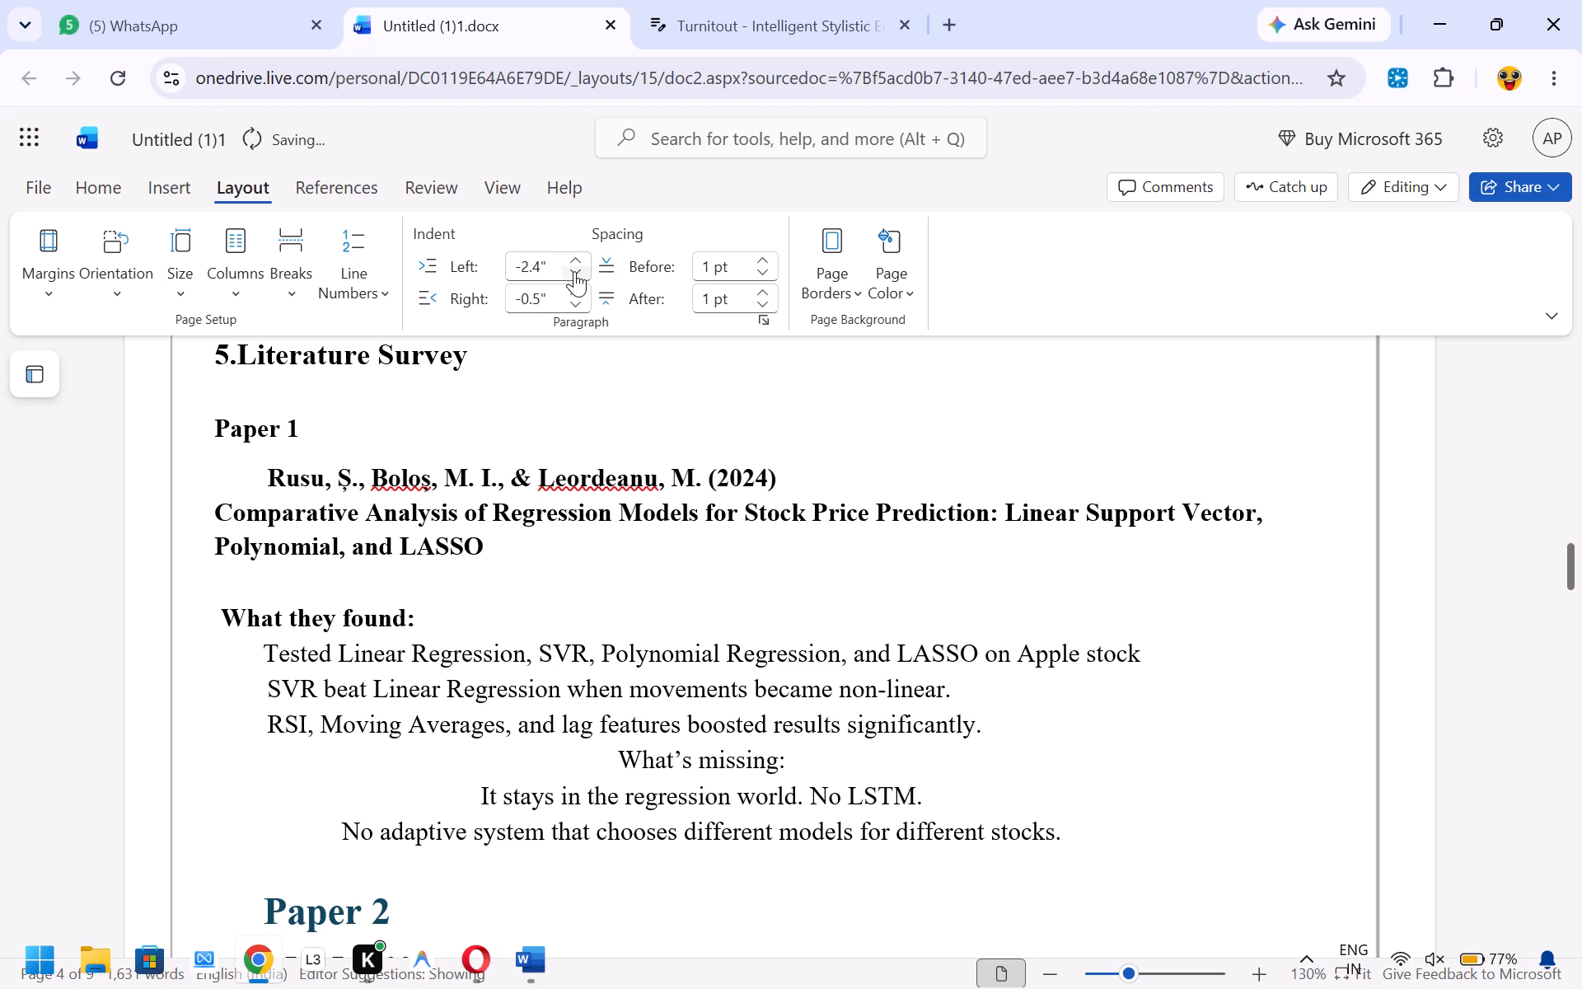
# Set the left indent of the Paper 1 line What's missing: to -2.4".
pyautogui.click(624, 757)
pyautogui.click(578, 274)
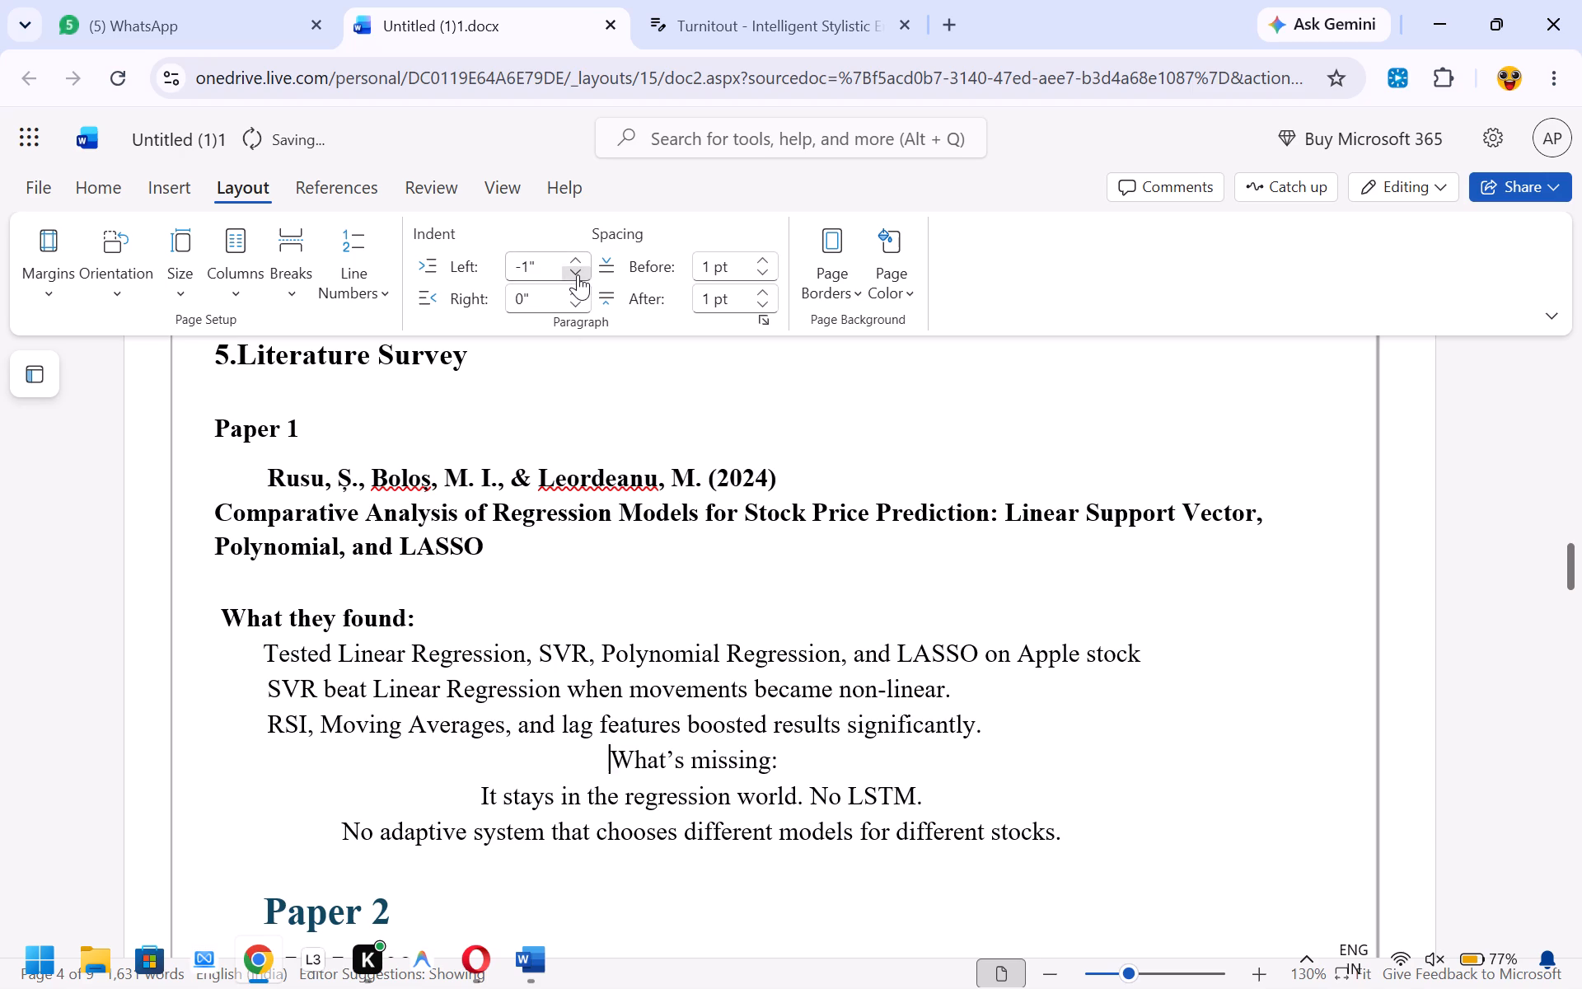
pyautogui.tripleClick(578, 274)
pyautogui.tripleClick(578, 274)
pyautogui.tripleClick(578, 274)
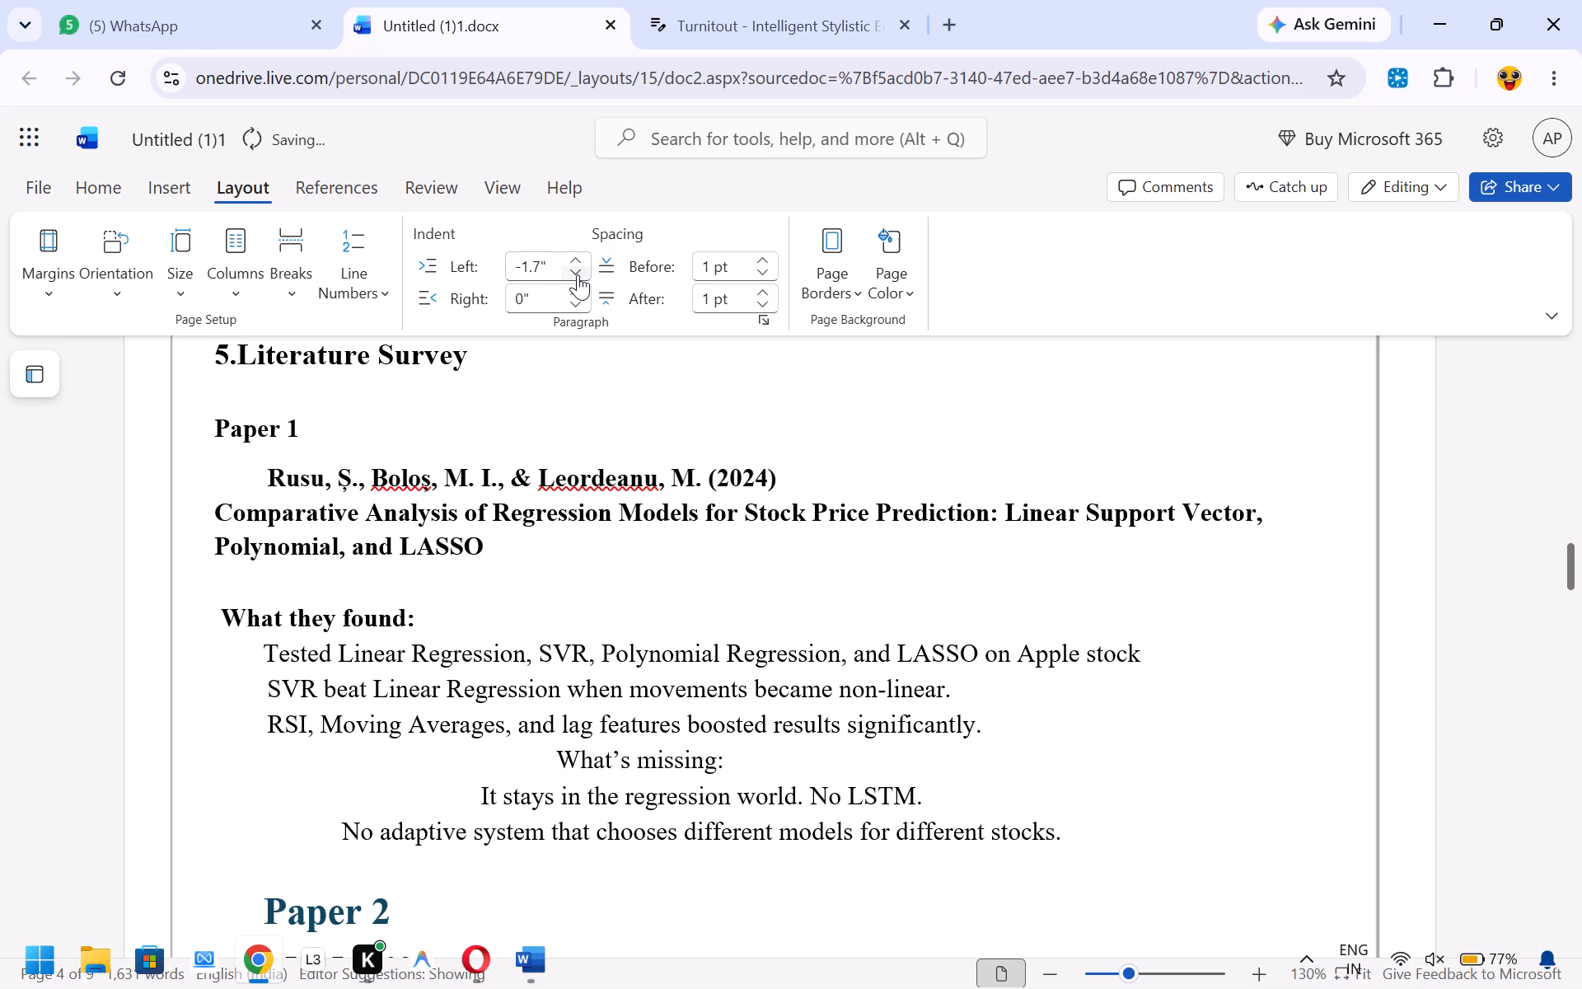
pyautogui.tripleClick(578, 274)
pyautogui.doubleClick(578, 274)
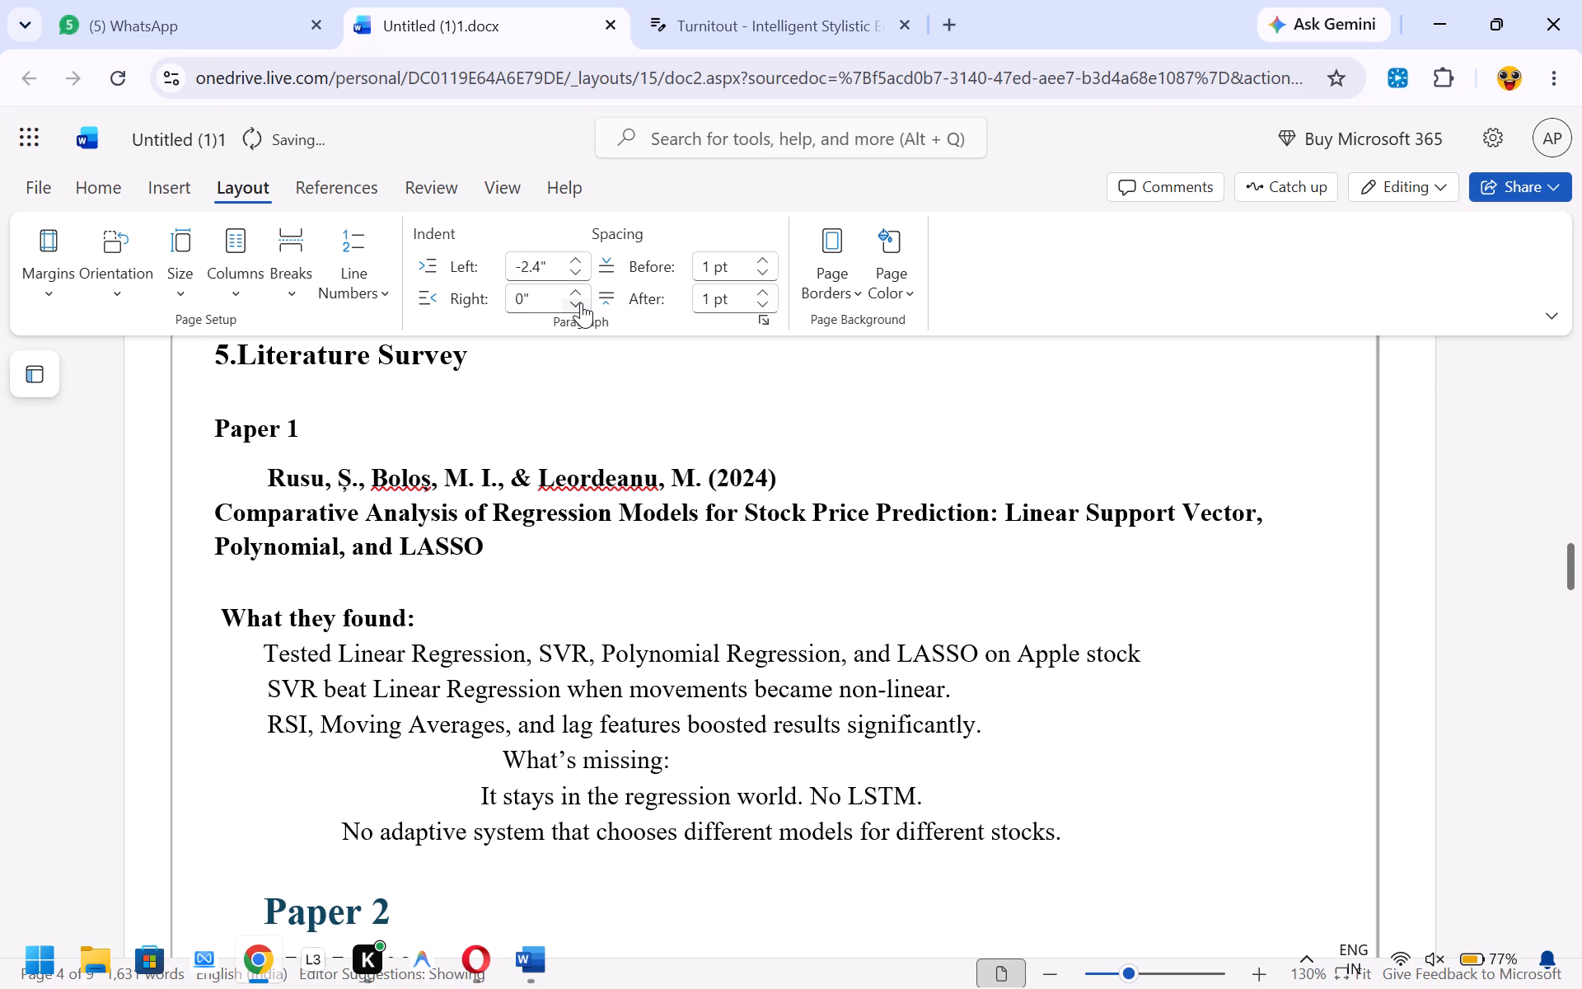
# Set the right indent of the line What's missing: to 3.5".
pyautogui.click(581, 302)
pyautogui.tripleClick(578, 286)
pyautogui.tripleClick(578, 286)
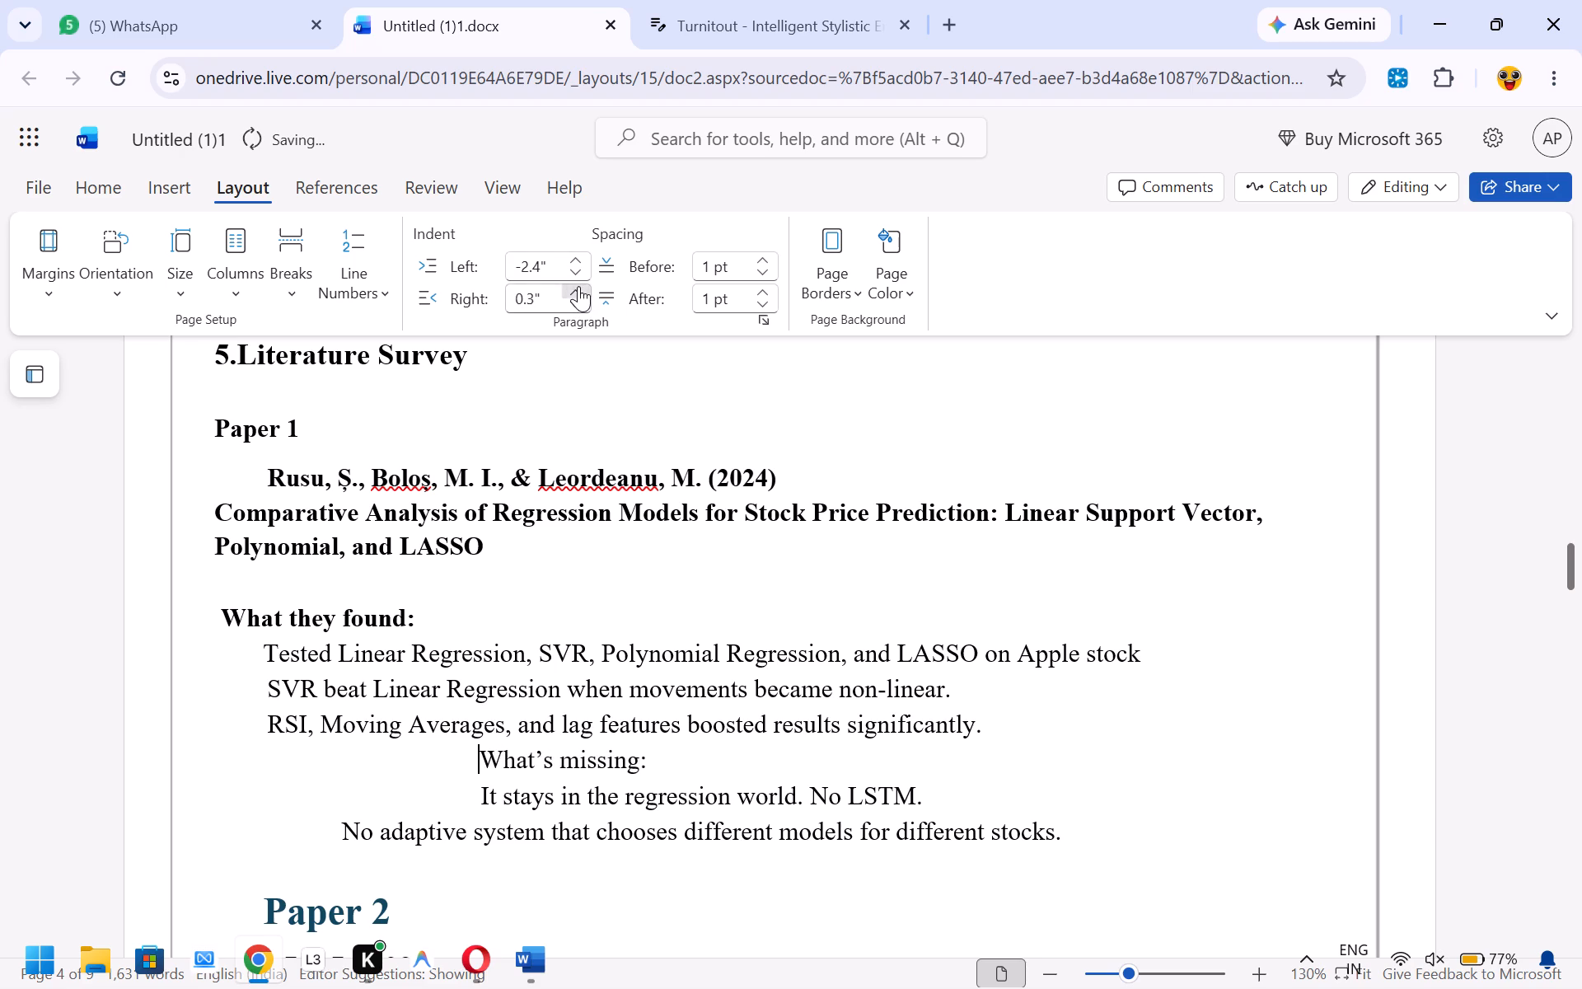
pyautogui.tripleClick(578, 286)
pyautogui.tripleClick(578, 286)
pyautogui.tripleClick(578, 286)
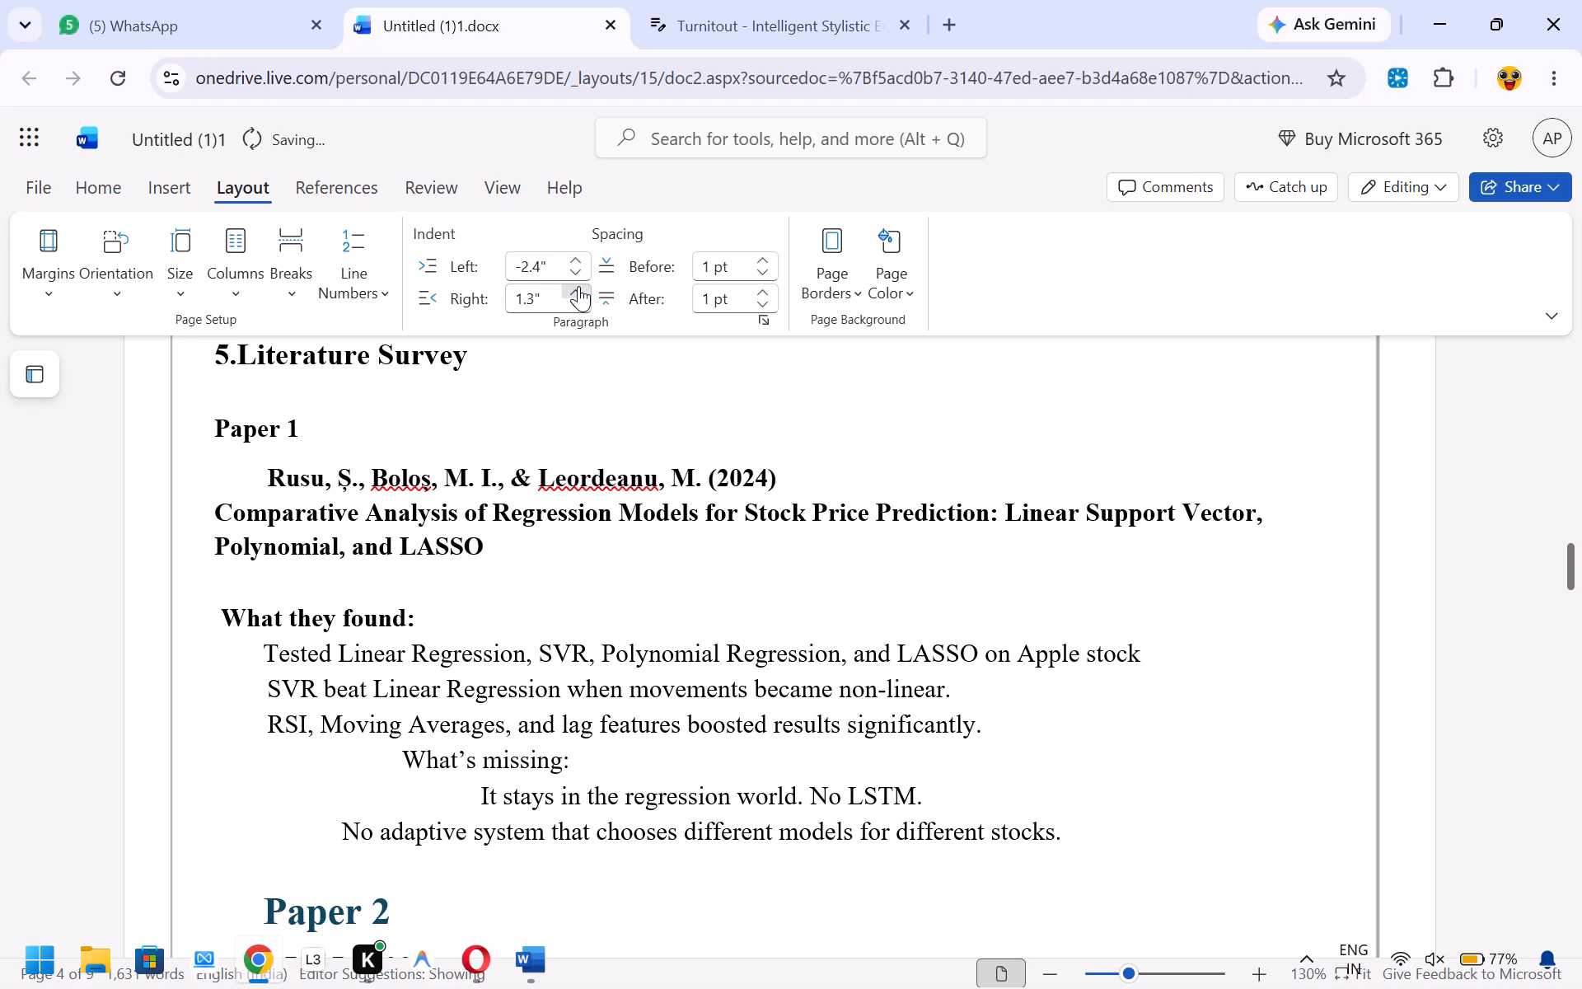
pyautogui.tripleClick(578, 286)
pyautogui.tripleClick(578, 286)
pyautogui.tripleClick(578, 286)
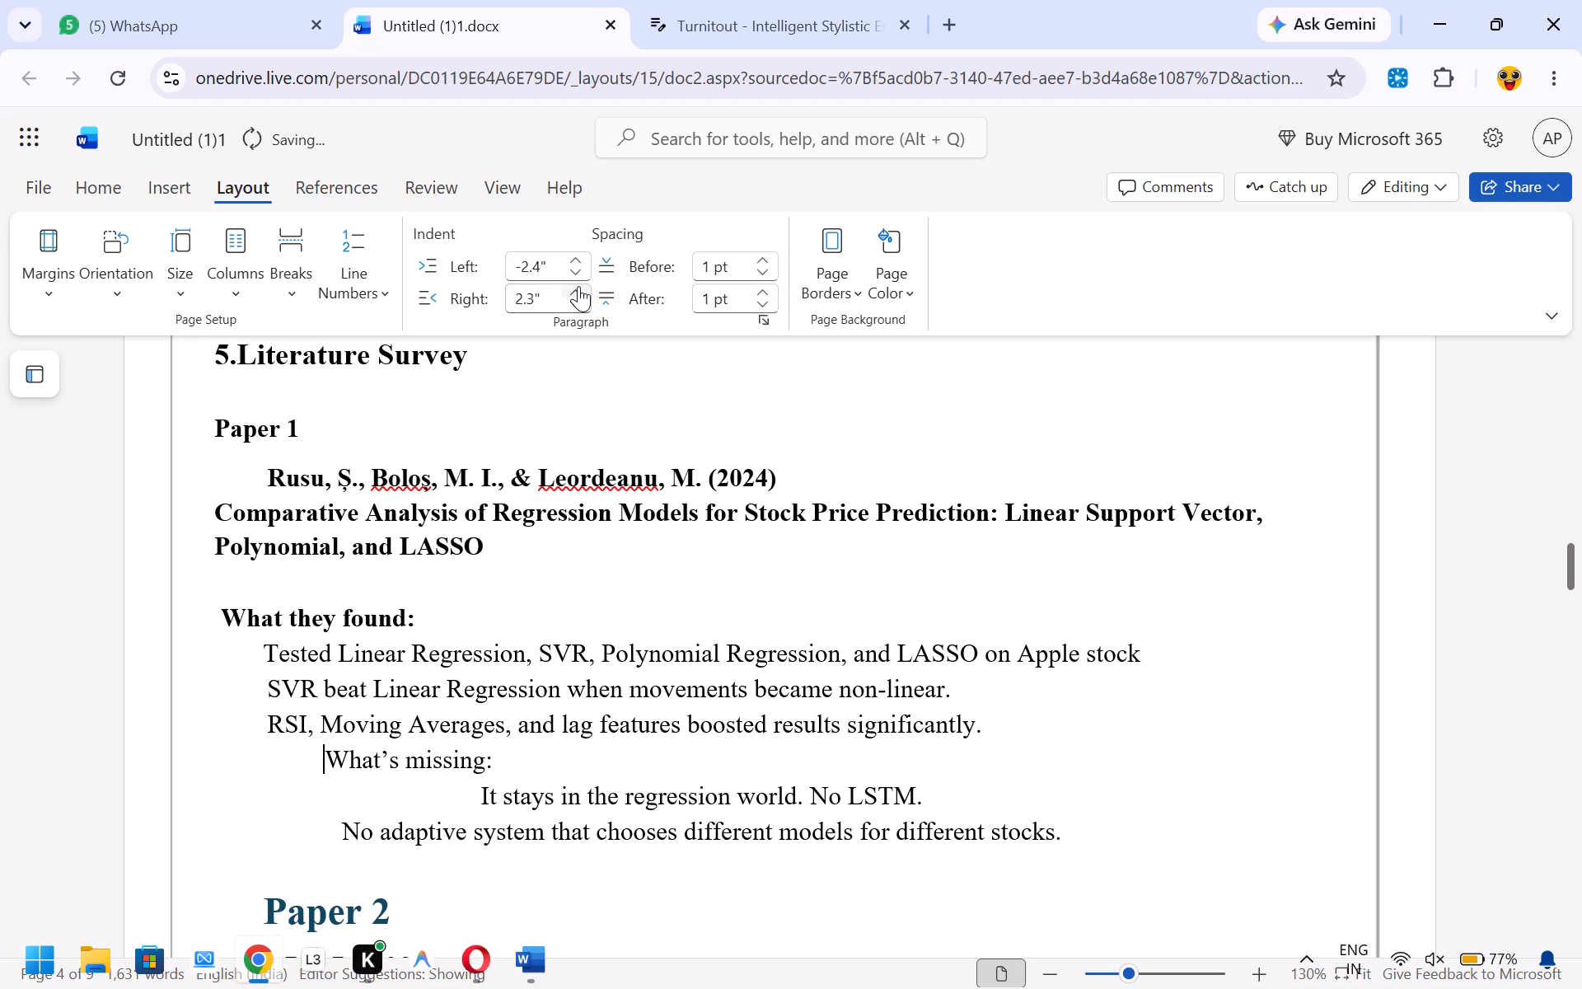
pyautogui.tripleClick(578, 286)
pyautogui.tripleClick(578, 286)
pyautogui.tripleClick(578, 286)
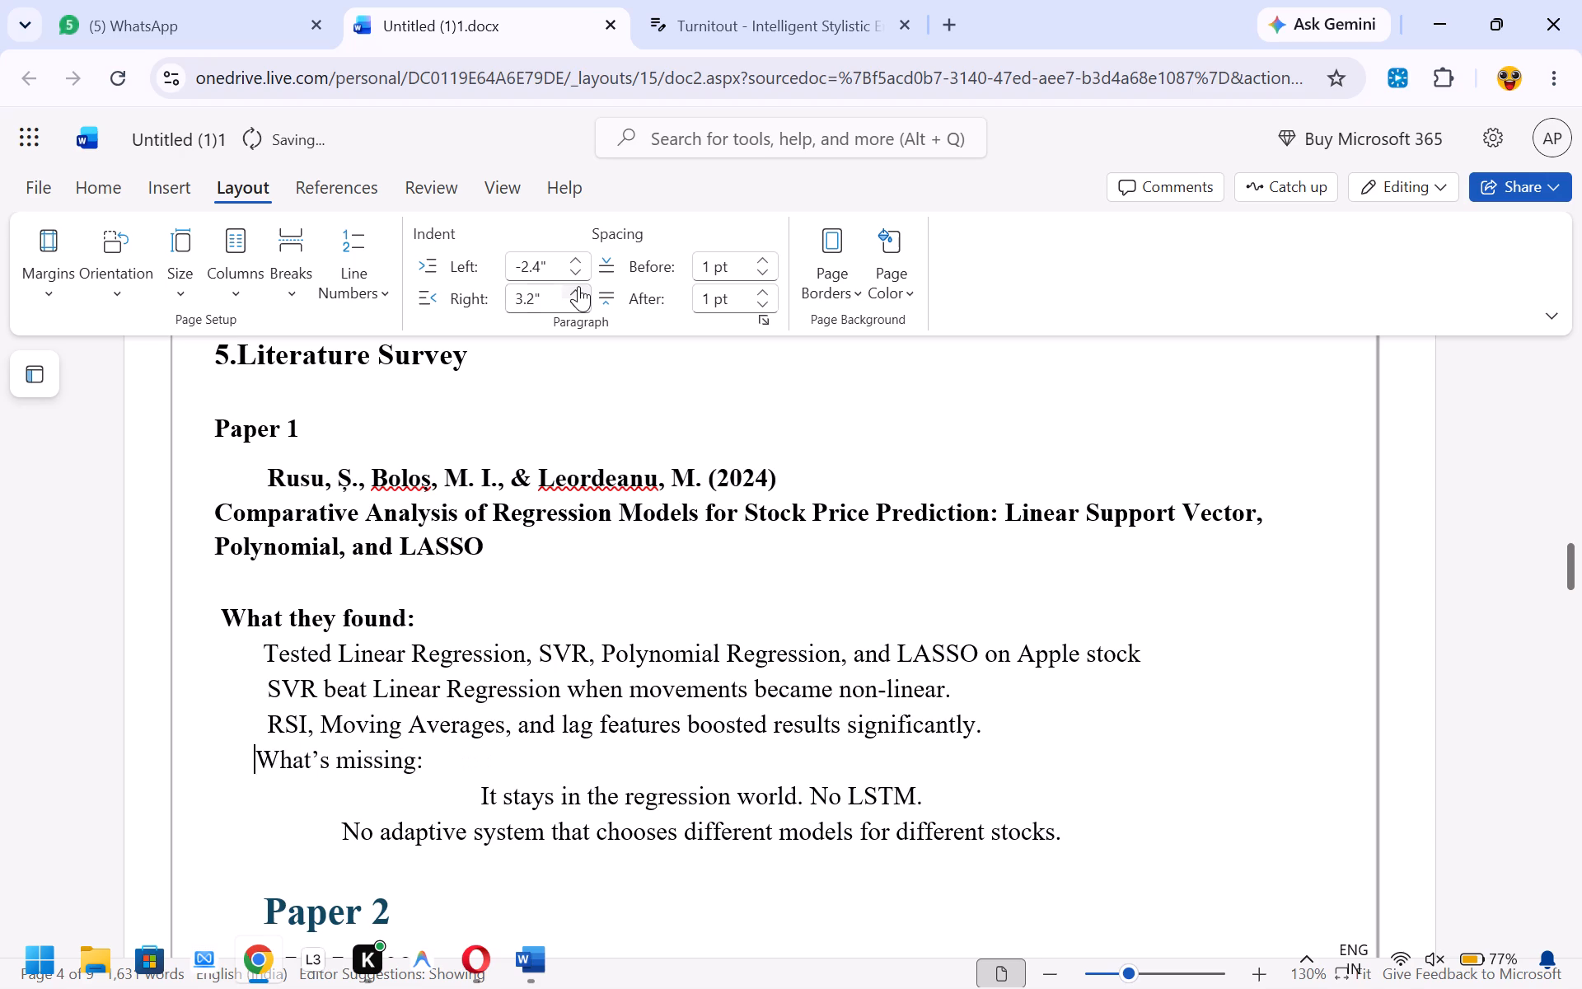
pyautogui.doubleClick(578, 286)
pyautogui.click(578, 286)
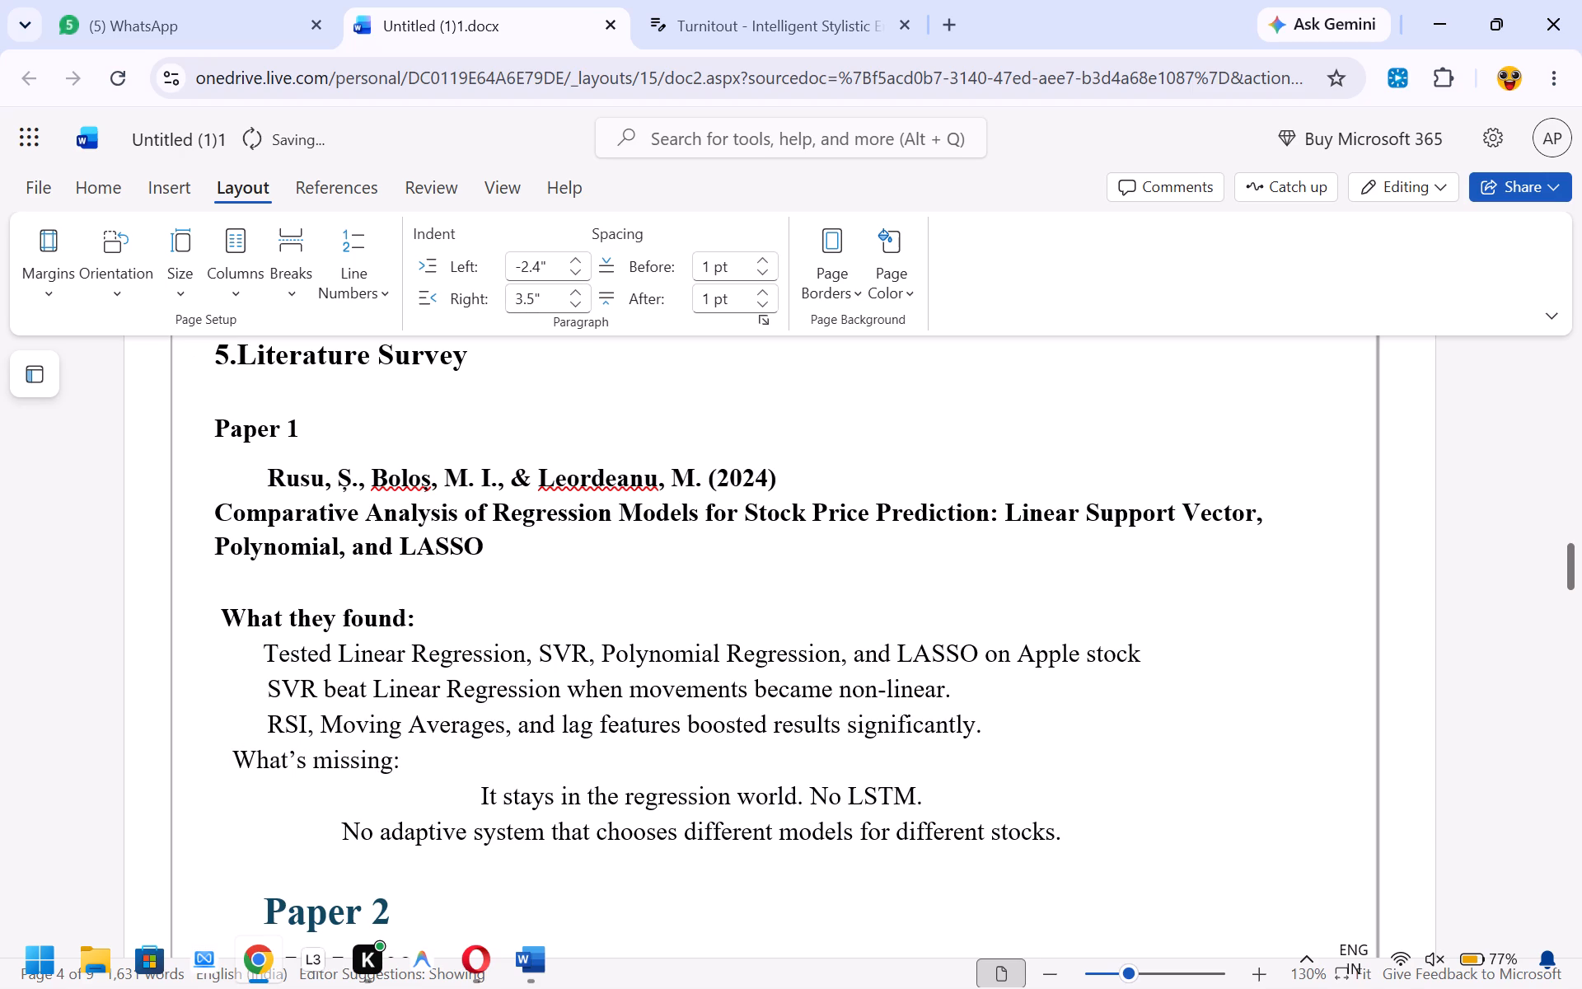
# Paste the copied formatting onto the Paper 1 line What's missing: to match the What they found: heading.
pyautogui.moveTo(459, 611); pyautogui.dragTo(231, 612)
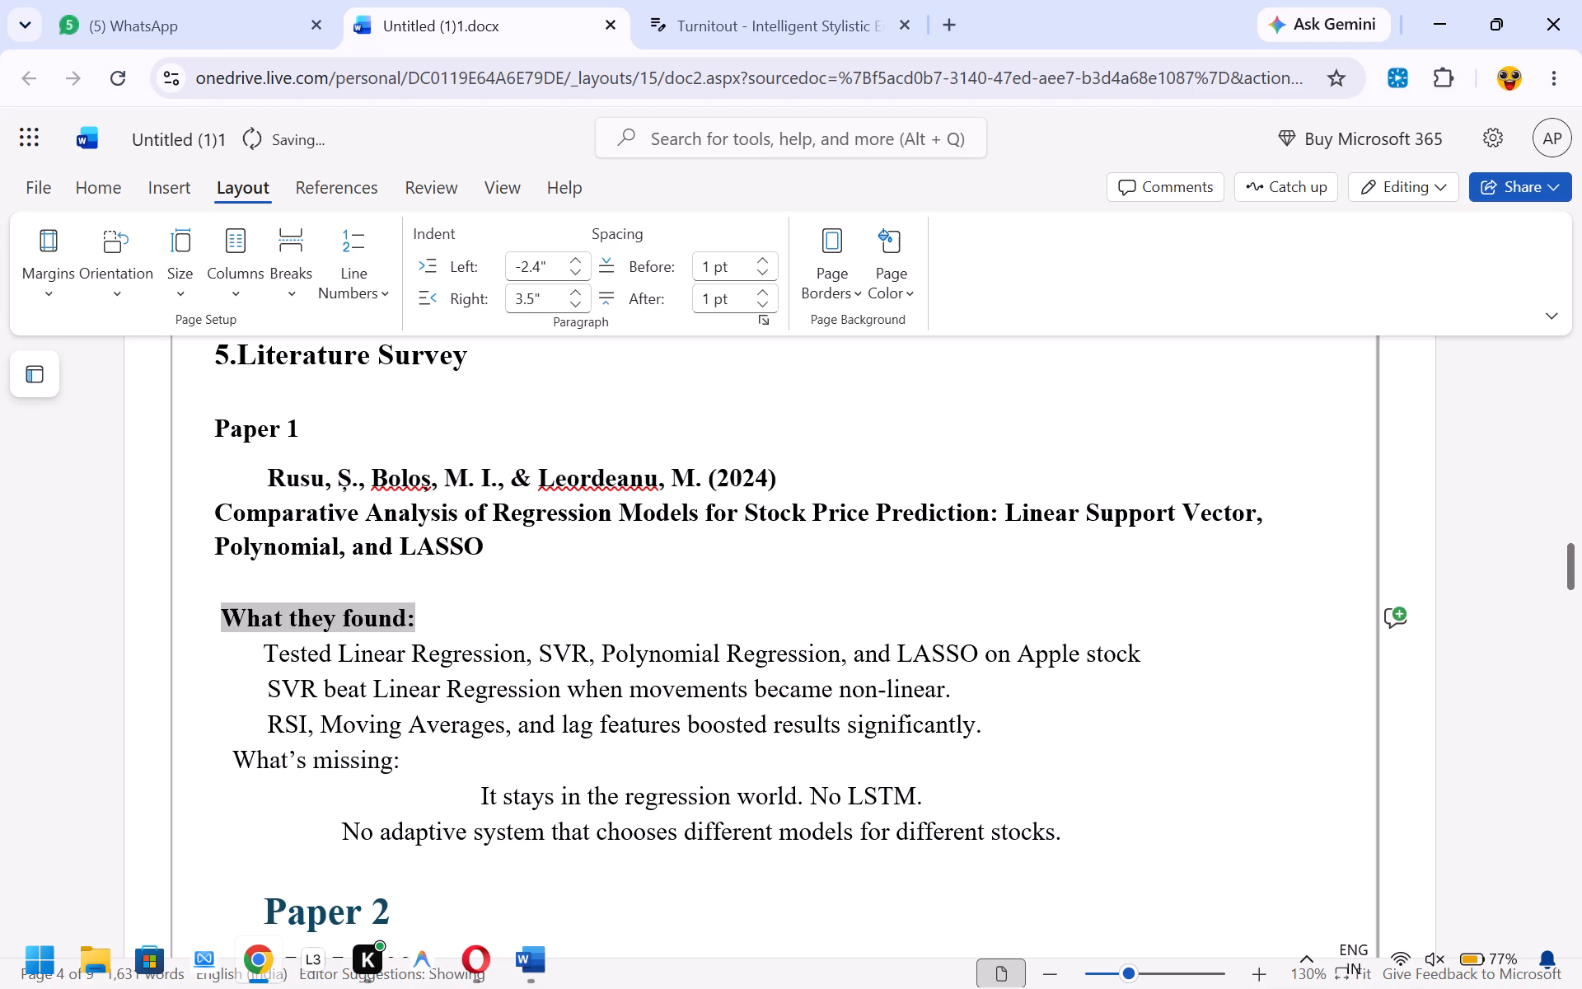
pyautogui.moveTo(231, 612); pyautogui.dragTo(216, 608)
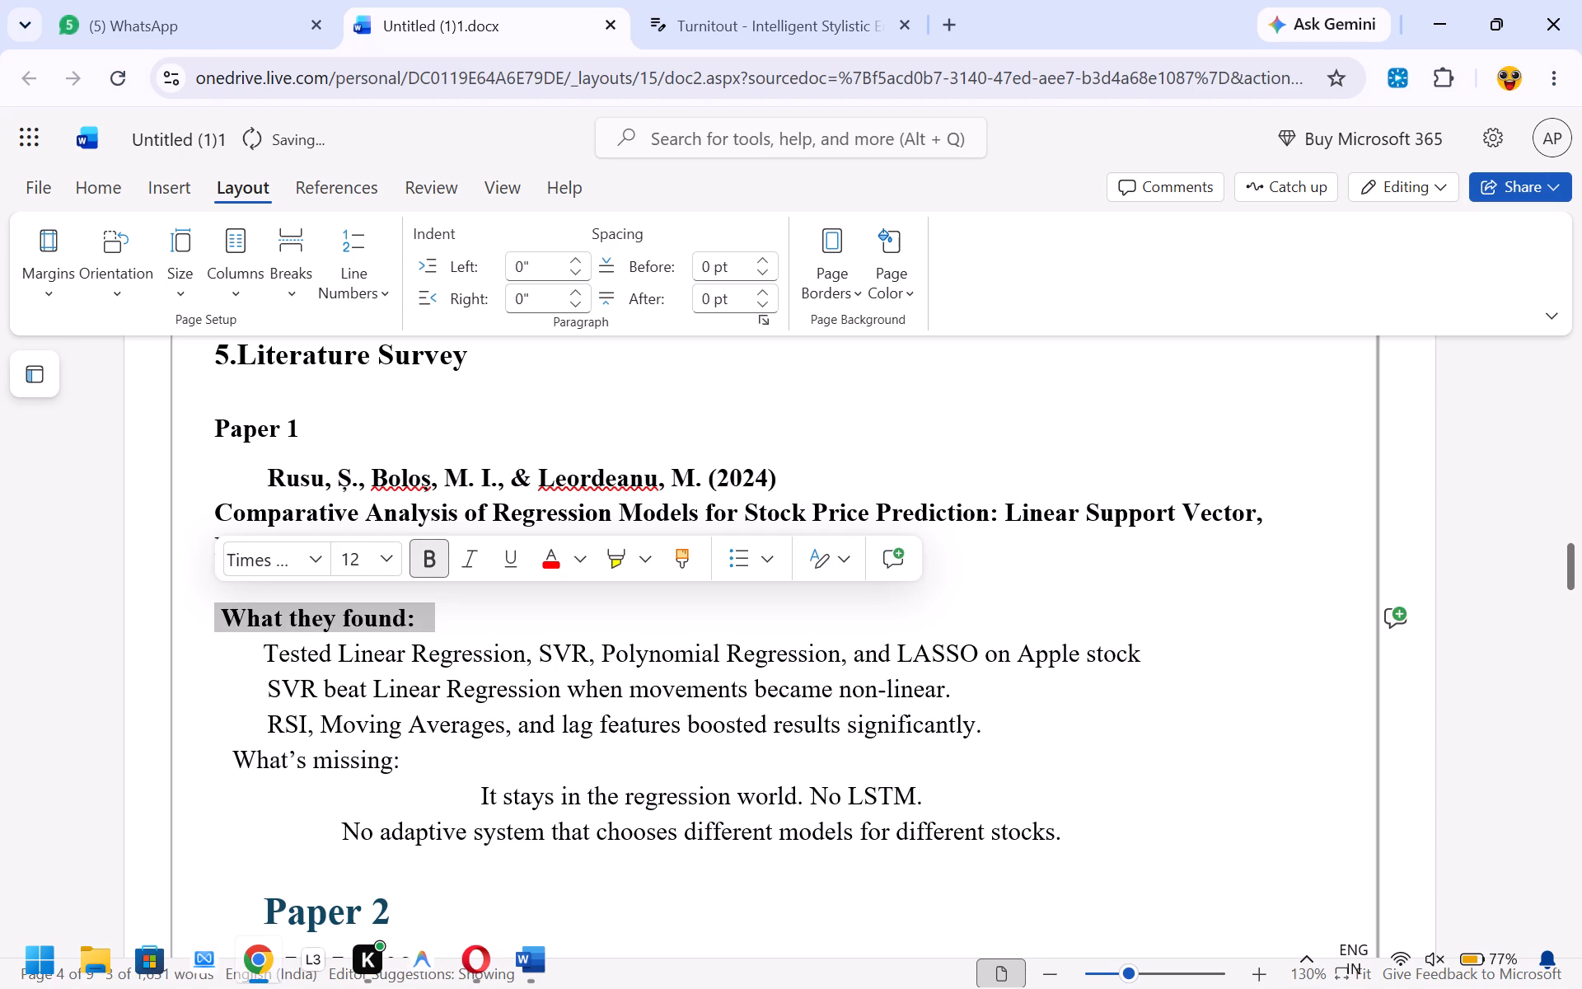
pyautogui.click(406, 768)
pyautogui.moveTo(406, 768); pyautogui.dragTo(227, 749)
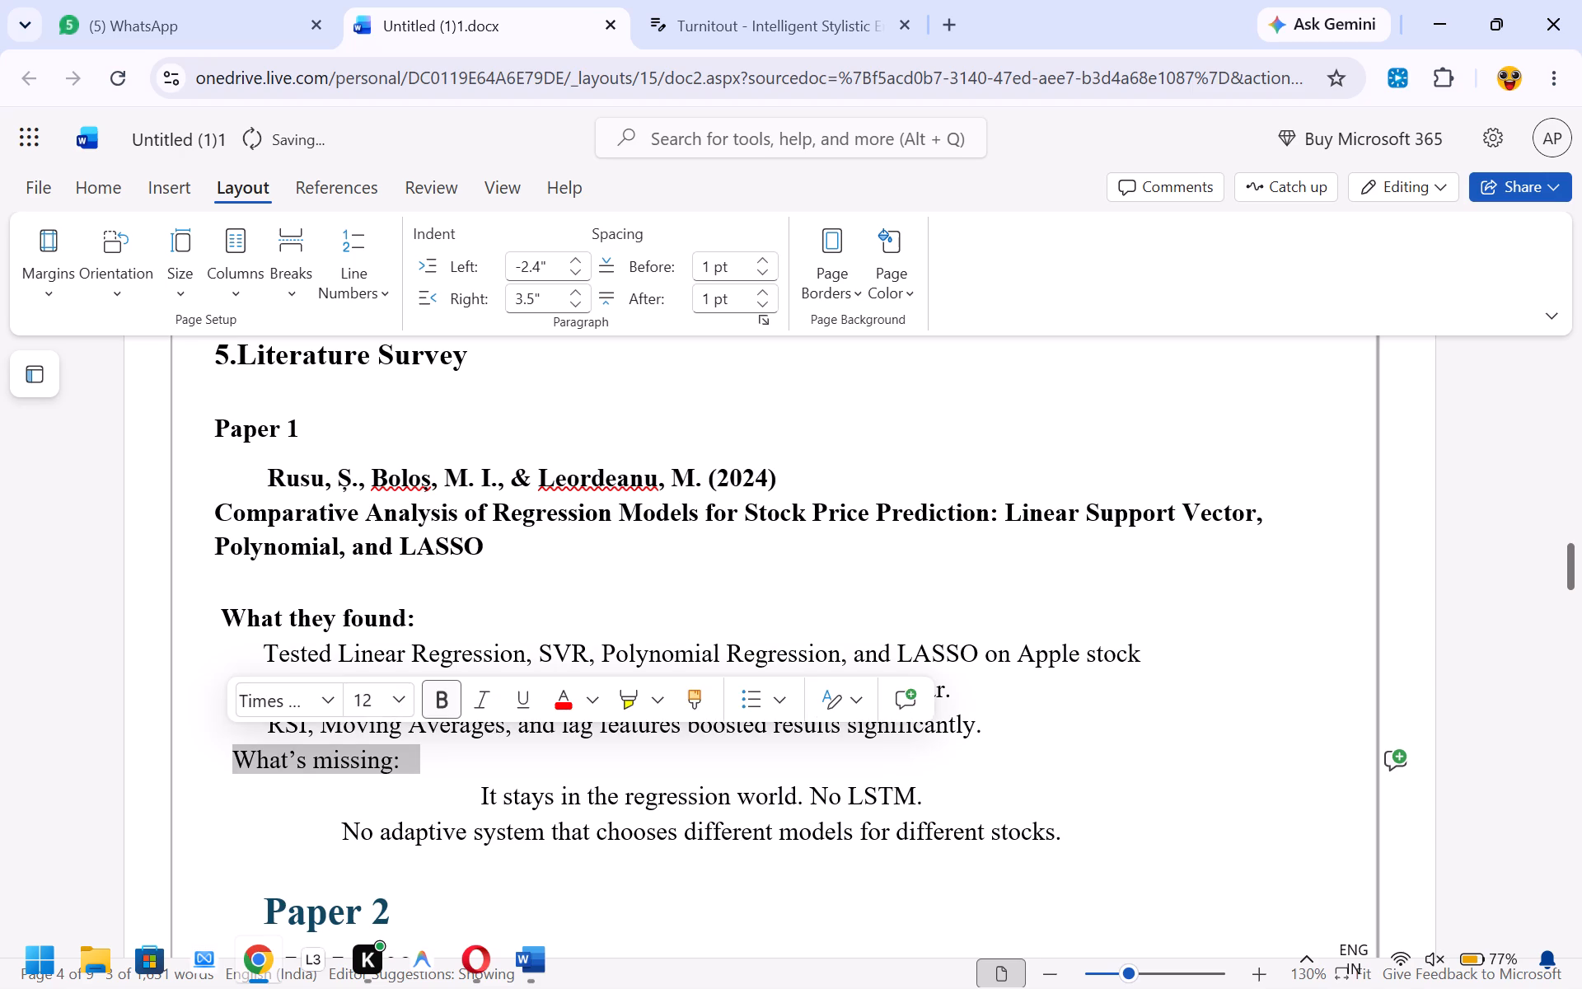
pyautogui.hotkey('ctrl', 'alt', 'v')
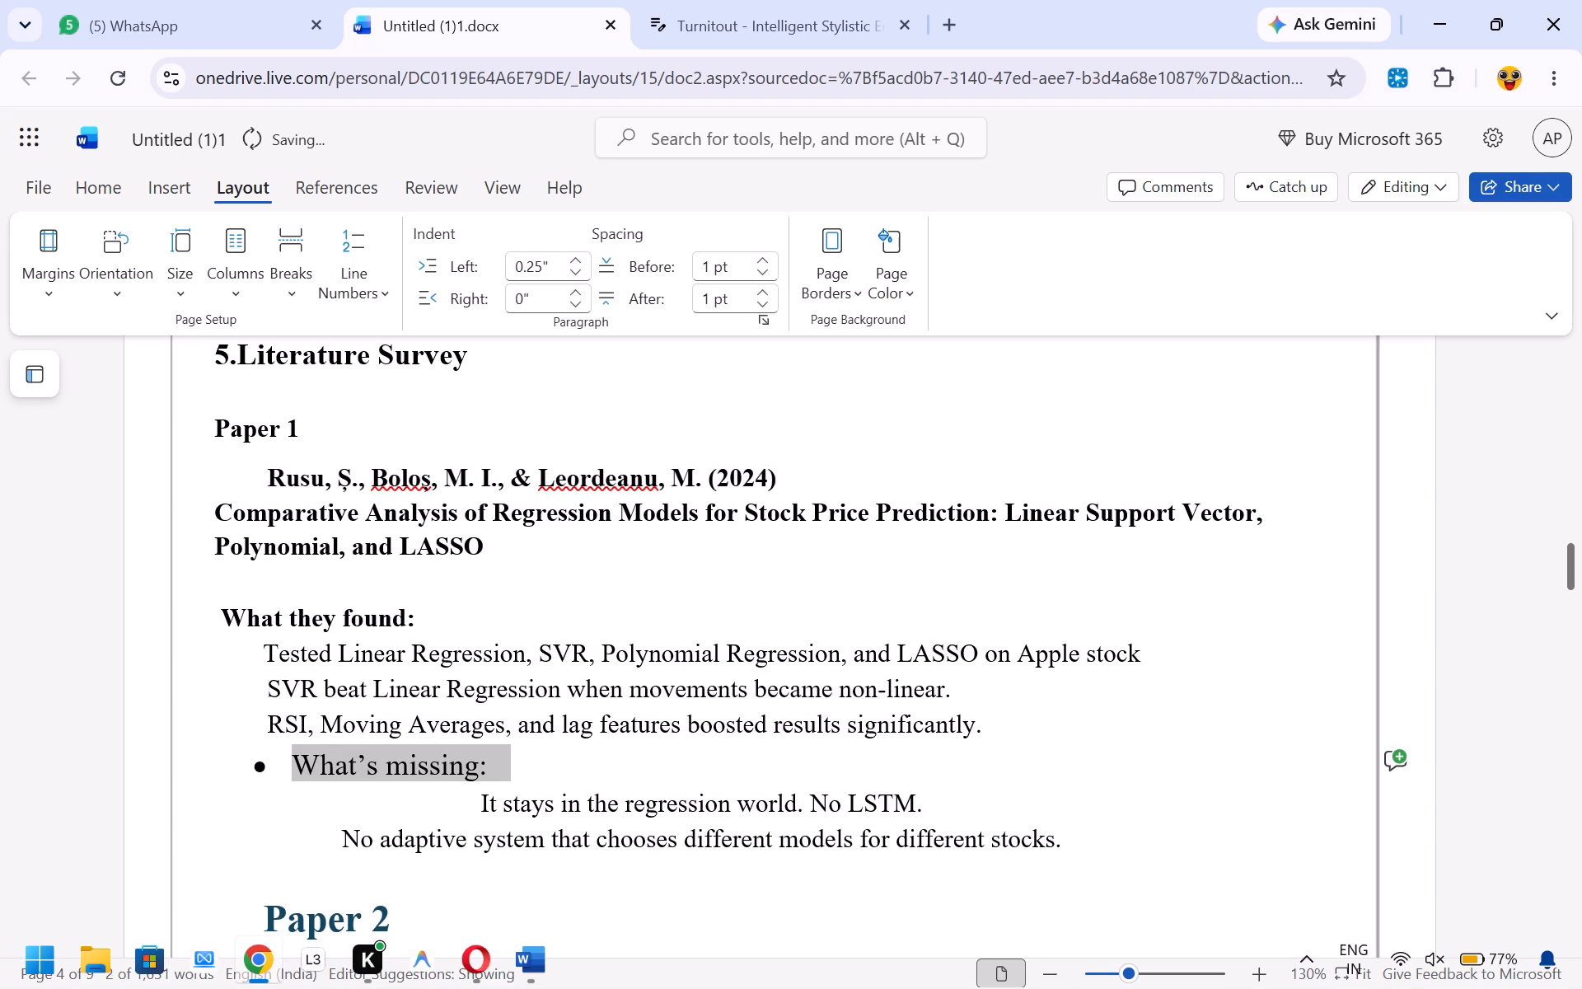
# Remove the bullet from the Paper 1 line What's missing:.
pyautogui.click(288, 764)
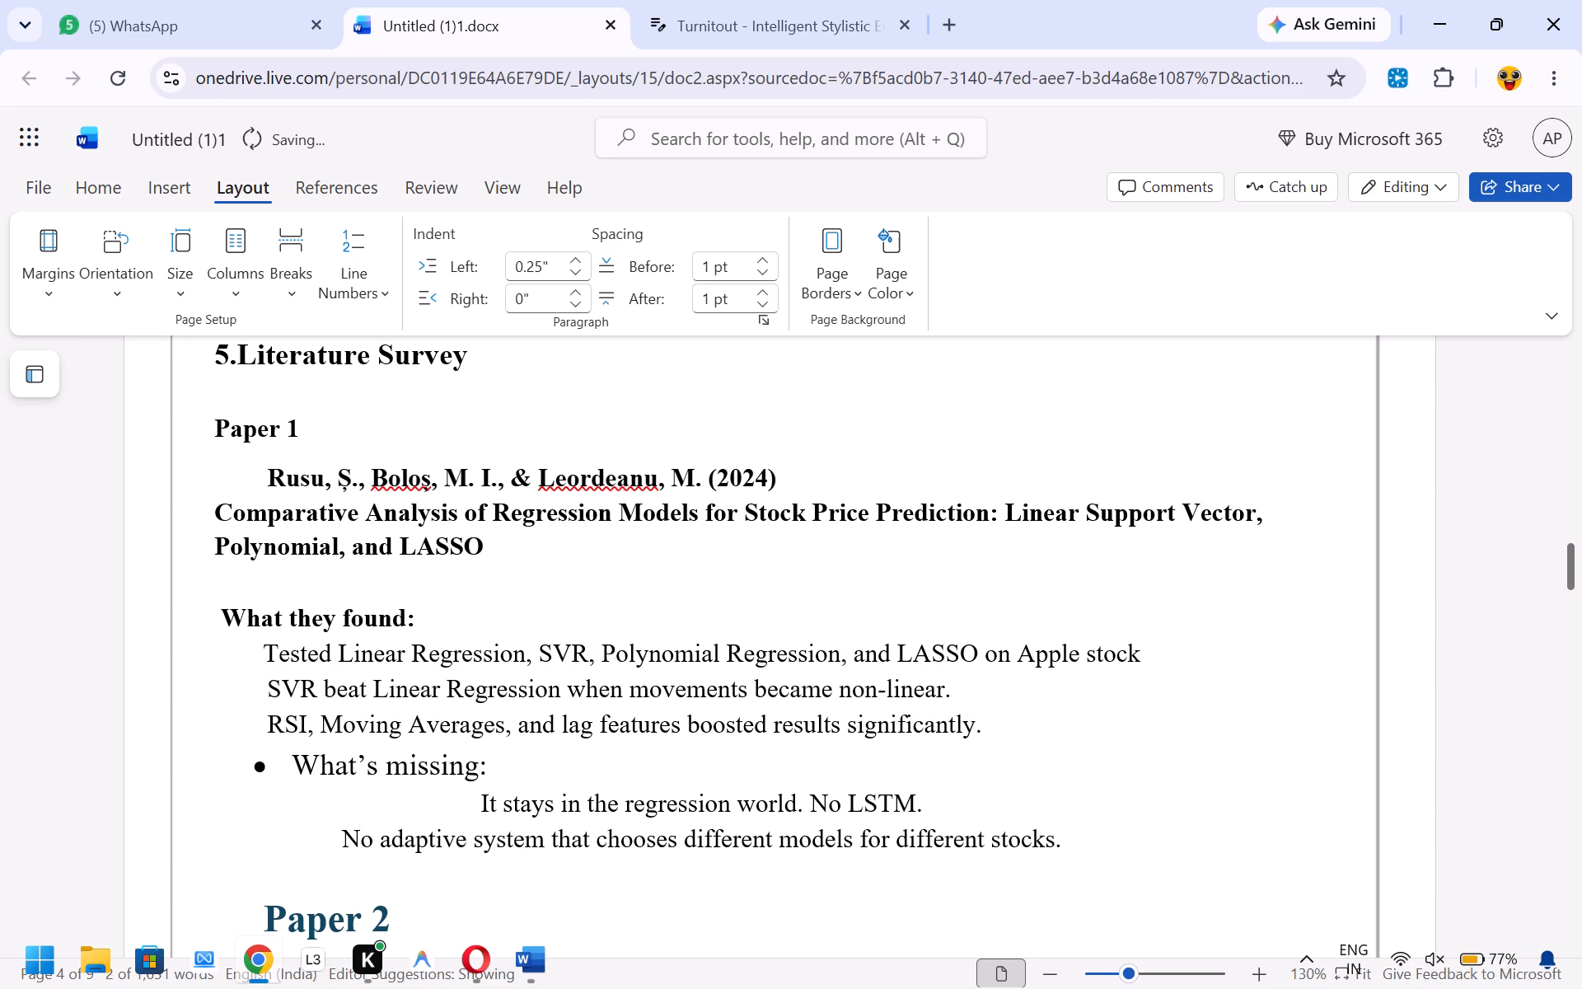
pyautogui.press('BackSpace')
pyautogui.press('BackSpace')
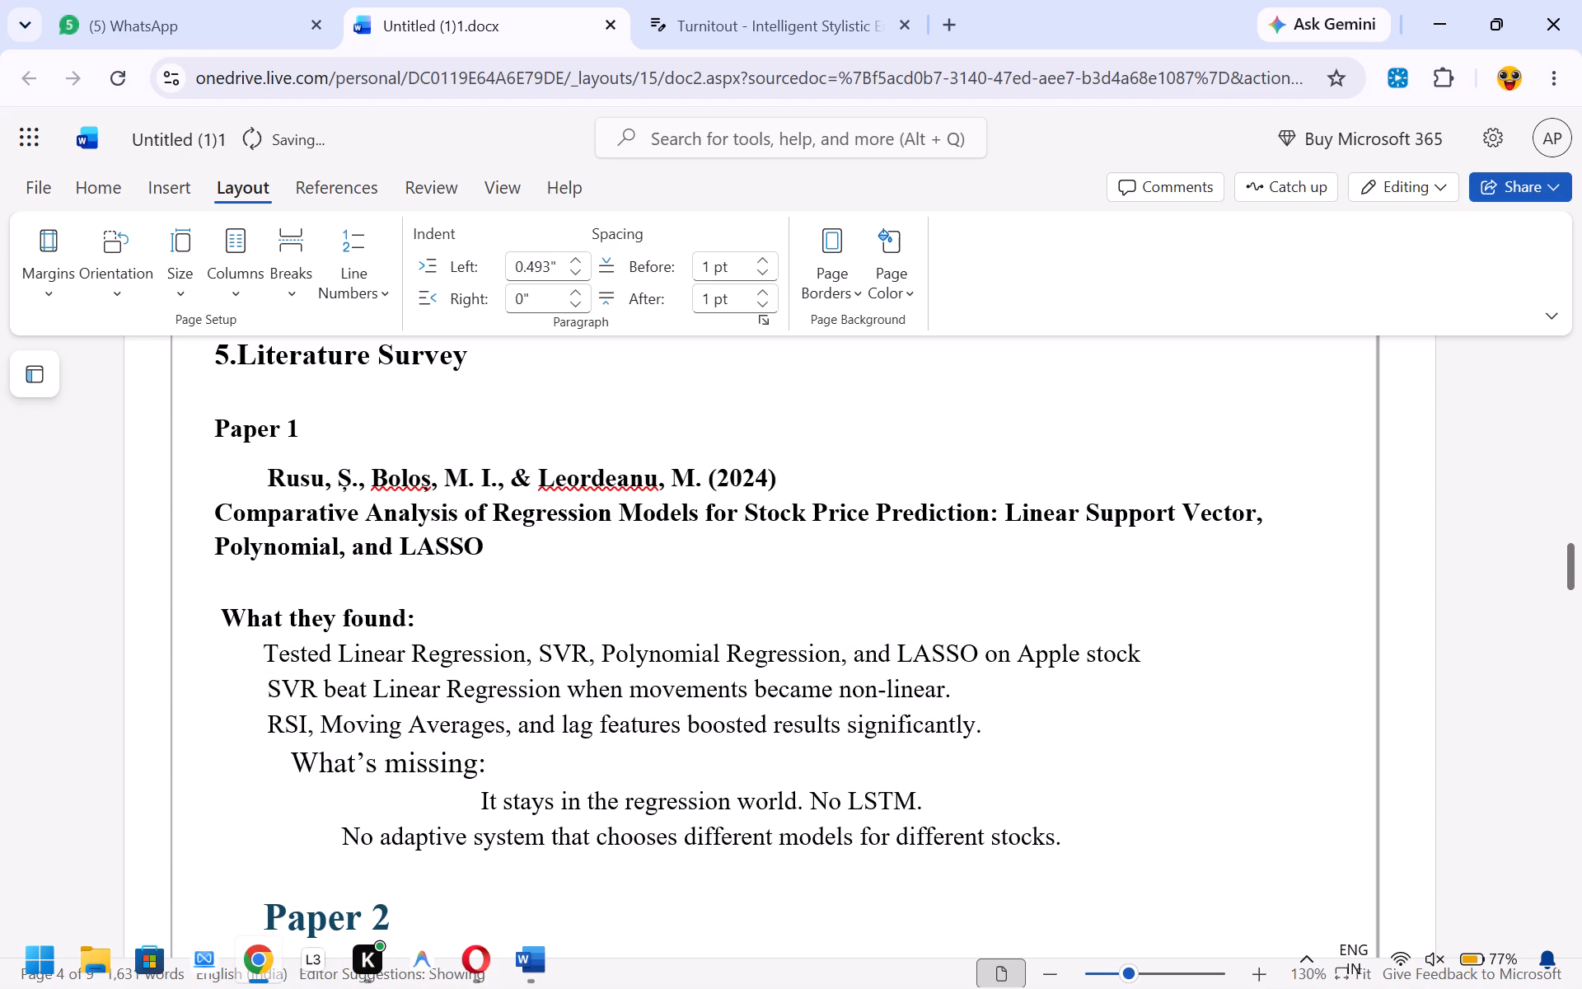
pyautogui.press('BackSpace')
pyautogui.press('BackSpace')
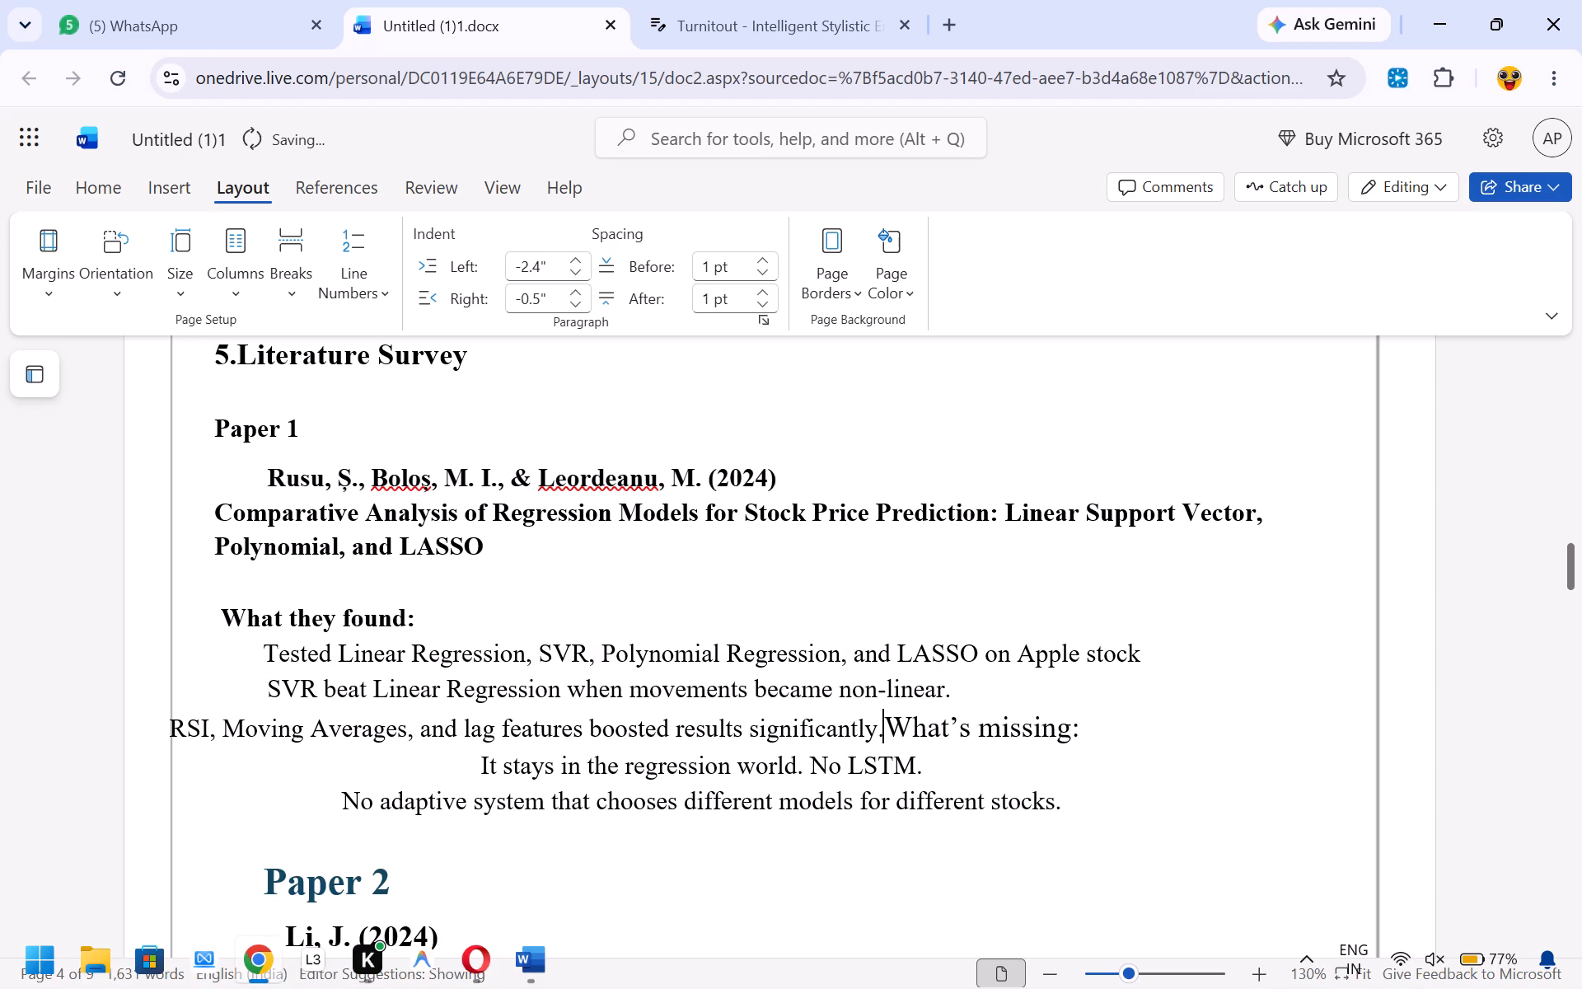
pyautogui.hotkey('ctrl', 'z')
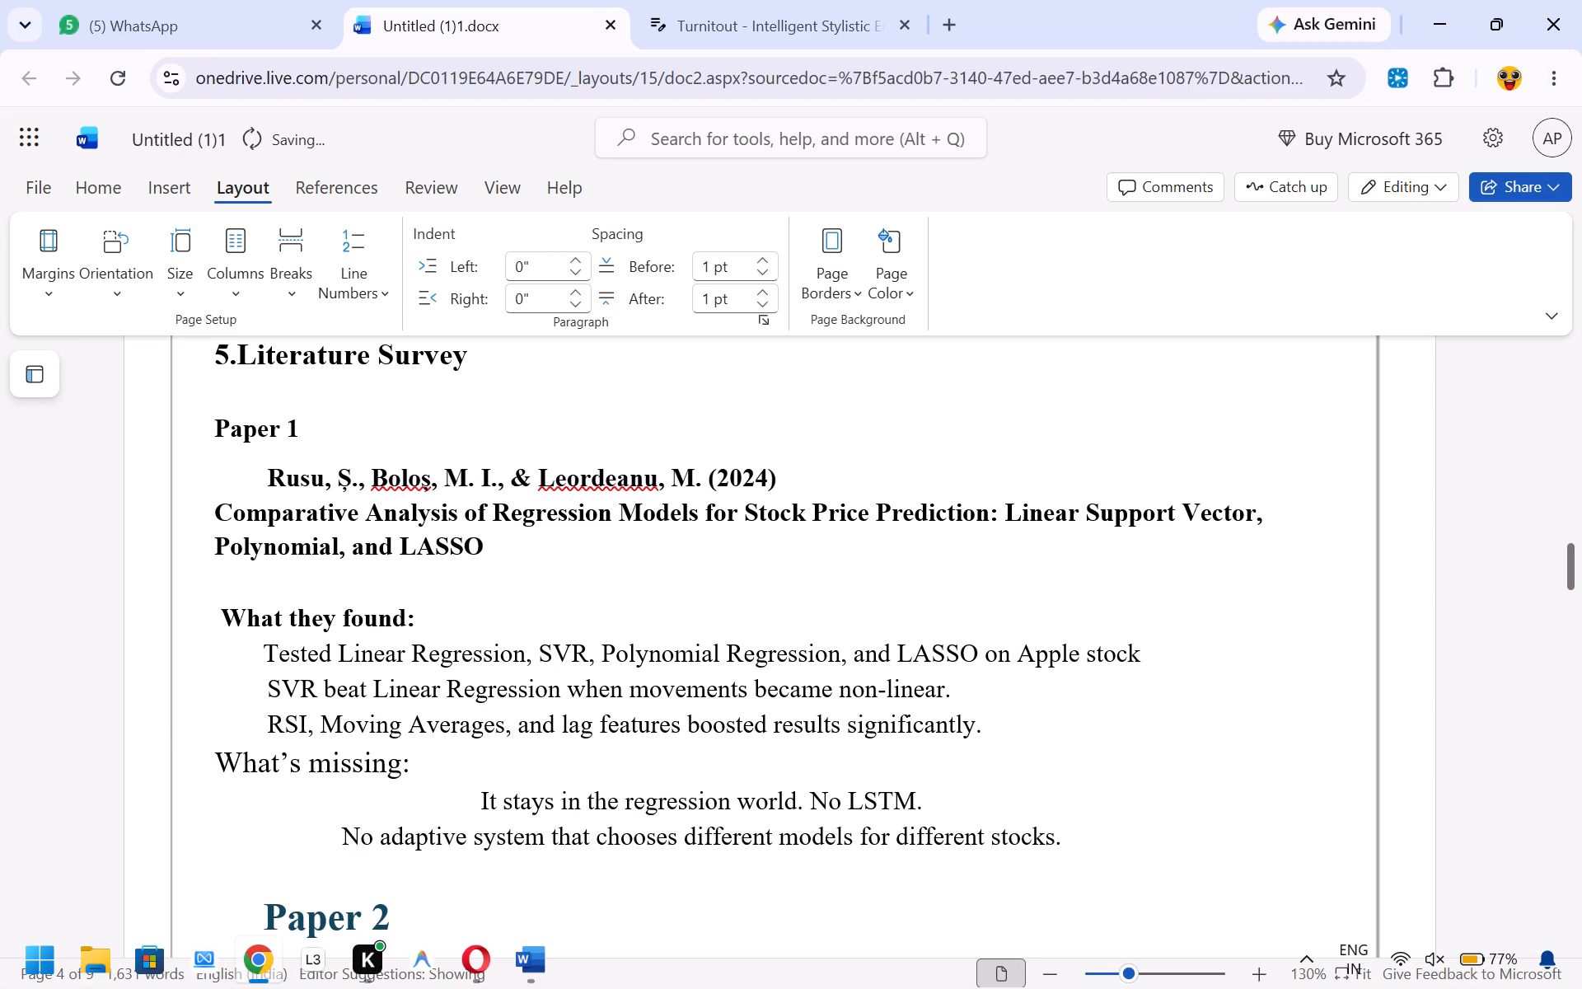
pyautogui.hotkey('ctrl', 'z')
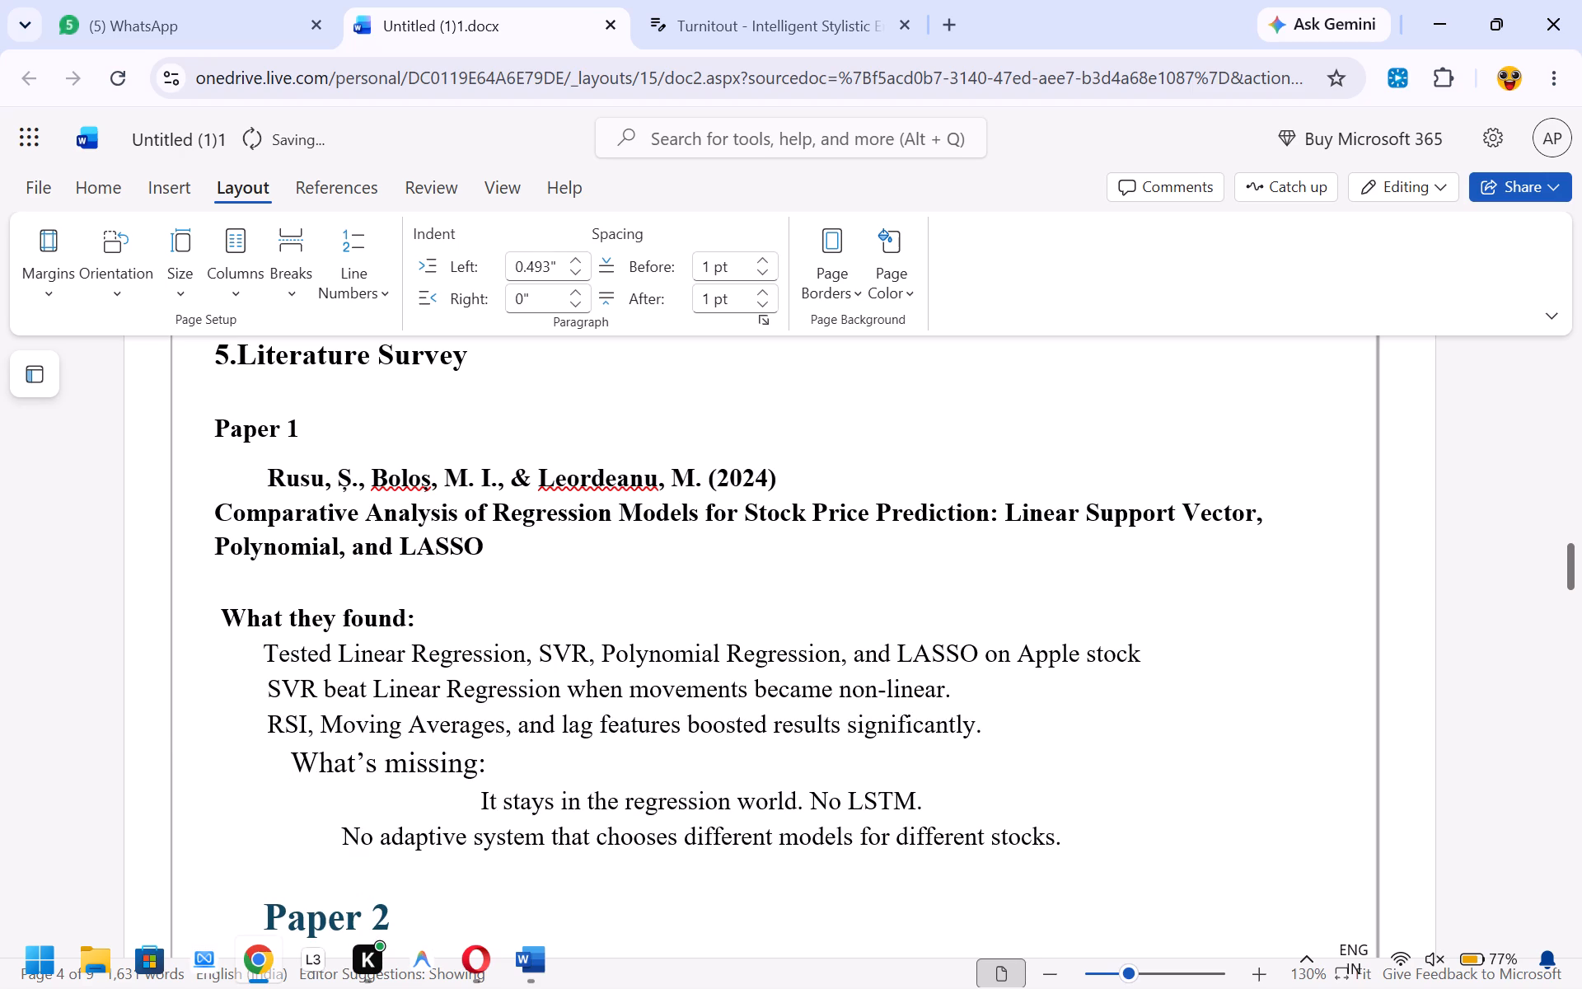
# Reduce the left indent of the line What's missing: to 0" and insert one space before its text.
pyautogui.press('BackSpace')
pyautogui.press('space')
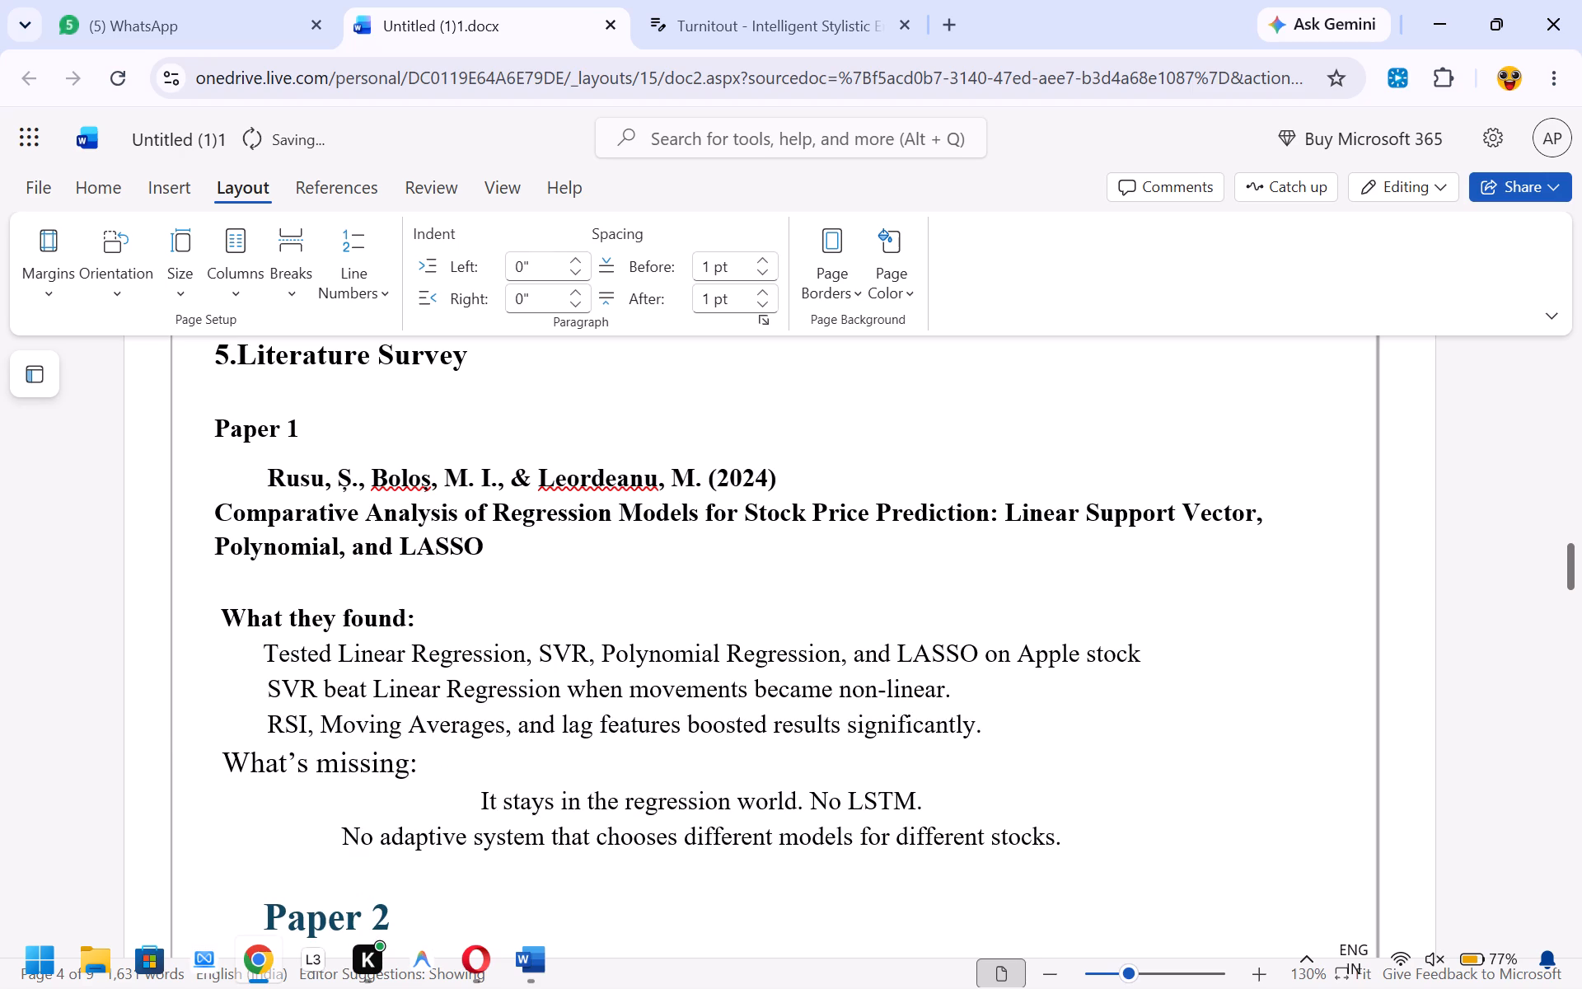
# Set the Paper 1 line What's missing: to font size 12 and make it bold.
pyautogui.moveTo(419, 766); pyautogui.dragTo(216, 753)
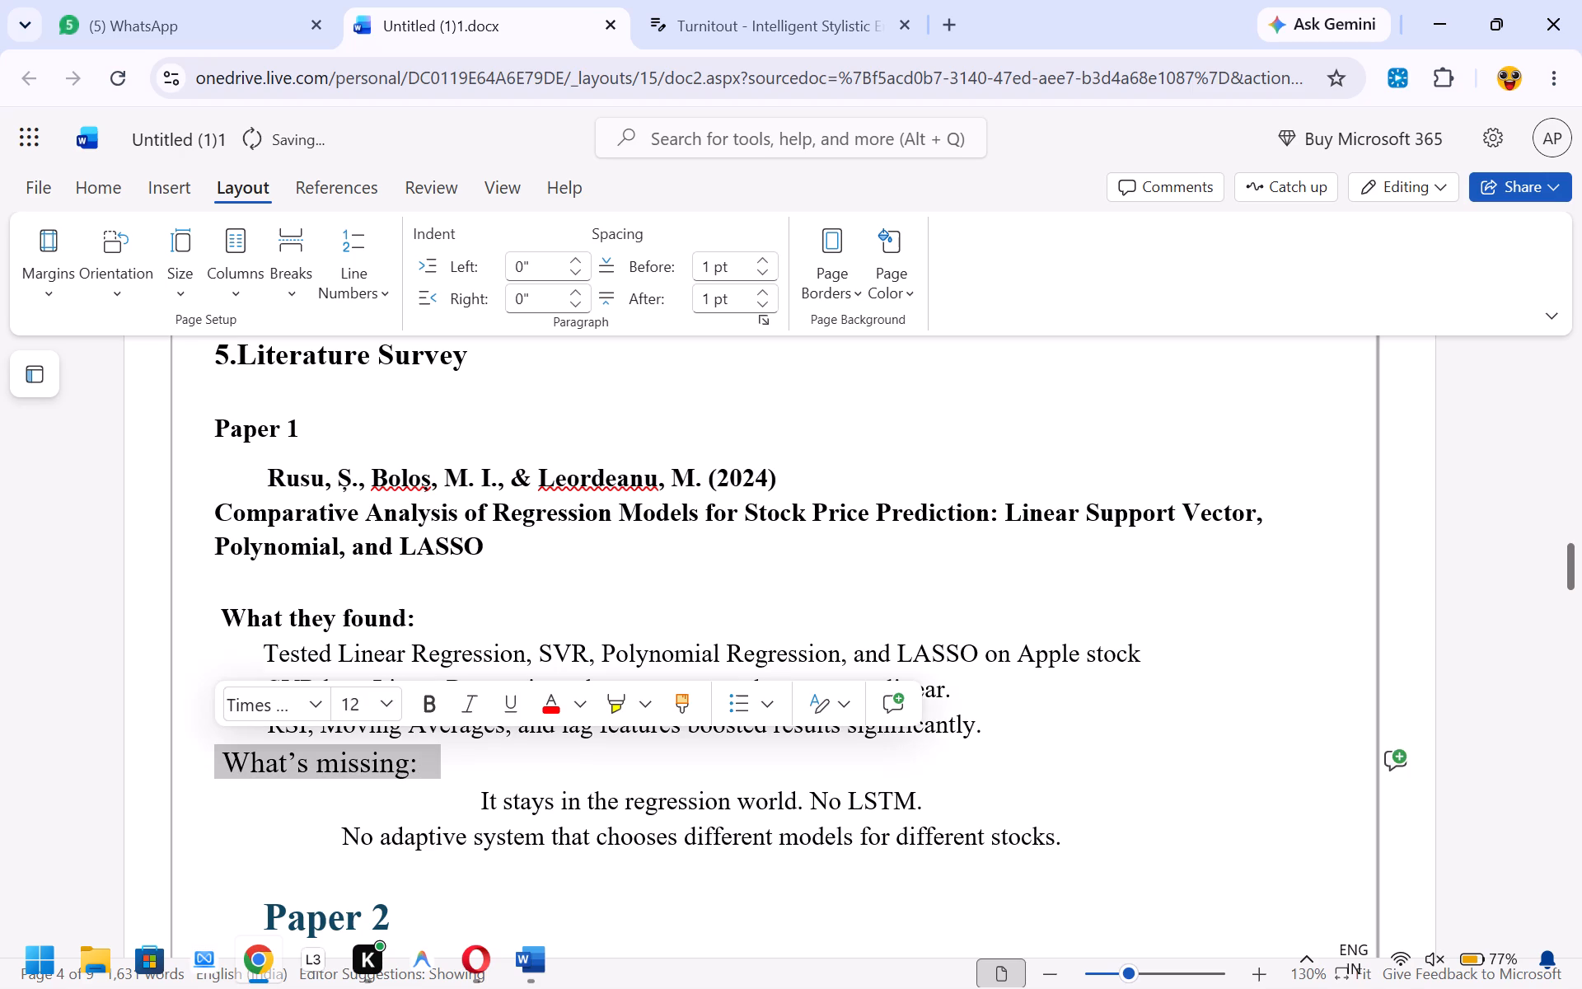
pyautogui.click(389, 701)
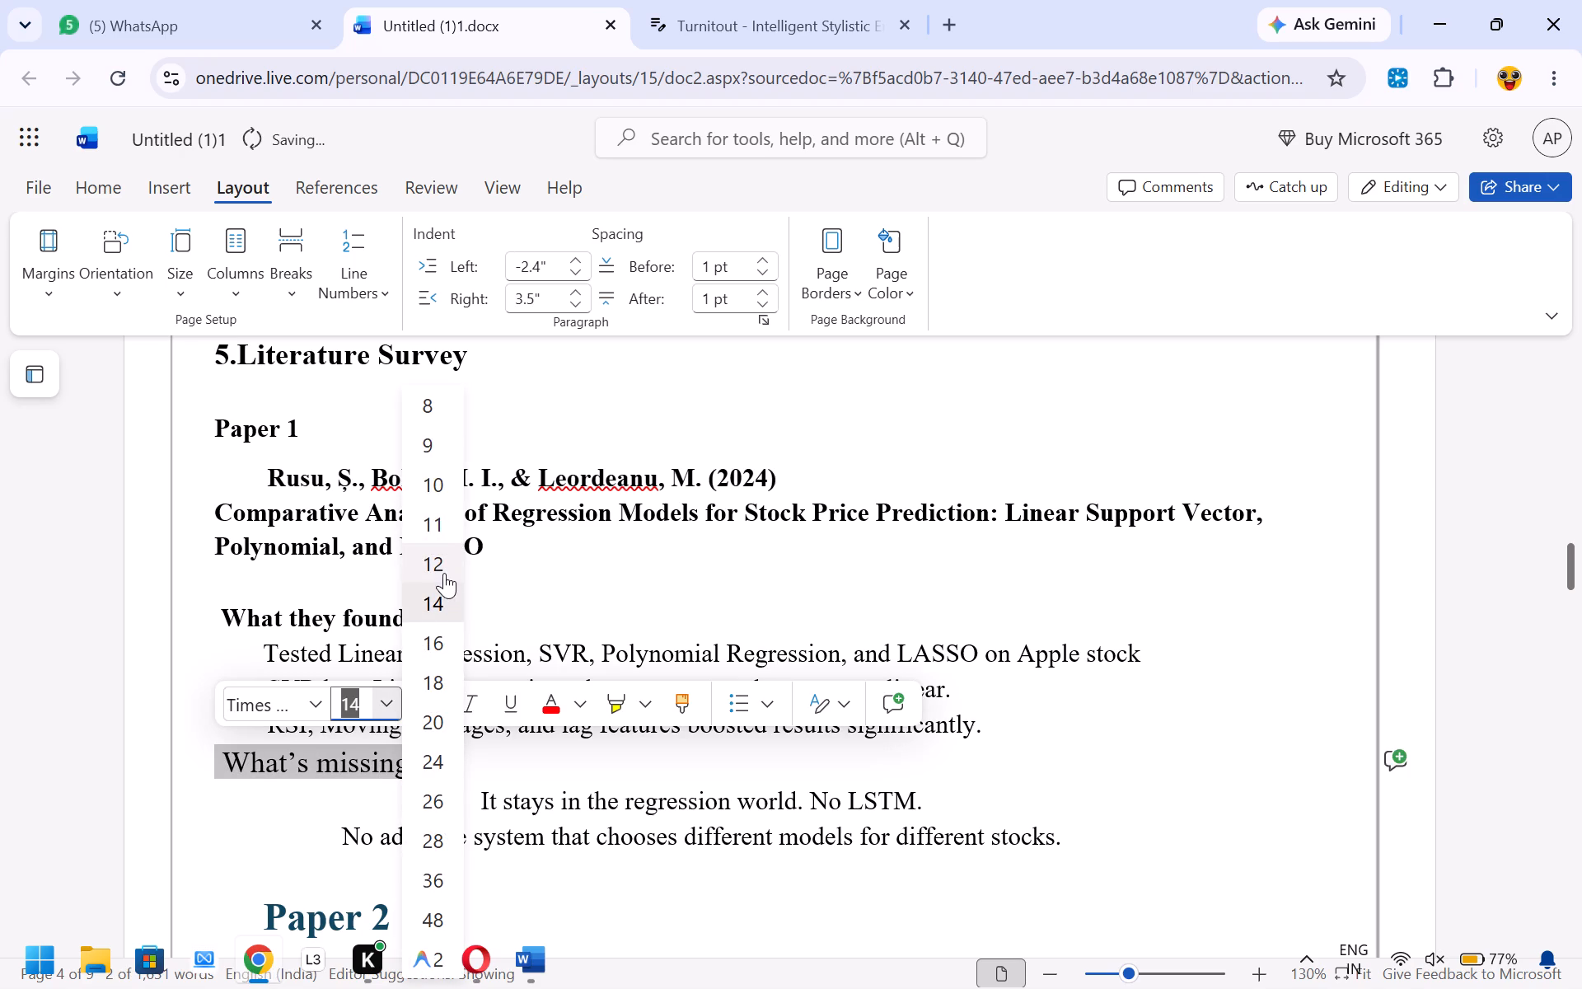
pyautogui.click(444, 573)
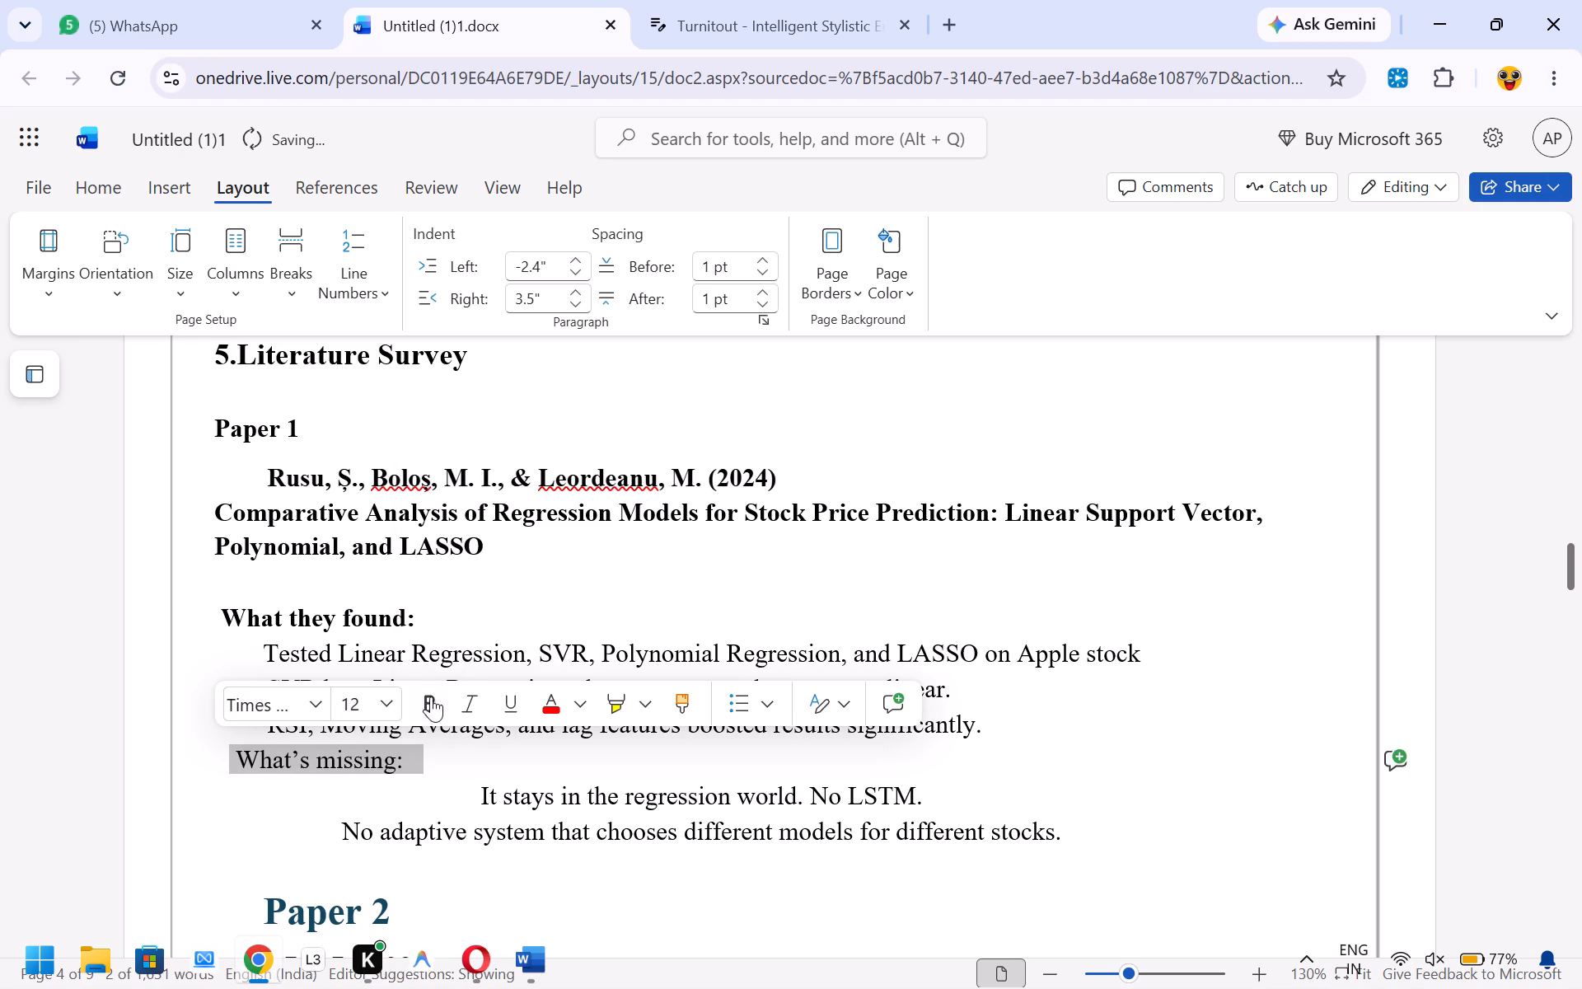
pyautogui.click(431, 705)
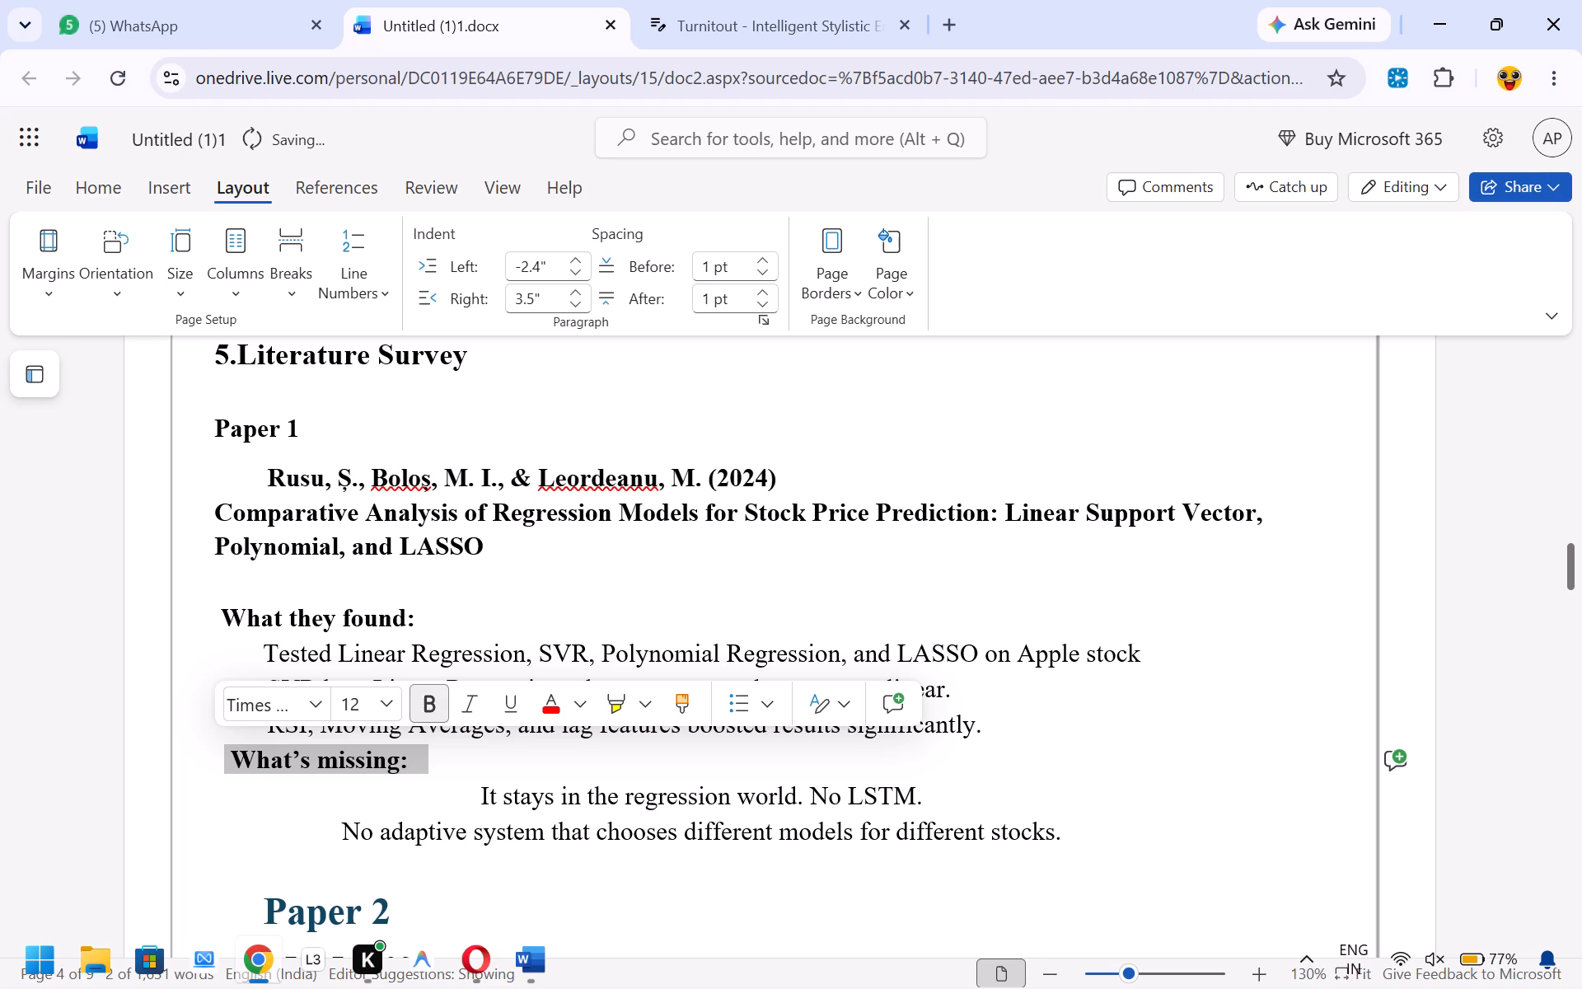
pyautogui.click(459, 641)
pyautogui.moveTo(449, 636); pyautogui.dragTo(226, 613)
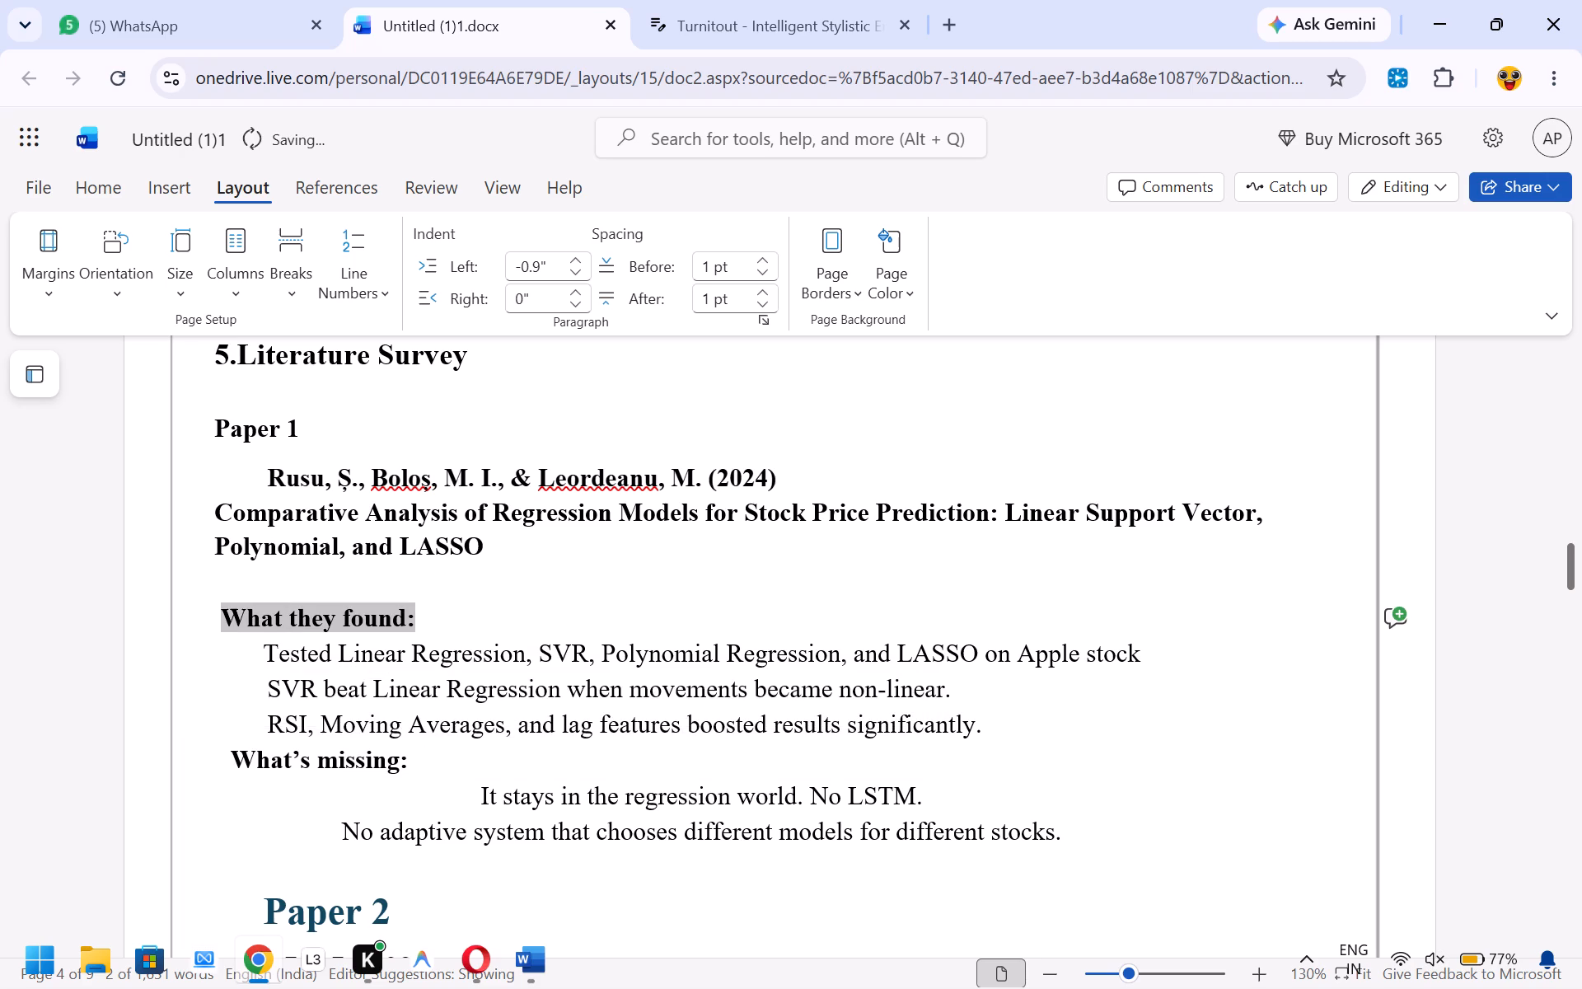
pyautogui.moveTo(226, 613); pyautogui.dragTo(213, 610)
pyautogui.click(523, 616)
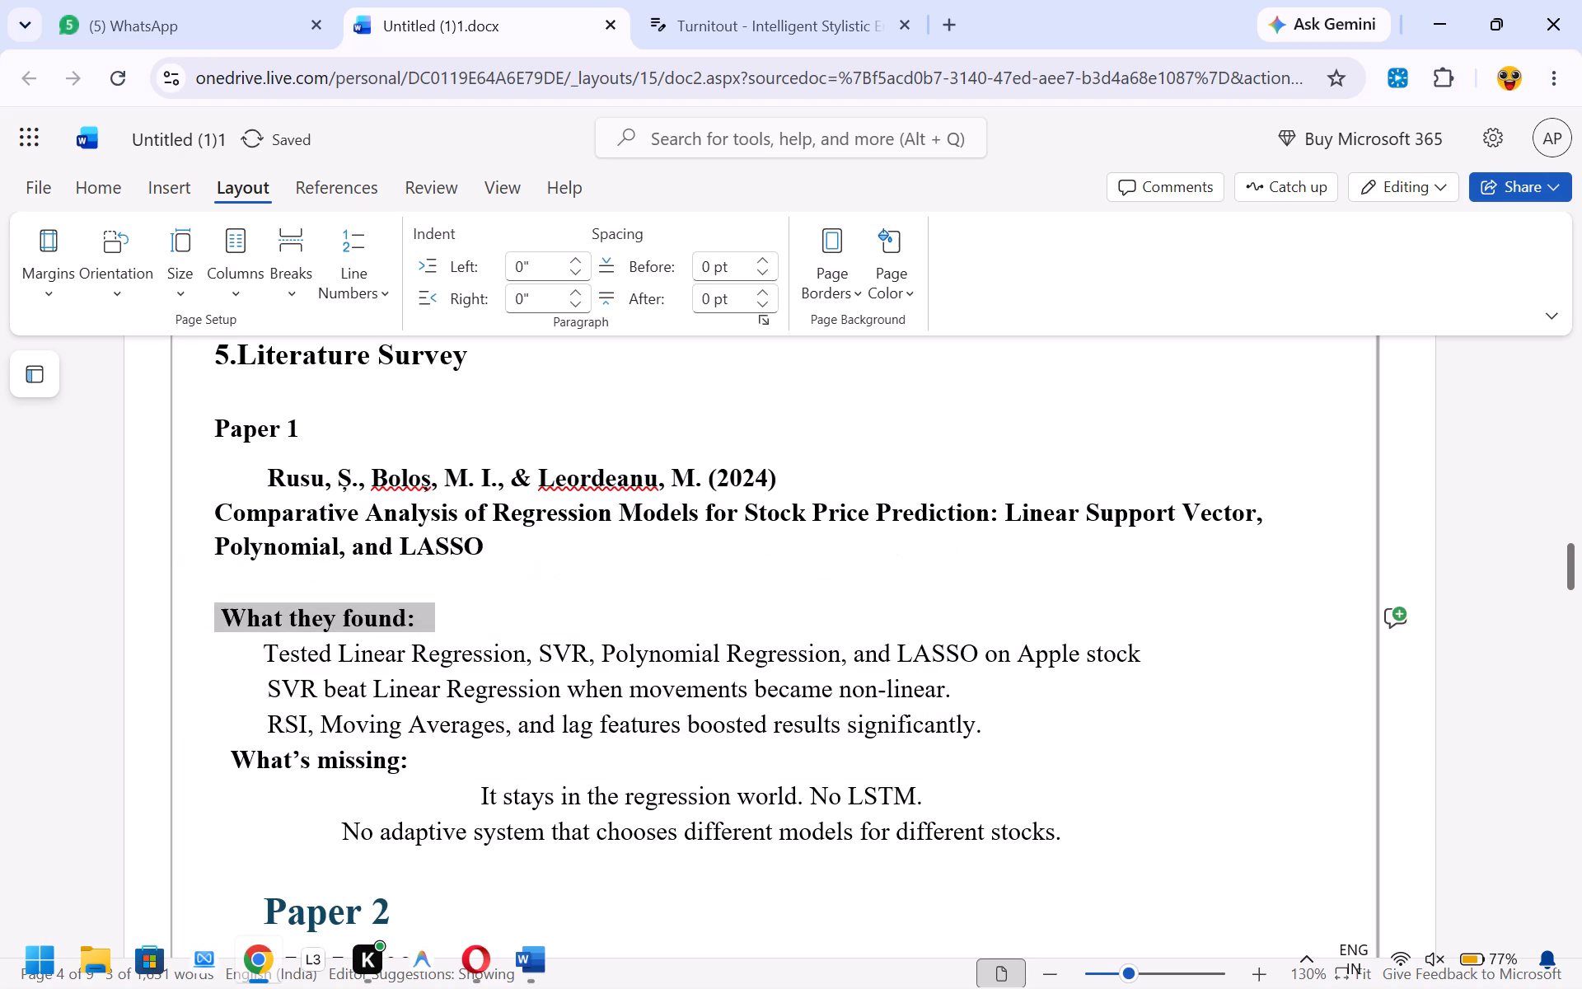
# Format the three Paper 1 lines under What they found: as a round-bulleted list and align them left.
pyautogui.scroll(-1, 564, 682)
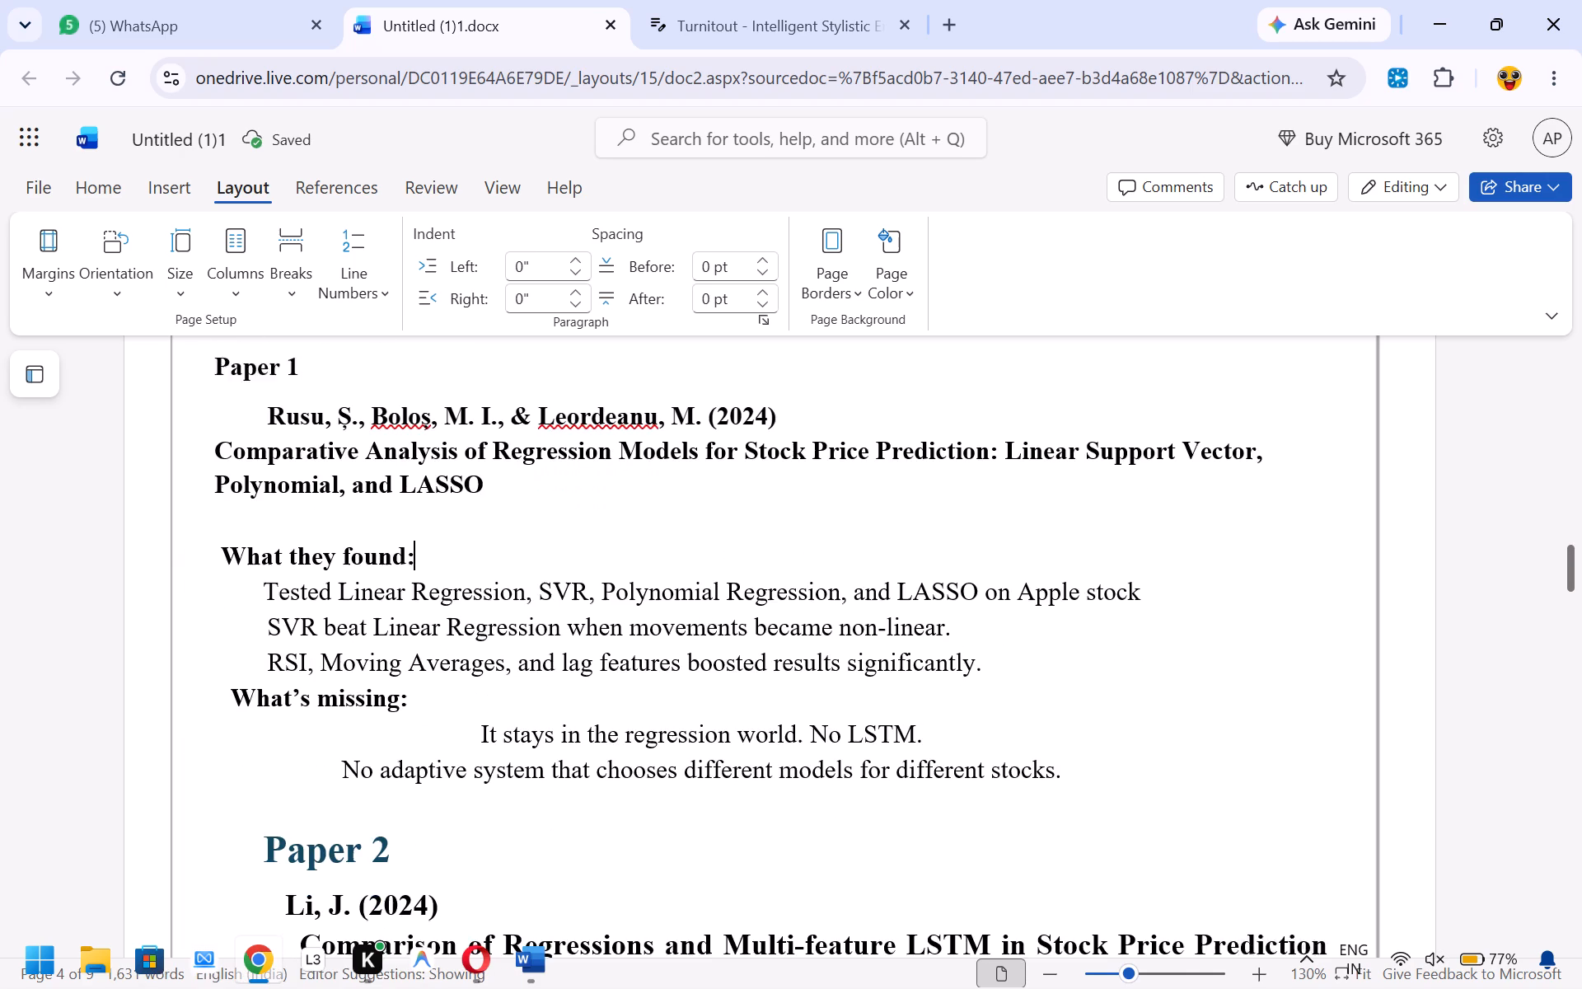
pyautogui.scroll(-2, 564, 682)
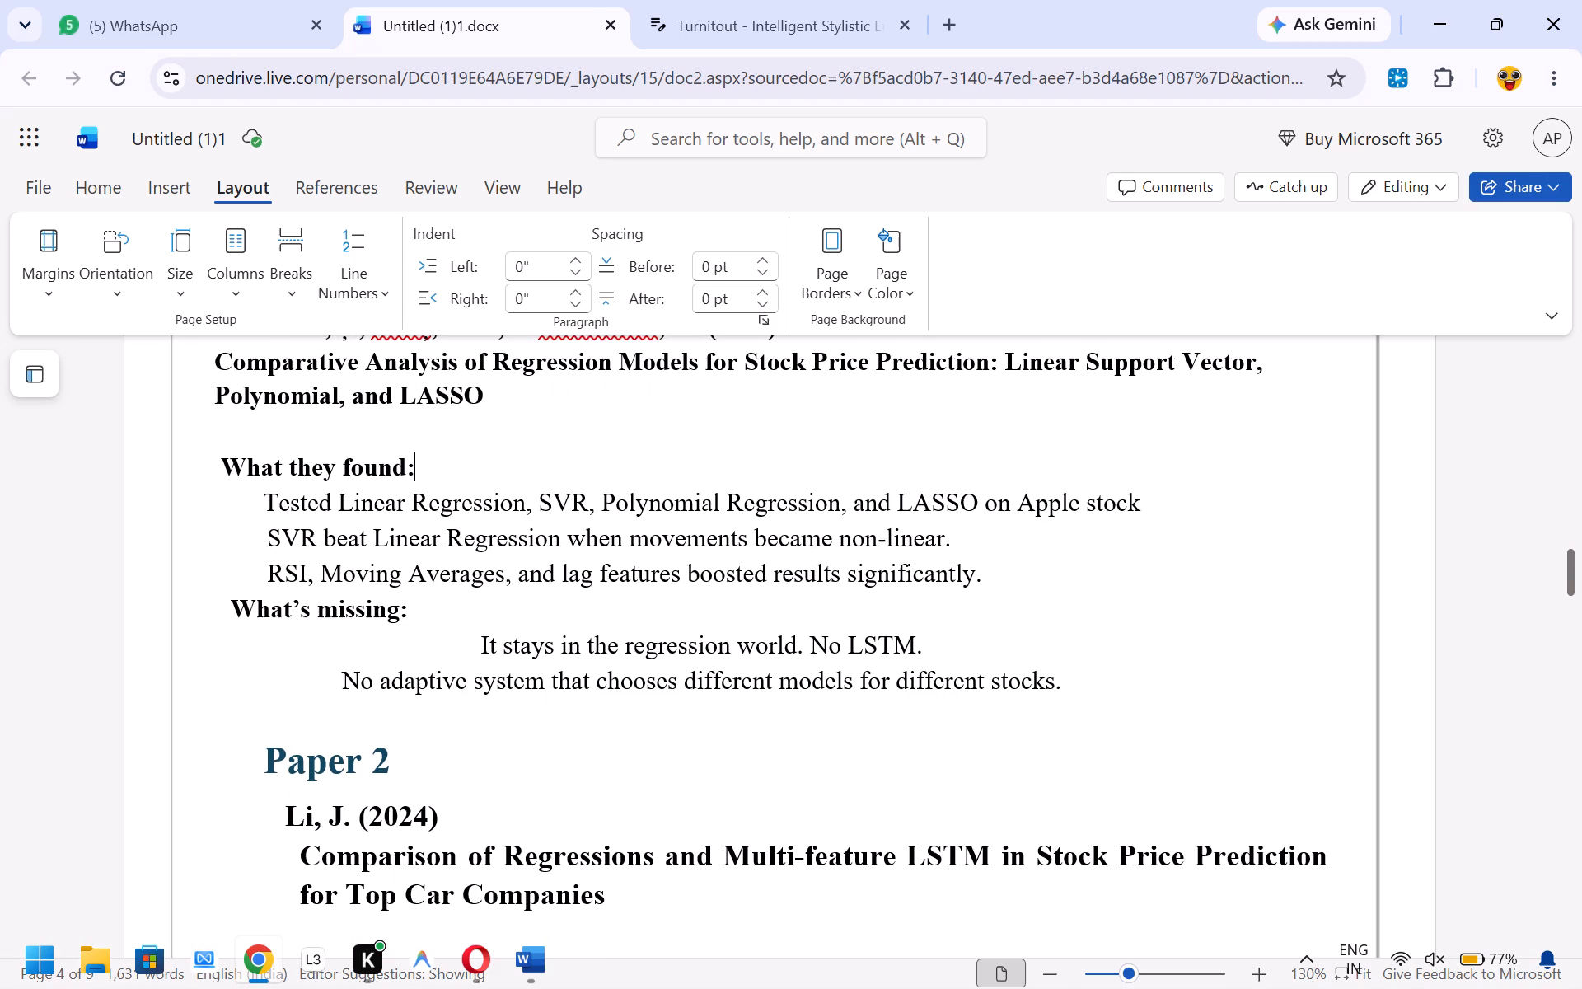
pyautogui.moveTo(979, 574); pyautogui.dragTo(368, 489)
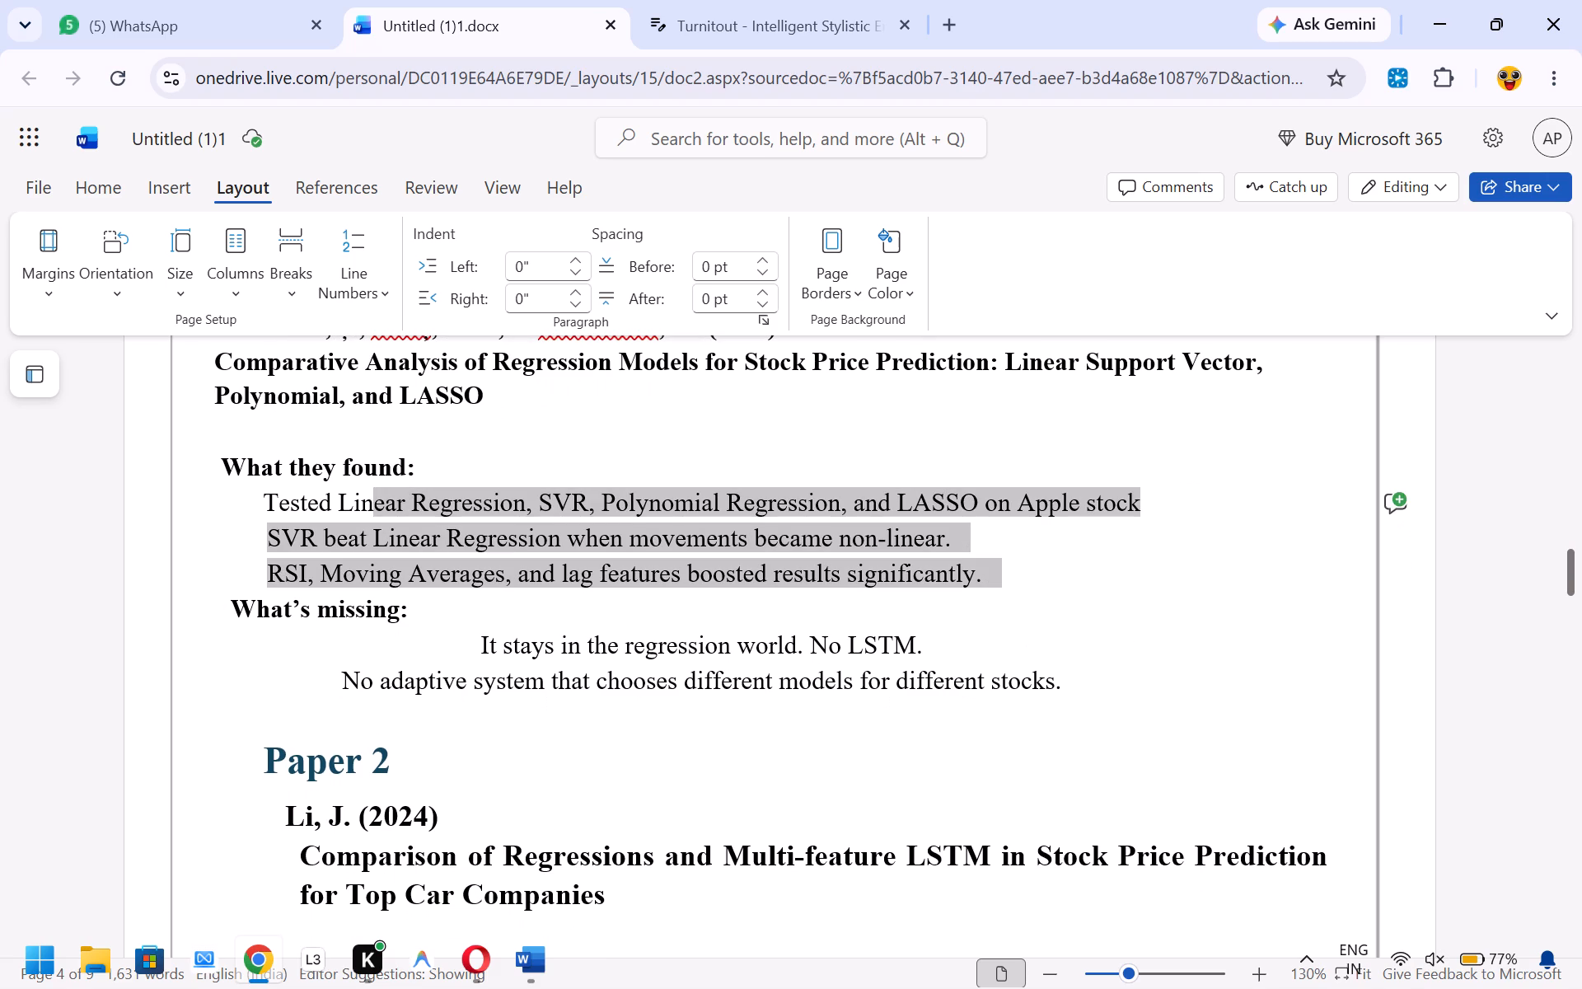
pyautogui.moveTo(368, 489); pyautogui.dragTo(248, 498)
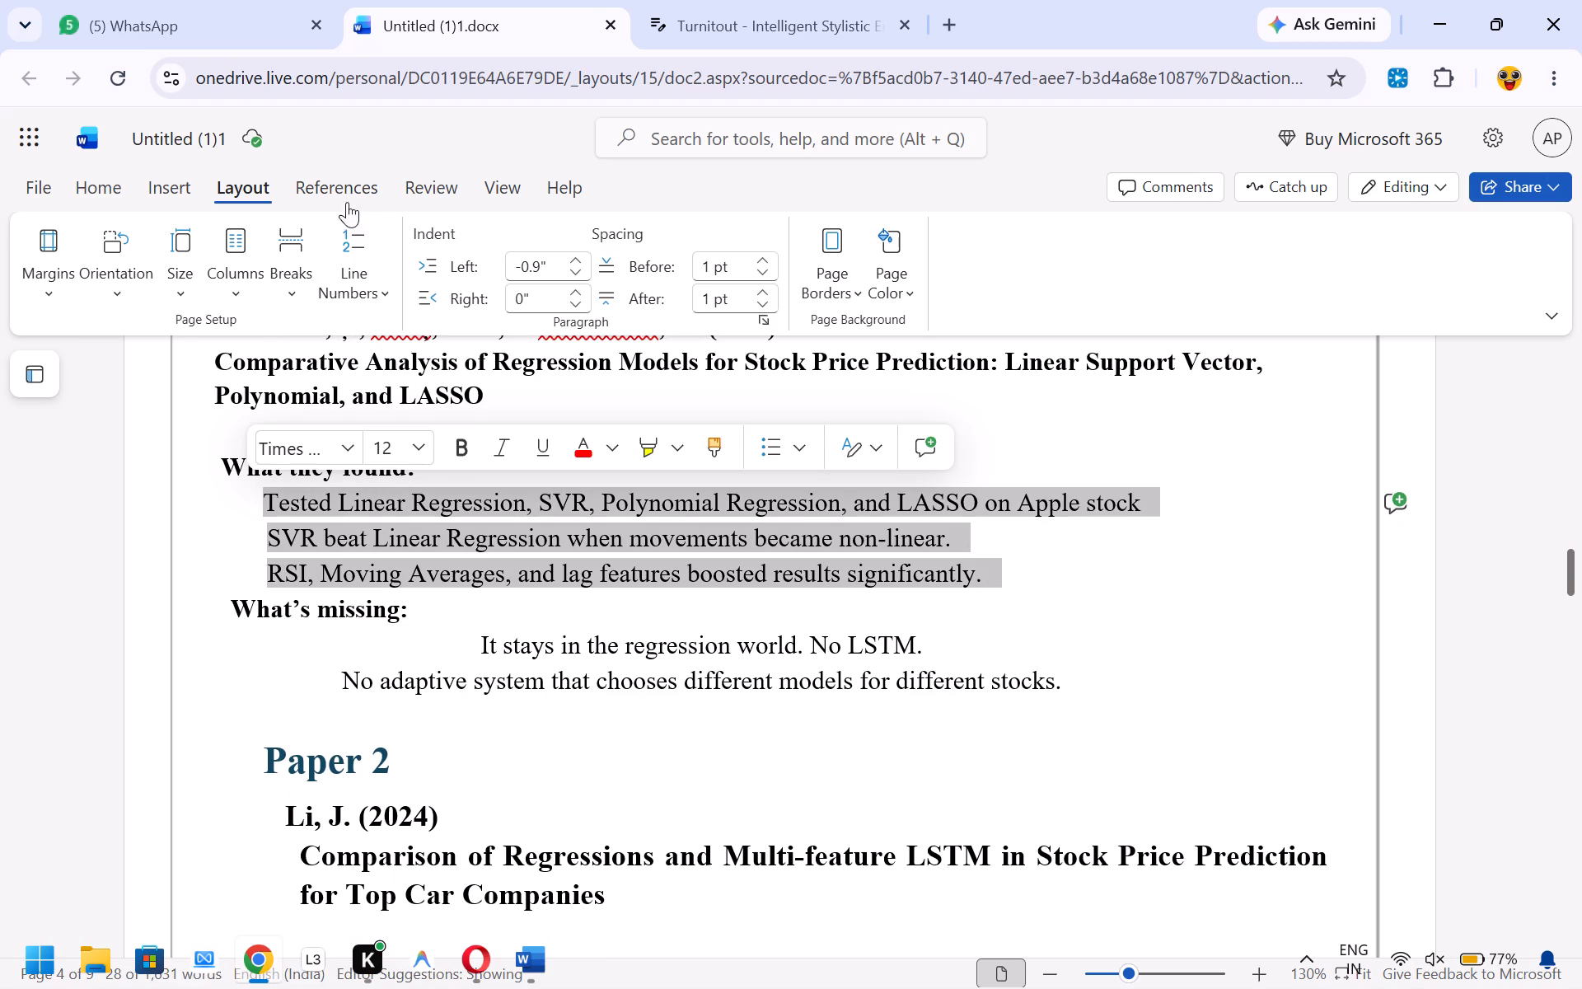
pyautogui.click(192, 194)
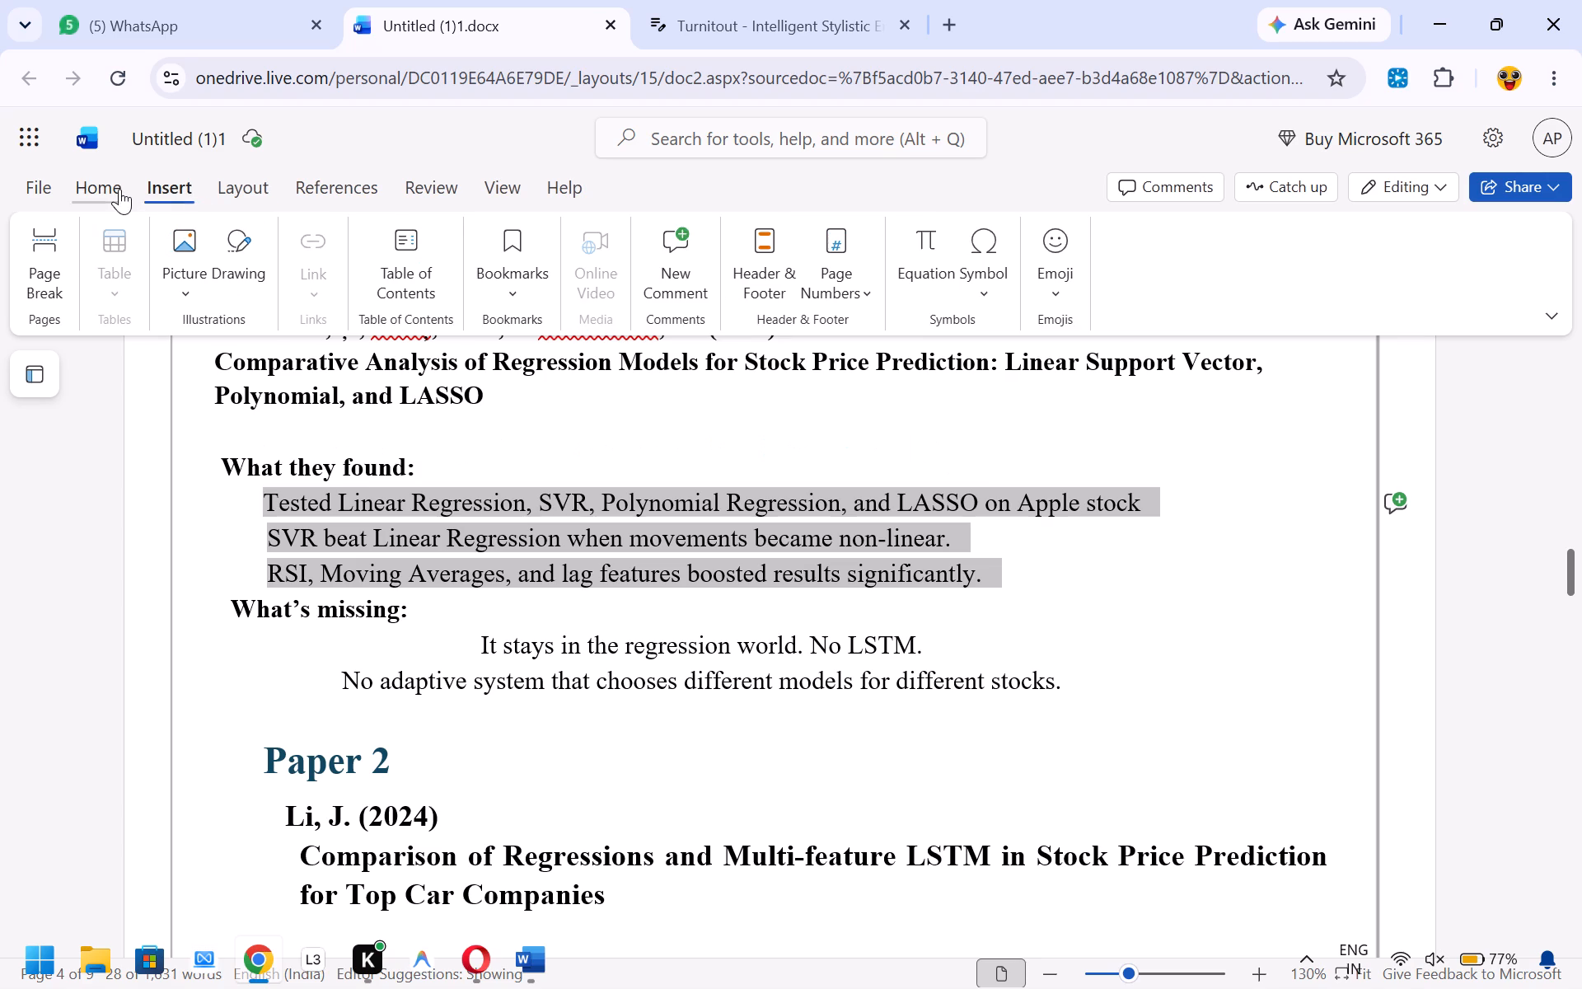
pyautogui.click(112, 173)
pyautogui.click(592, 237)
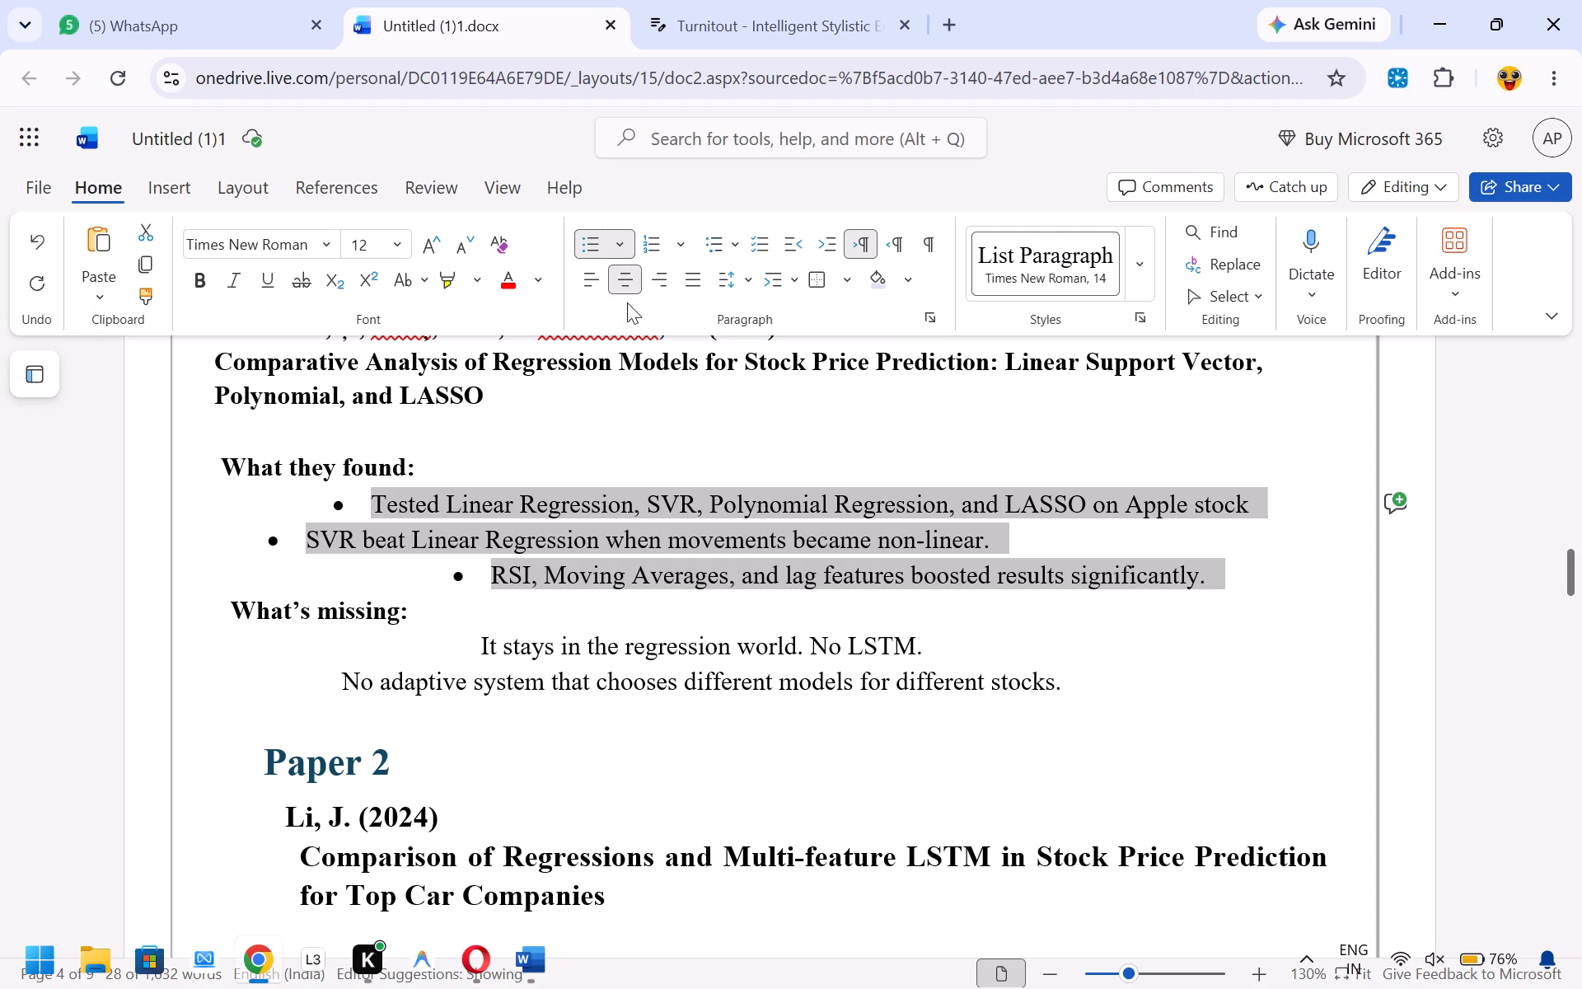
pyautogui.click(592, 284)
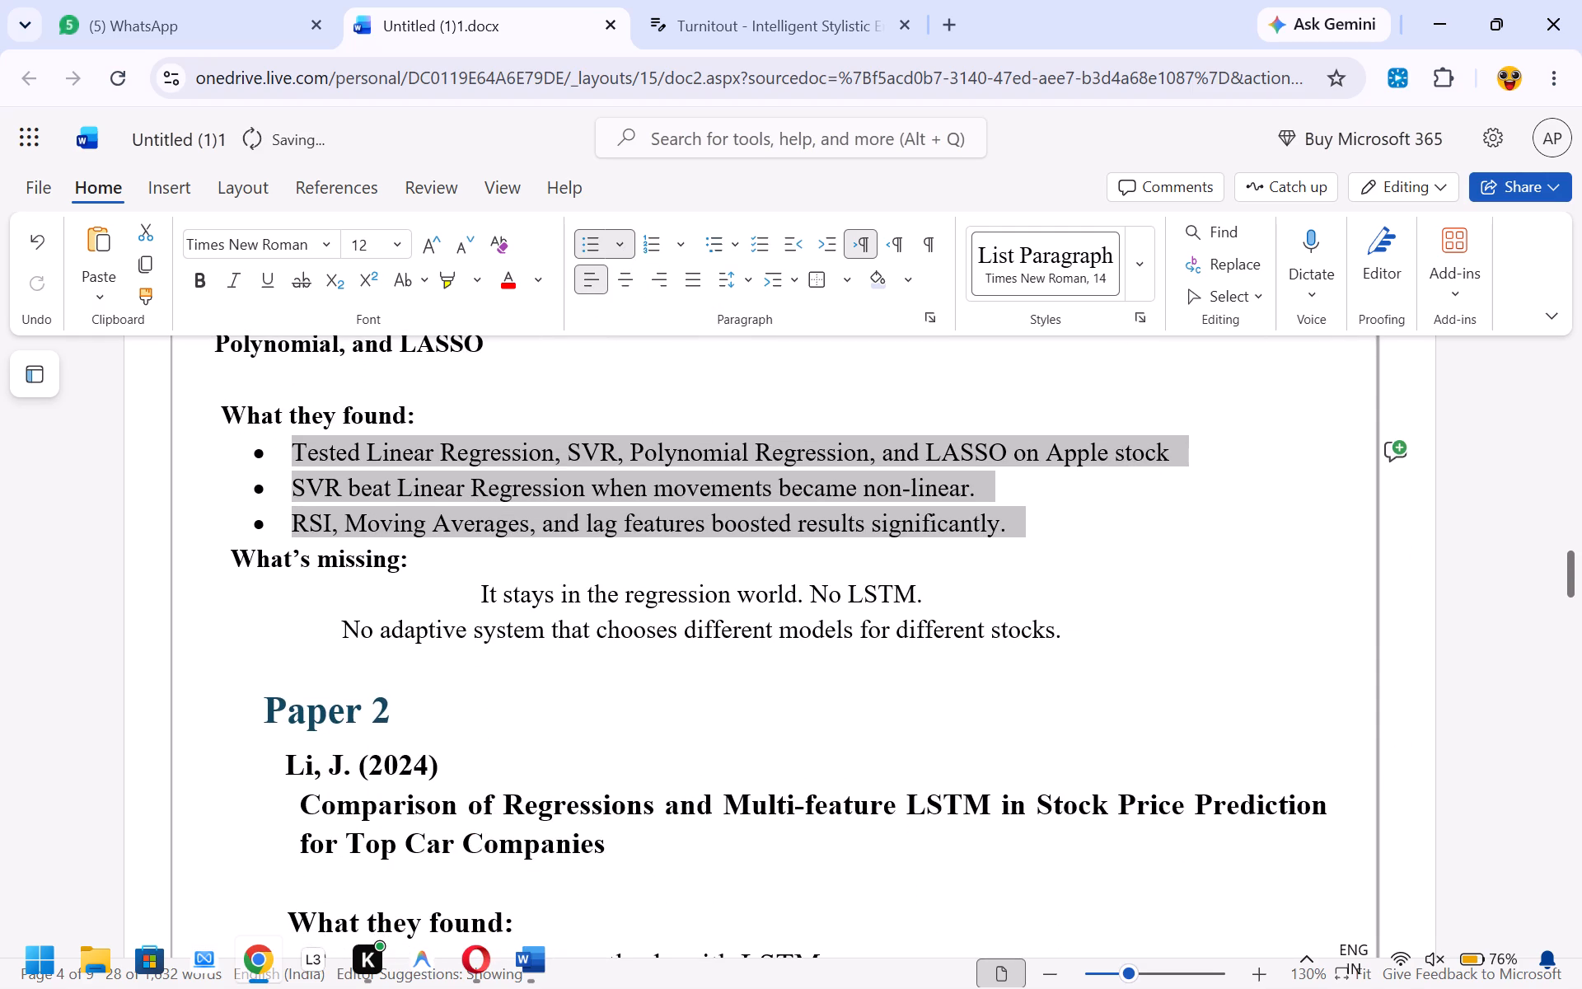
# Align the two Paper 1 lines under What's missing: left and format them as a round-bulleted list.
pyautogui.click(1074, 639)
pyautogui.moveTo(1074, 639); pyautogui.dragTo(701, 587)
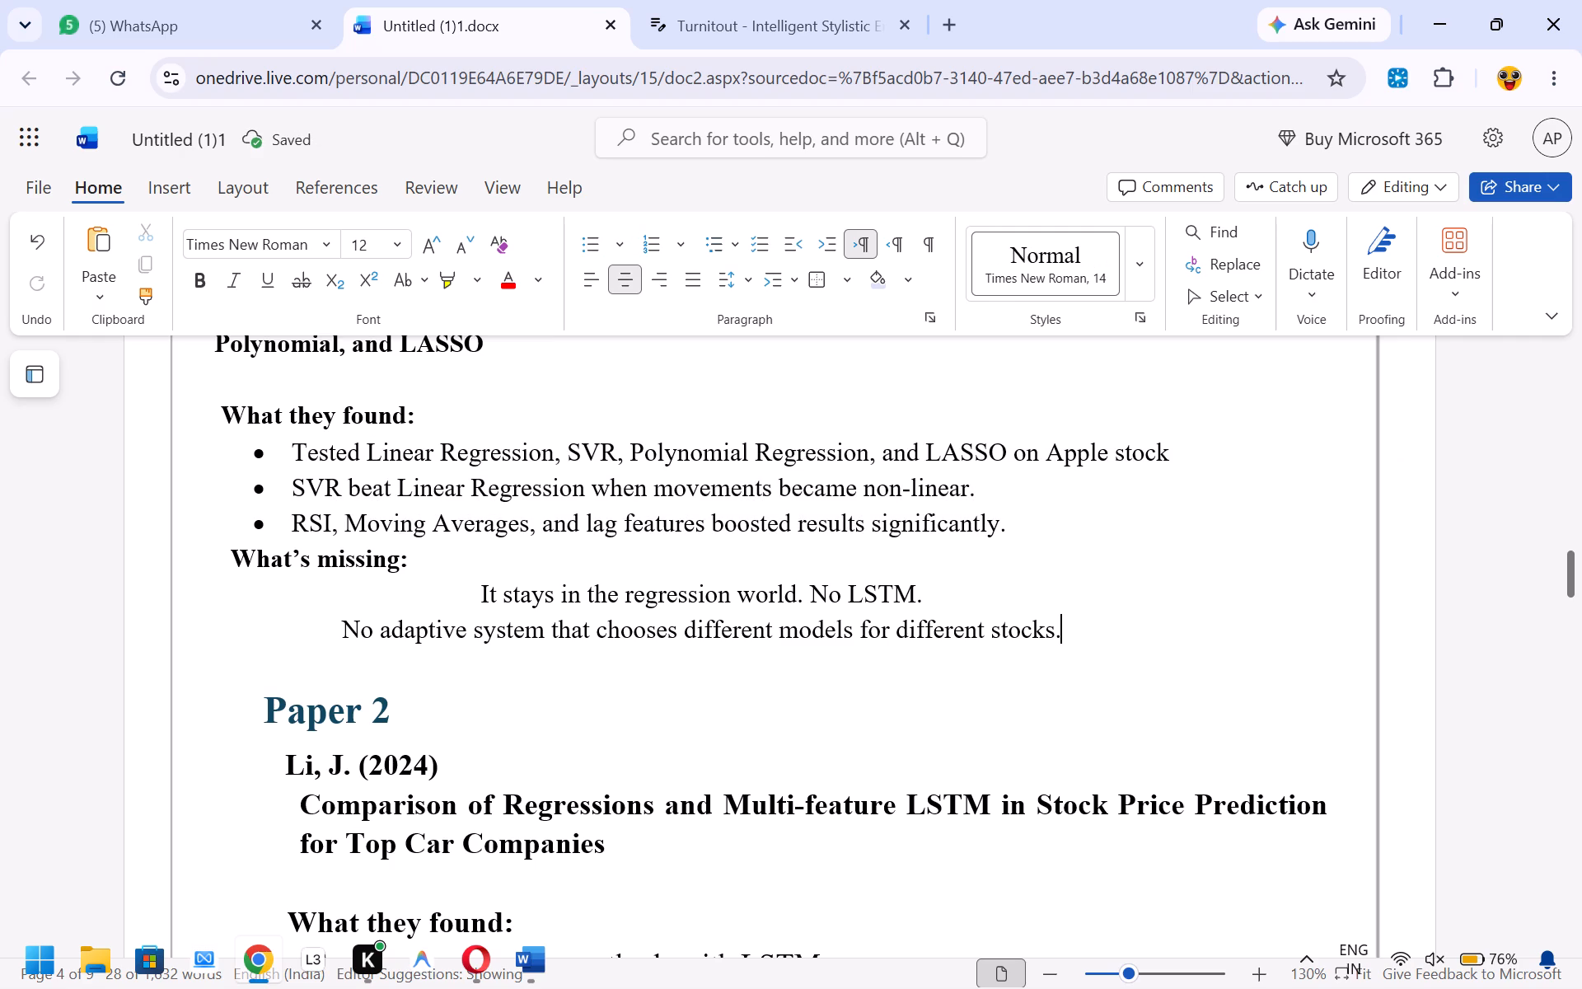
pyautogui.moveTo(701, 587); pyautogui.dragTo(479, 578)
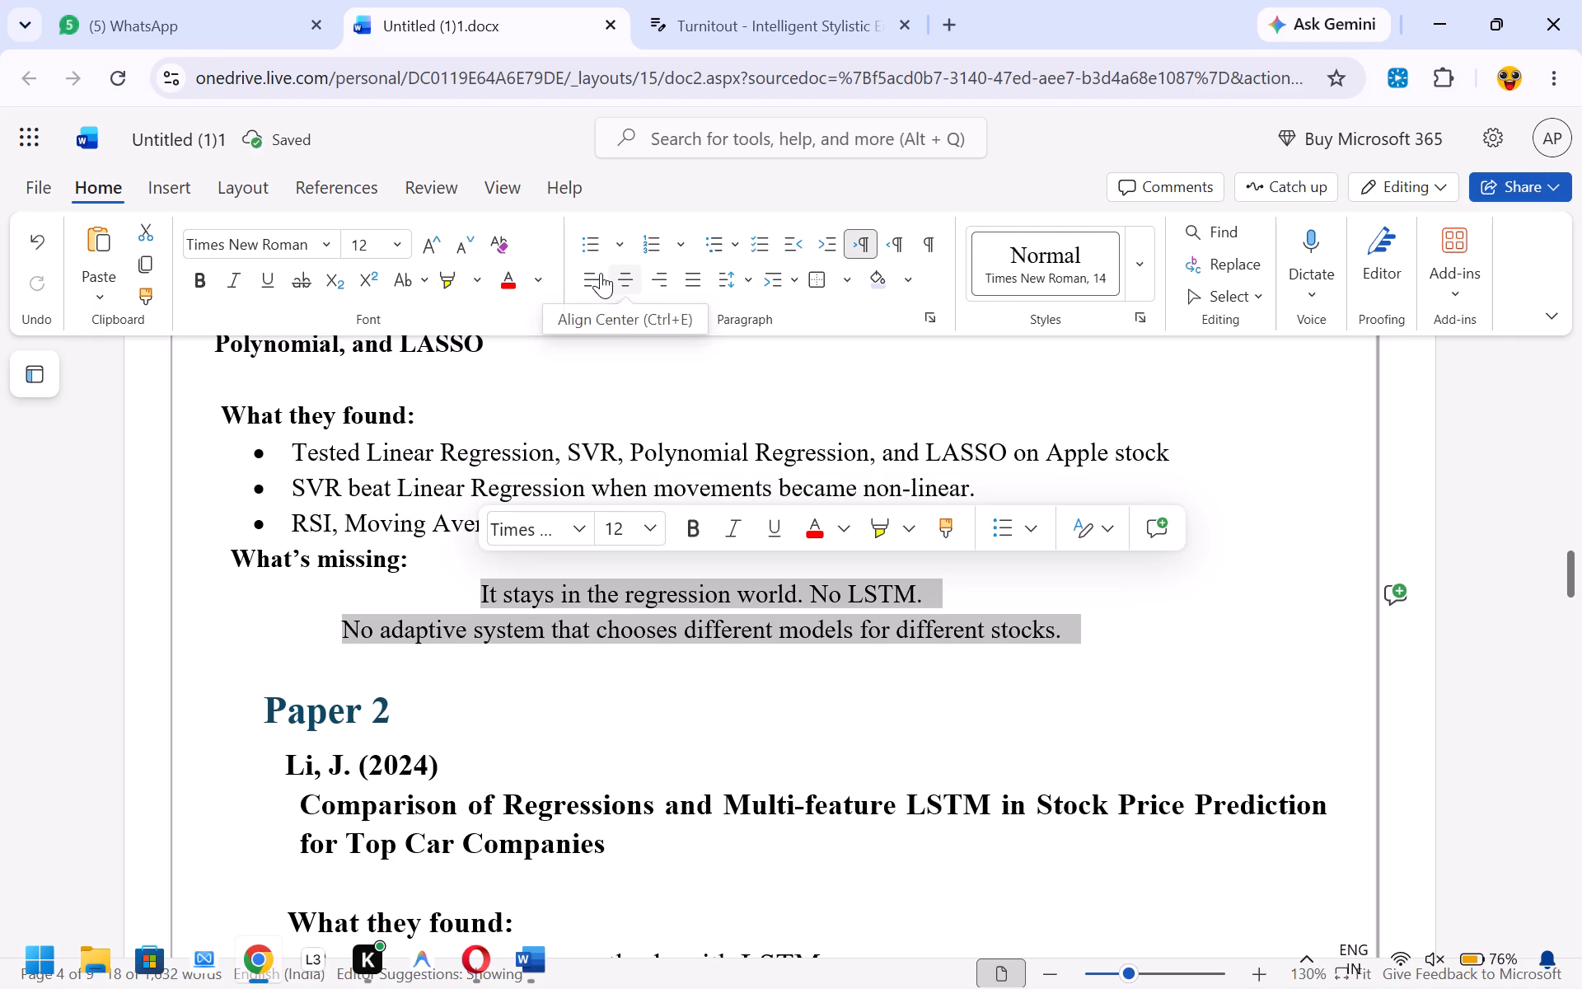
pyautogui.click(602, 273)
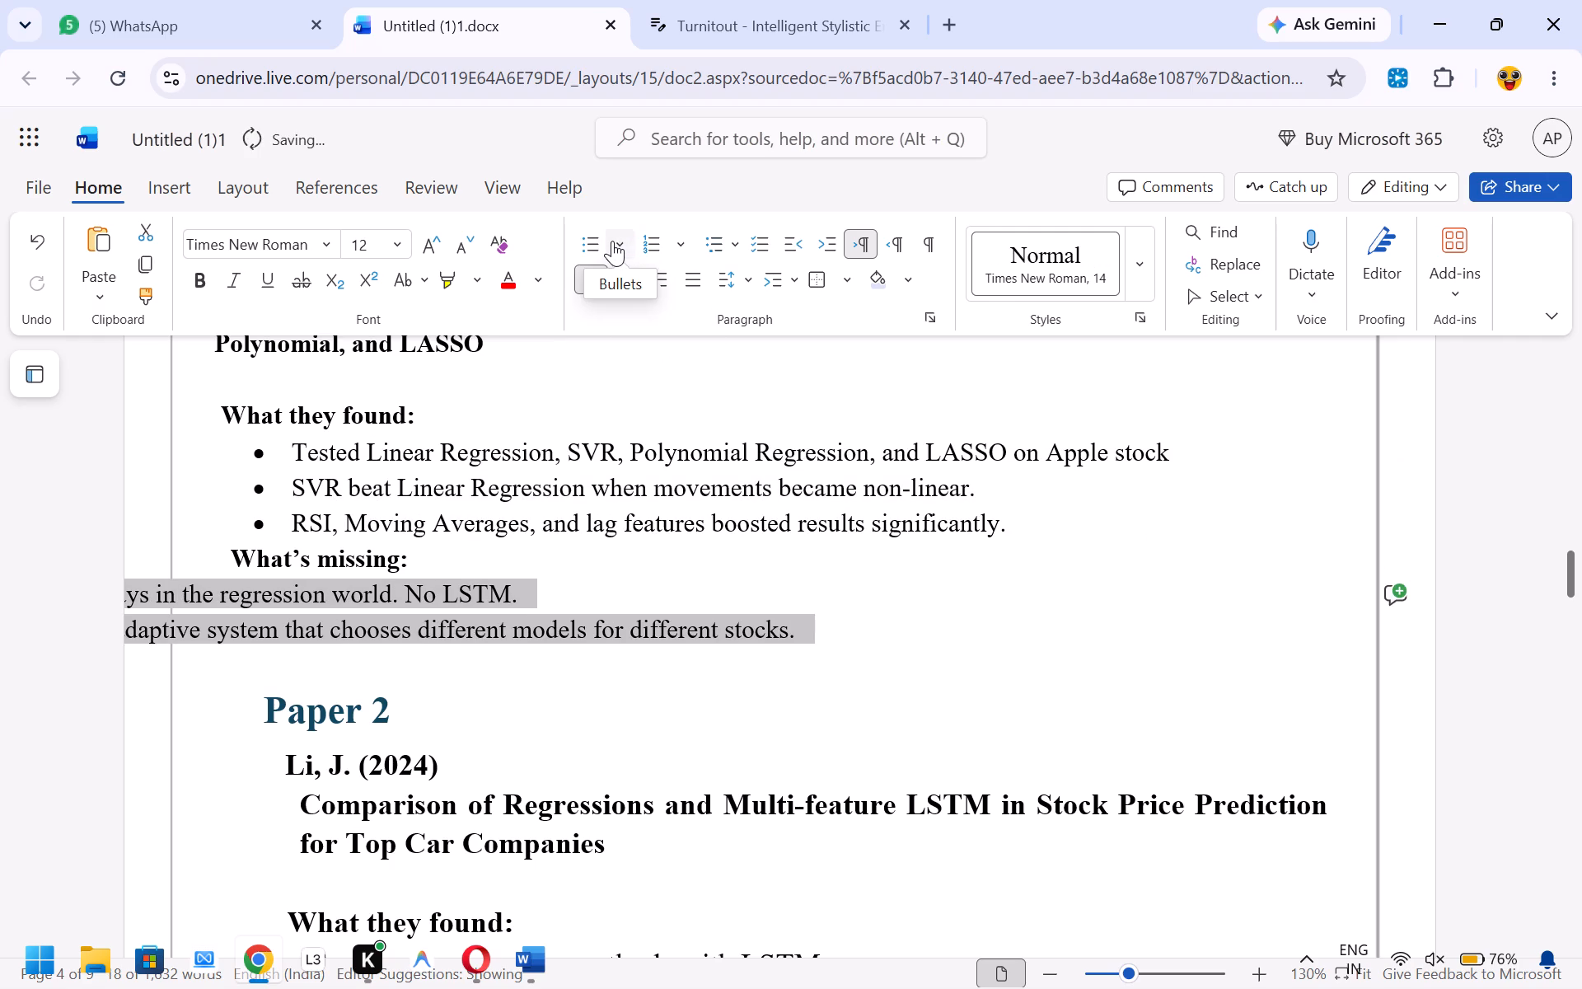
pyautogui.click(614, 241)
pyautogui.click(601, 314)
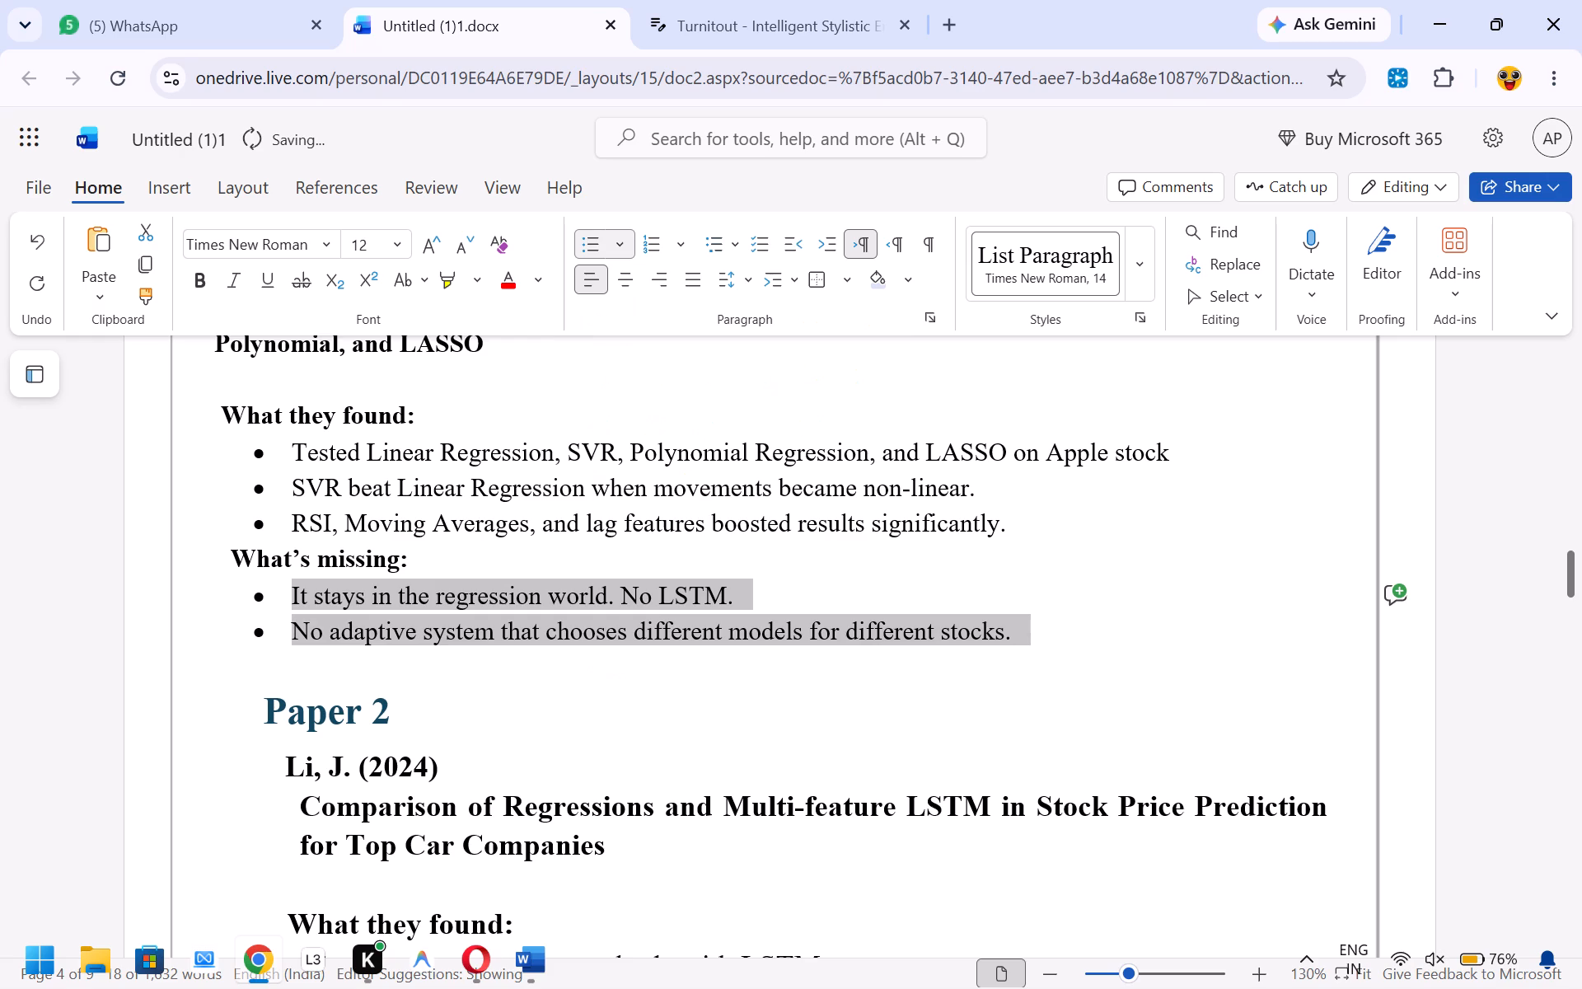
pyautogui.click(508, 677)
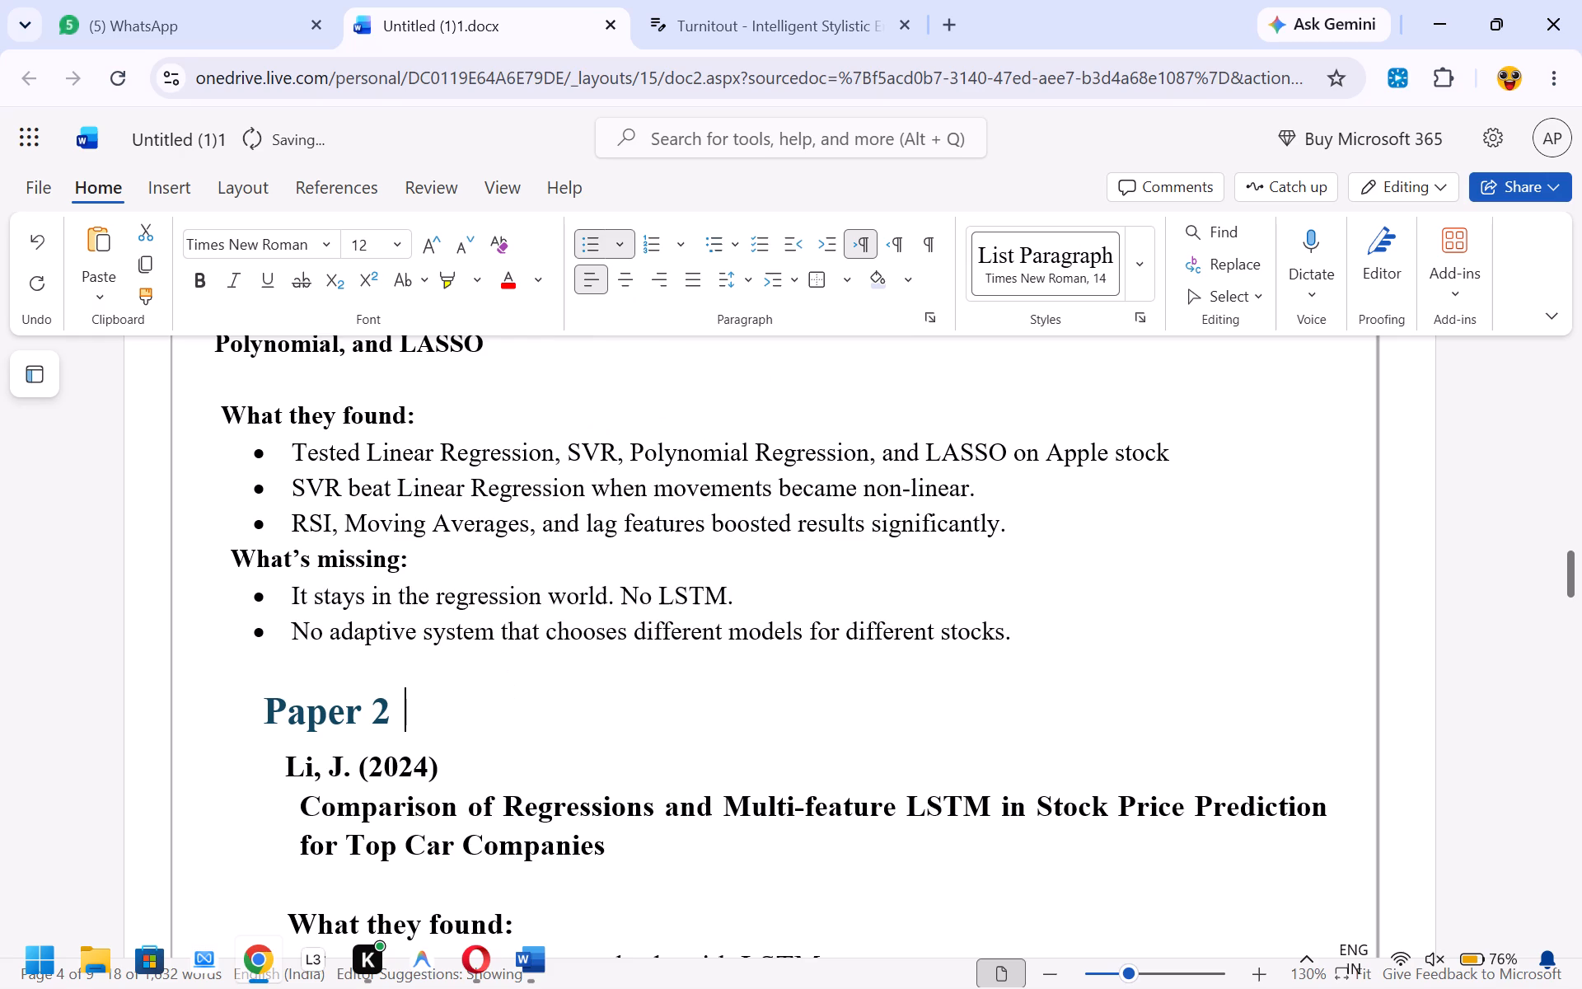
# Copy the formatting of the Paper 1 heading and apply it to the Paper 2 heading.
pyautogui.scroll(-1, 508, 677)
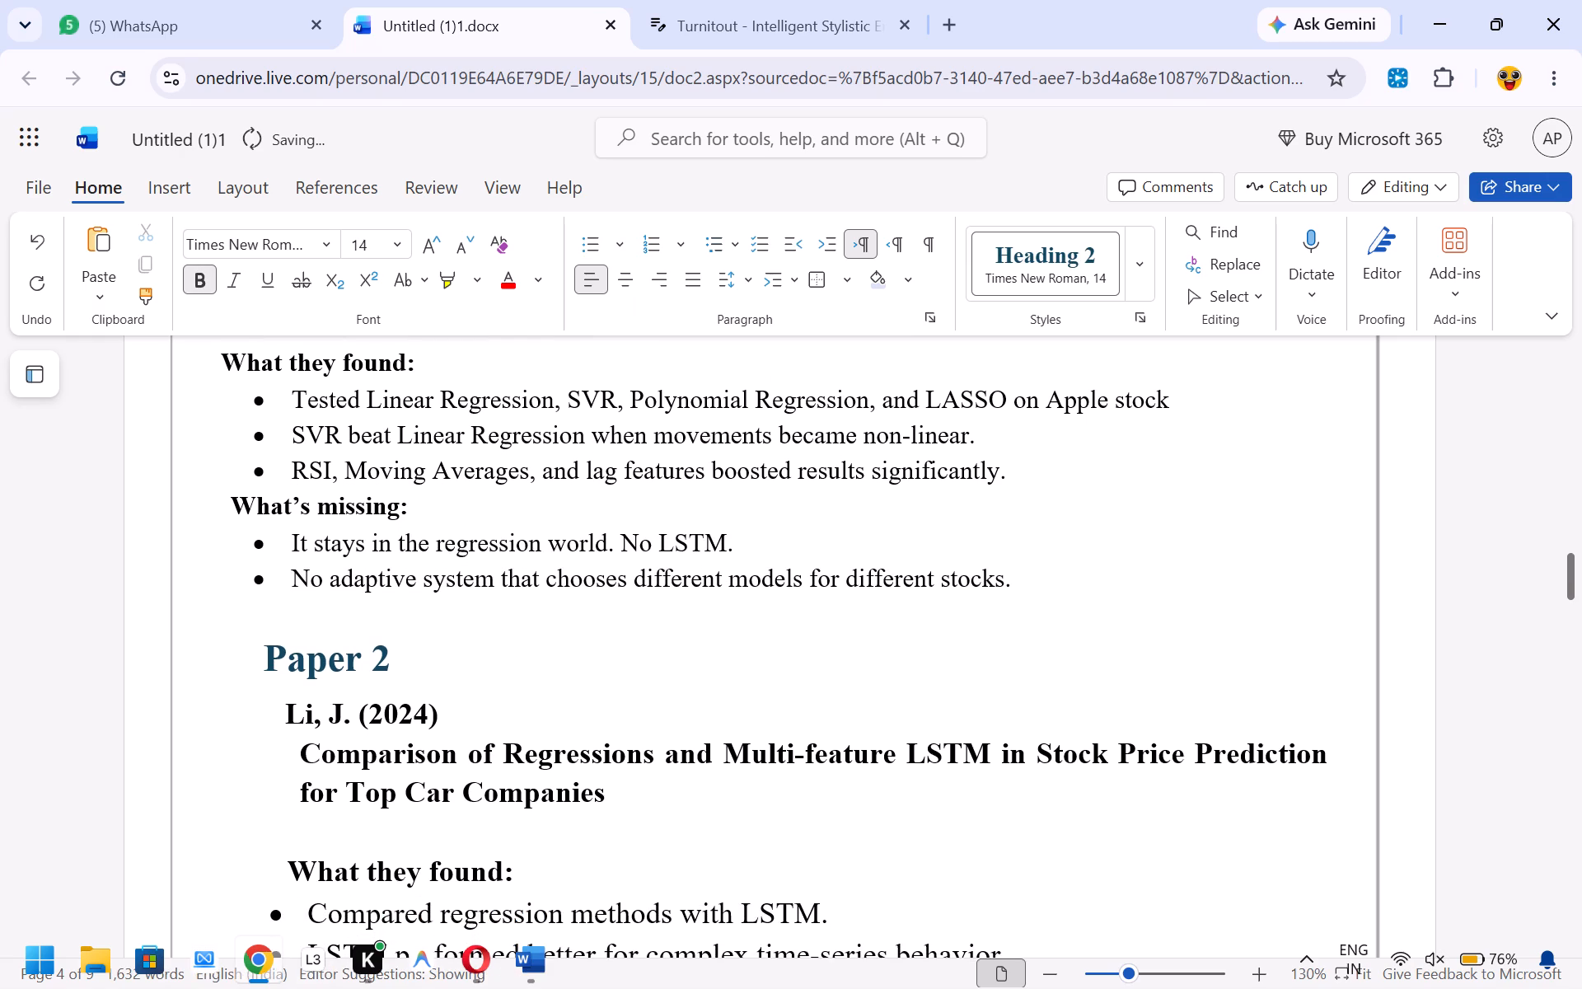
pyautogui.scroll(3, 508, 677)
pyautogui.scroll(-2, 508, 677)
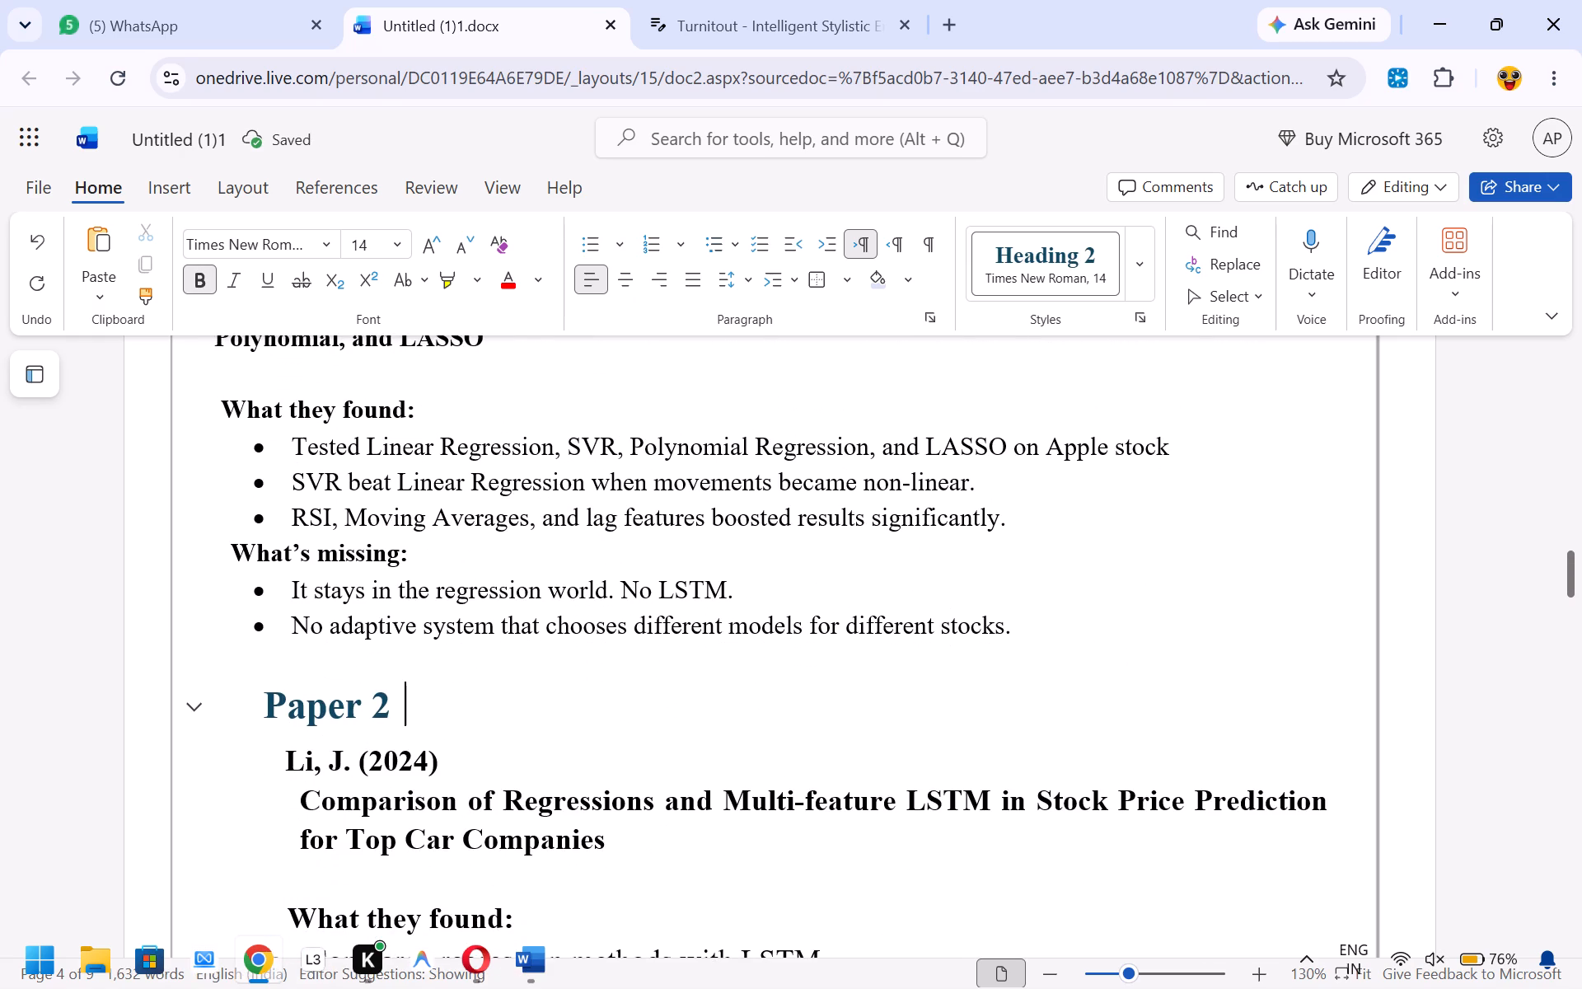
pyautogui.scroll(2, 464, 696)
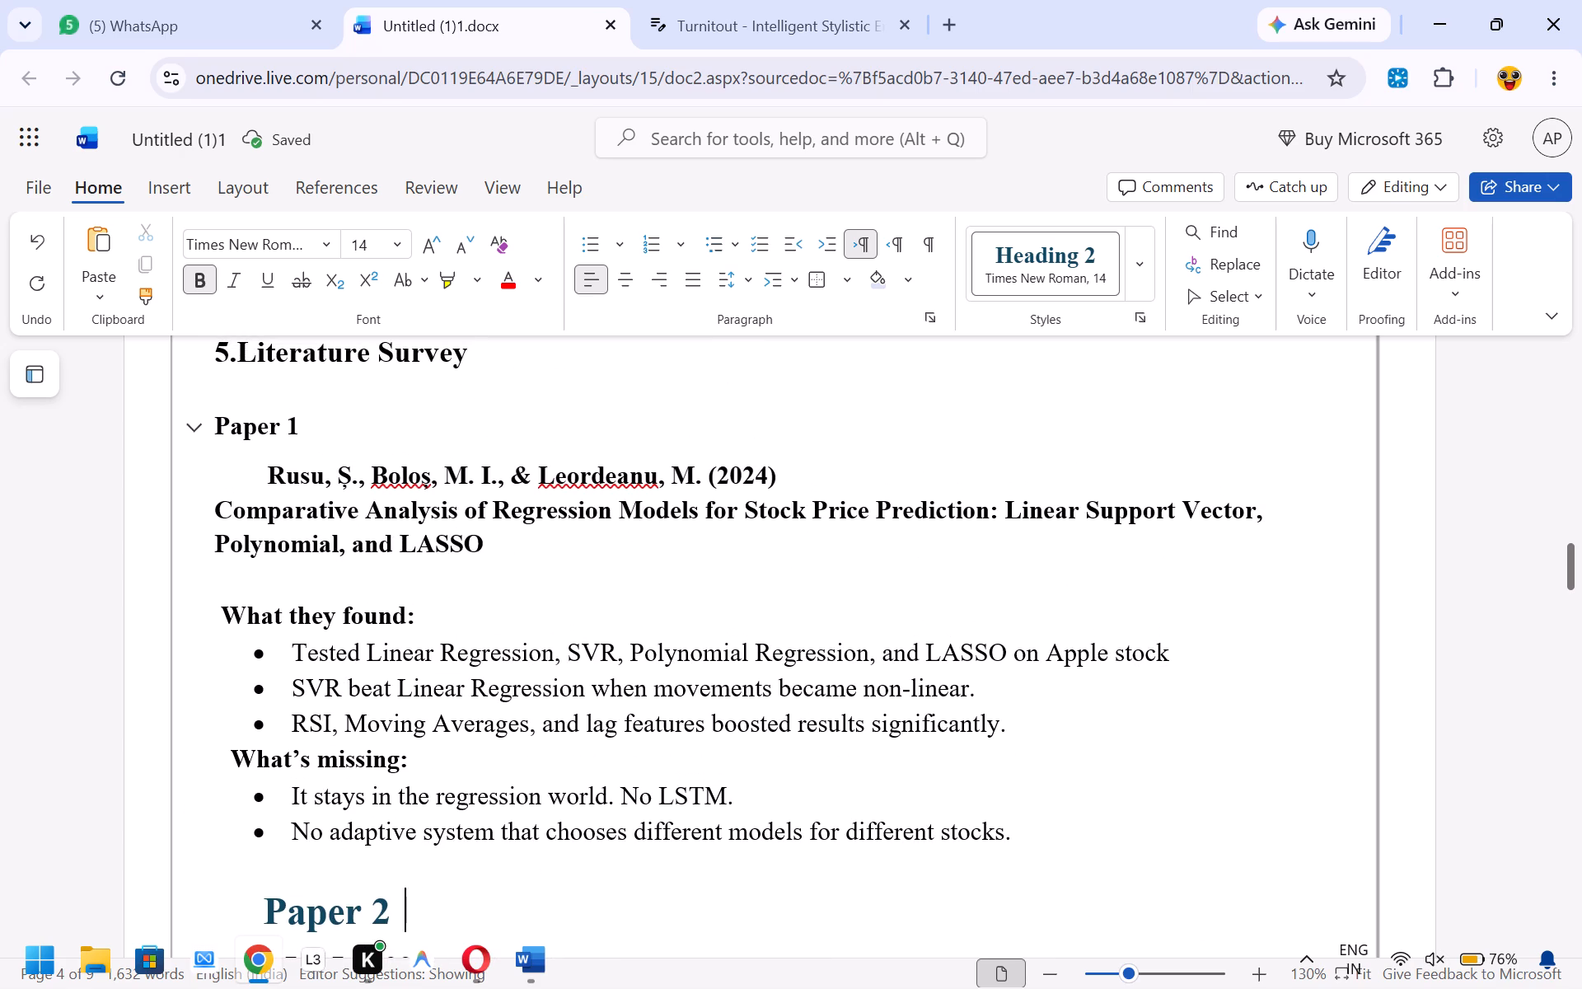
pyautogui.moveTo(318, 430); pyautogui.dragTo(183, 421)
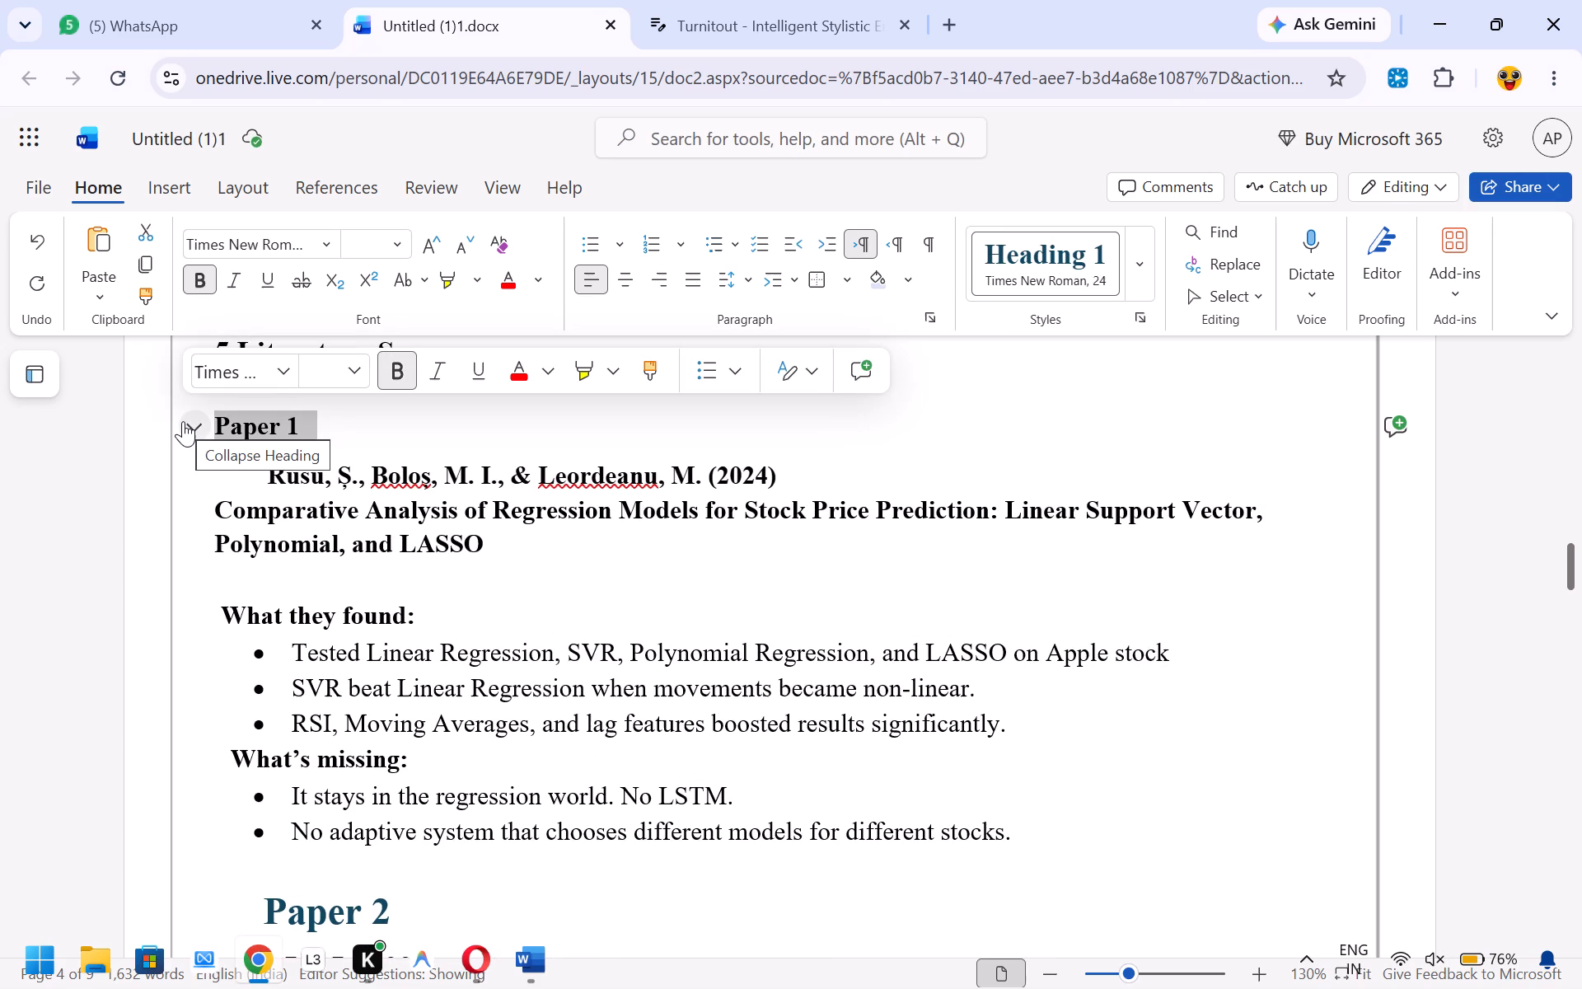
pyautogui.hotkey('ctrl', 'c')
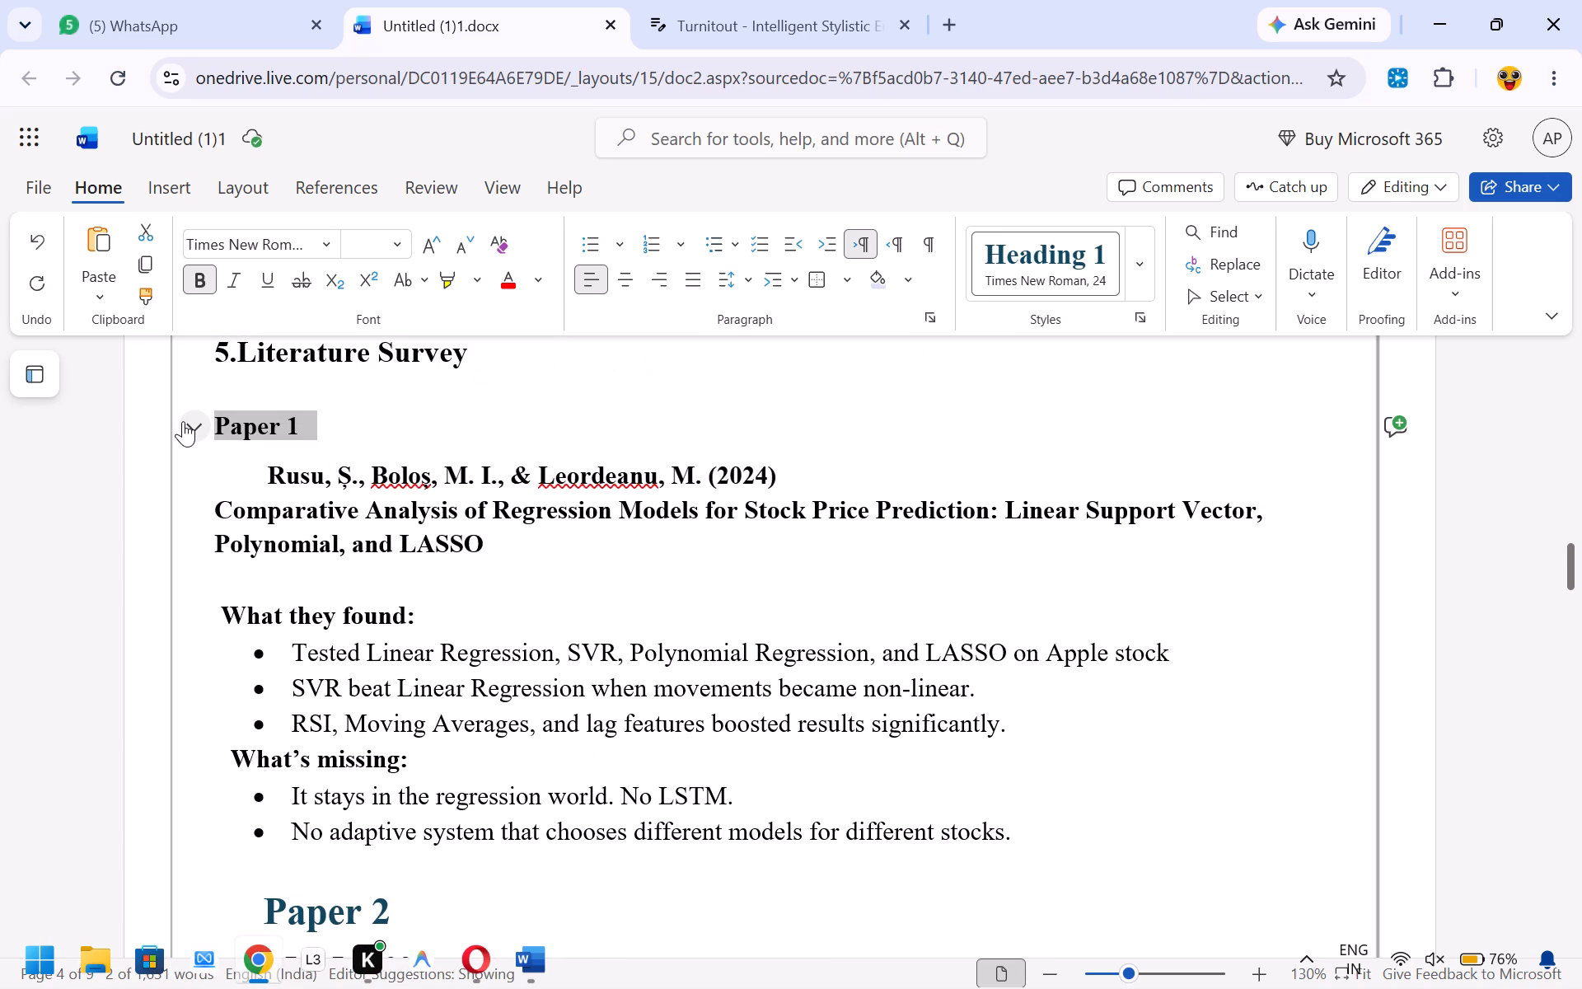
pyautogui.hotkey('ctrl', 'alt', 'c')
pyautogui.scroll(-1, 352, 515)
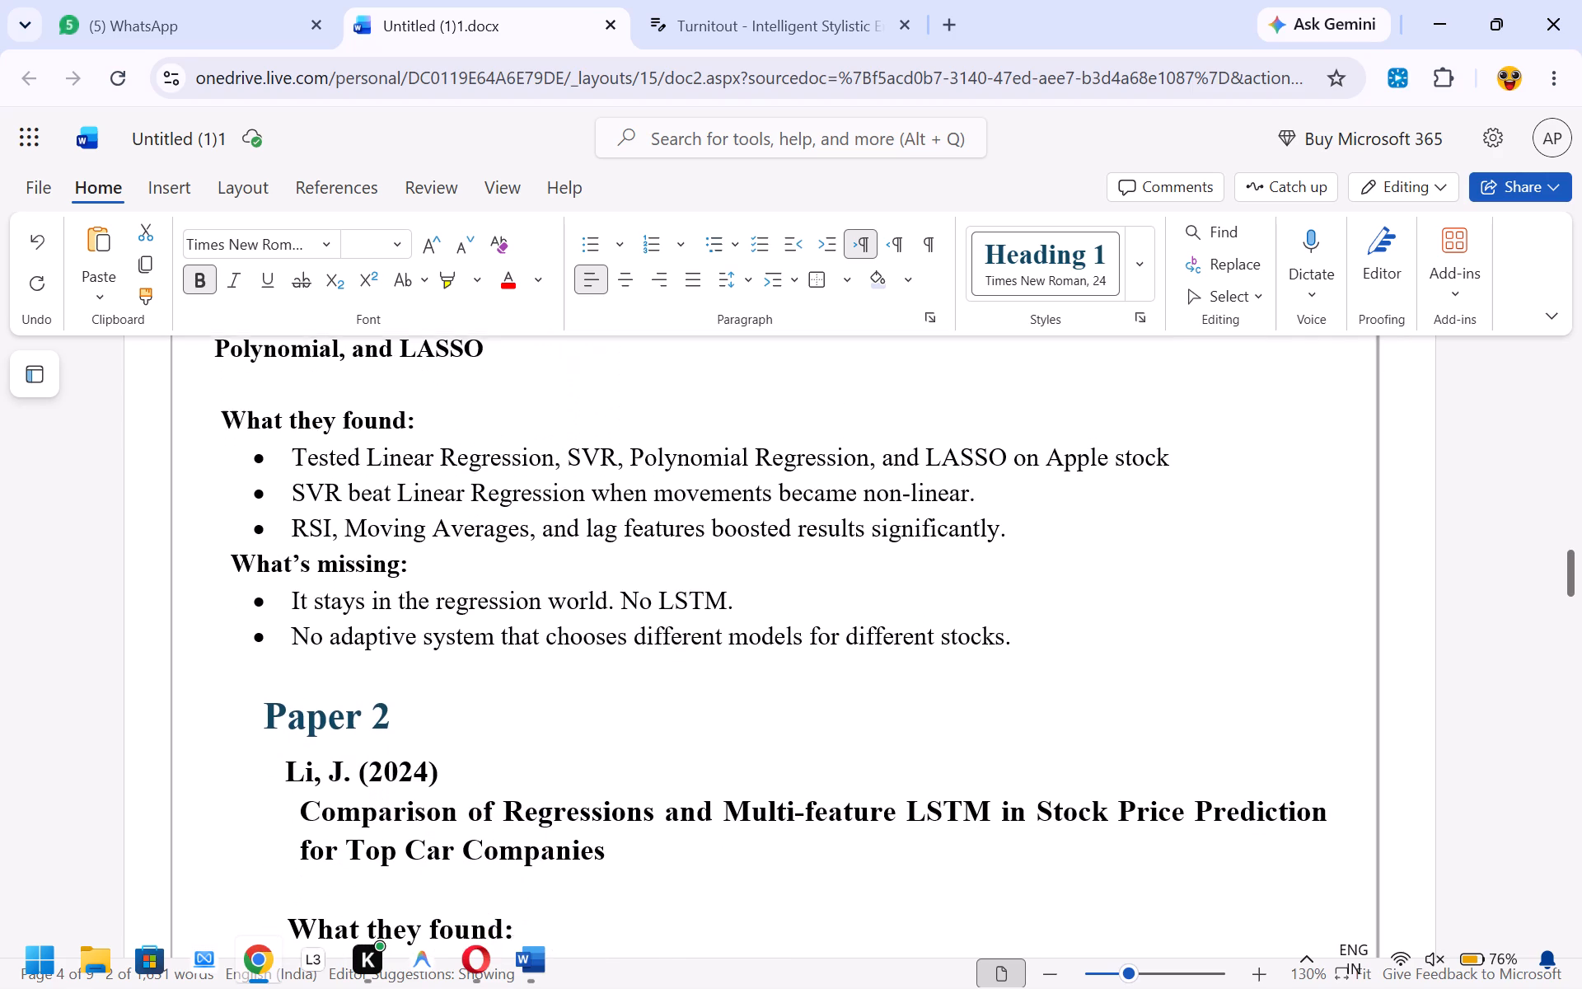
pyautogui.scroll(-1, 352, 515)
pyautogui.moveTo(395, 678); pyautogui.dragTo(221, 680)
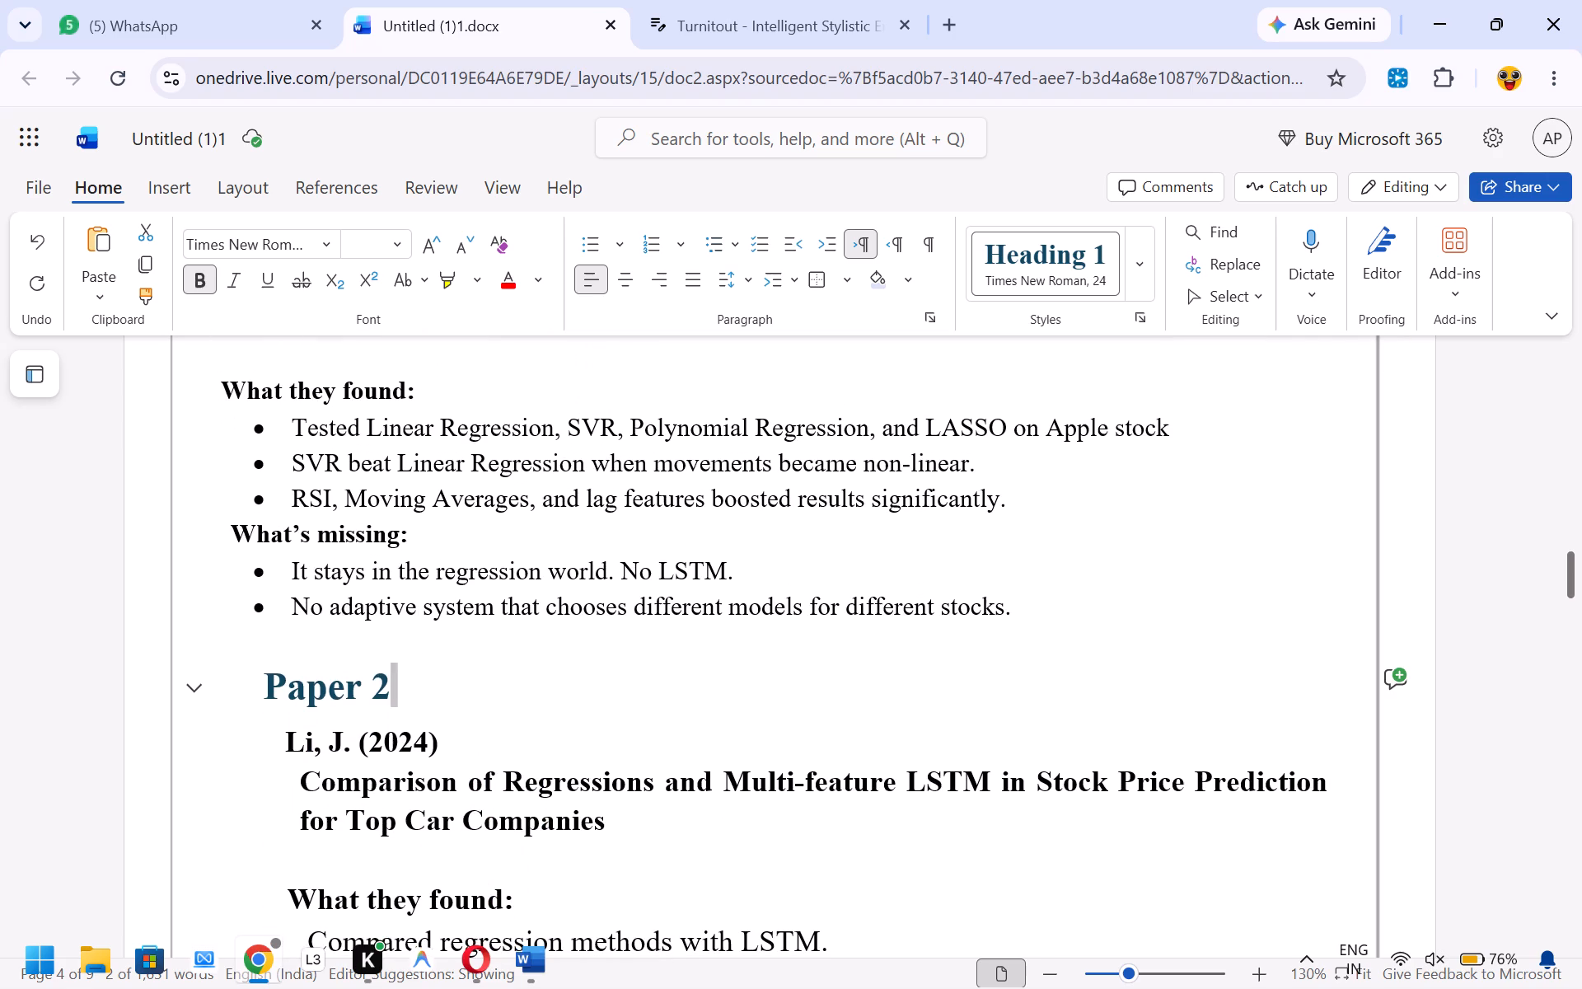
pyautogui.moveTo(221, 680); pyautogui.dragTo(210, 674)
pyautogui.hotkey('ctrl', 'alt', 'v')
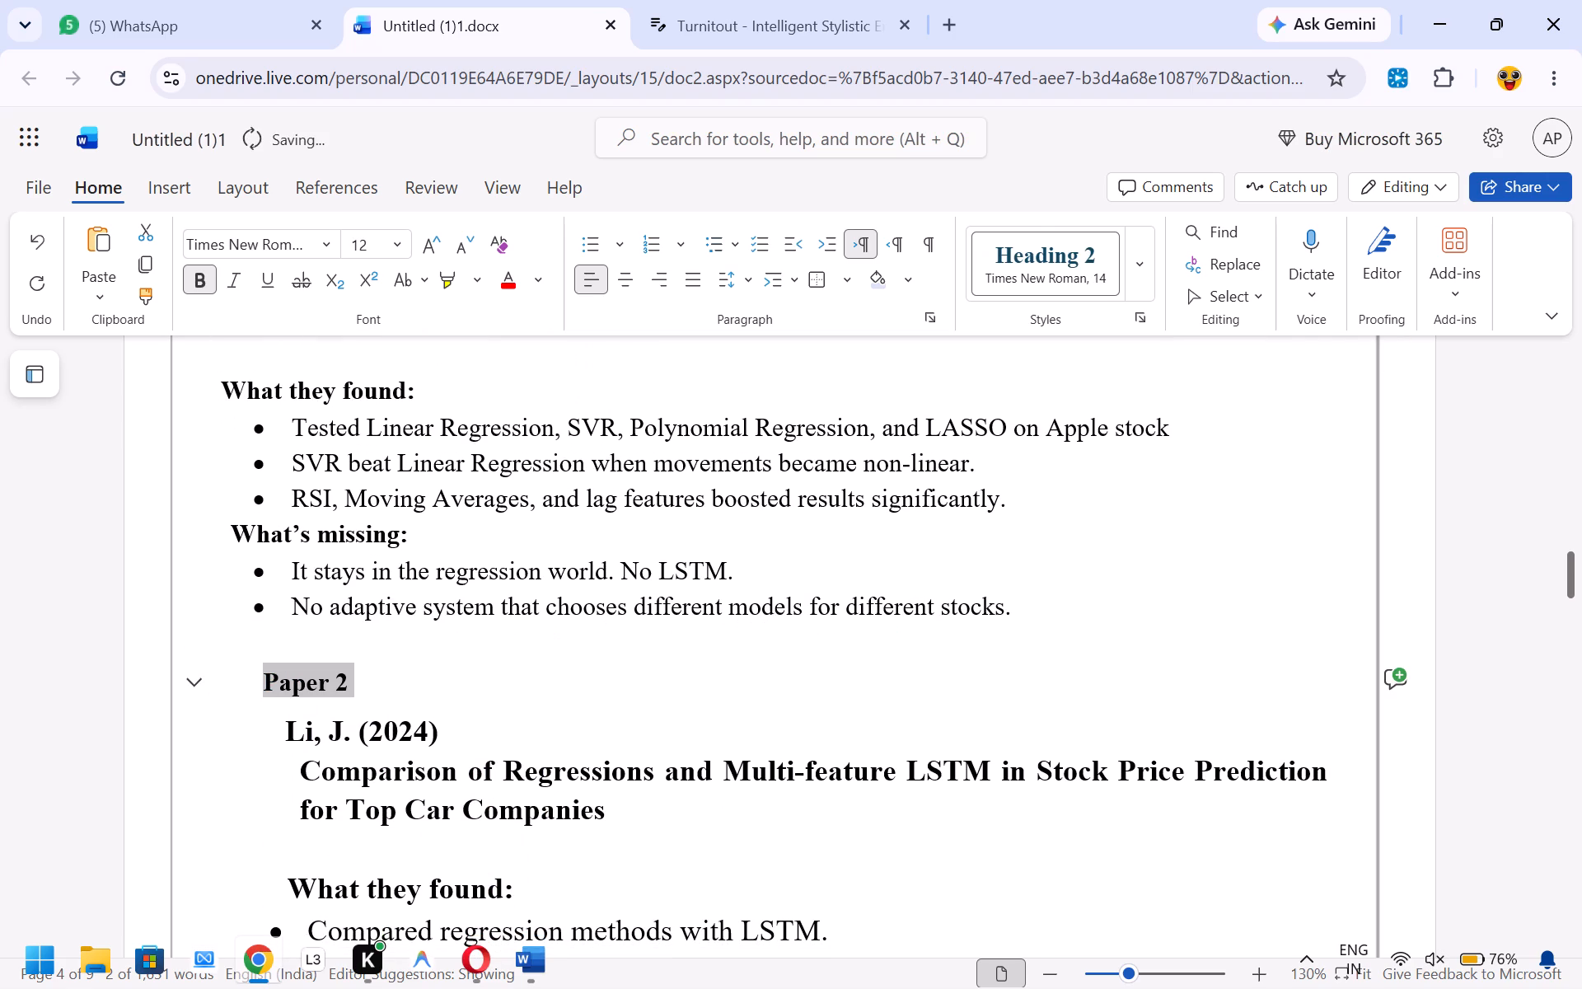
# Remove the indent before the Paper 2 heading so that it lines up with the Paper 1 heading.
pyautogui.scroll(-1, 367, 685)
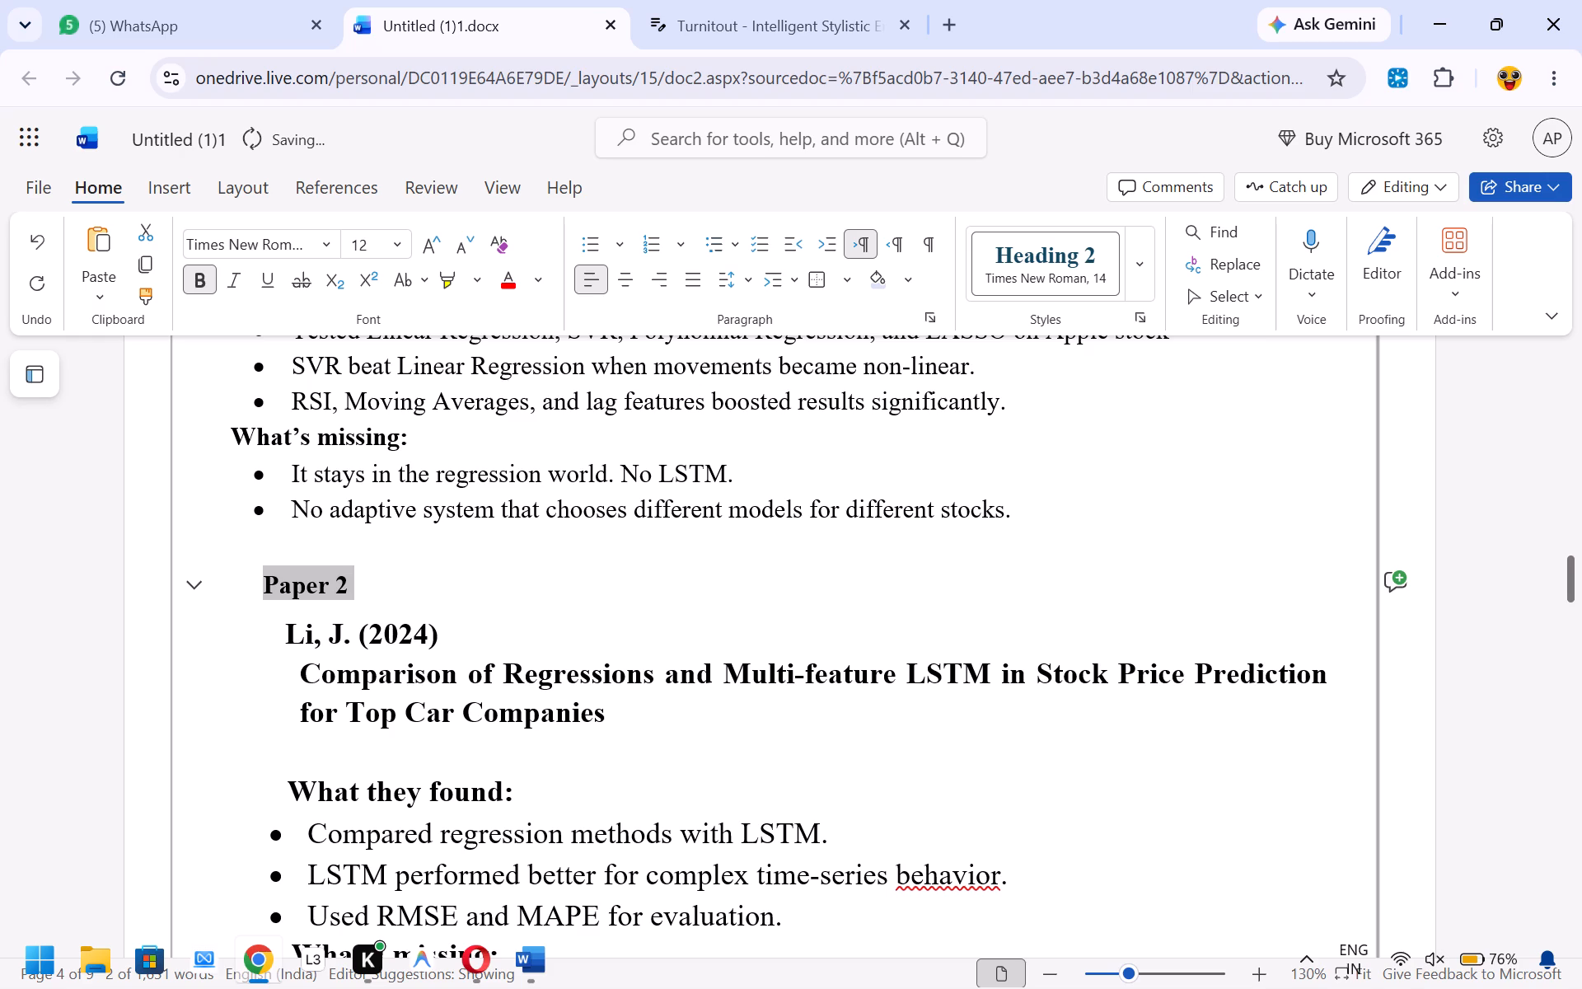
pyautogui.scroll(1, 367, 685)
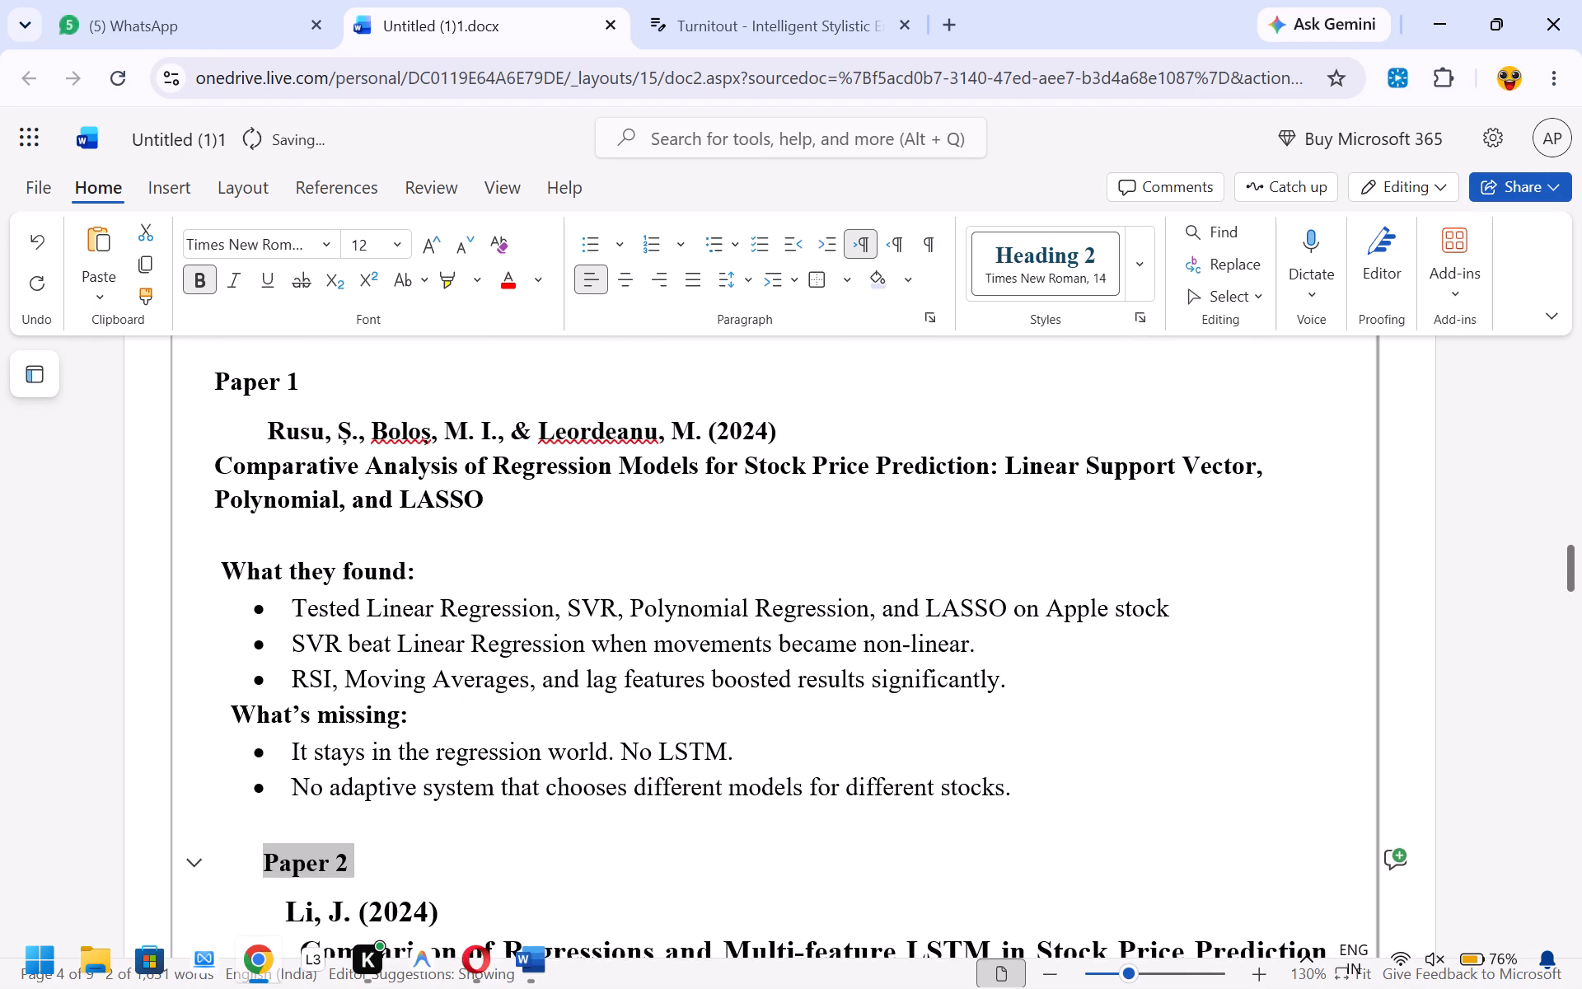
pyautogui.scroll(1, 367, 685)
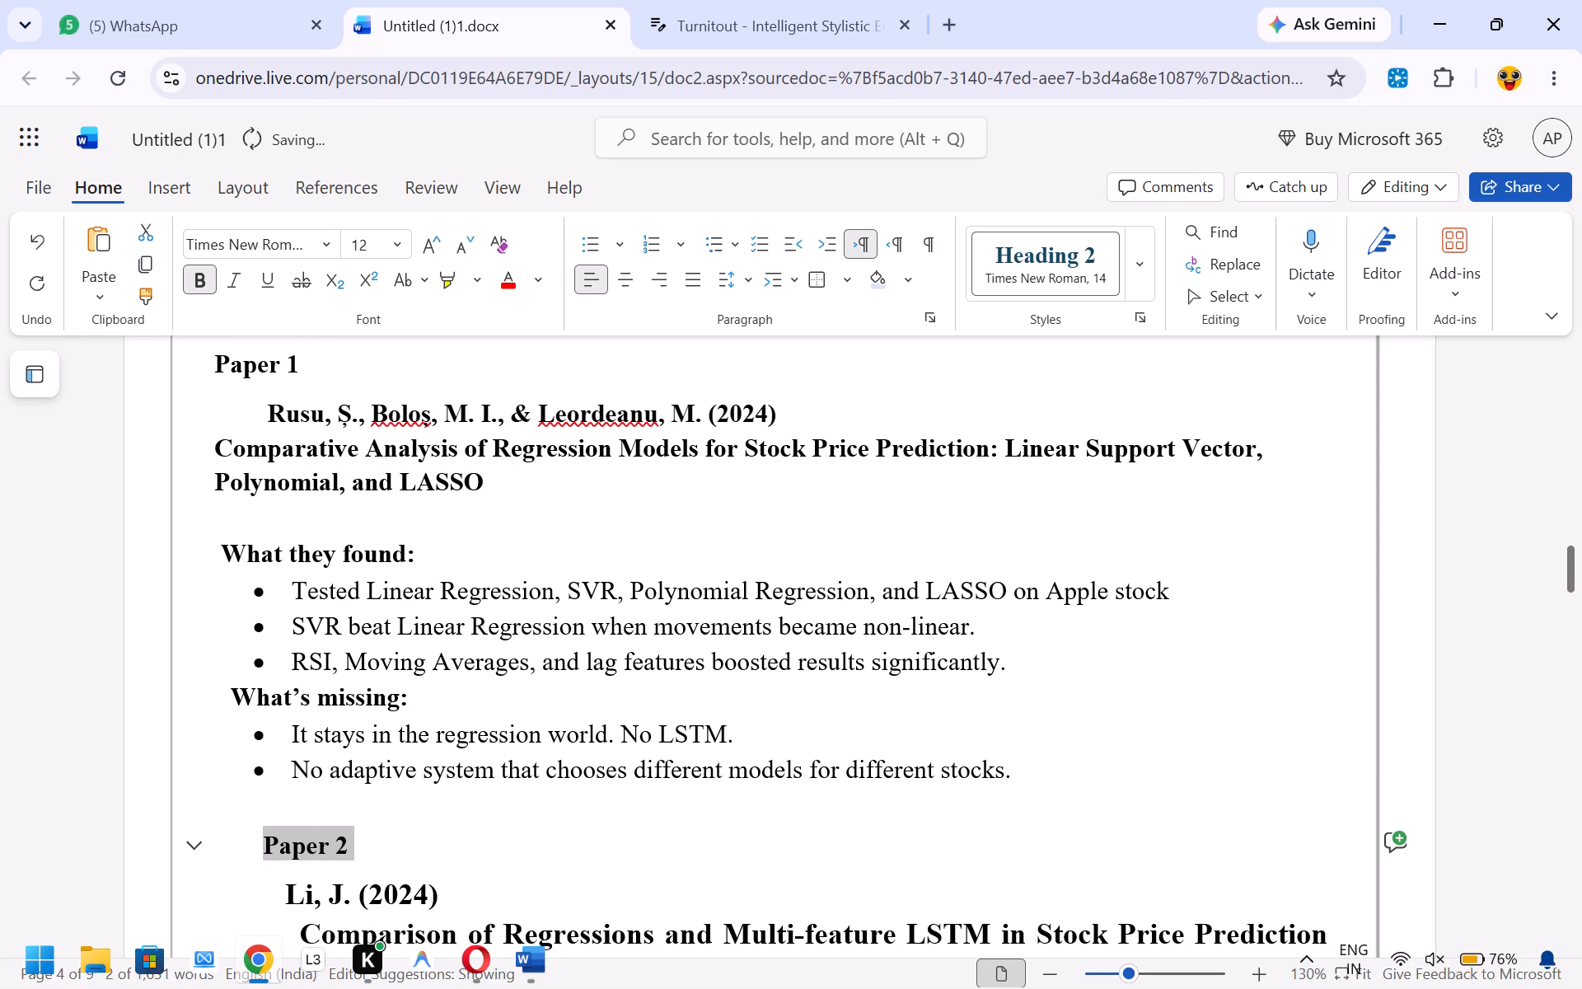
pyautogui.click(249, 838)
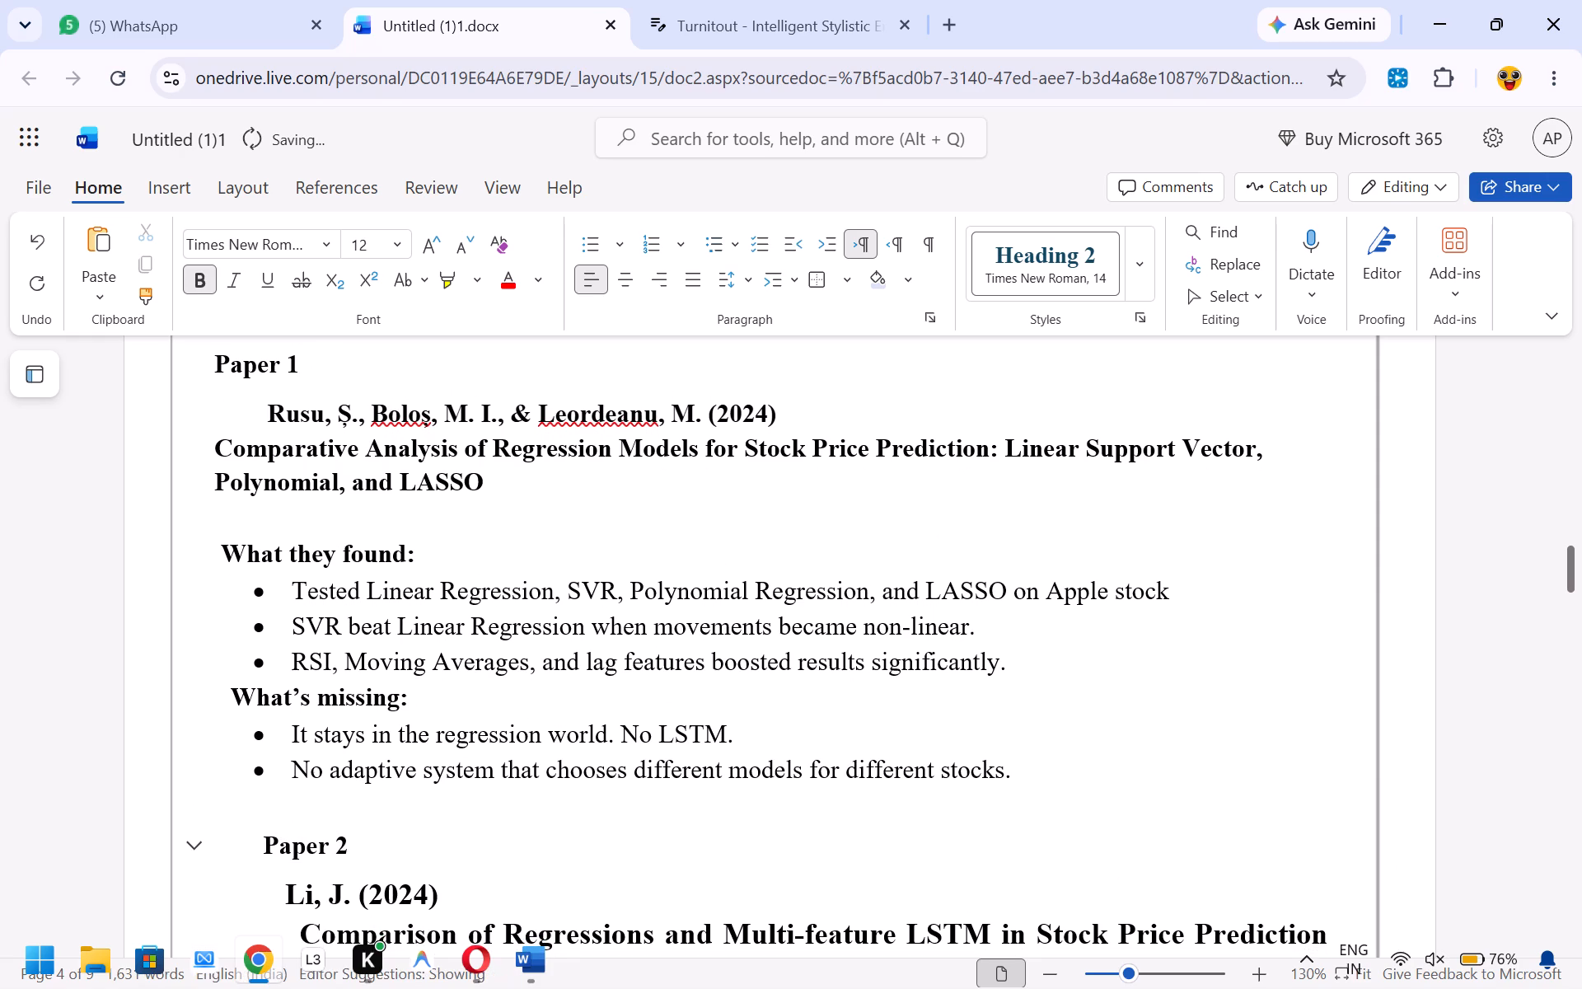
pyautogui.press('BackSpace')
pyautogui.press('BackSpace')
pyautogui.press('BackSpace')
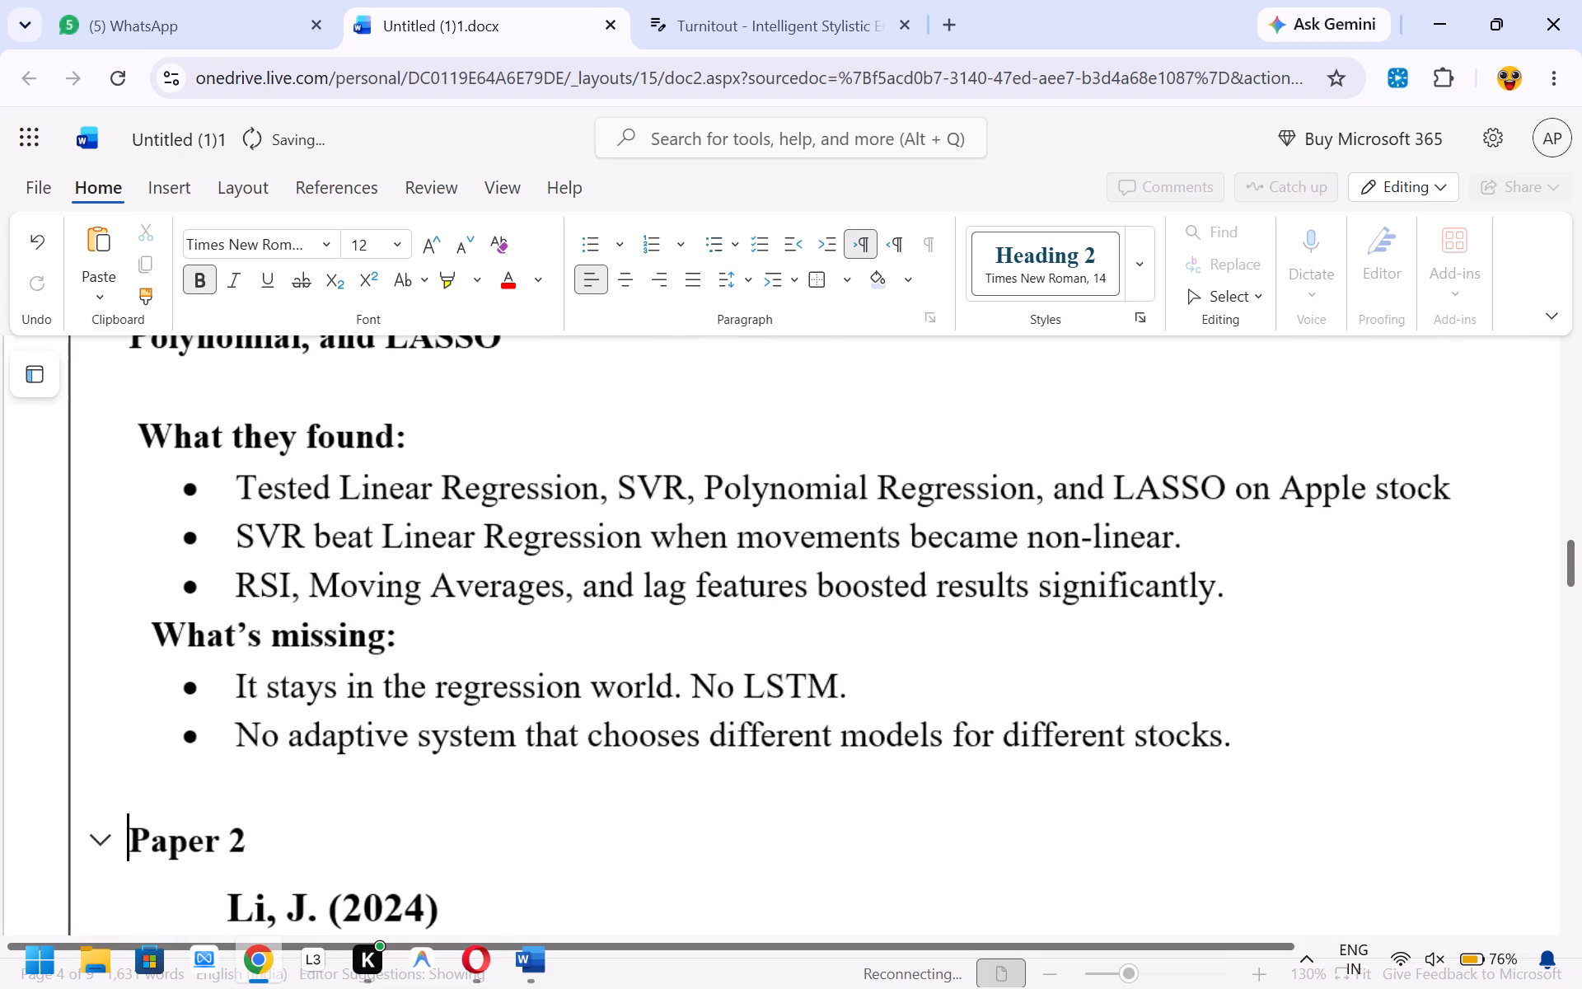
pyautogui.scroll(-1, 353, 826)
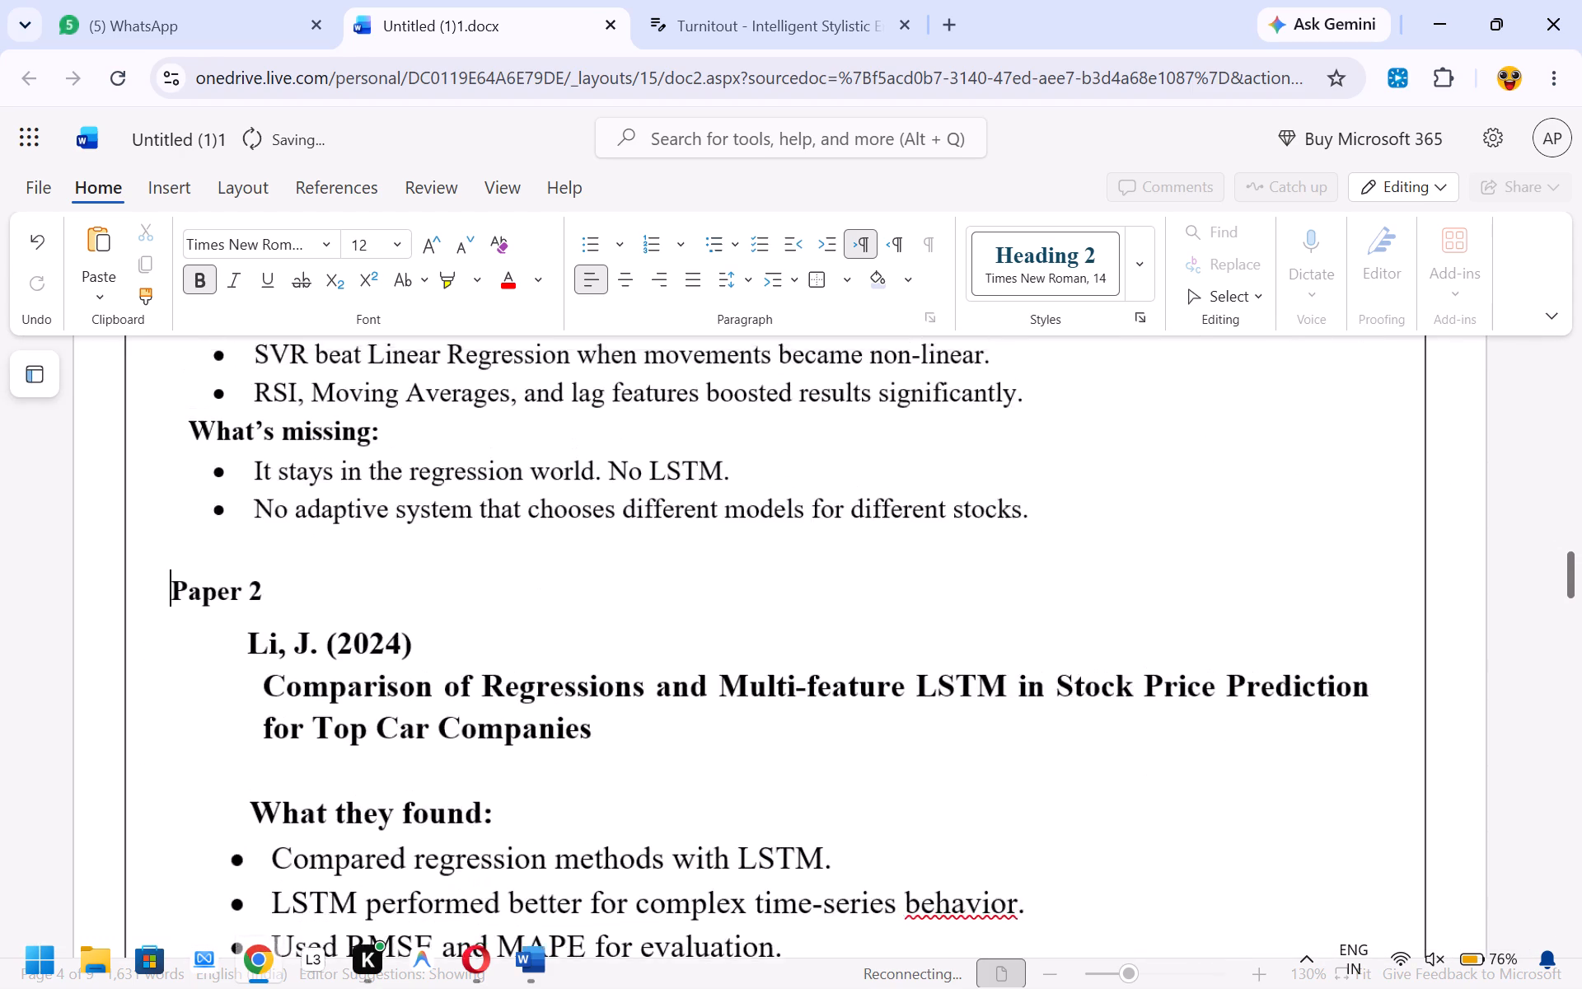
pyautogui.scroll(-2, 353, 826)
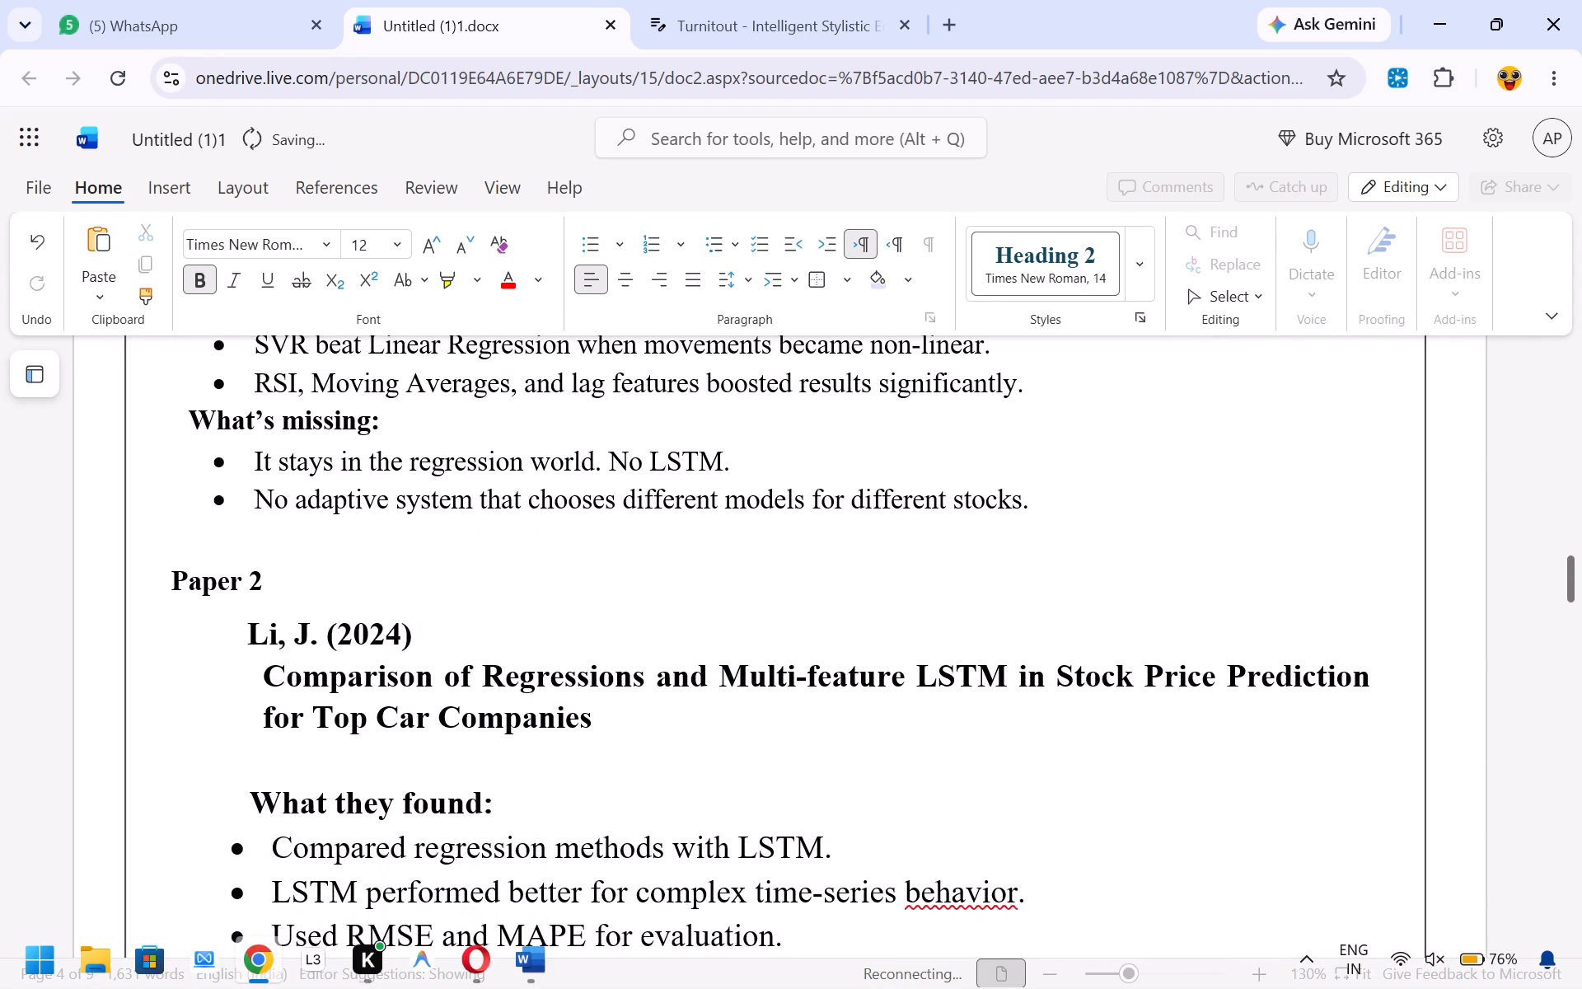
# Set the font size of the author line and title under the Paper 2 heading to 12.
pyautogui.scroll(-1, 353, 826)
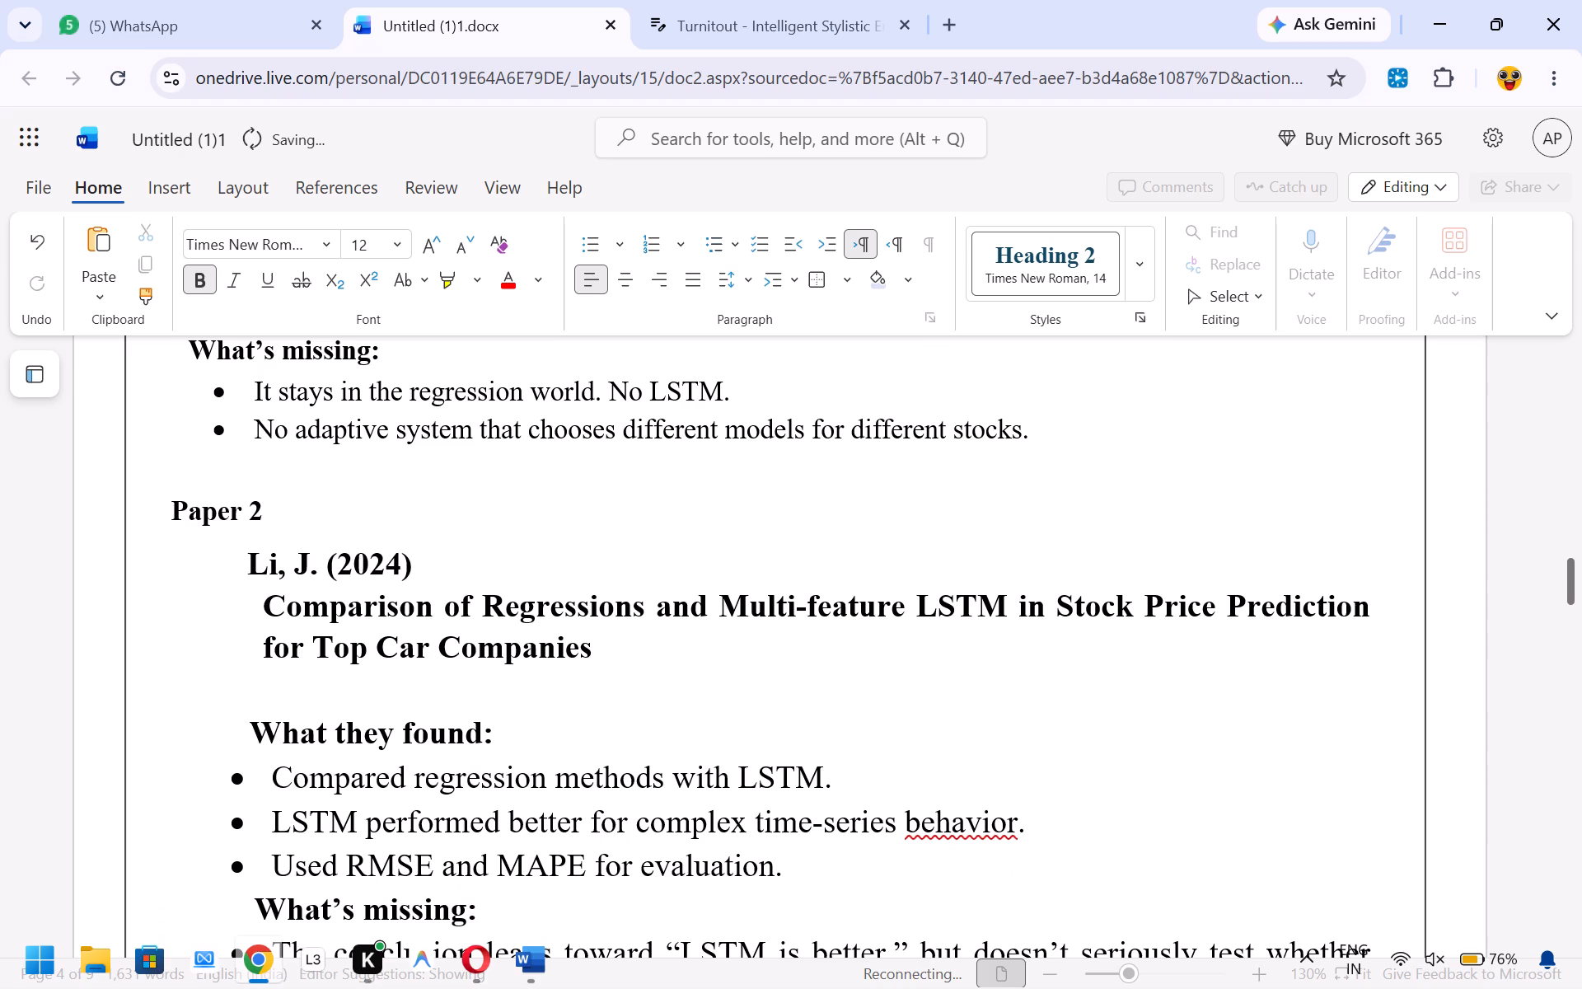
pyautogui.moveTo(602, 659); pyautogui.dragTo(229, 584)
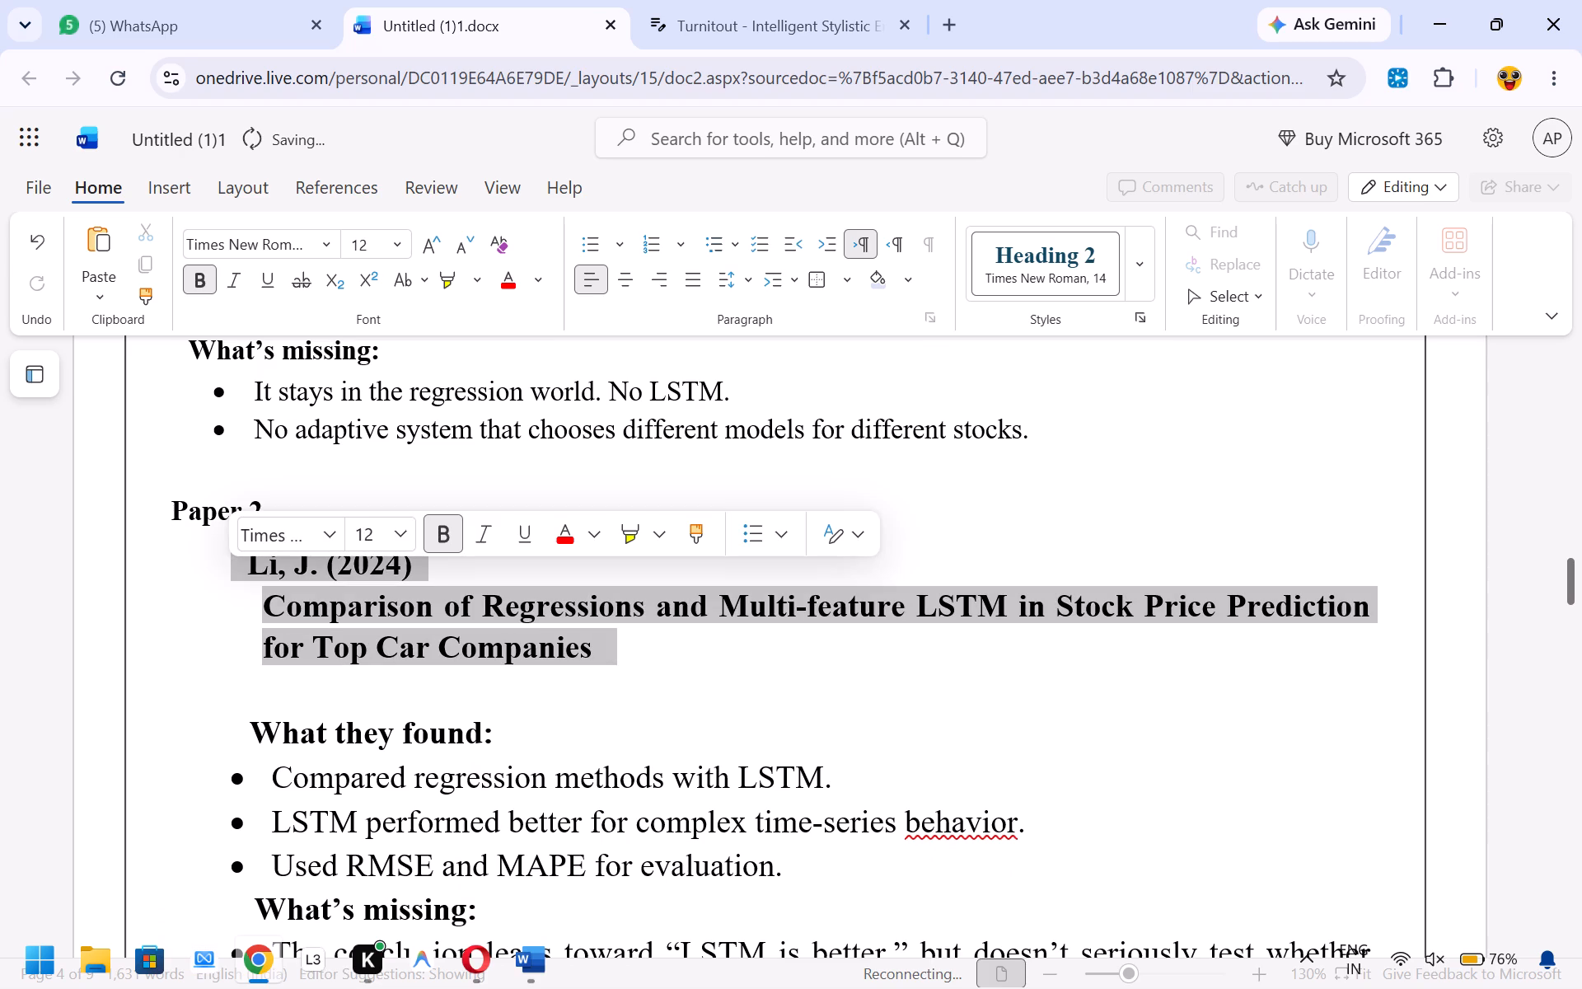
pyautogui.click(398, 529)
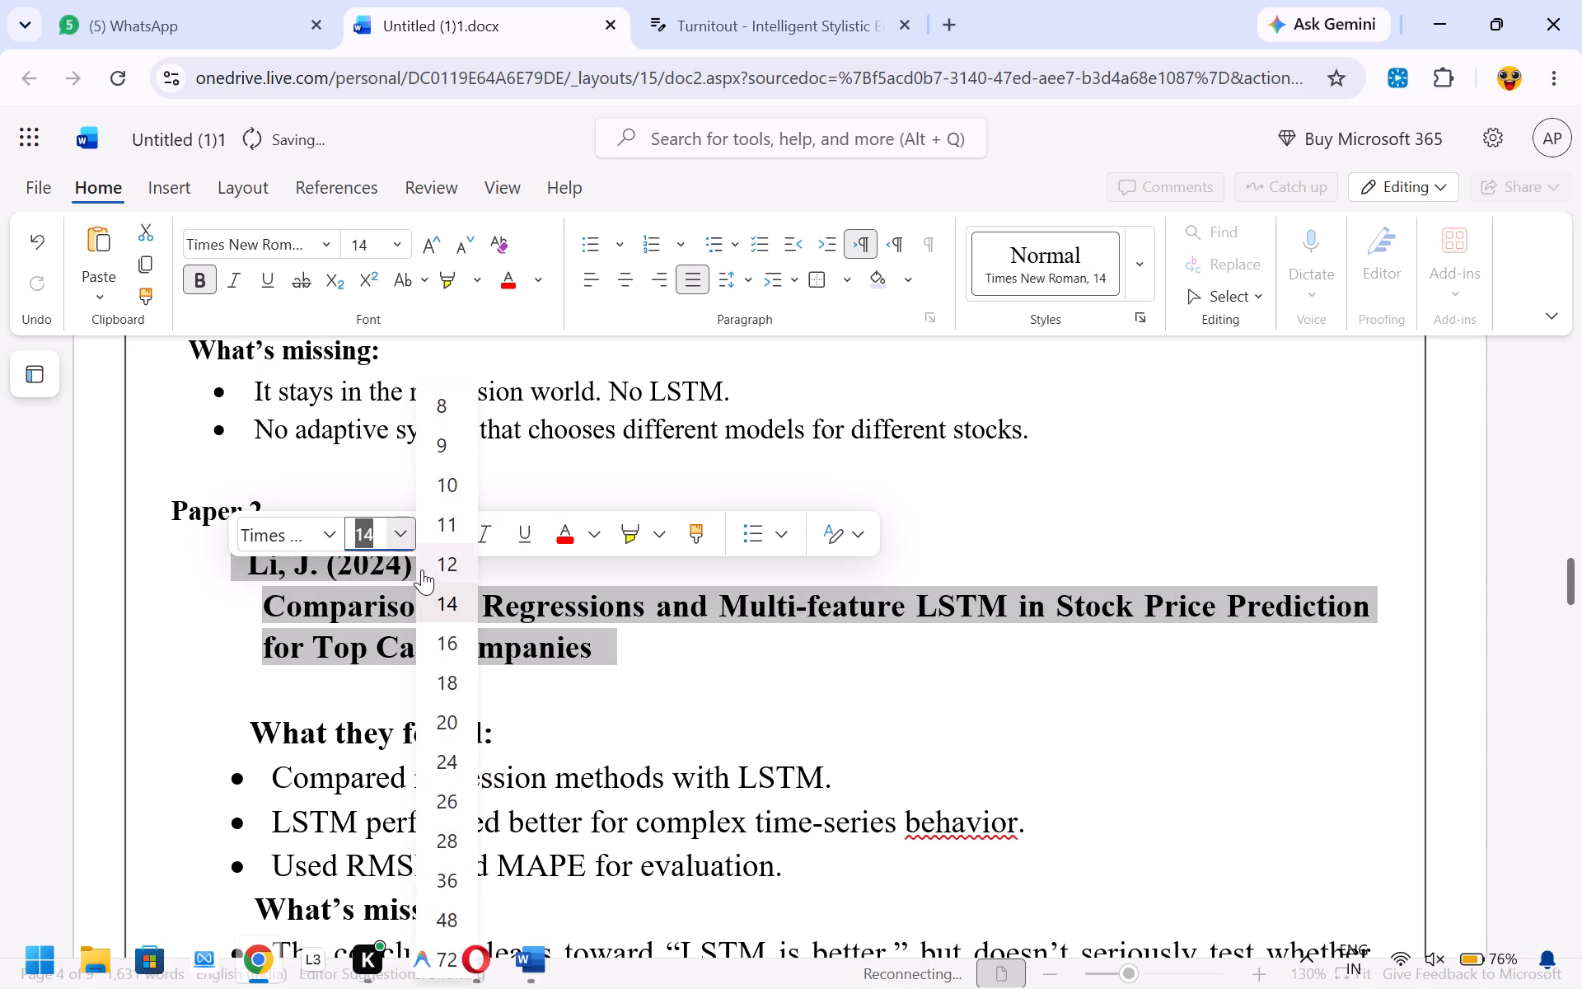
pyautogui.click(441, 568)
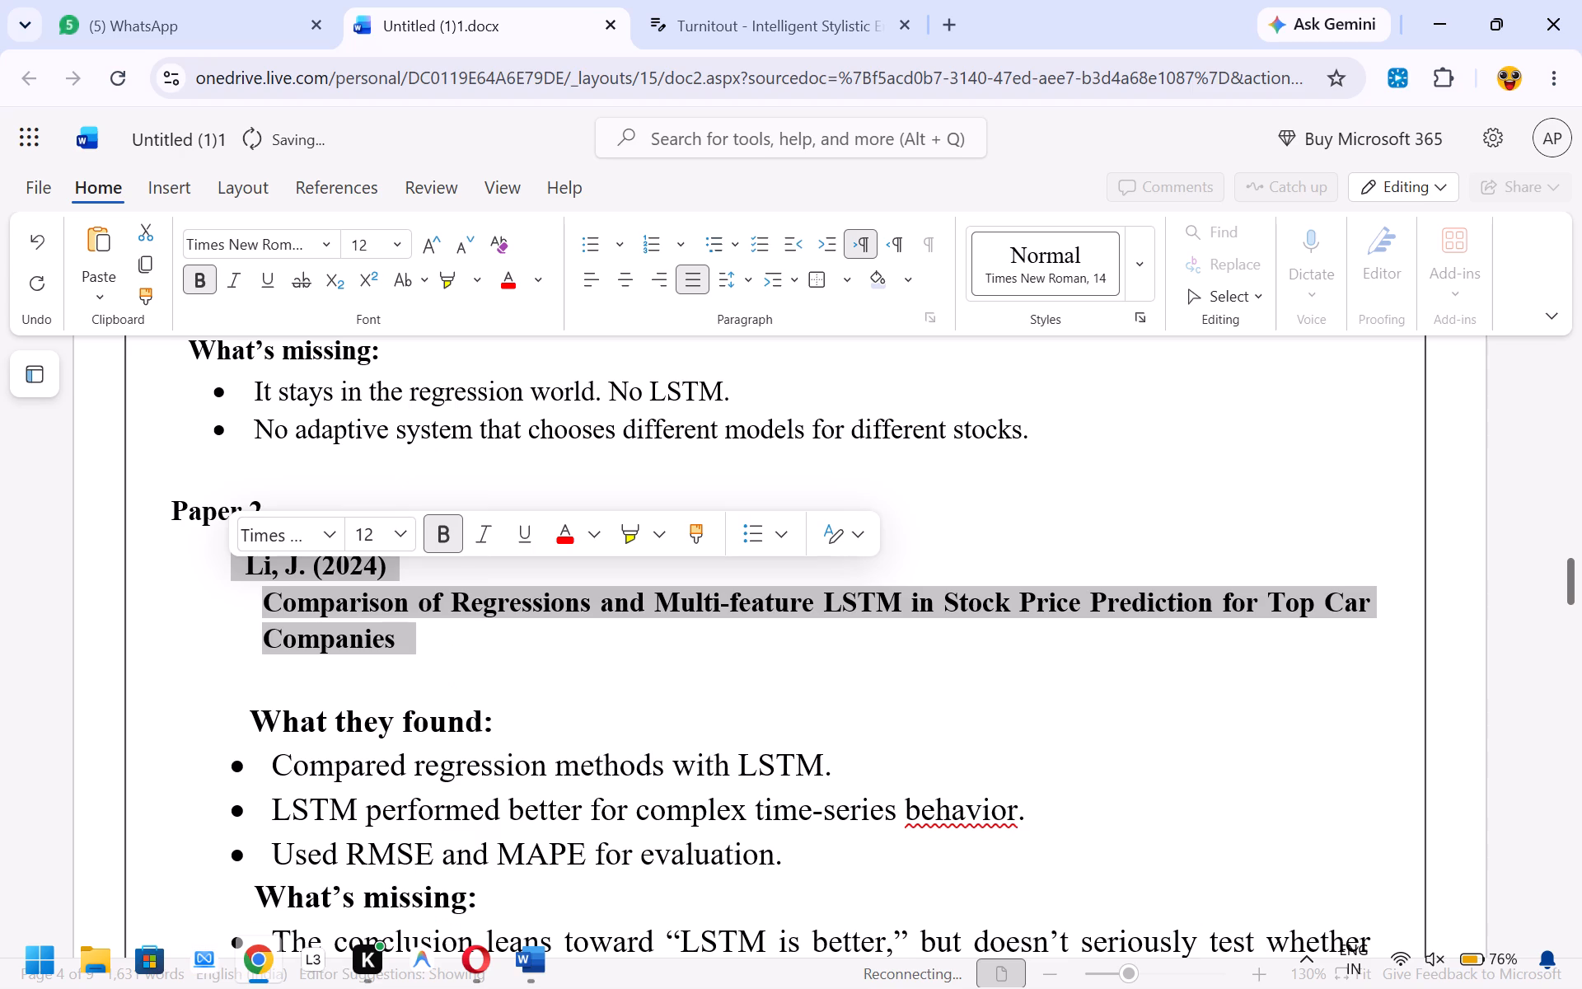
pyautogui.click(559, 627)
# Adjust the indent before the Paper 2 author line to approximate that of the Paper 1 author line.
pyautogui.scroll(3, 559, 627)
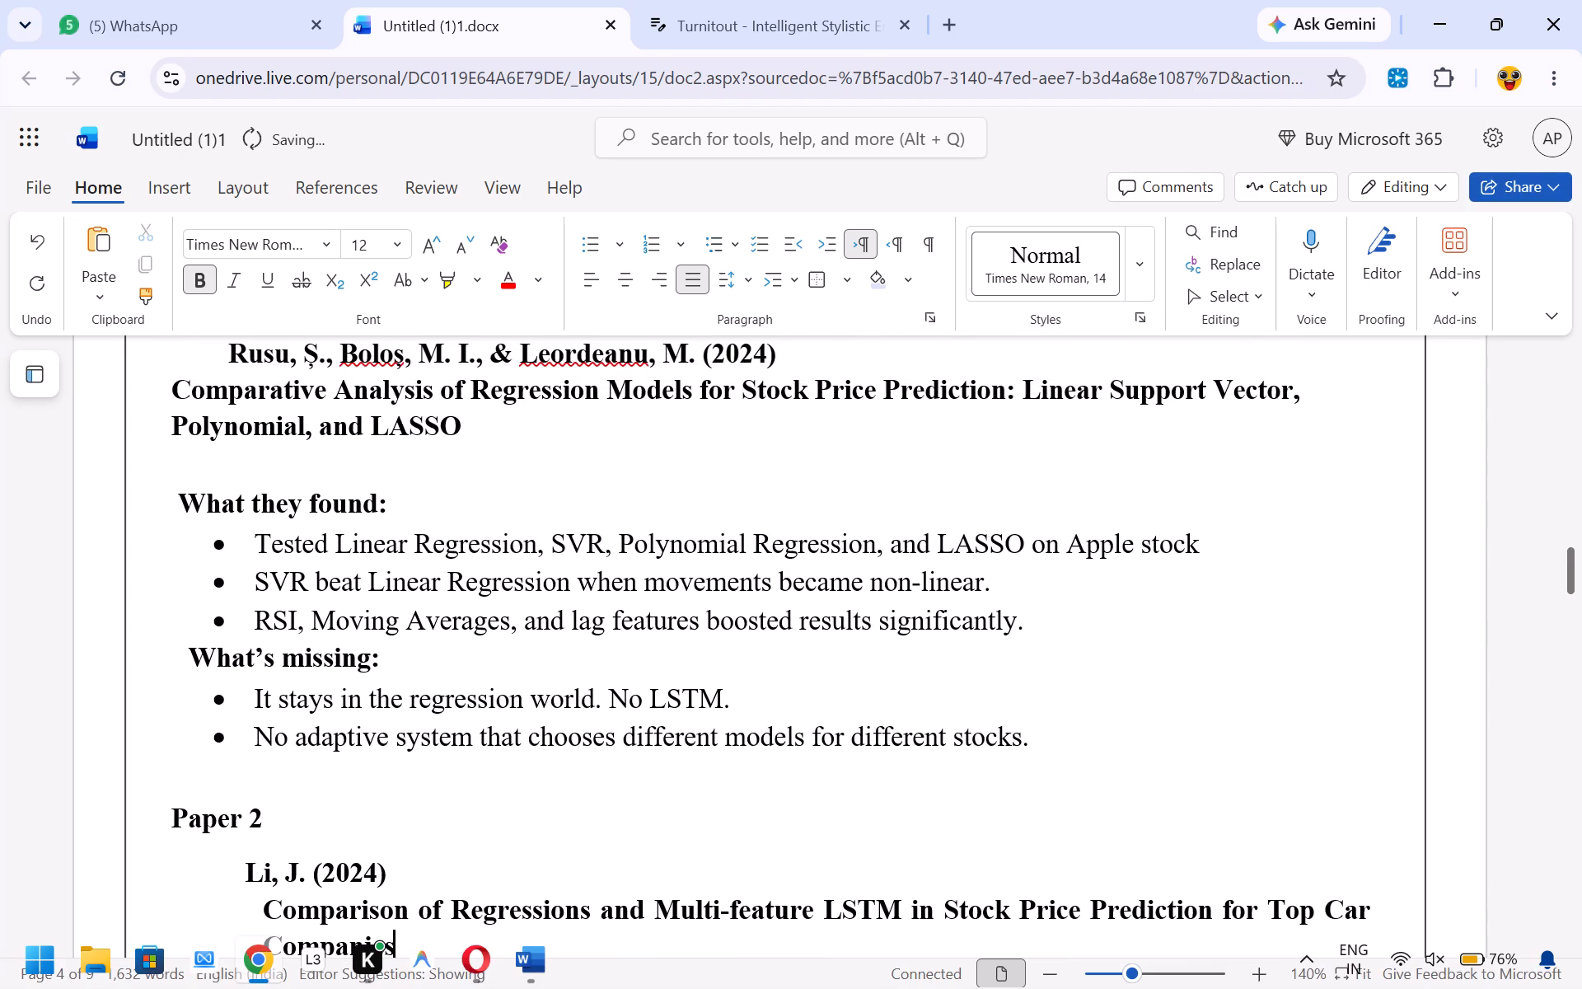
pyautogui.scroll(-2, 559, 627)
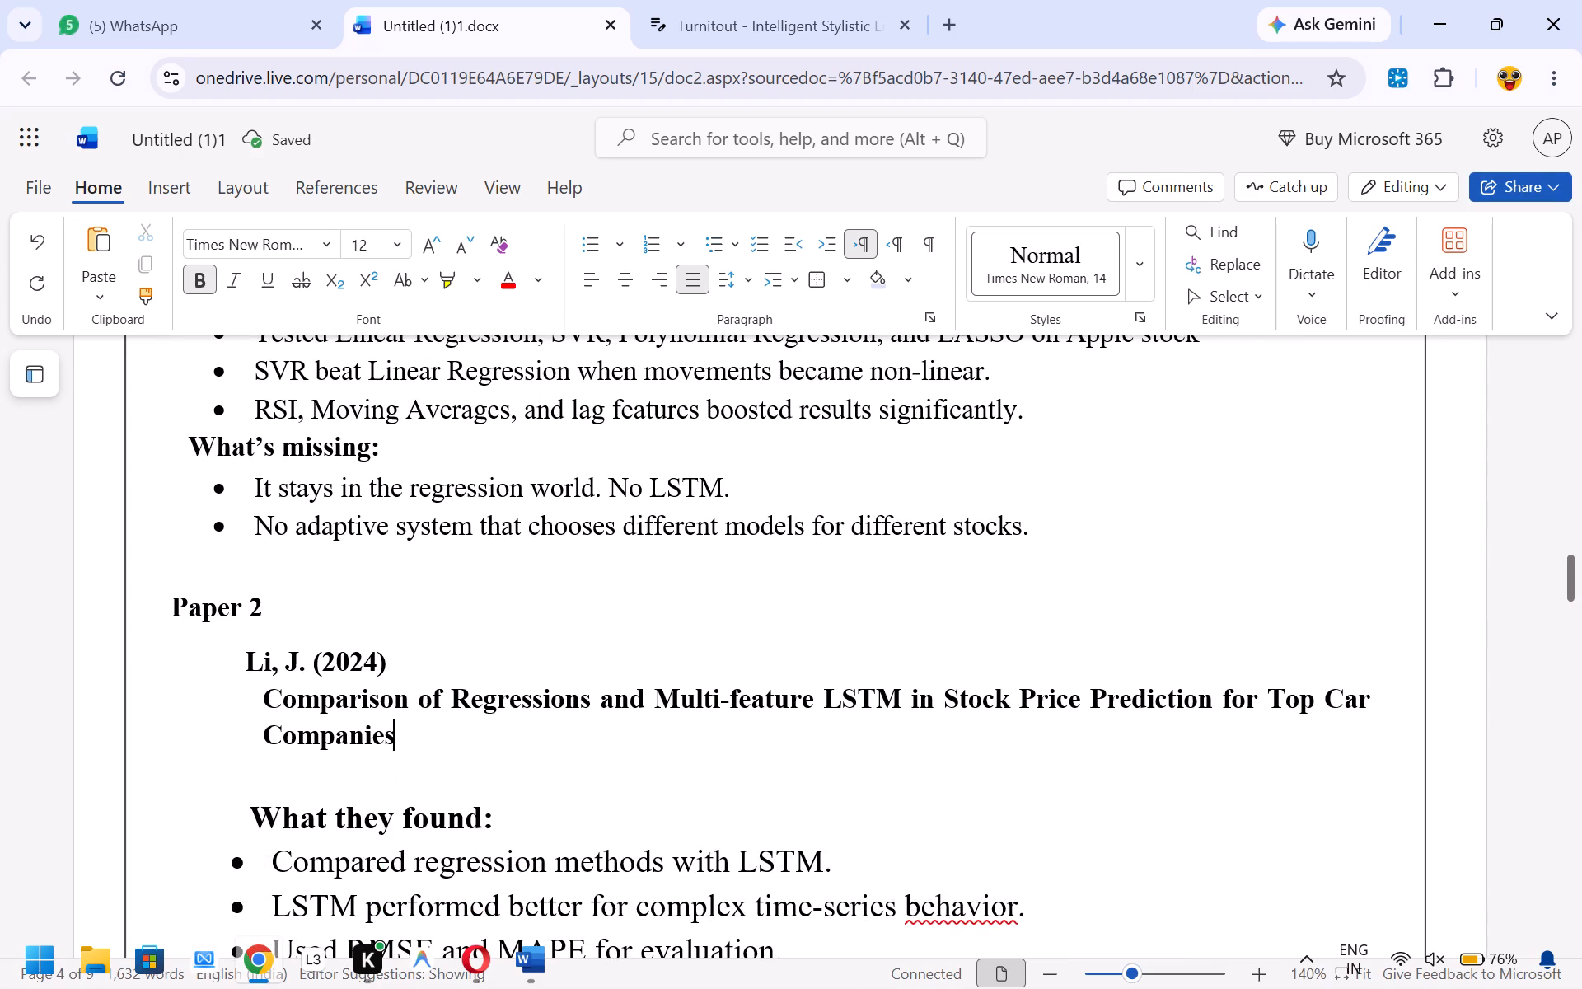
pyautogui.click(232, 665)
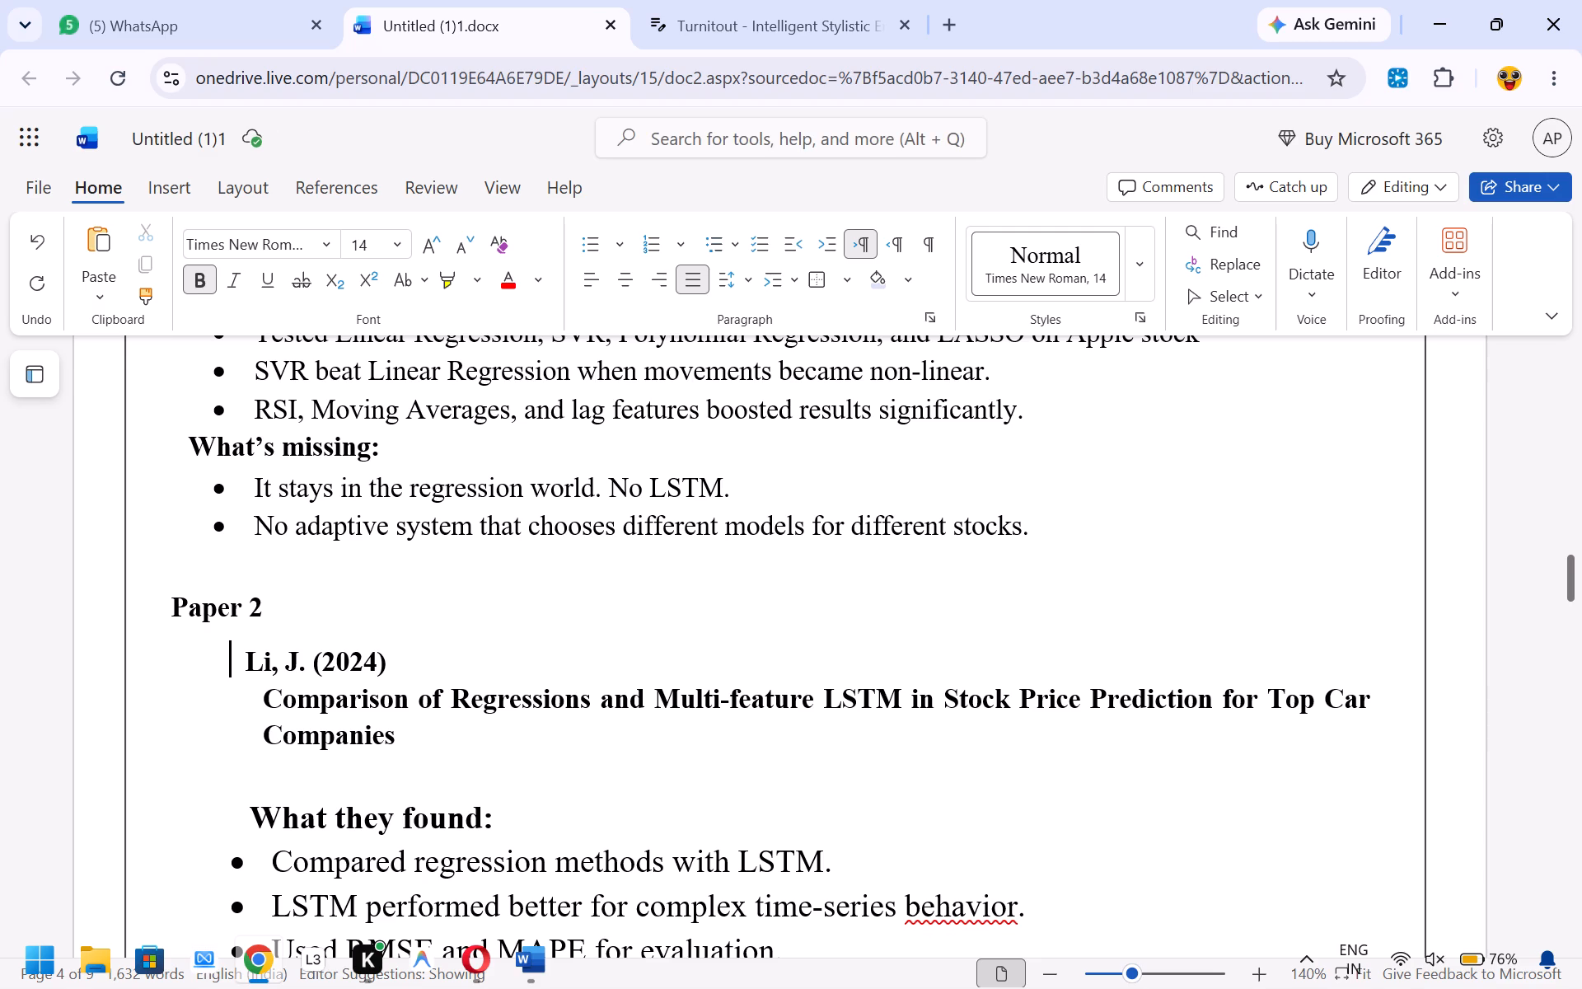
pyautogui.scroll(1, 232, 665)
pyautogui.press('BackSpace')
pyautogui.press('BackSpace')
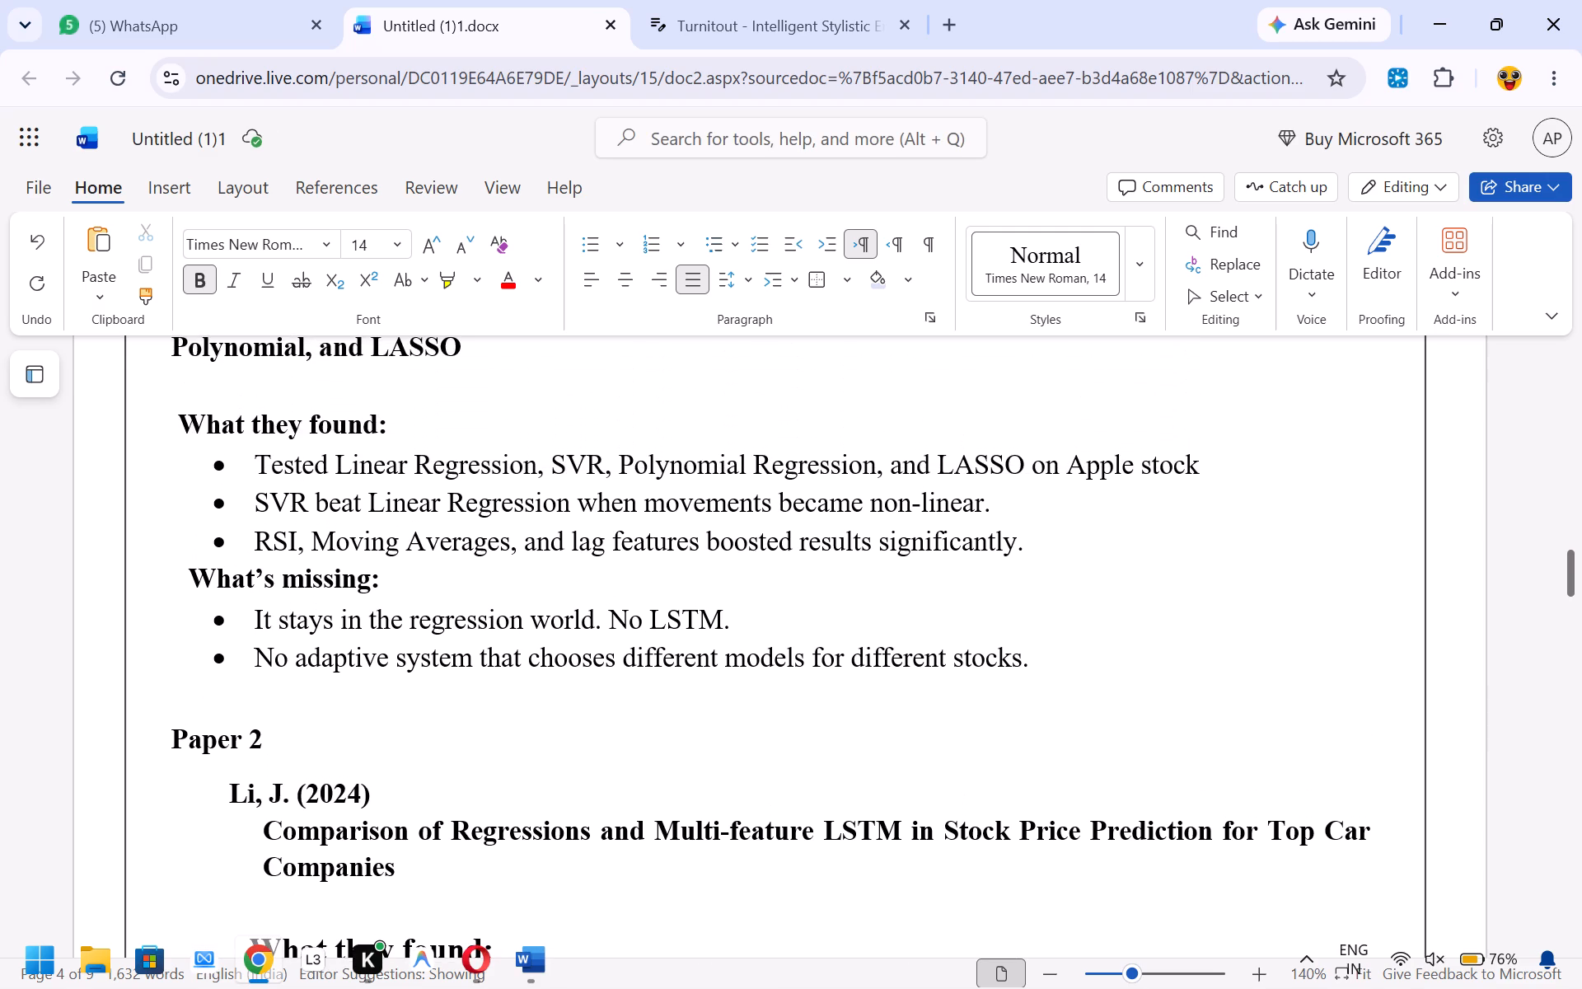
pyautogui.press('BackSpace')
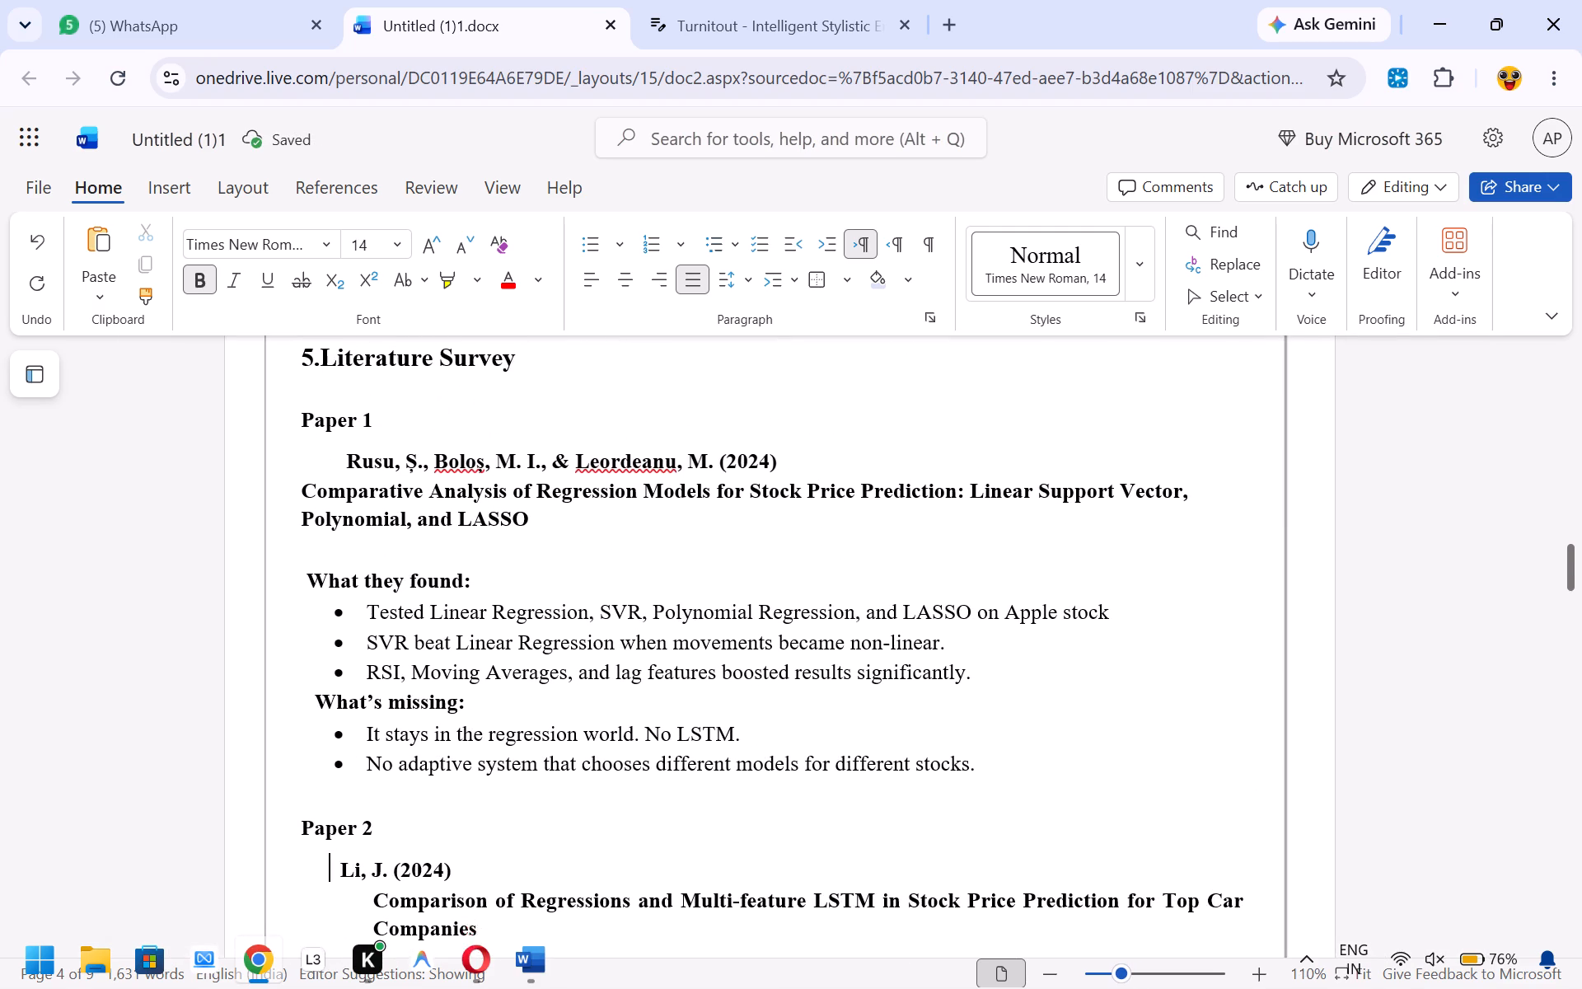
pyautogui.press('space')
pyautogui.press('space')
pyautogui.press('space')
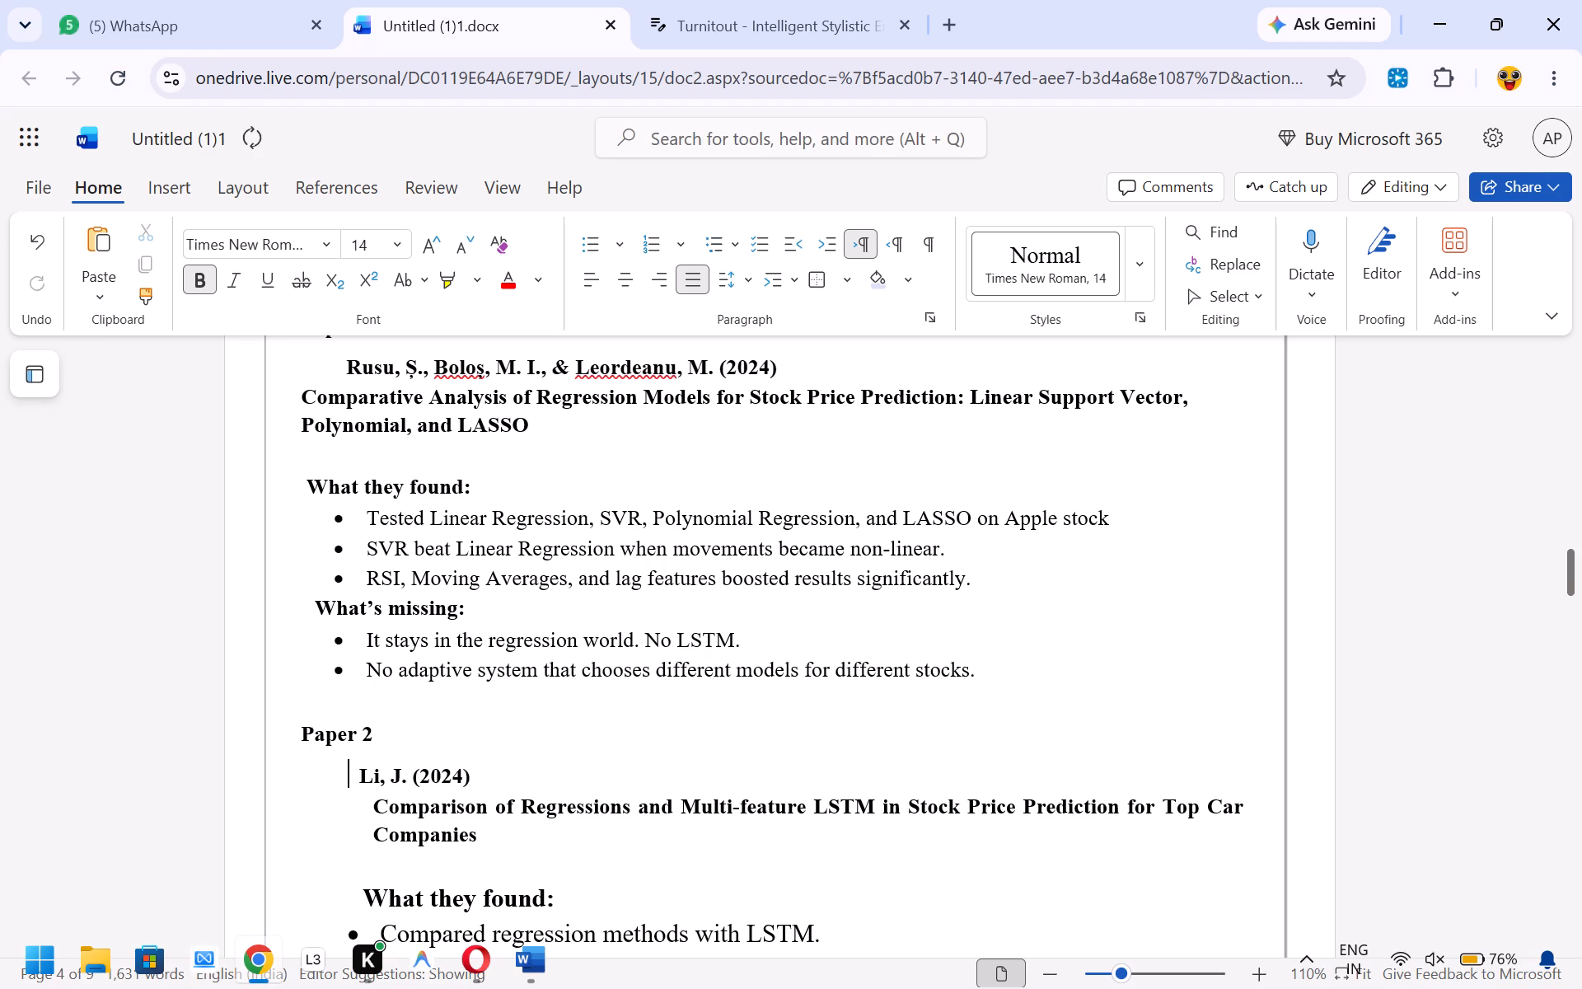
# Reduce the indent of the Paper 2 title to bring it closer to the Paper 1 title's alignment, undoing the last deletion.
pyautogui.click(368, 804)
pyautogui.press('BackSpace')
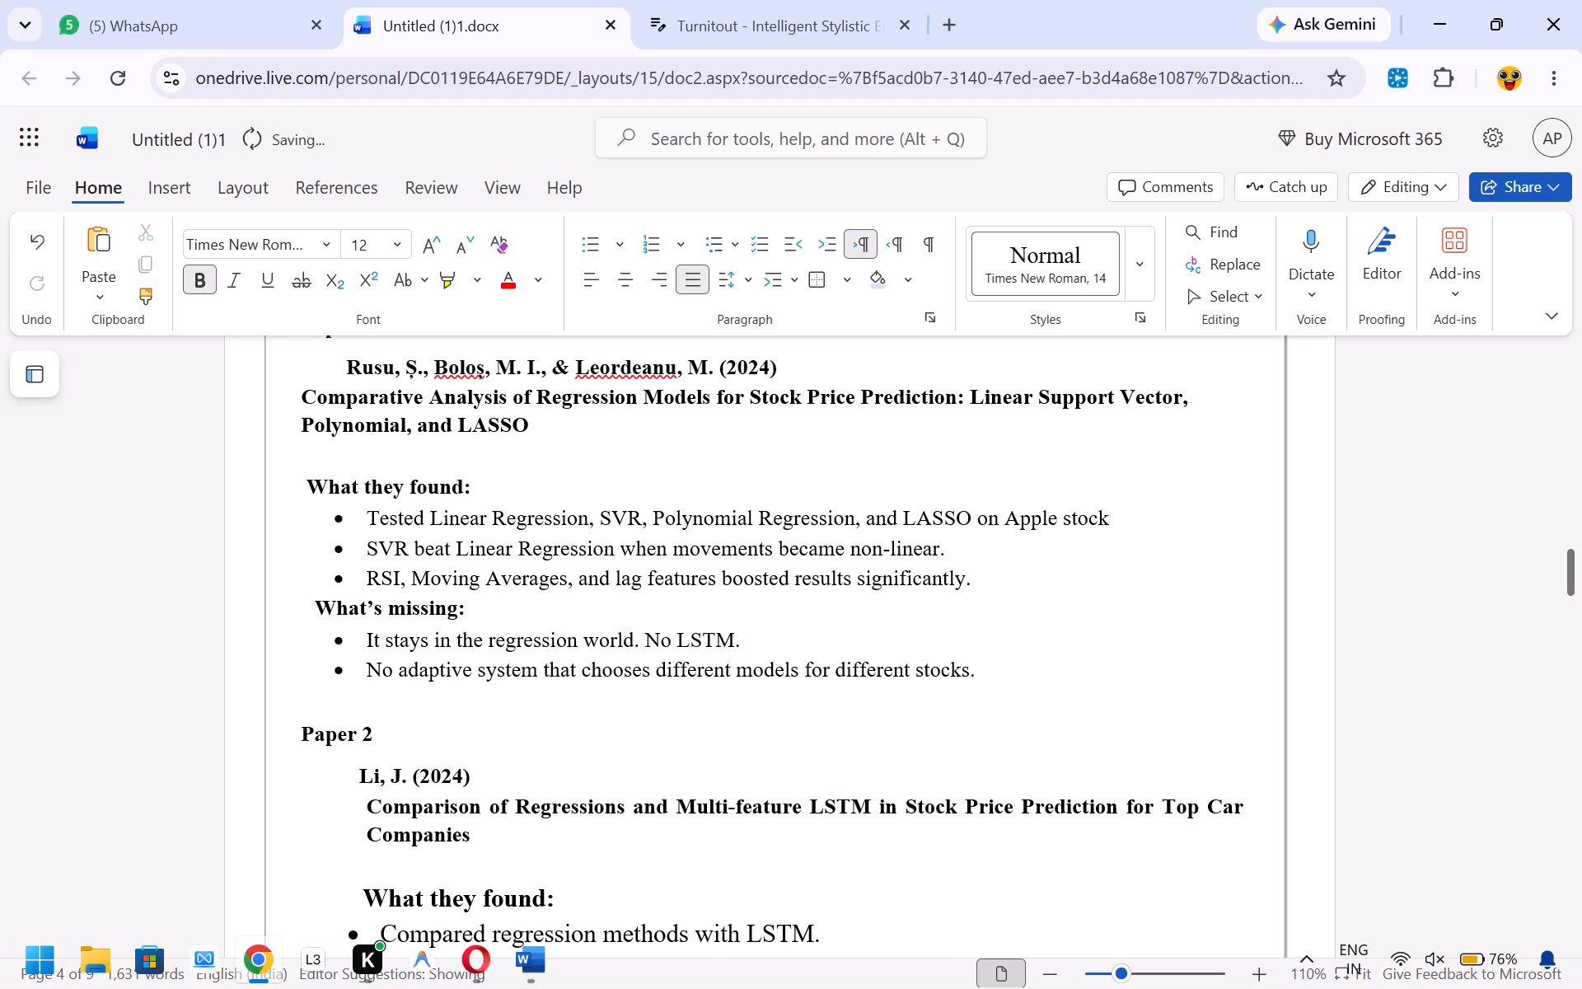
pyautogui.press('BackSpace')
pyautogui.press('BackSpace')
pyautogui.hotkey('ctrl', 'z')
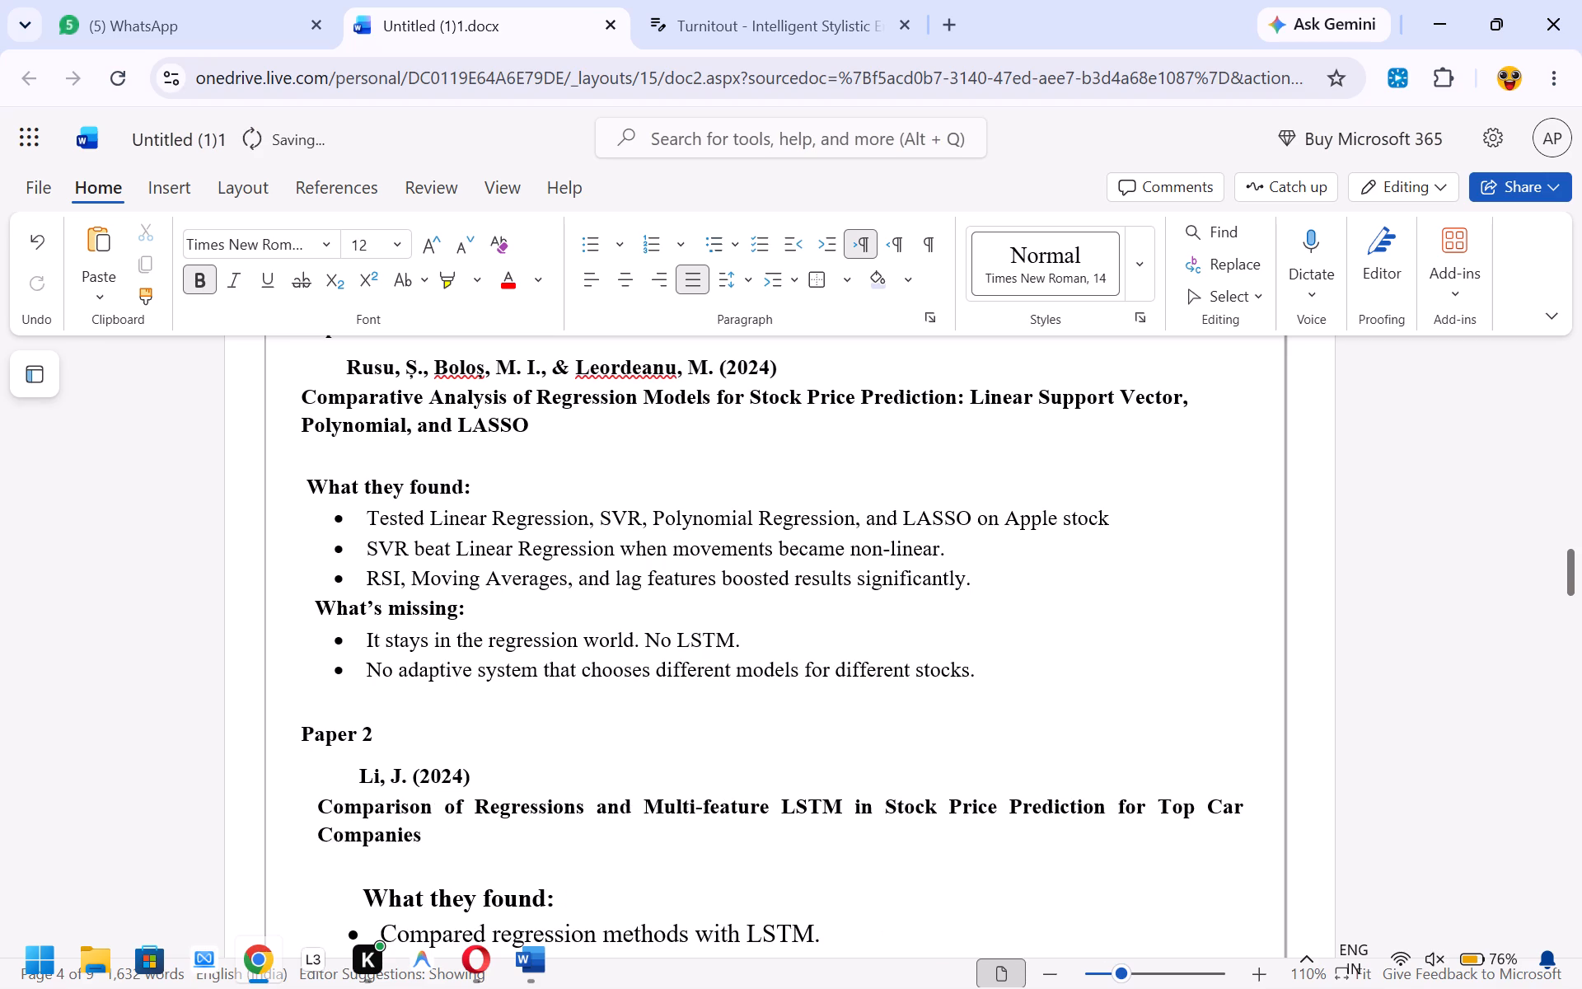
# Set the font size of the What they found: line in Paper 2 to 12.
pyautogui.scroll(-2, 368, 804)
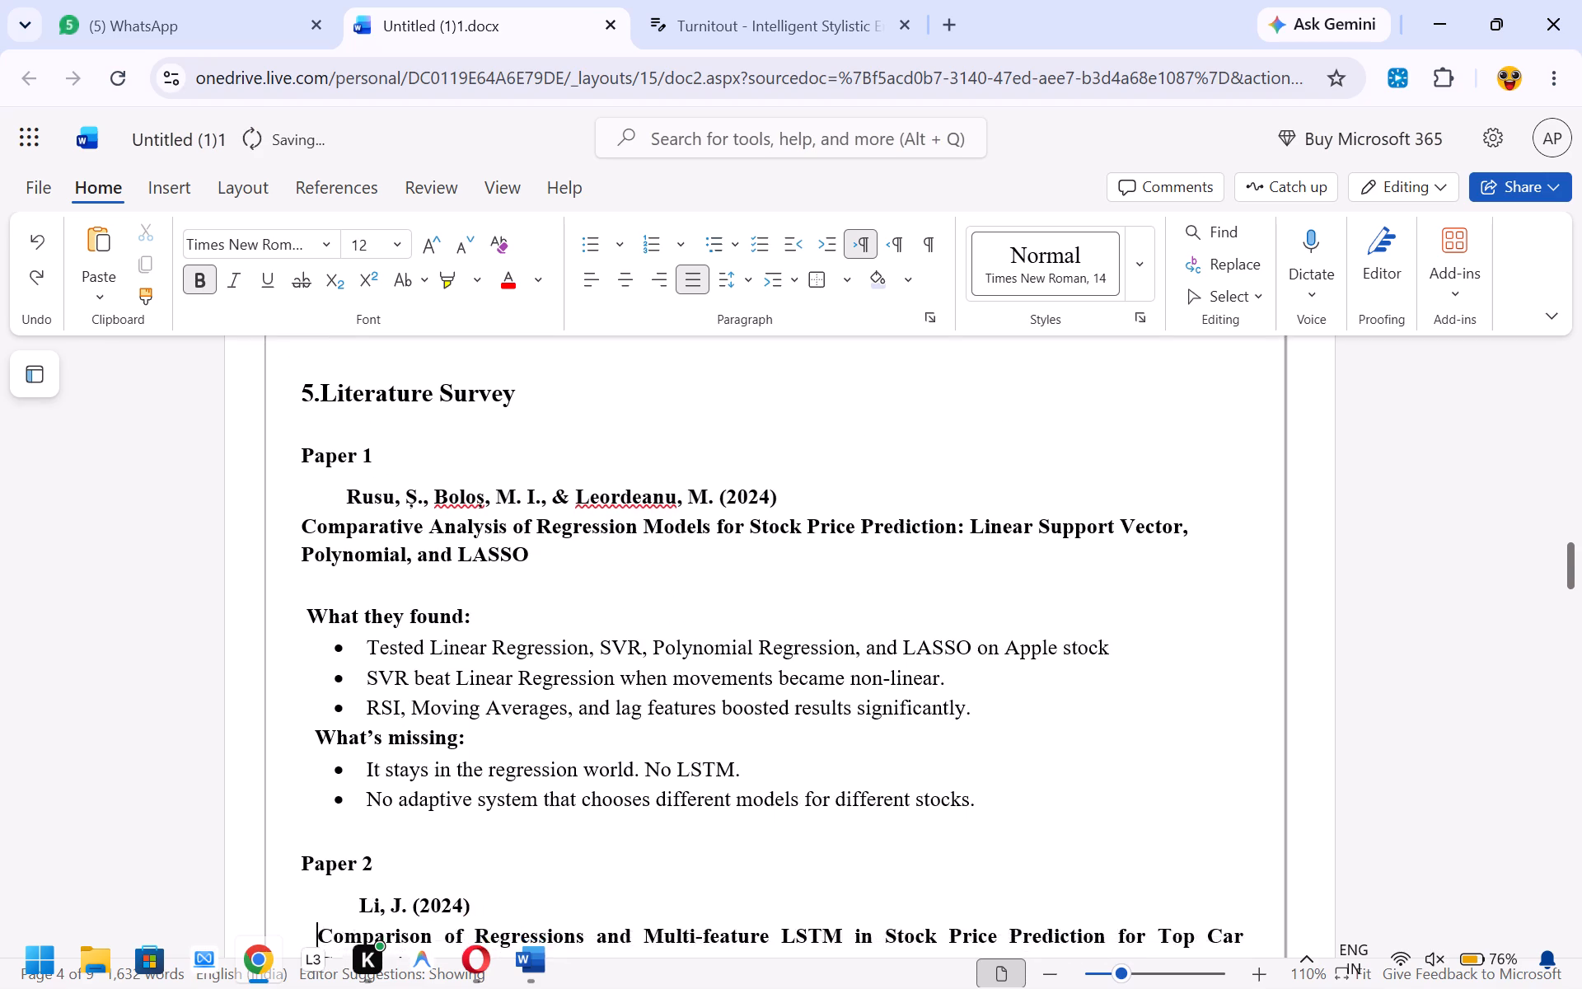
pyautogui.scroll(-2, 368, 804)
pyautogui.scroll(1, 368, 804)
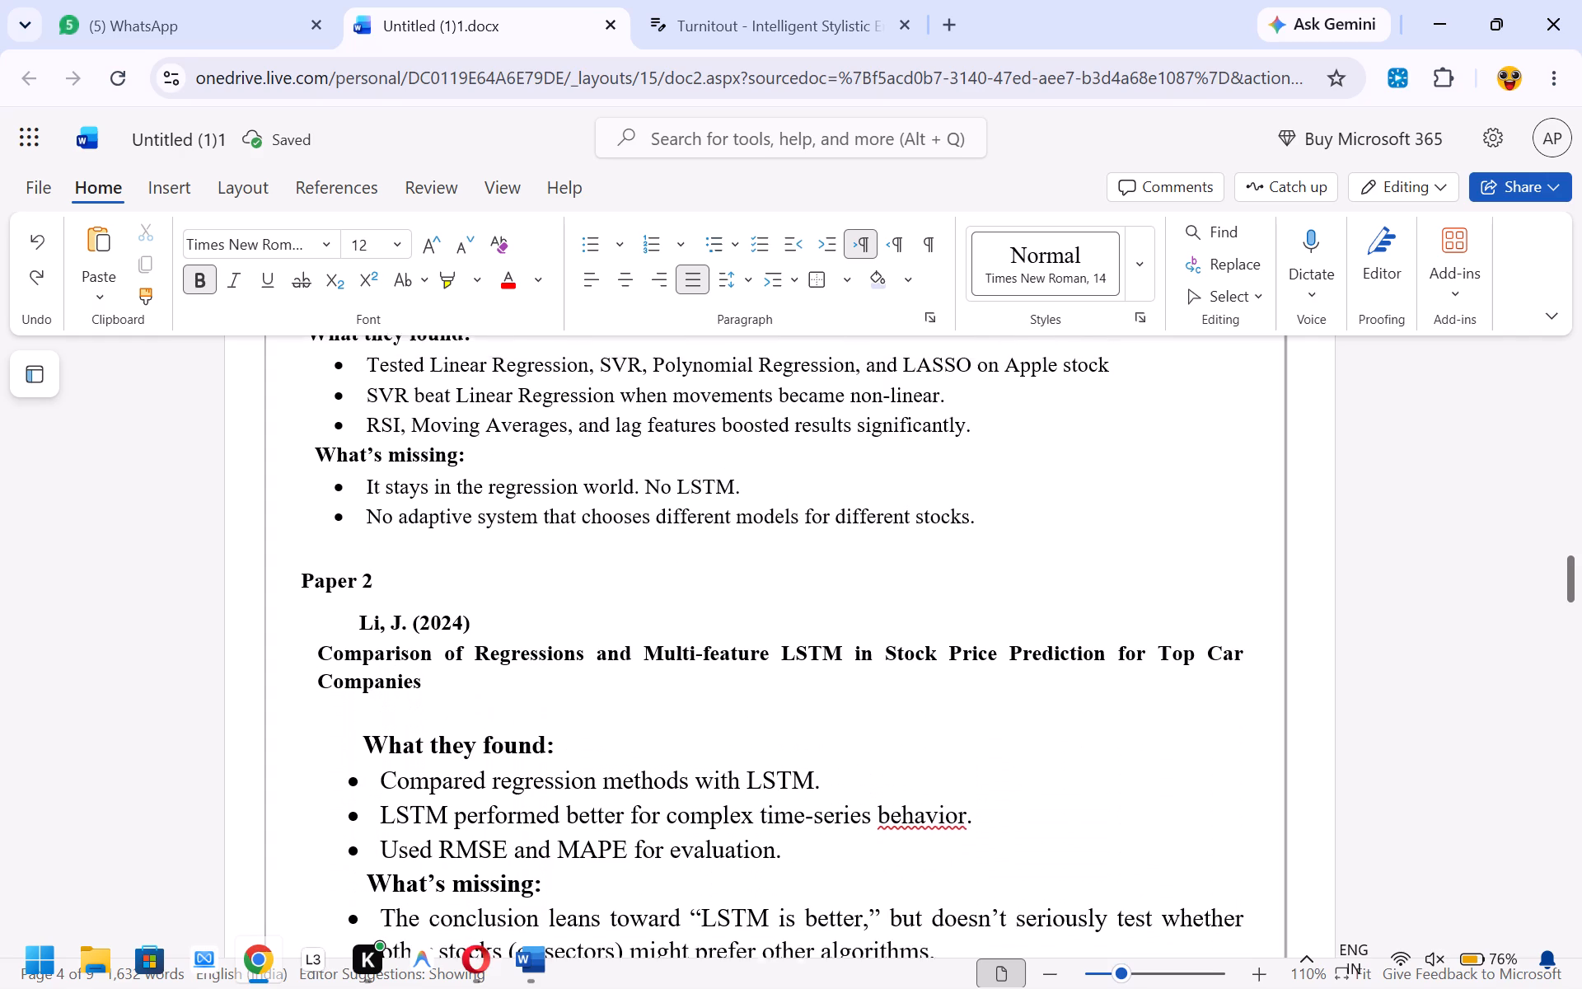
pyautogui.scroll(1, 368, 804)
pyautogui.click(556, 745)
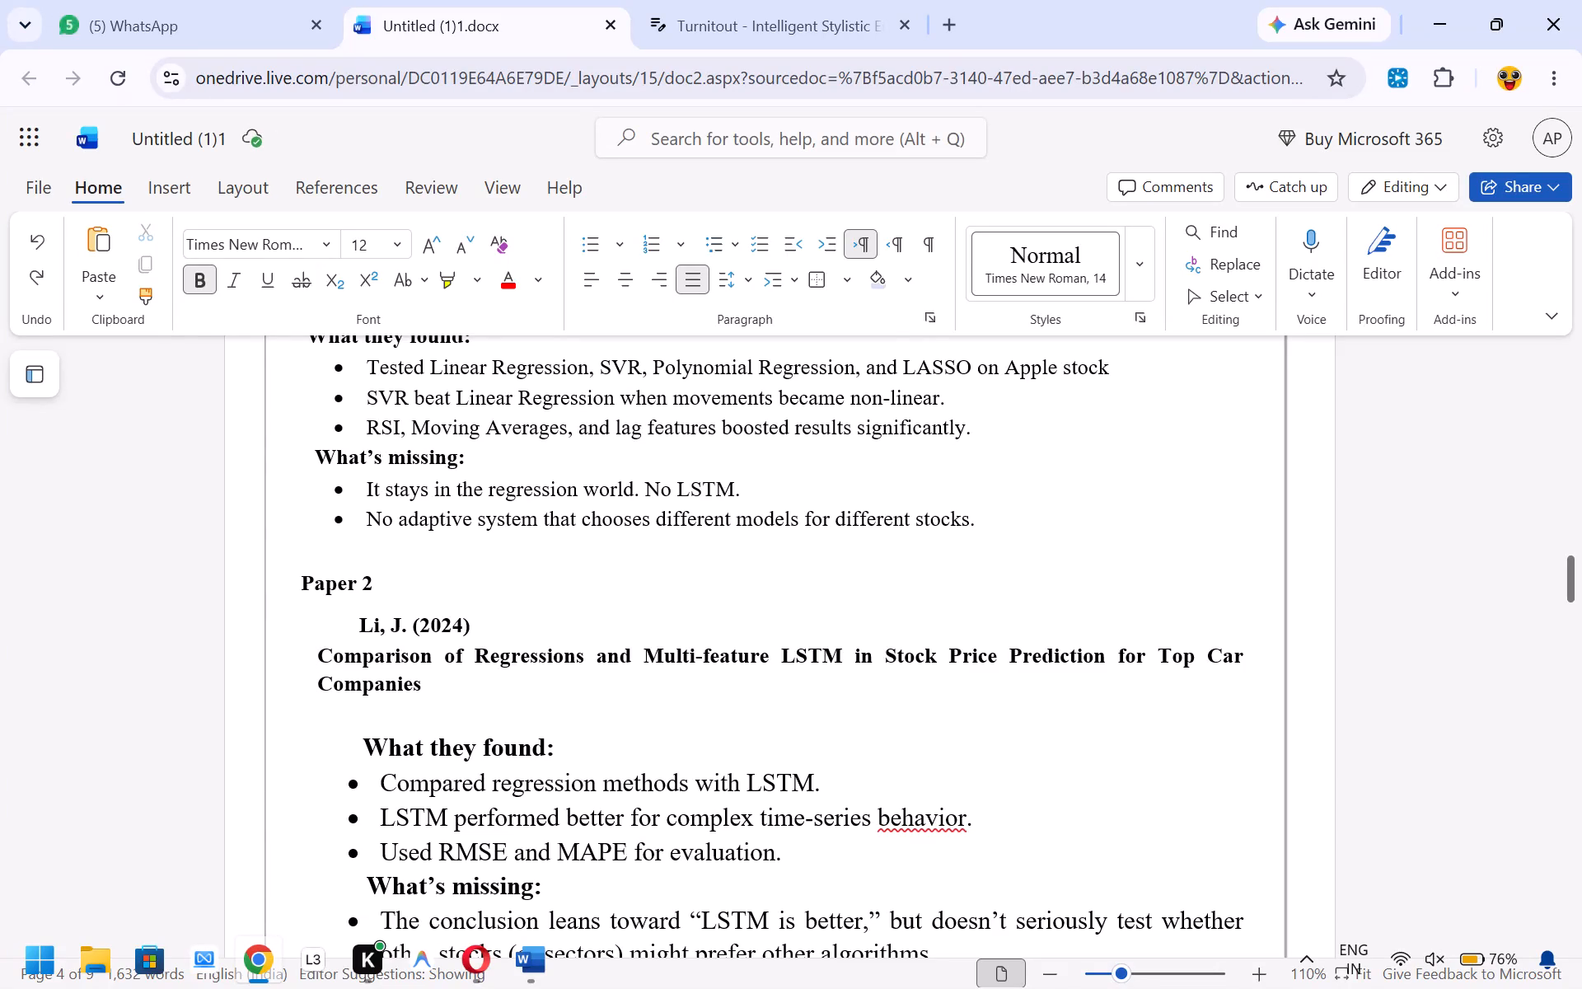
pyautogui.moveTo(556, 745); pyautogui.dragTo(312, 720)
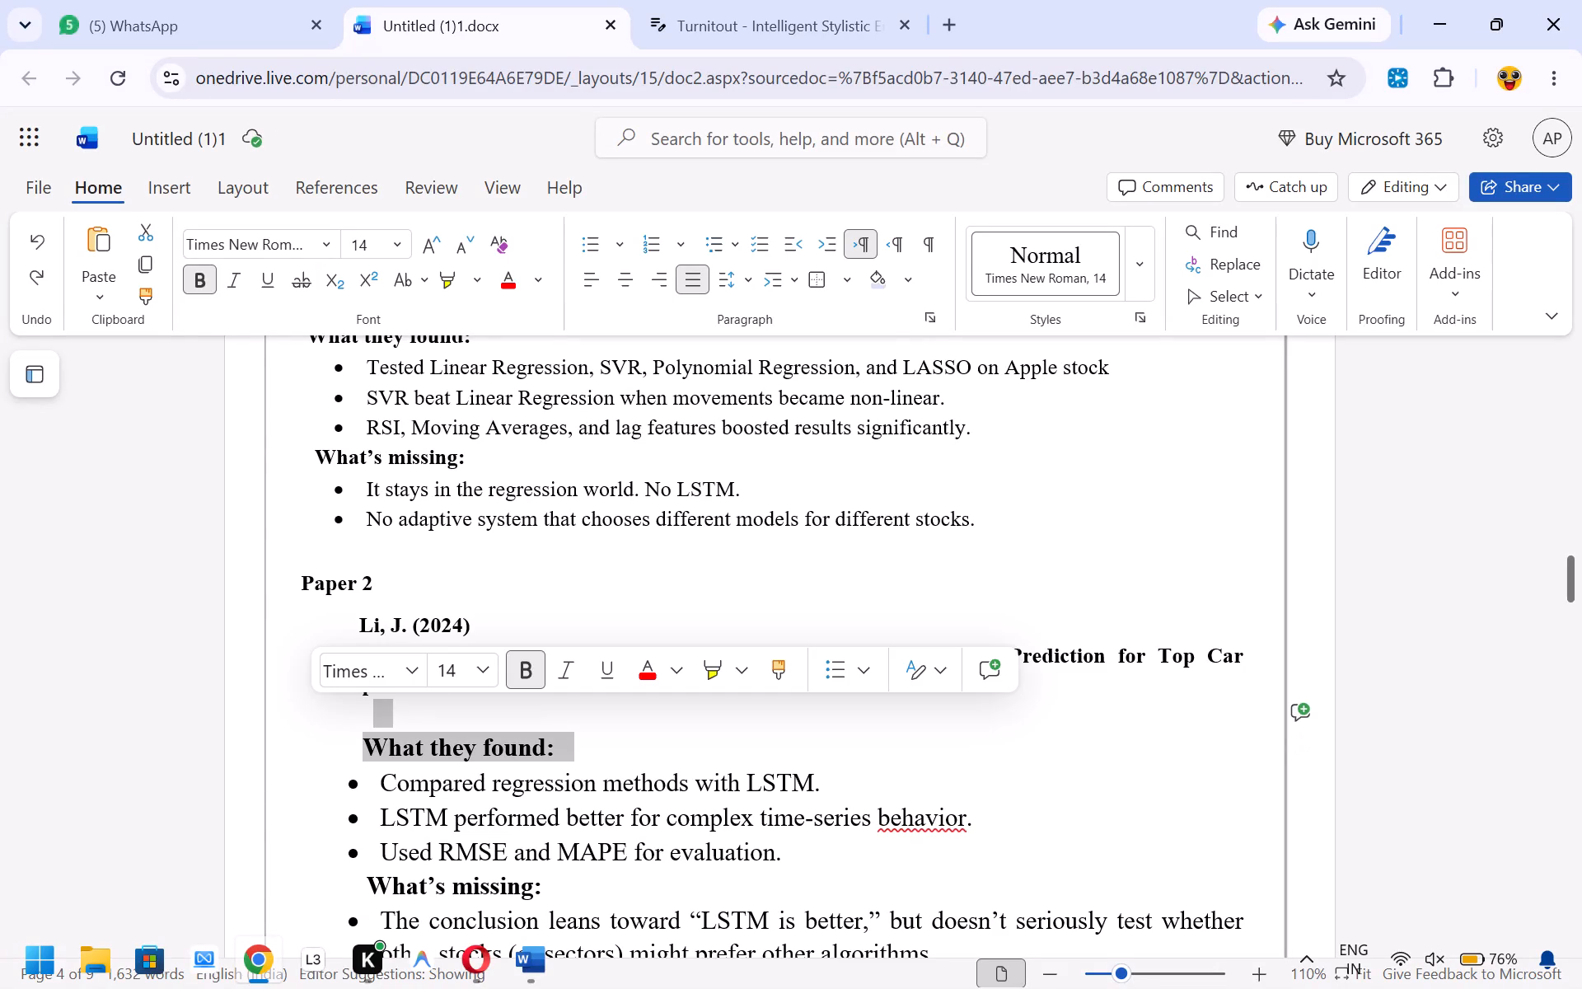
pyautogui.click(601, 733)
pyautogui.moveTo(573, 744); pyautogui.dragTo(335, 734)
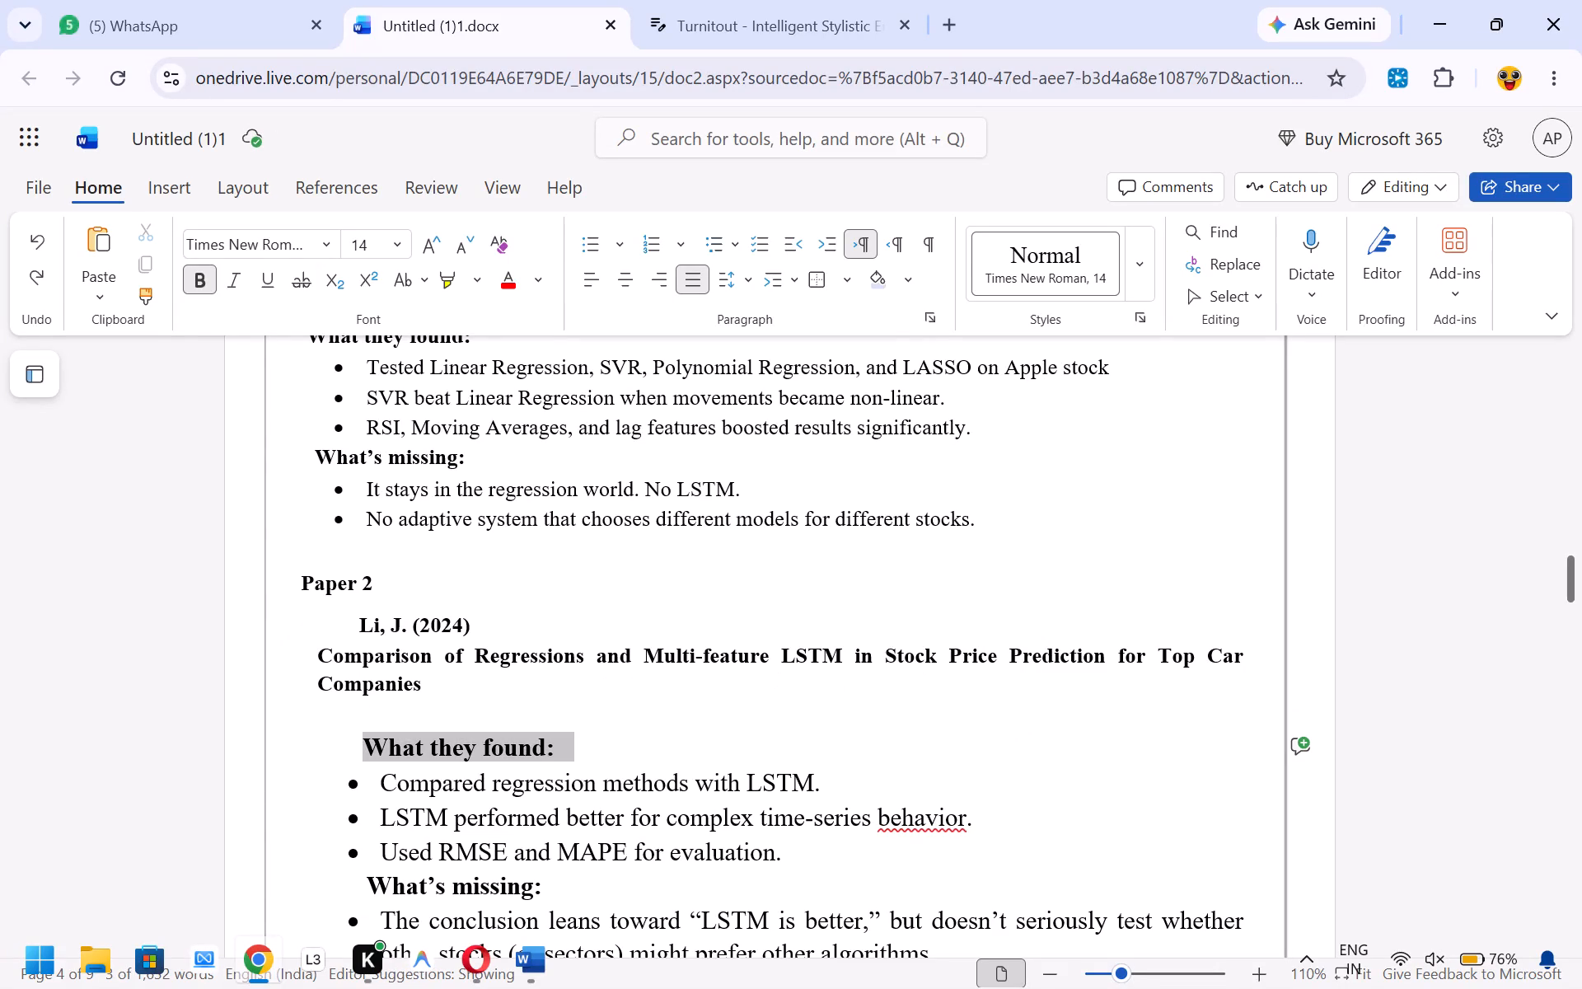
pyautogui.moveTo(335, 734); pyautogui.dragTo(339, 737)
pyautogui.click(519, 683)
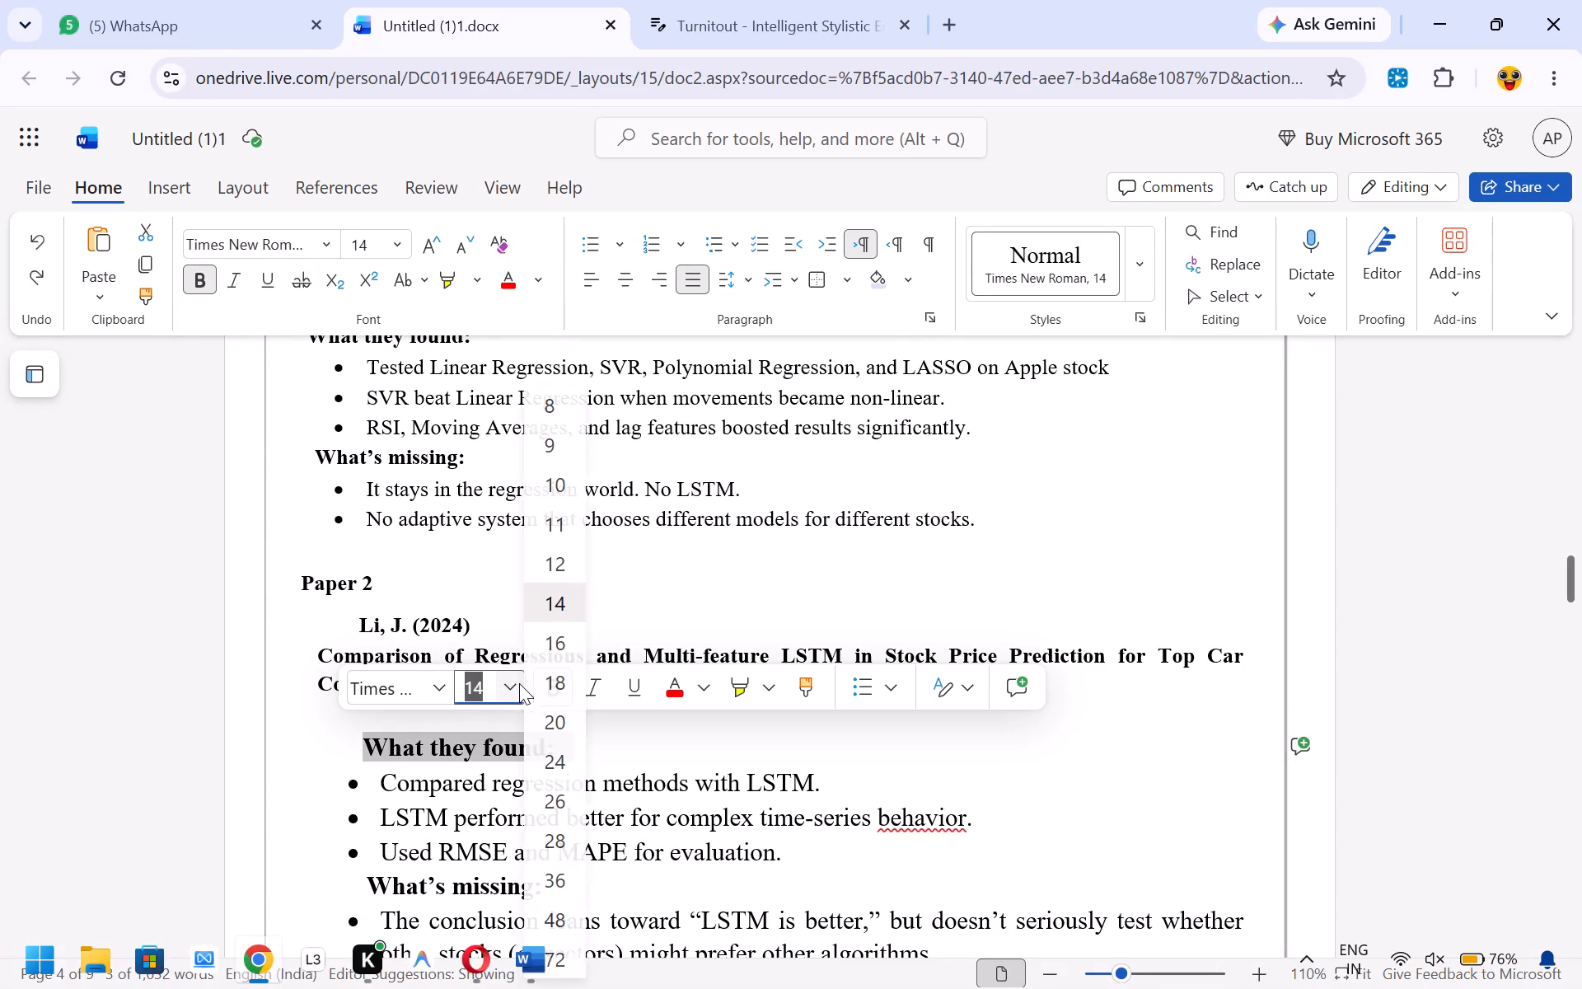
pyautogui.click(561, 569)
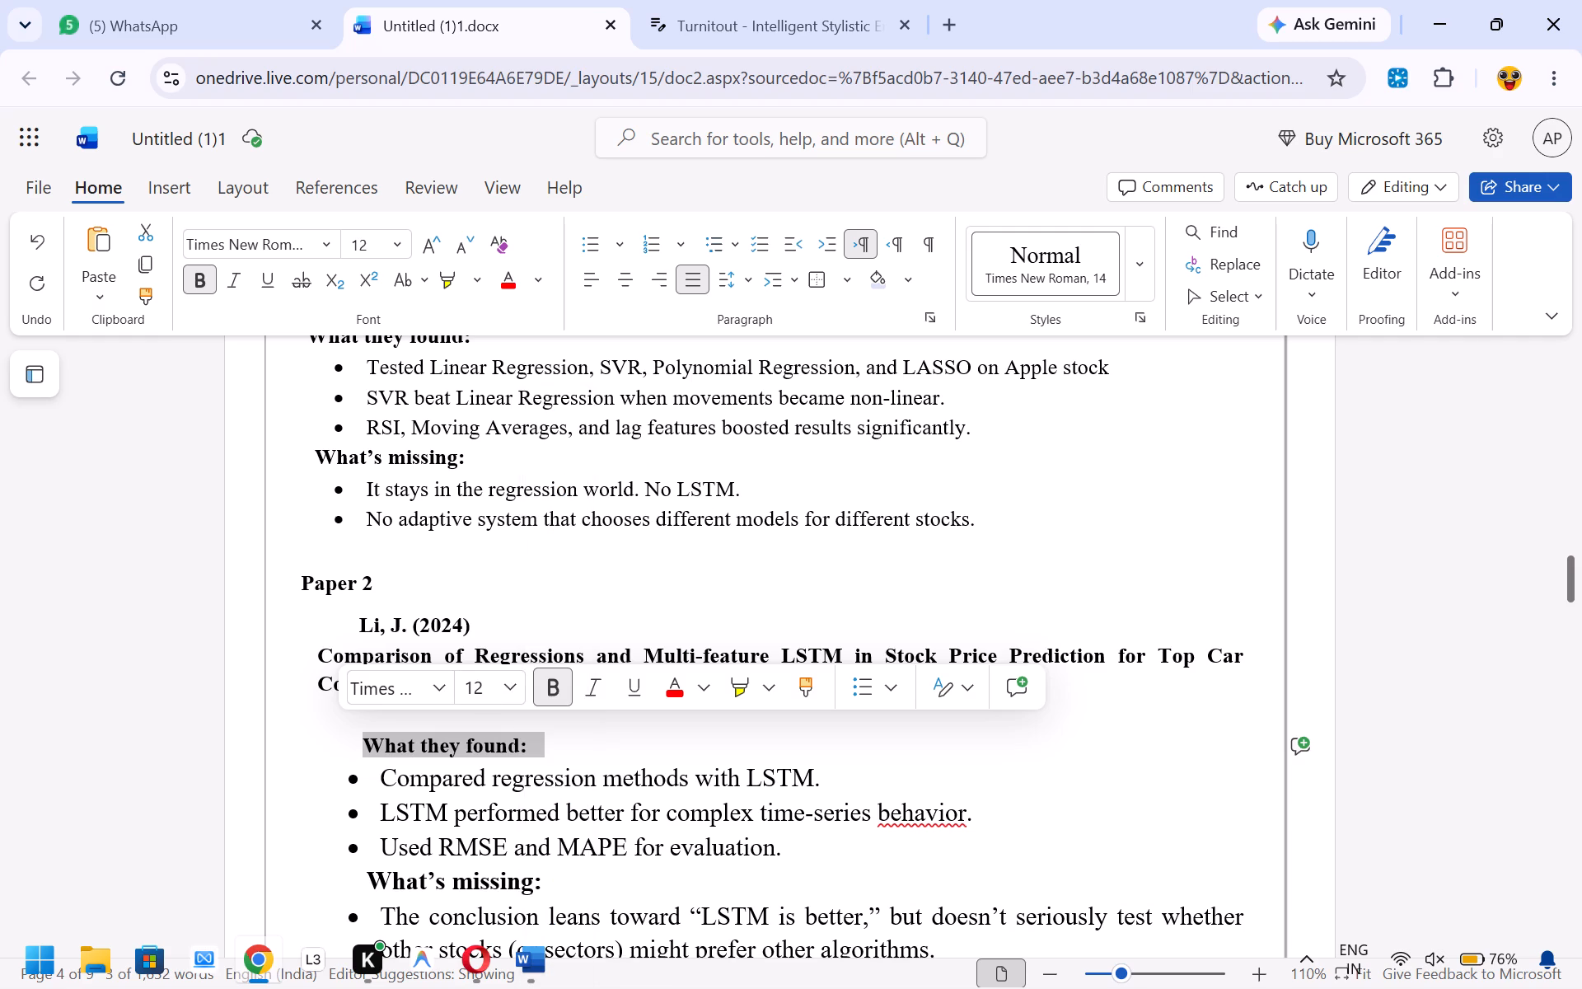
# Copy the formatting of Paper 1's What they found: and What's missing: block and apply it to the matching Paper 2 block.
pyautogui.scroll(-1, 570, 785)
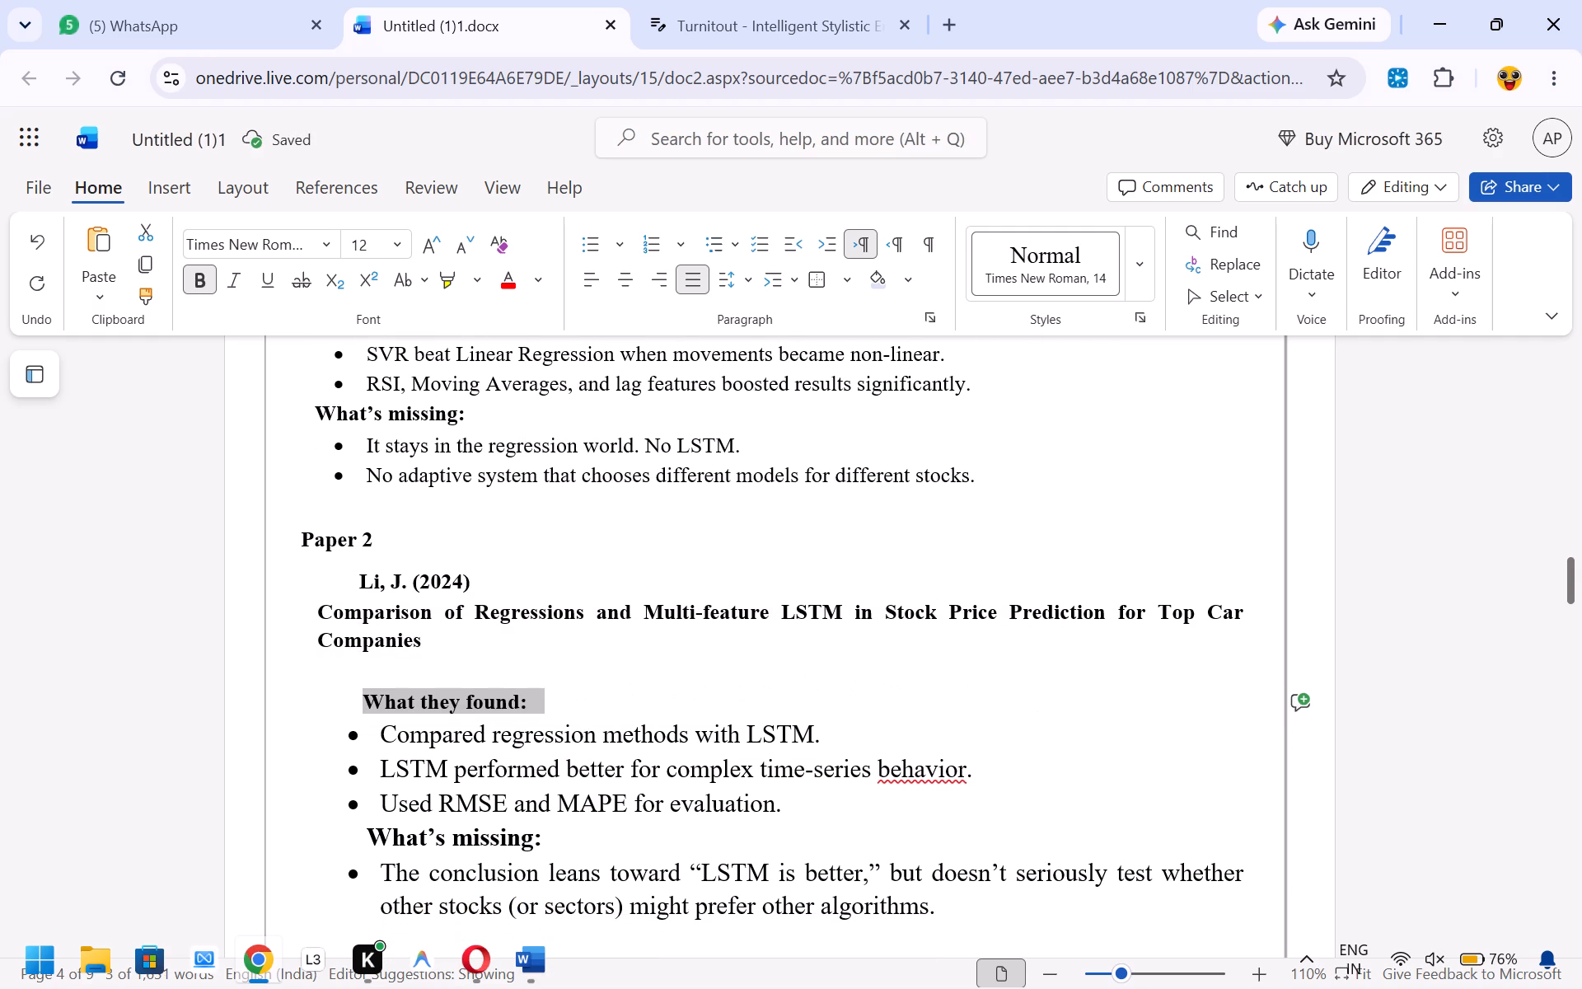
pyautogui.scroll(1, 781, 811)
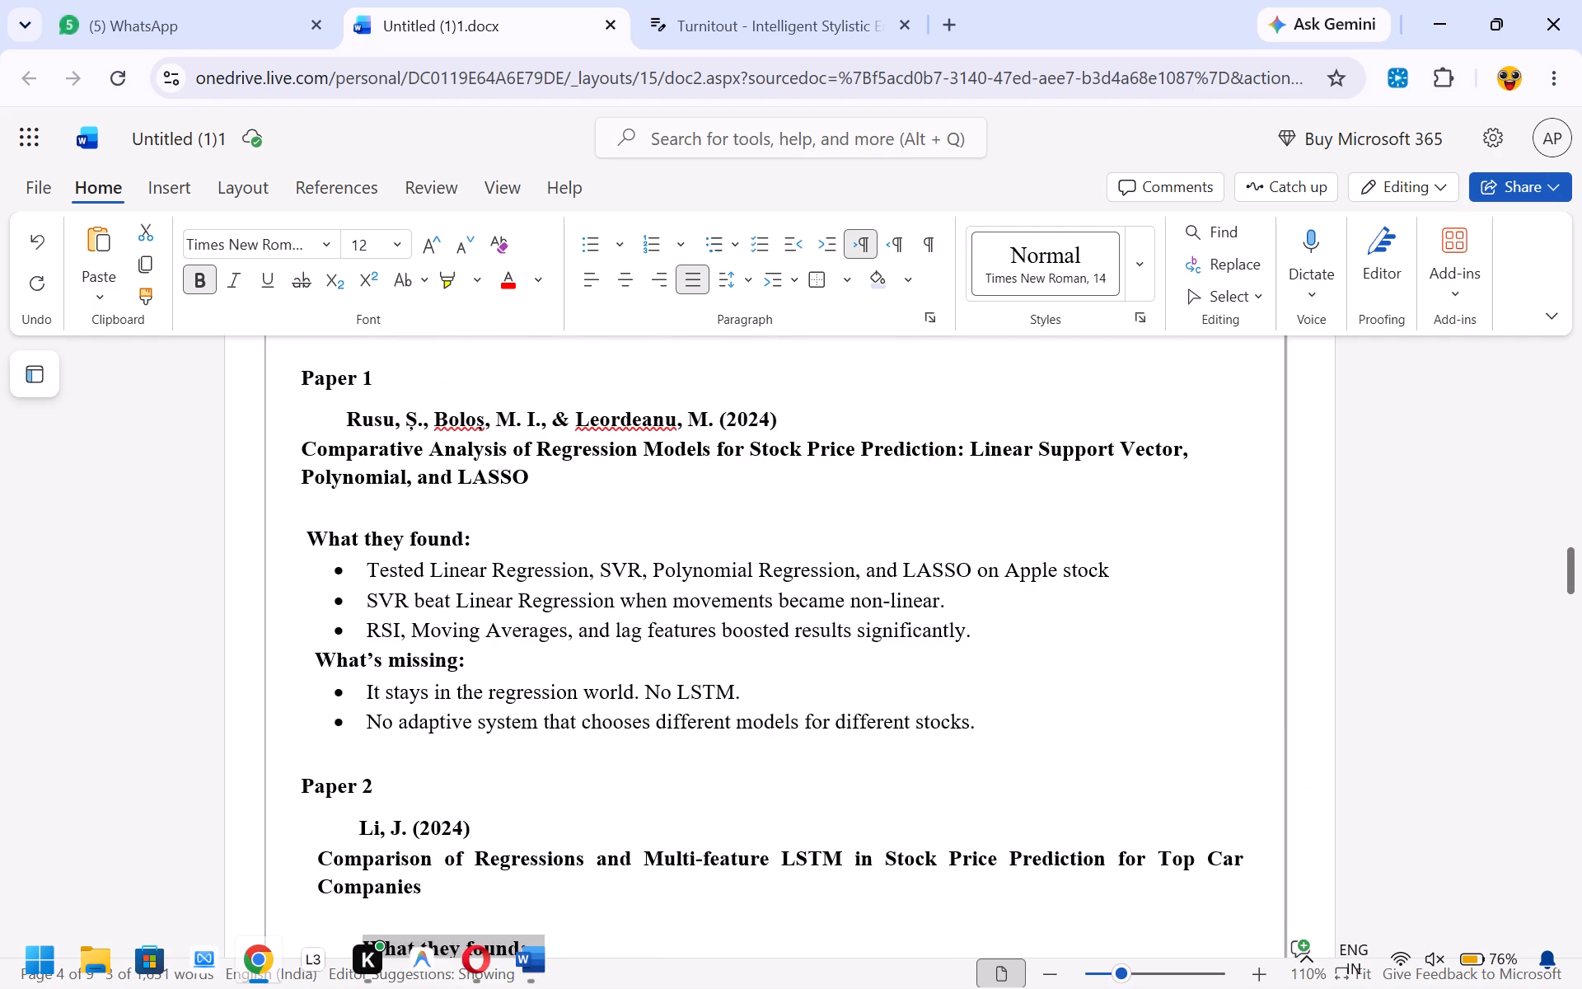
pyautogui.scroll(1, 781, 811)
pyautogui.moveTo(979, 729); pyautogui.dragTo(365, 565)
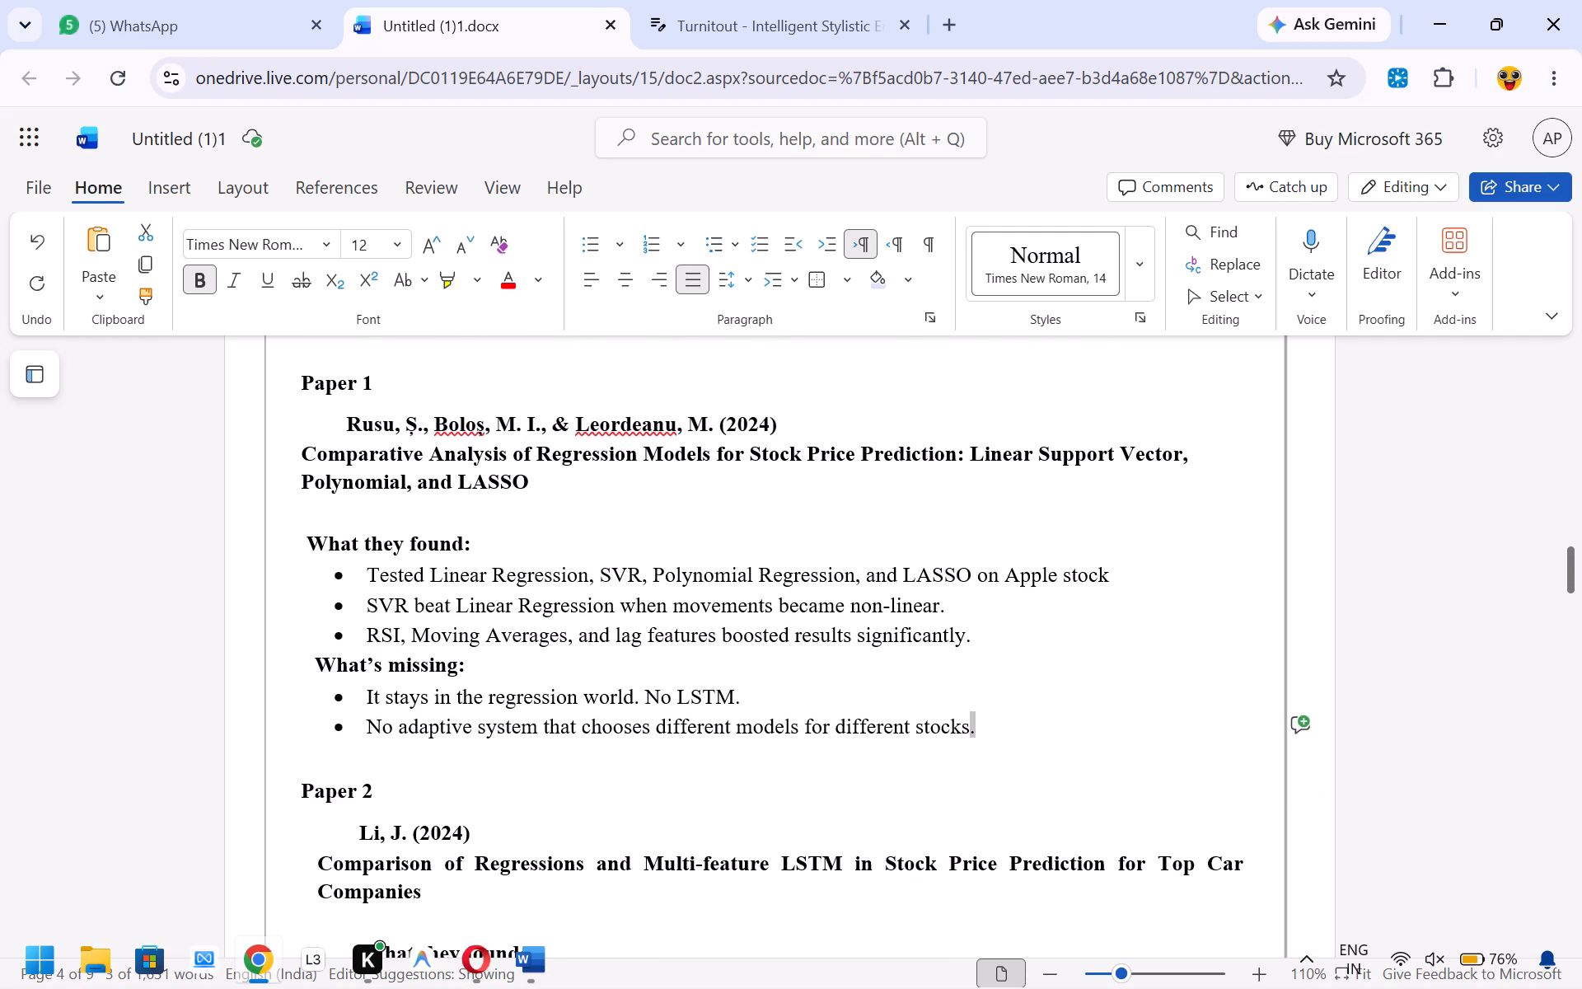
pyautogui.moveTo(365, 565); pyautogui.dragTo(293, 546)
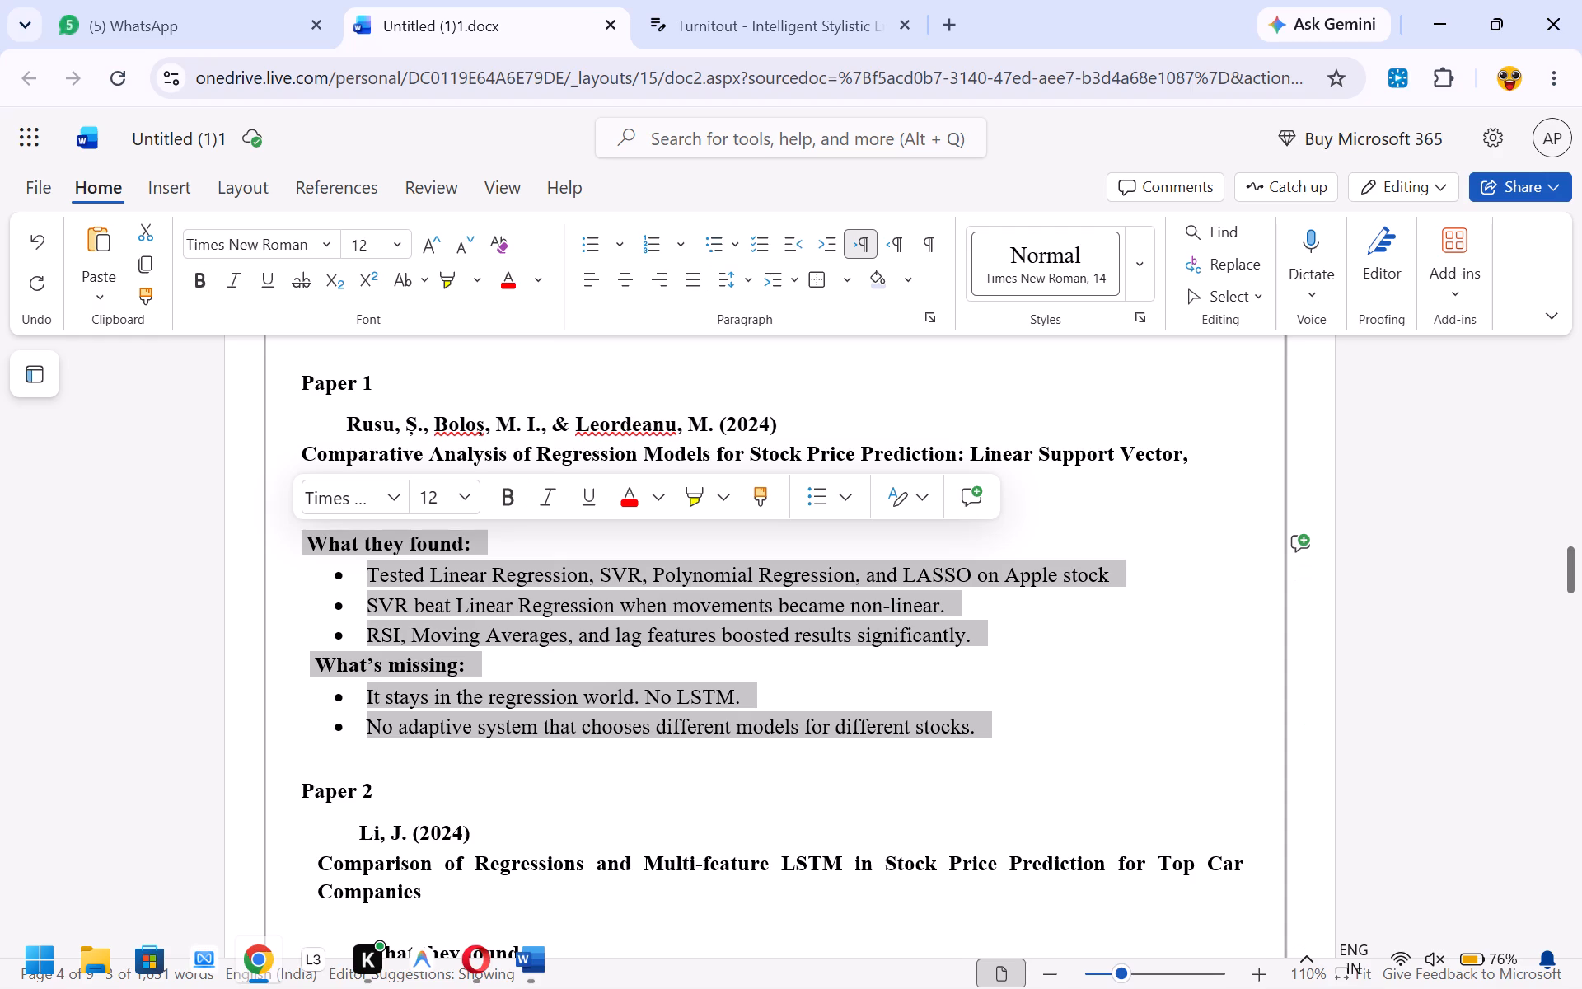
pyautogui.hotkey('ctrl', 'alt', 'c')
pyautogui.scroll(-1, 293, 546)
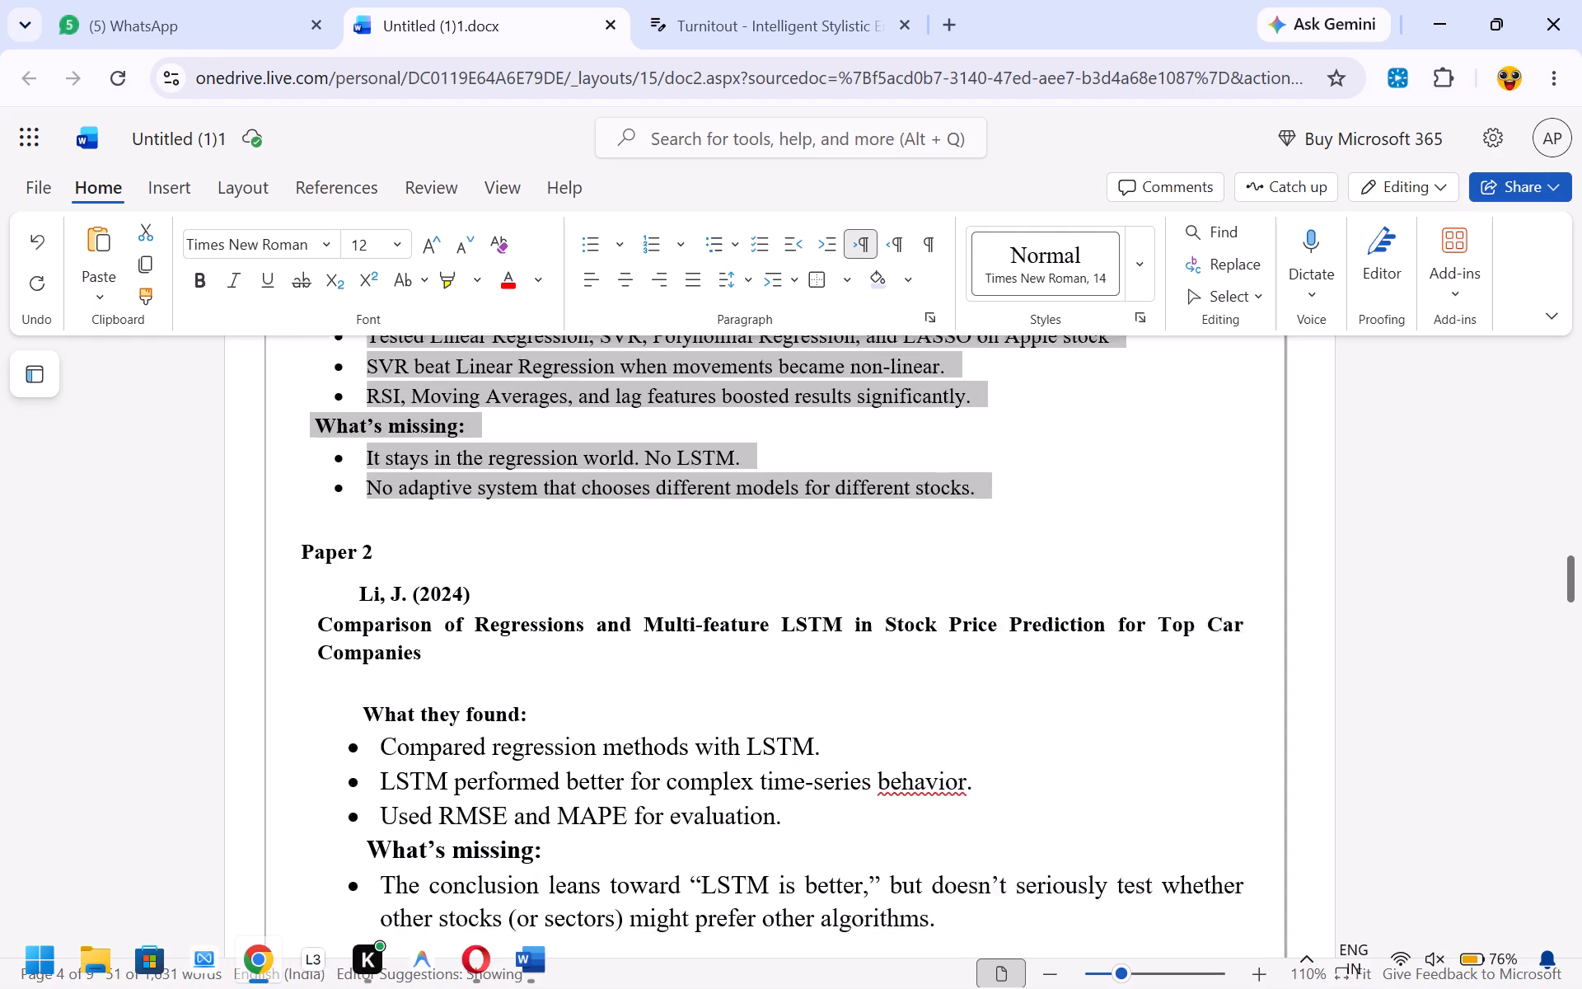
pyautogui.scroll(-2, 293, 546)
pyautogui.moveTo(948, 752); pyautogui.dragTo(873, 752)
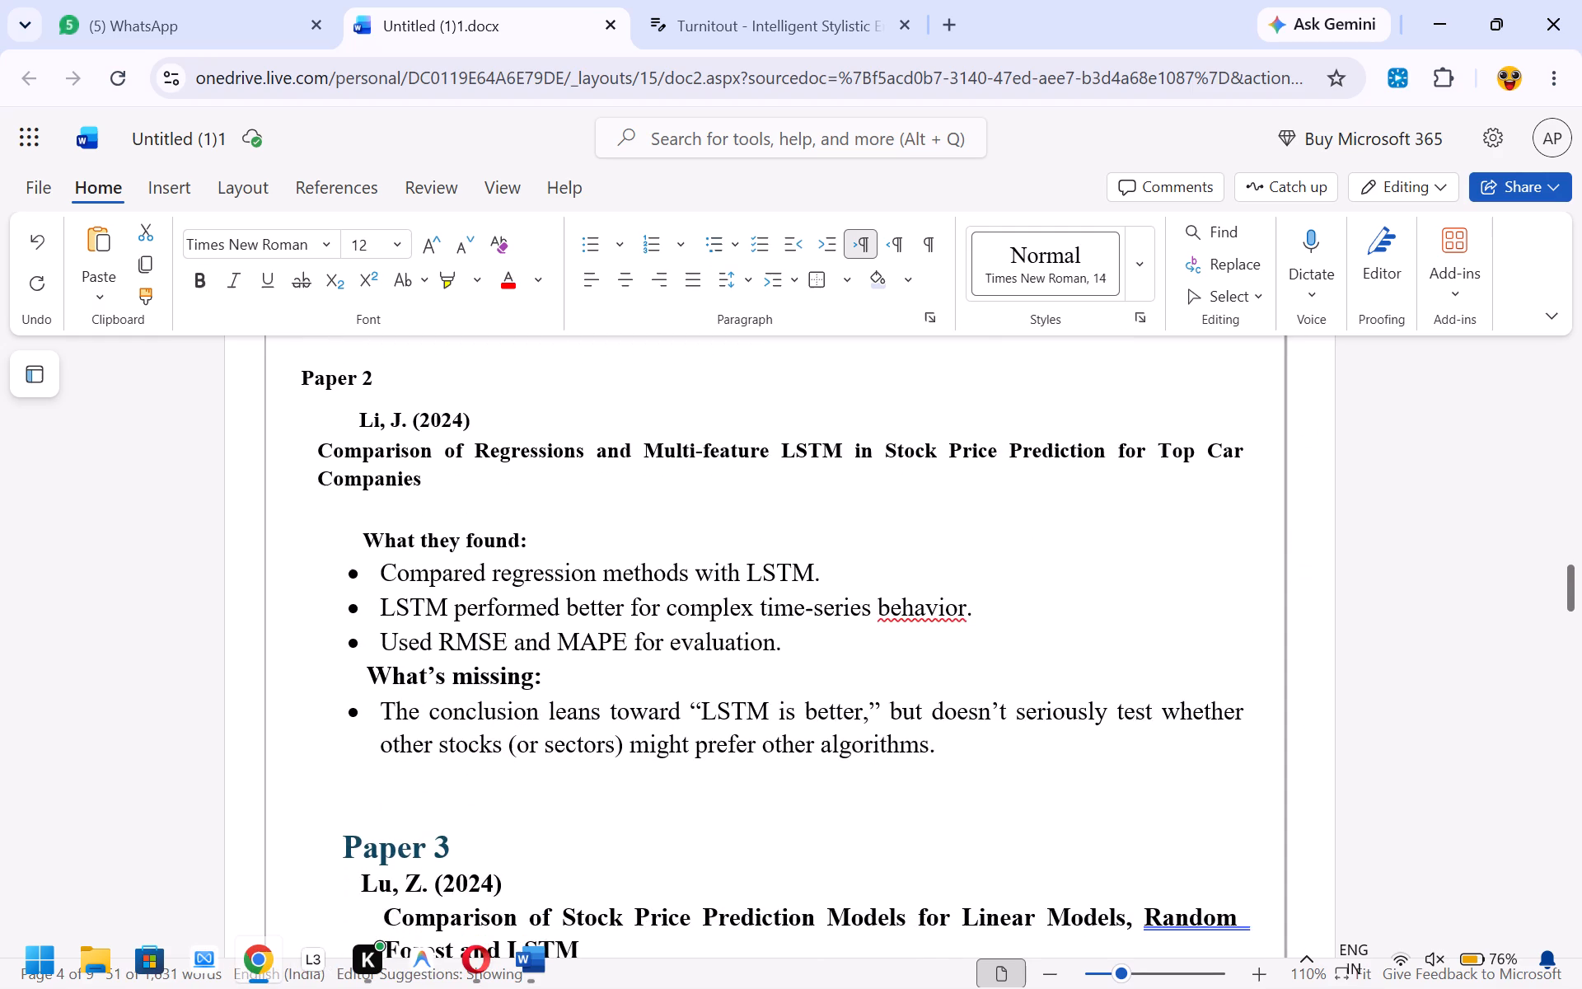
pyautogui.moveTo(873, 752); pyautogui.dragTo(349, 543)
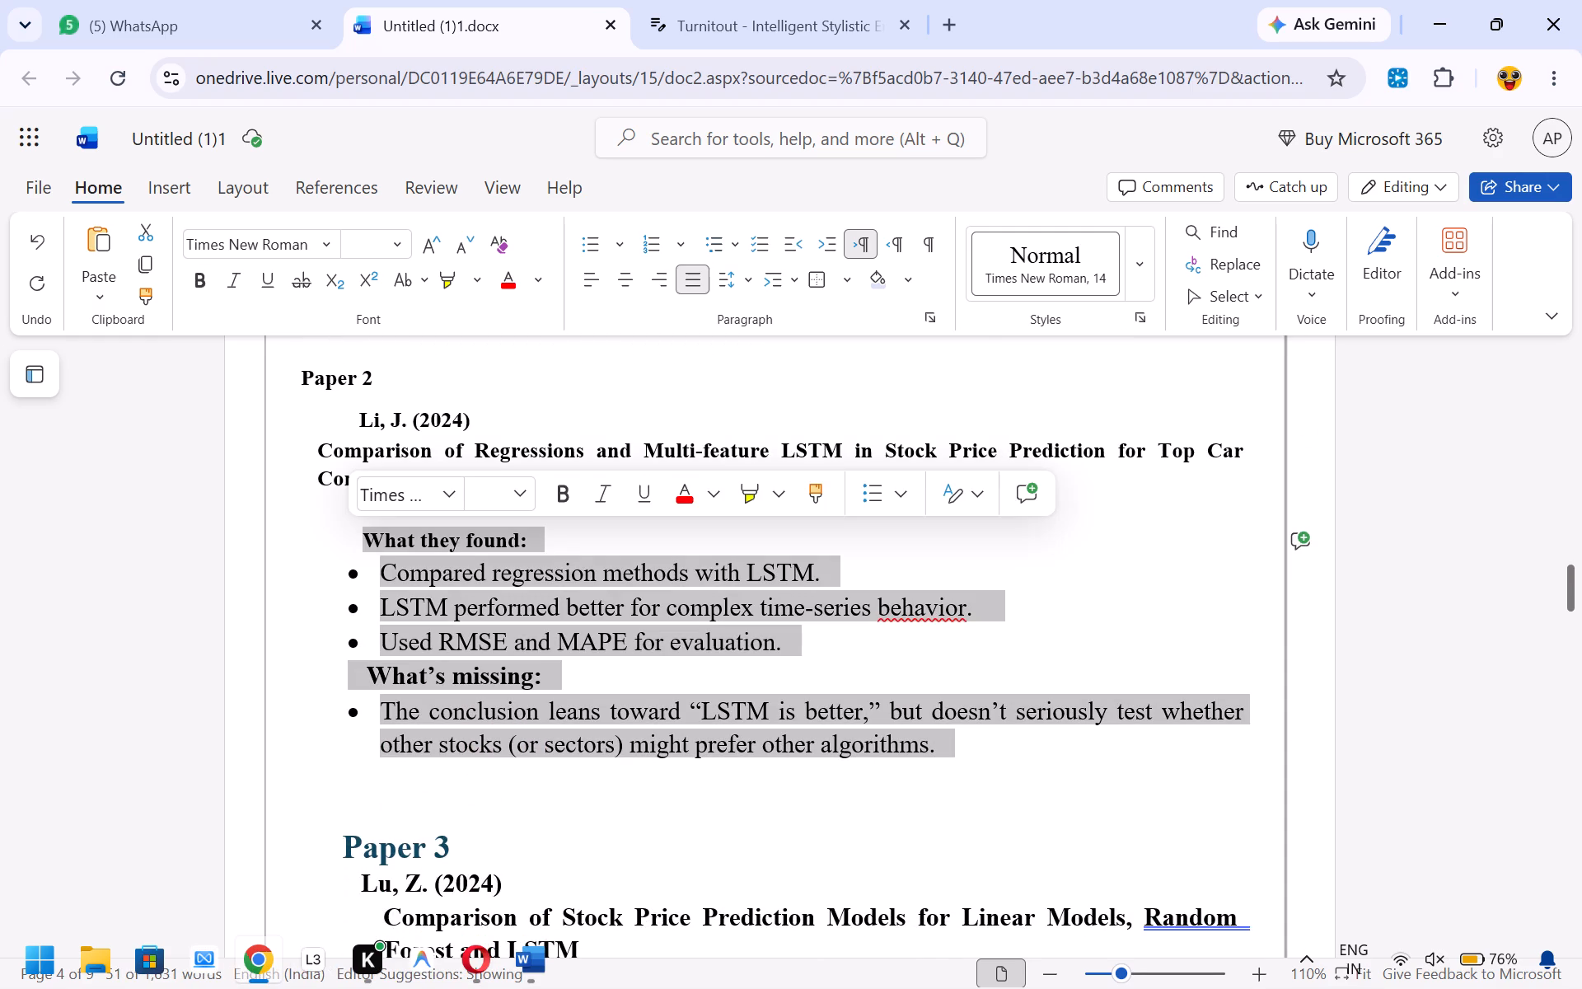
pyautogui.hotkey('ctrl', 'alt', 'v')
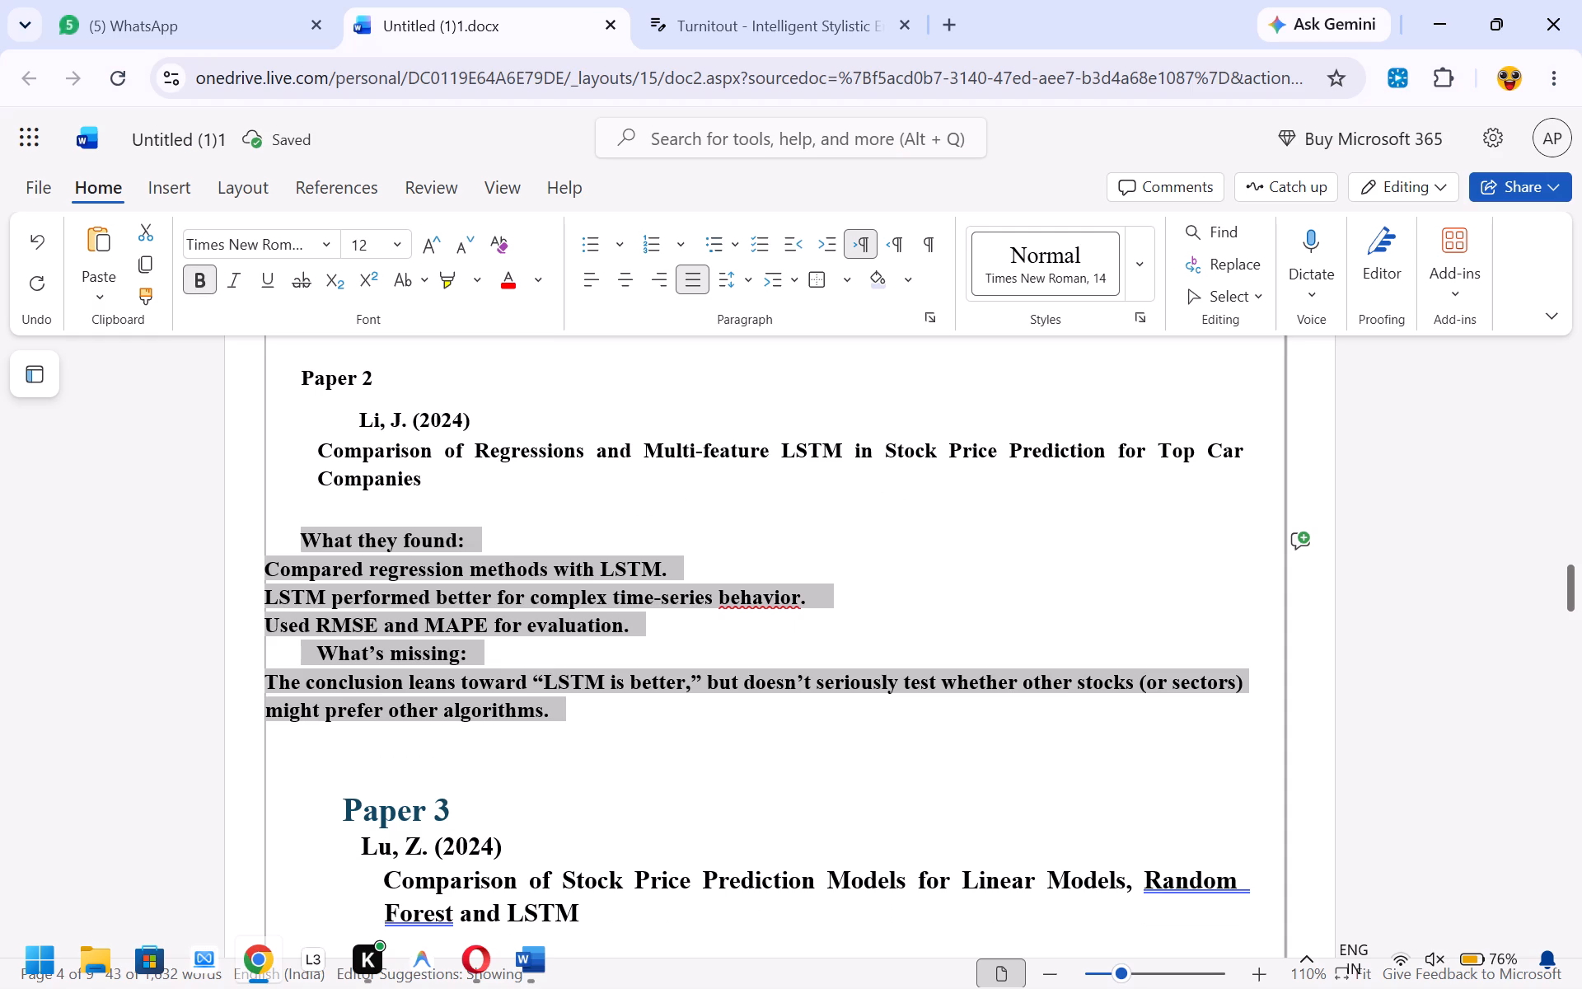
# Remove the bold from the three Paper 2 lines under What they found: and format them as a round-bulleted list.
pyautogui.click(266, 569)
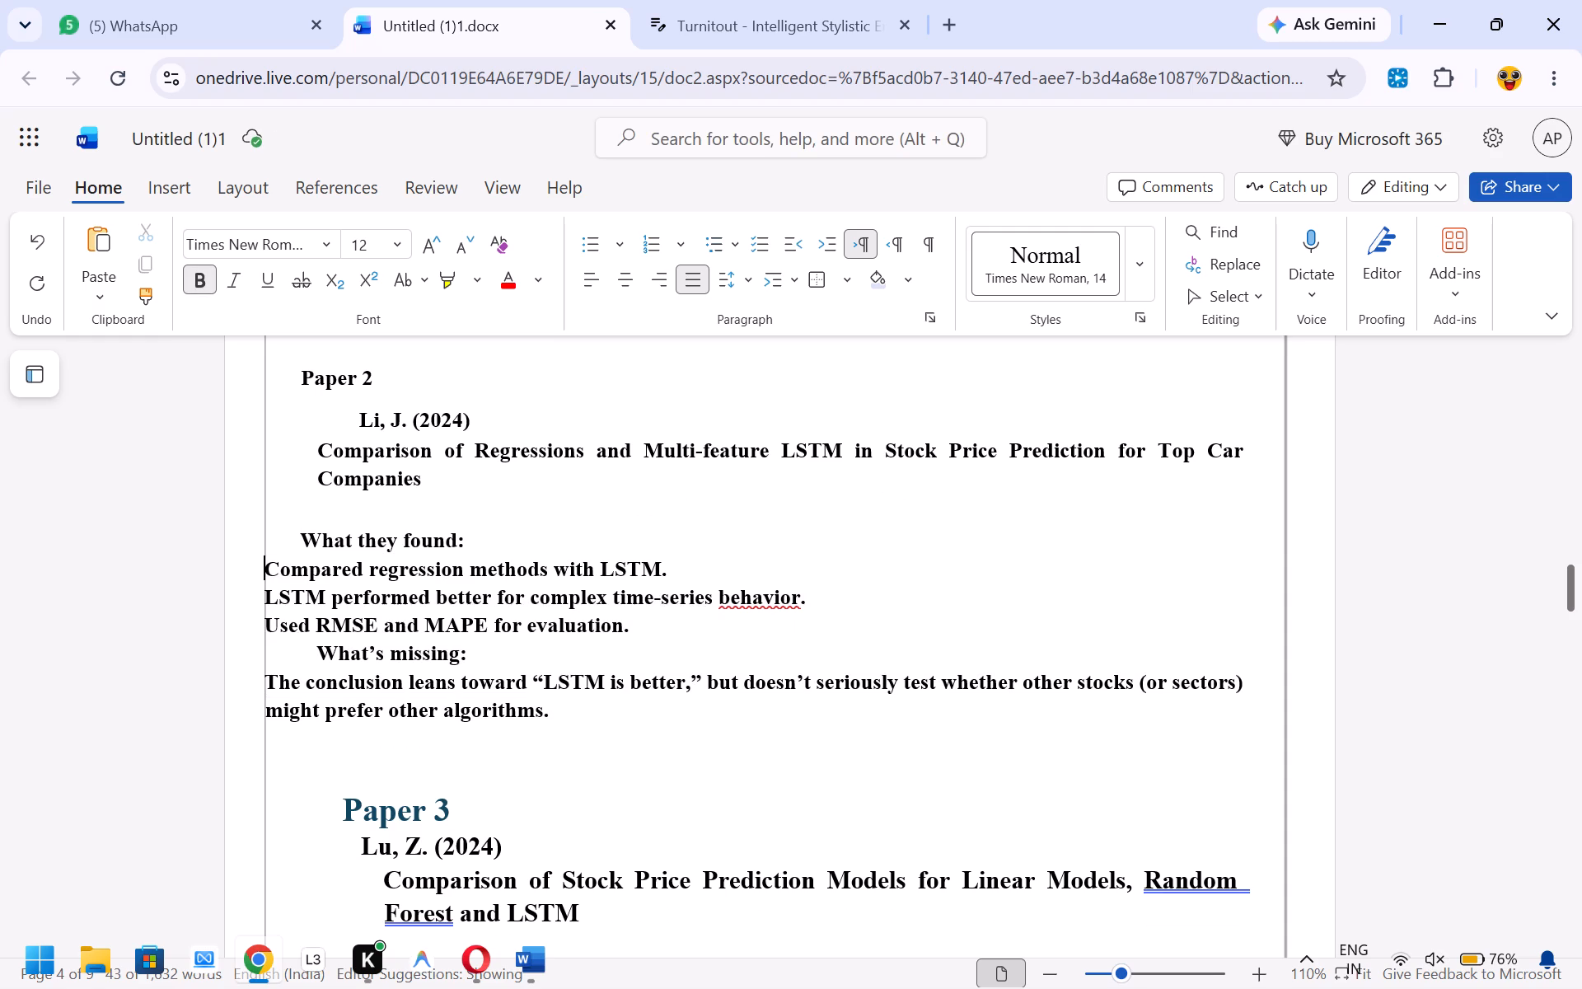
pyautogui.click(628, 624)
pyautogui.moveTo(628, 624); pyautogui.dragTo(269, 584)
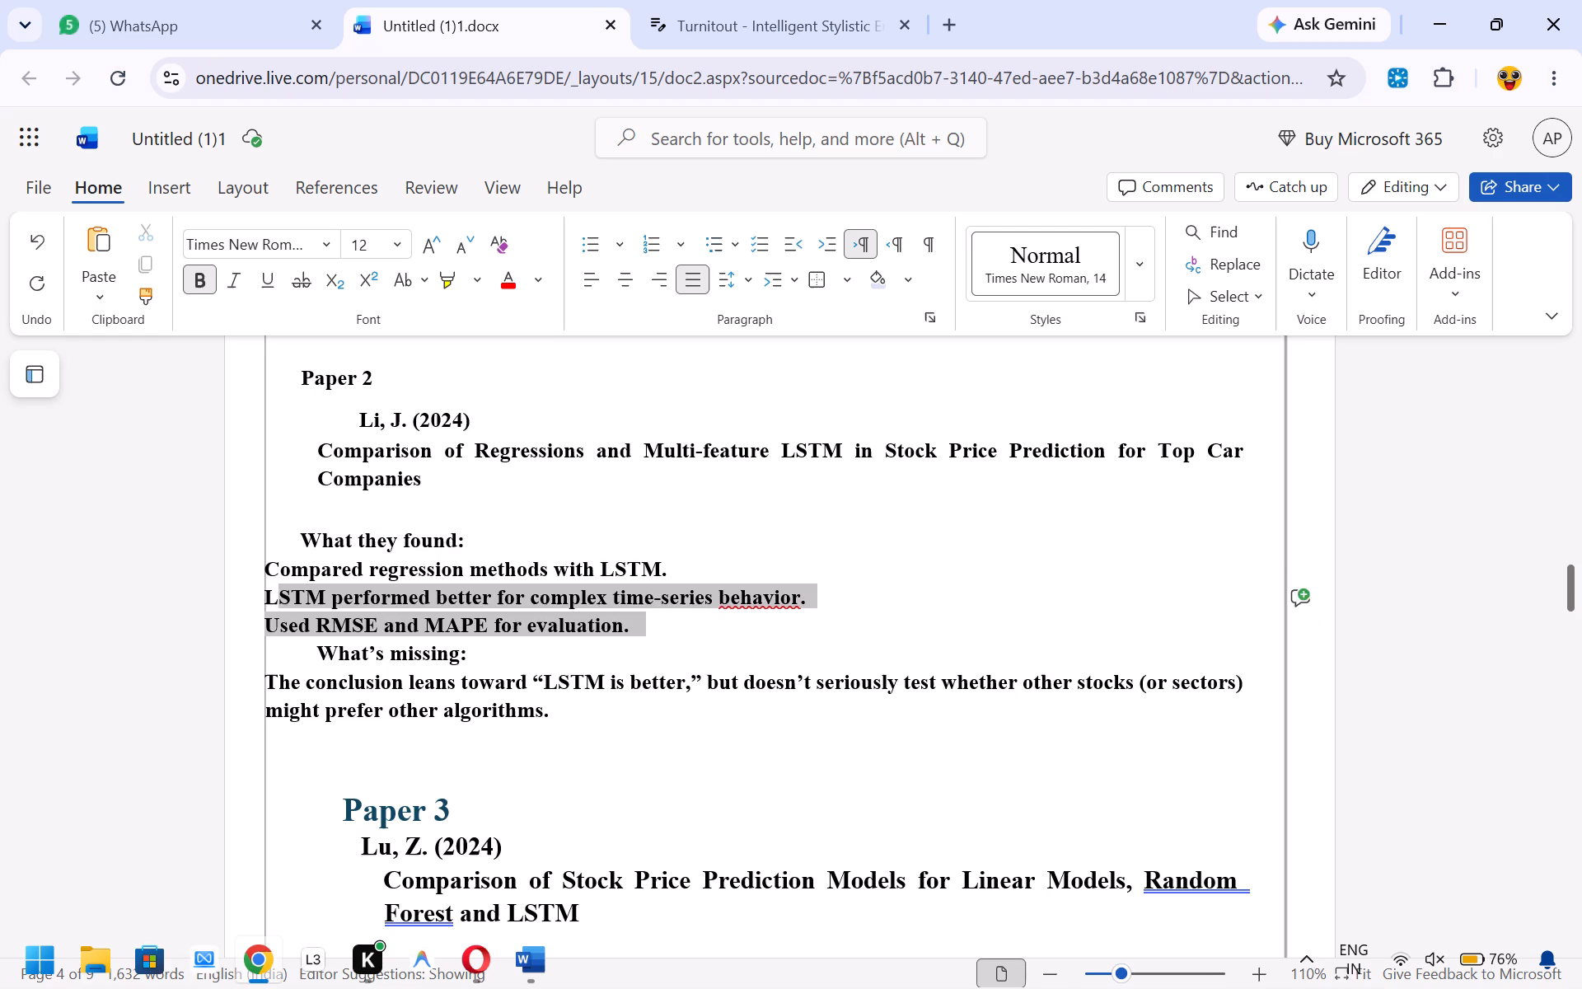
pyautogui.moveTo(269, 584); pyautogui.dragTo(256, 574)
pyautogui.click(481, 527)
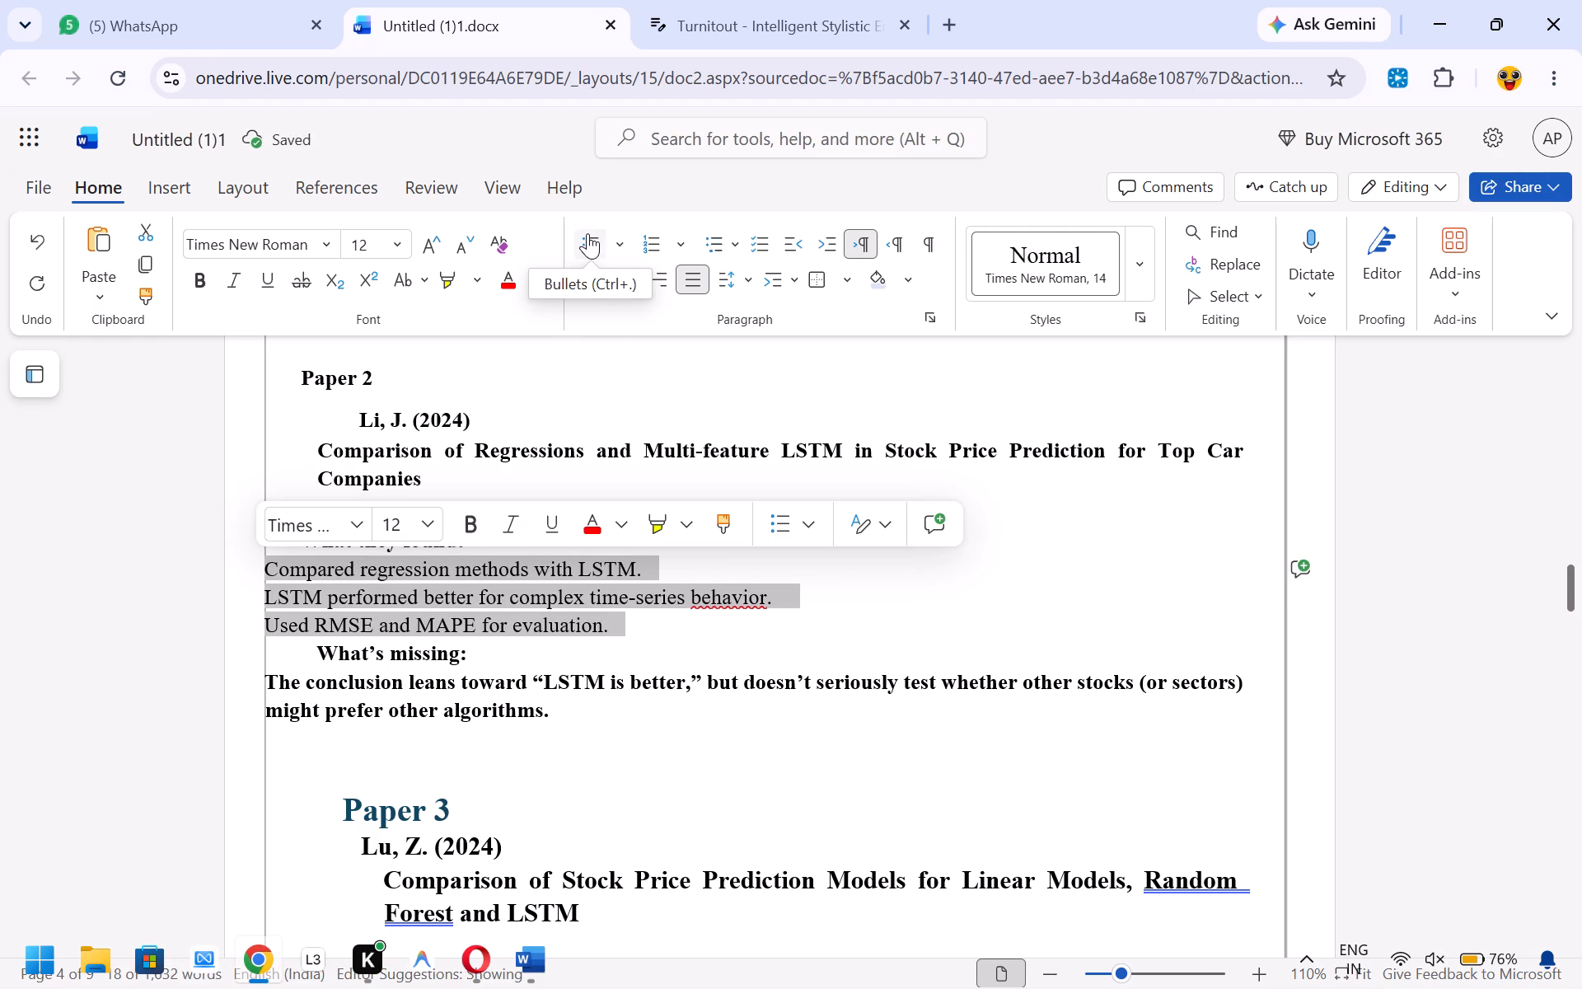
pyautogui.click(611, 244)
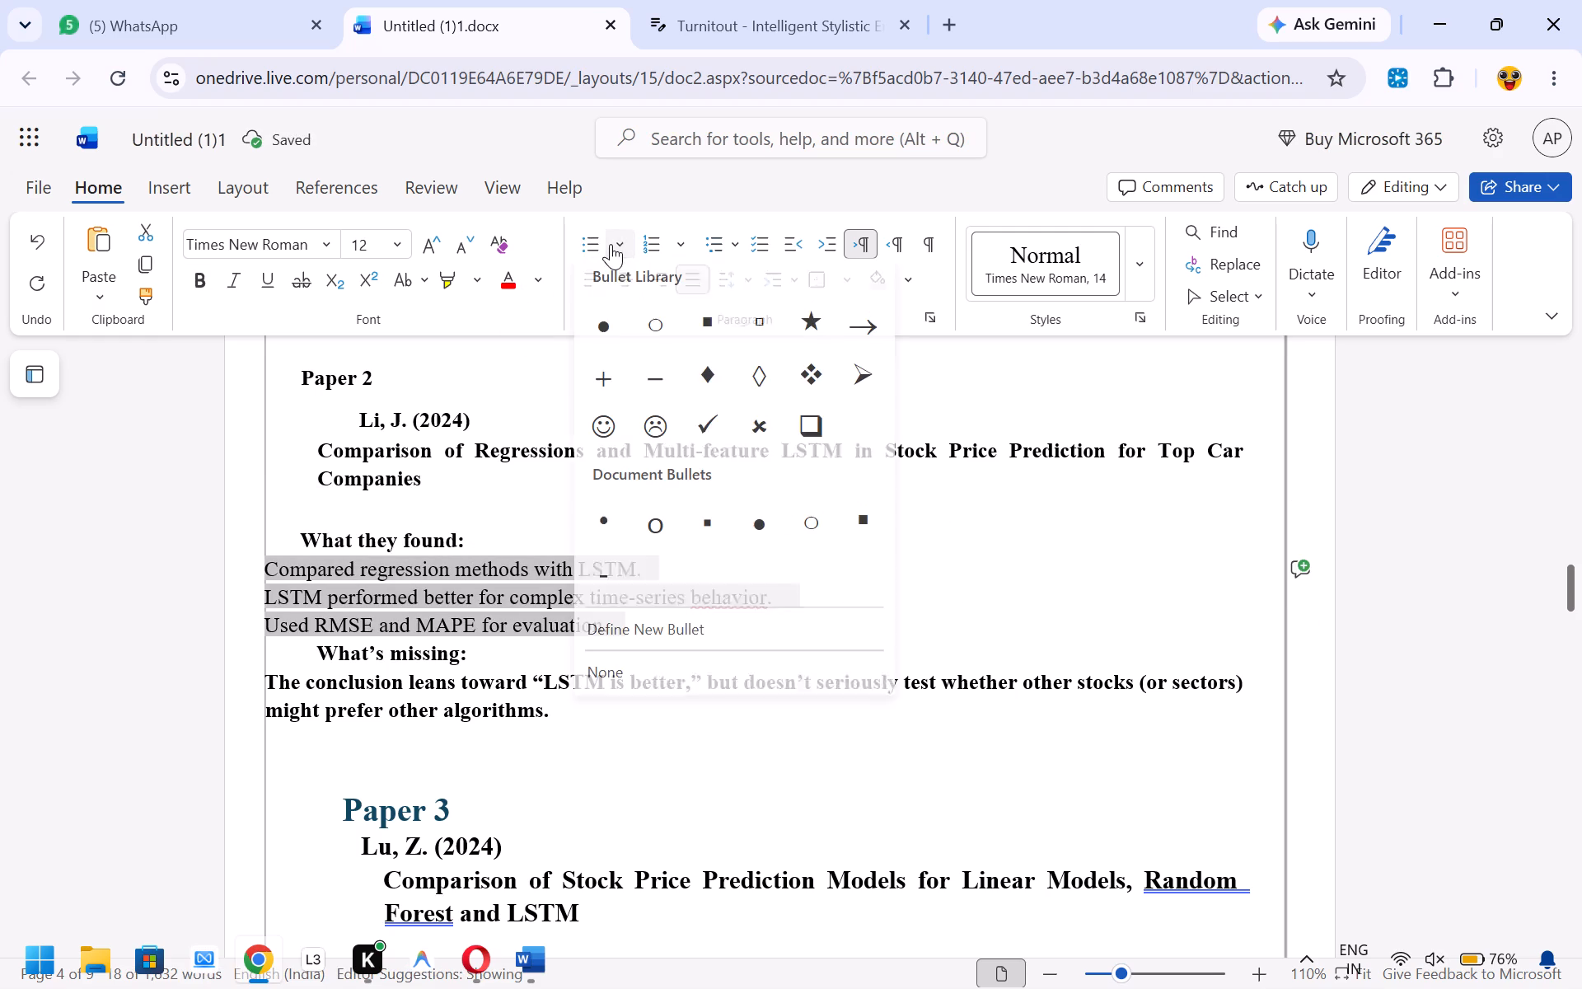
pyautogui.click(608, 333)
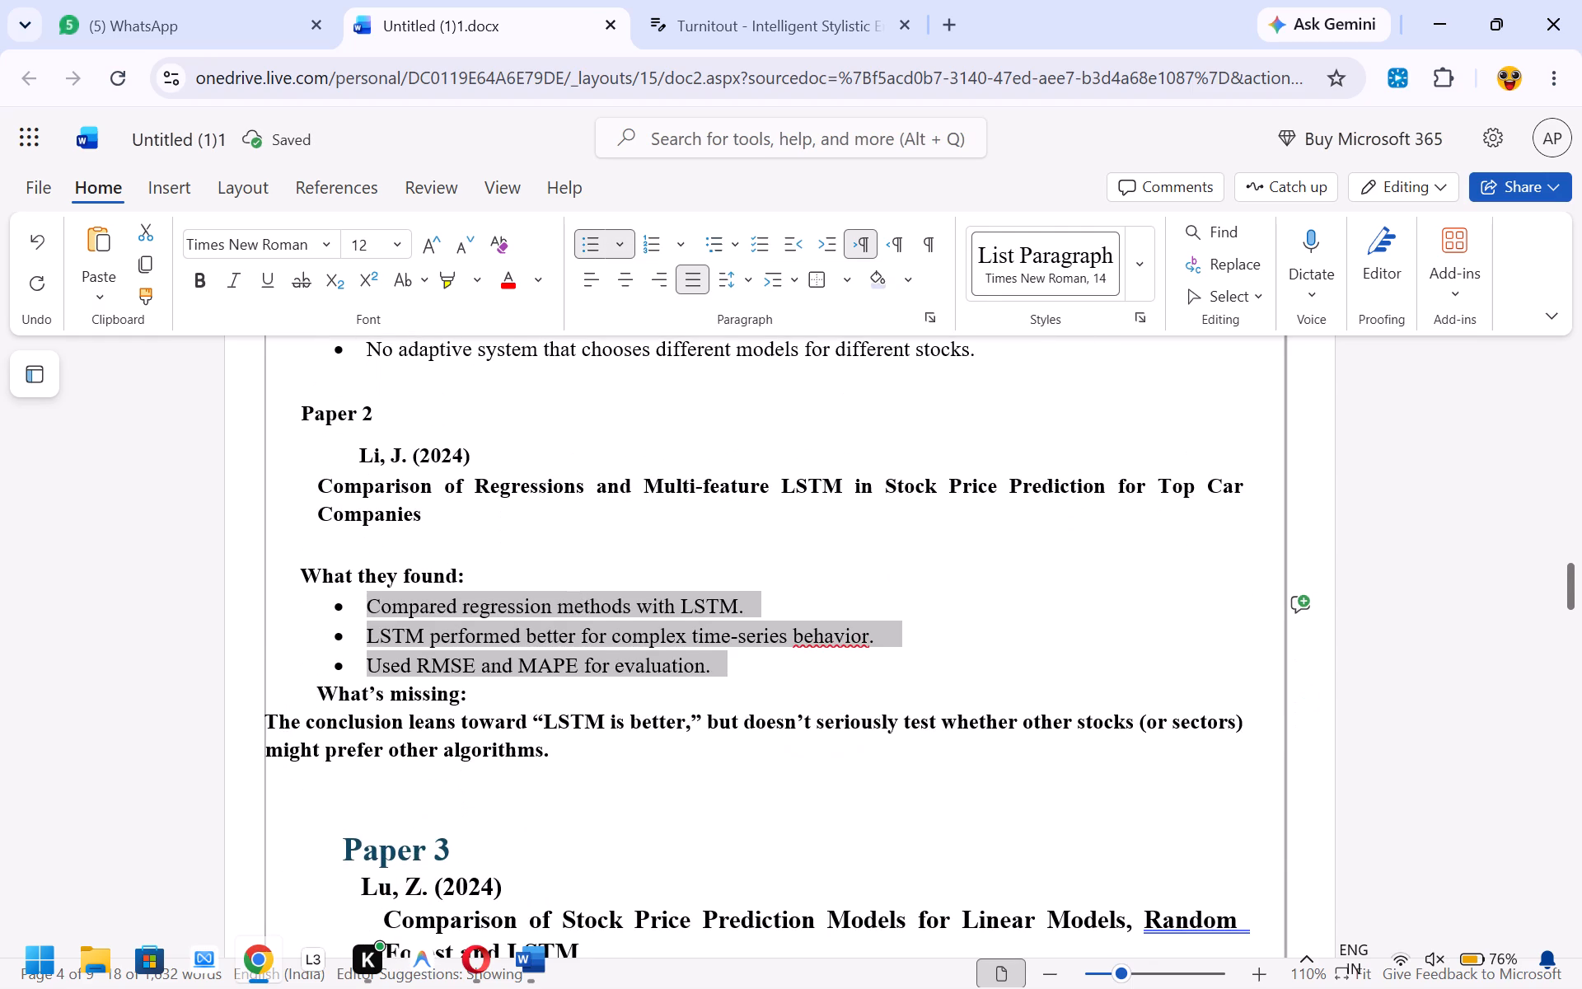
# Format the Paper 2 paragraph under What's missing: as a bulleted item and remove its bold.
pyautogui.moveTo(557, 763); pyautogui.dragTo(238, 724)
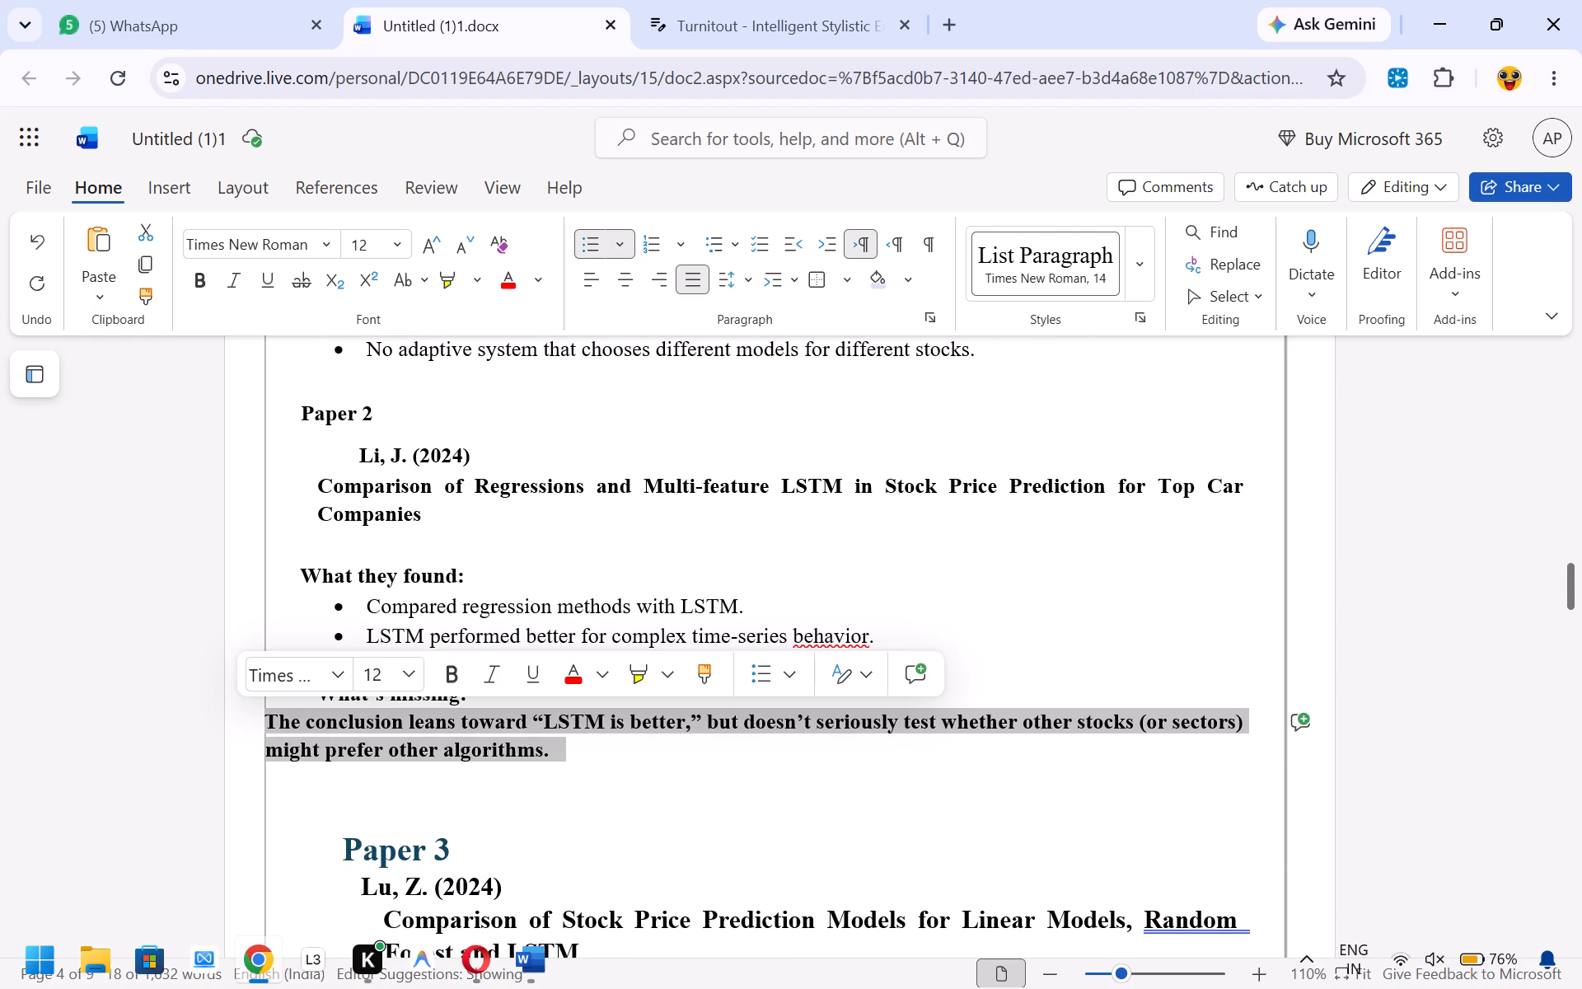
pyautogui.click(597, 242)
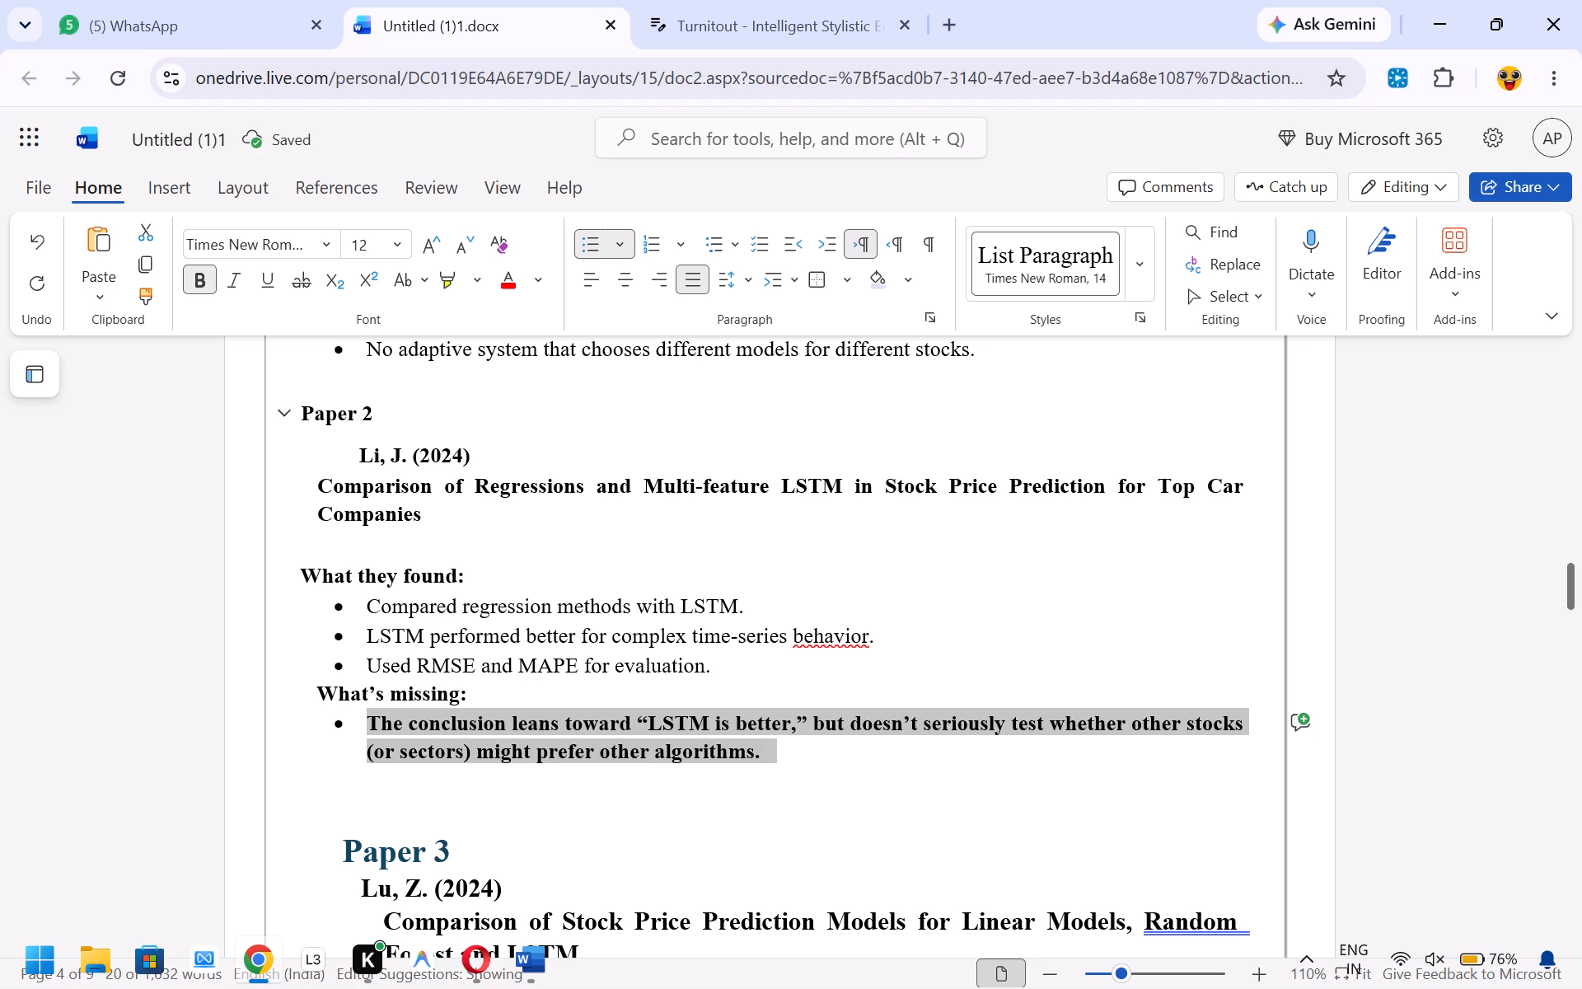
pyautogui.click(208, 278)
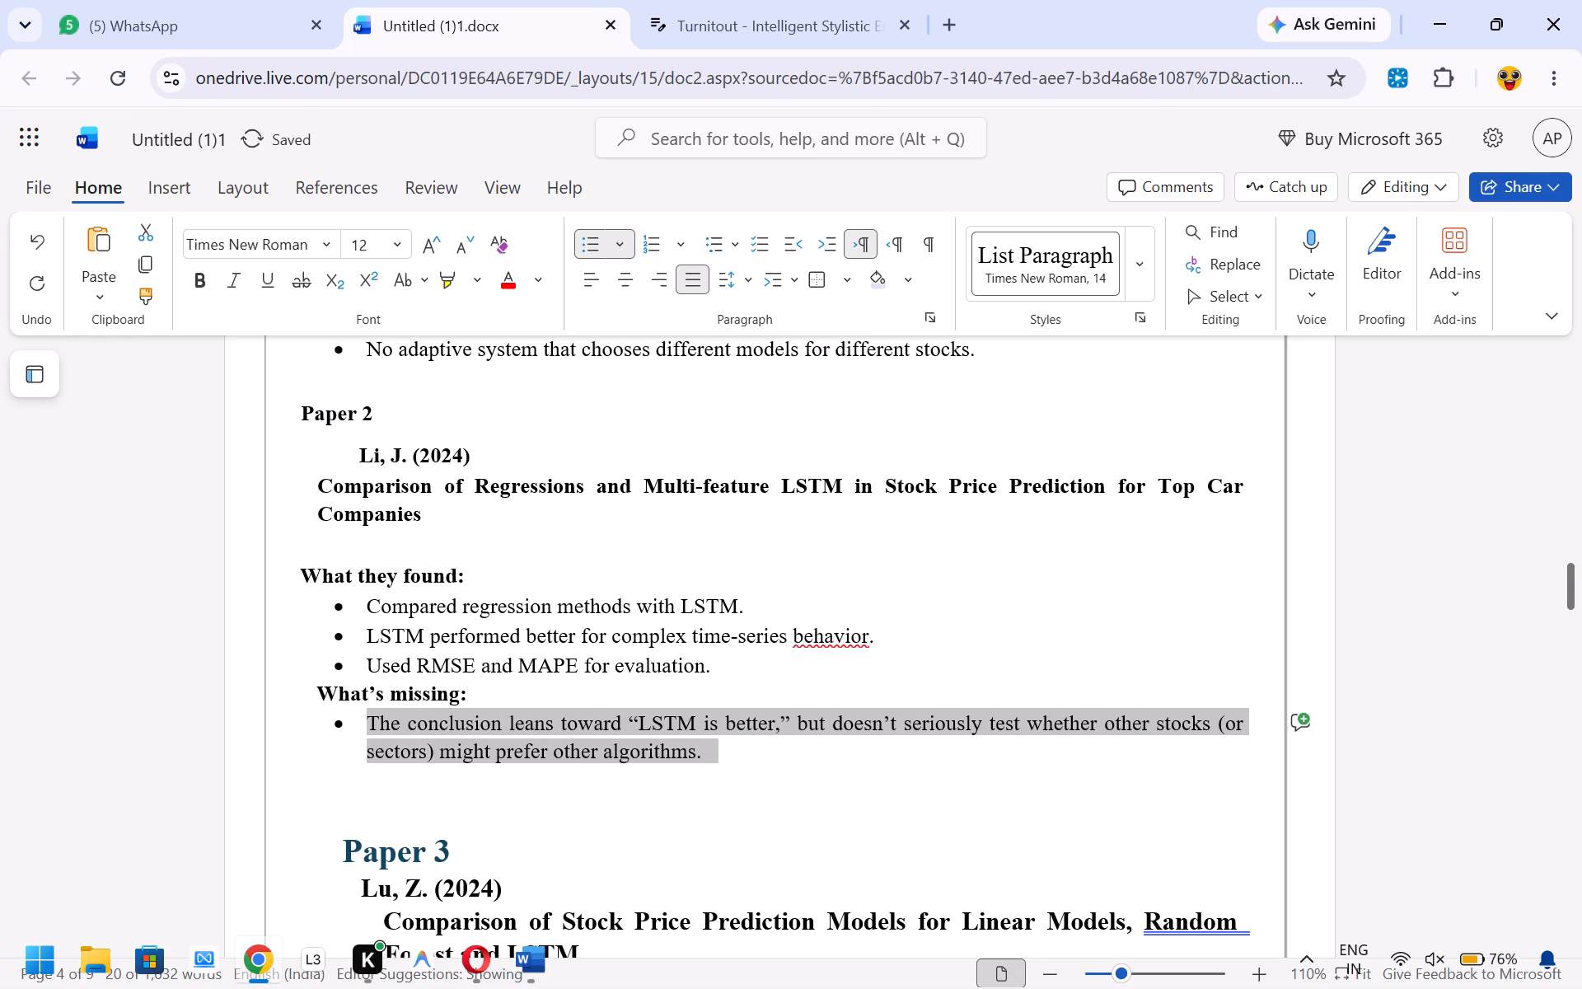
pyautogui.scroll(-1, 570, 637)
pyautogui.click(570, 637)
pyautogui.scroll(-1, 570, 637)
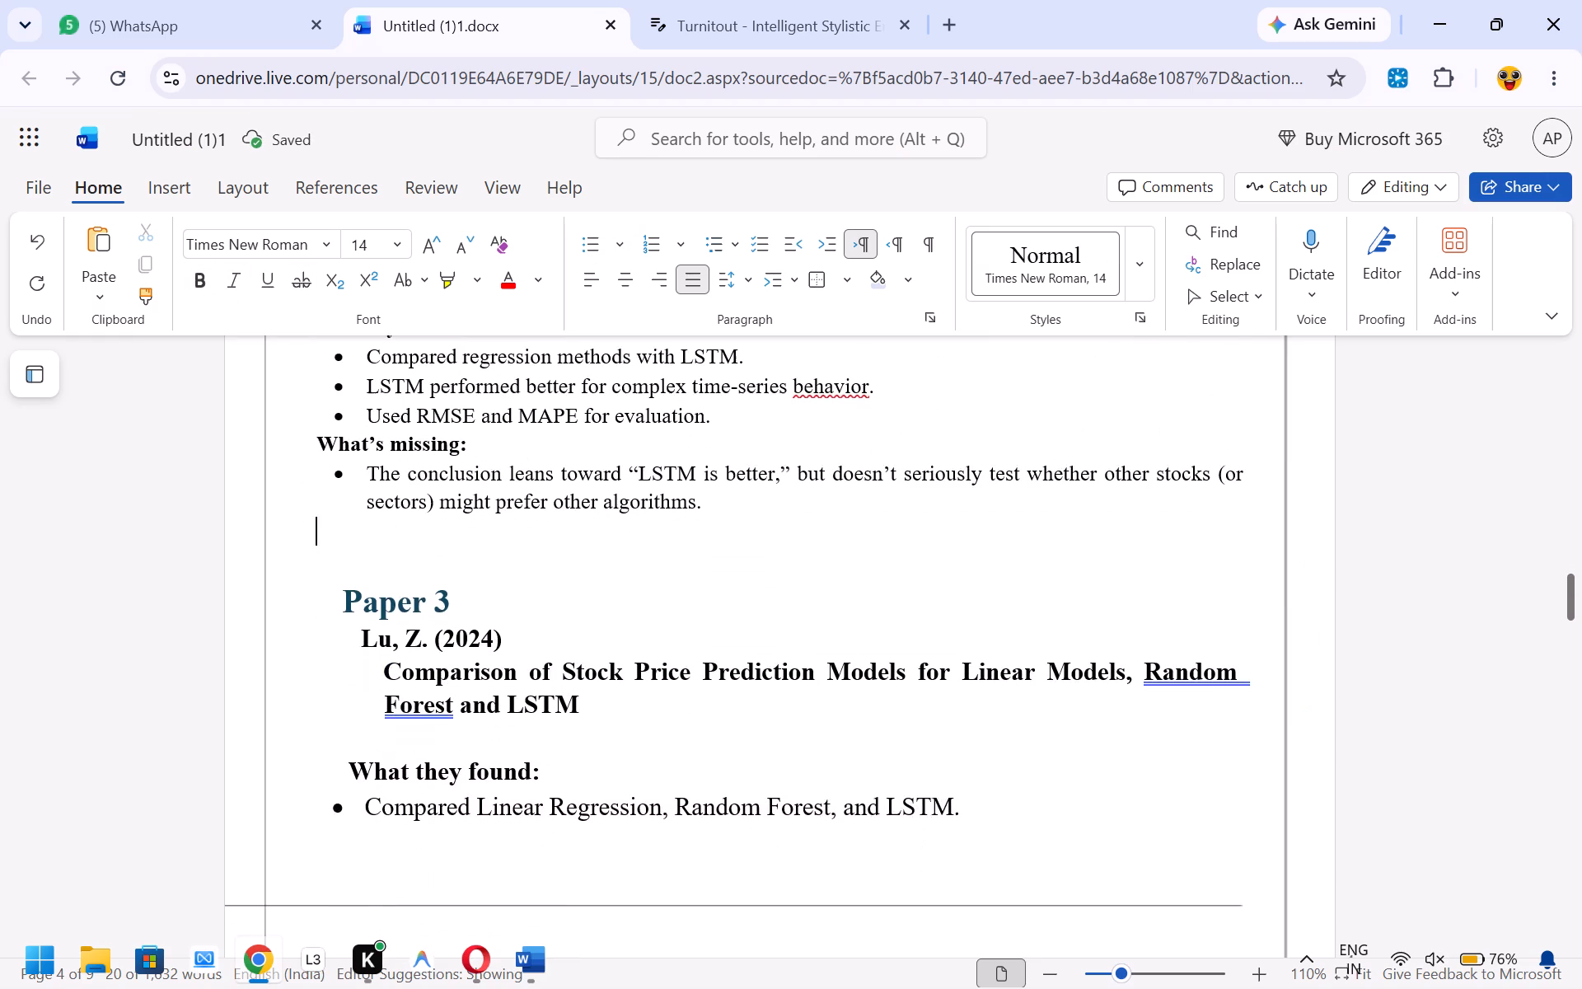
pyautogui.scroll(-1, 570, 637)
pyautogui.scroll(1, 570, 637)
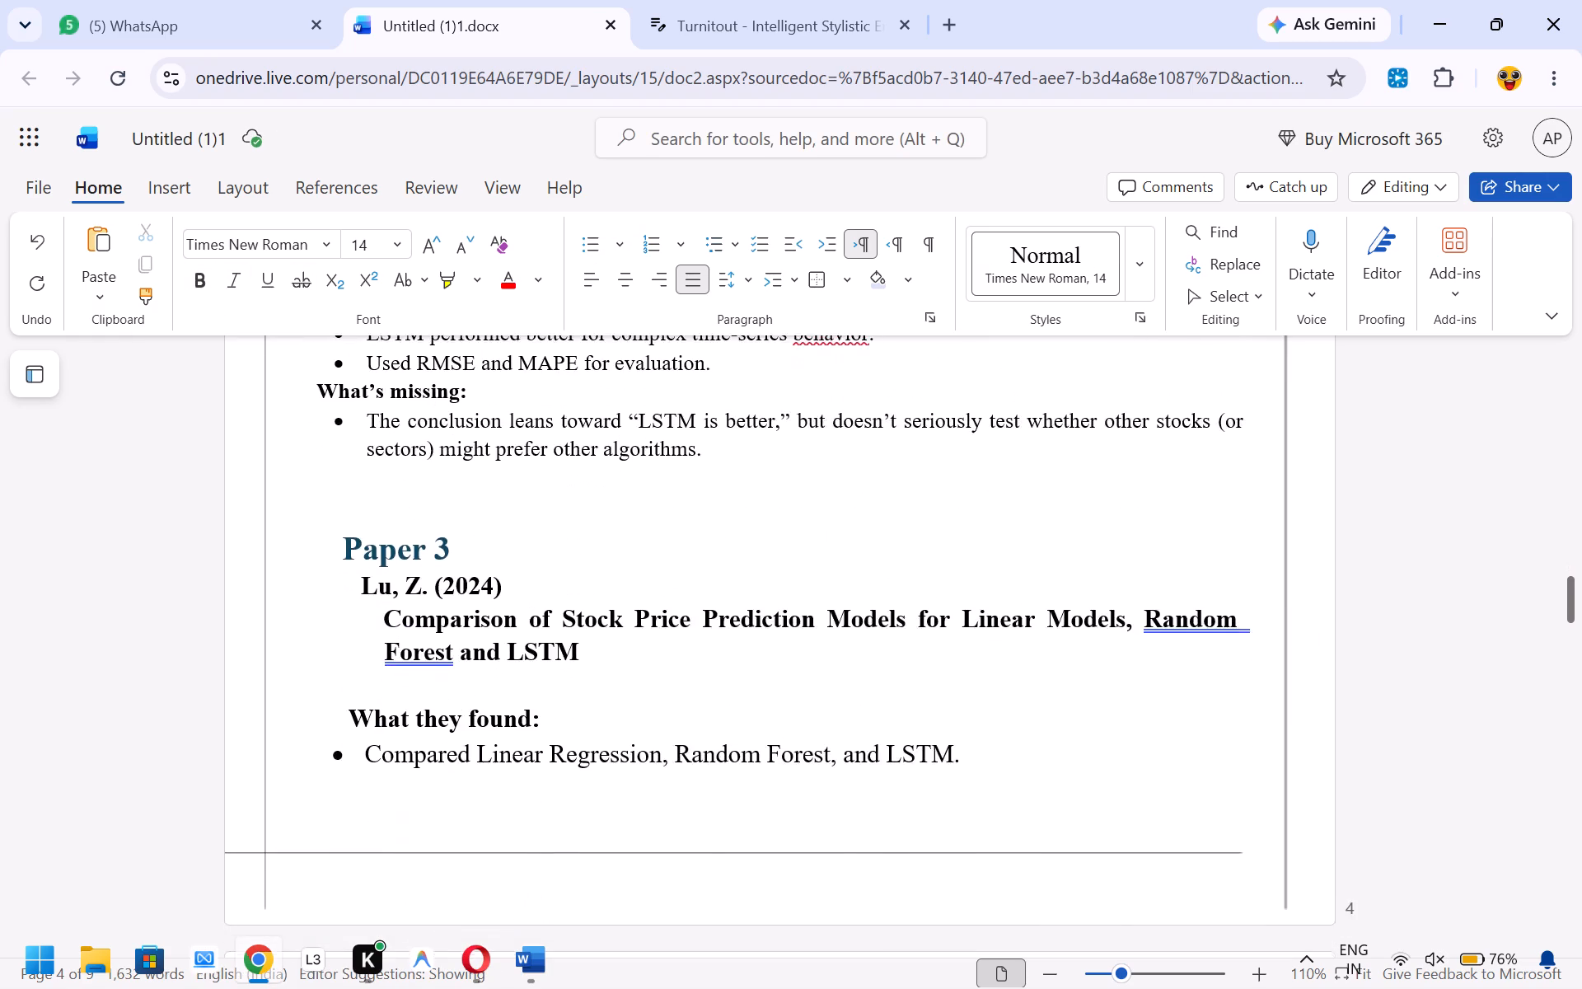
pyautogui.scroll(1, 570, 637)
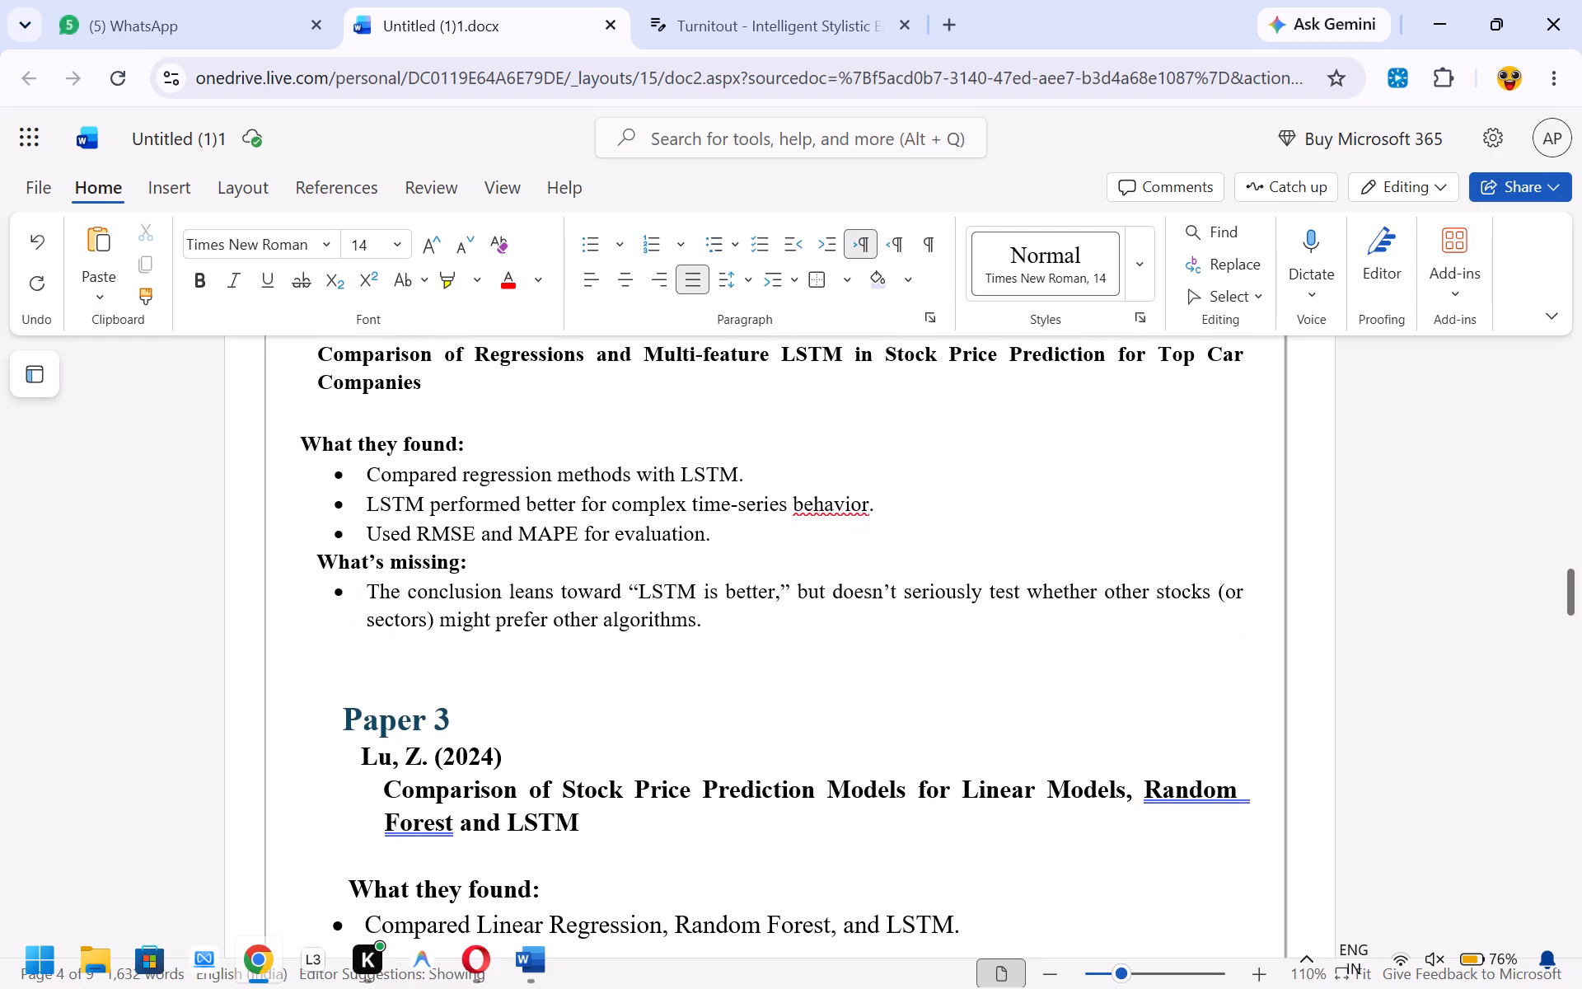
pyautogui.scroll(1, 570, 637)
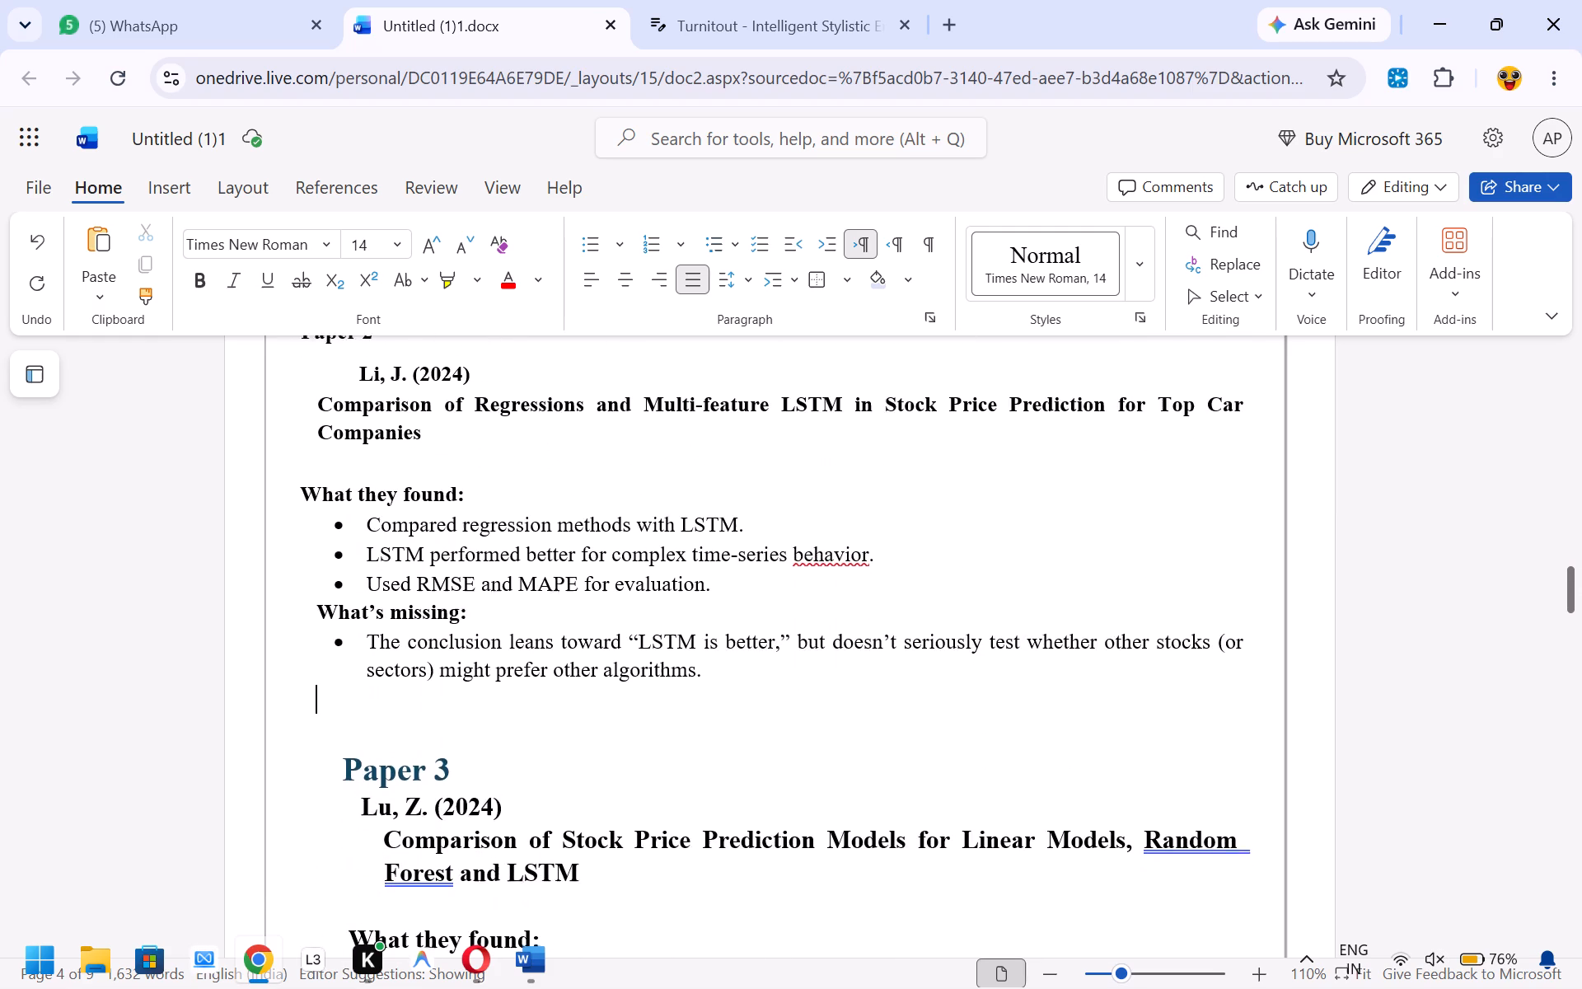
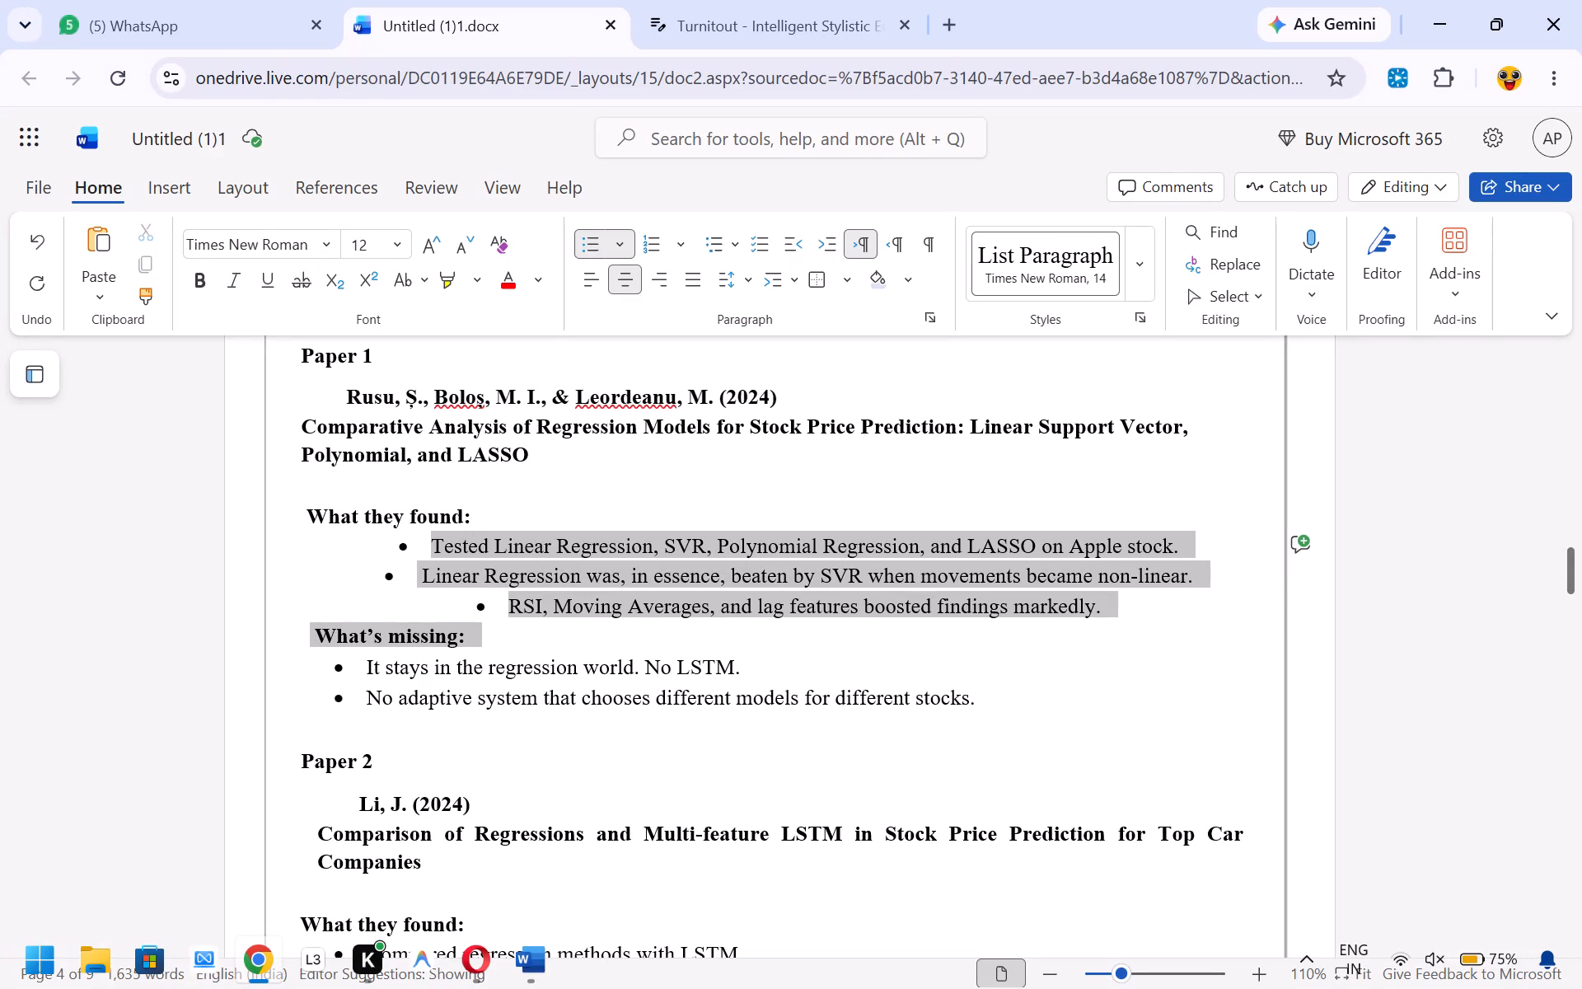
# Select the three unevenly indented bullet lines under What they found: in Paper 1.
pyautogui.moveTo(375, 535); pyautogui.dragTo(373, 547)
pyautogui.click(1141, 616)
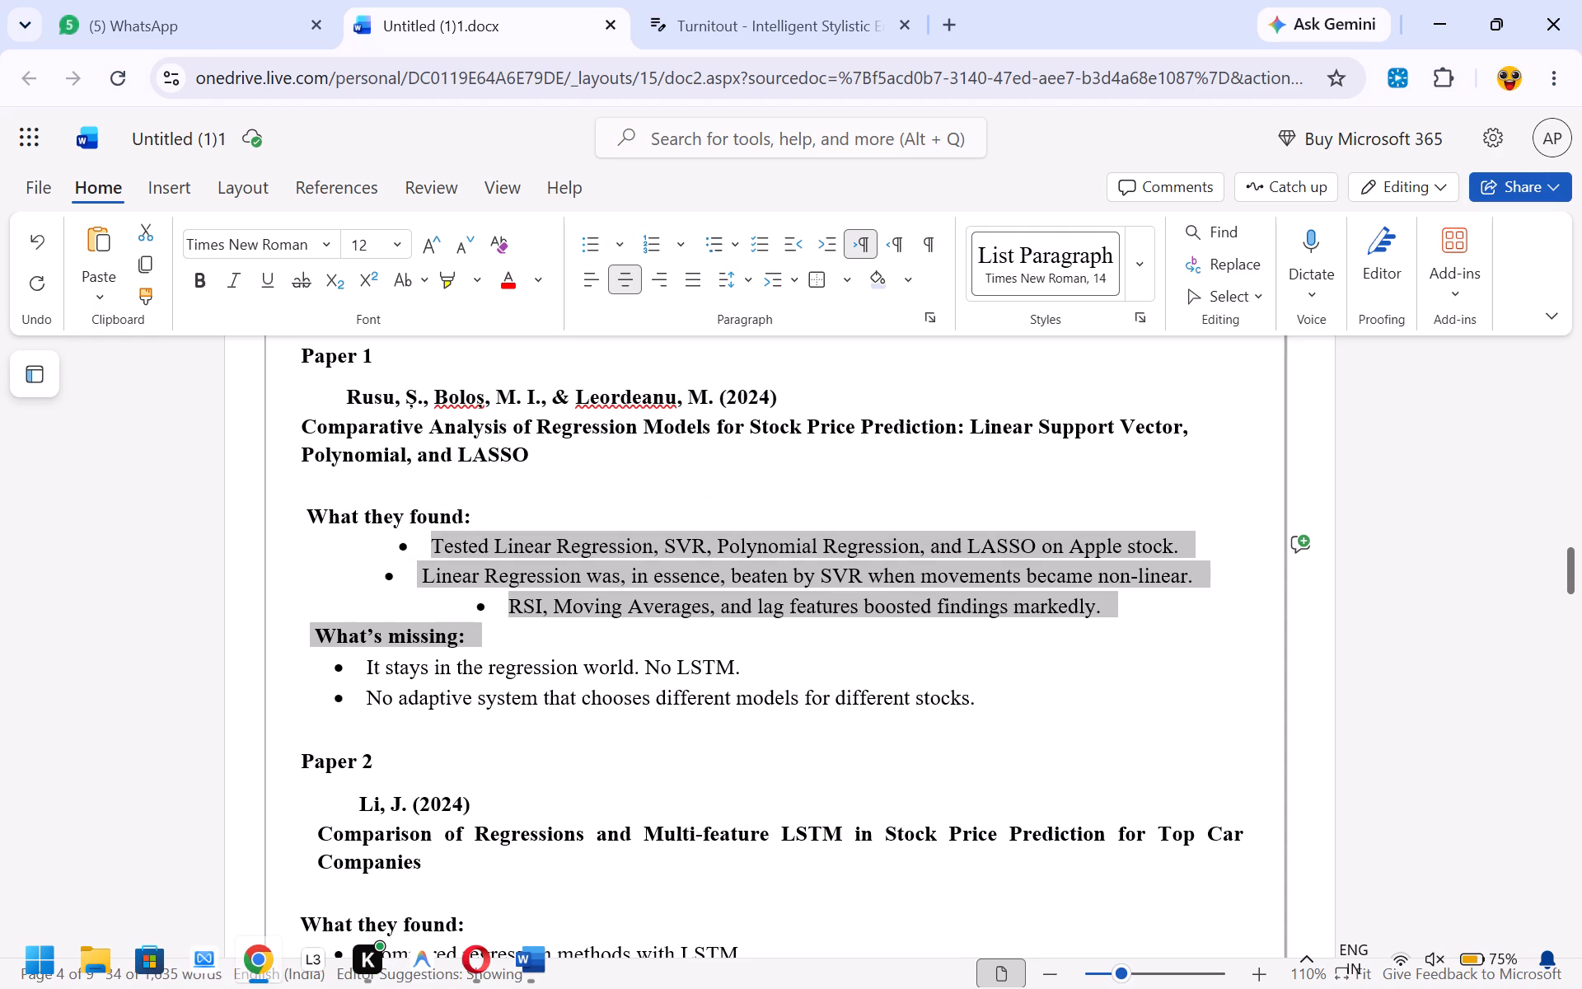
pyautogui.moveTo(1130, 612); pyautogui.dragTo(440, 516)
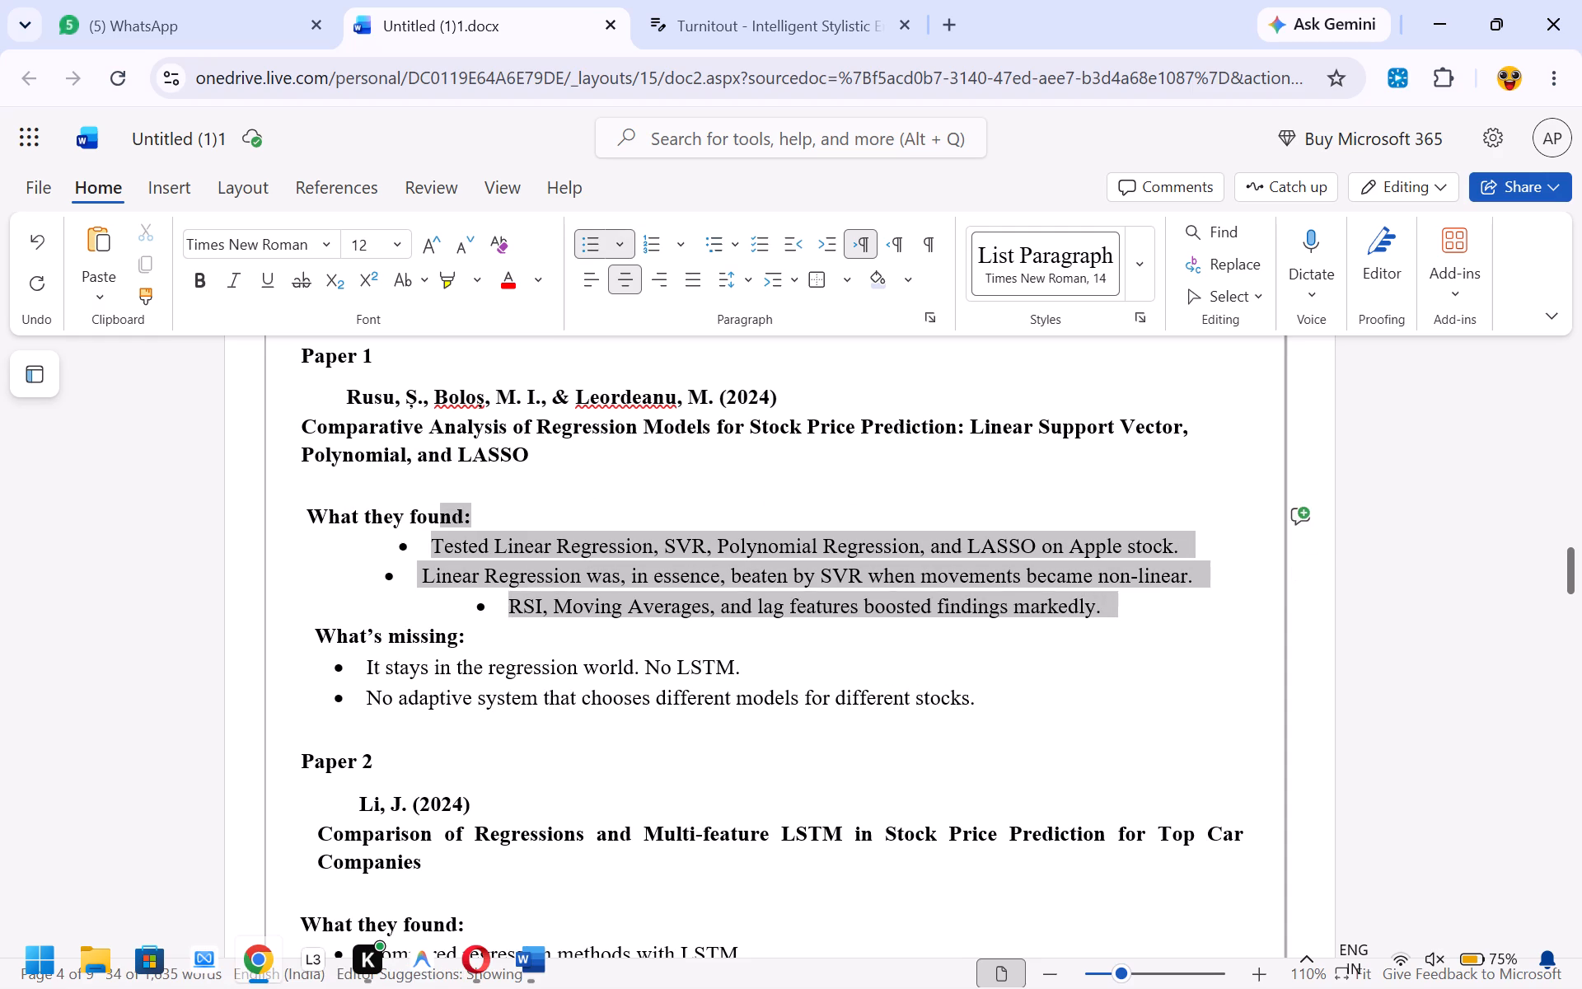
# Left-align the three bulleted lines under What they found: in Paper 1.
pyautogui.moveTo(440, 516); pyautogui.dragTo(427, 543)
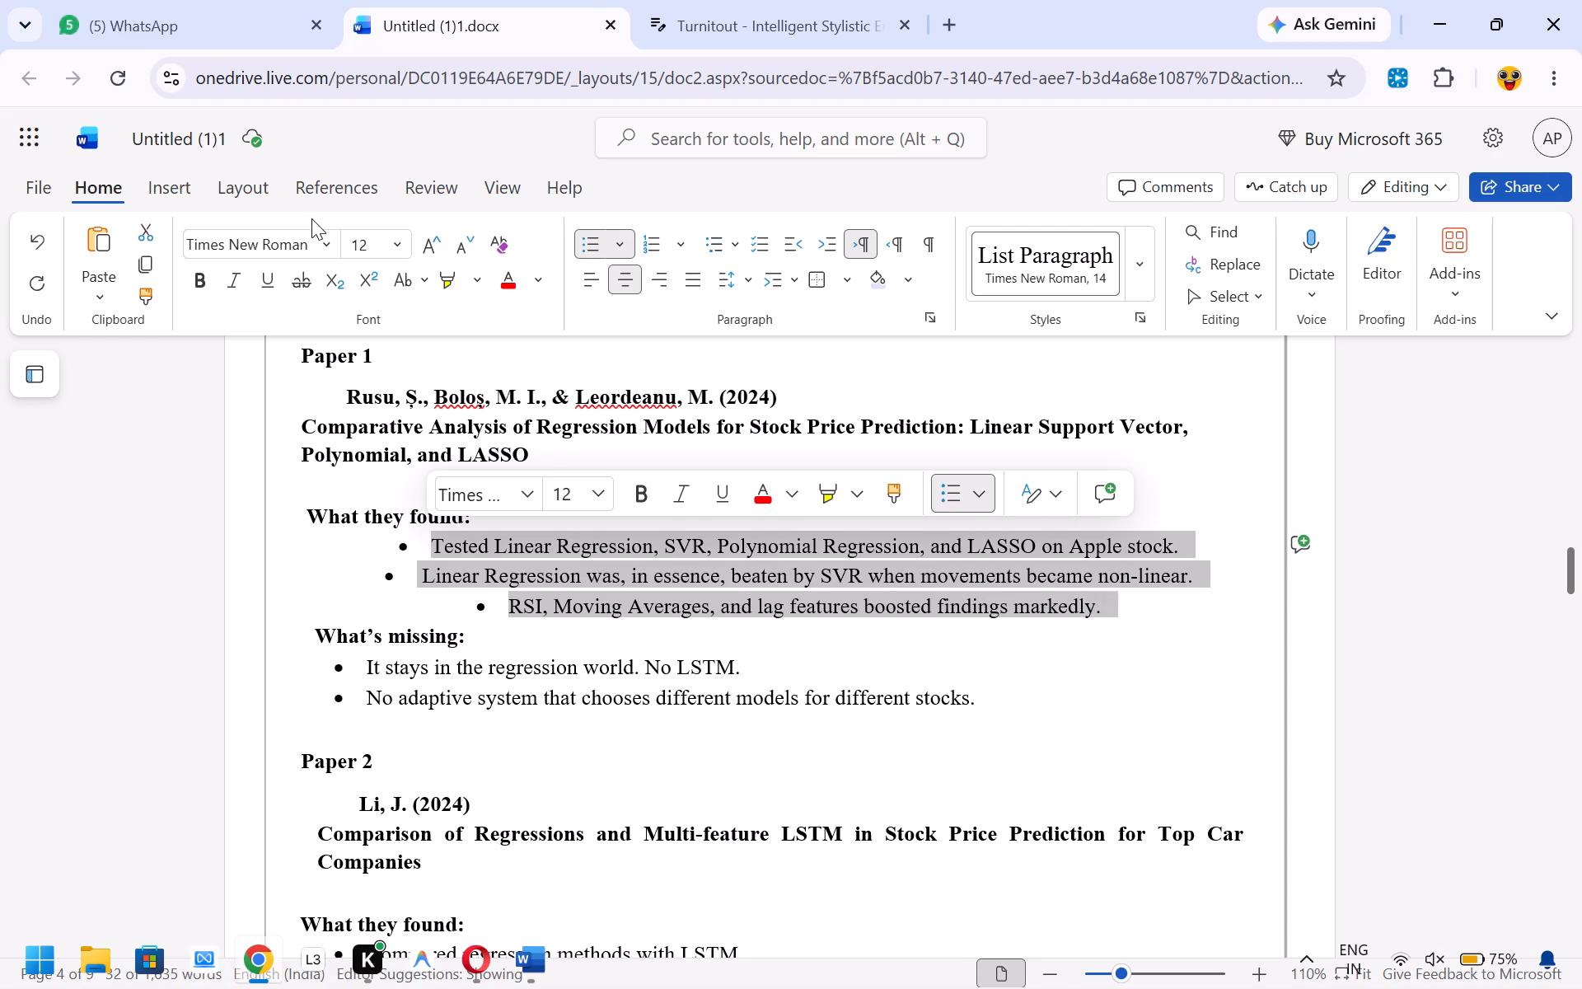
pyautogui.click(592, 279)
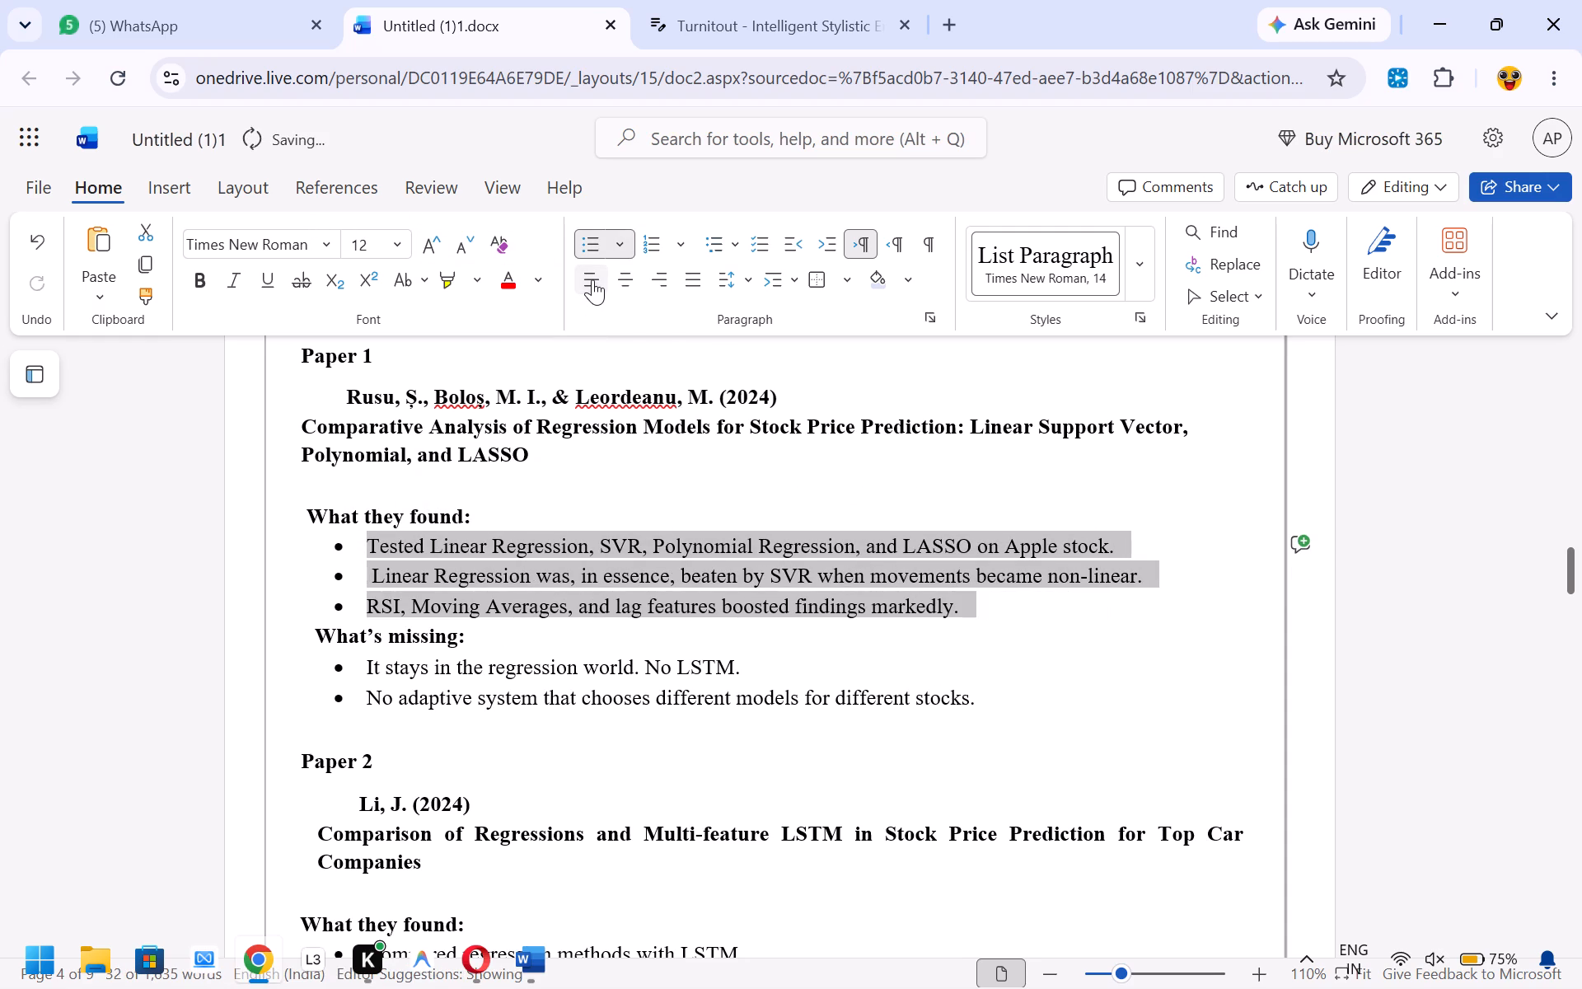
pyautogui.scroll(-1, 566, 424)
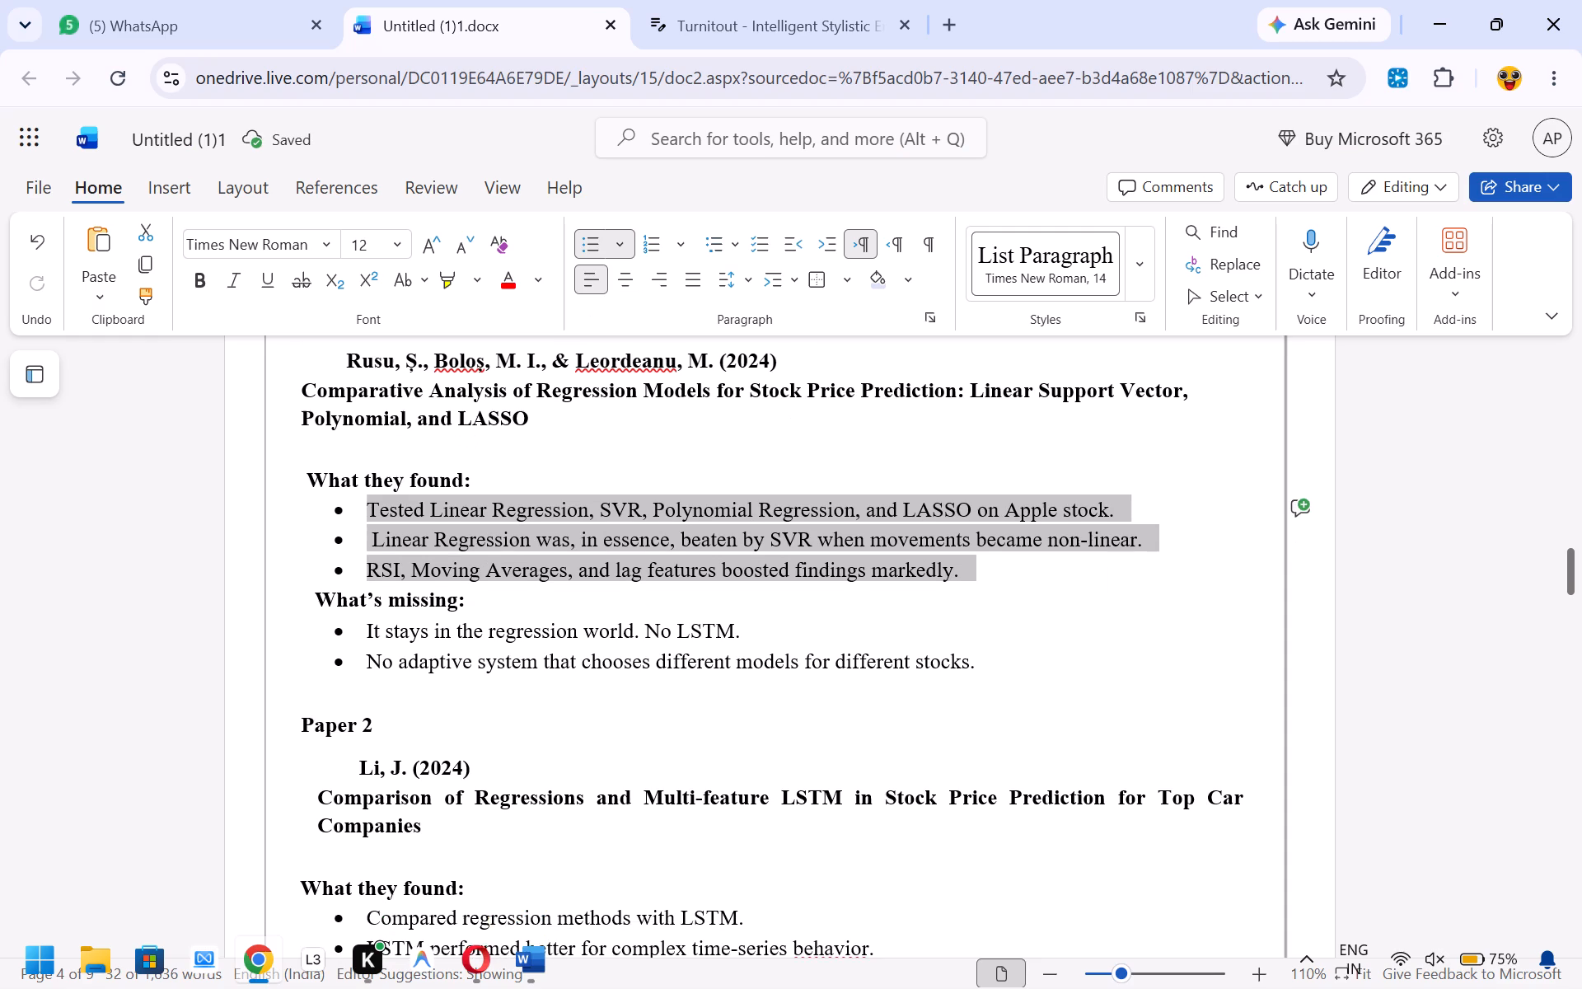
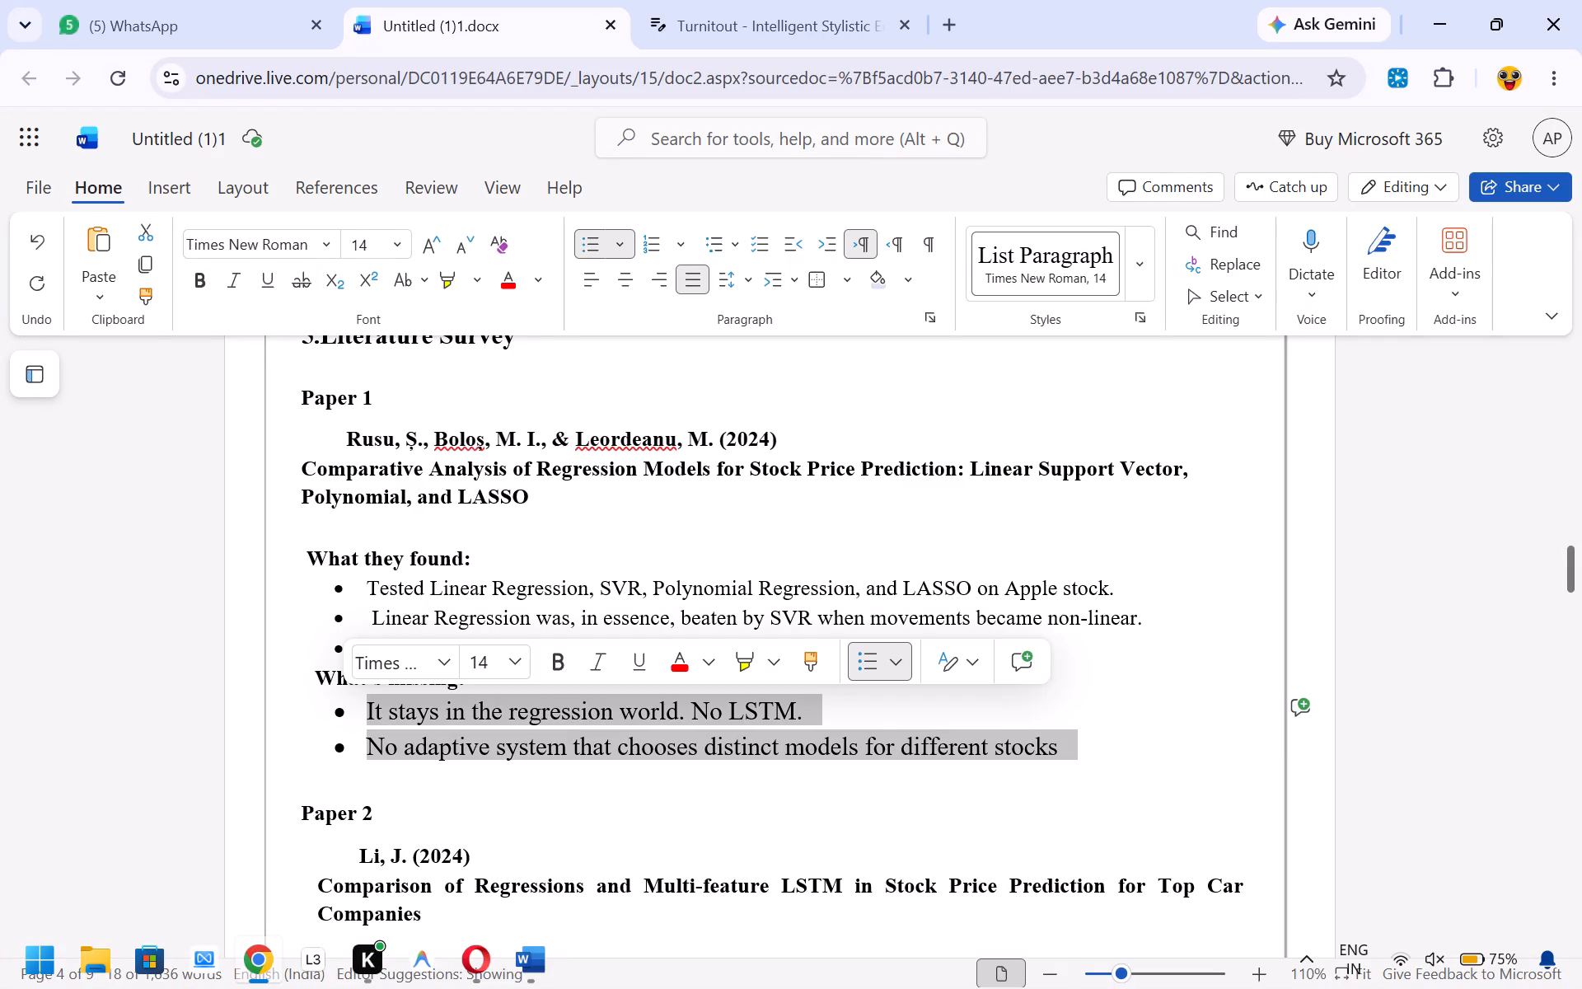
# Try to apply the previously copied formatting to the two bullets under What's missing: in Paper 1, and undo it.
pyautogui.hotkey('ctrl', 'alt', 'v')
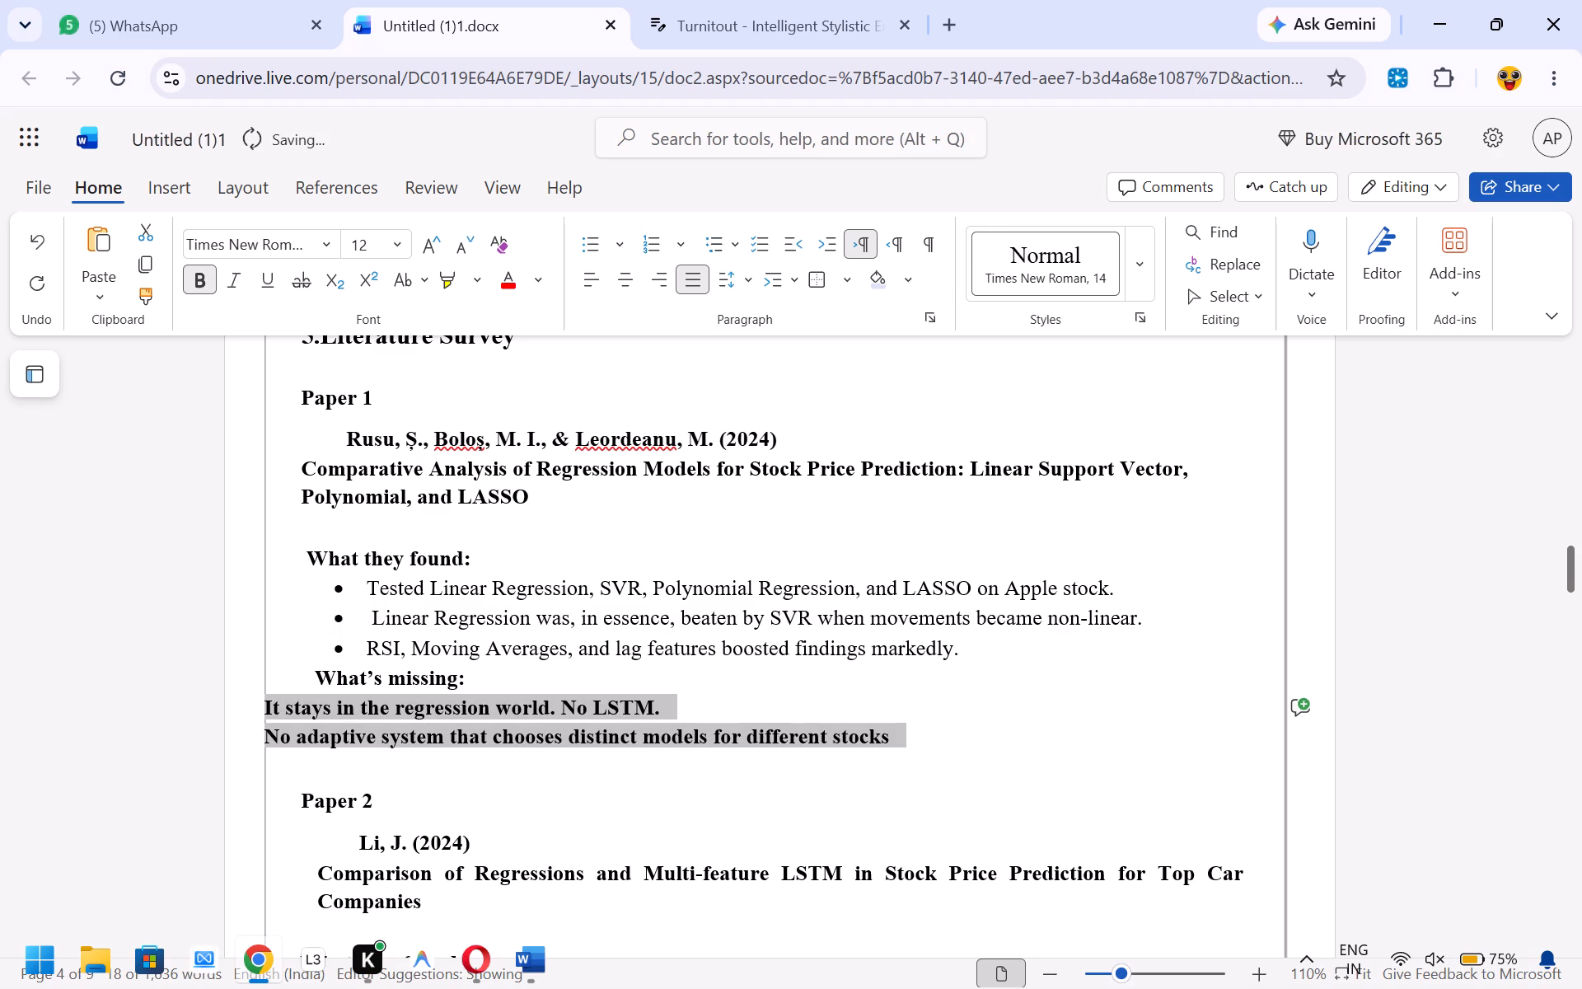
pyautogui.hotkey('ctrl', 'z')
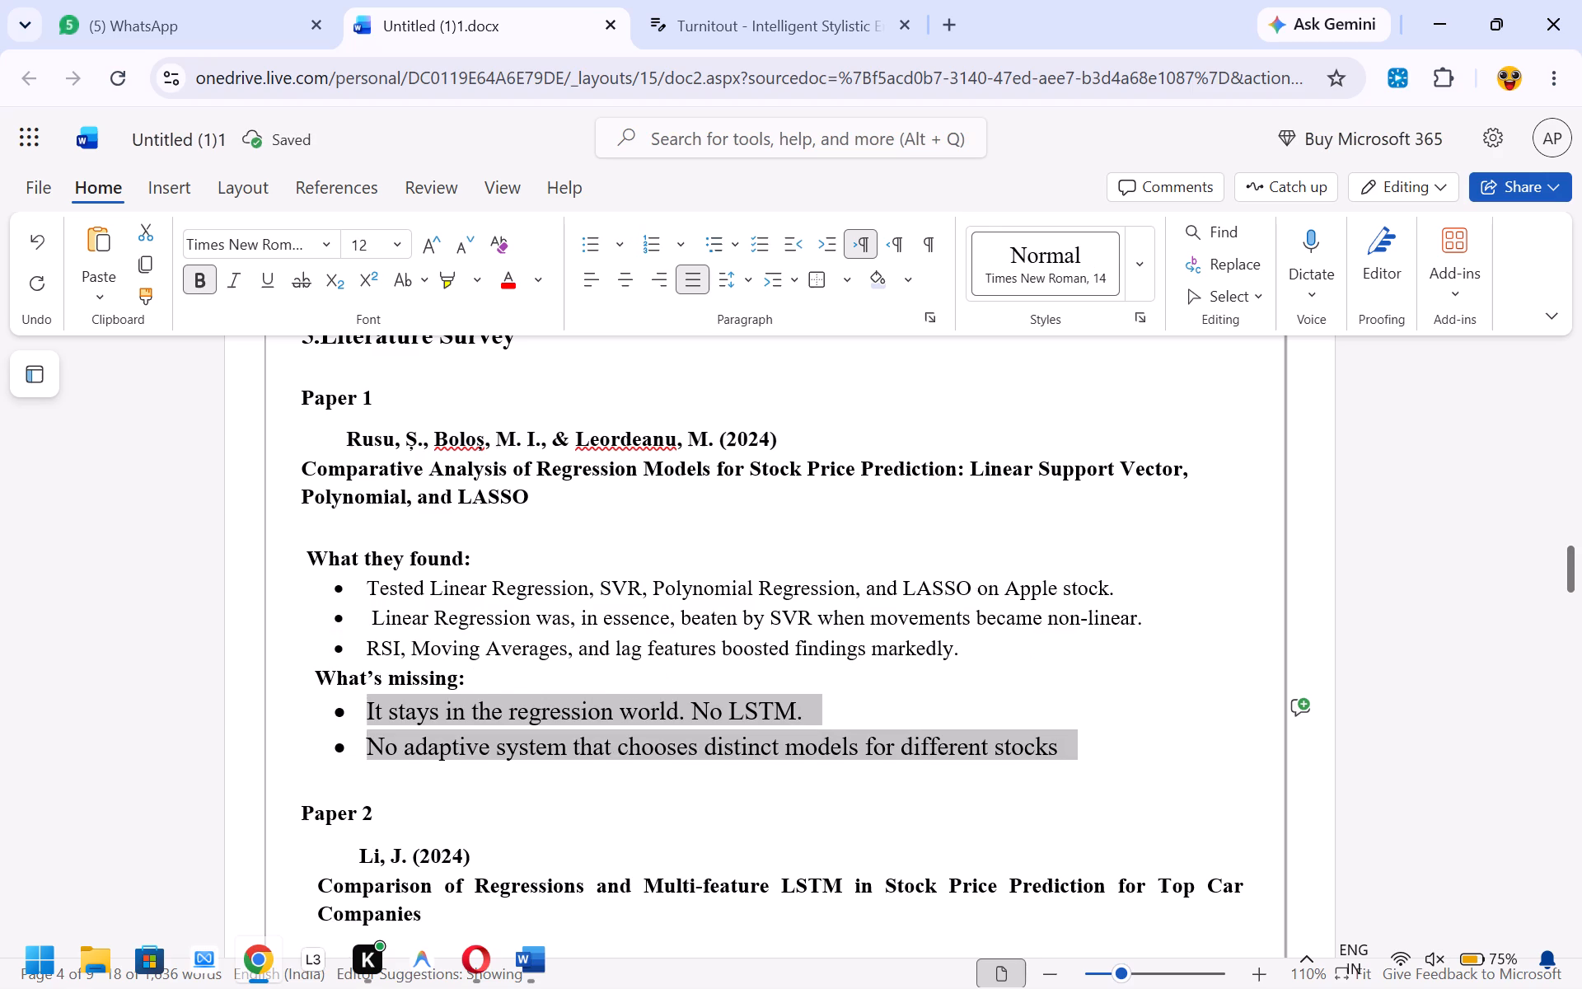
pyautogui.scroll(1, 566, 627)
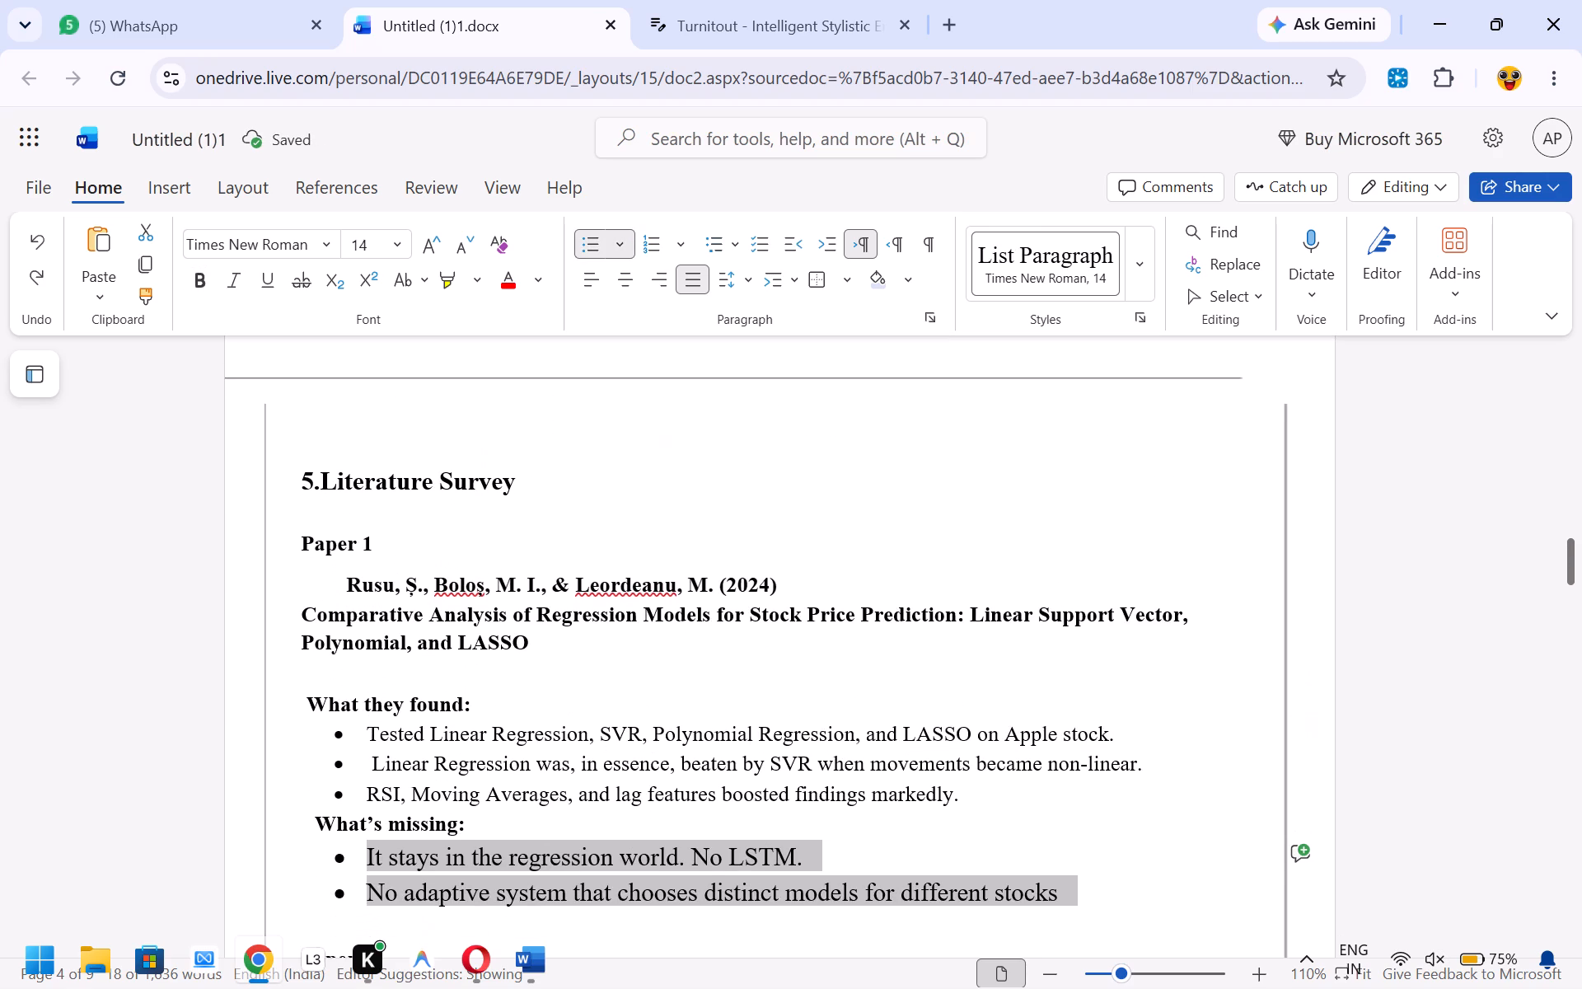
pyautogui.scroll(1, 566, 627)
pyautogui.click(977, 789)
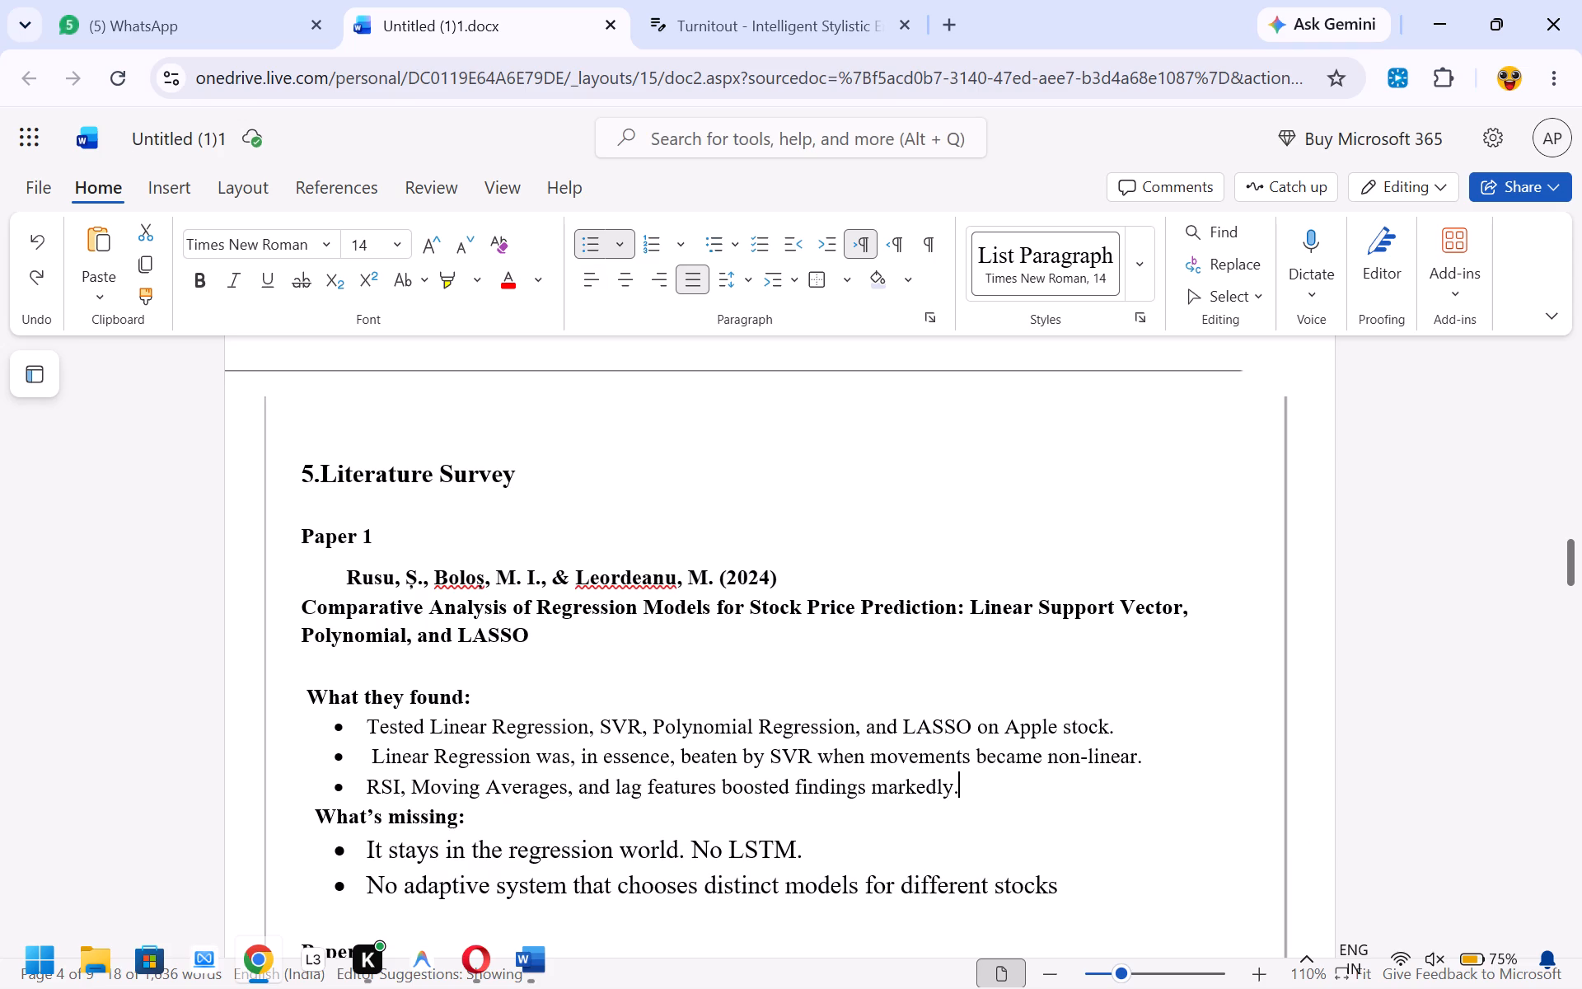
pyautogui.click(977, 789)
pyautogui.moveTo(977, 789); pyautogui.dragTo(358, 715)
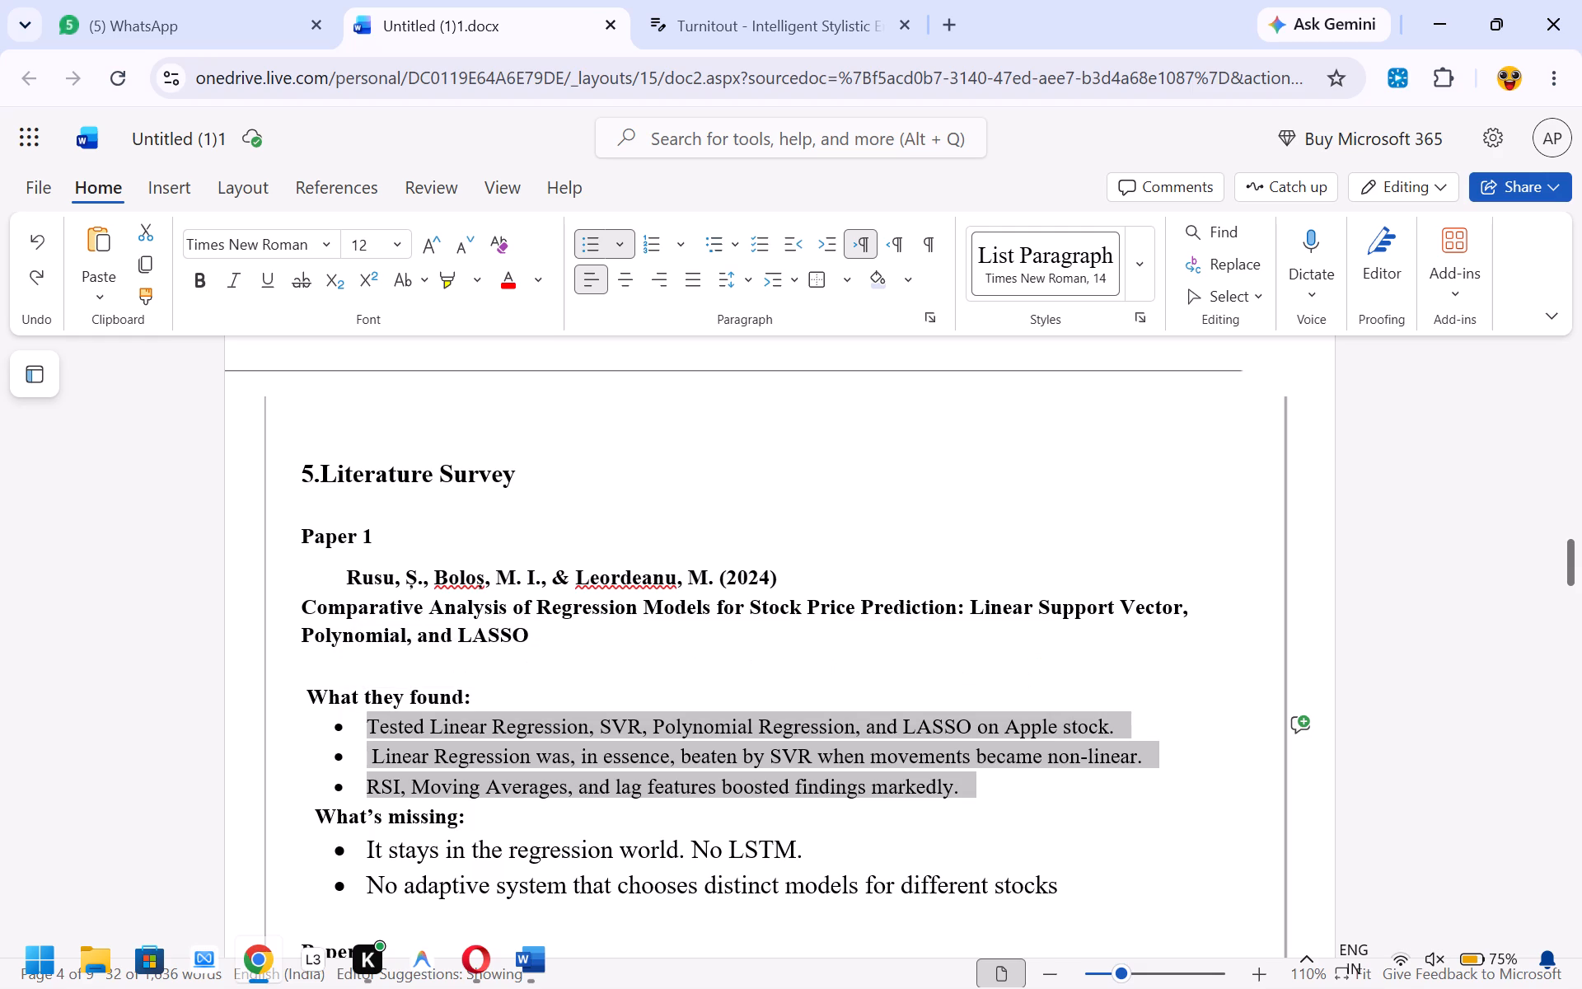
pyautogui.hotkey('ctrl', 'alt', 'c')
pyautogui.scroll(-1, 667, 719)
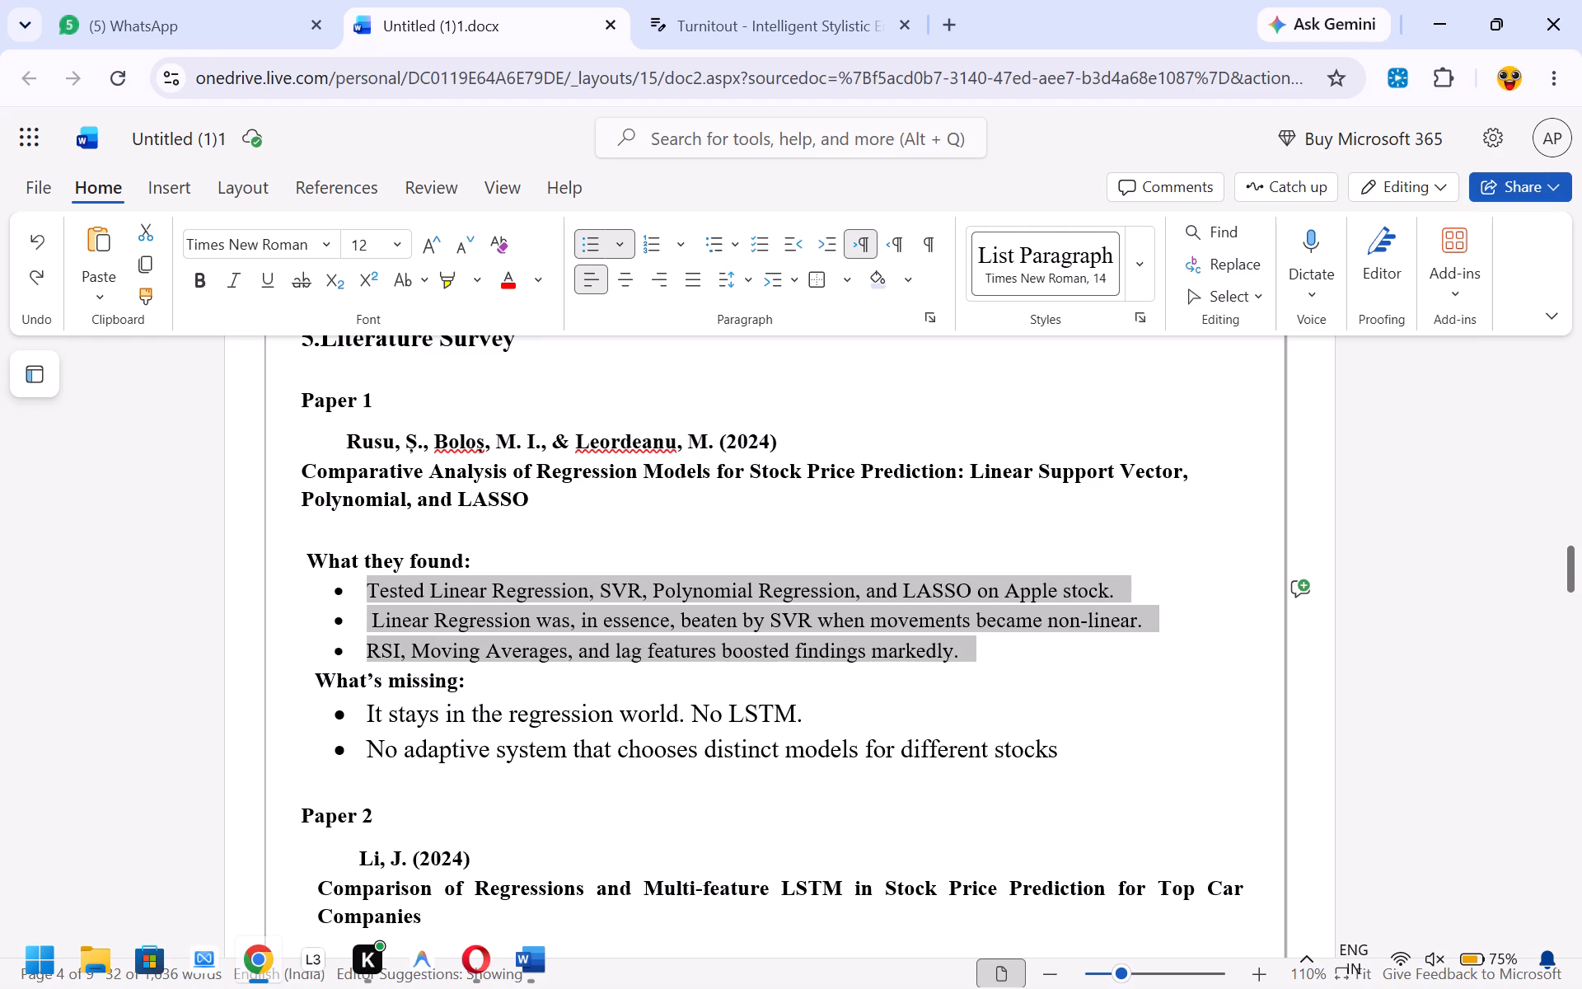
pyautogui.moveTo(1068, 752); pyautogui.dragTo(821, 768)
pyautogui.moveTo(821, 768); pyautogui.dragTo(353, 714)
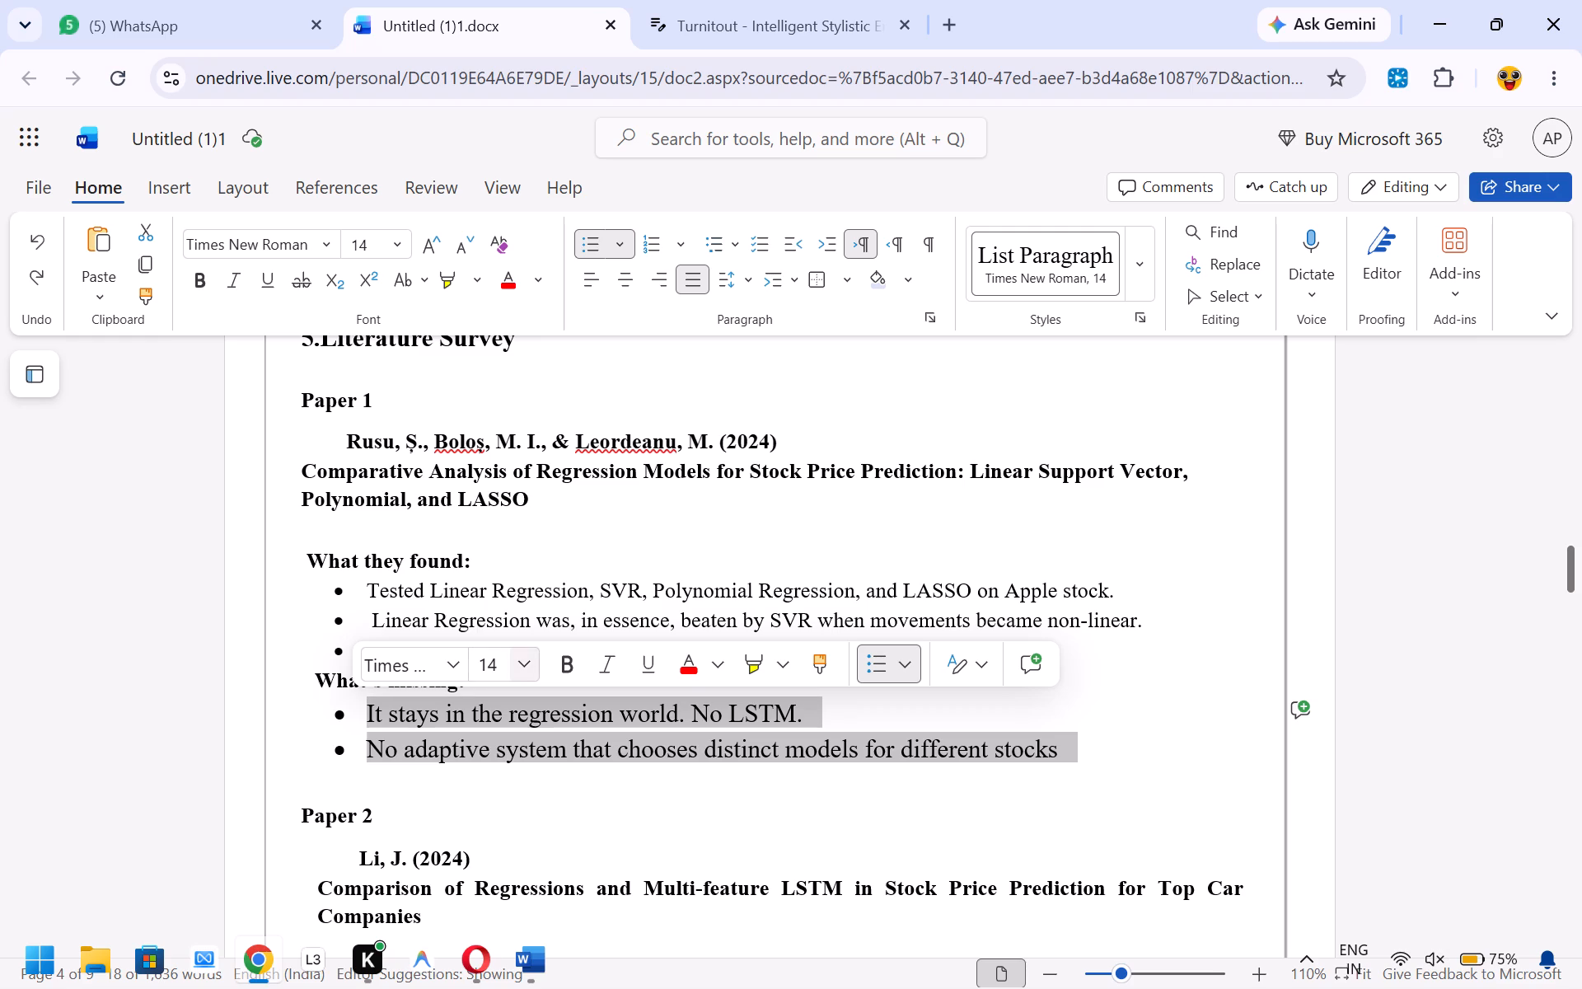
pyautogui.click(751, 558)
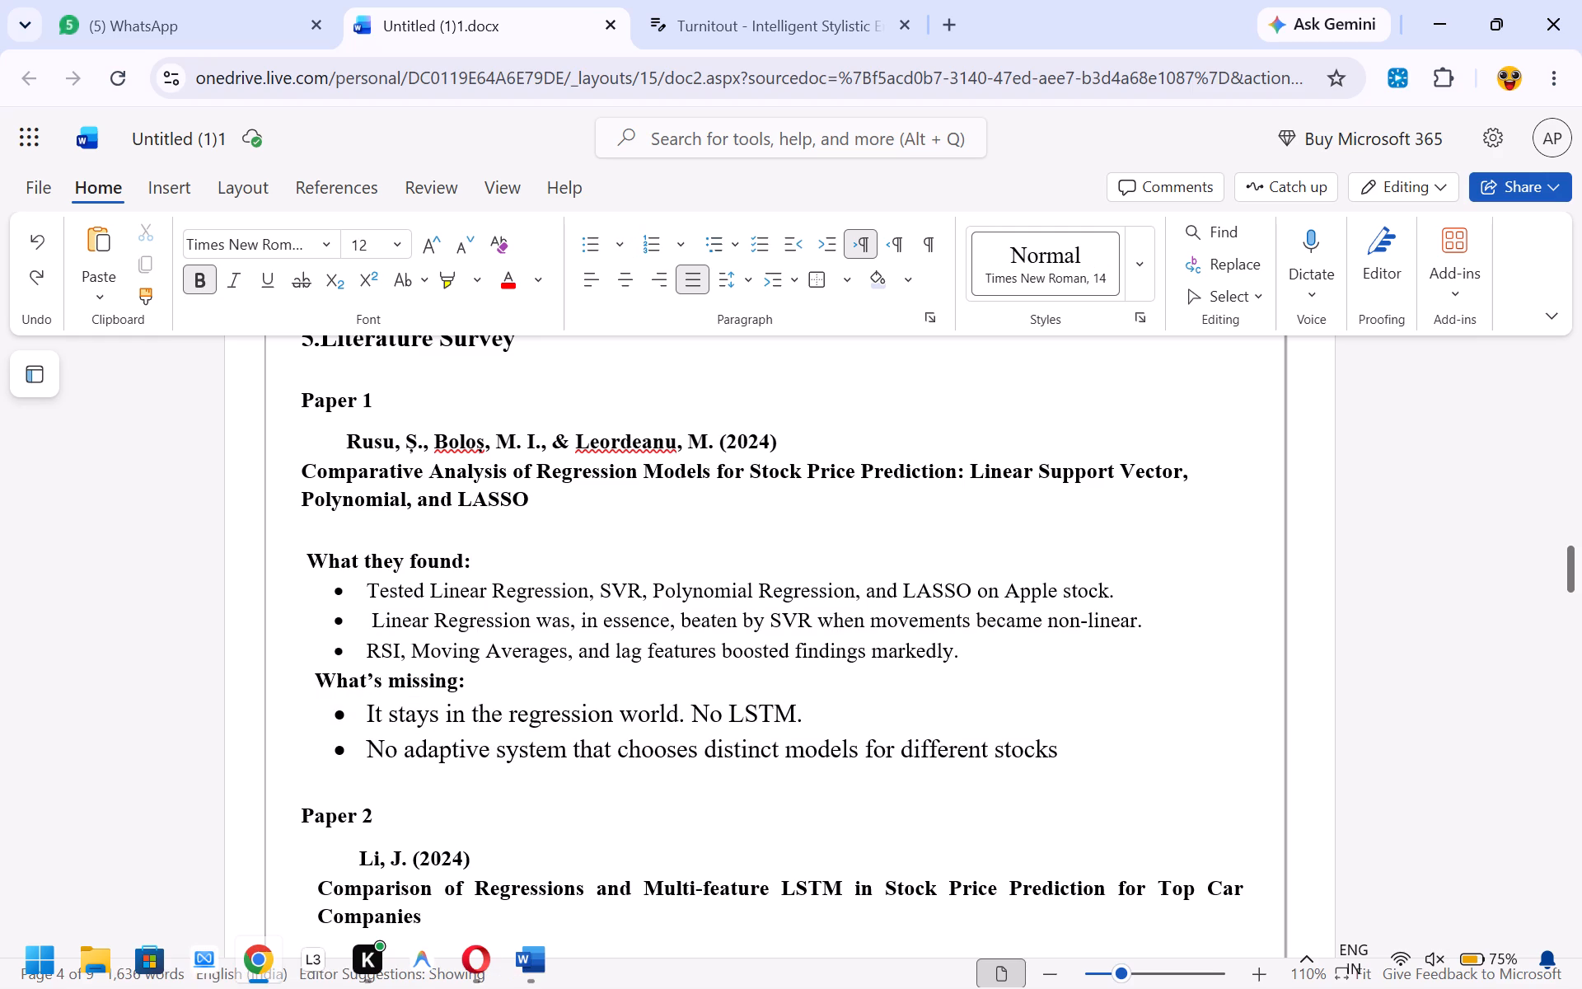
# Copy the formatting of the three What they found: bullets in Paper 1 onto the two bullets under What's missing:.
pyautogui.moveTo(964, 650); pyautogui.dragTo(351, 585)
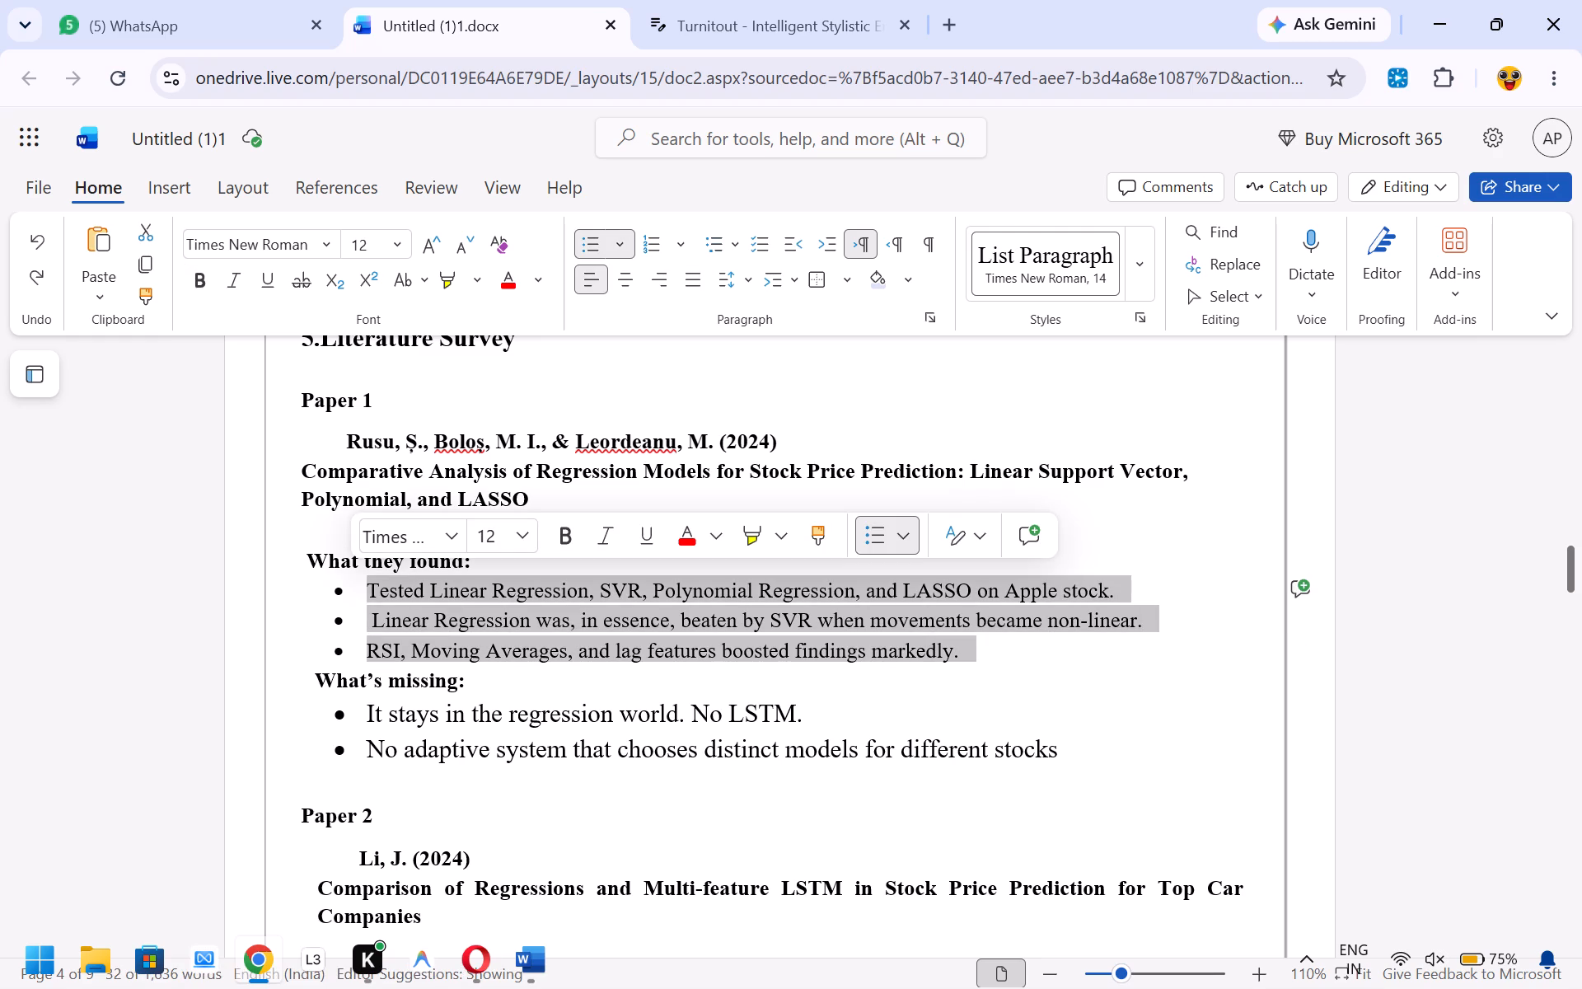
pyautogui.hotkey('ctrl', 'alt', 'c')
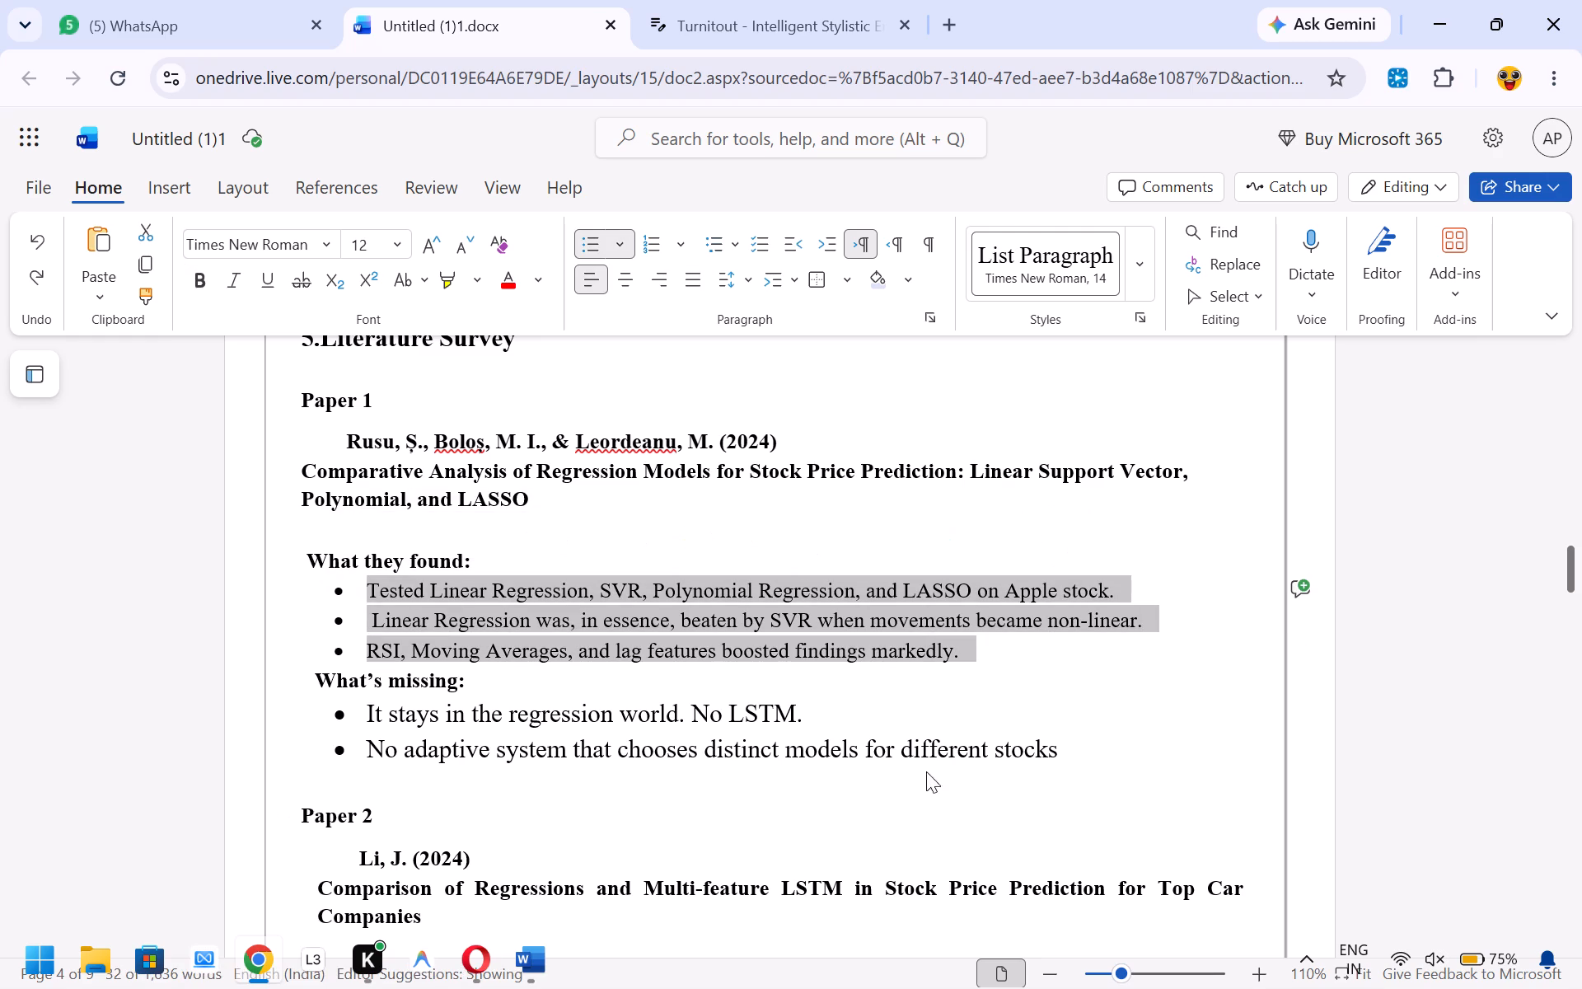
pyautogui.click(1065, 748)
pyautogui.moveTo(1065, 748); pyautogui.dragTo(805, 755)
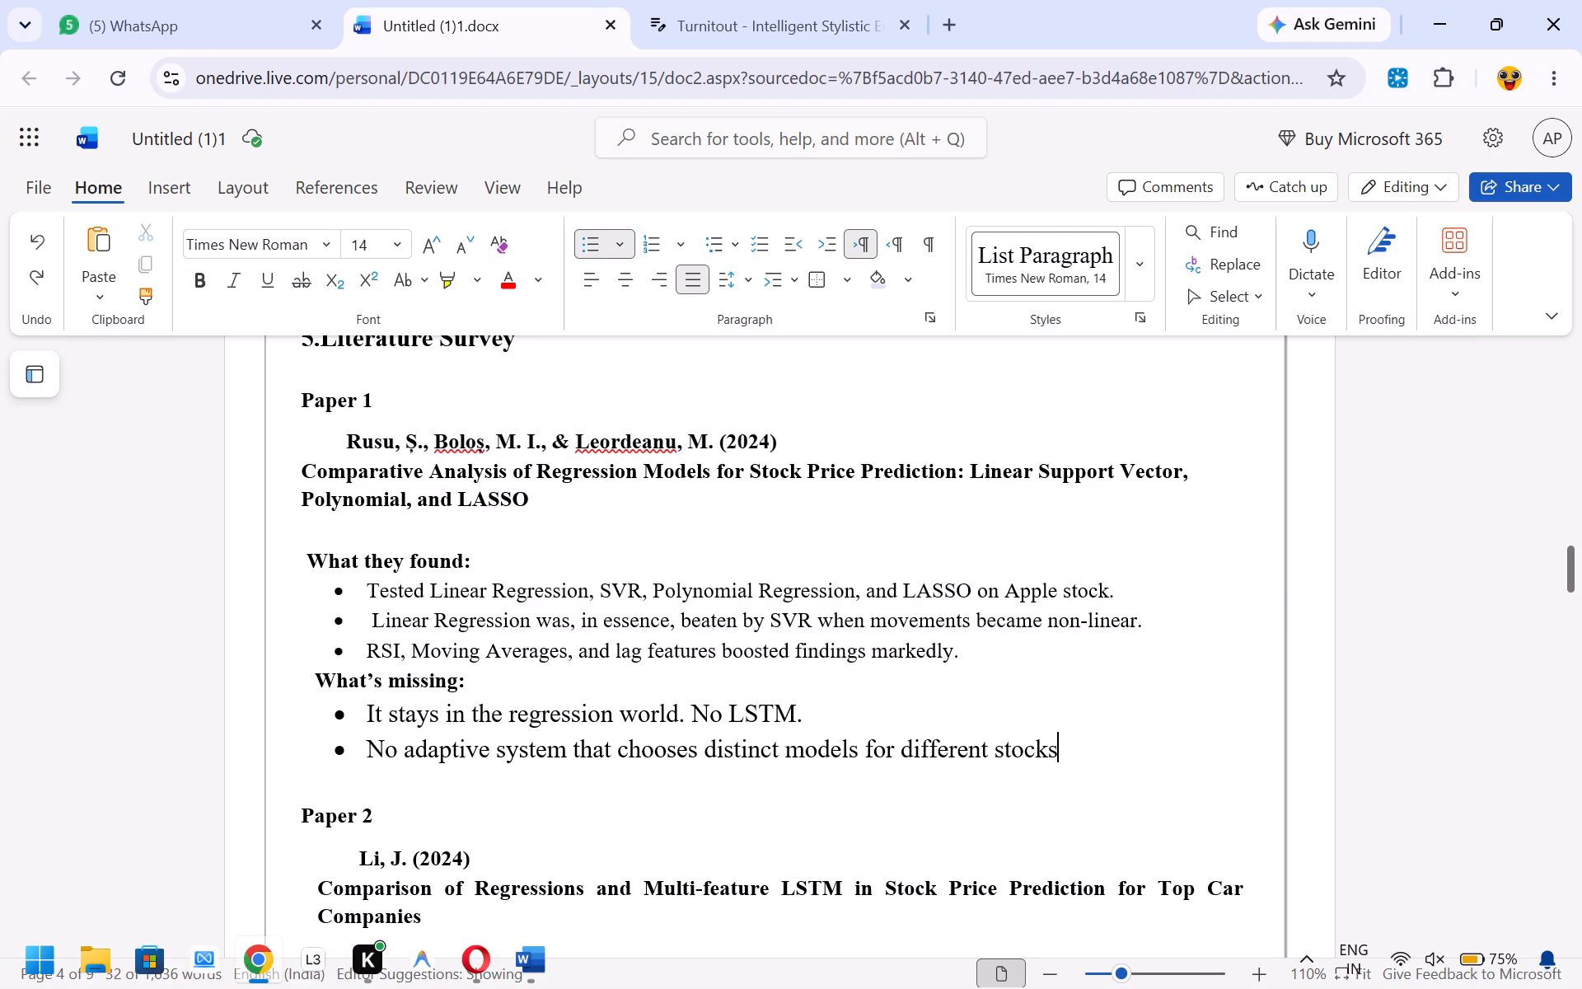
# Apply the copied bullet formatting to the two bullets under What's missing: in Paper 1.
pyautogui.moveTo(805, 755); pyautogui.dragTo(363, 717)
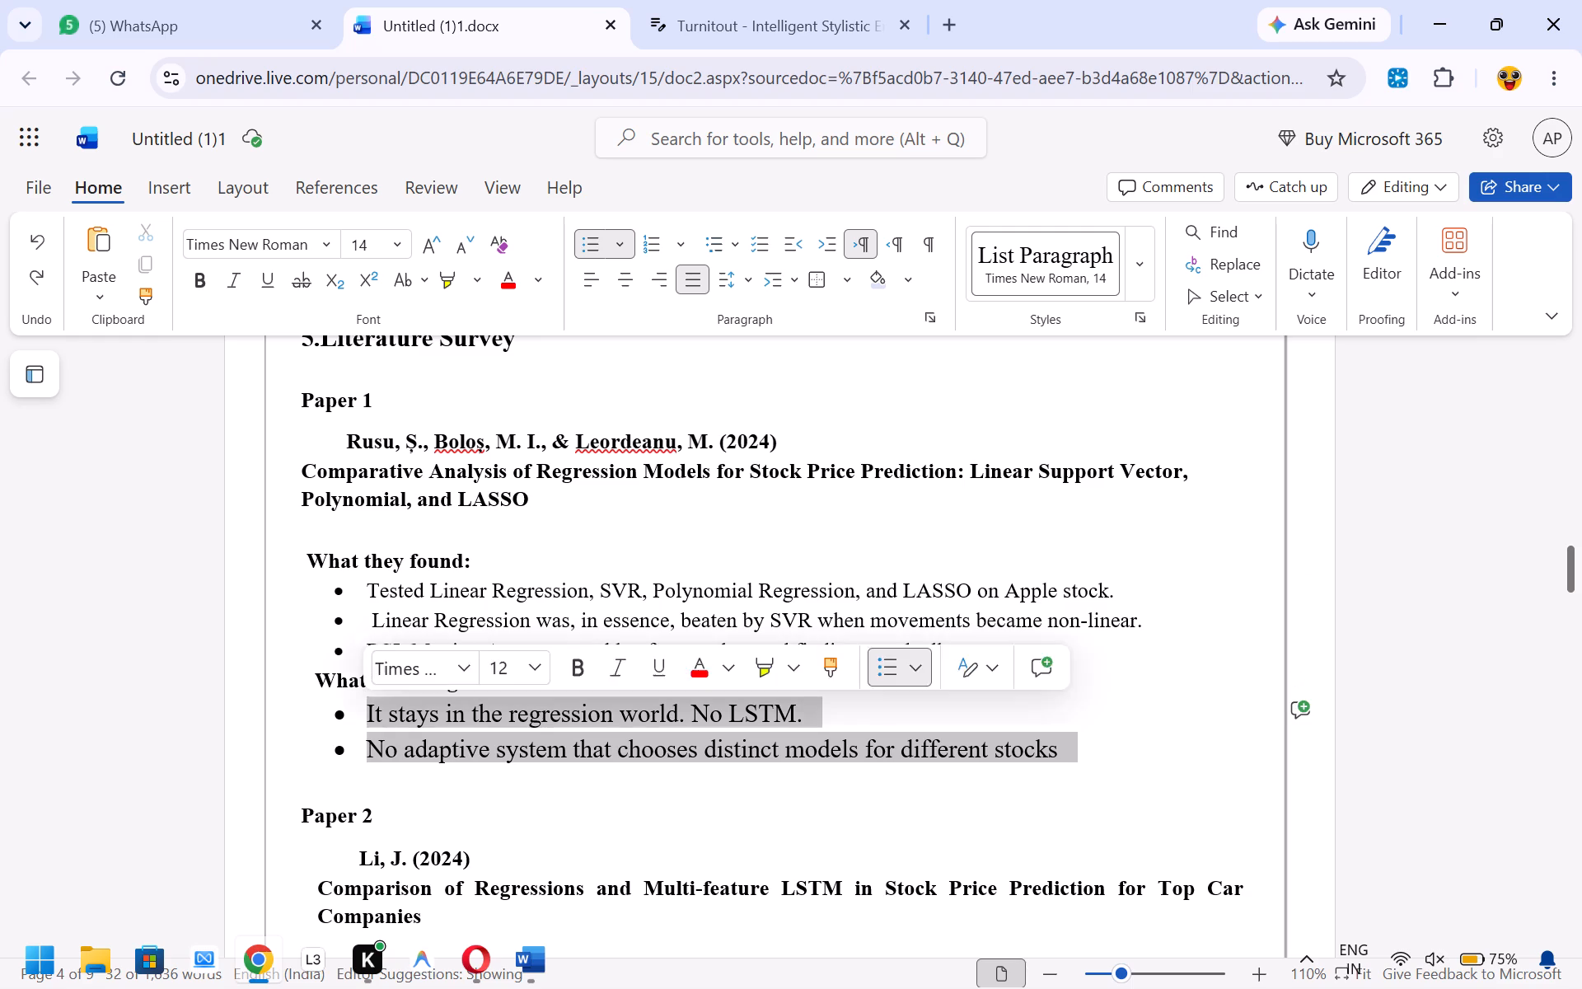
pyautogui.hotkey('ctrl', 'alt', 'v')
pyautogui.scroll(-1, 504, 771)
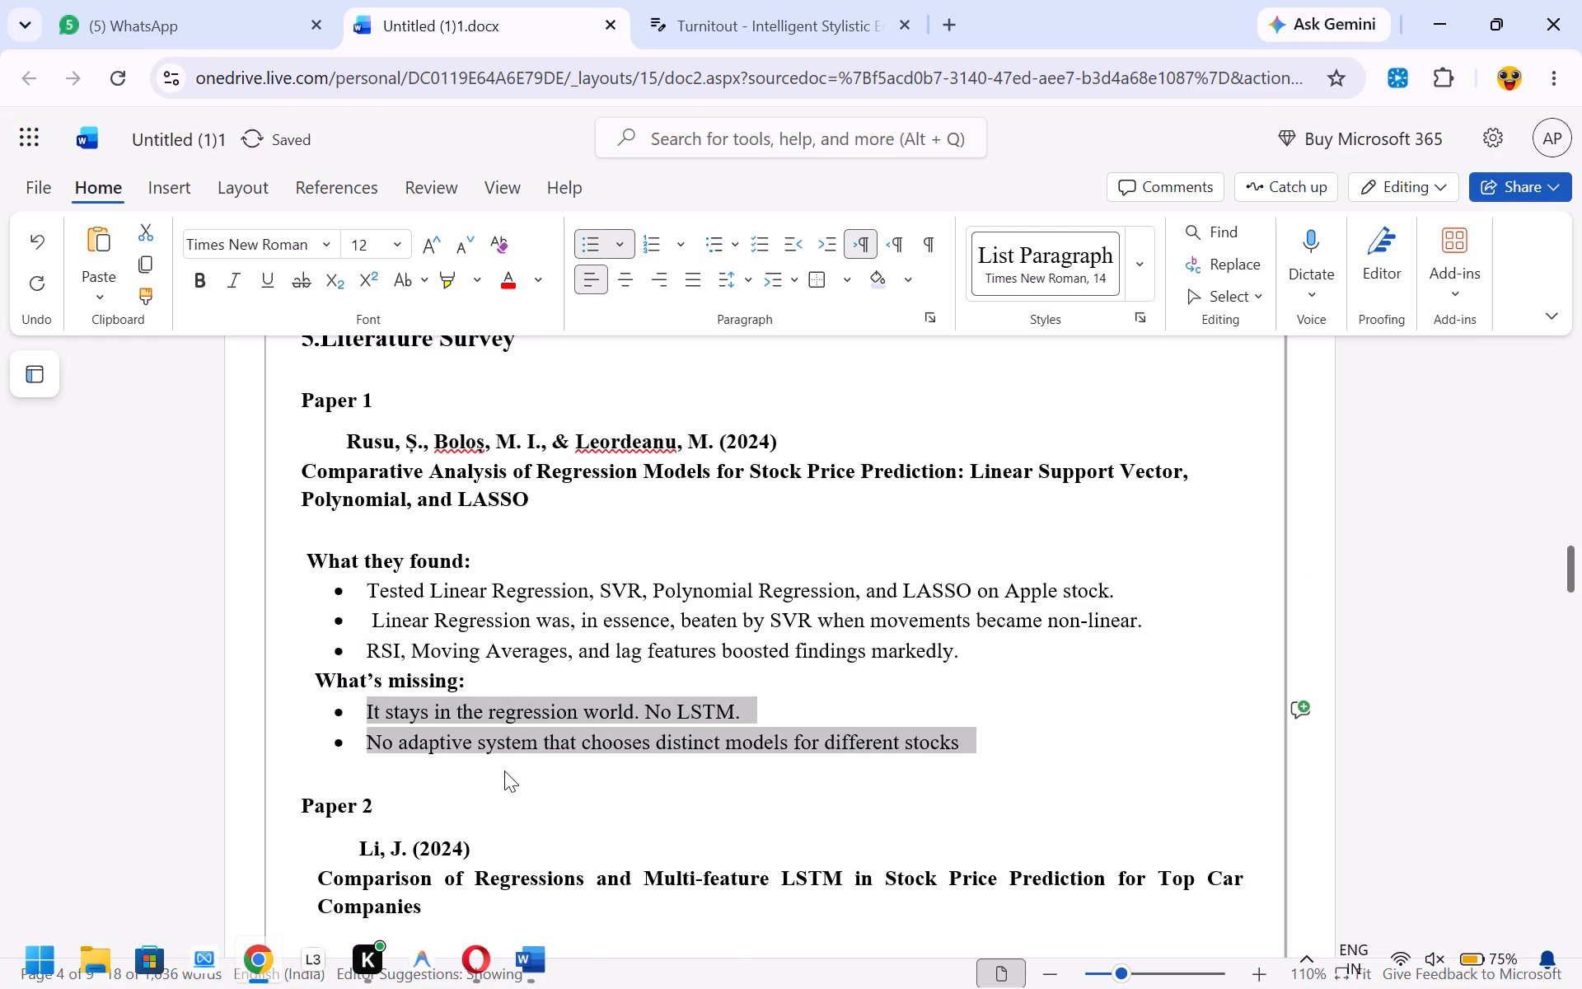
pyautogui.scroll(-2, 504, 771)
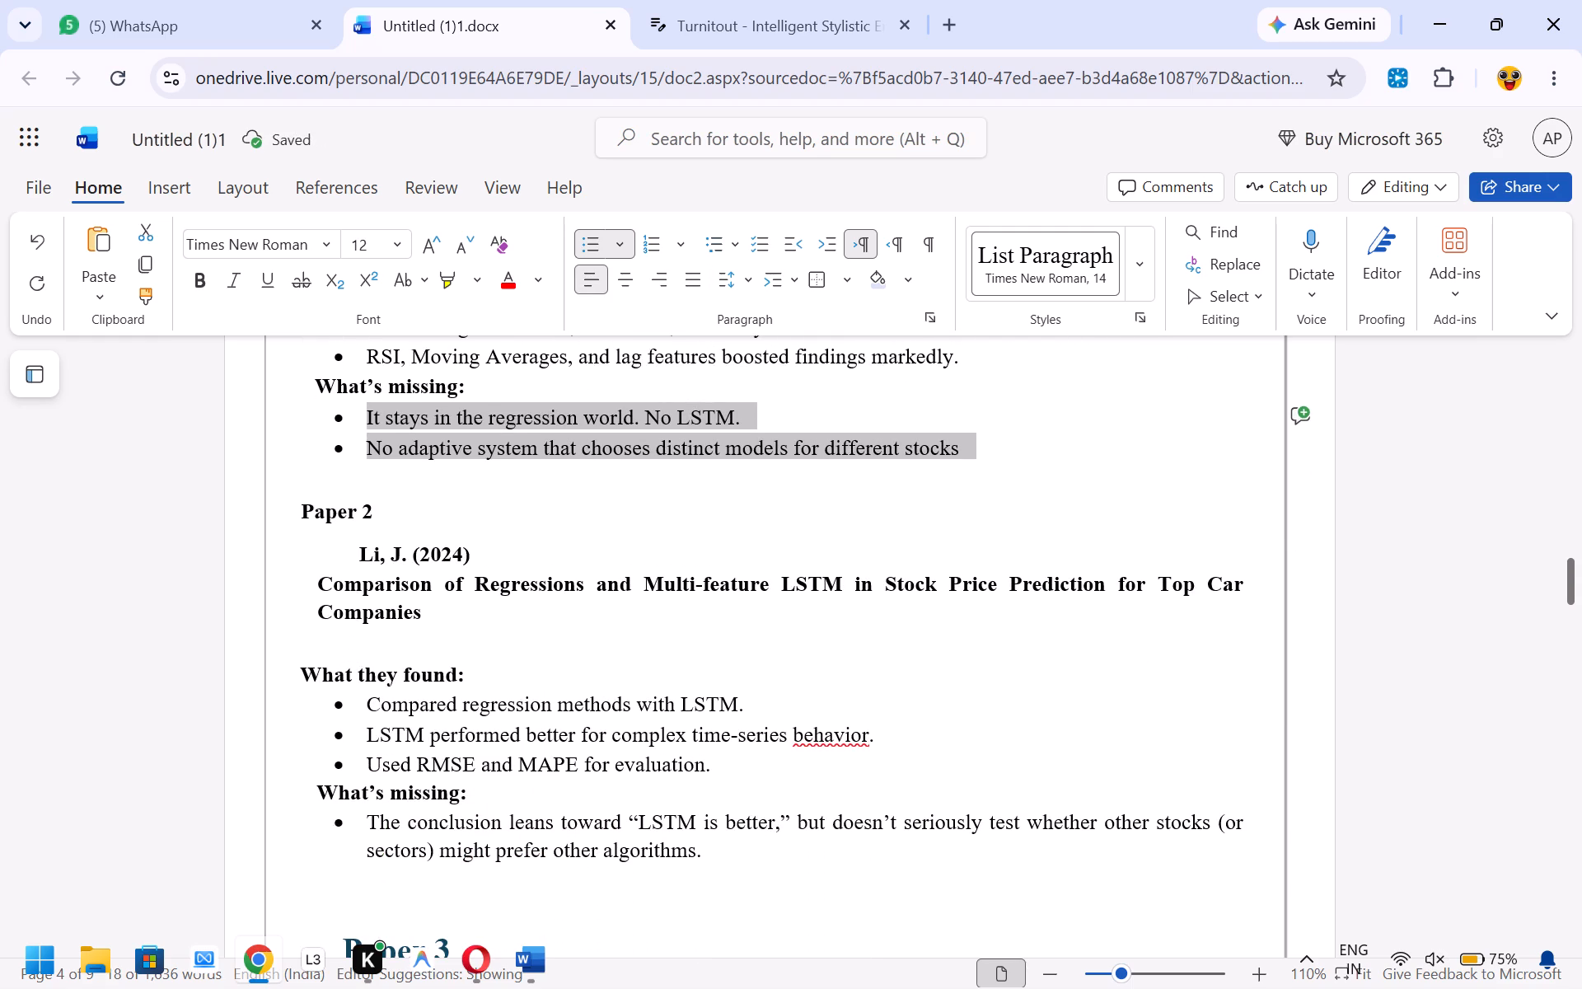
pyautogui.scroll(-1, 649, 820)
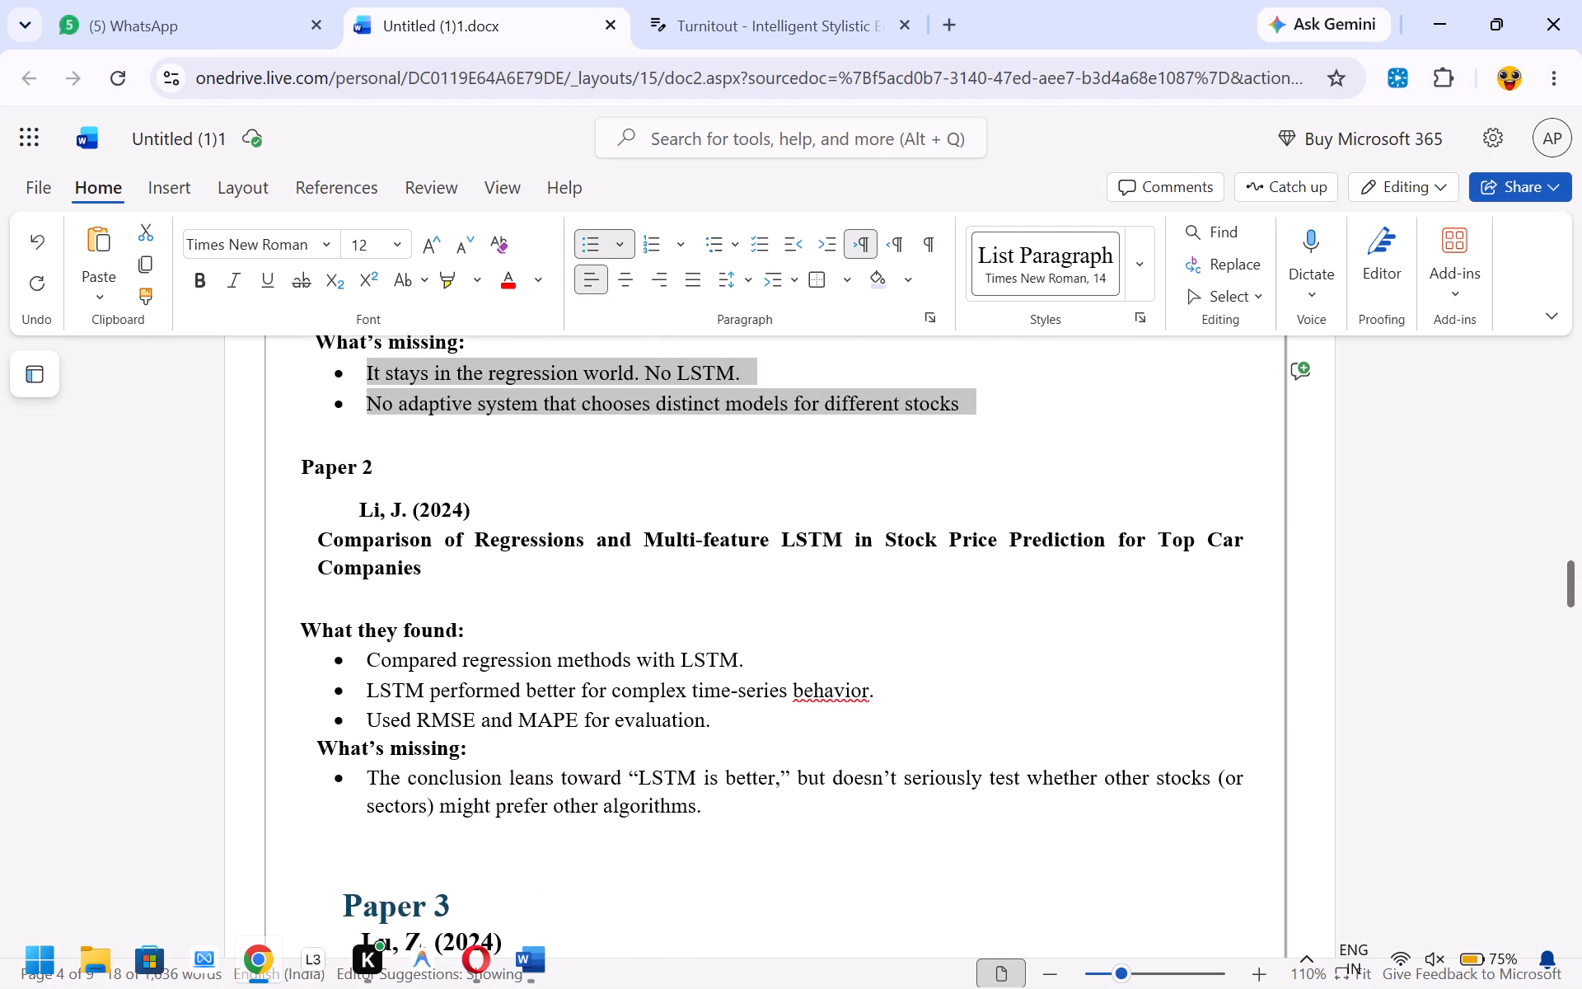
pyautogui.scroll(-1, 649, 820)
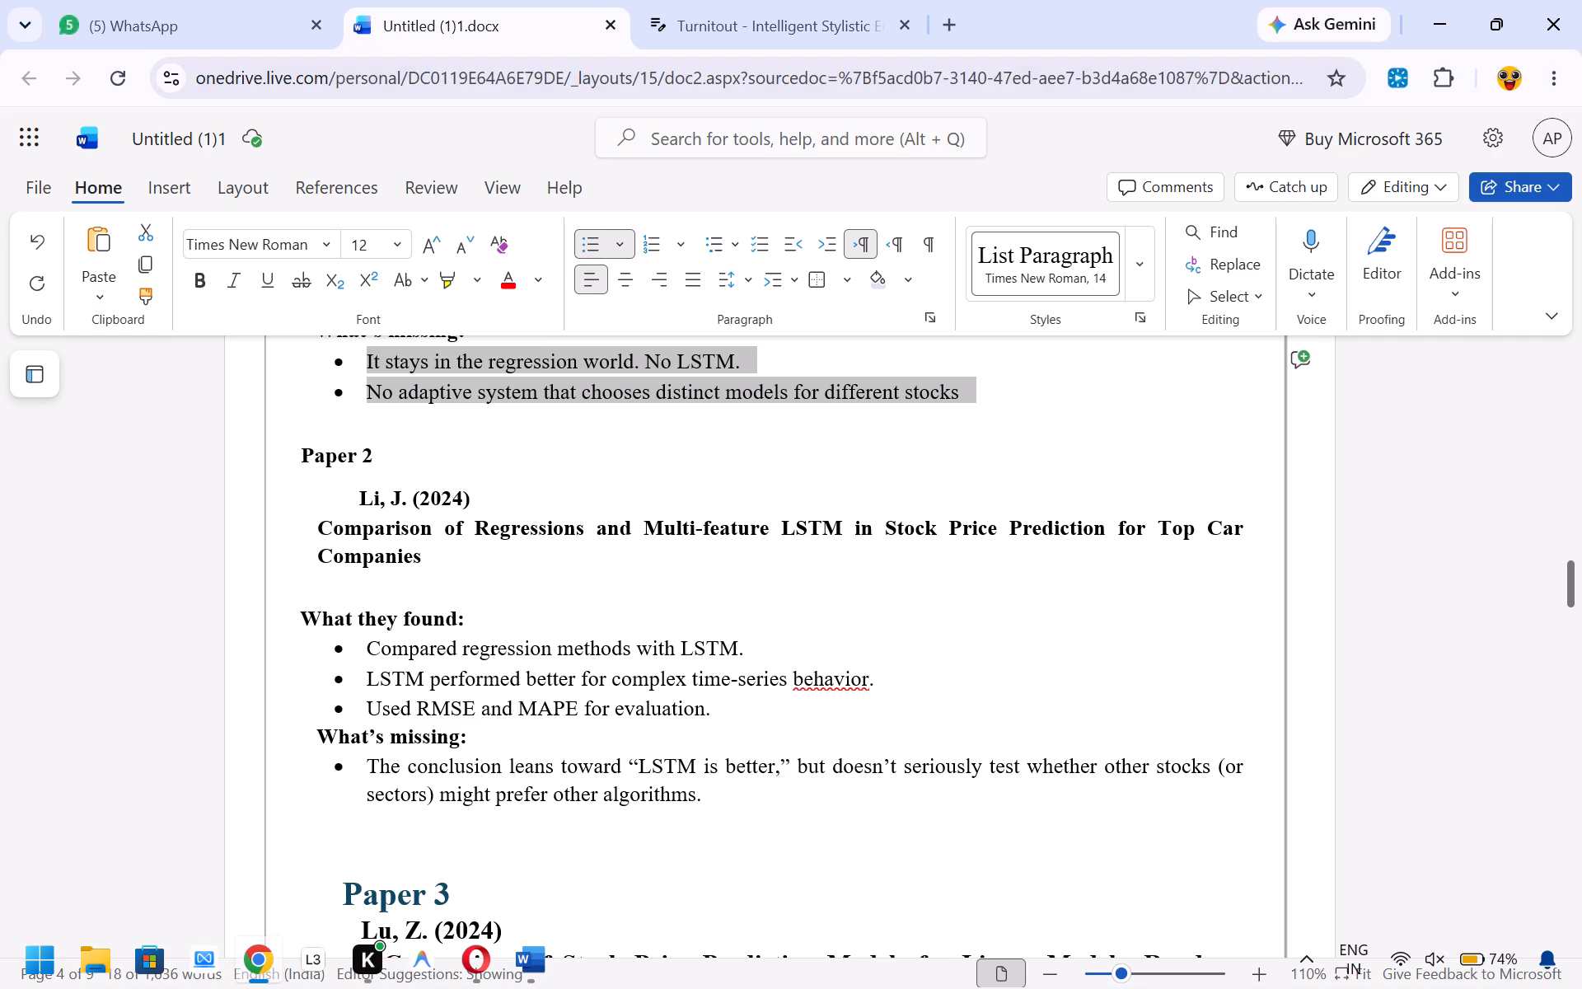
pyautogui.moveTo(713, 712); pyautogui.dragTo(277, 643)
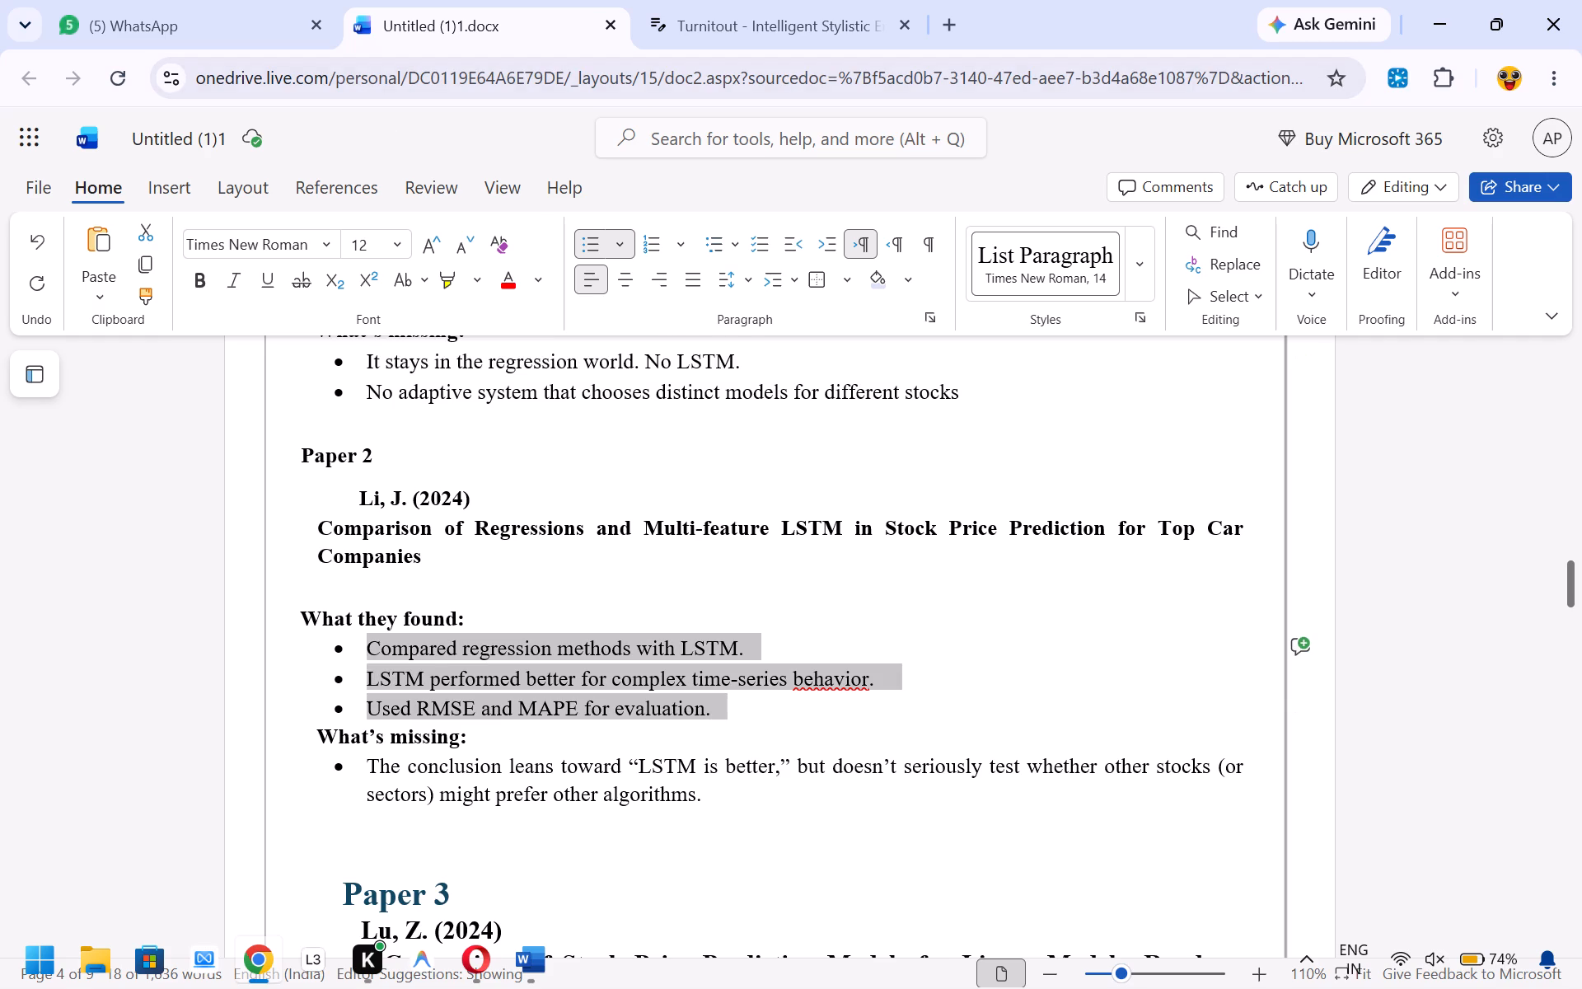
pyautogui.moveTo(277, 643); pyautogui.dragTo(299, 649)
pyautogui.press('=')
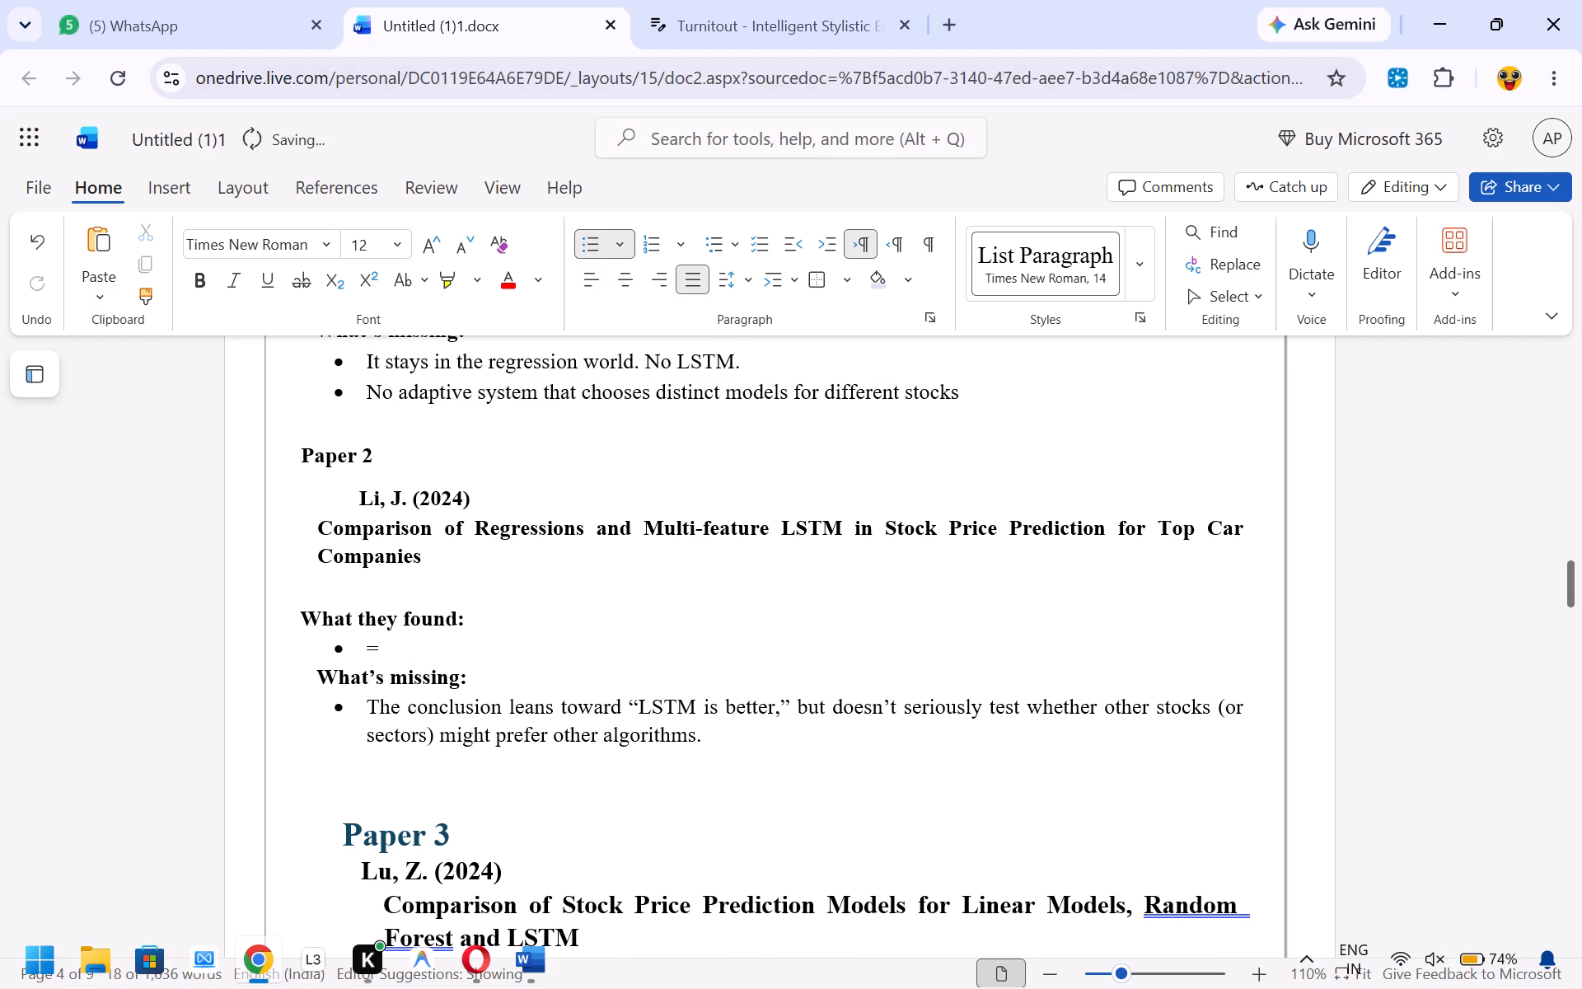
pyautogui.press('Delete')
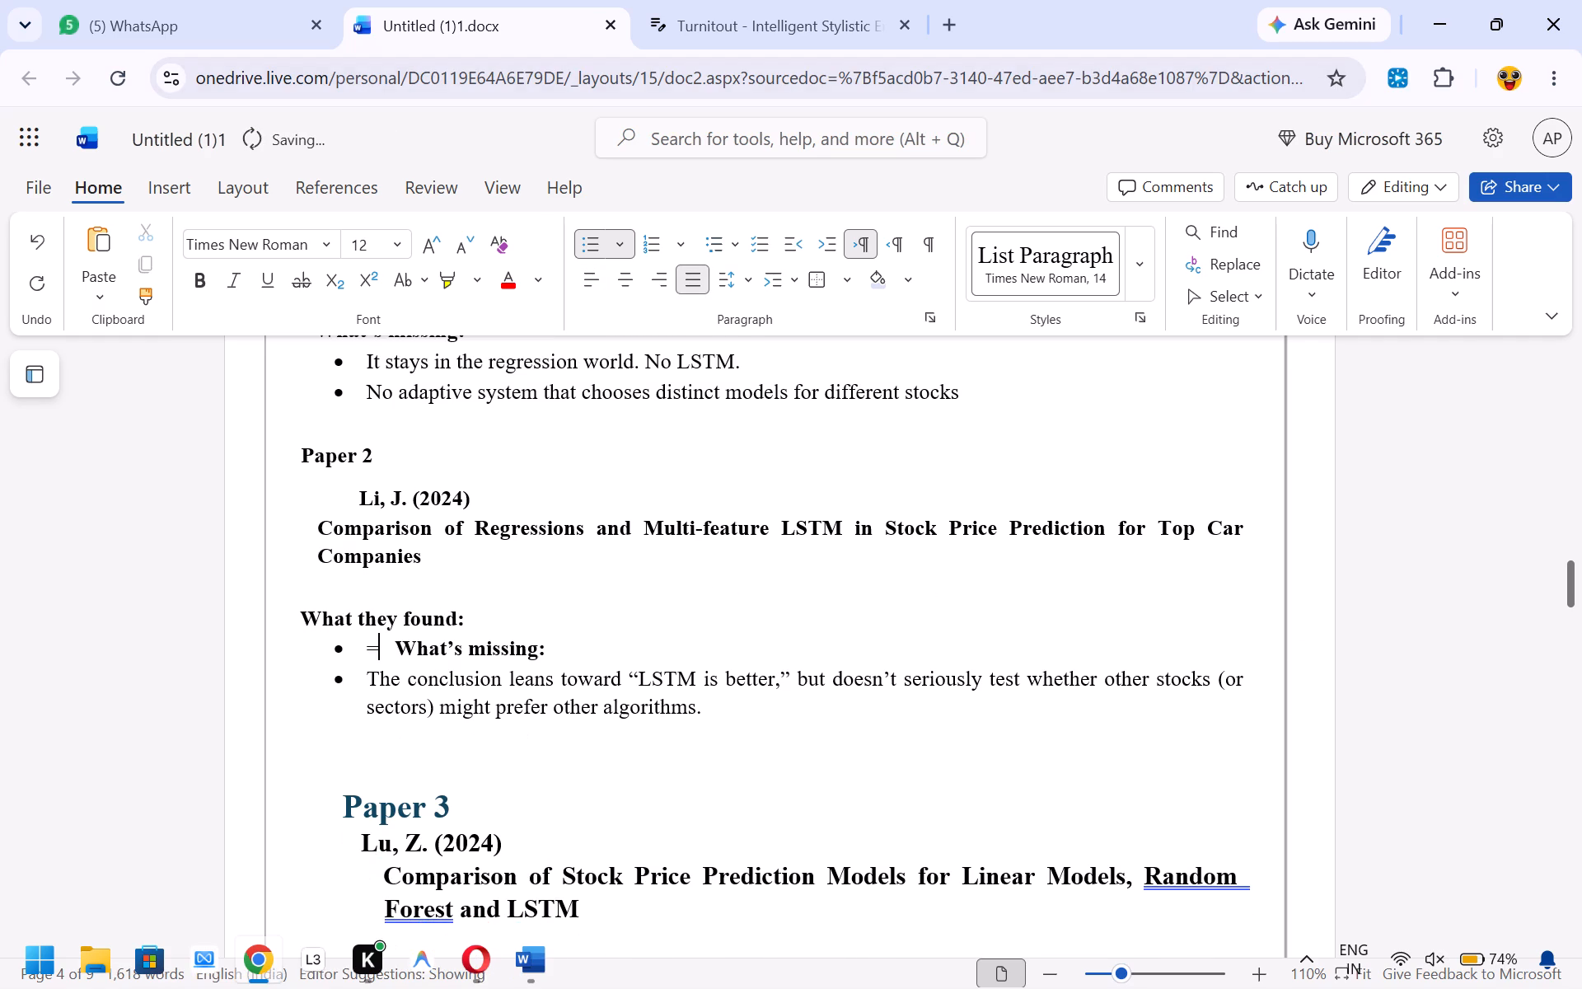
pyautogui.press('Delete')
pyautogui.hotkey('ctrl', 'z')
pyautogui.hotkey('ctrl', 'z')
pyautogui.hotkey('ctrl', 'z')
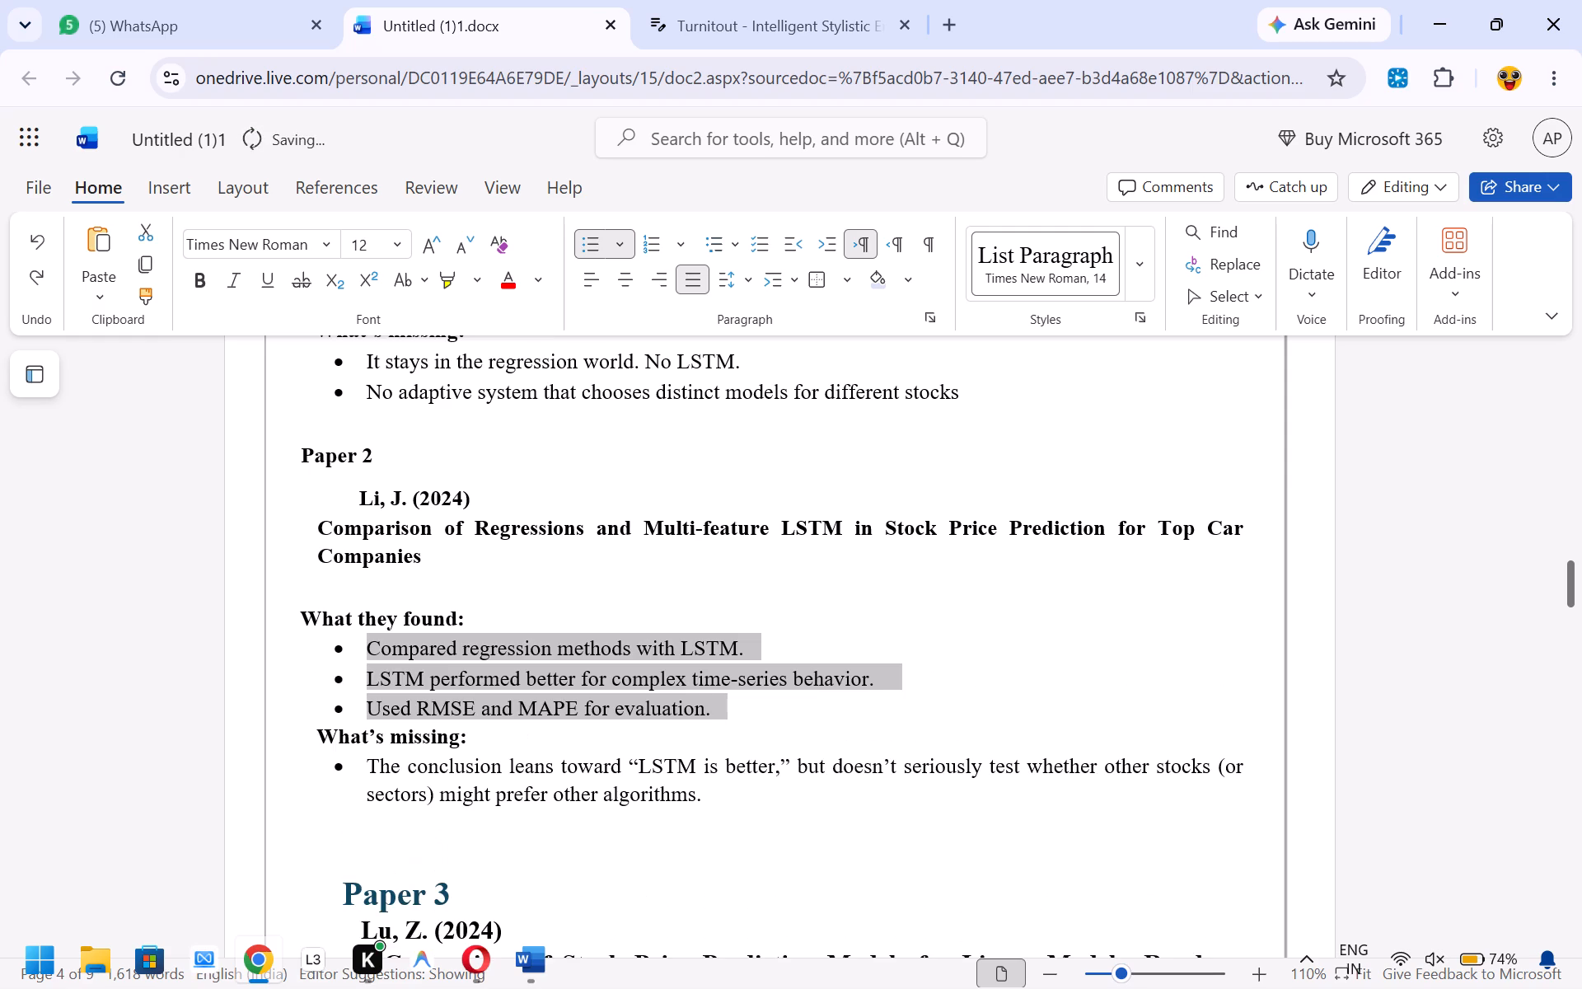
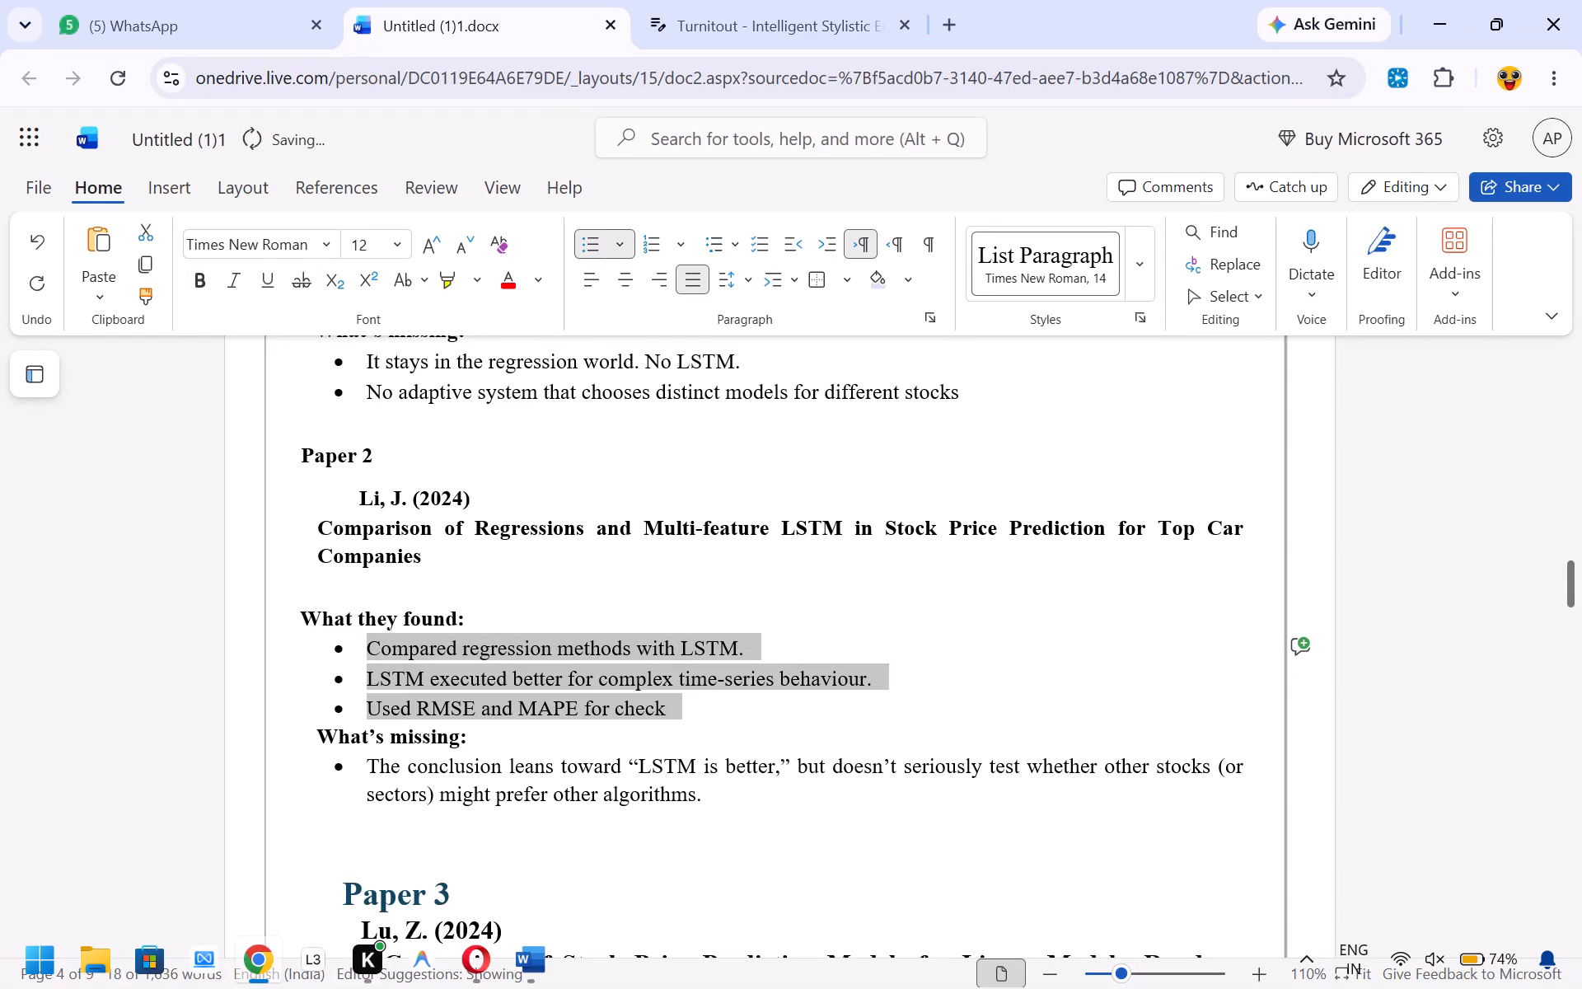
# Select the whole bulleted paragraph about LSTM being better under What's missing: in Paper 2.
pyautogui.scroll(-1, 602, 768)
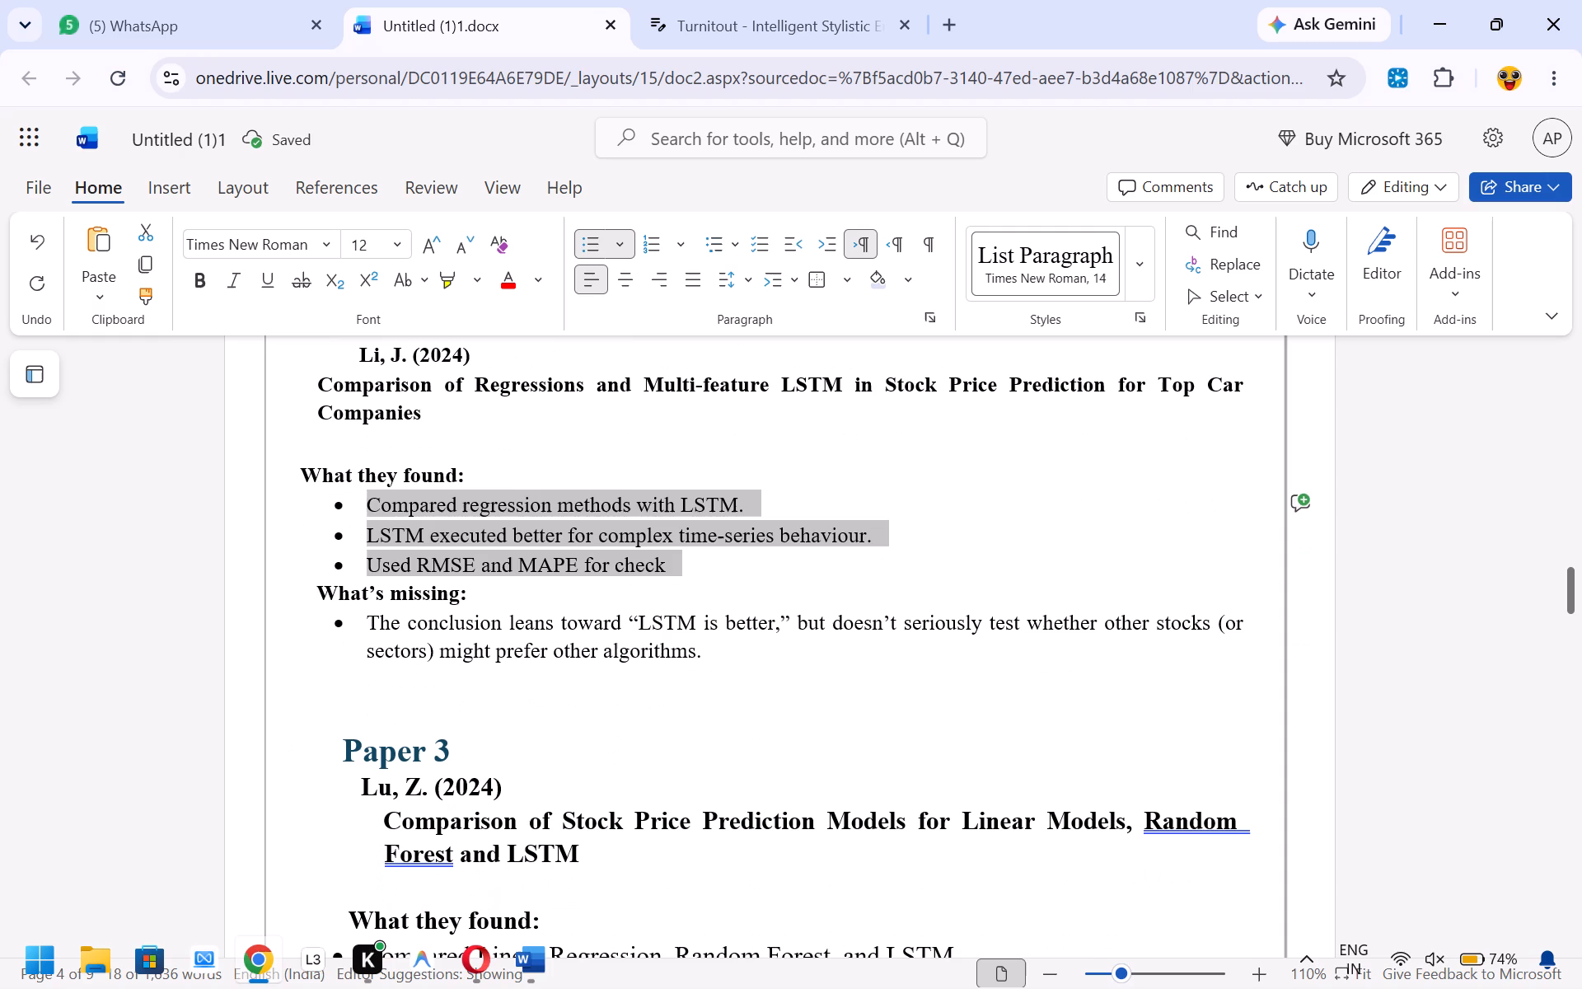
pyautogui.moveTo(738, 677); pyautogui.dragTo(510, 632)
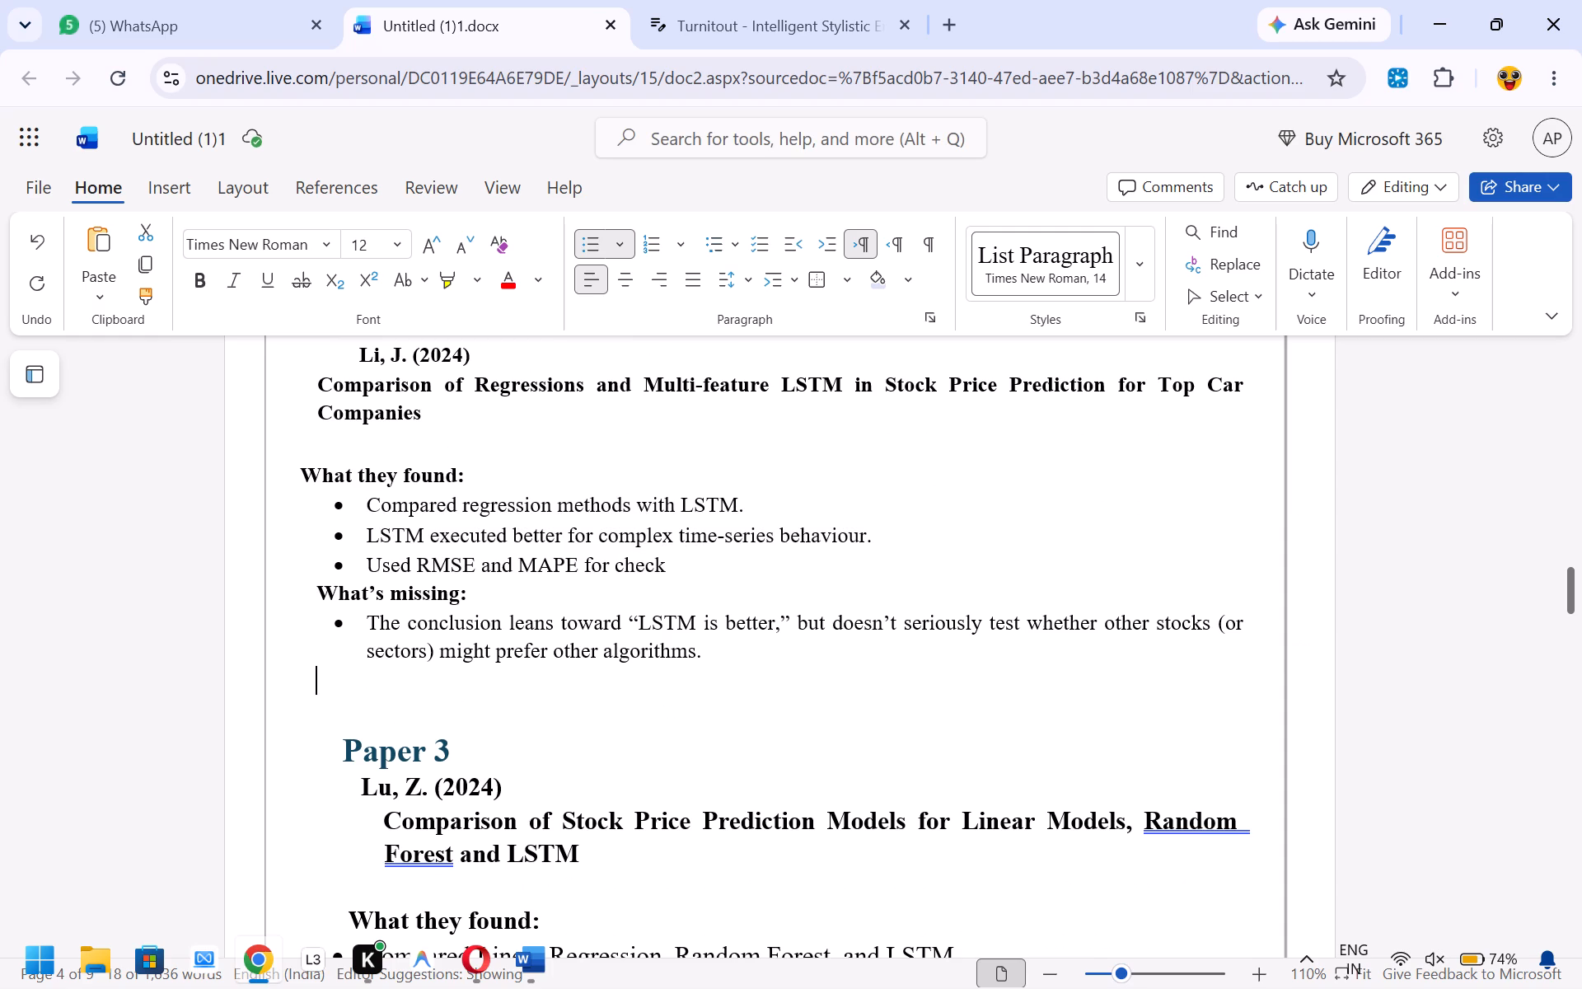
pyautogui.moveTo(510, 632); pyautogui.dragTo(361, 627)
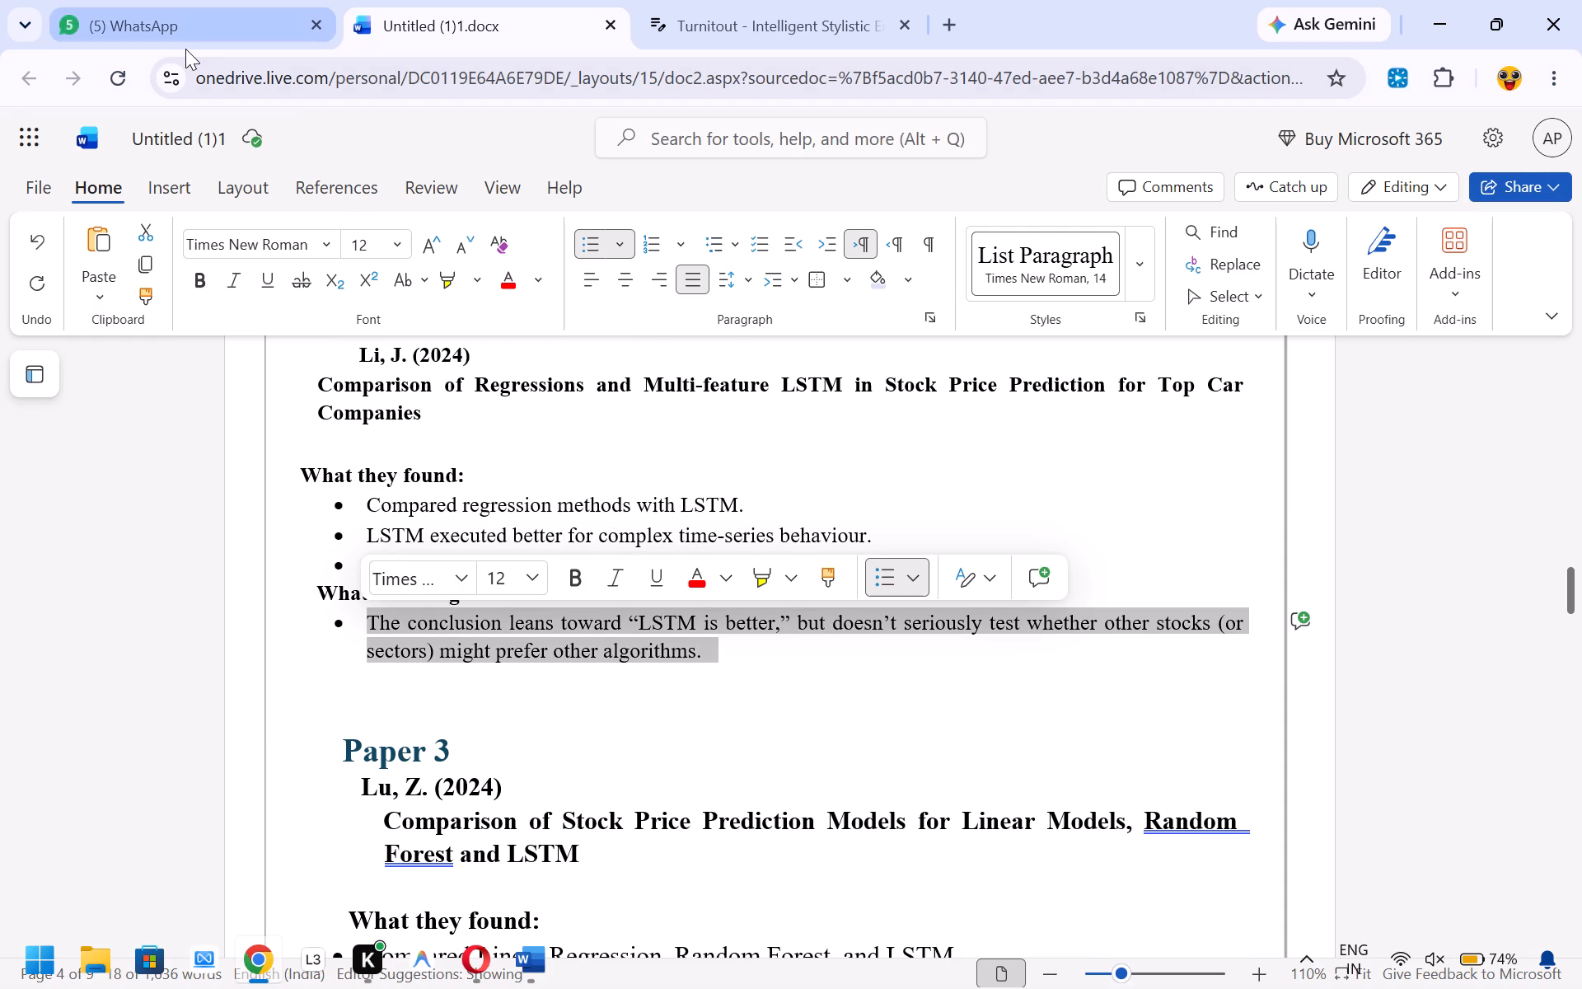
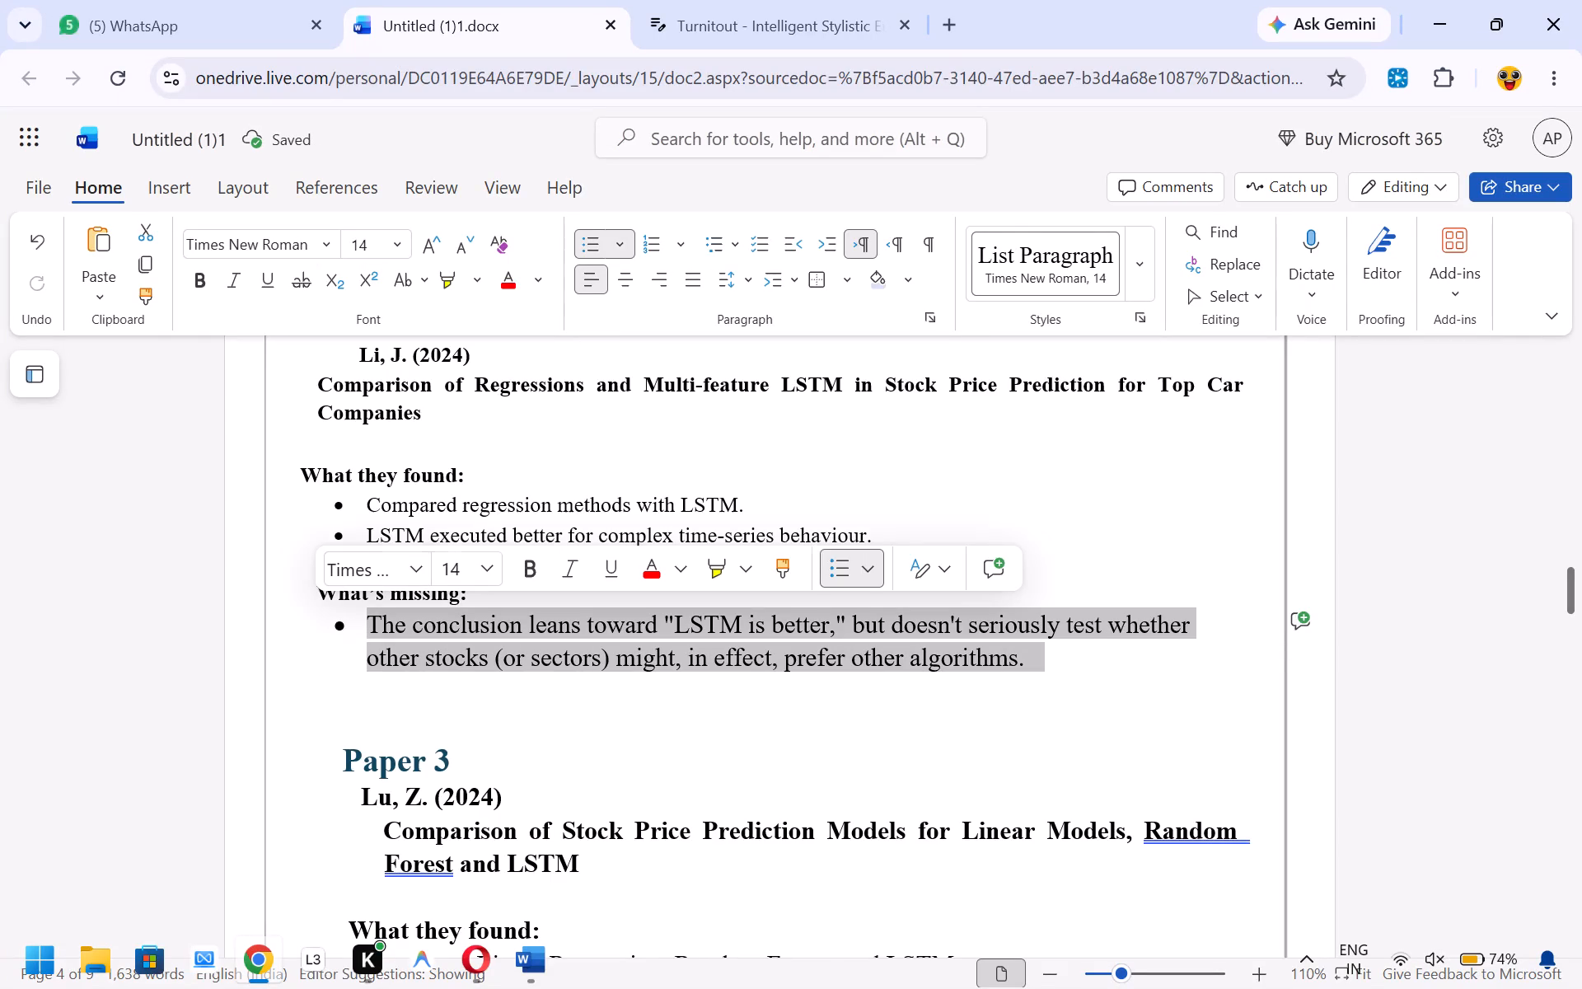
# Apply the copied bullet formatting to the selected bullet under What's missing: in Paper 2.
pyautogui.hotkey('ctrl', 'alt', 'v')
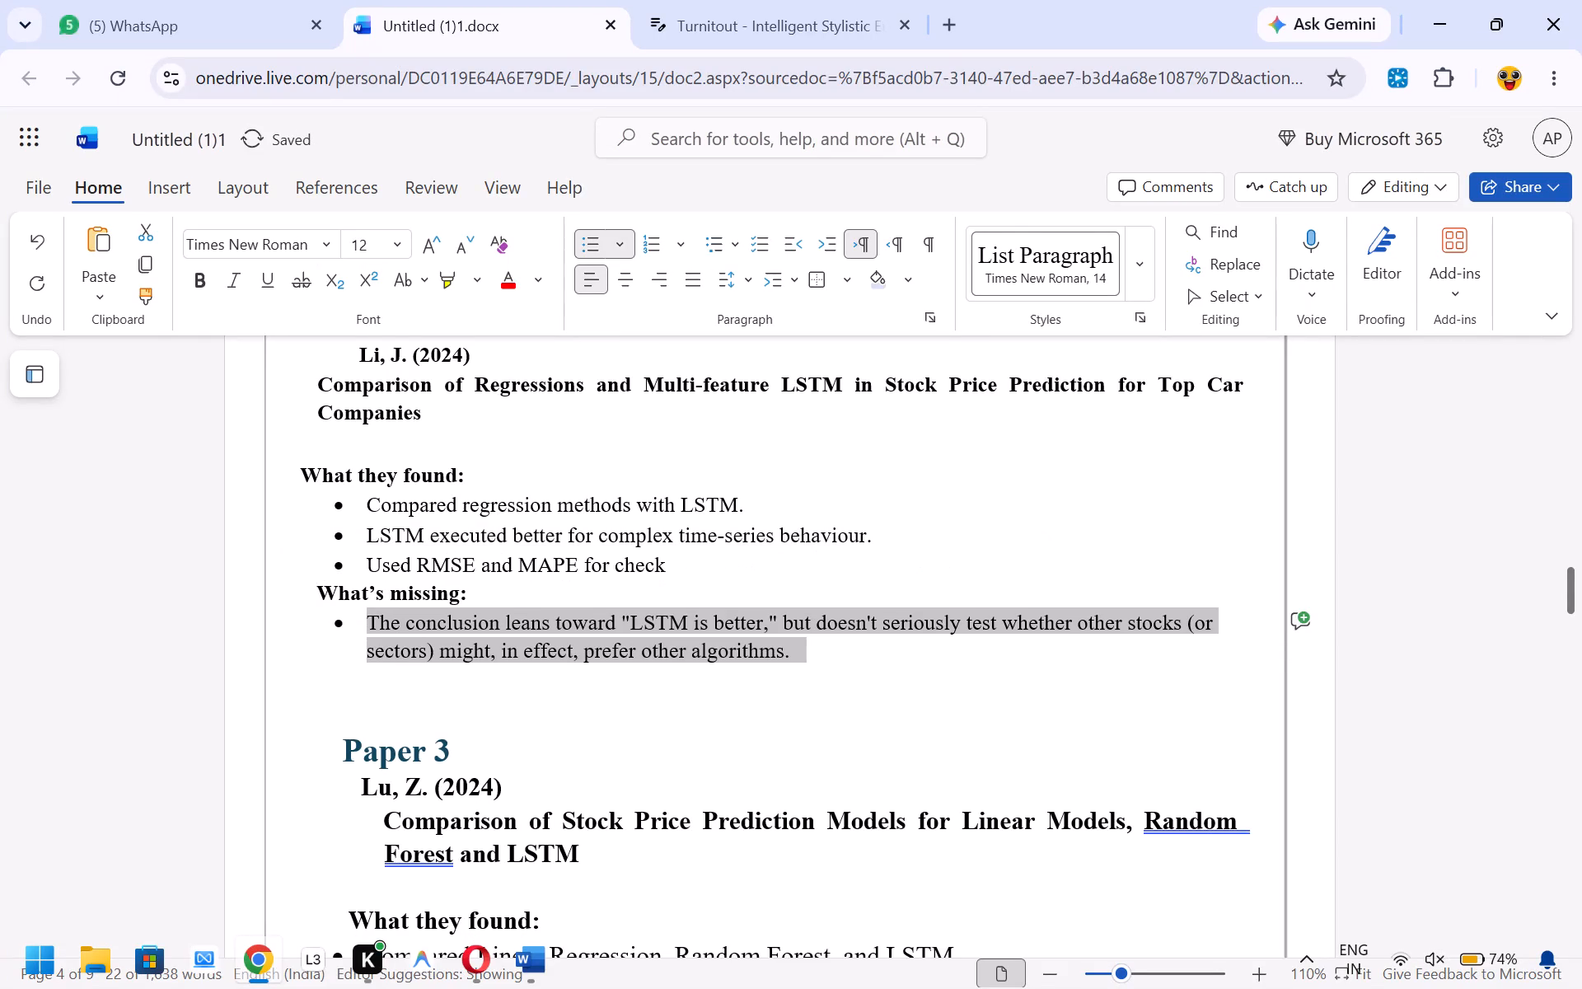
# Examine the Paper 3 entry in the Literature Survey, checking its headings, indentation and bullets across the page break against Paper 2.
pyautogui.scroll(-2, 442, 691)
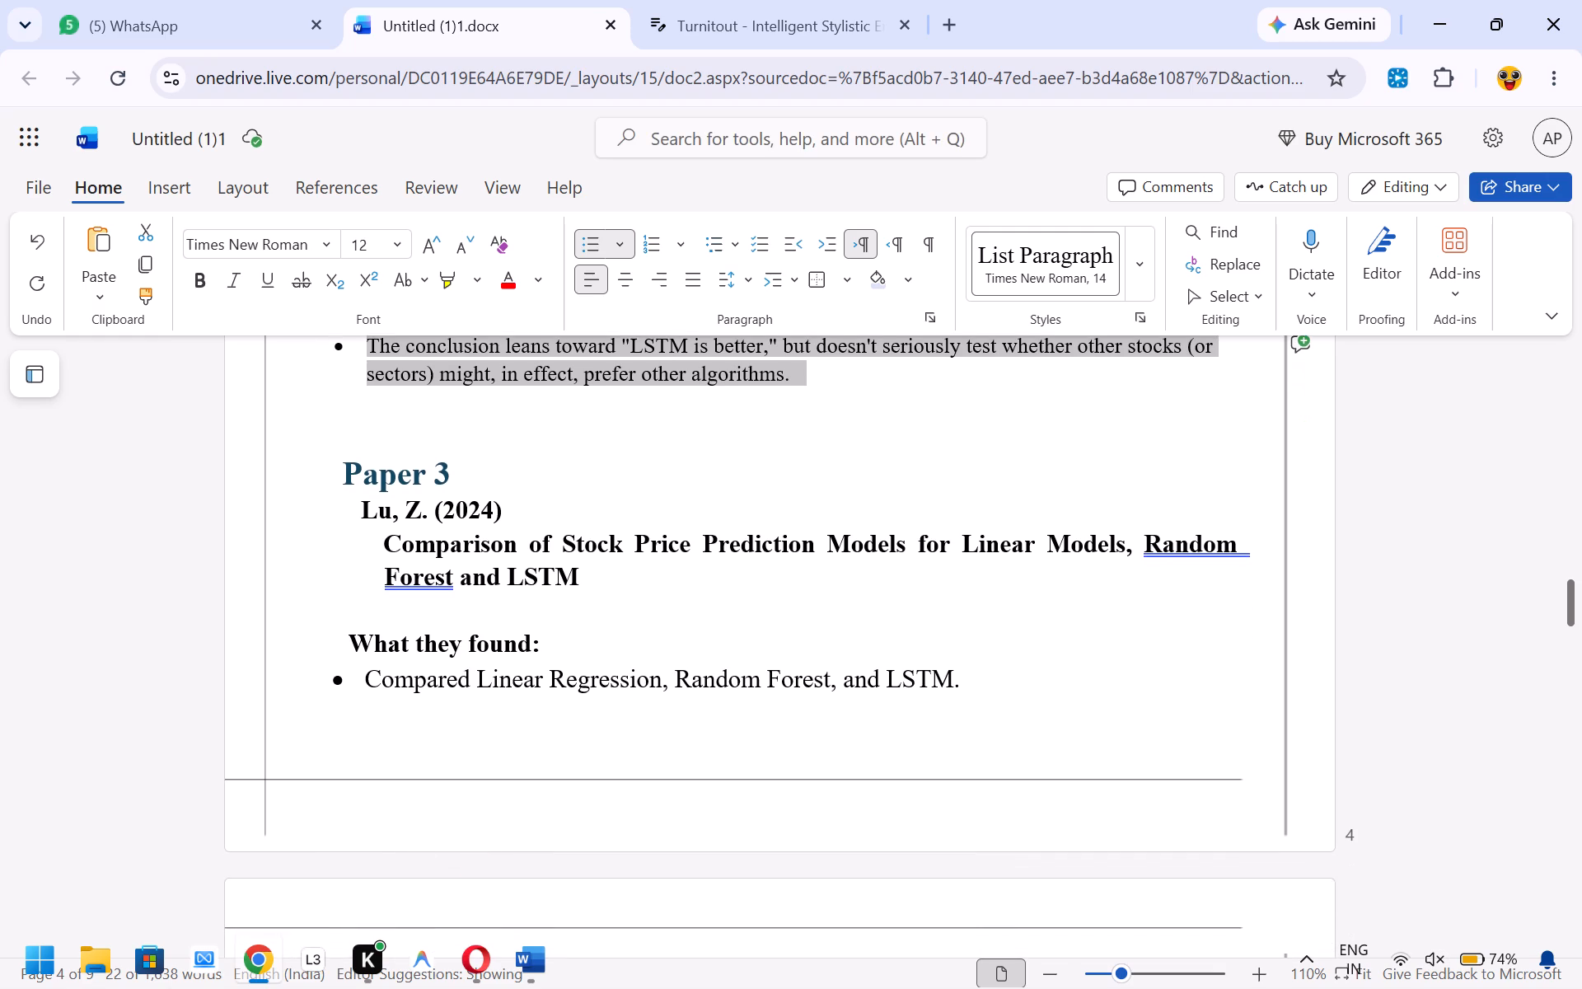
pyautogui.scroll(-3, 442, 691)
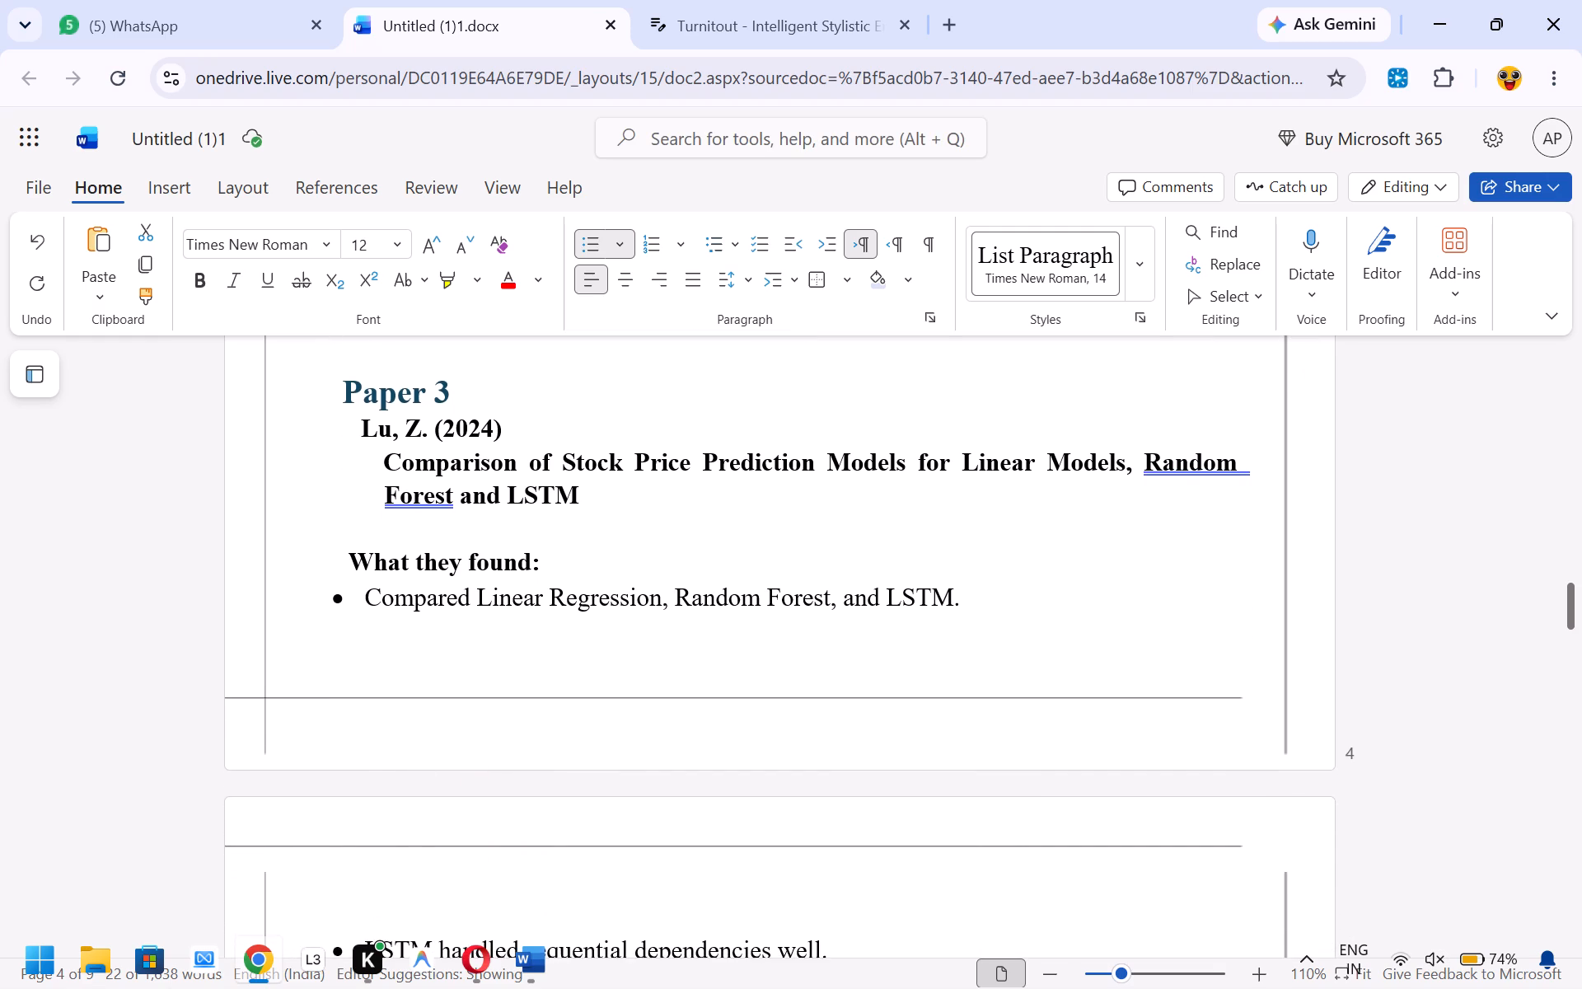
pyautogui.scroll(-1, 442, 691)
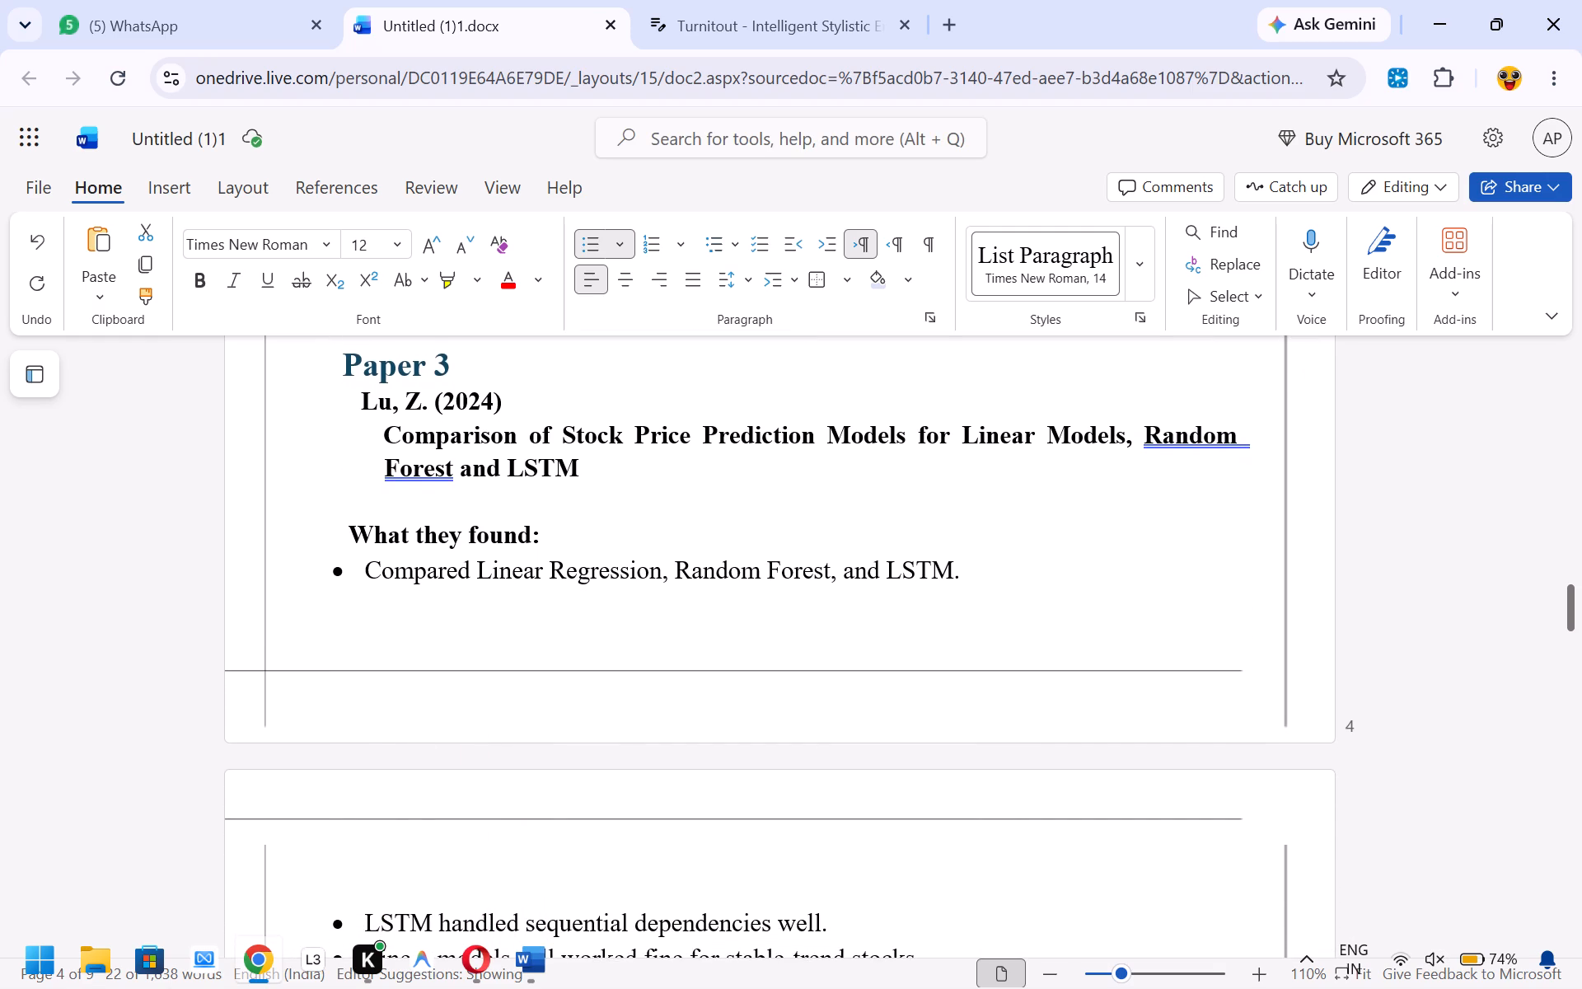
pyautogui.scroll(-2, 442, 691)
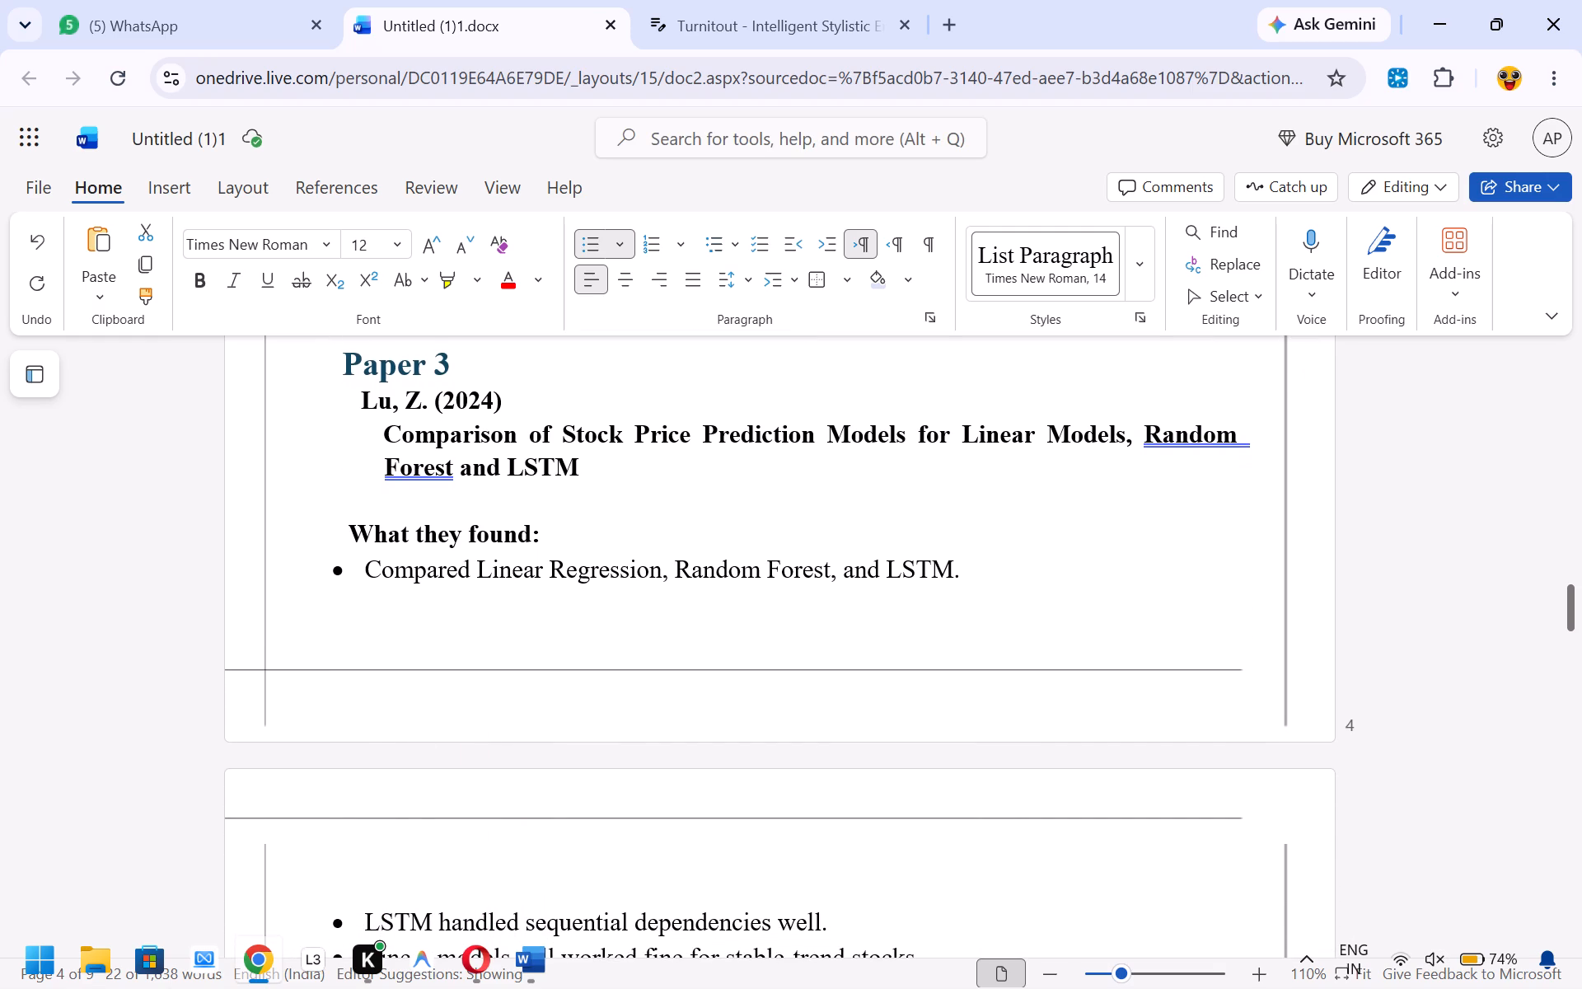
pyautogui.scroll(-2, 442, 691)
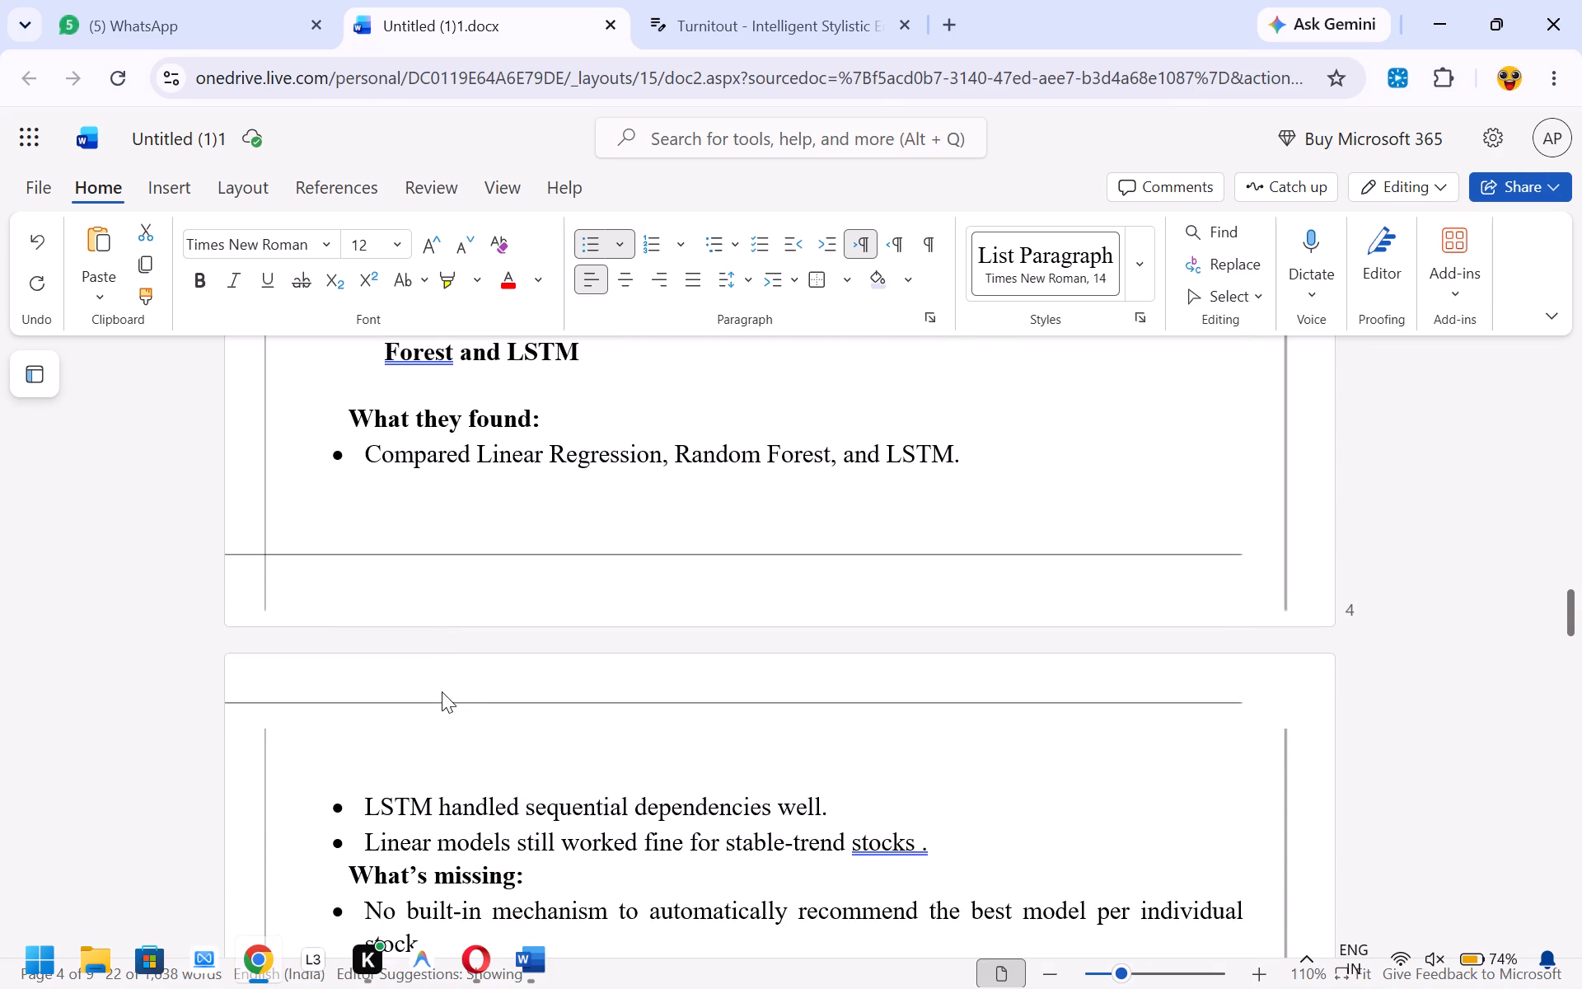
pyautogui.scroll(1, 603, 789)
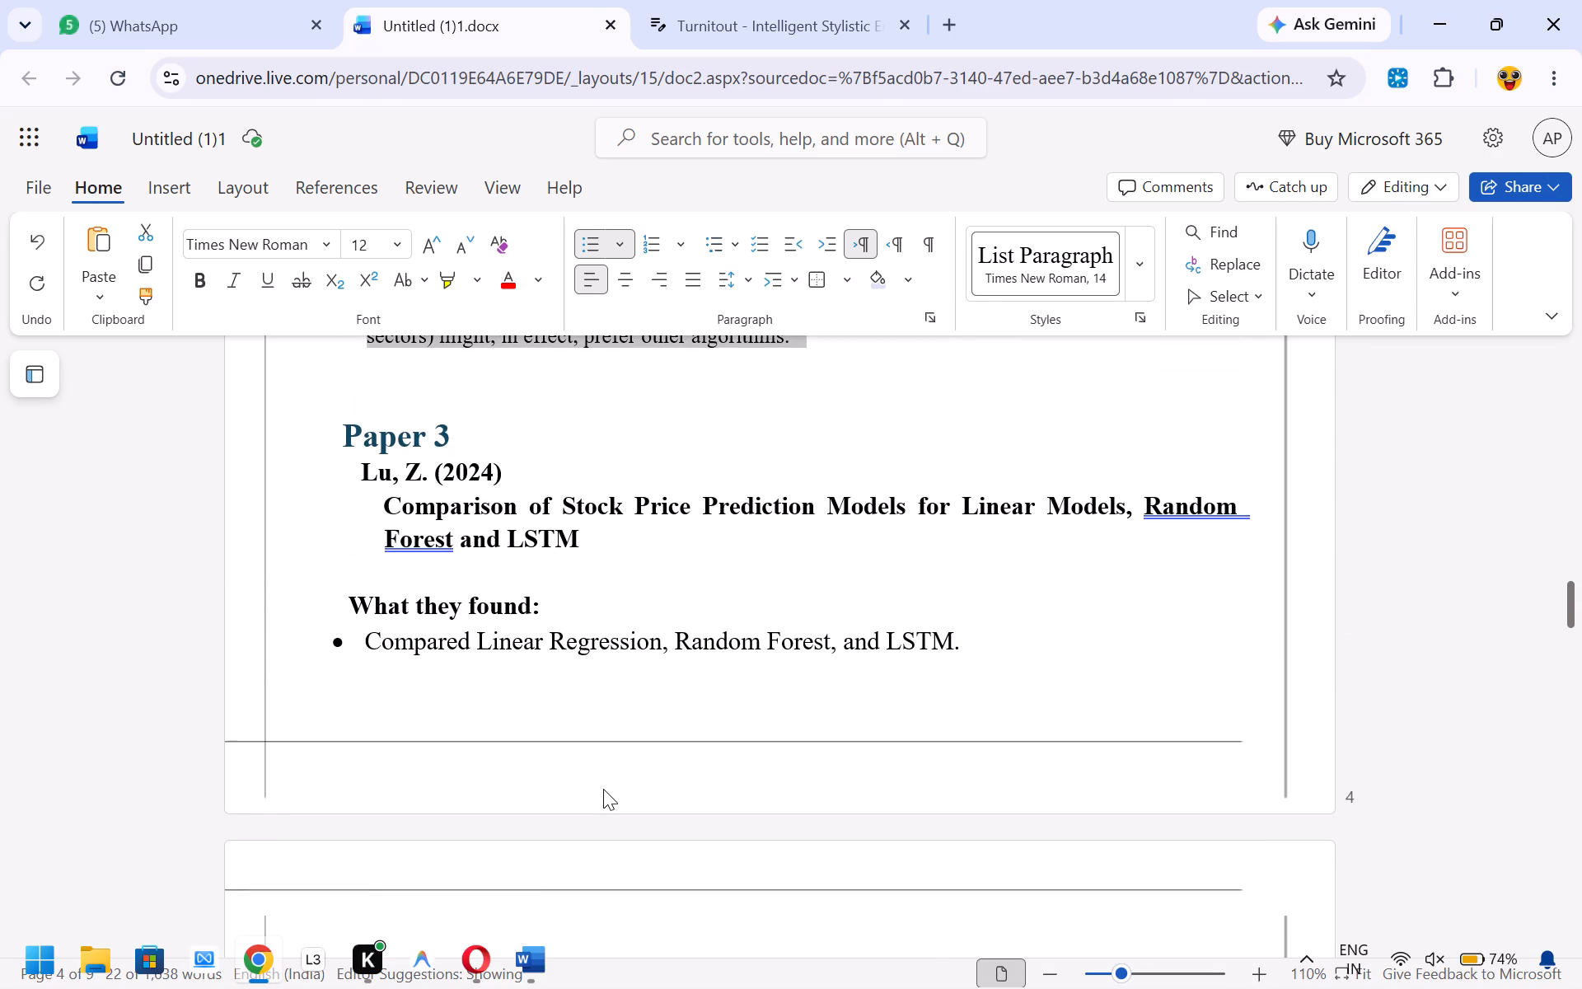
pyautogui.scroll(1, 603, 789)
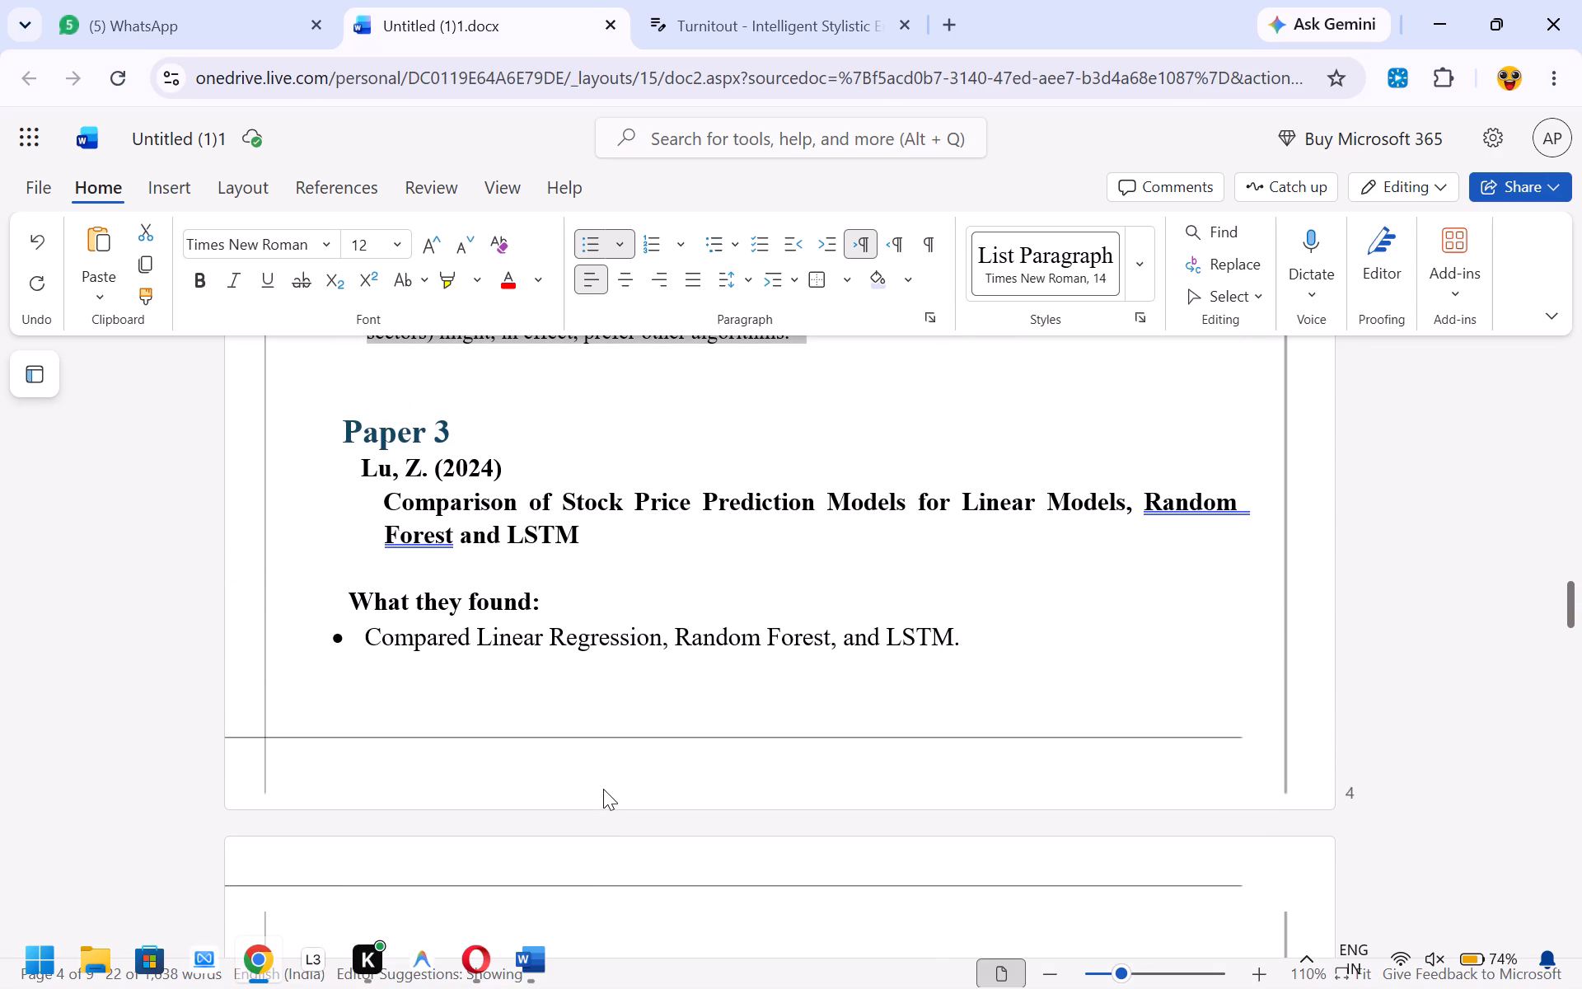
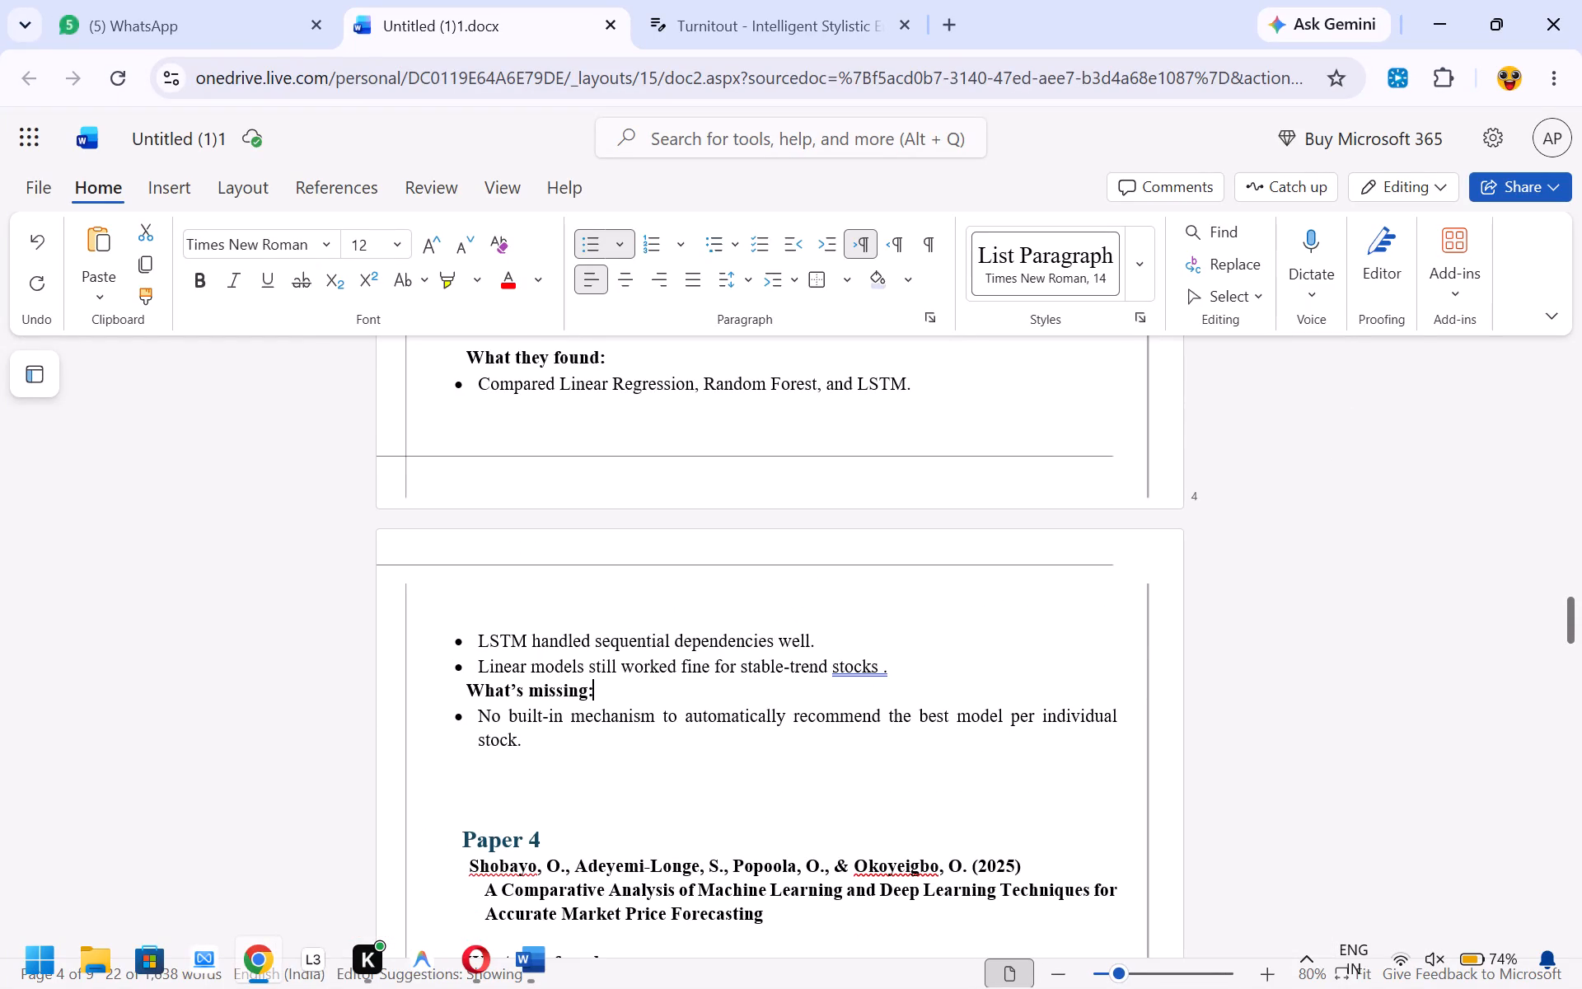
# Replace the three bullets under Paper 3's "What they found:" with the reworded version containing "Sequential reliances were, in this setting, well handled by • LSTM.".
pyautogui.moveTo(630, 604); pyautogui.dragTo(480, 513)
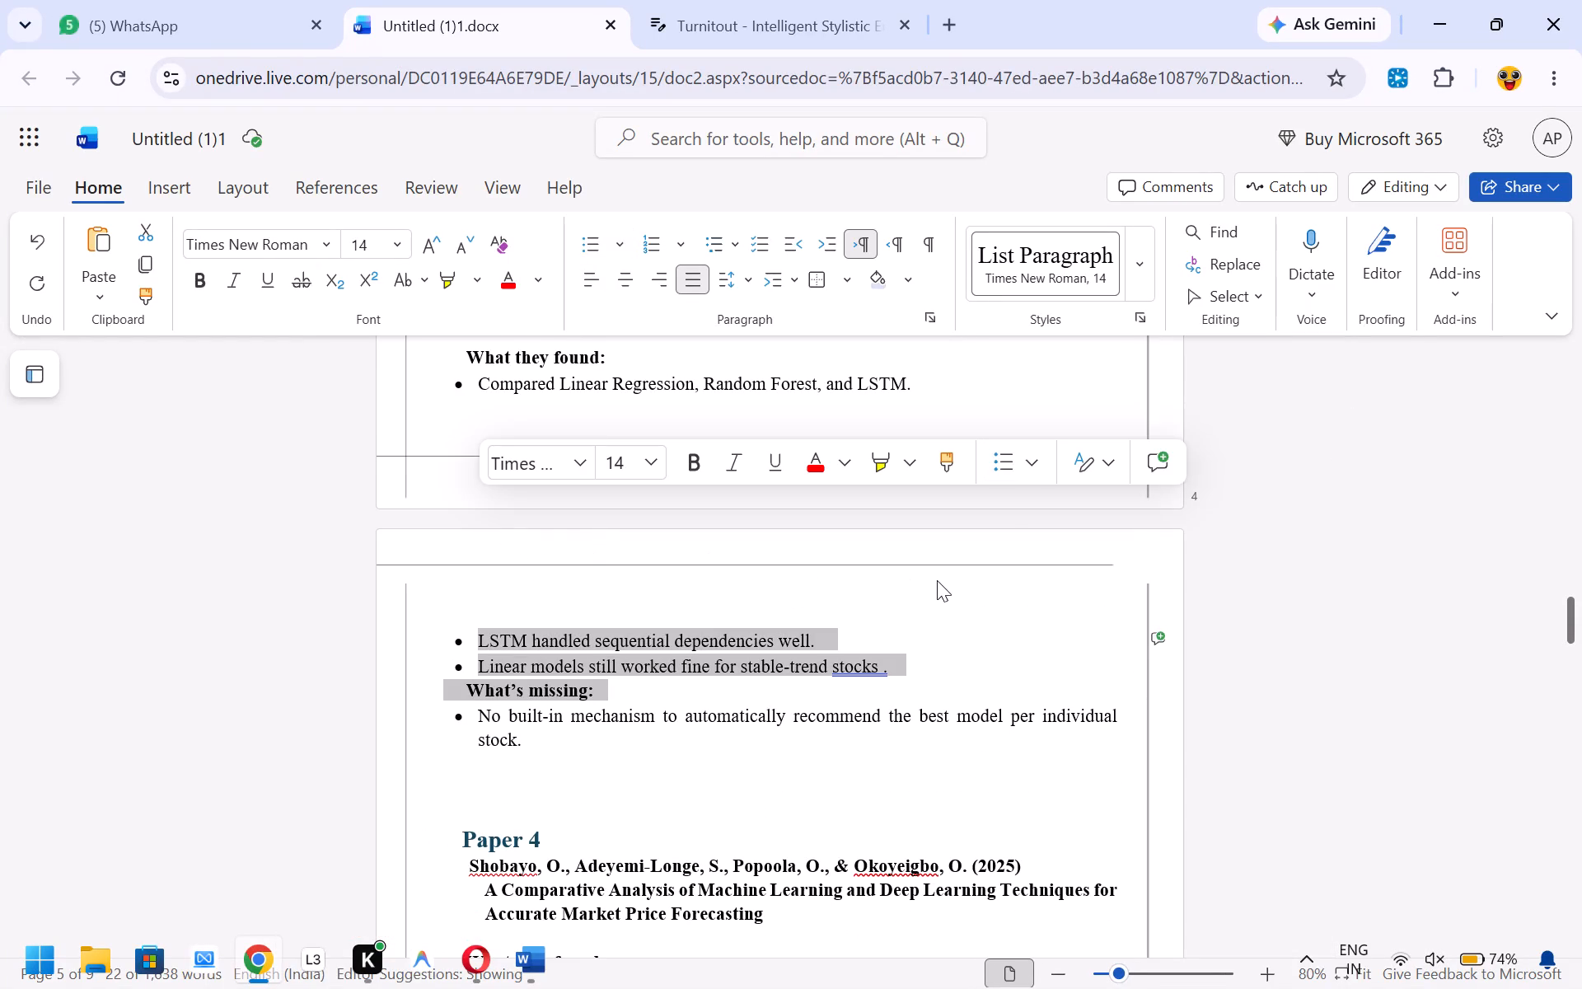
pyautogui.click(939, 583)
pyautogui.click(868, 777)
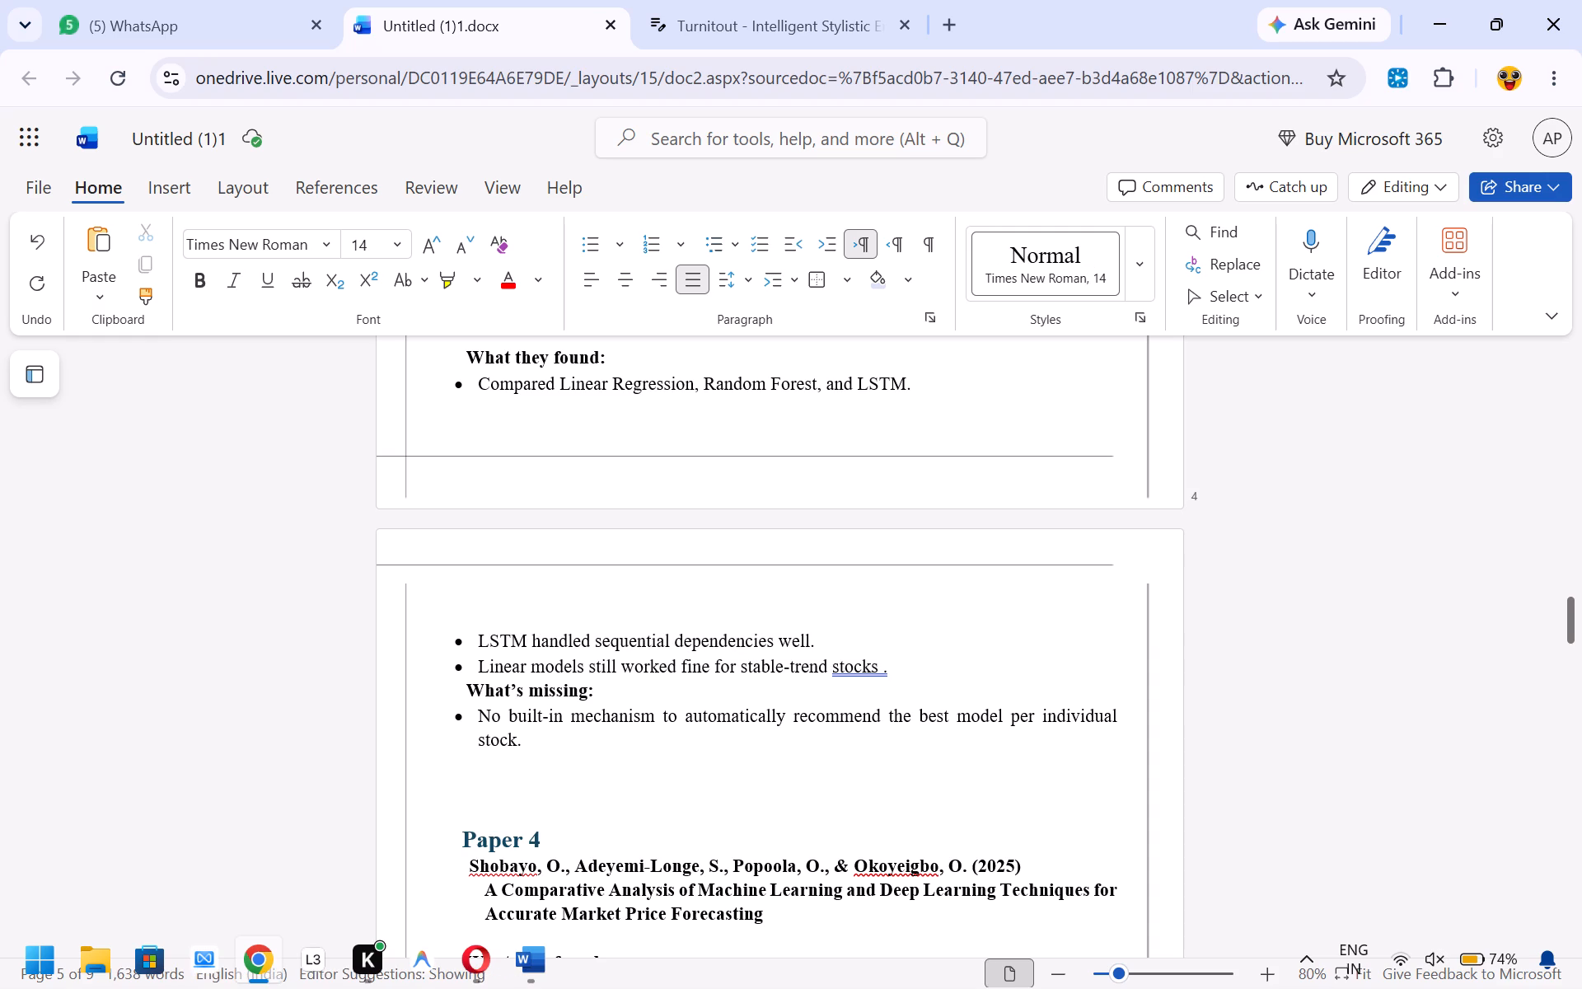
pyautogui.moveTo(888, 671); pyautogui.dragTo(522, 532)
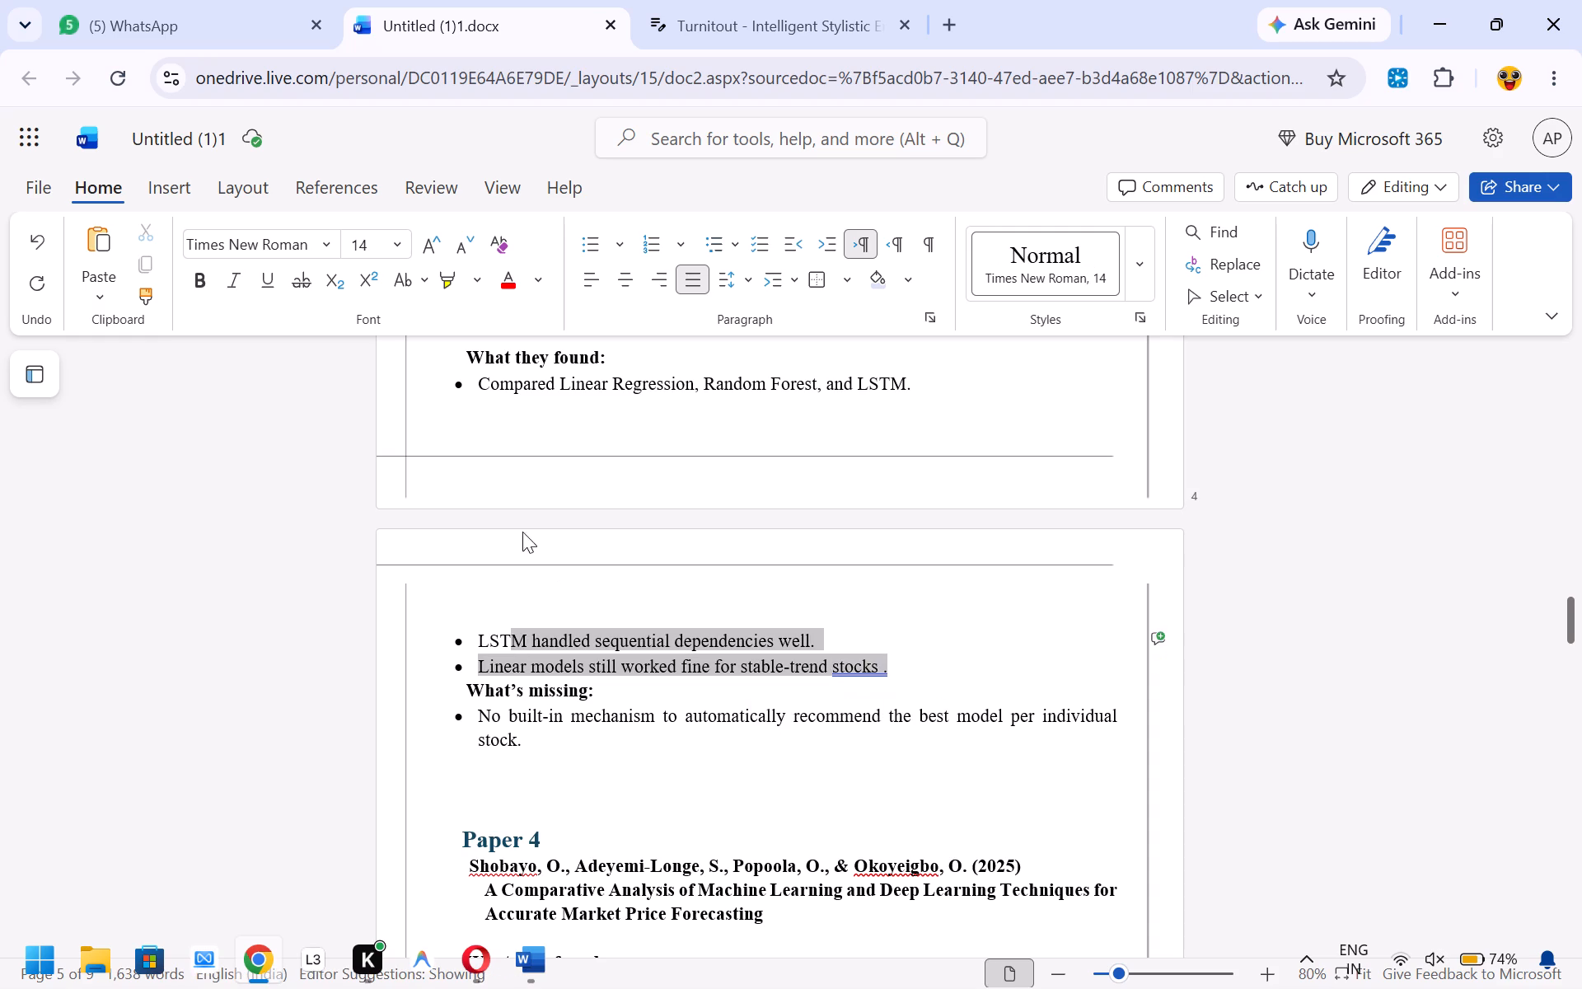
pyautogui.moveTo(522, 532); pyautogui.dragTo(477, 410)
pyautogui.press('Delete')
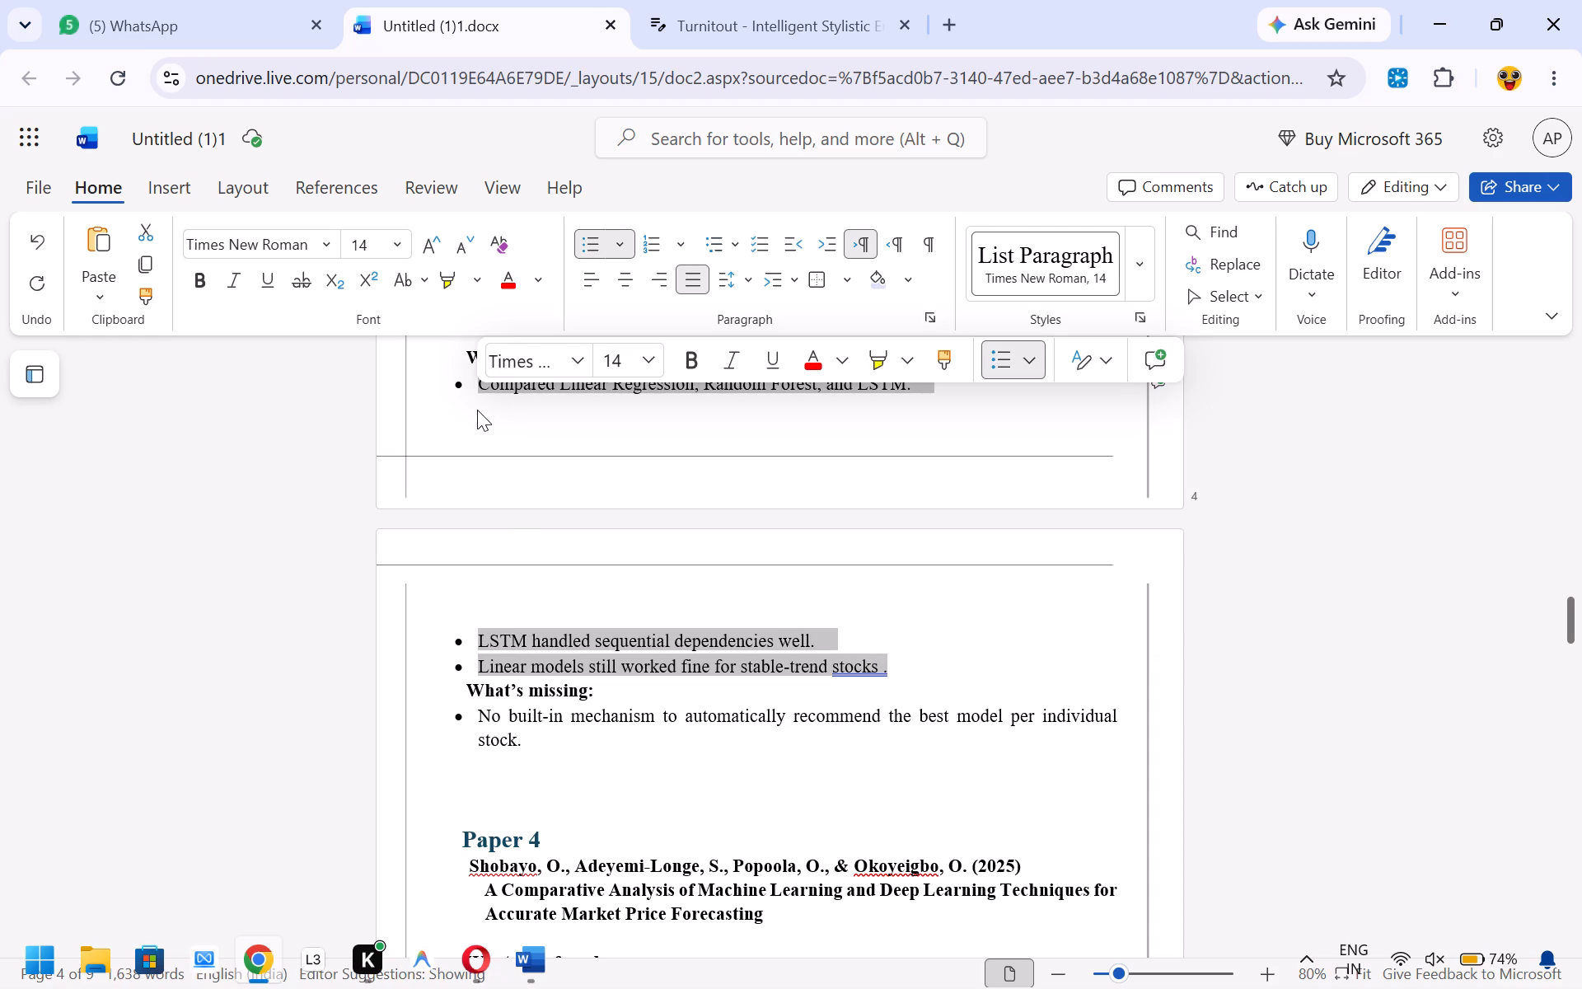
pyautogui.press('Return')
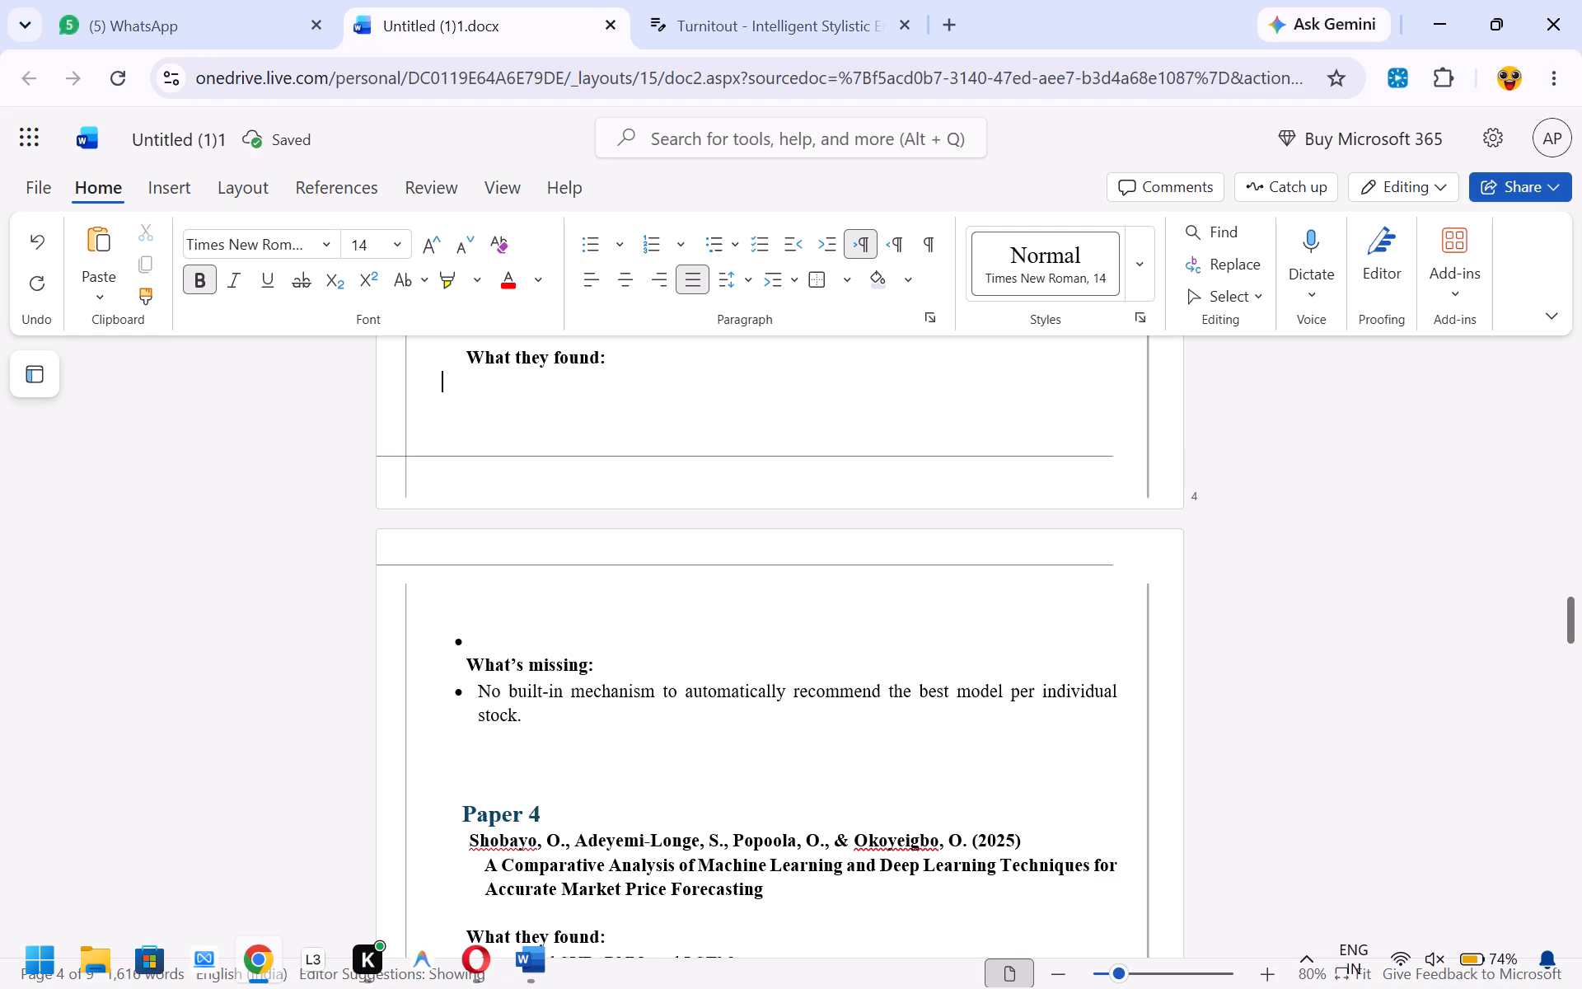
pyautogui.hotkey('ctrl', 'alt', 'v')
pyautogui.hotkey('ctrl', 'c')
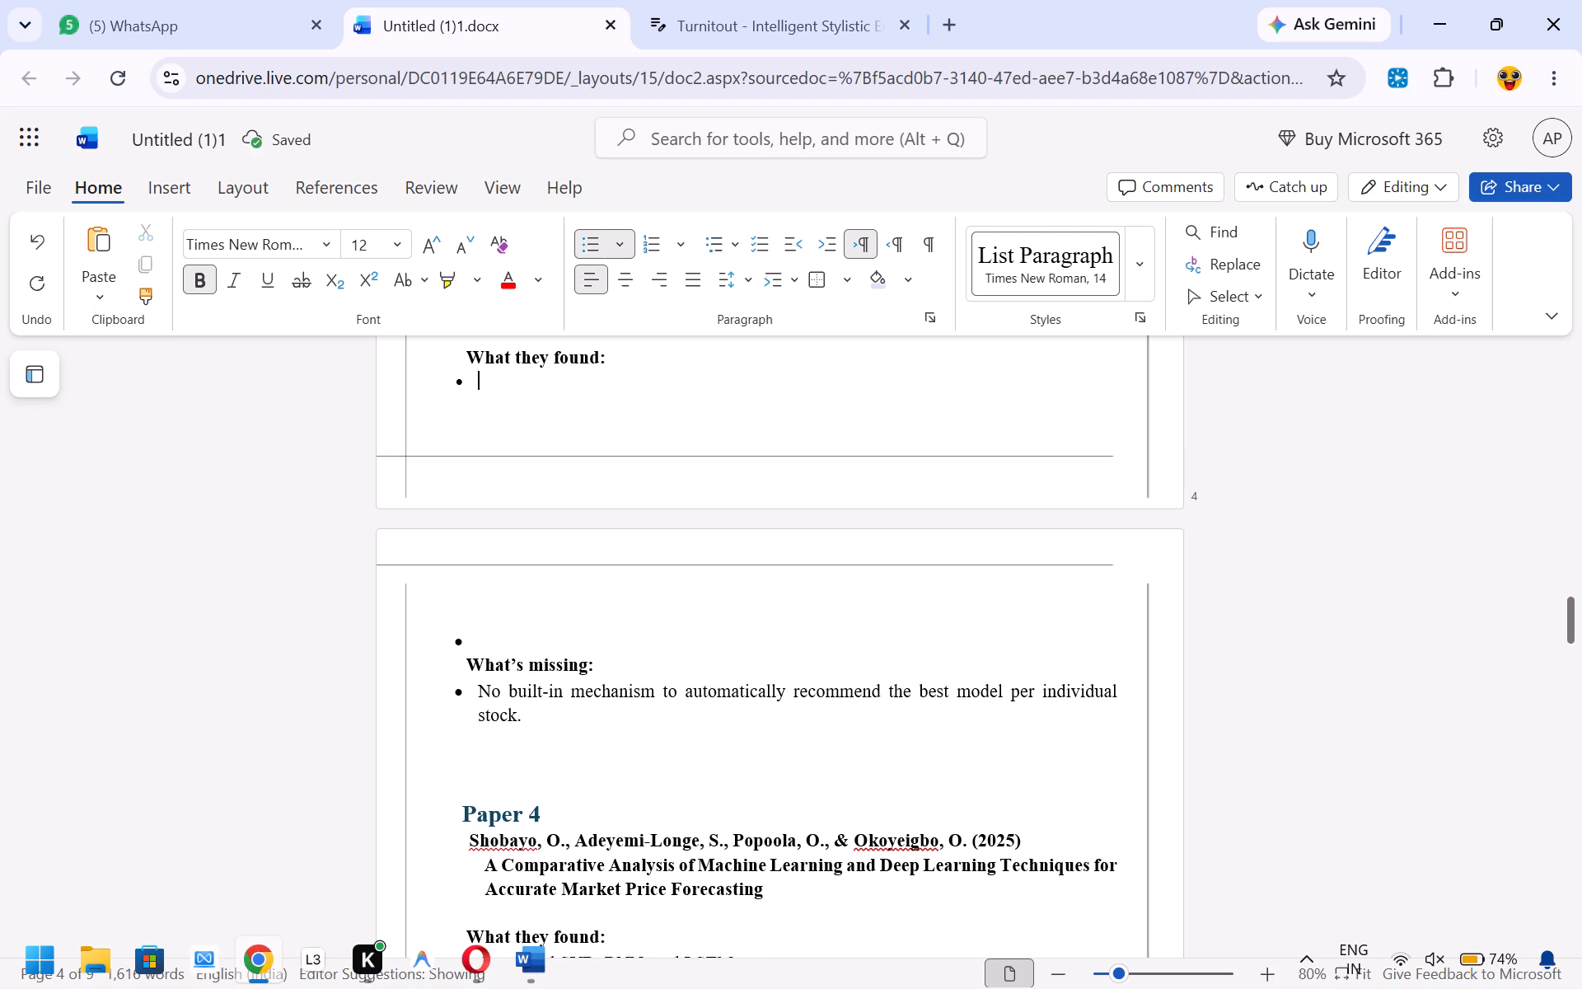
pyautogui.hotkey('ctrl', 'v')
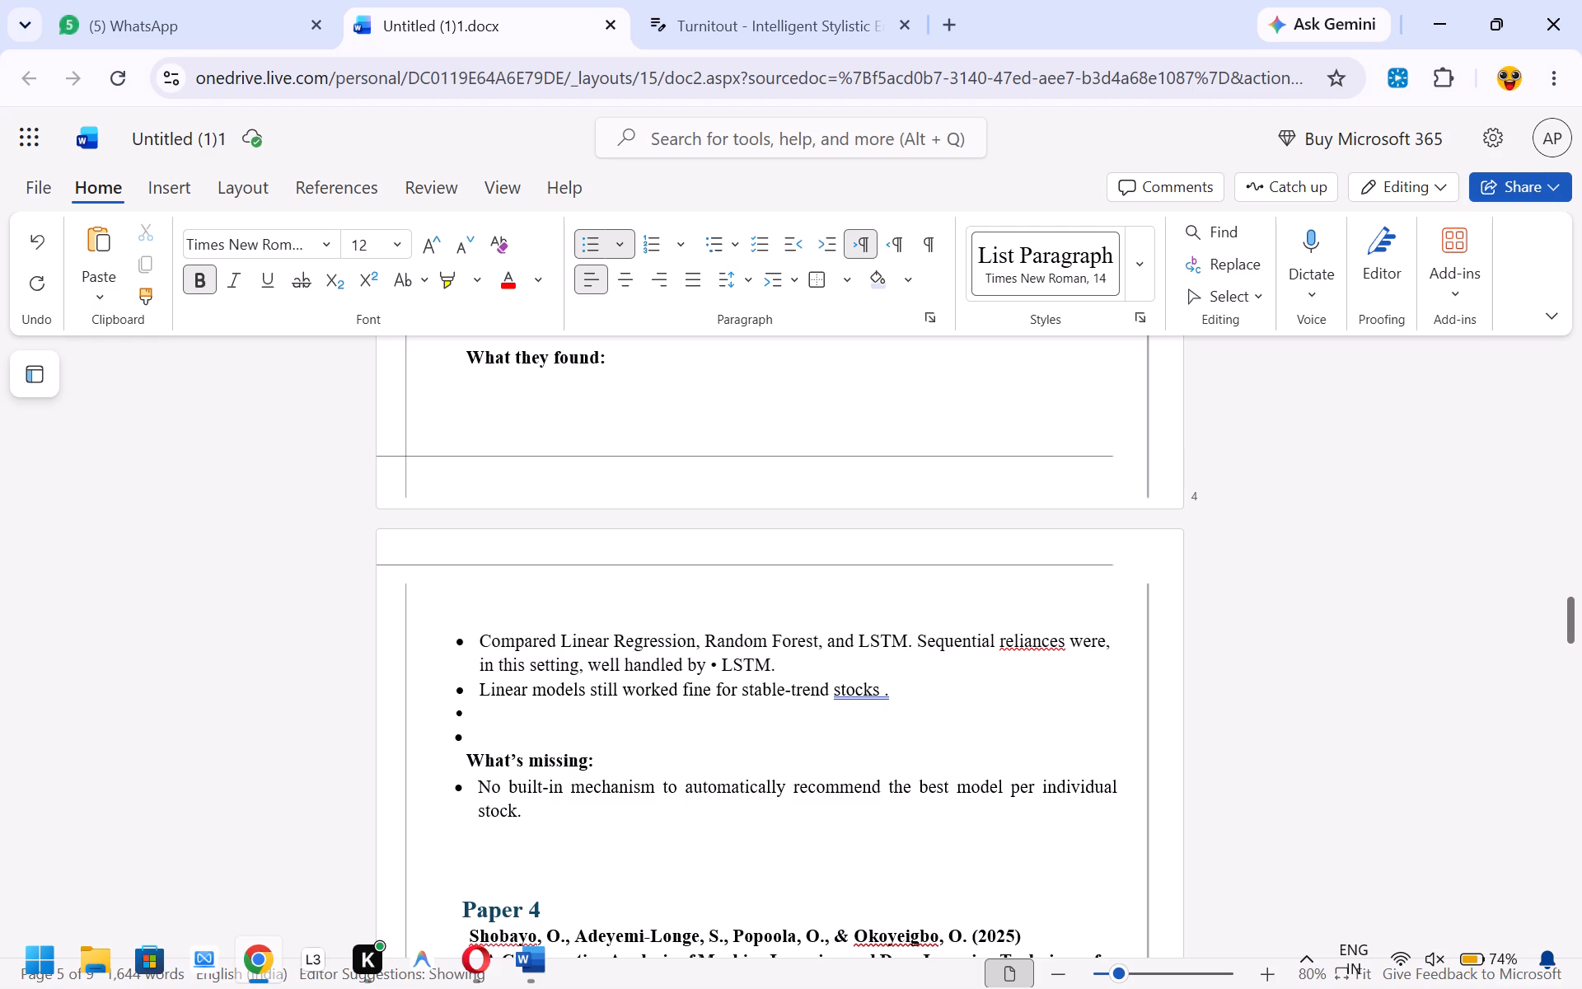
# Delete the empty bullets and blank line between the Paper 3 findings and "What's missing:".
pyautogui.click(475, 741)
pyautogui.press('BackSpace')
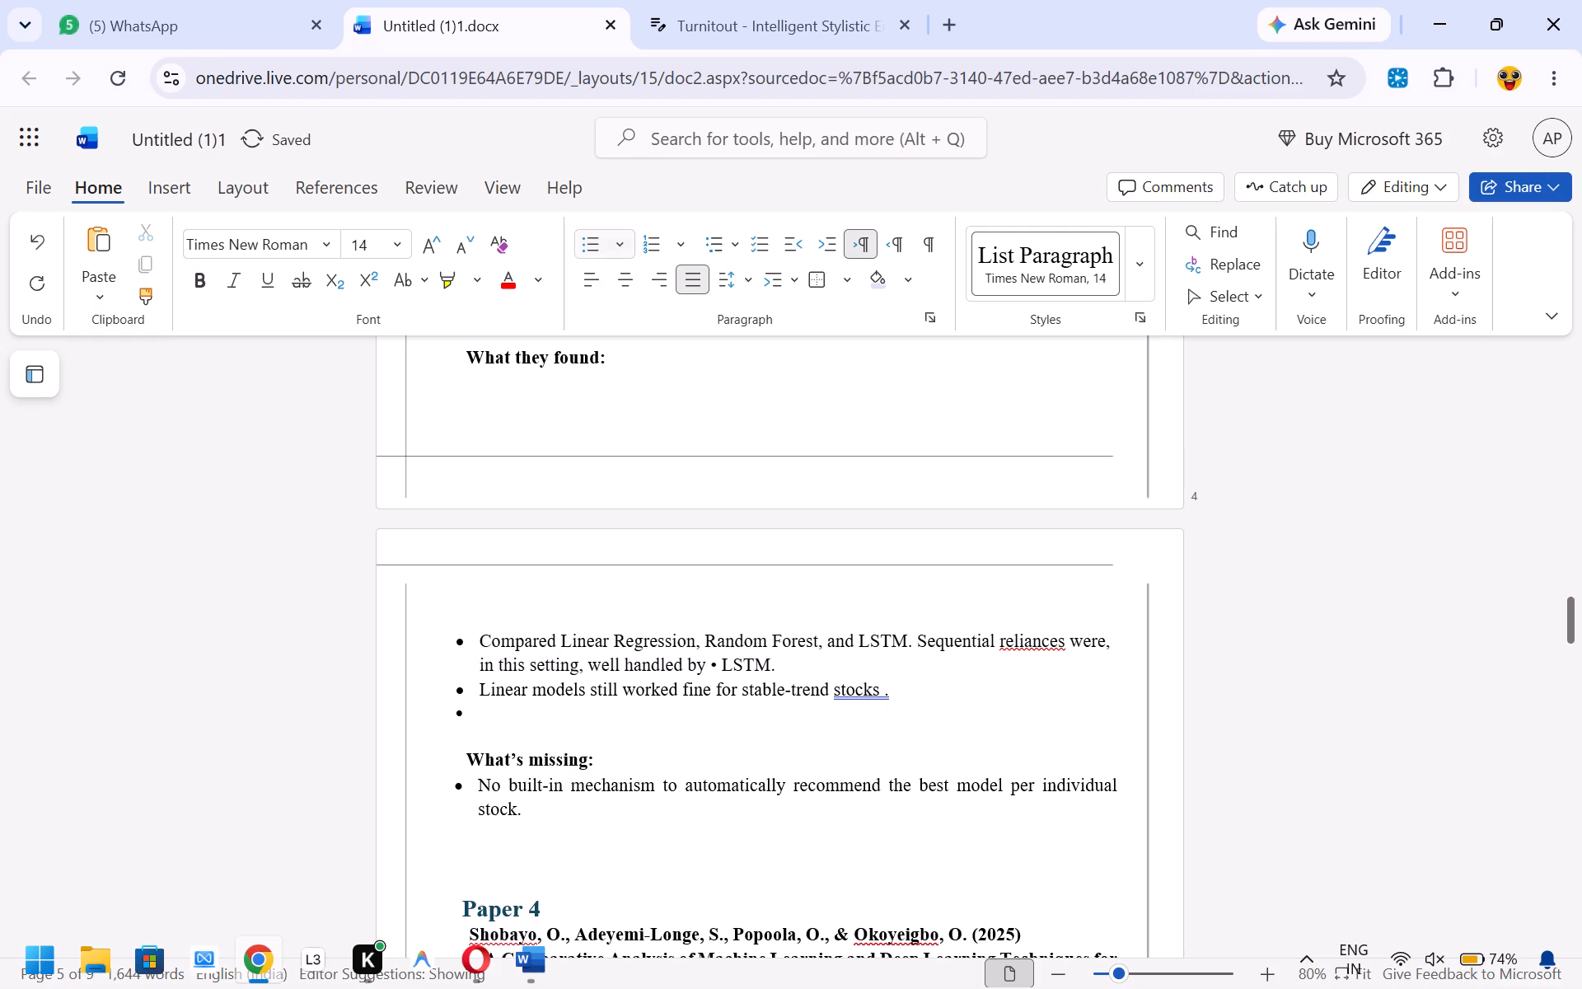
pyautogui.press('BackSpace')
pyautogui.press('BackSpace')
pyautogui.press('BackSpace')
pyautogui.press('BackSpace')
pyautogui.press('BackSpace')
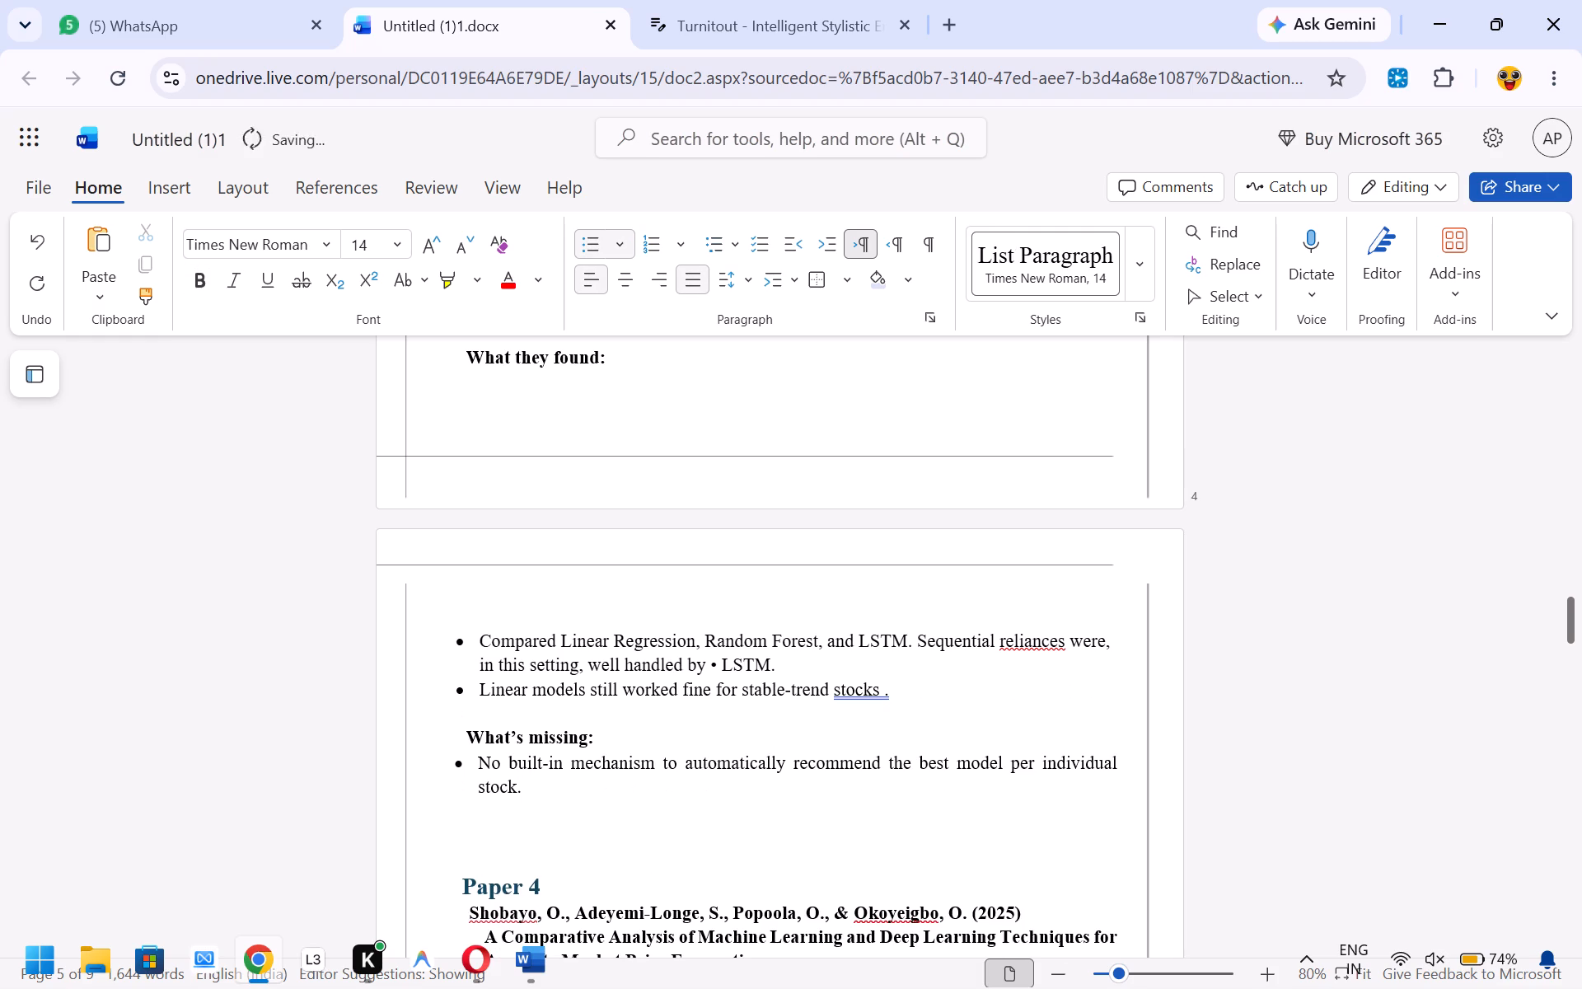
pyautogui.press('BackSpace')
pyautogui.press('BackSpace')
pyautogui.press('BackSpace')
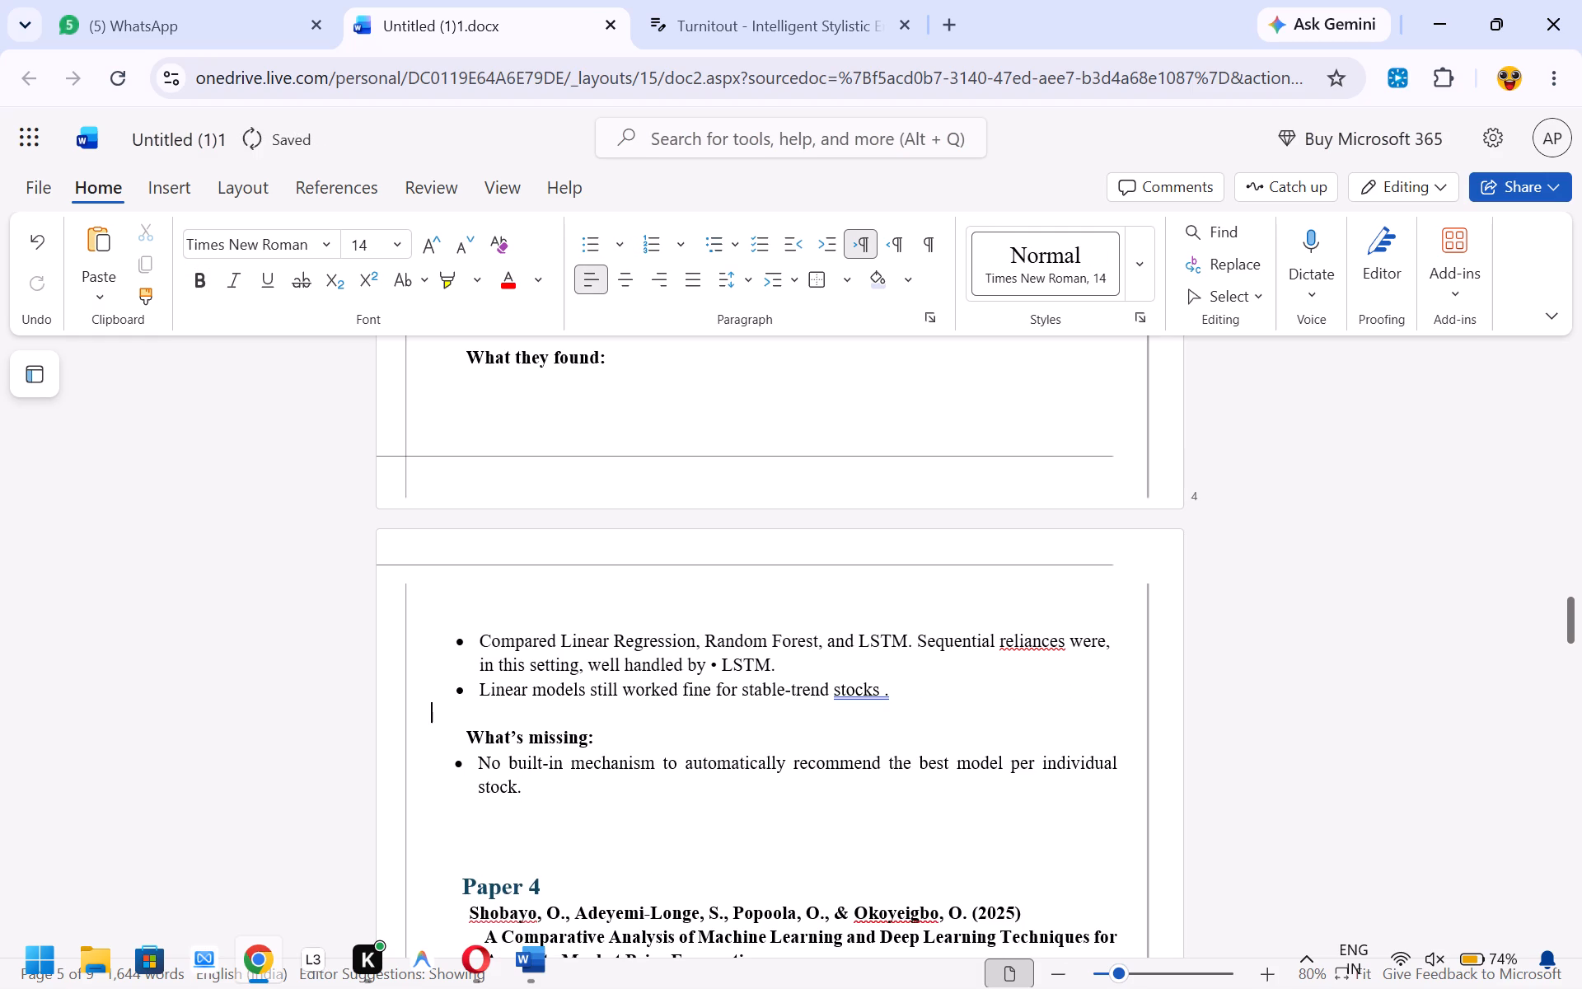
pyautogui.press('BackSpace')
# Place the text cursor directly before Paper 3's "What they found:" heading.
pyautogui.scroll(1, 475, 741)
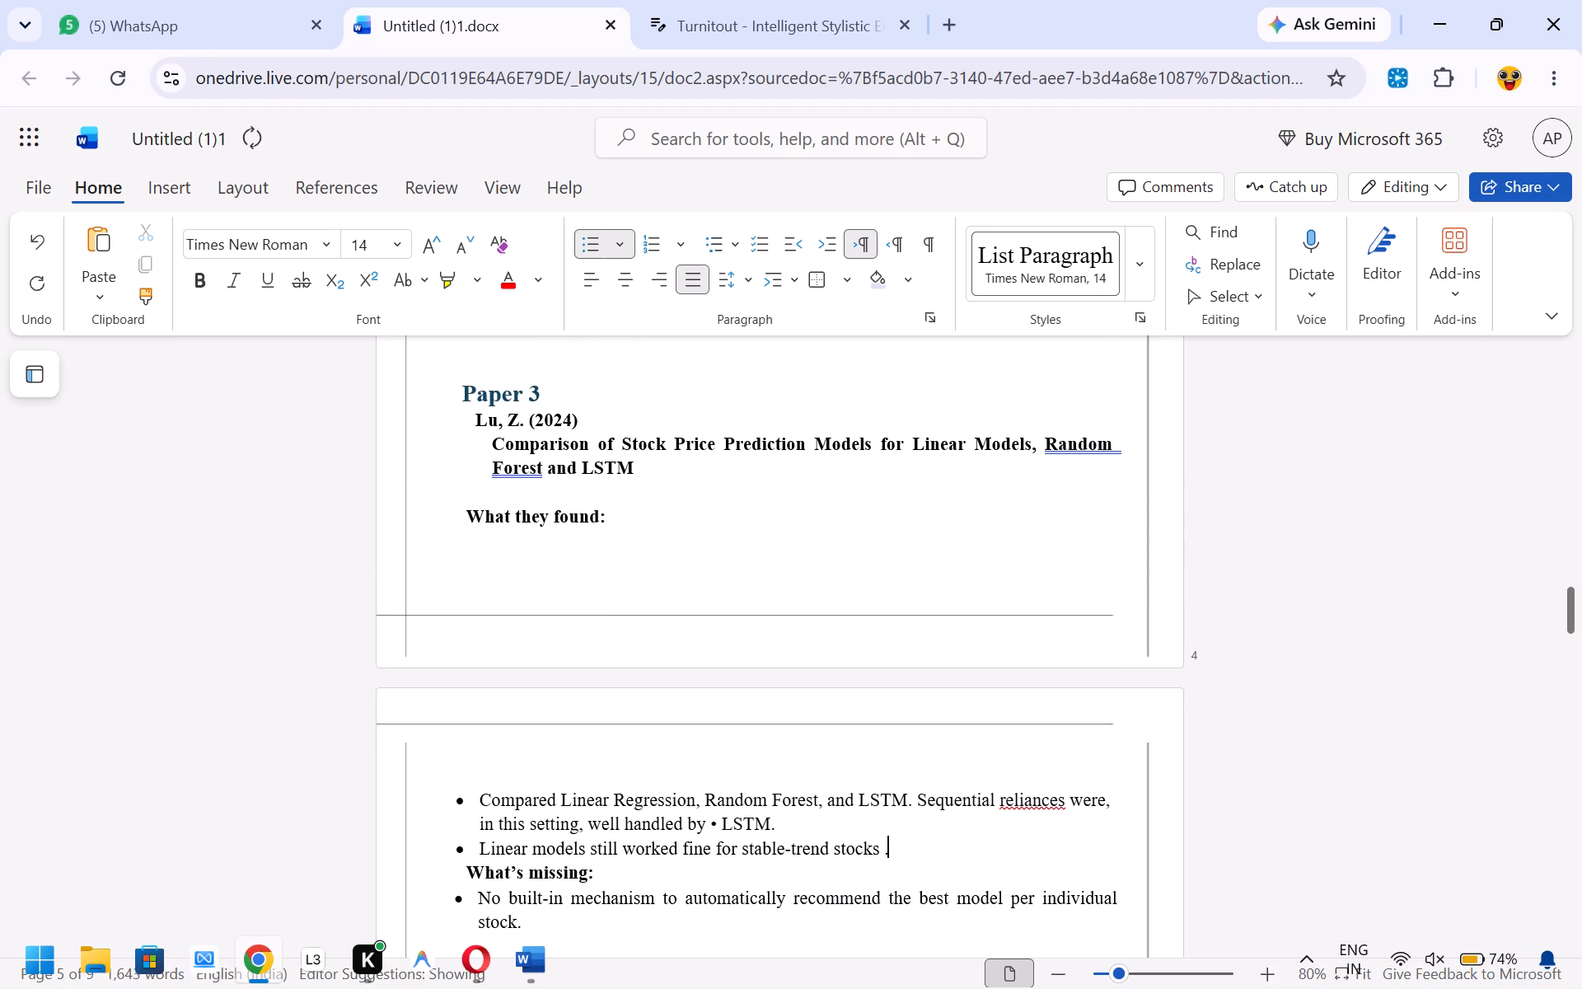
pyautogui.scroll(1, 475, 741)
pyautogui.scroll(-1, 475, 741)
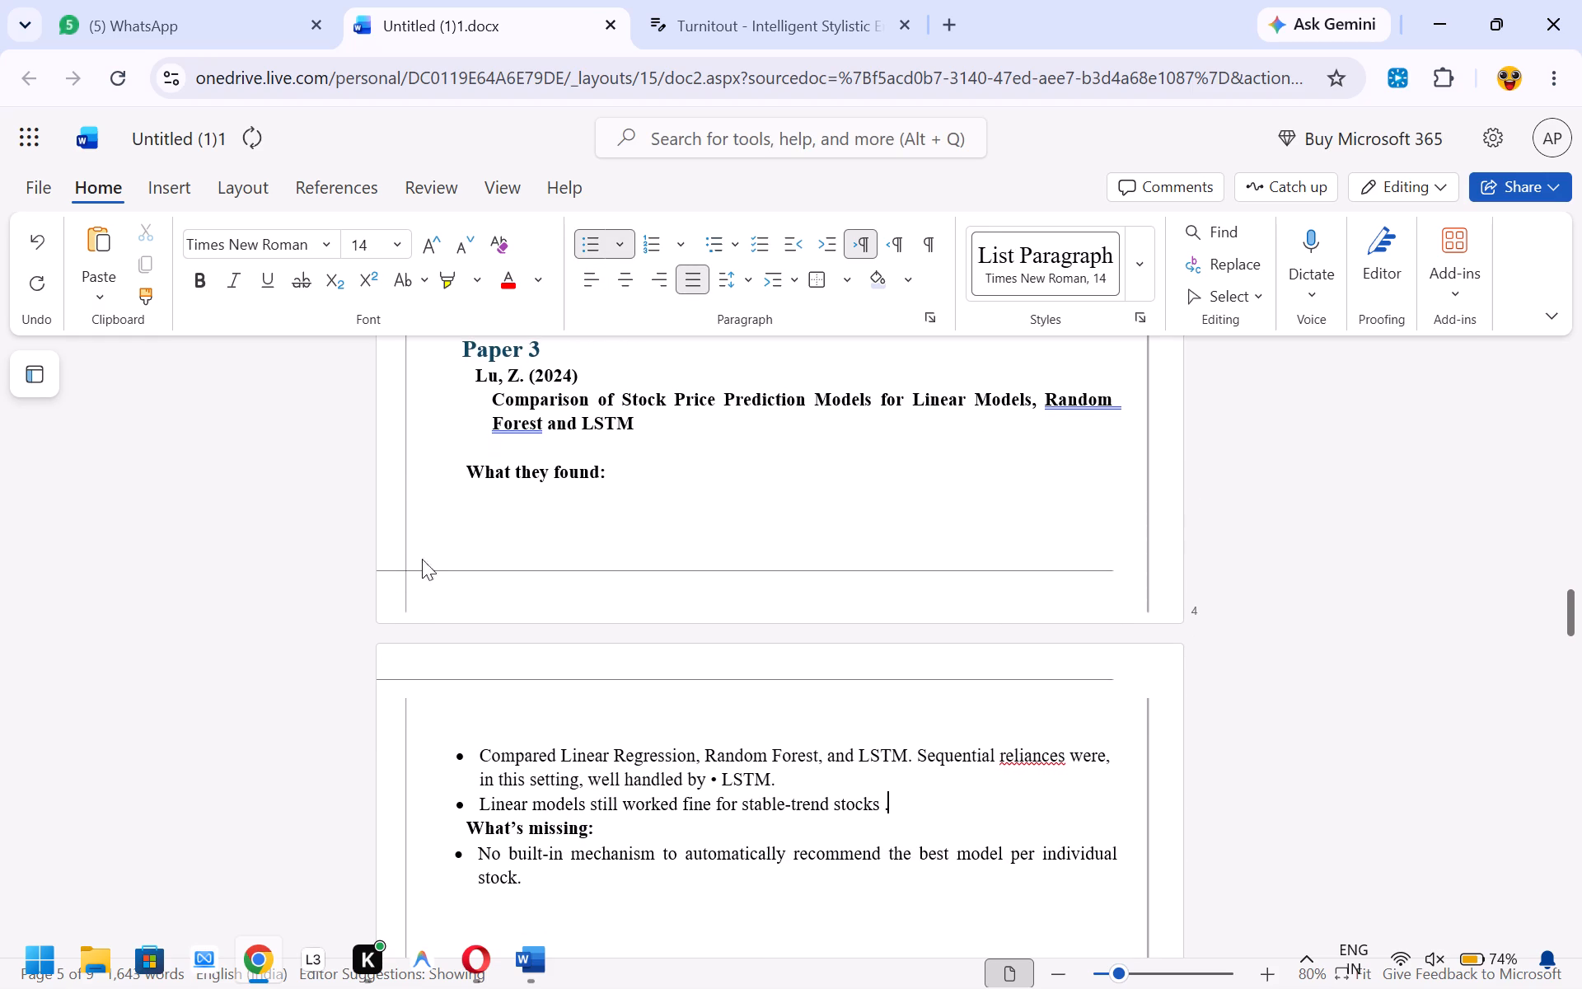
pyautogui.click(458, 469)
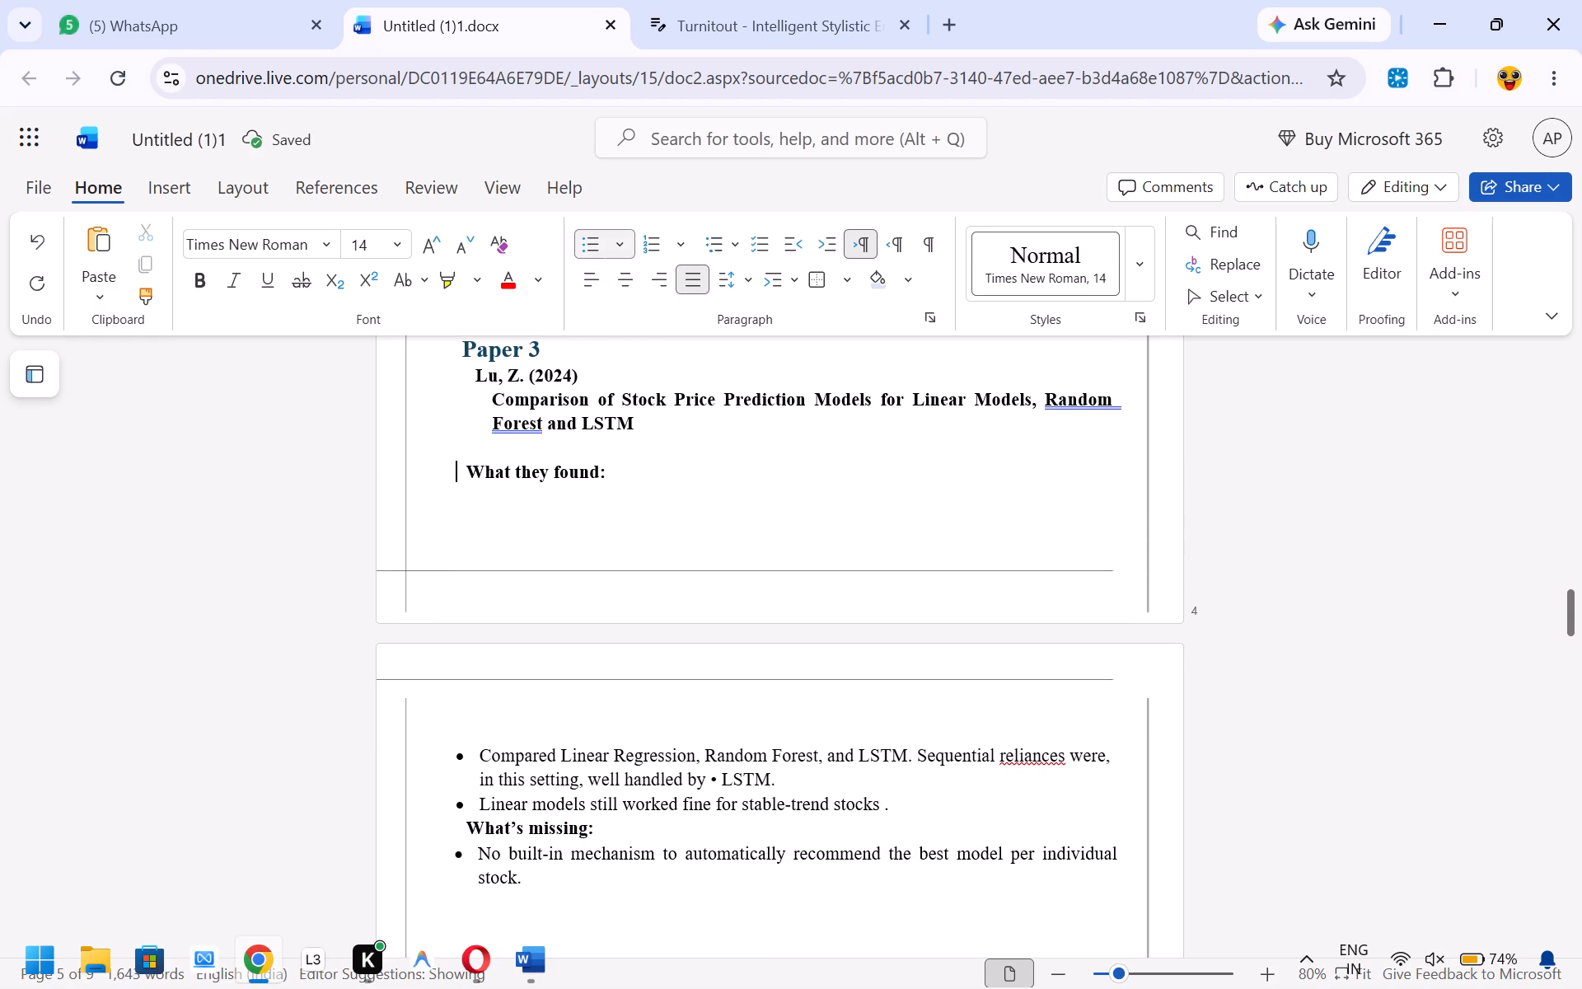
# Move Paper 3's "What they found:" heading onto the next page with its bullets by inserting line breaks before it.
pyautogui.press('Return')
pyautogui.press('Return')
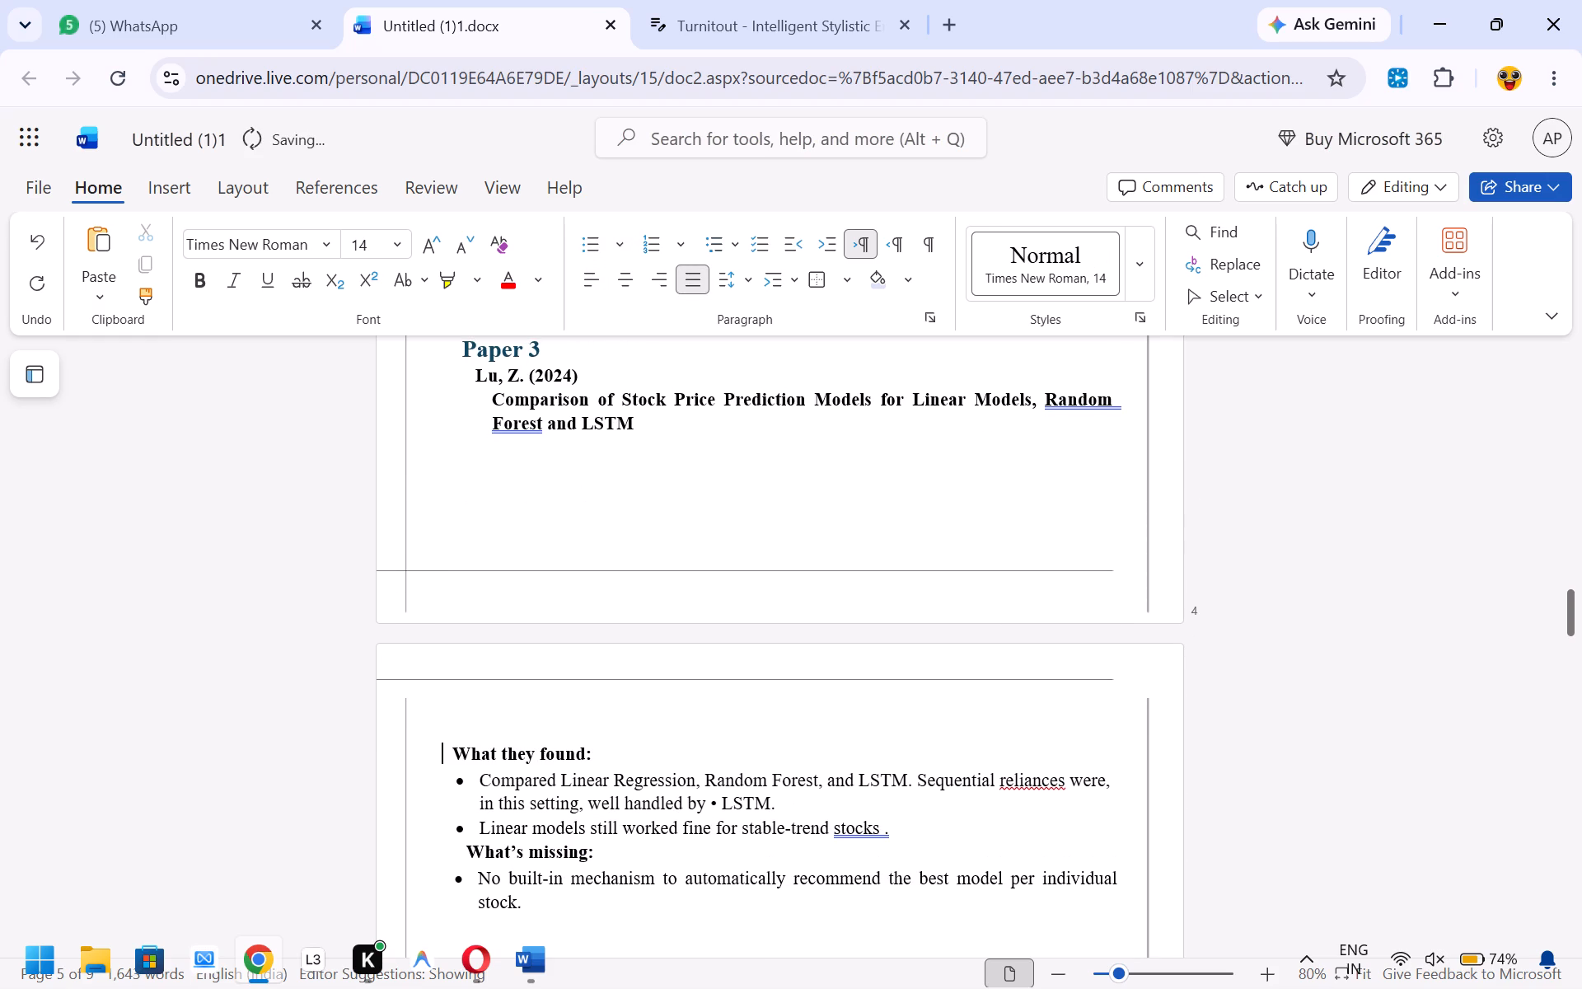
# Examine the Paper 3 findings after the page break and the Paper 4 entry below for heading alignment and spacing.
pyautogui.scroll(-1, 458, 469)
pyautogui.scroll(1, 458, 469)
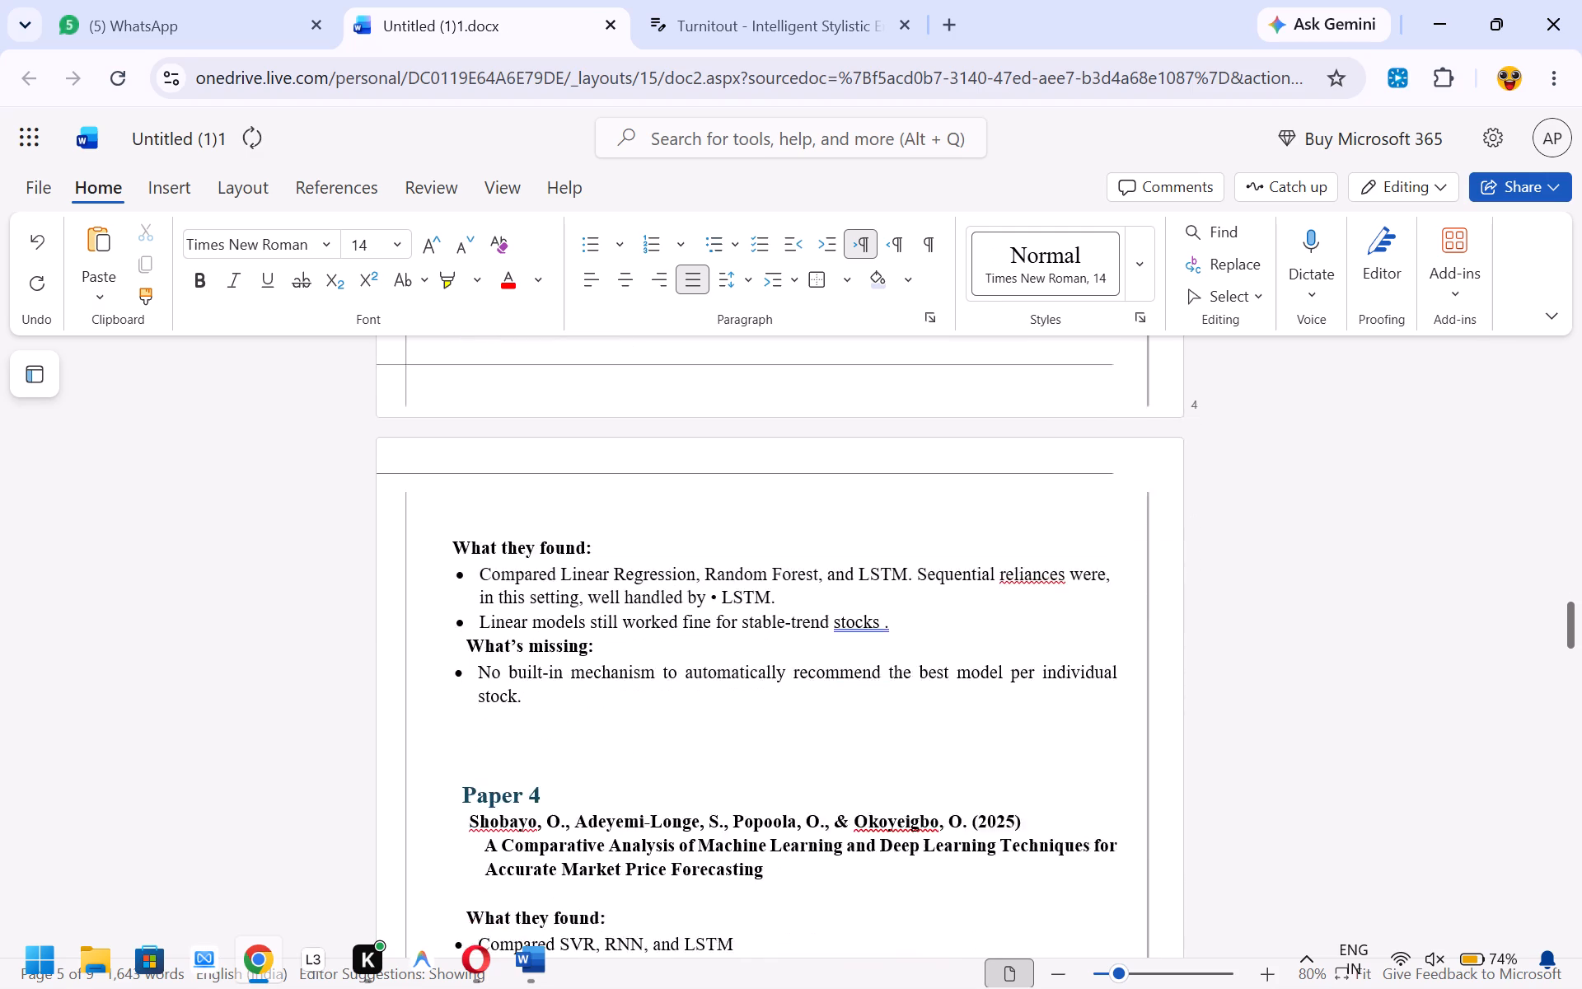
pyautogui.scroll(1, 458, 469)
pyautogui.scroll(-4, 458, 469)
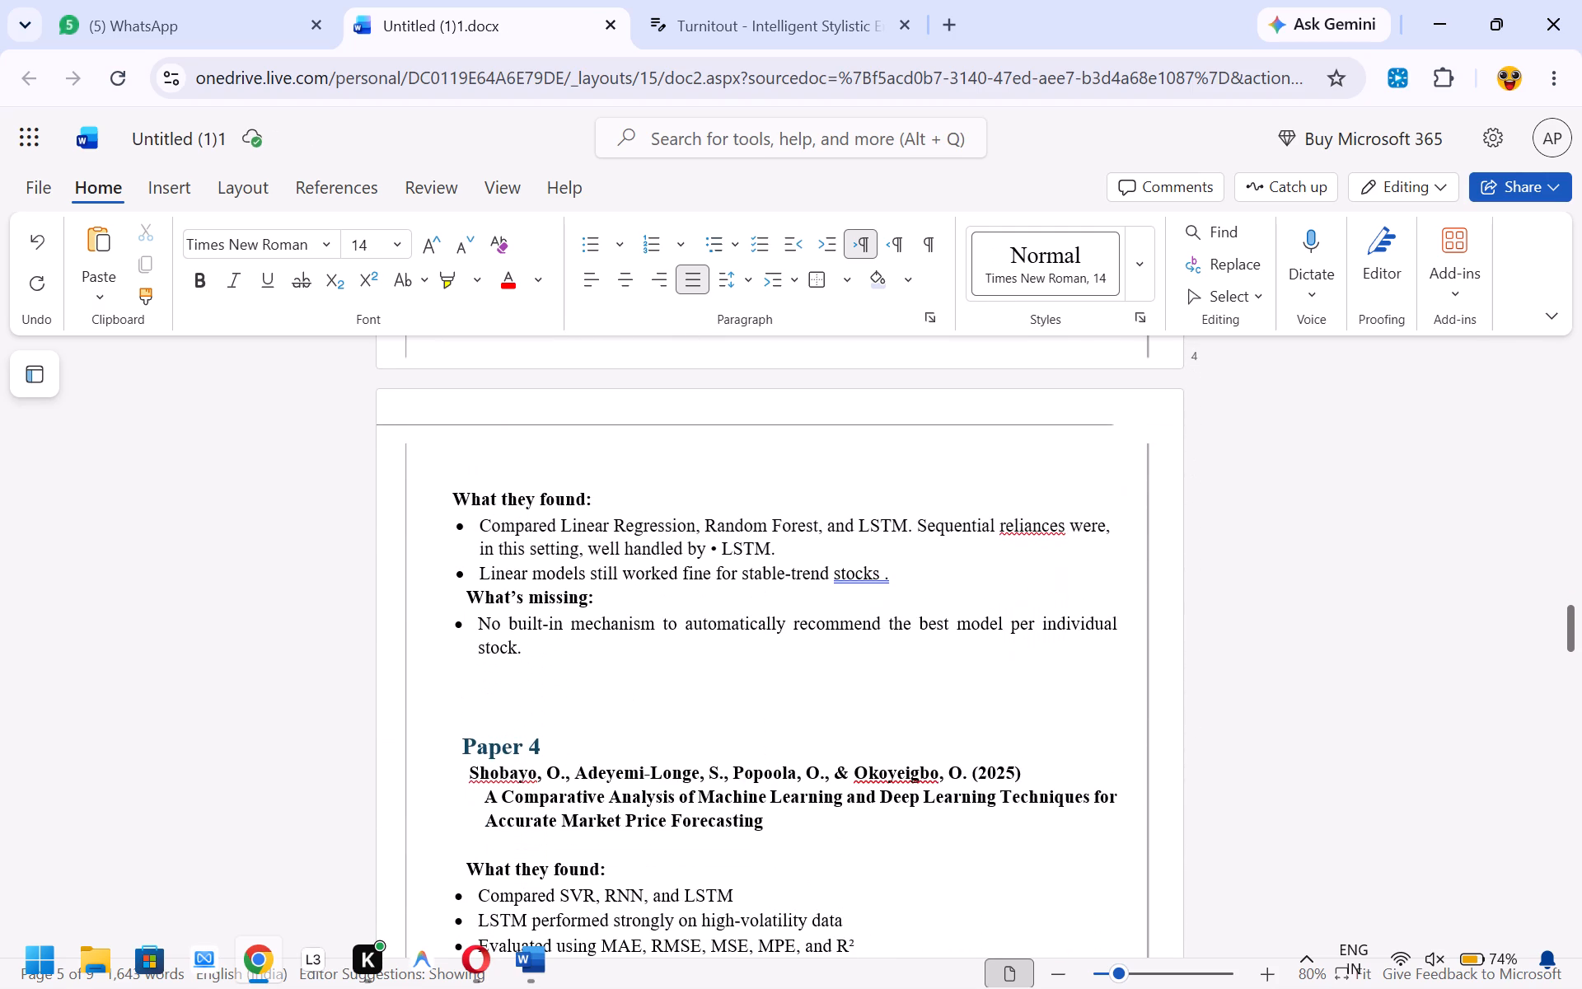
pyautogui.scroll(-1, 458, 469)
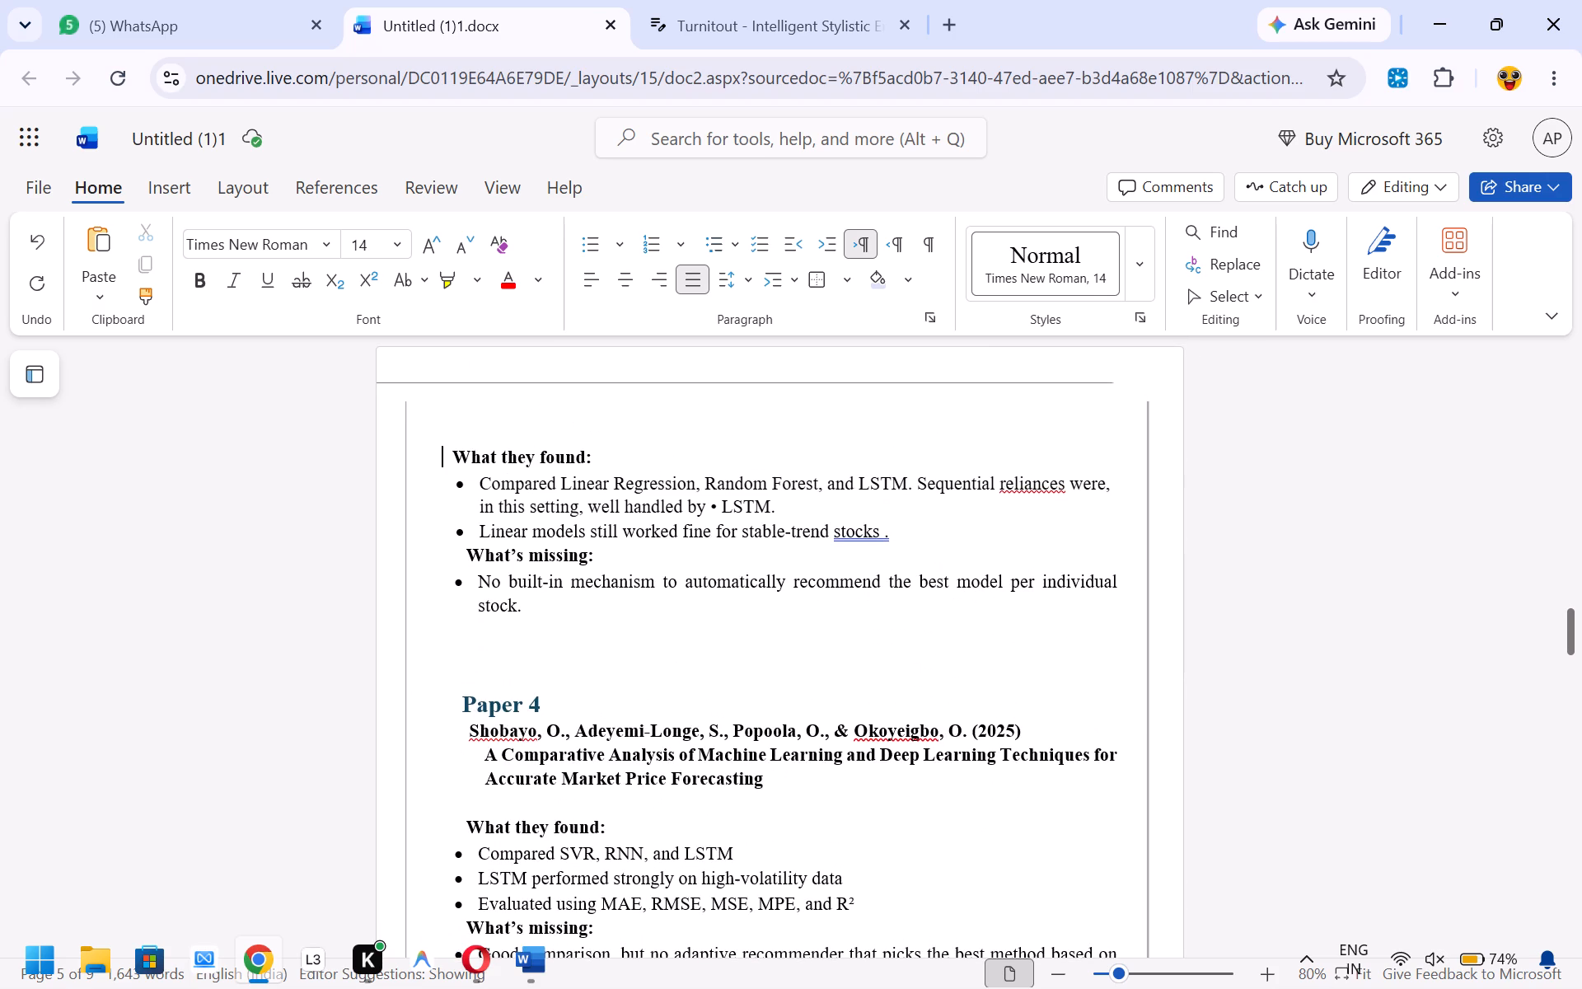
pyautogui.scroll(1, 525, 509)
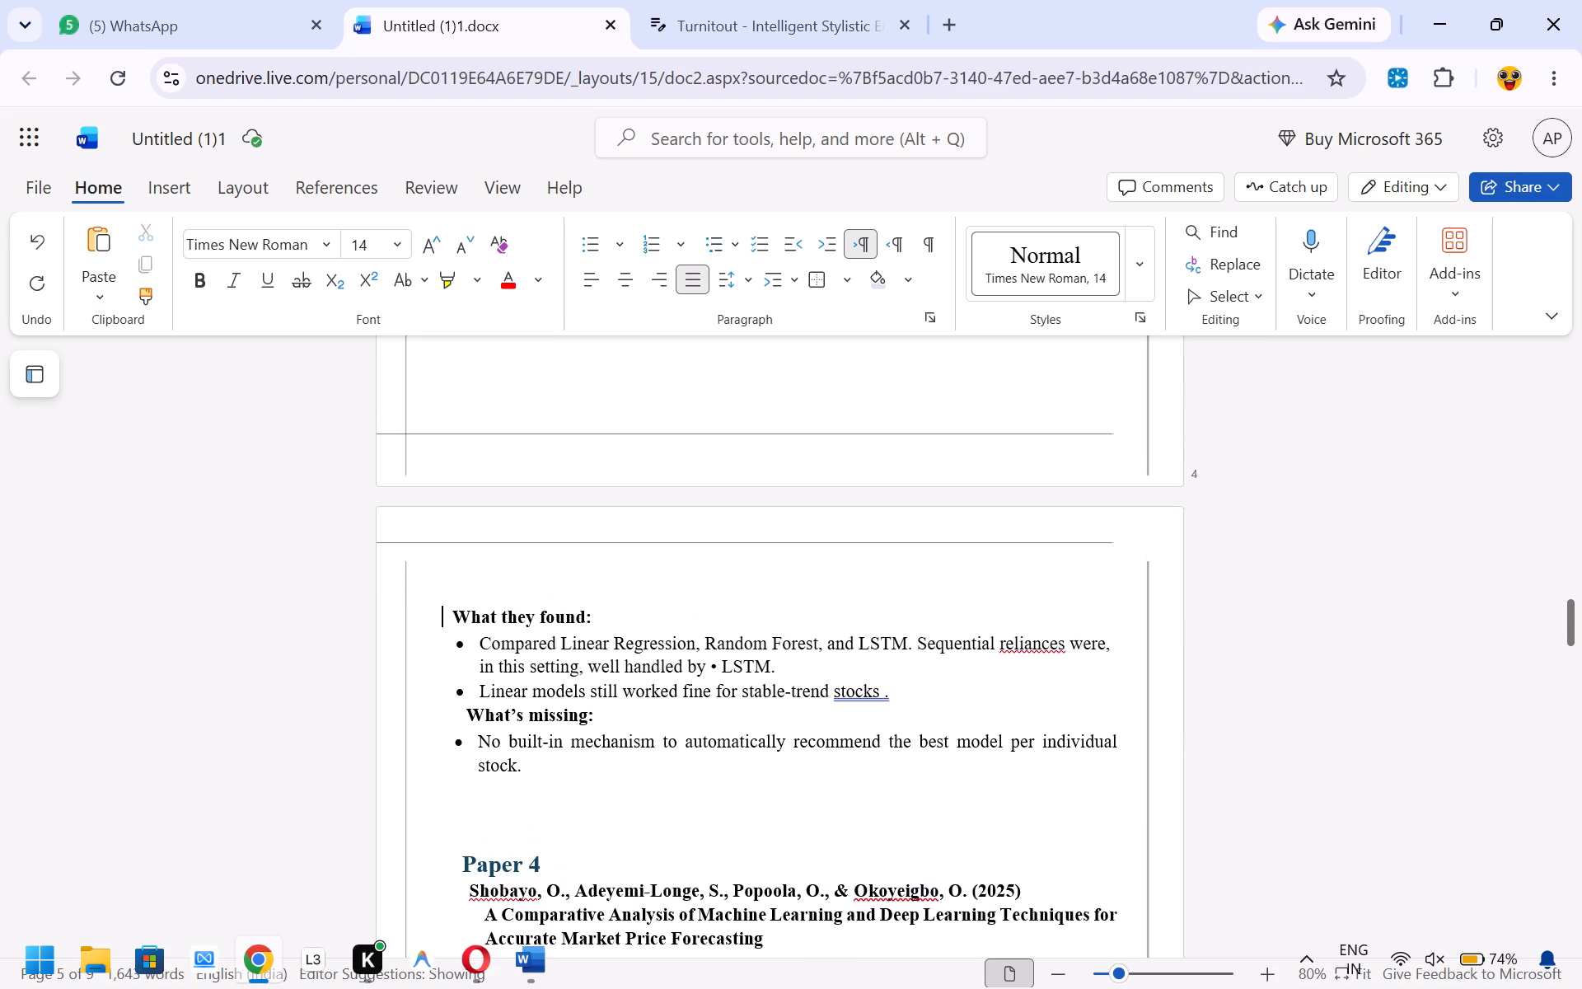
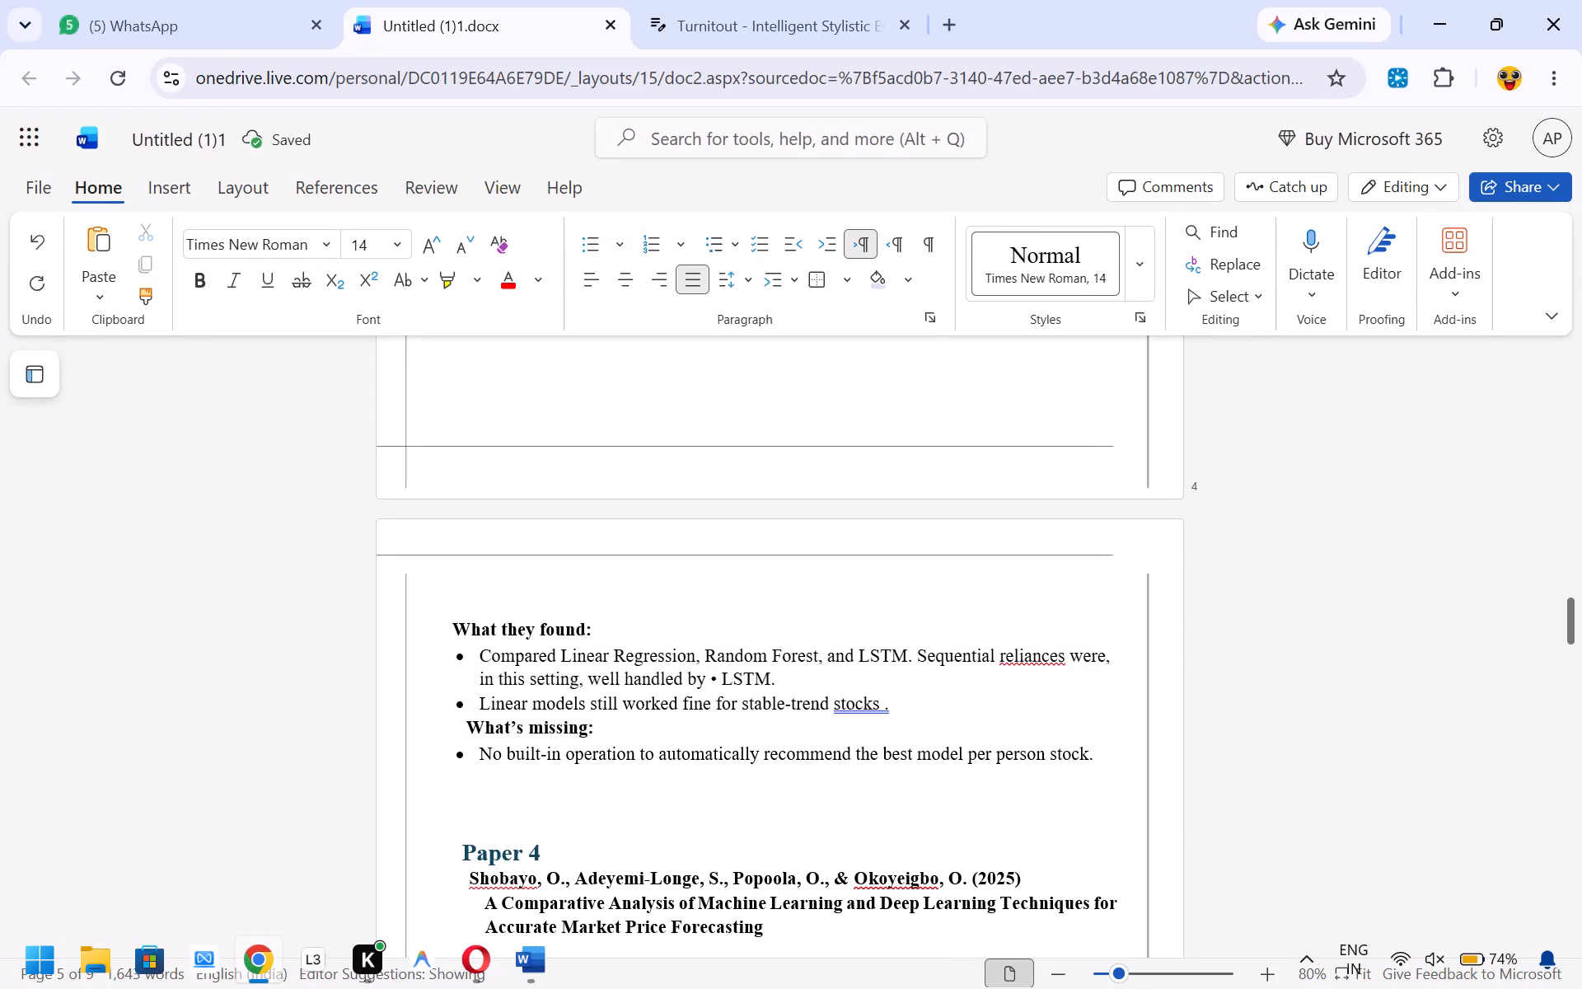
# Delete the extra blank line between Paper 3's "What's missing:" bullet and the Paper 4 heading.
pyautogui.press('BackSpace')
pyautogui.press('BackSpace')
pyautogui.press('BackSpace')
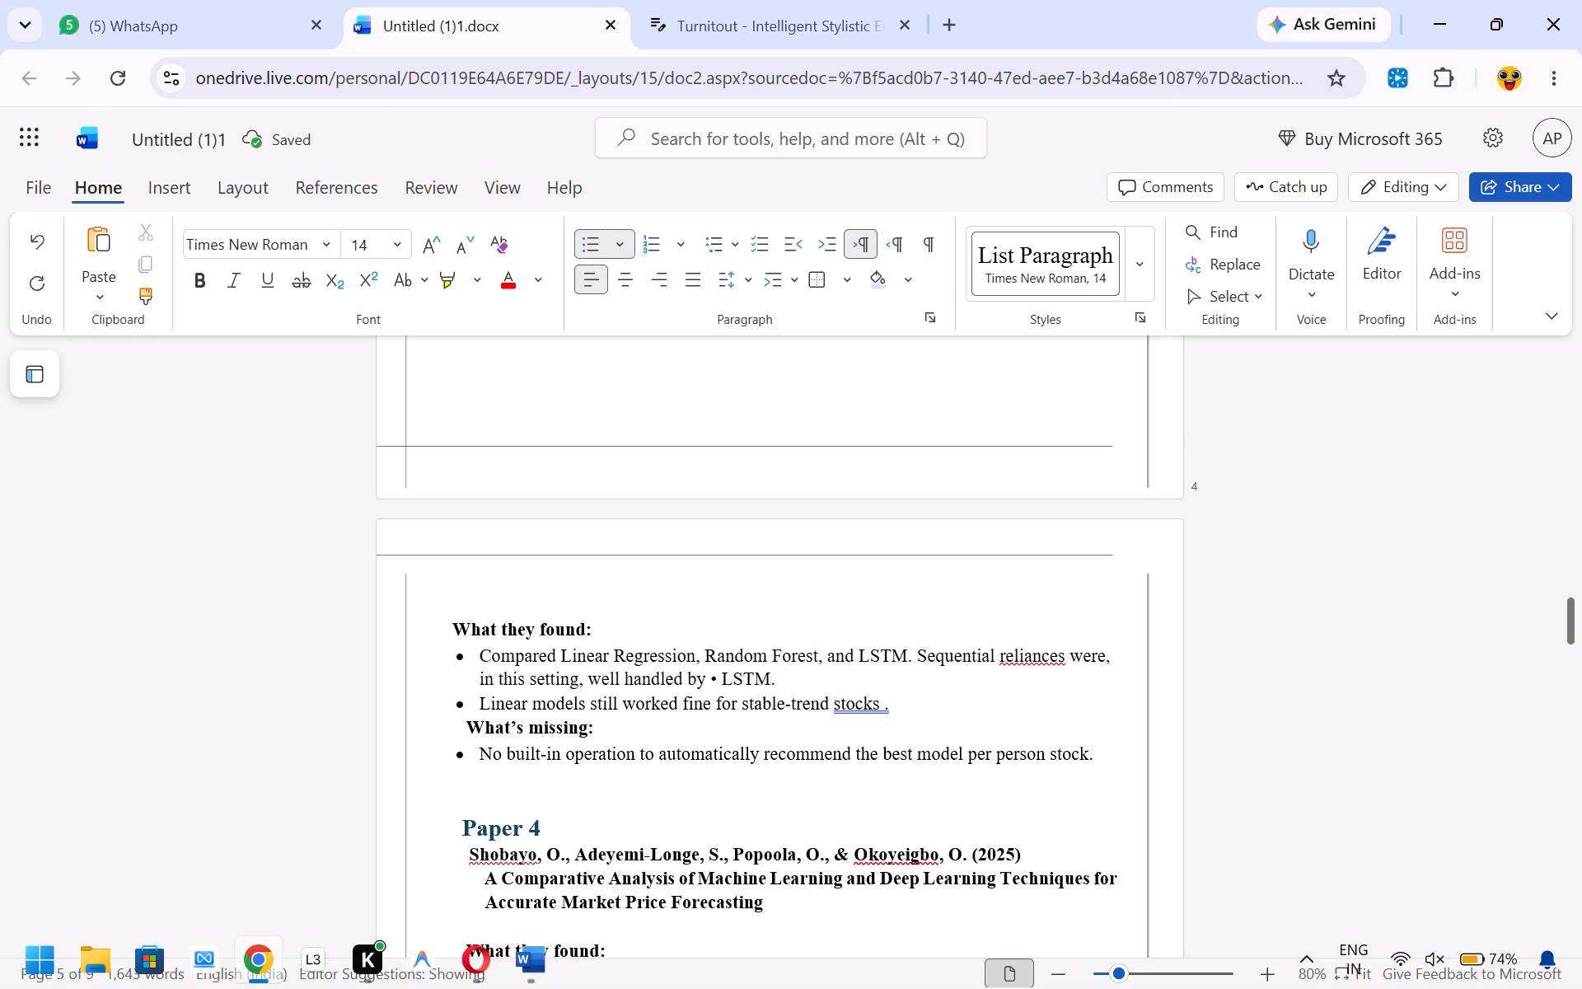
# Apply the copied 12 pt text formatting to the "No built-in operation…" bullet under Paper 3's "What's missing:".
pyautogui.moveTo(1098, 764); pyautogui.dragTo(461, 754)
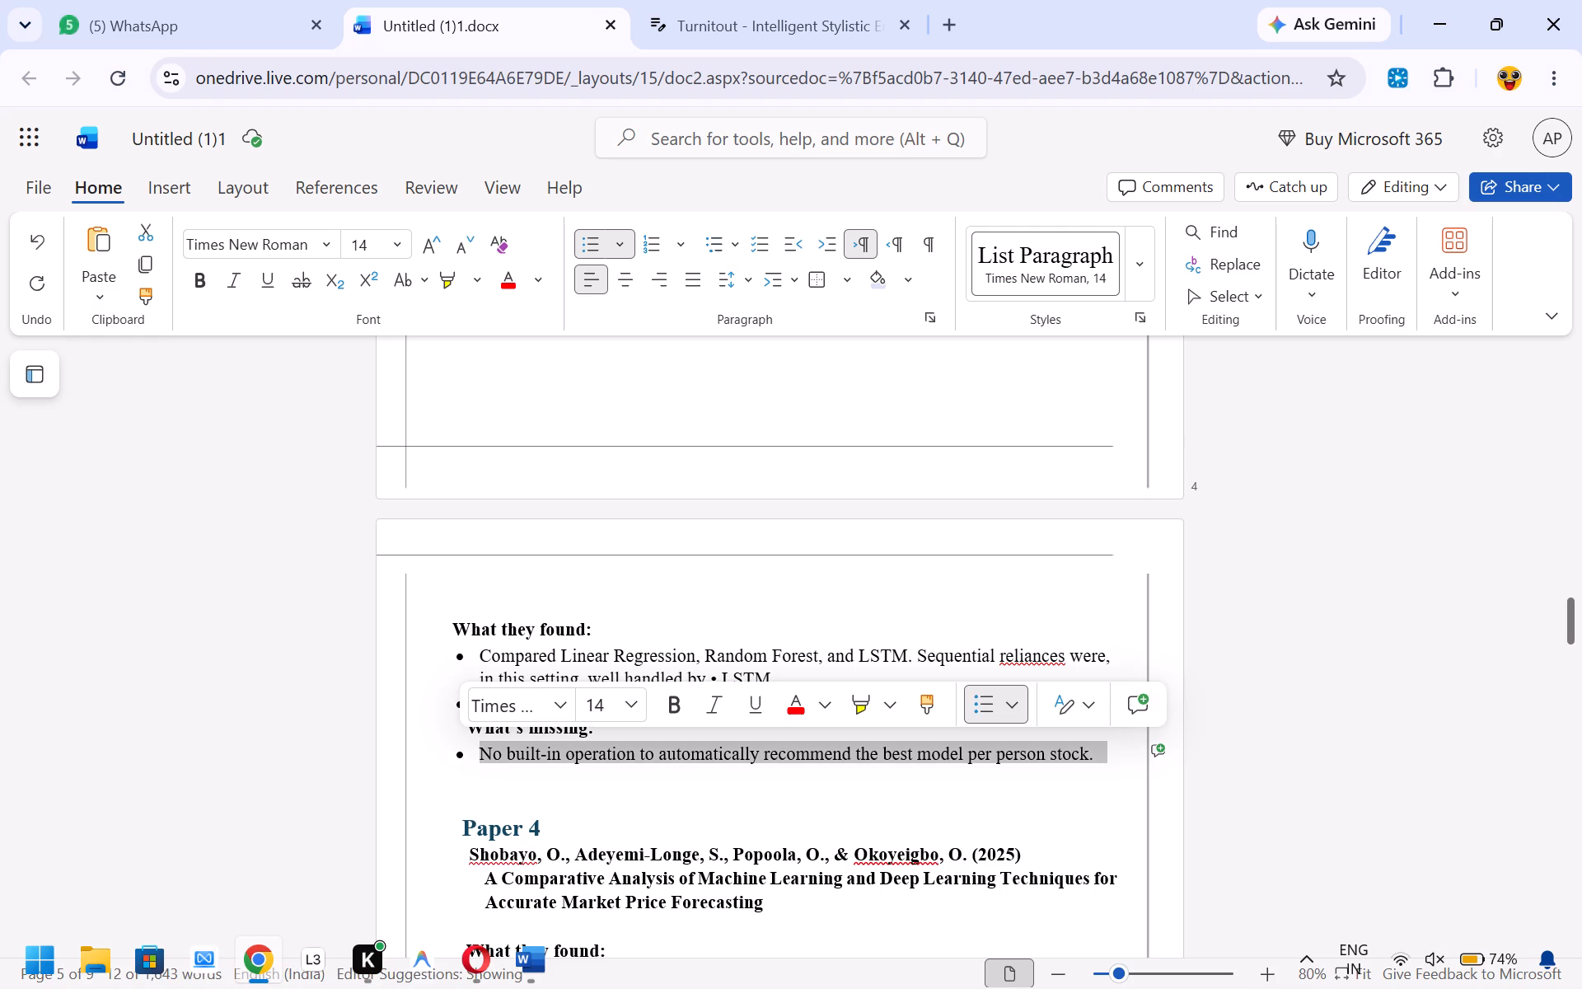
pyautogui.hotkey('ctrl', 'alt', 'v')
pyautogui.scroll(-1, 461, 754)
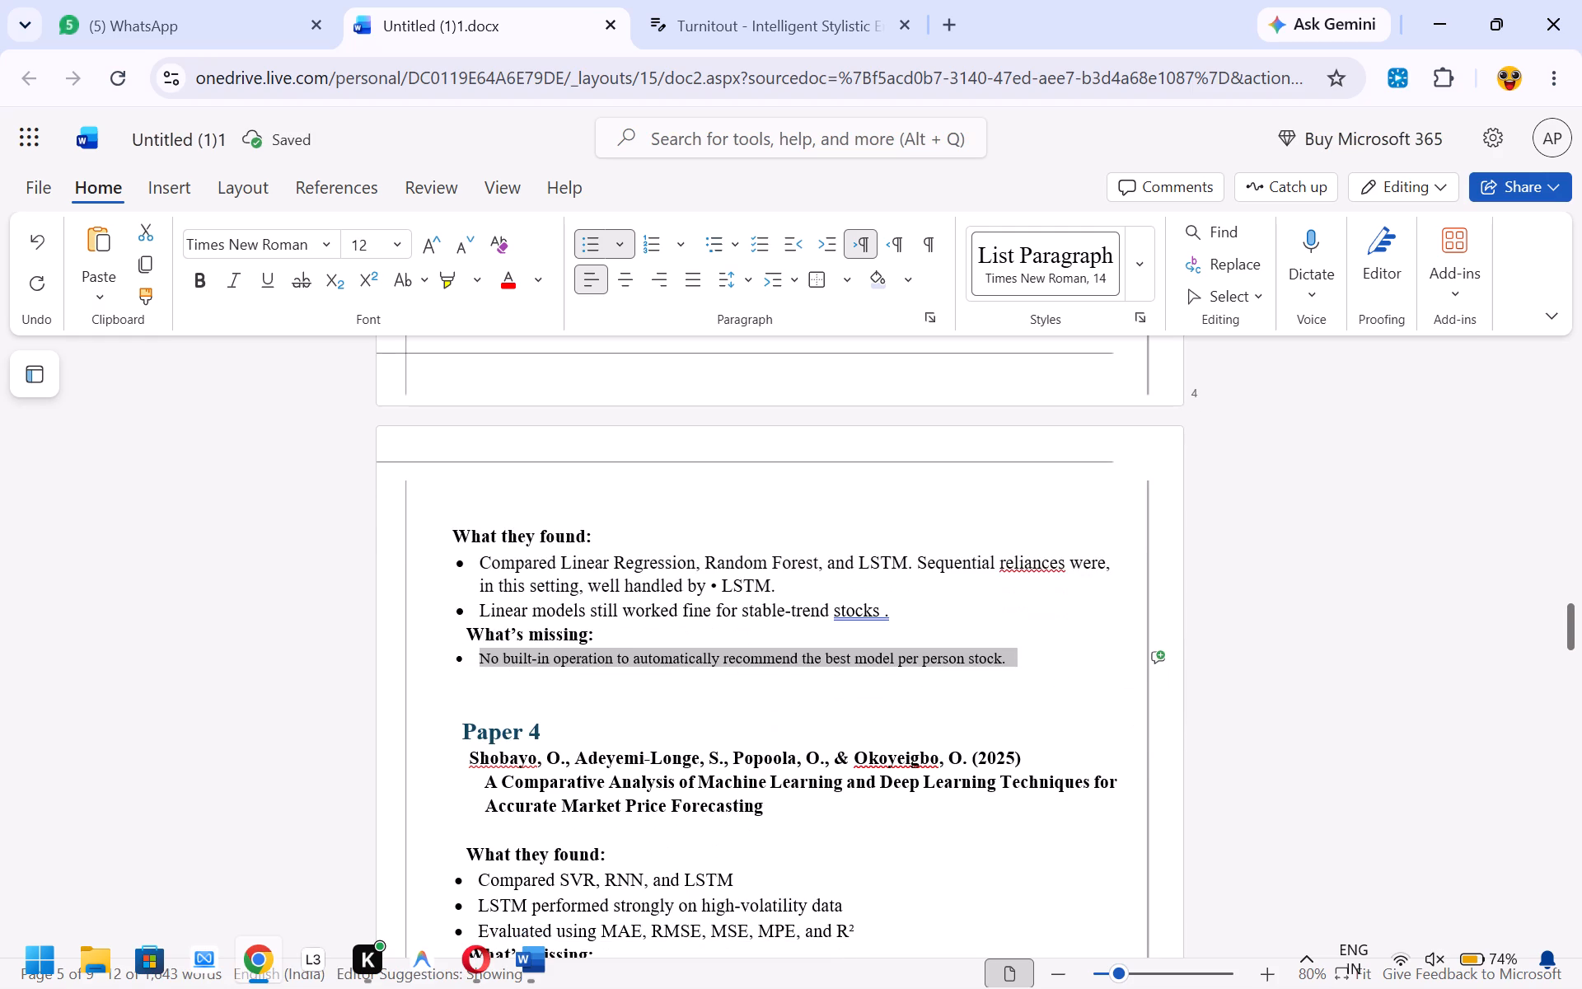
# Apply the copied 12 pt formatting of the "What's missing:" bullet to the bullets under Paper 3's "What they found:".
pyautogui.click(902, 615)
pyautogui.moveTo(902, 615); pyautogui.dragTo(860, 616)
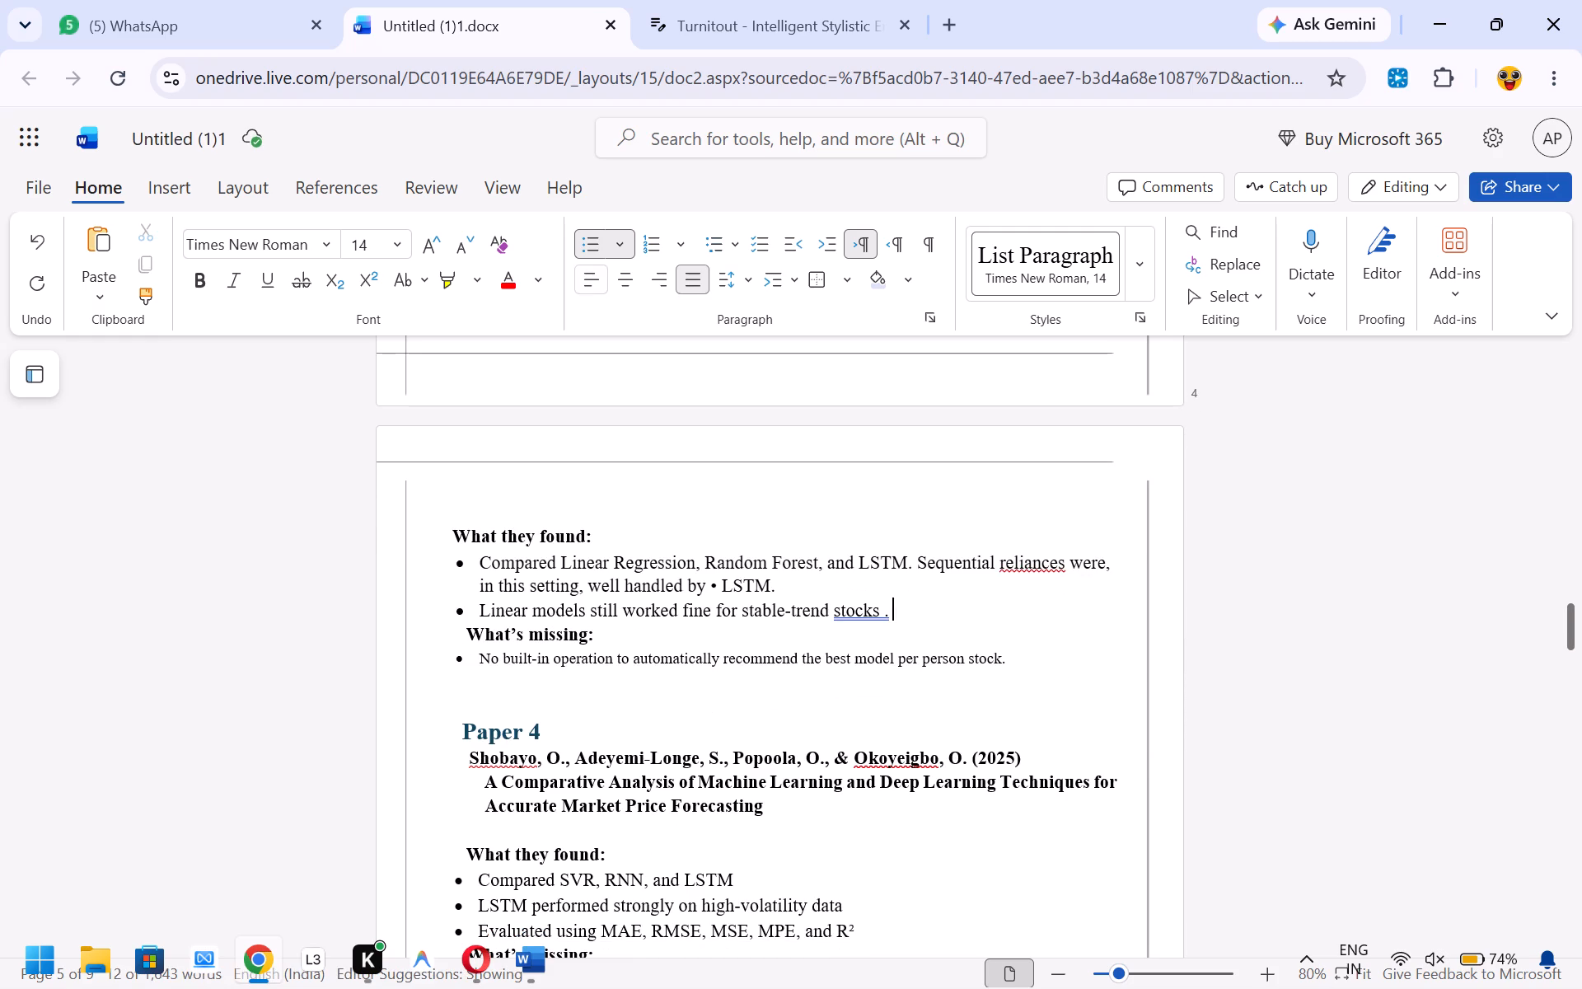
pyautogui.moveTo(860, 616); pyautogui.dragTo(484, 566)
pyautogui.hotkey('ctrl', 'alt', 'v')
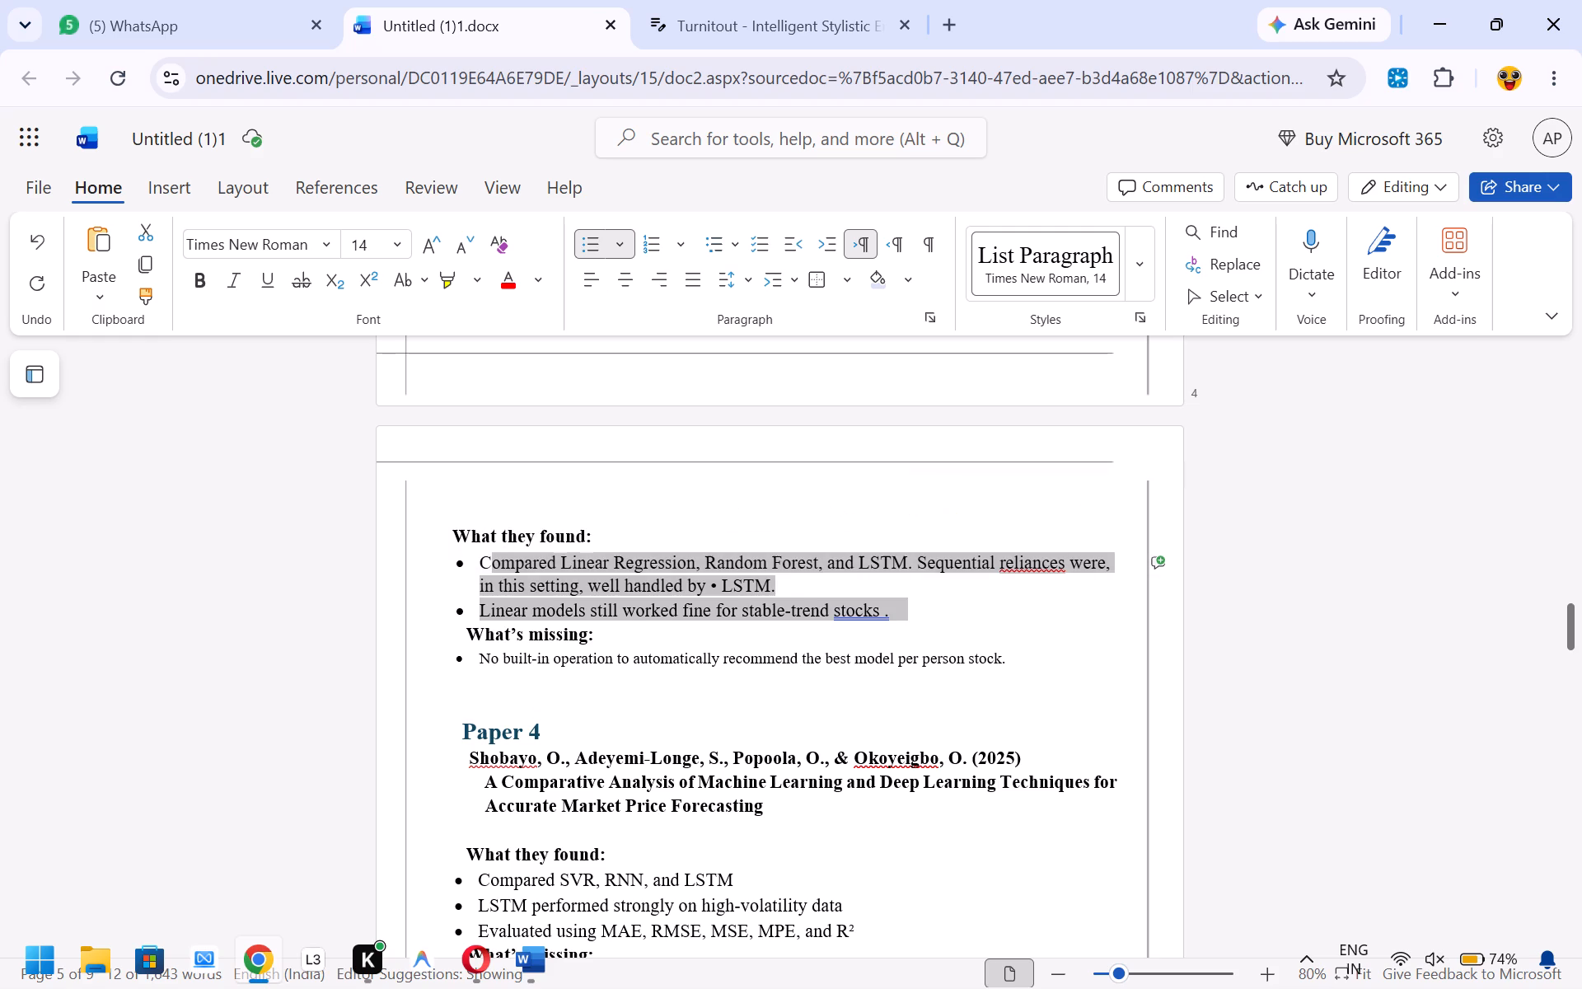
# Set the font size of Paper 3's "What's missing:" heading to 12.
pyautogui.scroll(1, 733, 546)
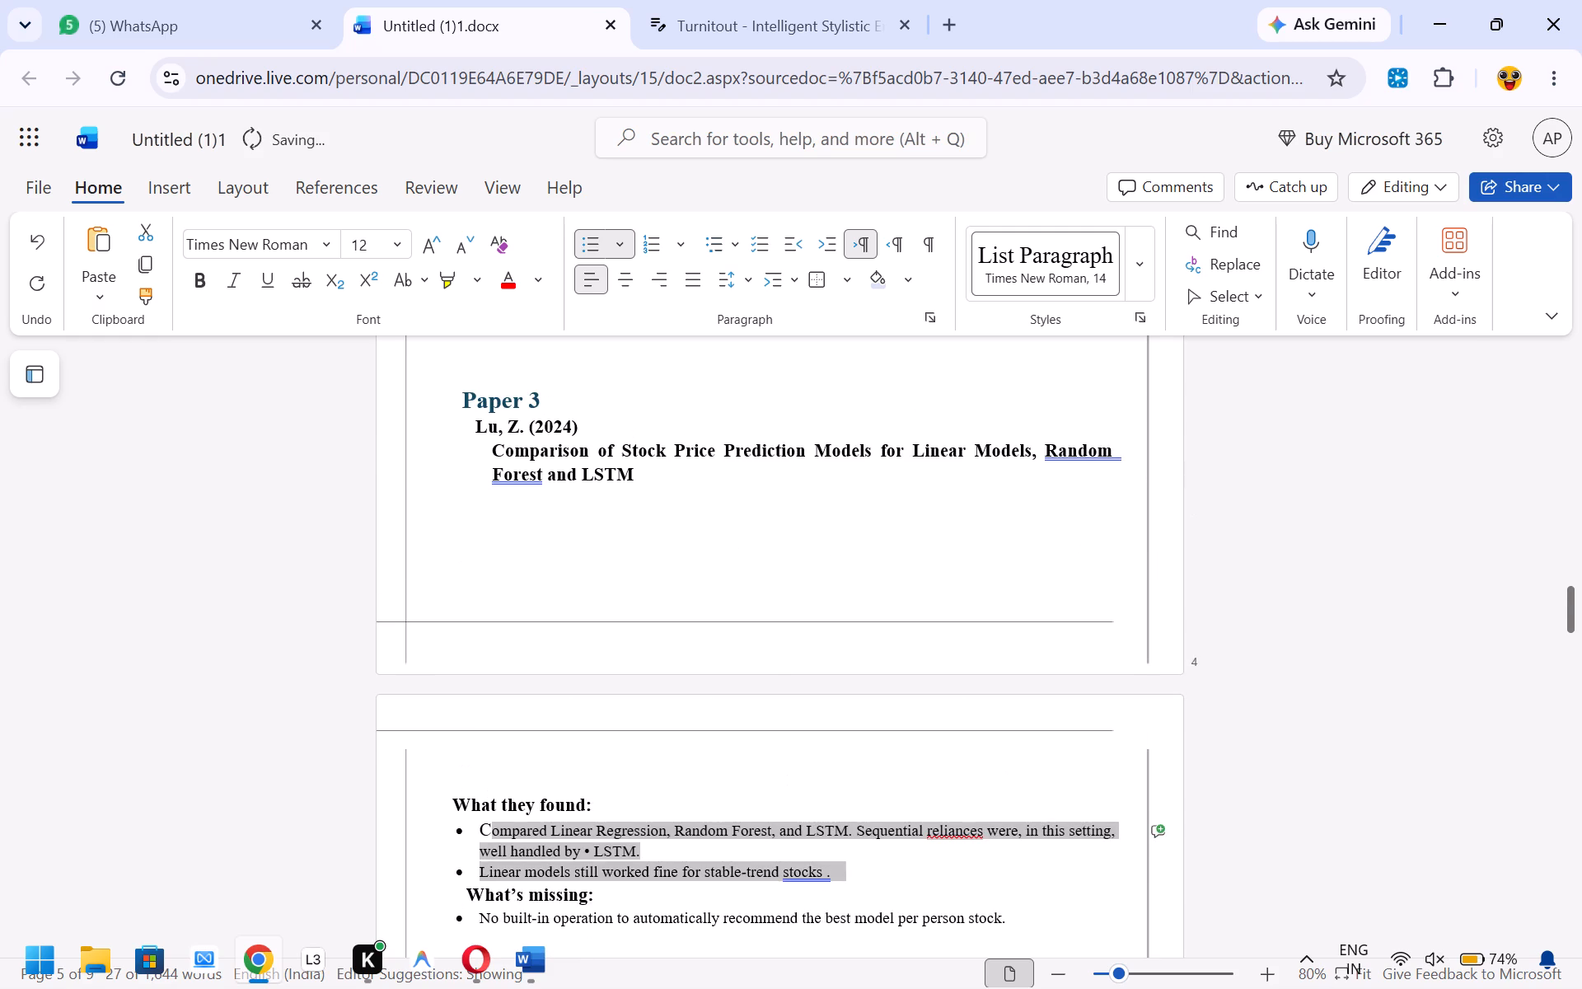
pyautogui.scroll(1, 733, 546)
pyautogui.scroll(-1, 733, 546)
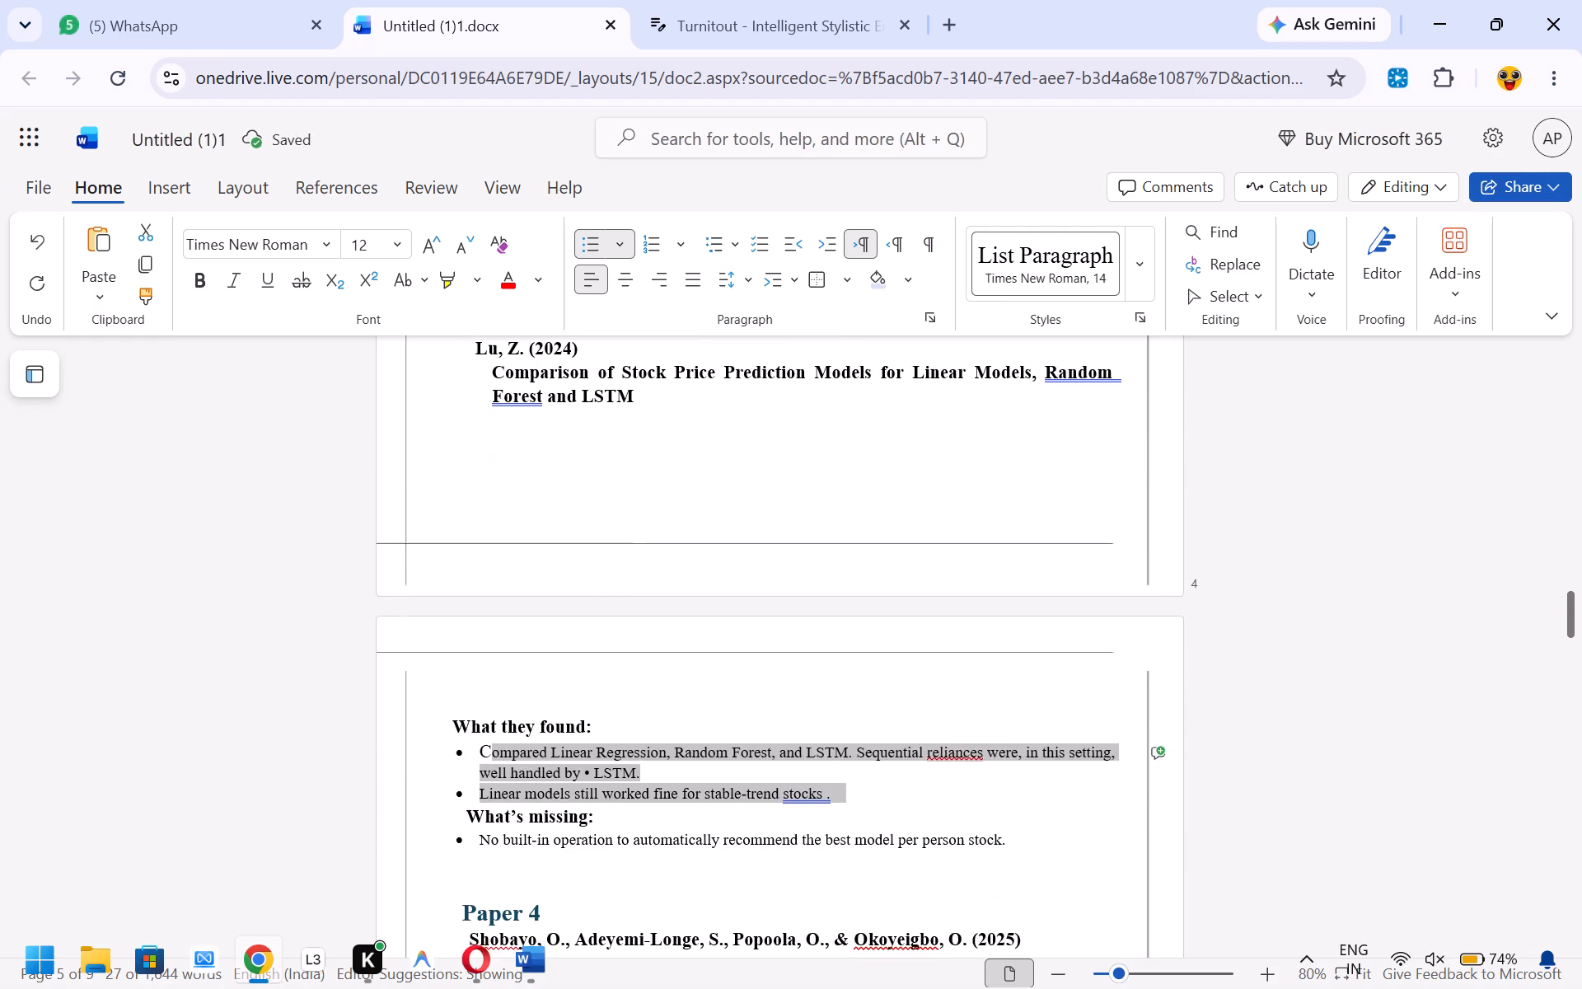
pyautogui.scroll(-1, 733, 546)
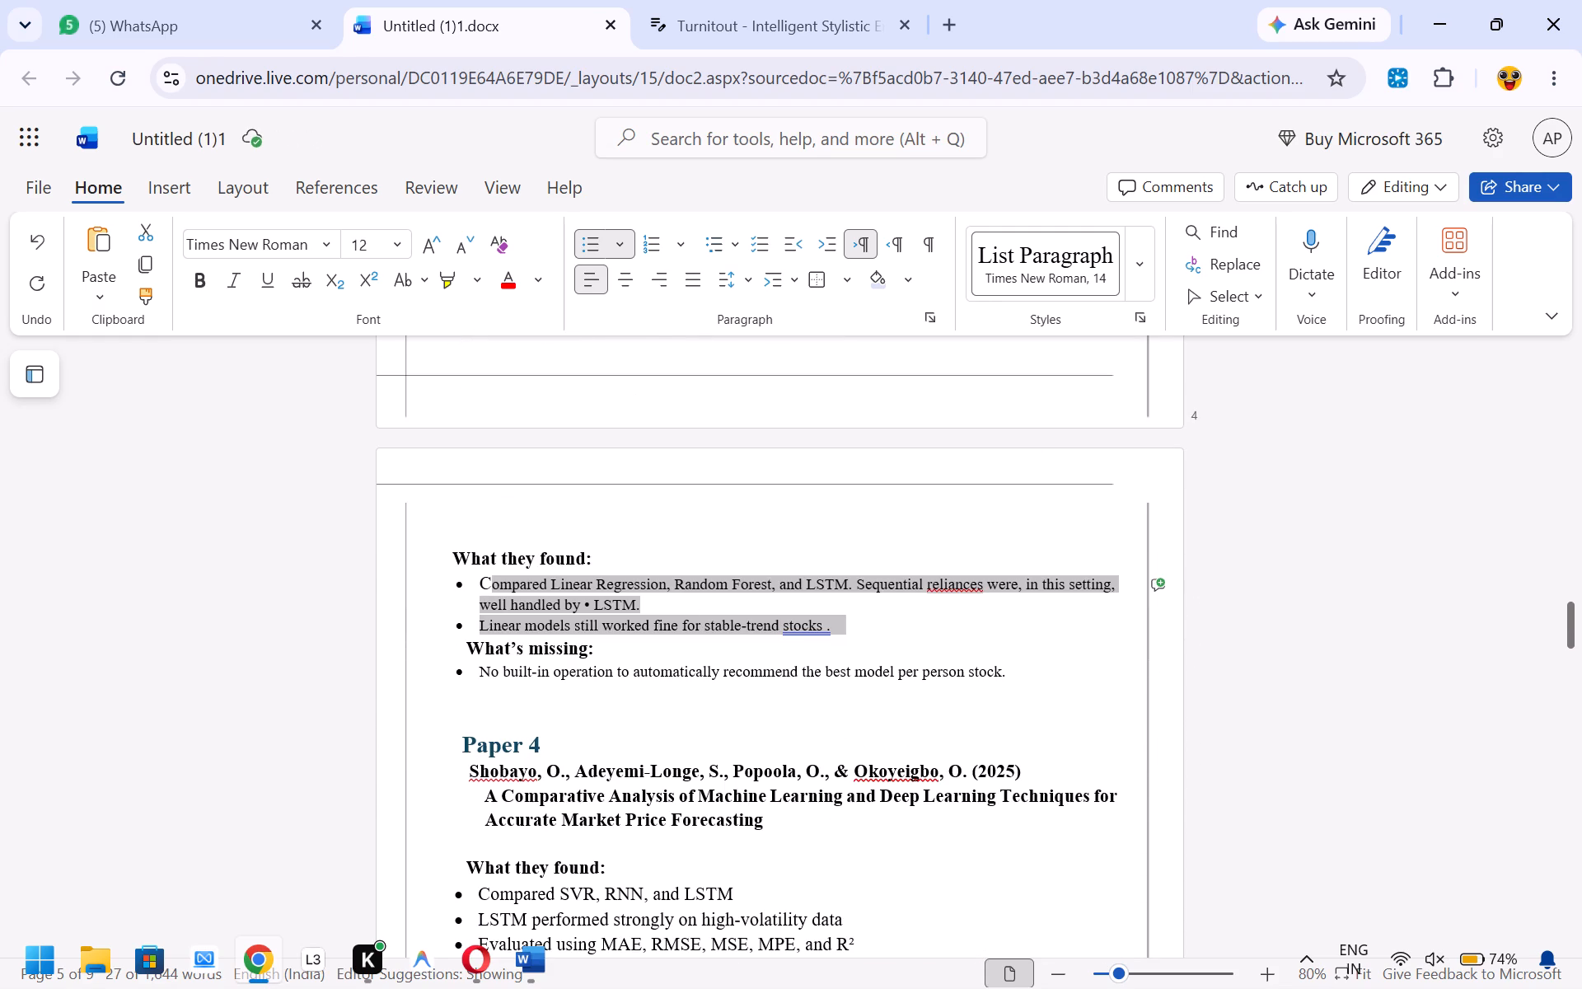
pyautogui.click(599, 659)
pyautogui.click(599, 659)
pyautogui.moveTo(599, 659); pyautogui.dragTo(470, 645)
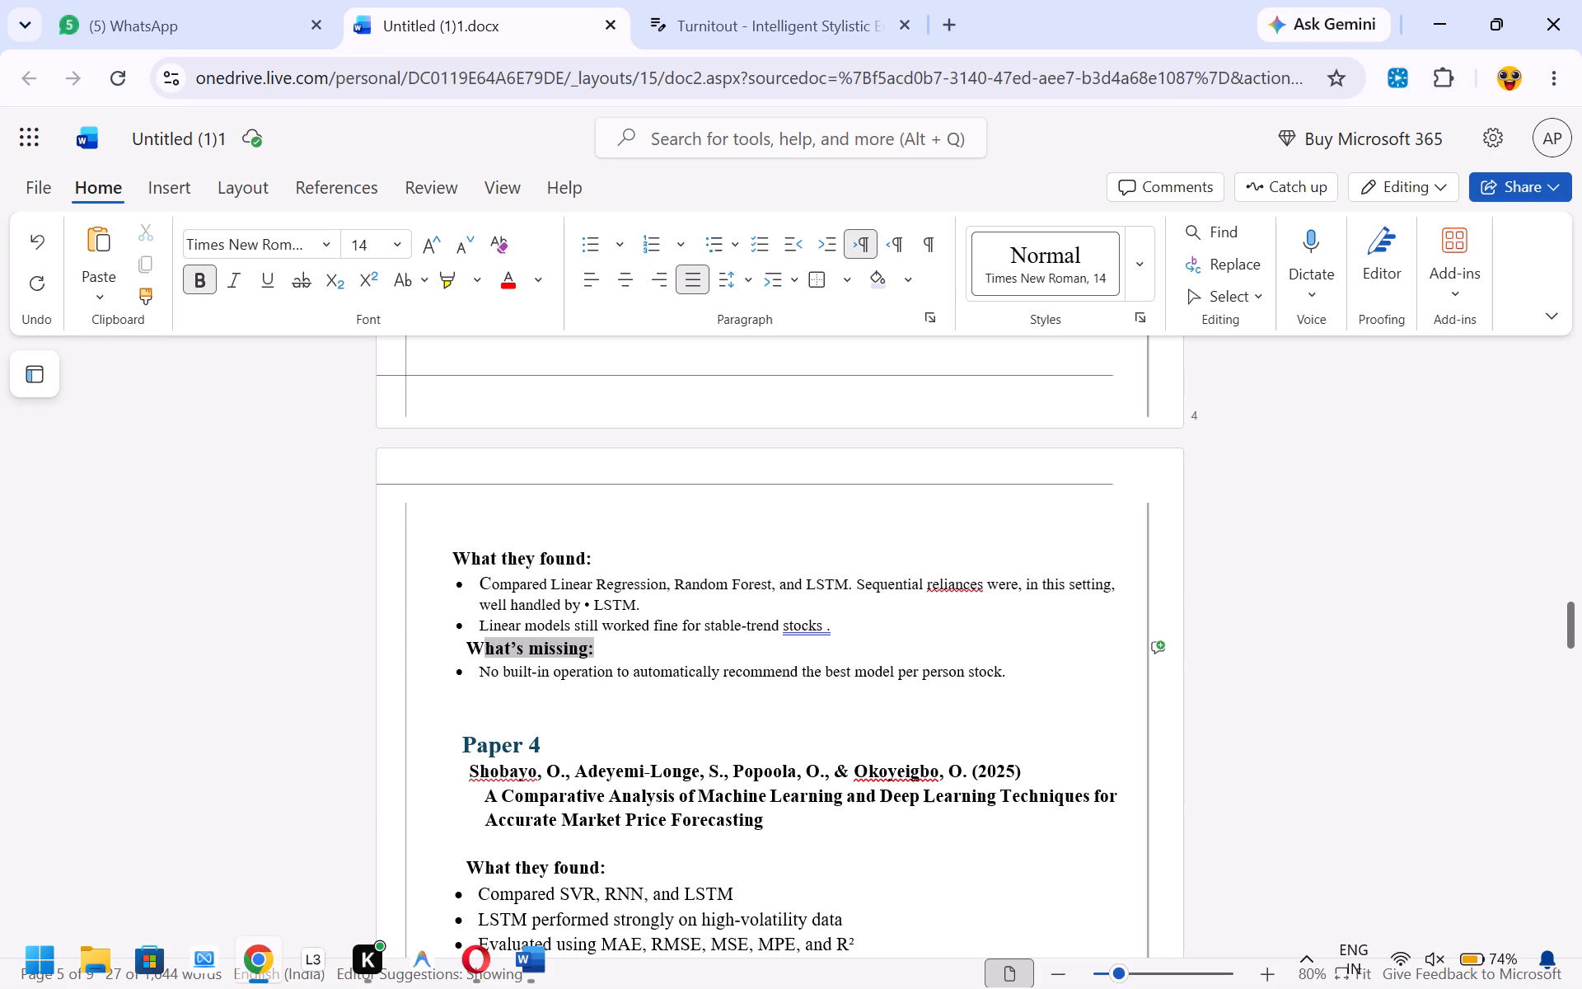
pyautogui.moveTo(470, 645); pyautogui.dragTo(463, 645)
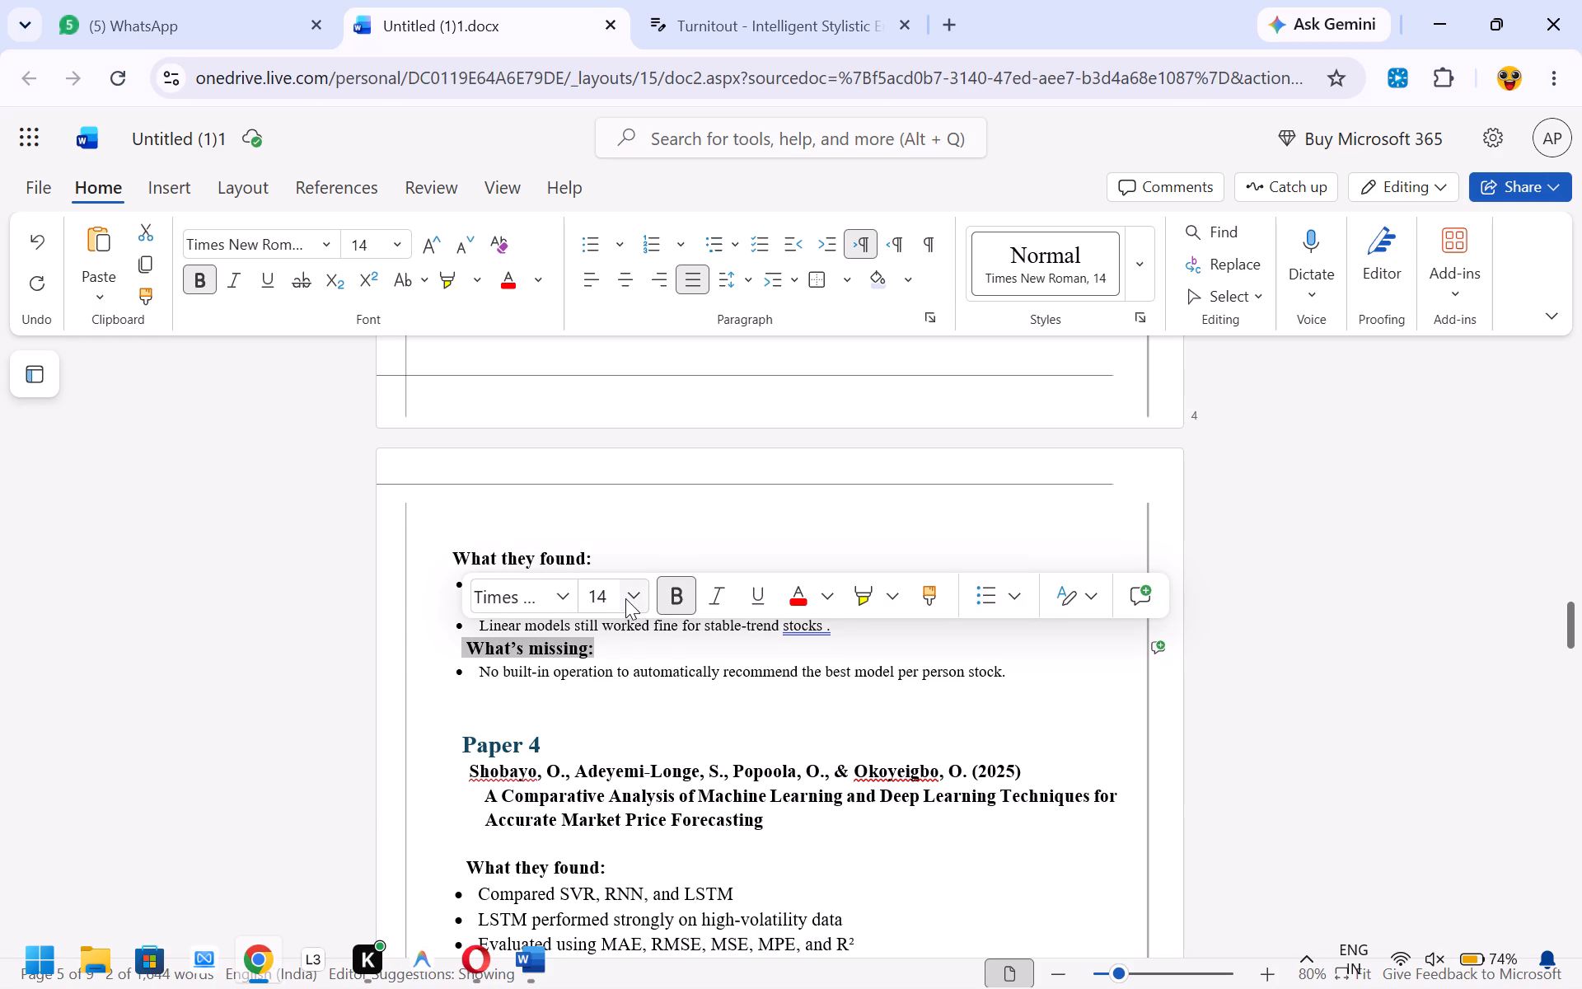
pyautogui.click(632, 596)
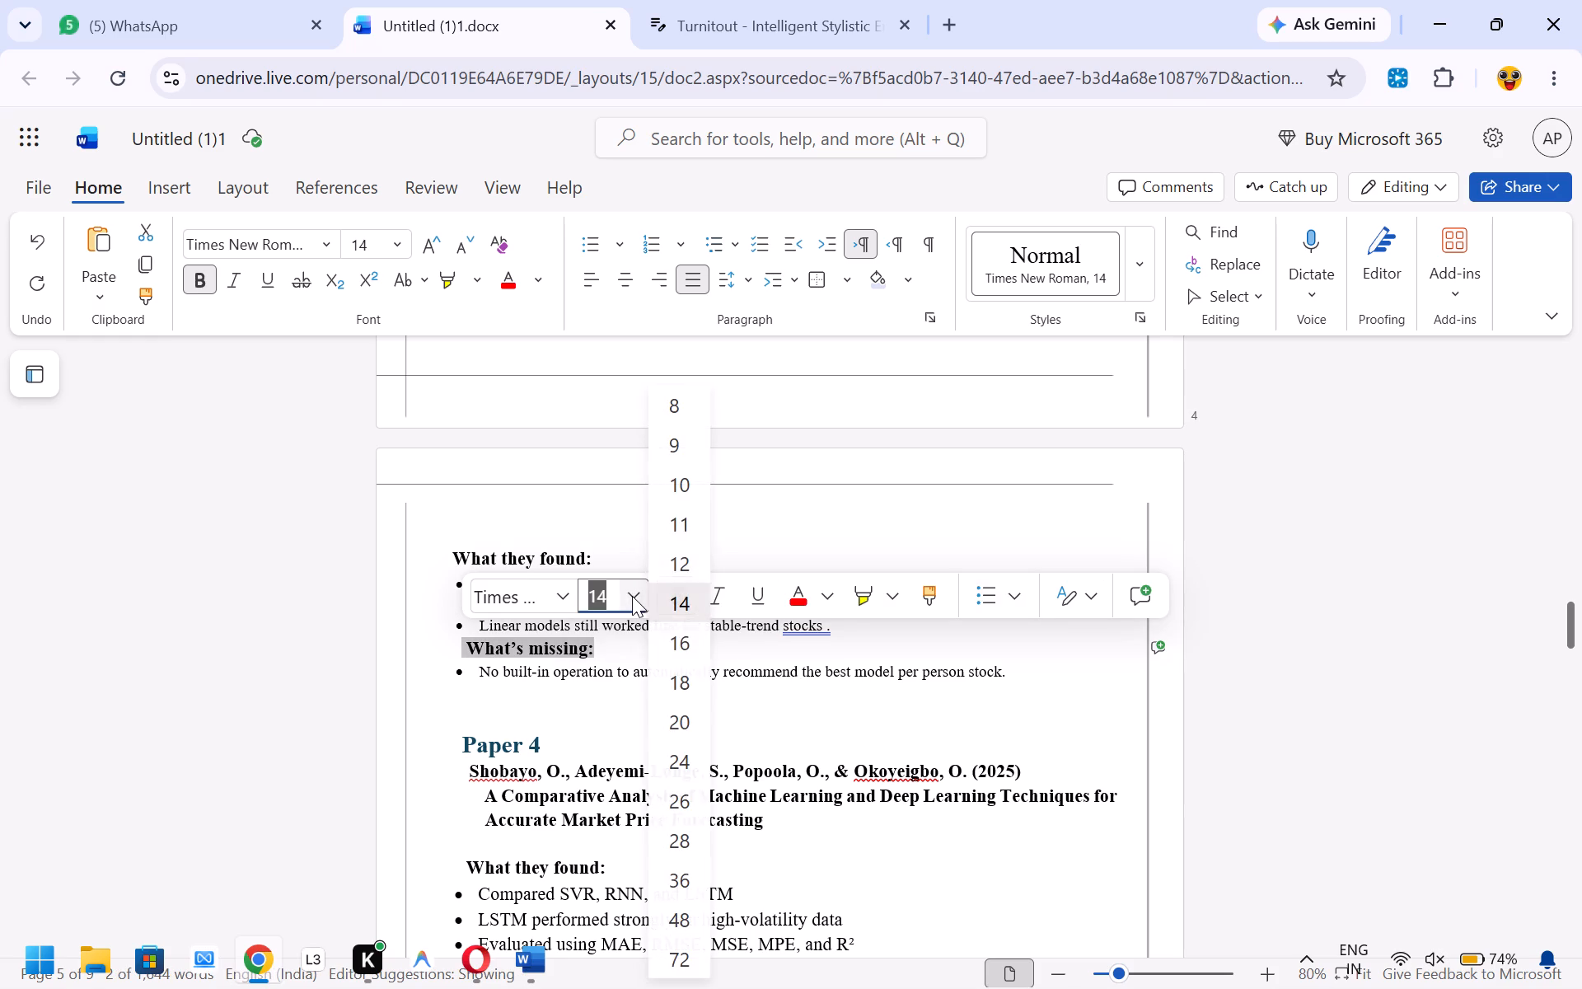
pyautogui.click(683, 563)
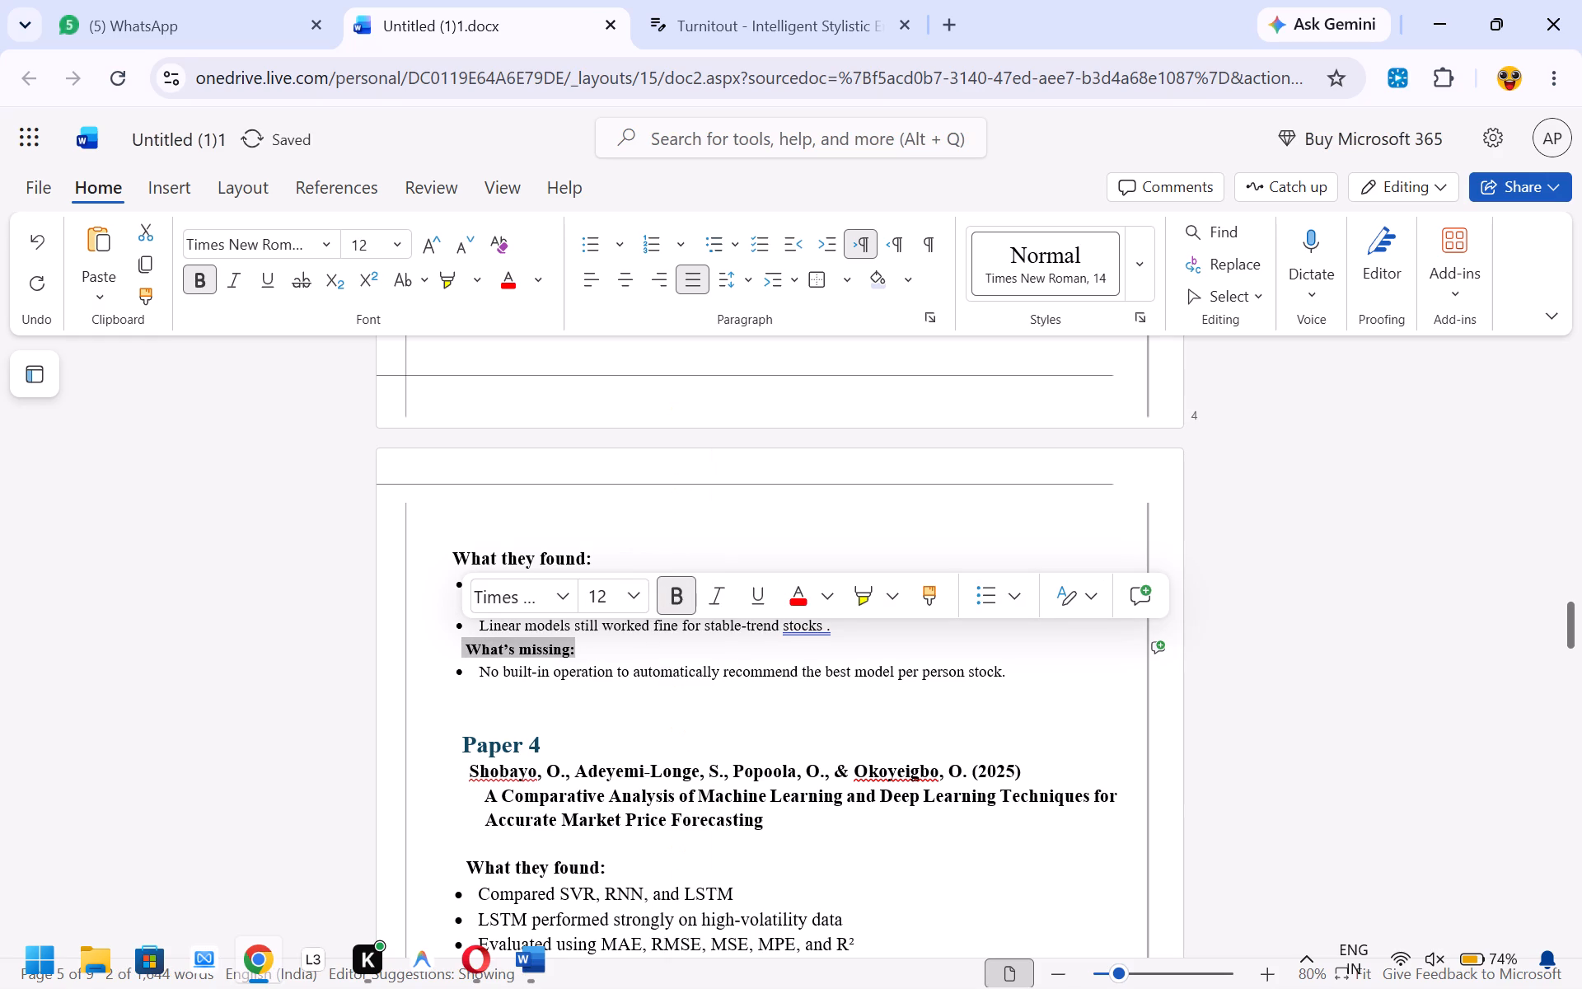
# Set the font size of Paper 3's "What they found:" heading to 12.
pyautogui.click(691, 682)
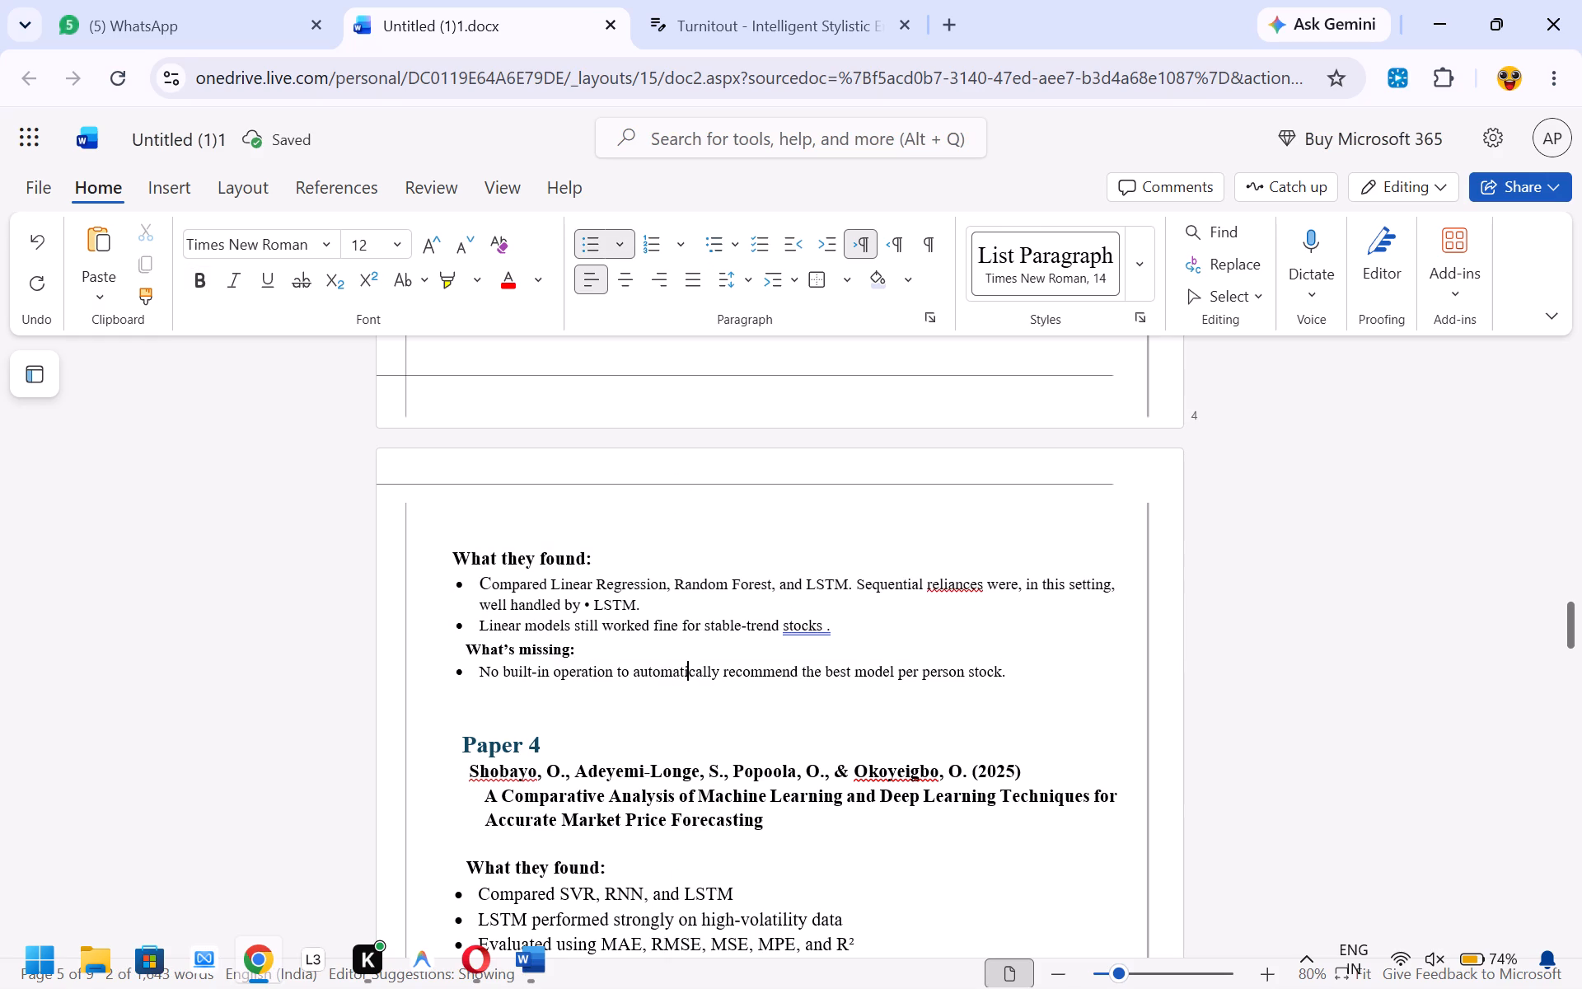
pyautogui.moveTo(597, 559); pyautogui.dragTo(456, 557)
pyautogui.click(626, 507)
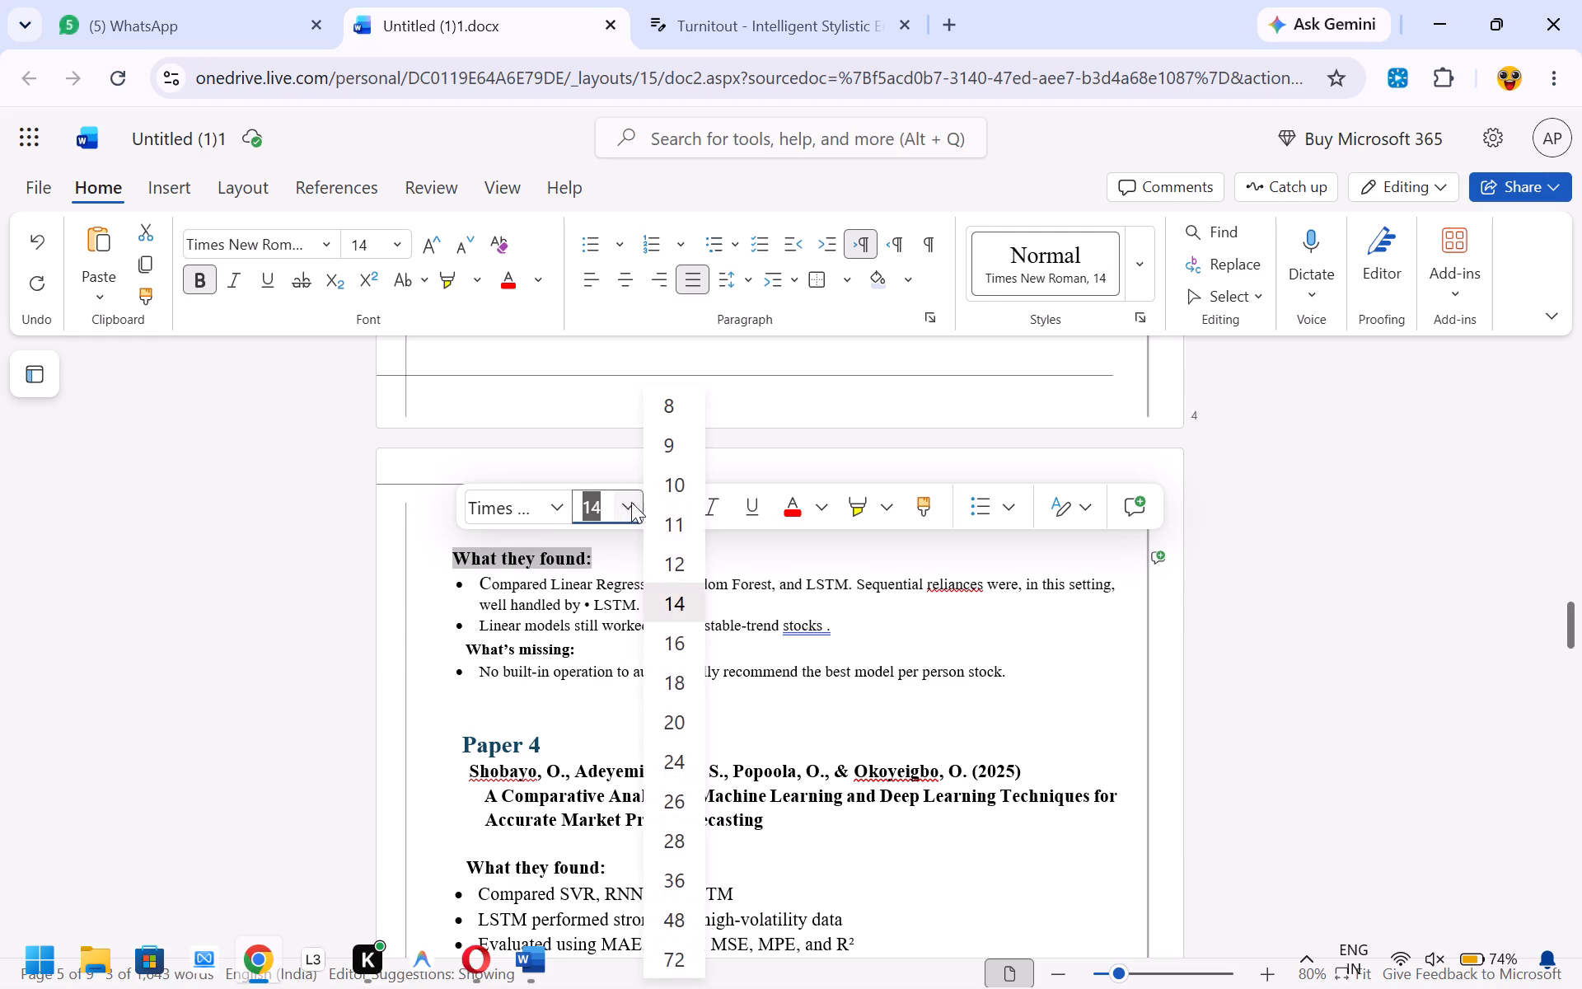
pyautogui.click(676, 555)
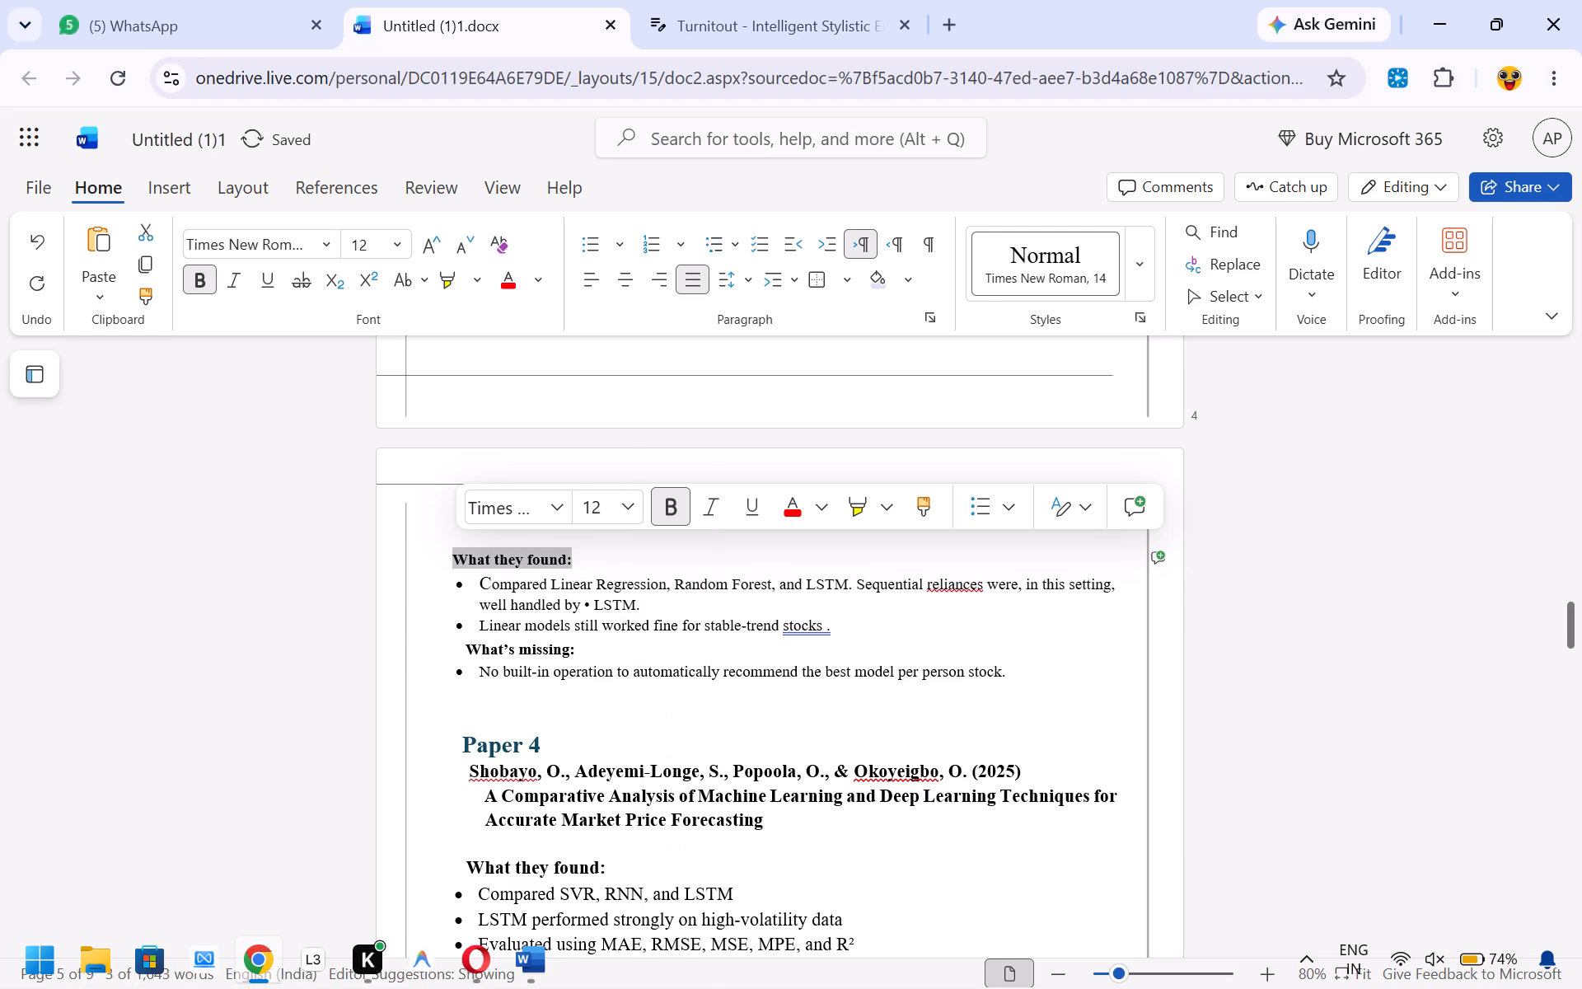
pyautogui.click(629, 555)
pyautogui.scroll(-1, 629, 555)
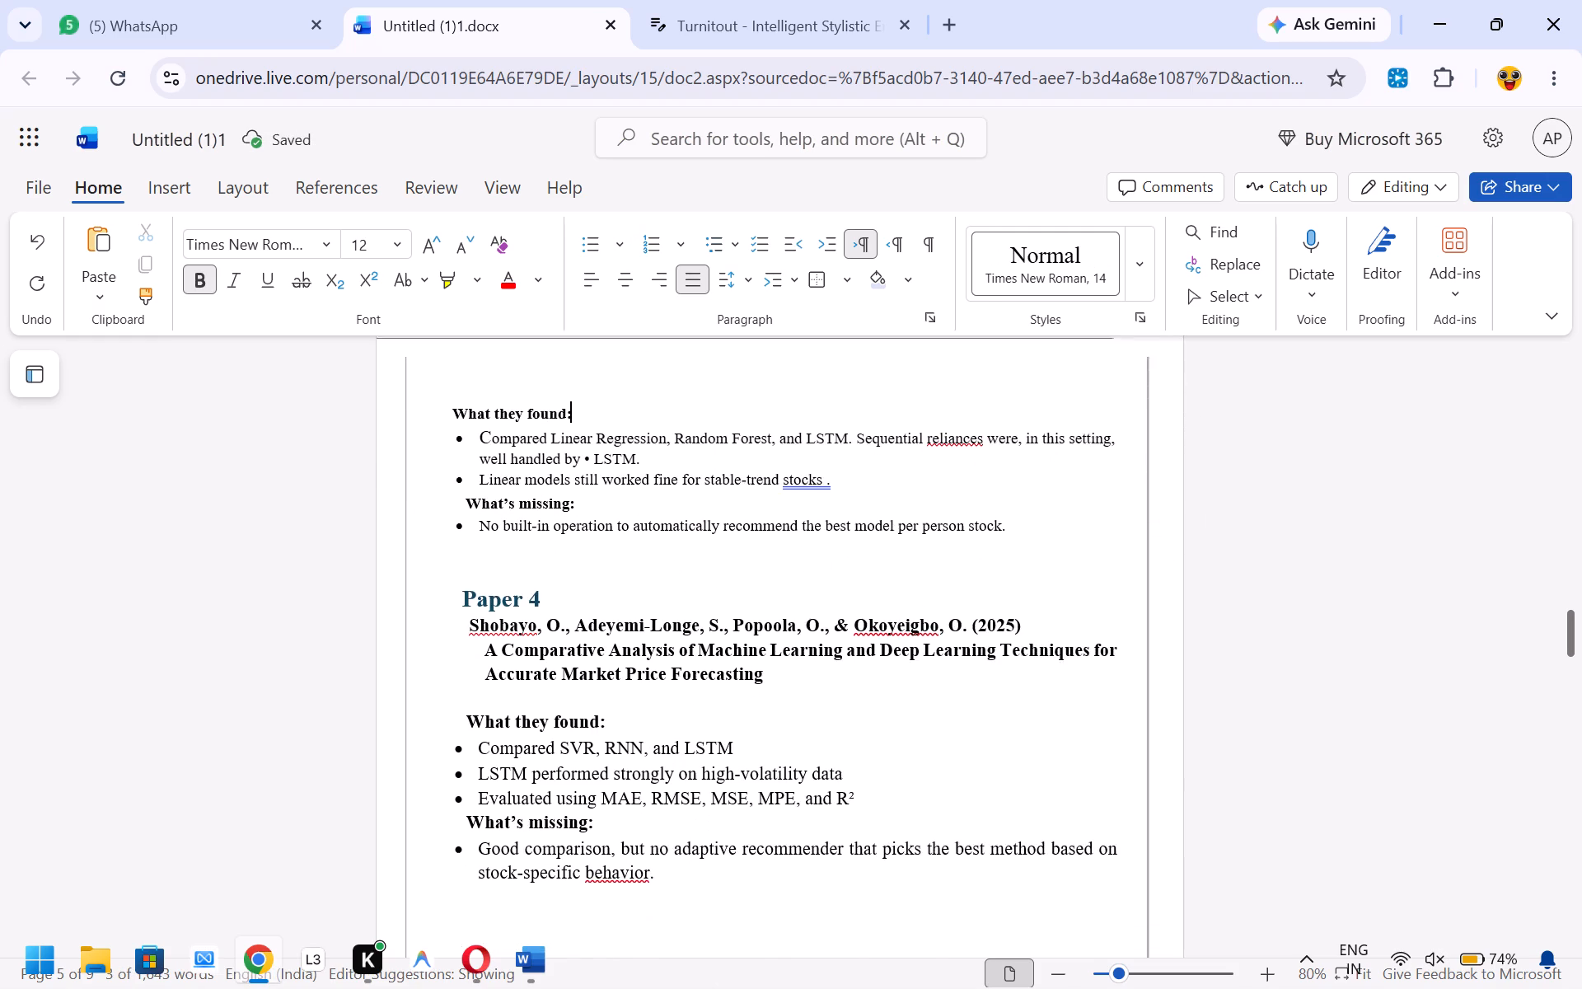
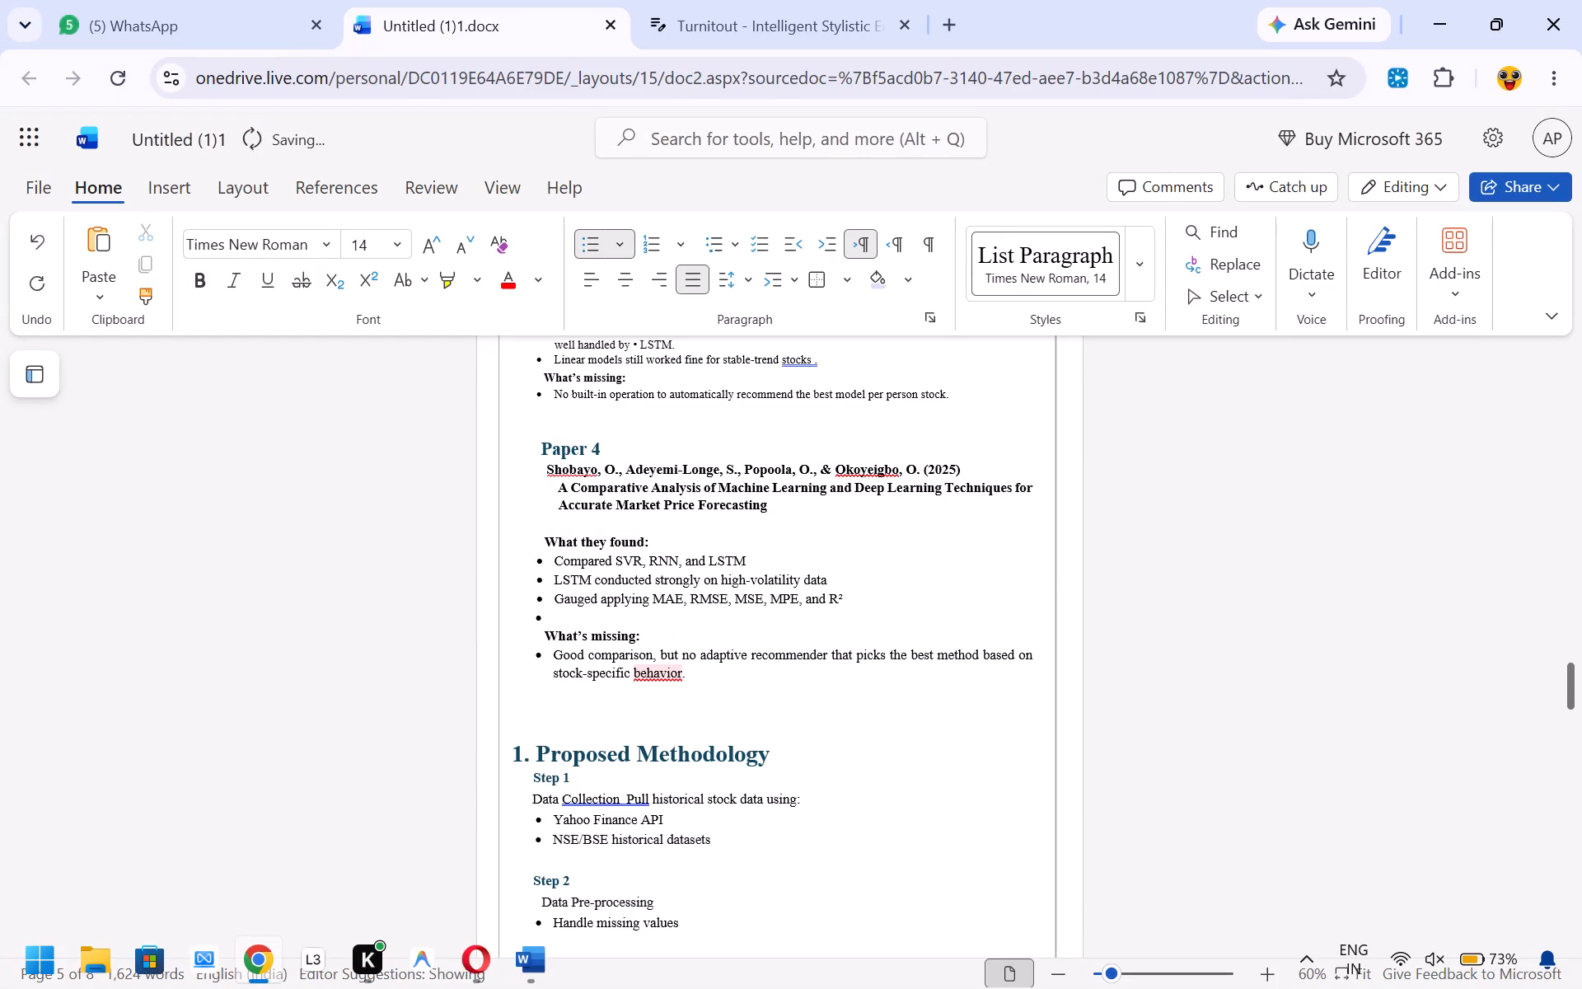
# Delete the empty bullet line between Paper 4's findings and its "What's missing:" heading.
pyautogui.press('BackSpace')
pyautogui.press('BackSpace')
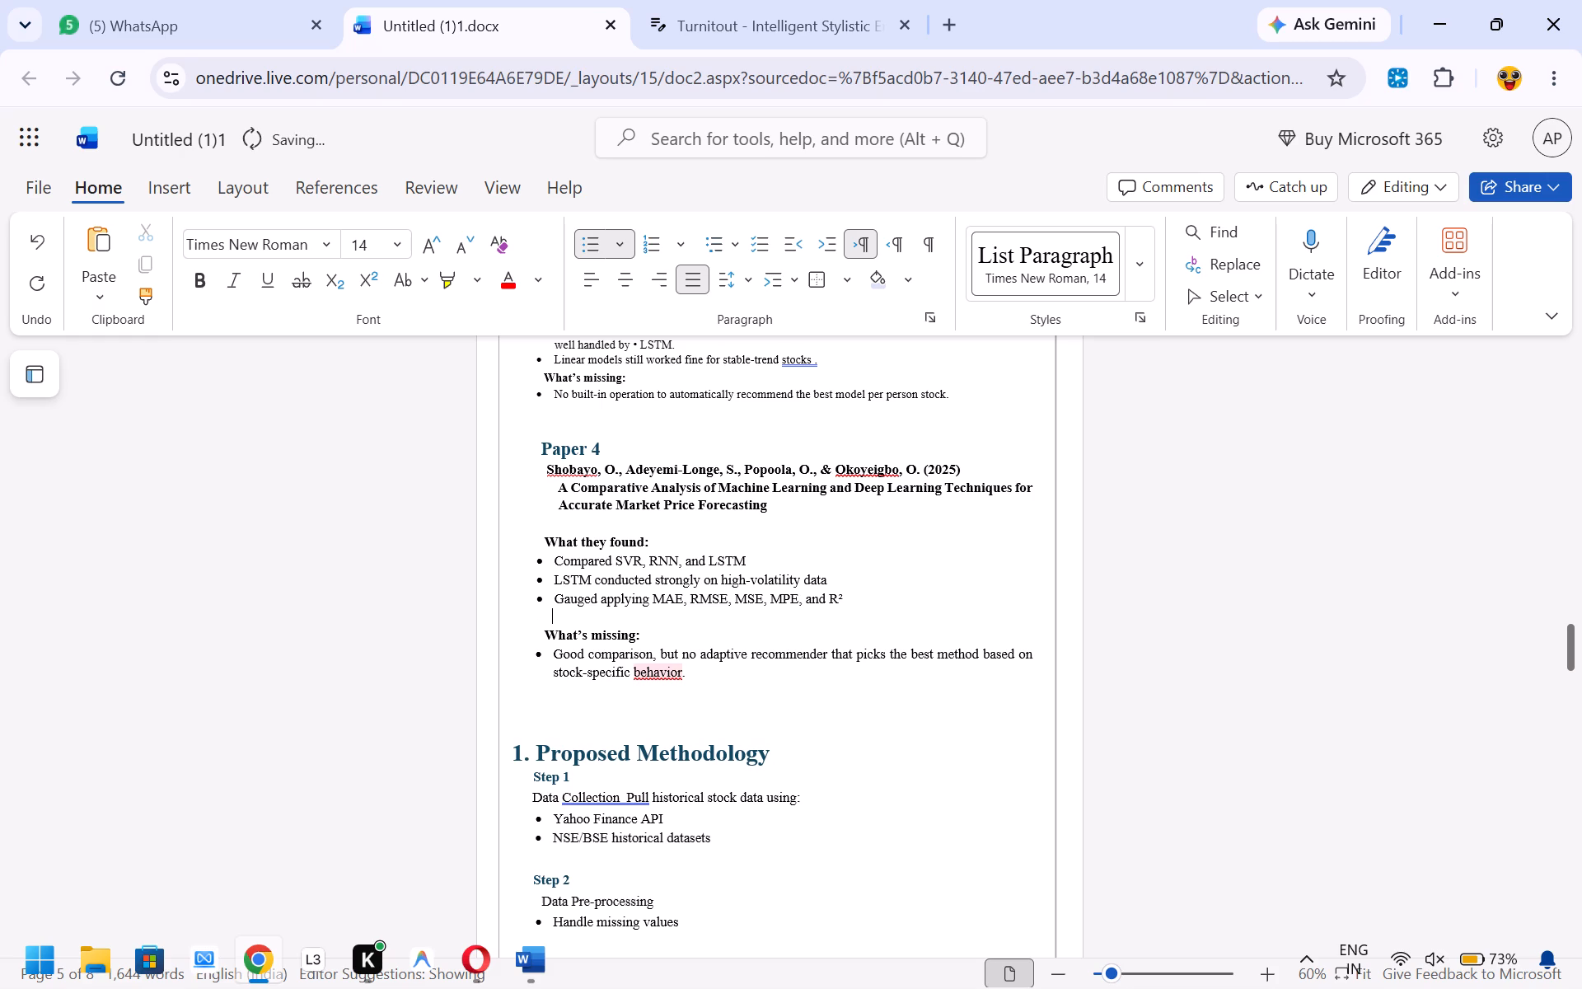
pyautogui.press('BackSpace')
pyautogui.press('BackSpace')
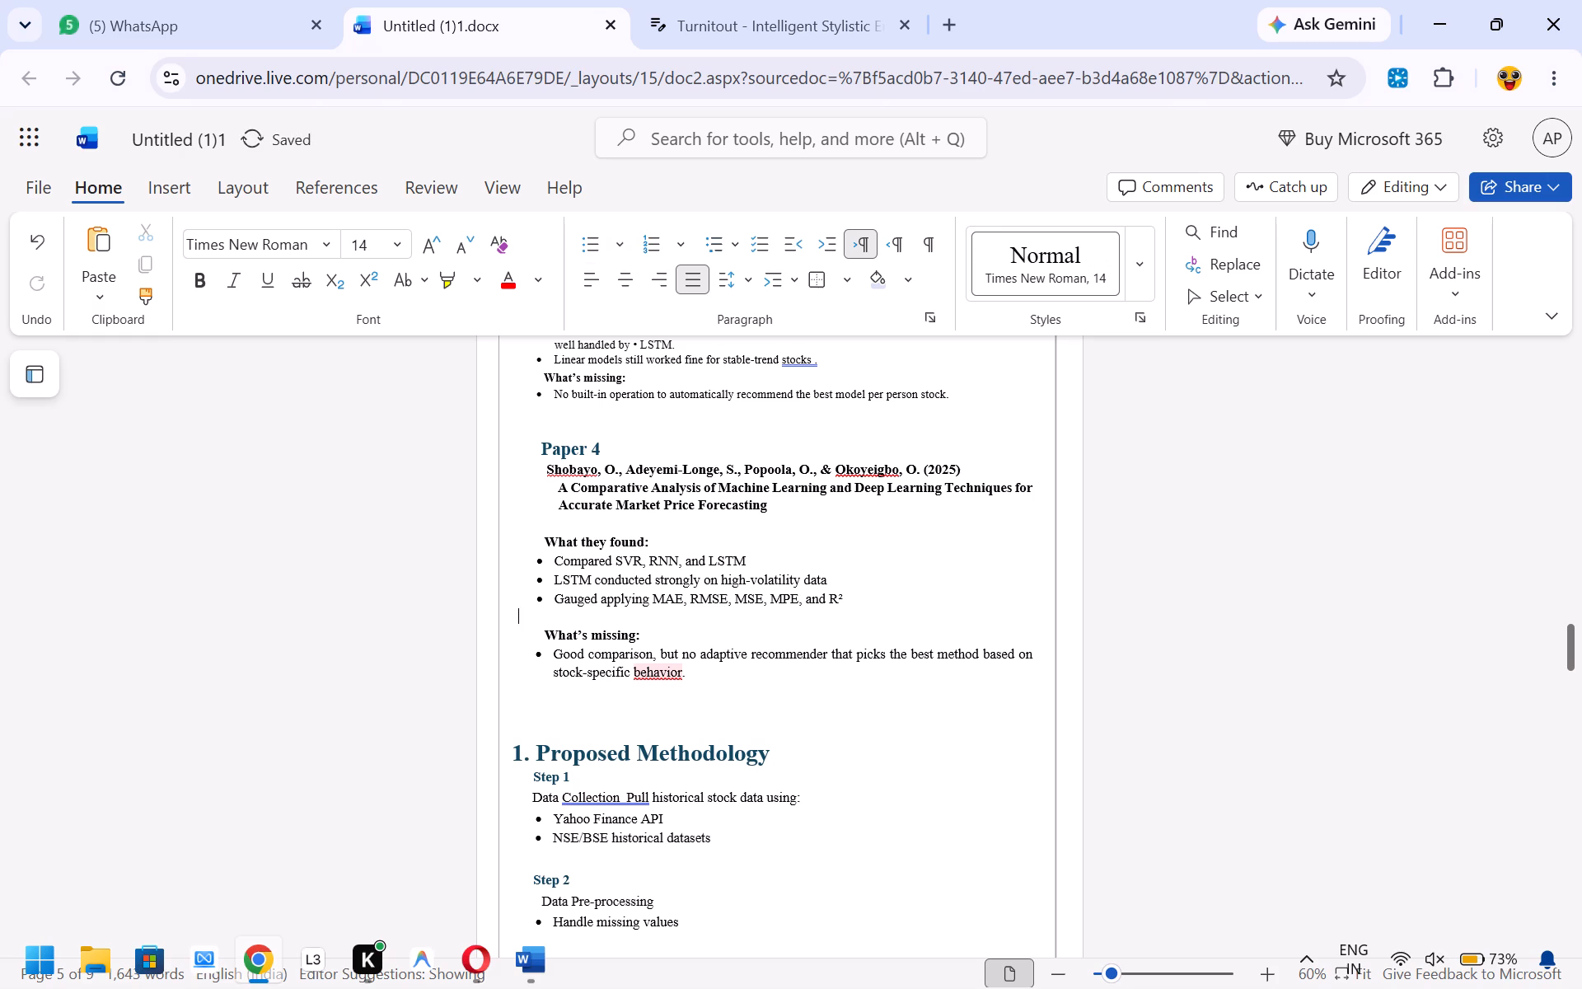
pyautogui.press('BackSpace')
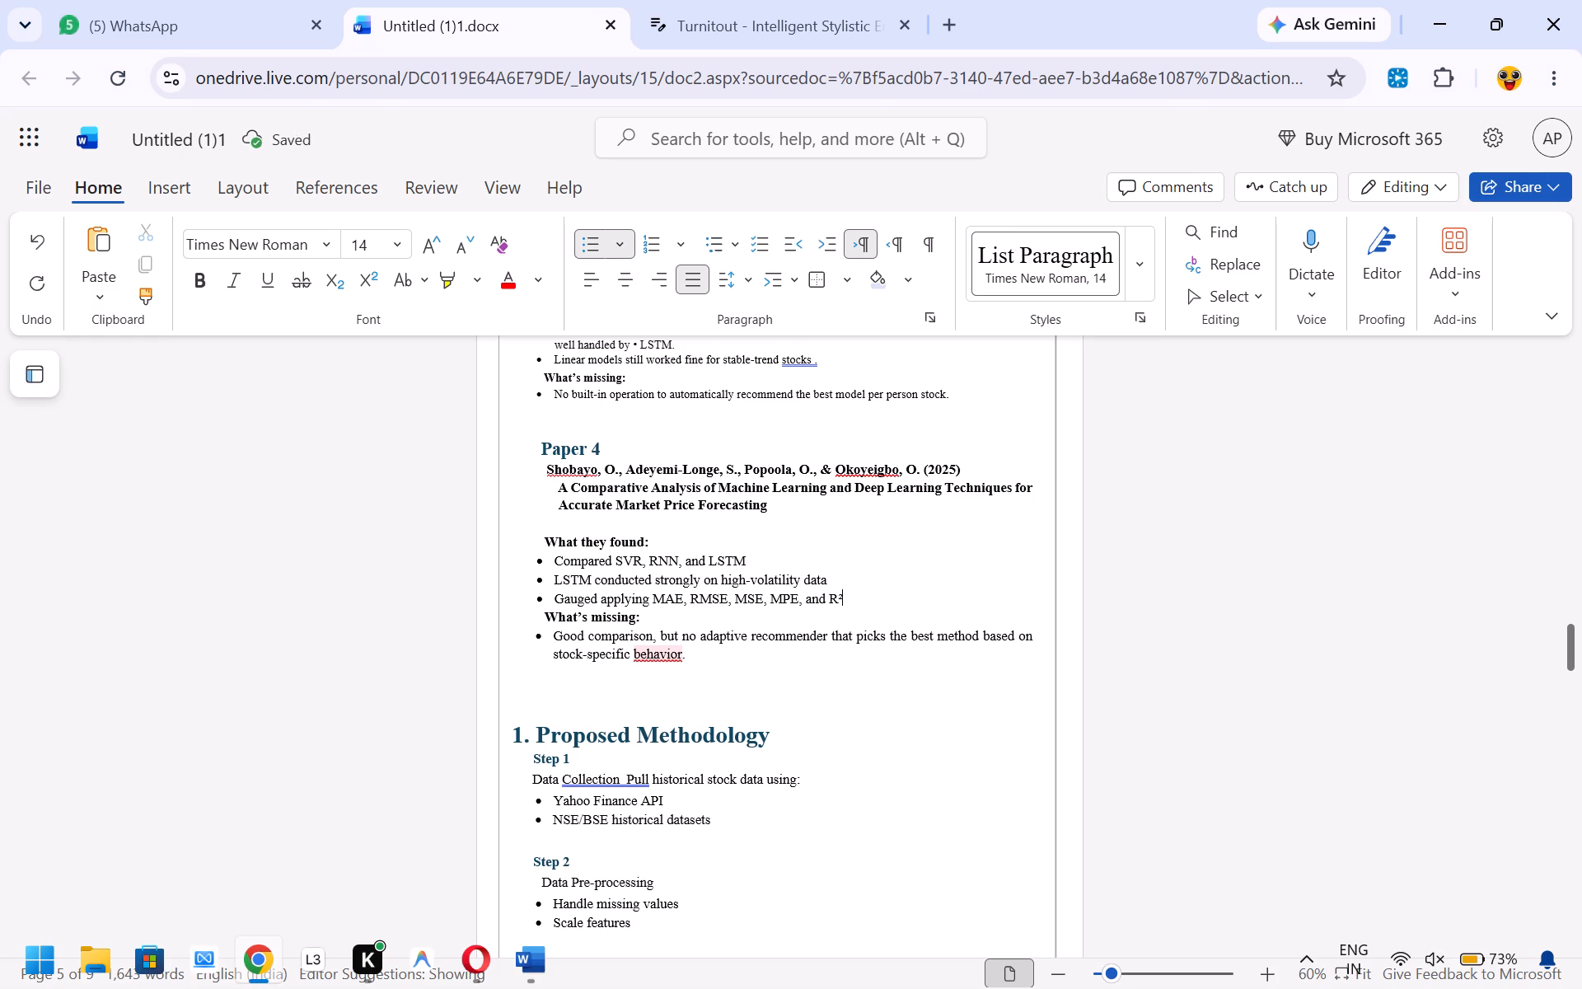
# Place the text cursor on the blank line directly above the "Proposed Methodology" heading.
pyautogui.click(731, 684)
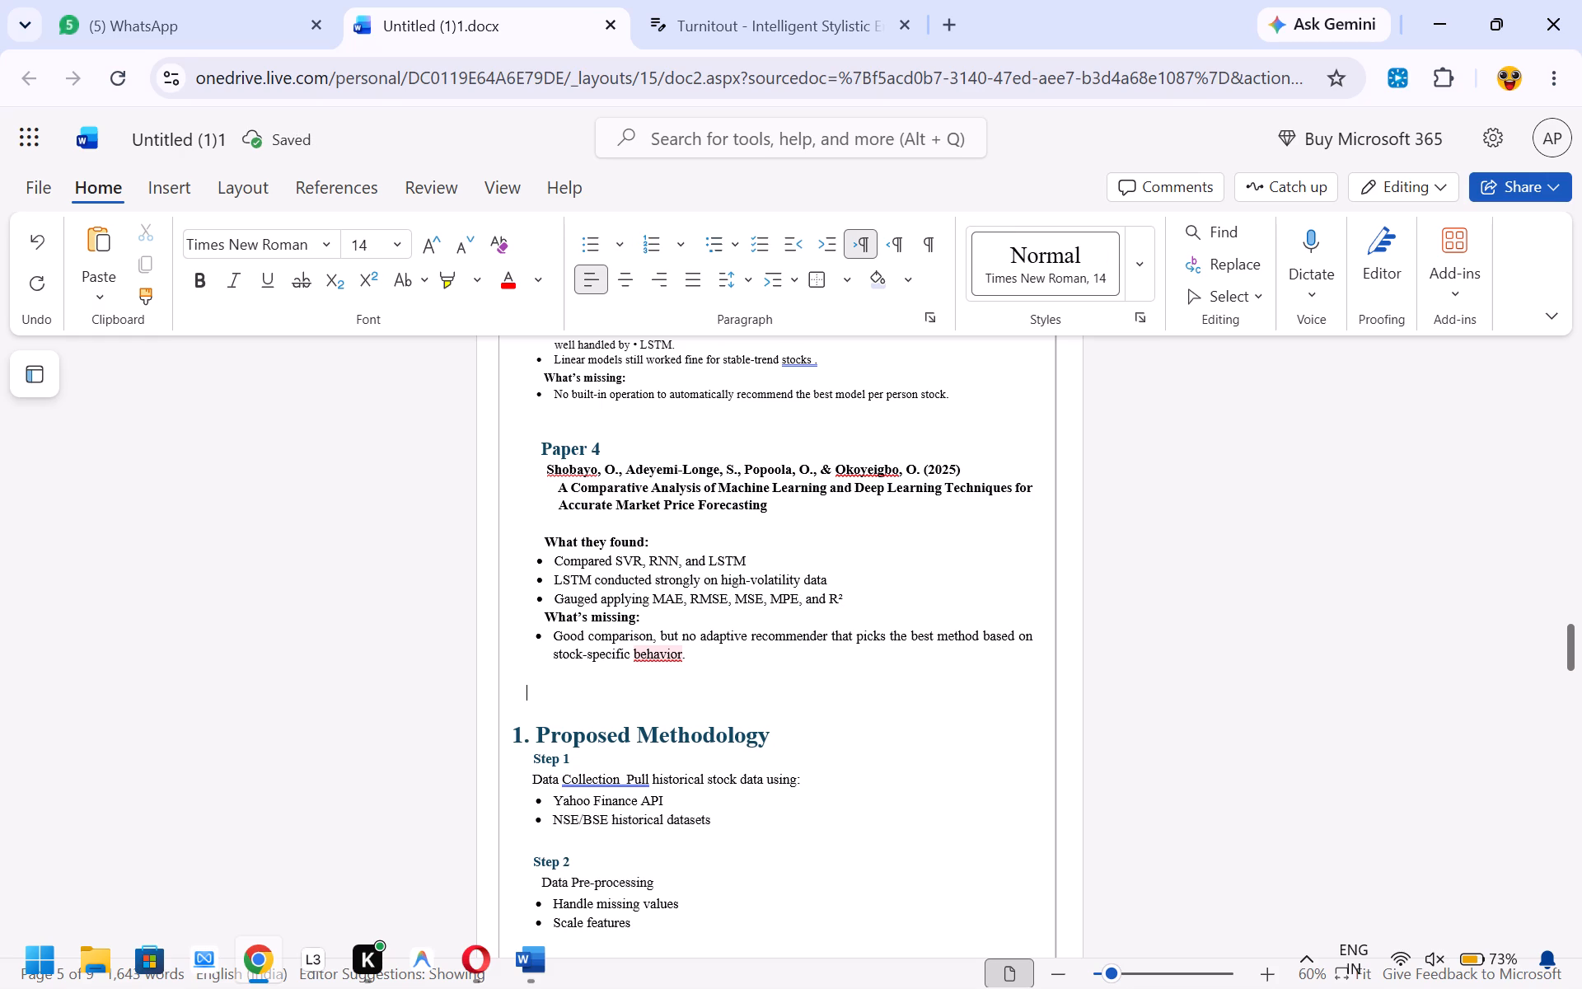
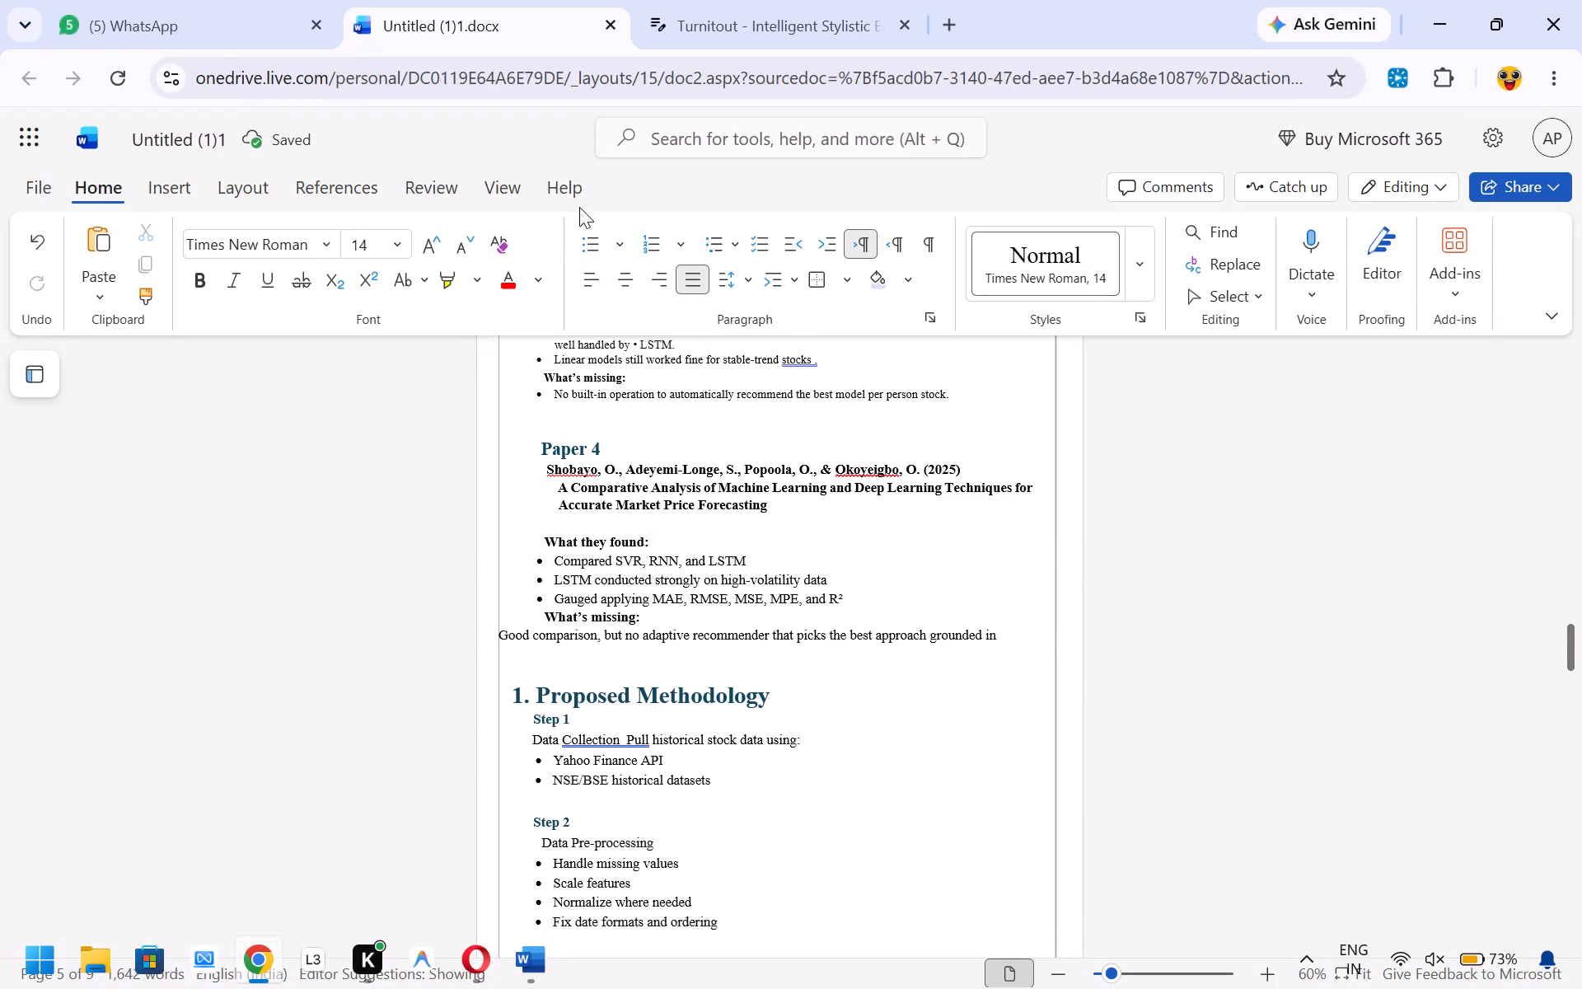
# Make the "Good comparison, but no adaptive recommender" line under Paper 4's "What's missing:" a bulleted item.
pyautogui.click(597, 256)
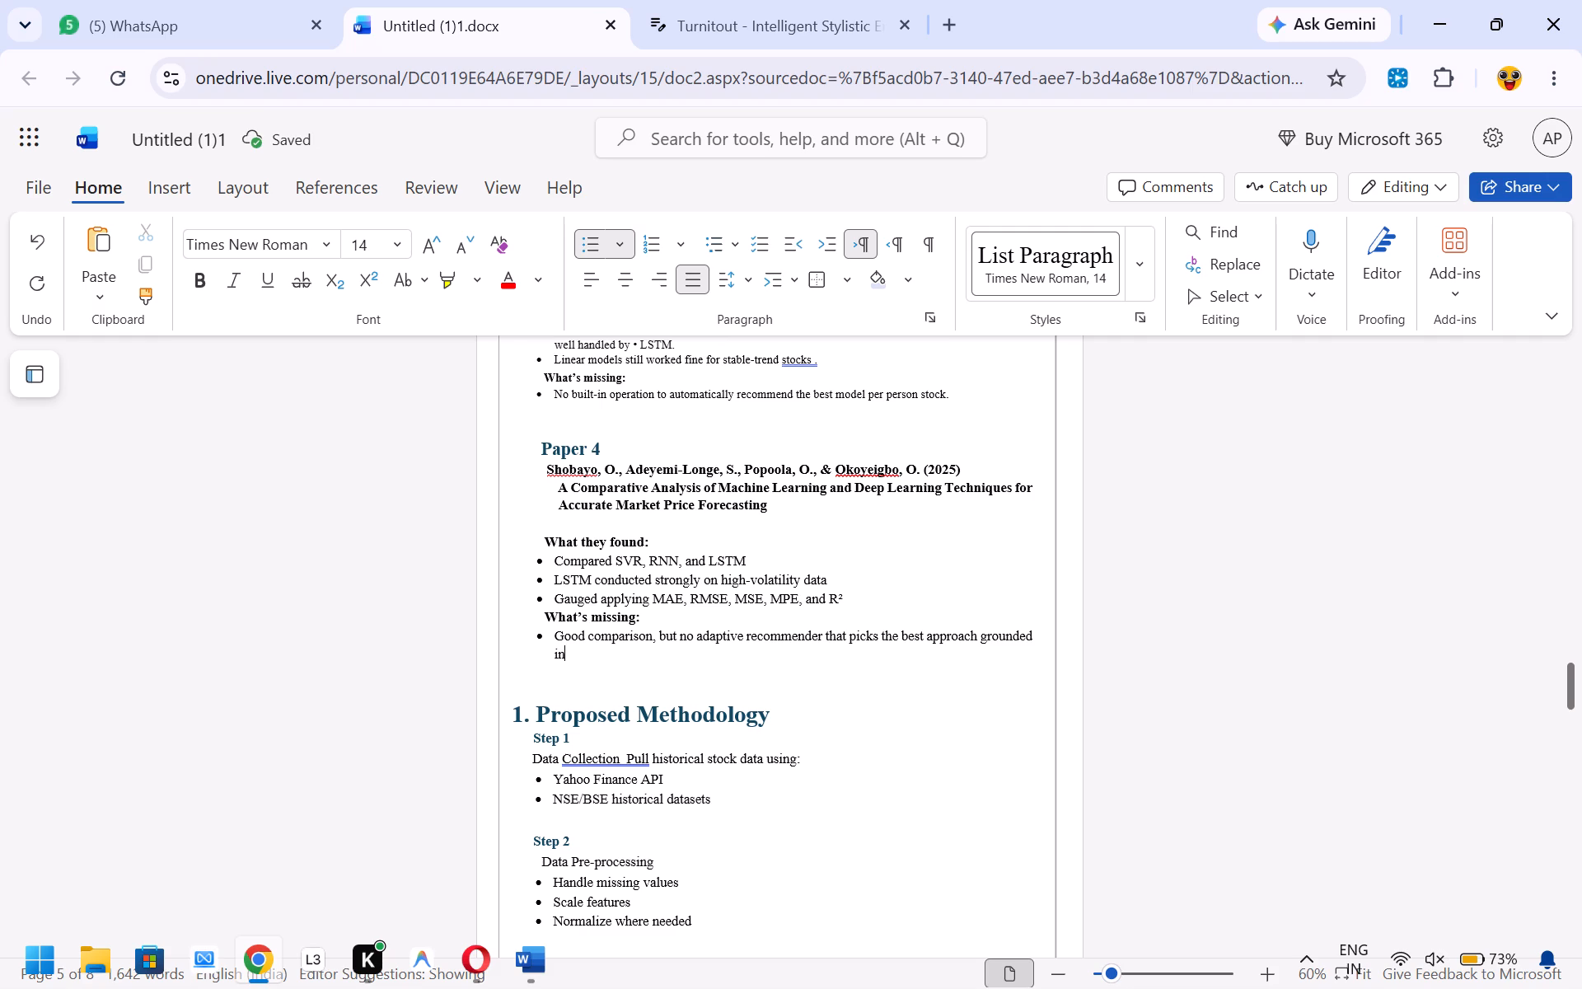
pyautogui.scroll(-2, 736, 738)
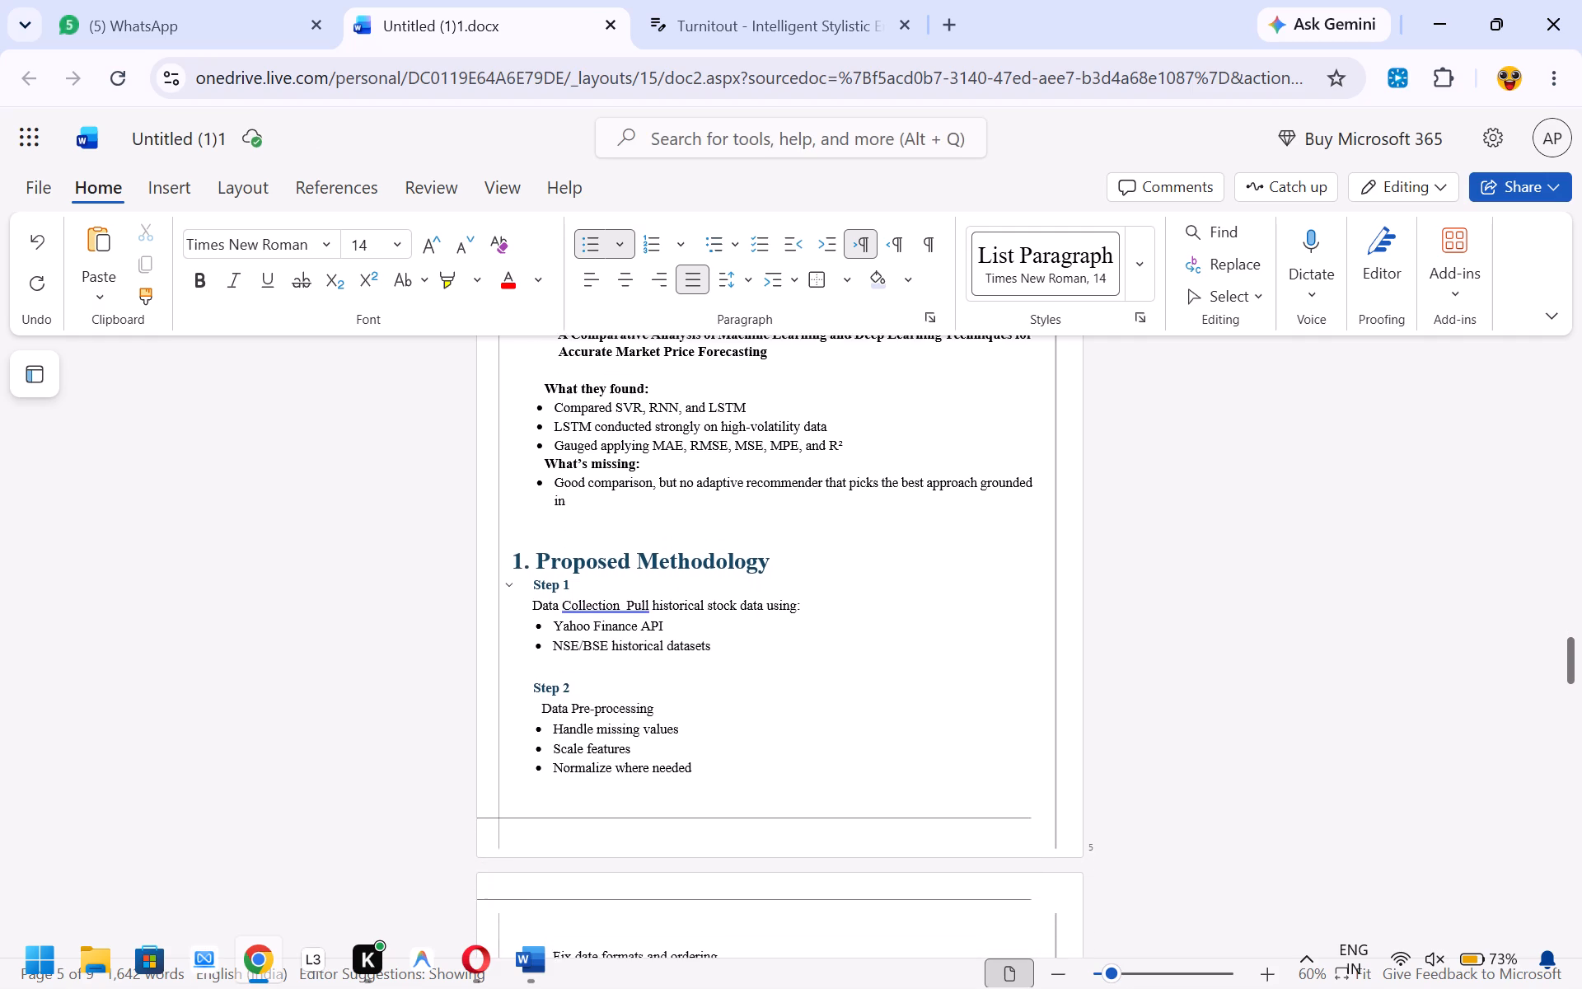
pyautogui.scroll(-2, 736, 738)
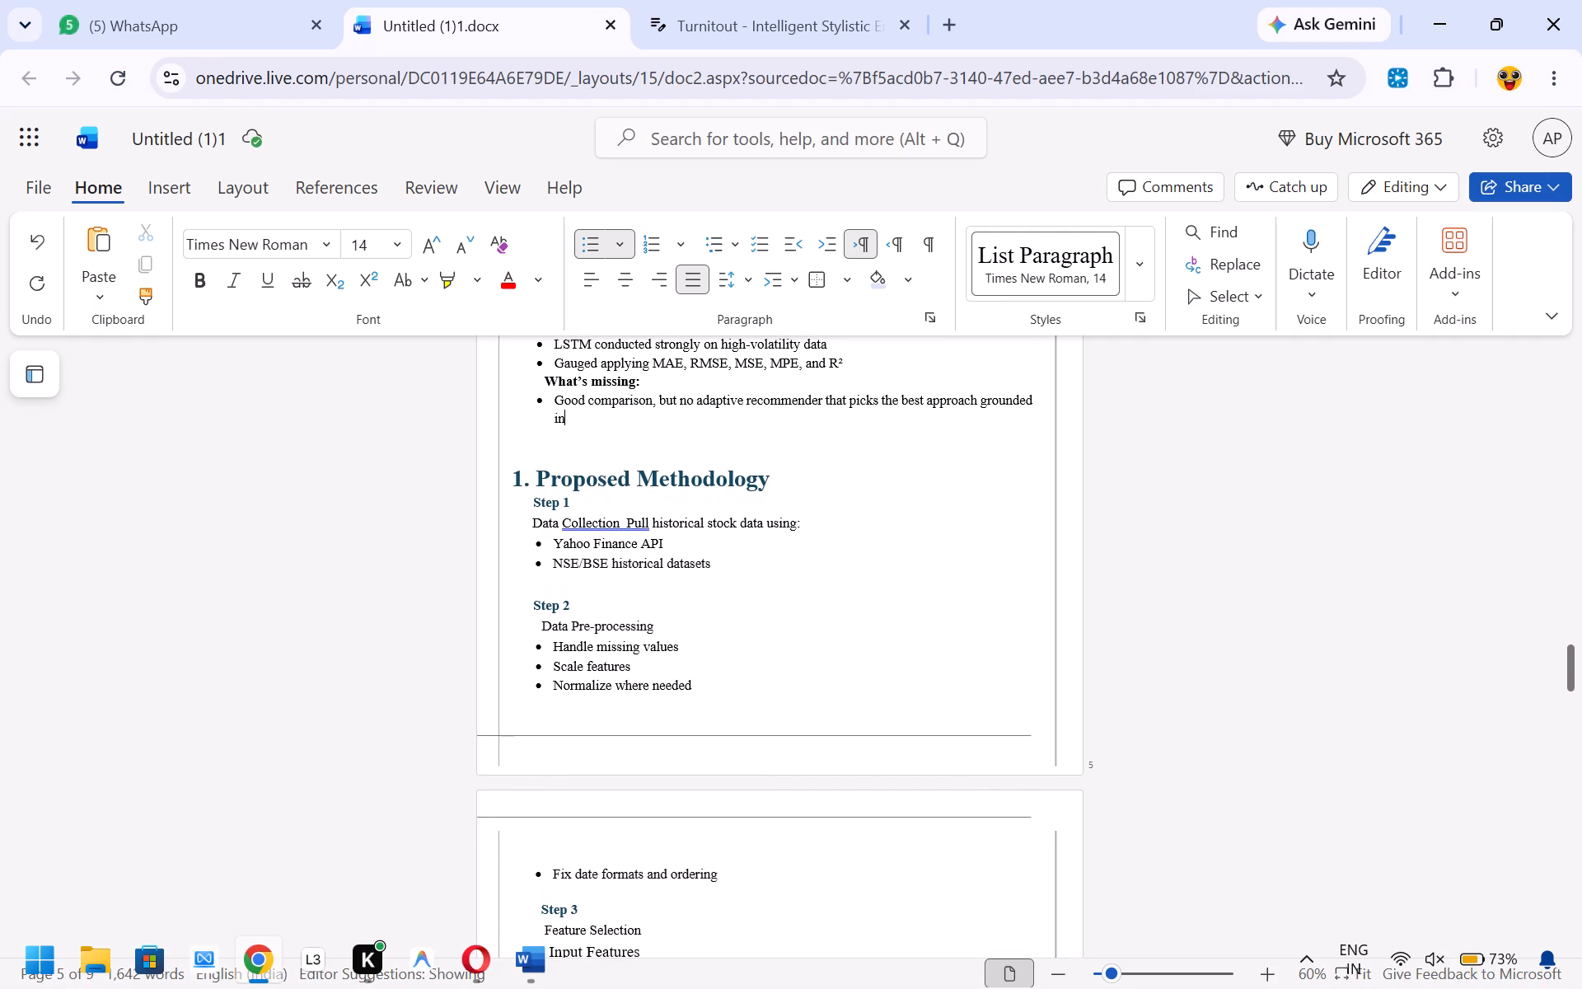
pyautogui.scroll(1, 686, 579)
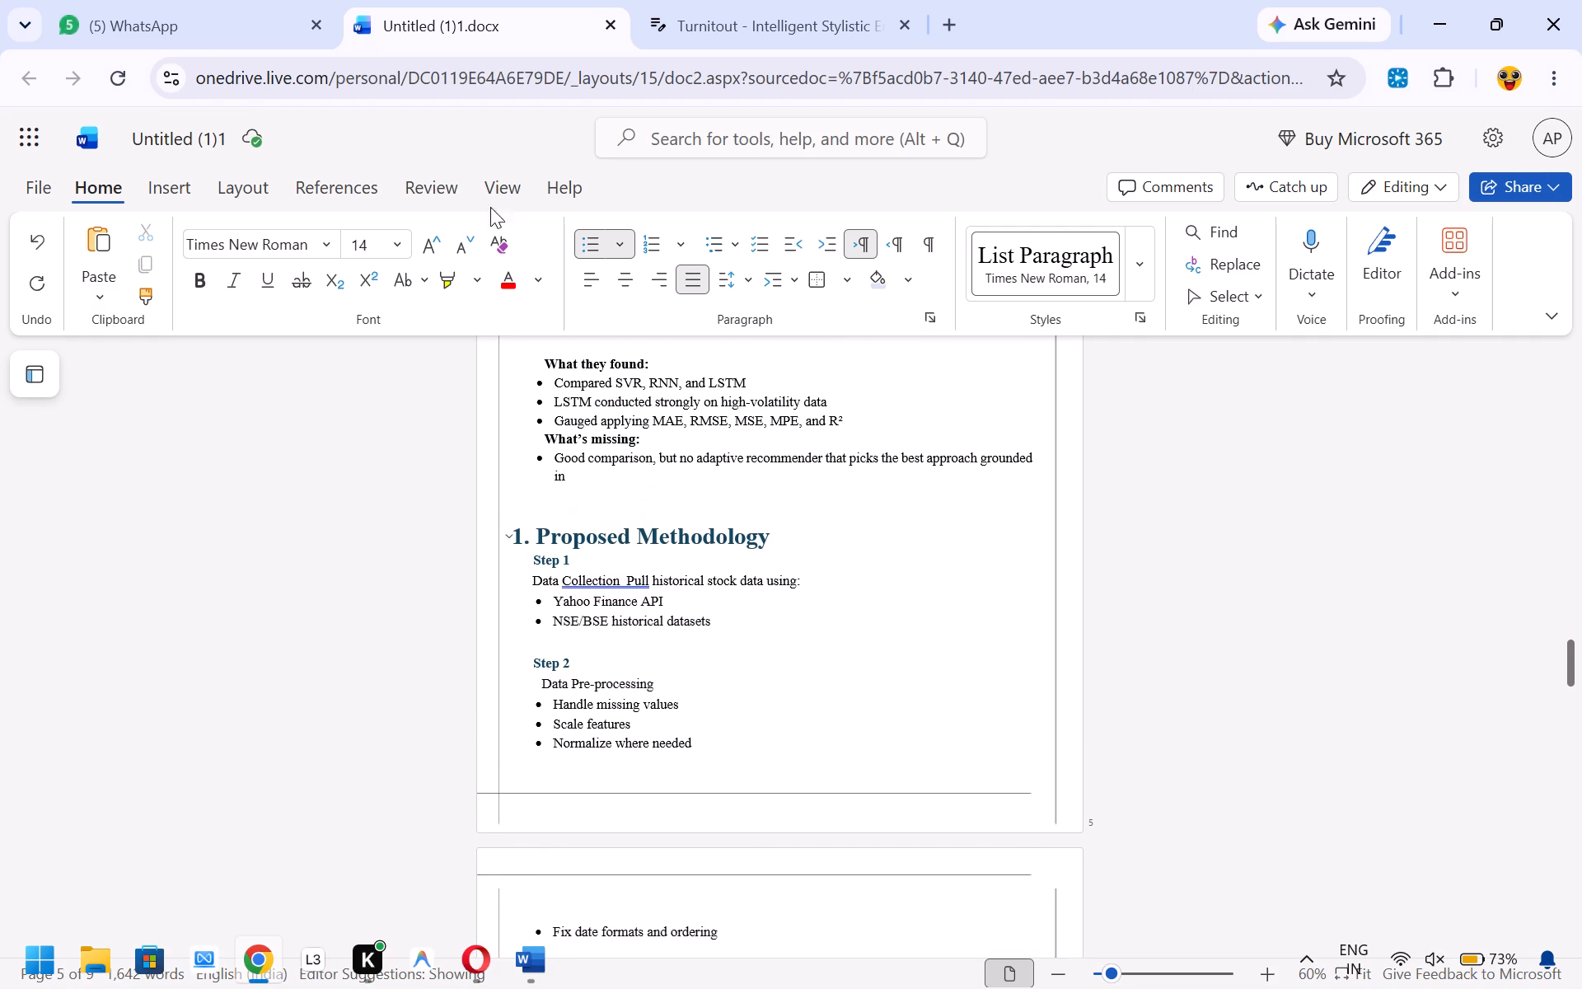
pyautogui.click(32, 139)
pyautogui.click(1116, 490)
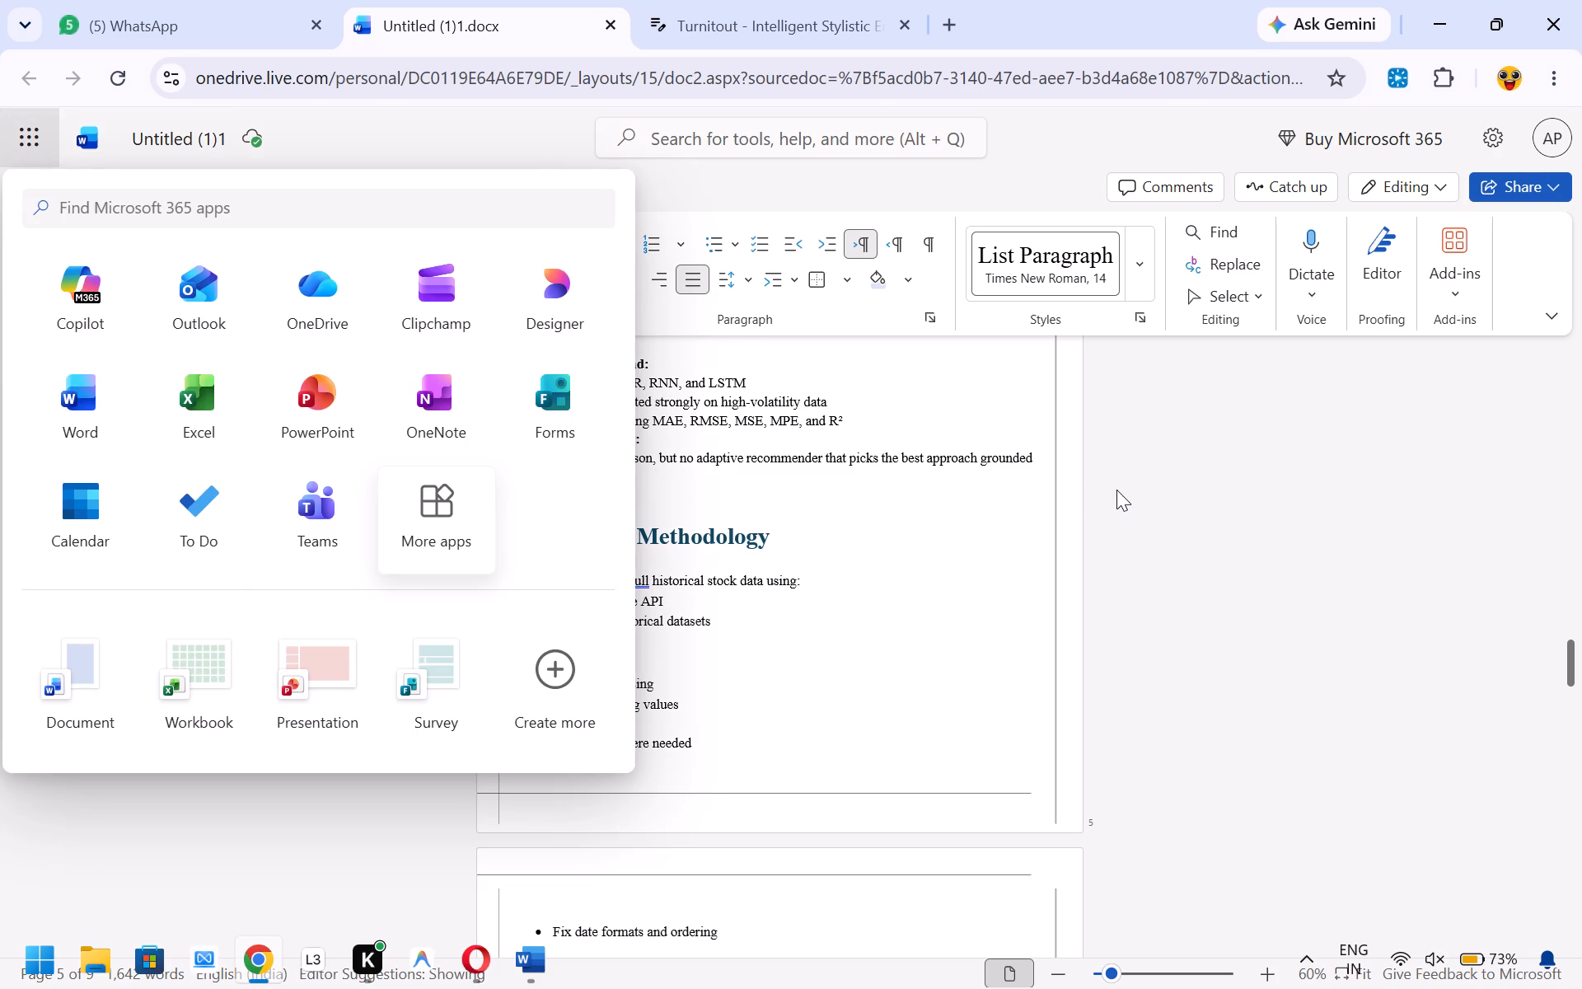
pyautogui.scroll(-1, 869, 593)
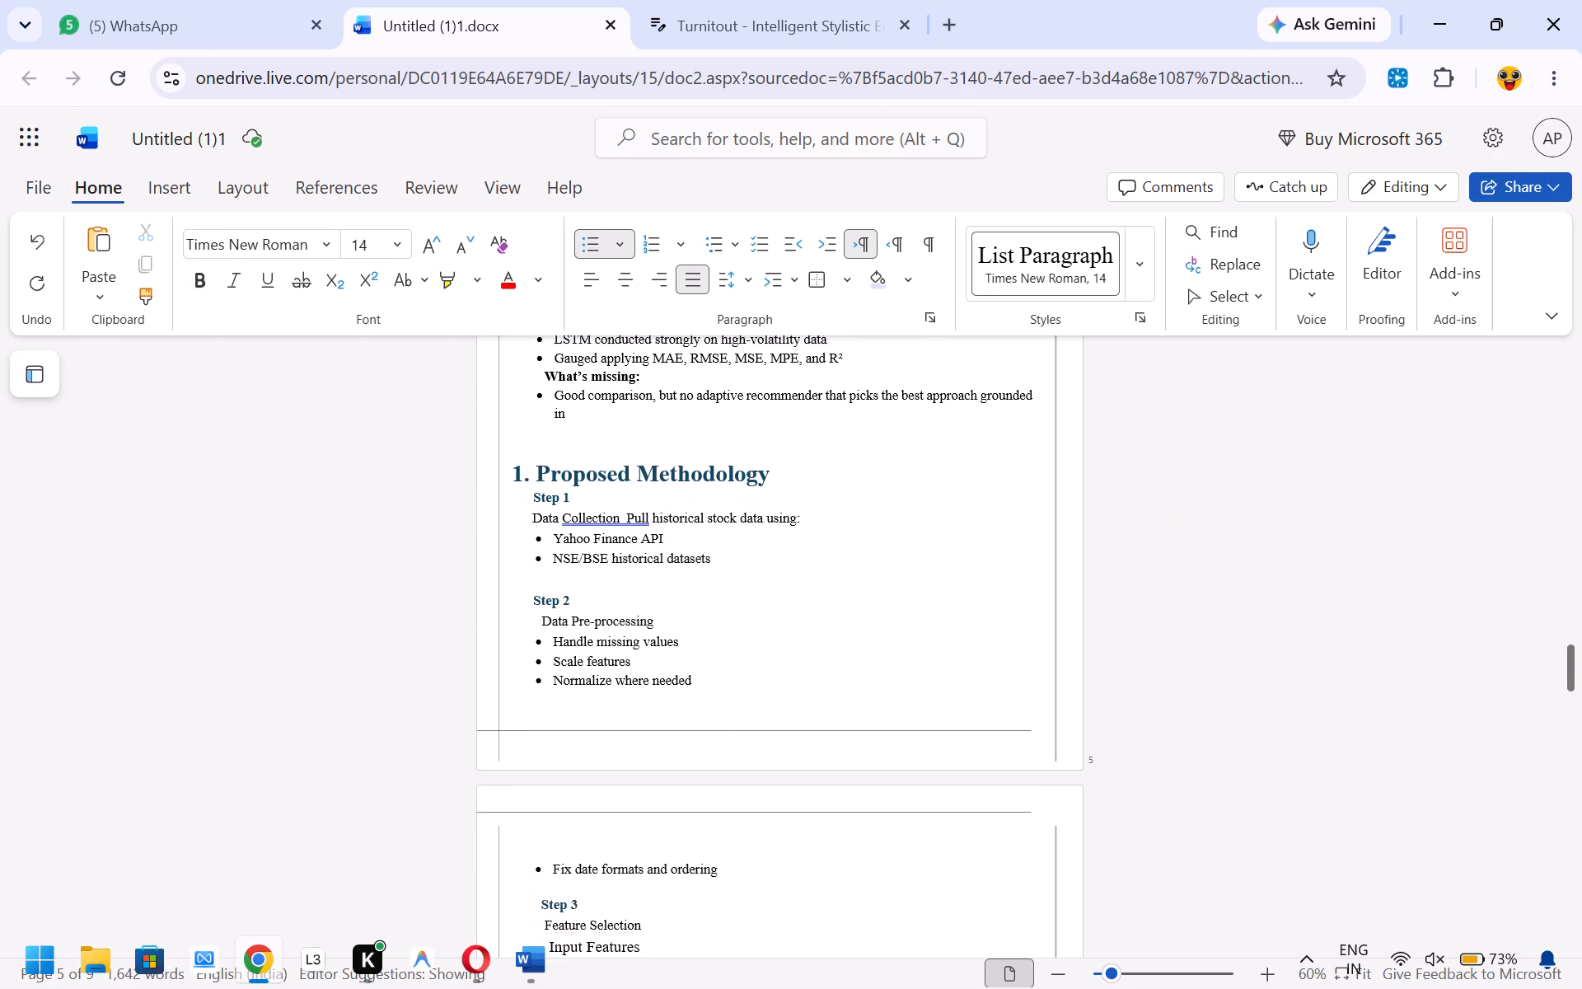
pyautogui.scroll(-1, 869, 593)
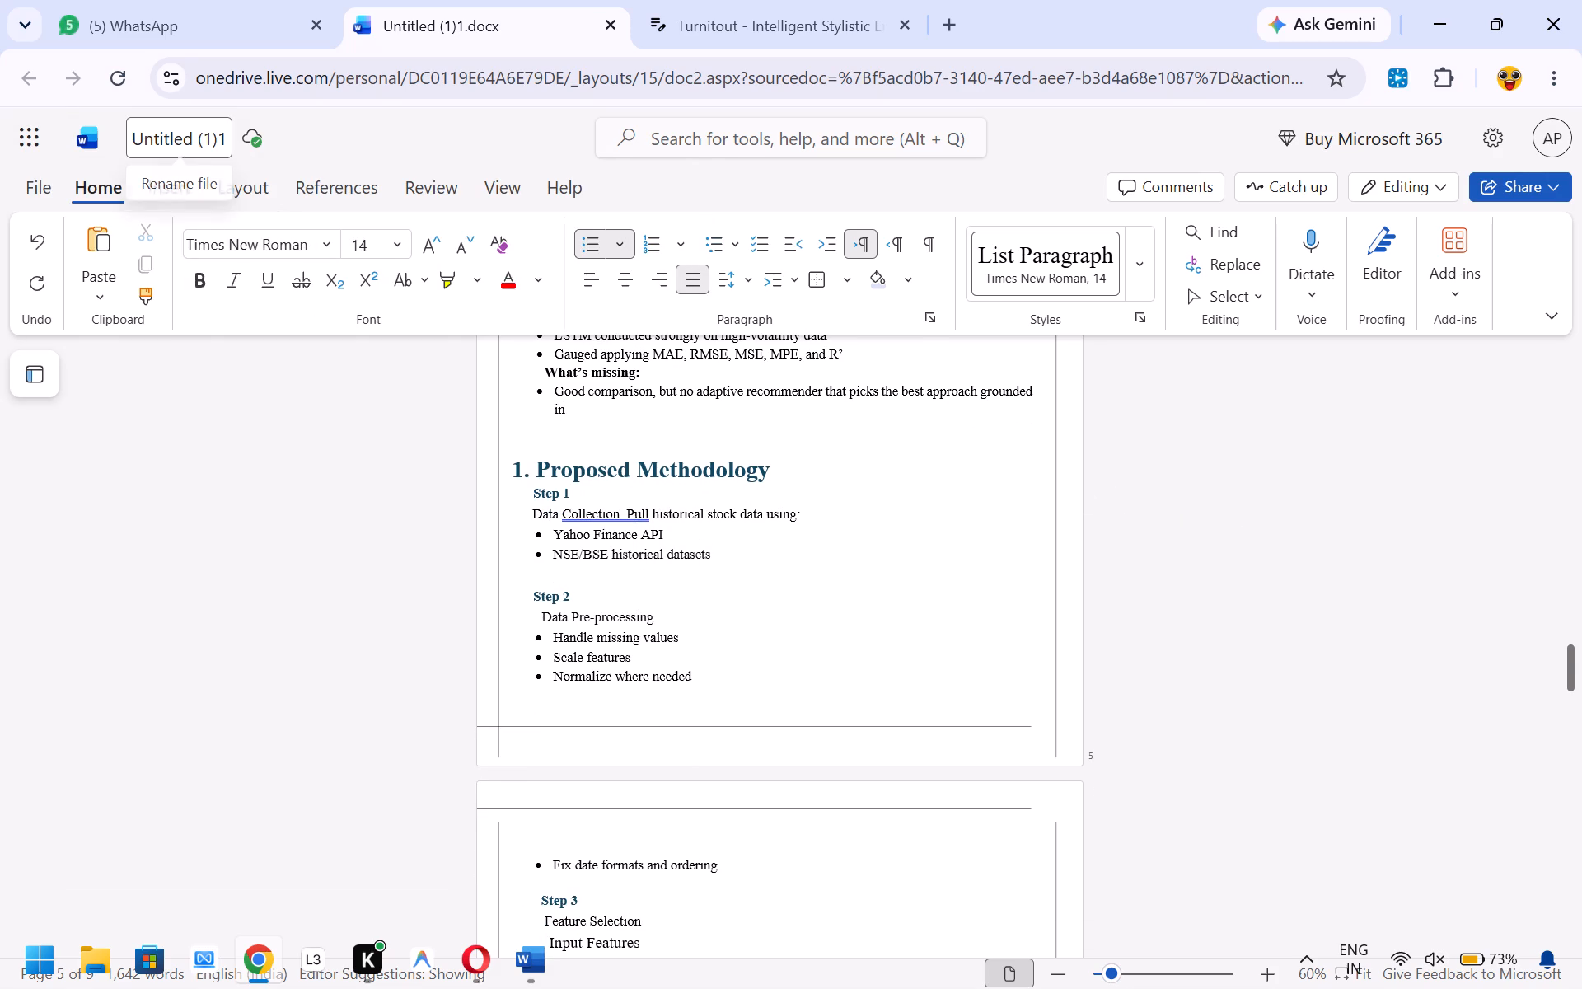
# Rename the document file as "new gh".
pyautogui.click(216, 139)
pyautogui.press('BackSpace')
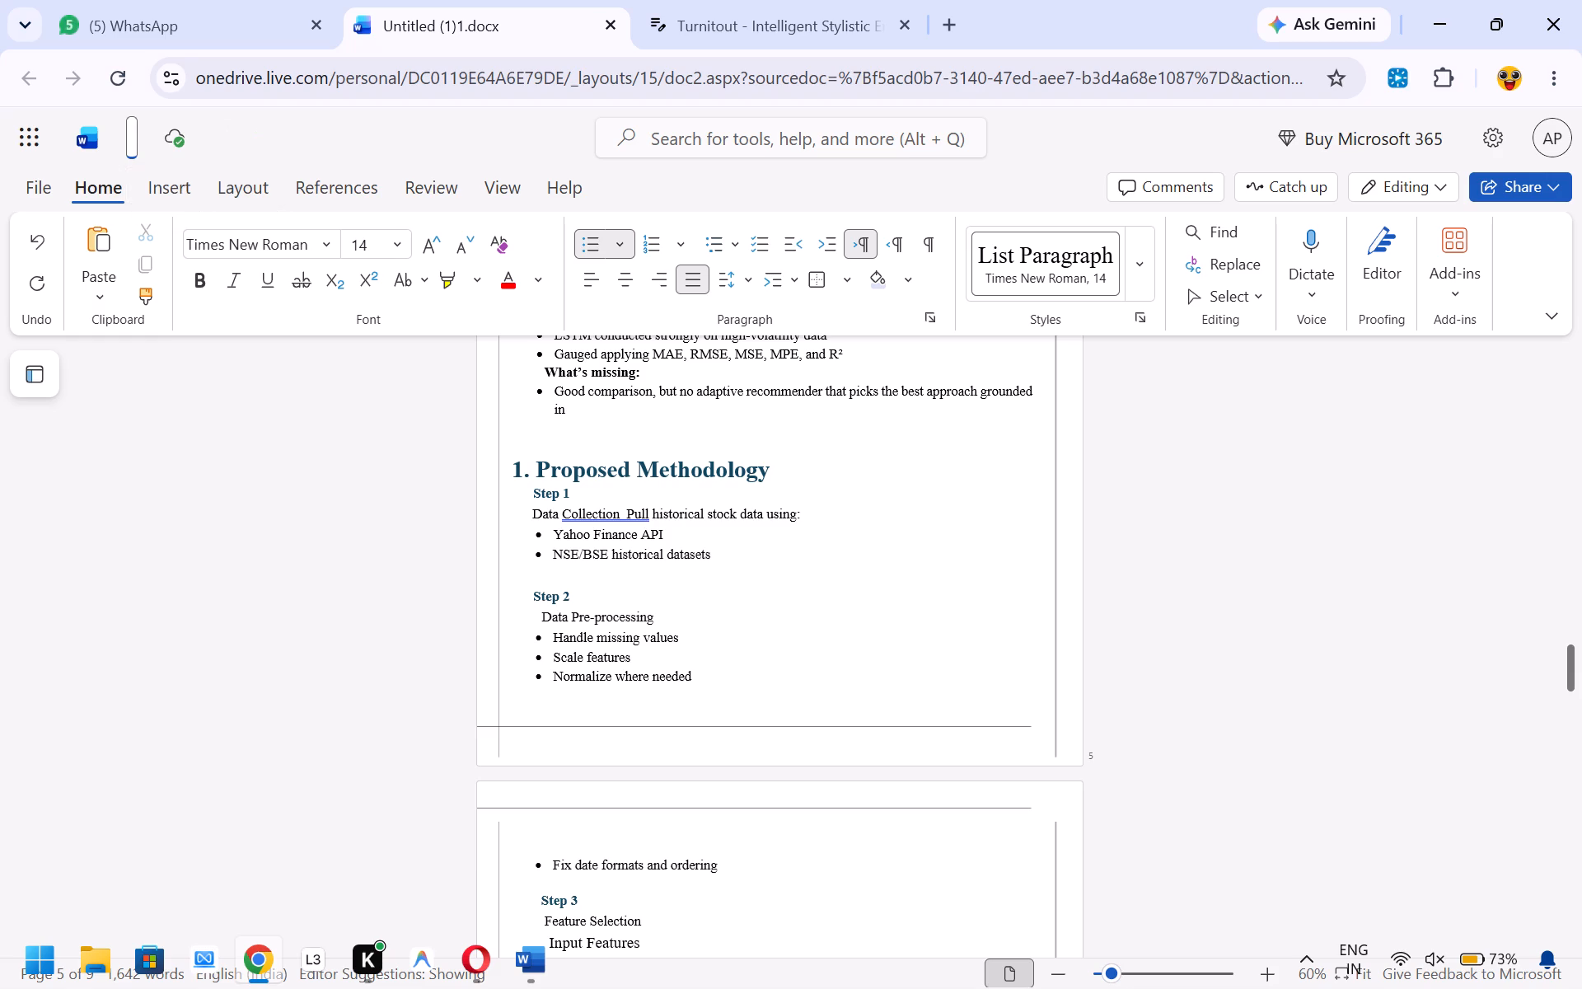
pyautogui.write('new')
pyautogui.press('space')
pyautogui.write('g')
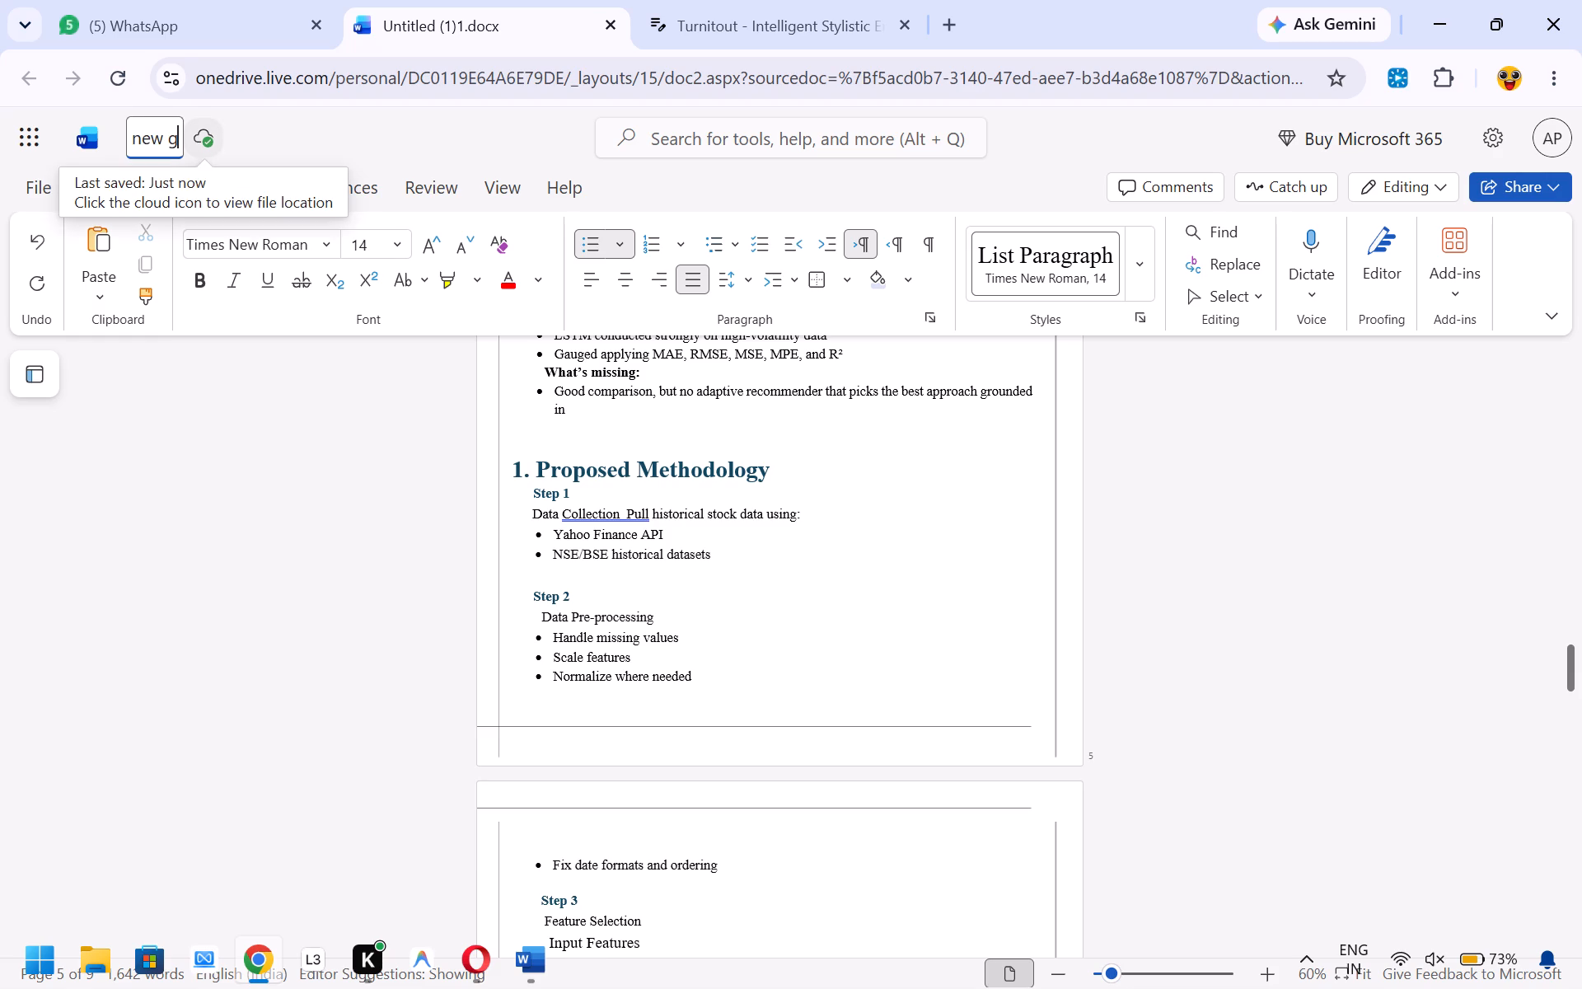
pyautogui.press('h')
# Apply the file name "new gh" to the document.
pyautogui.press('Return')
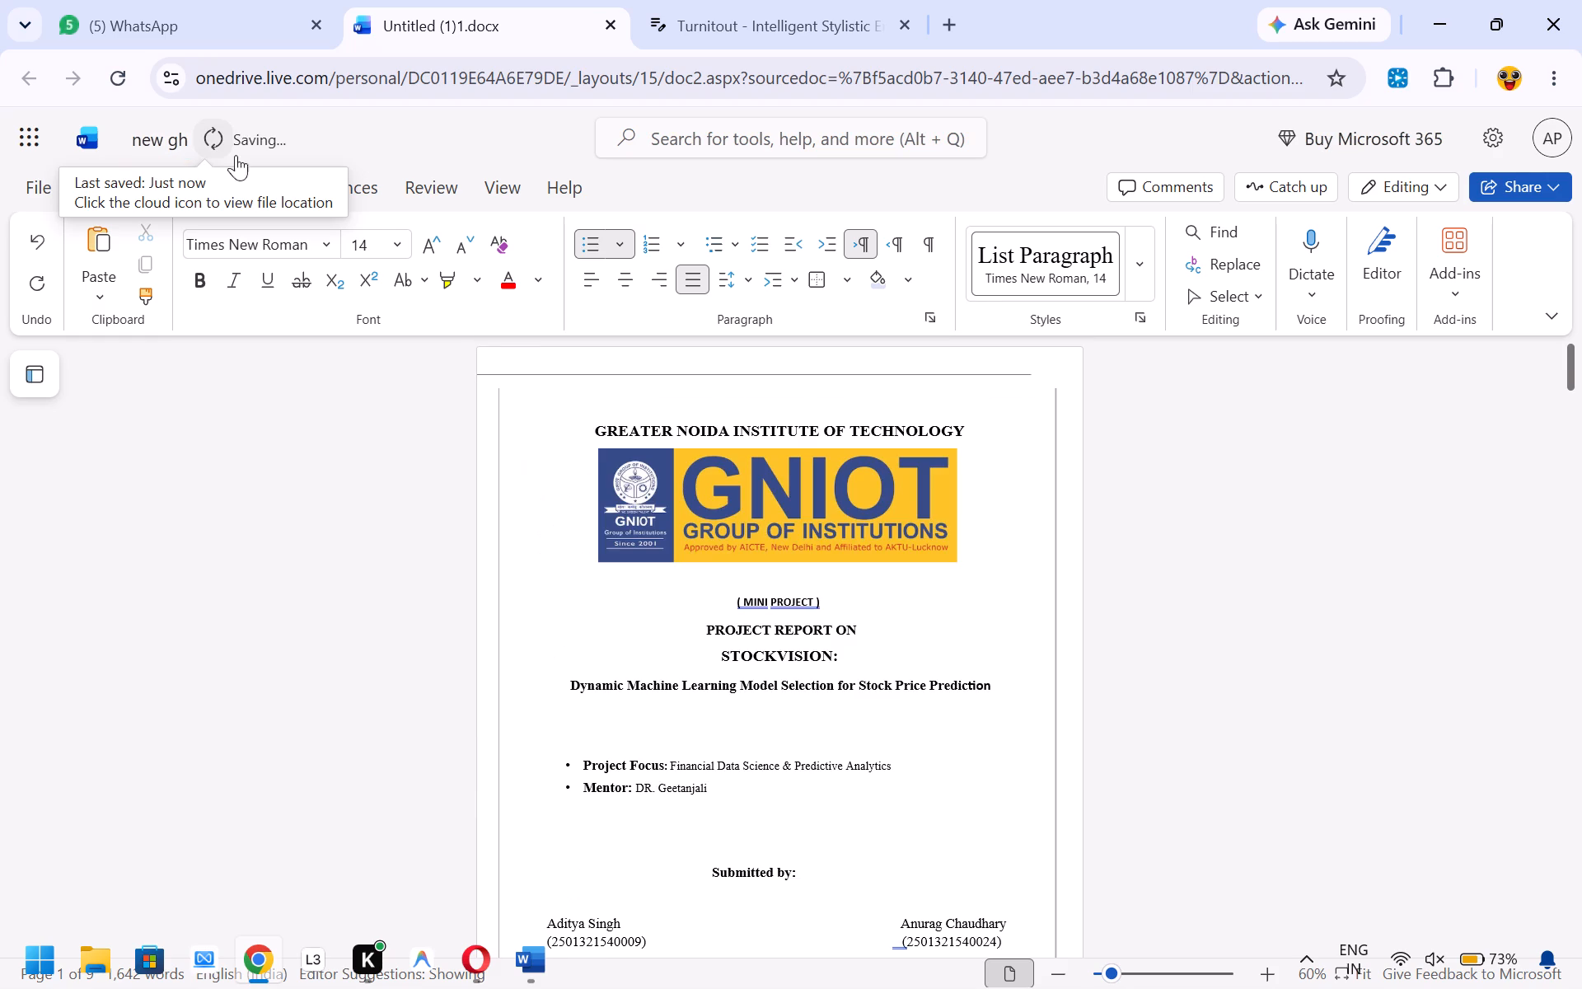
# Review the report from the cover page through Papers 3 and 4 to the Proposed Methodology section.
pyautogui.scroll(-3, 714, 589)
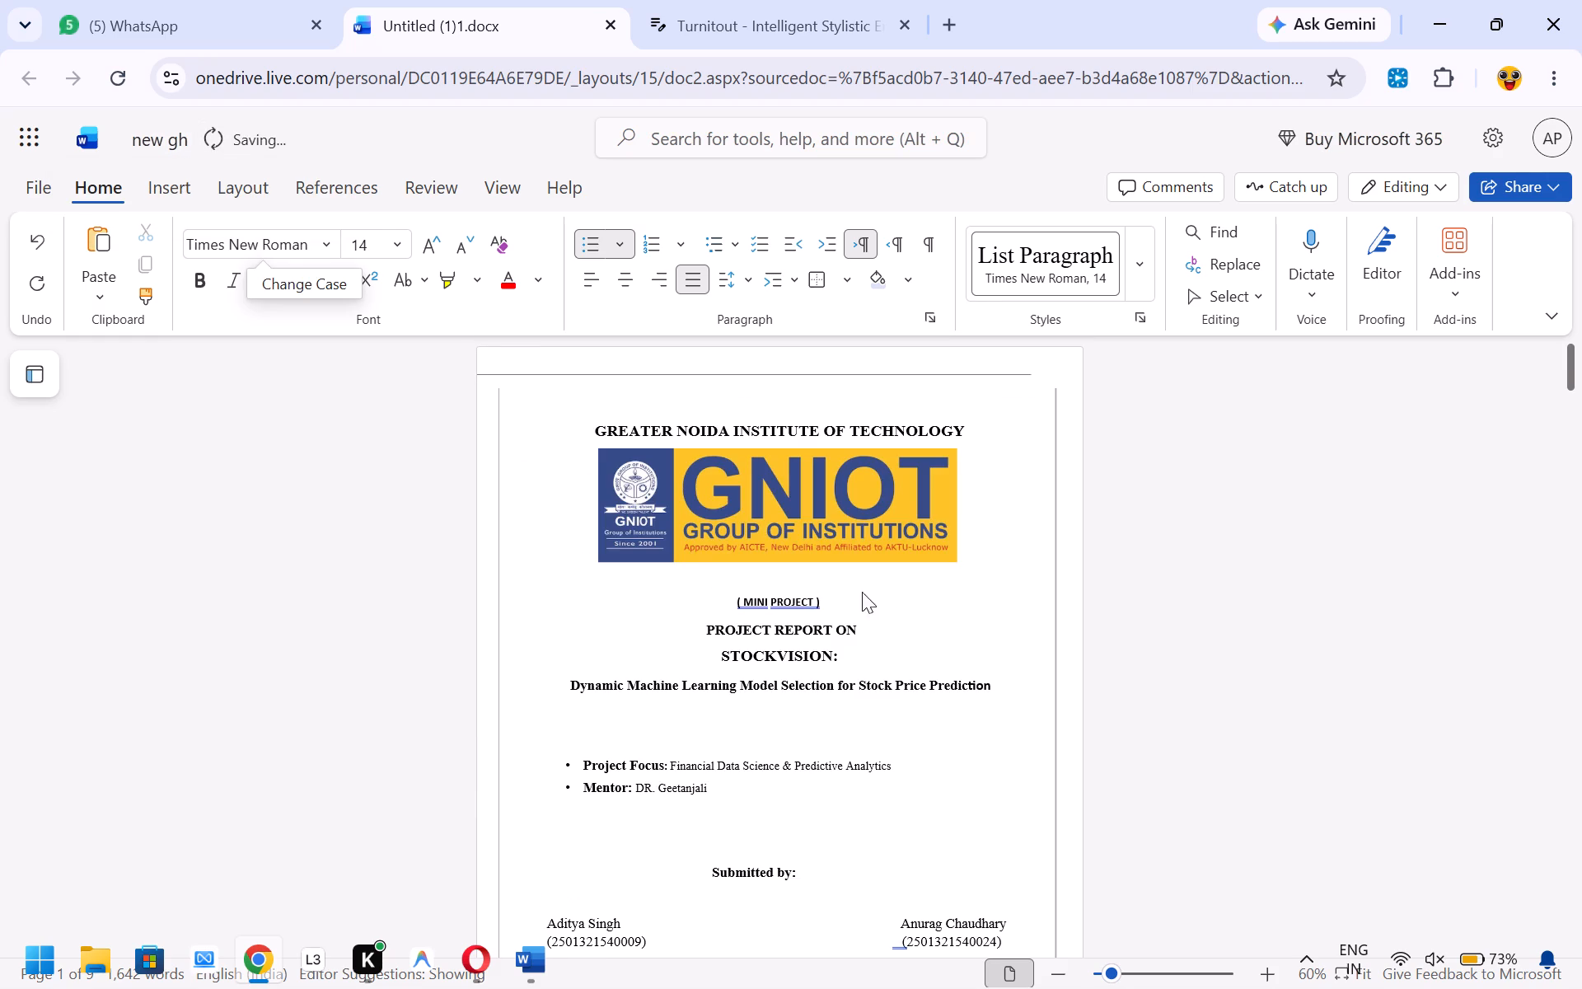
pyautogui.scroll(-1, 885, 593)
pyautogui.scroll(-1, 1203, 538)
pyautogui.scroll(-2, 692, 606)
pyautogui.press('Down')
pyautogui.press('Down')
pyautogui.press('Down')
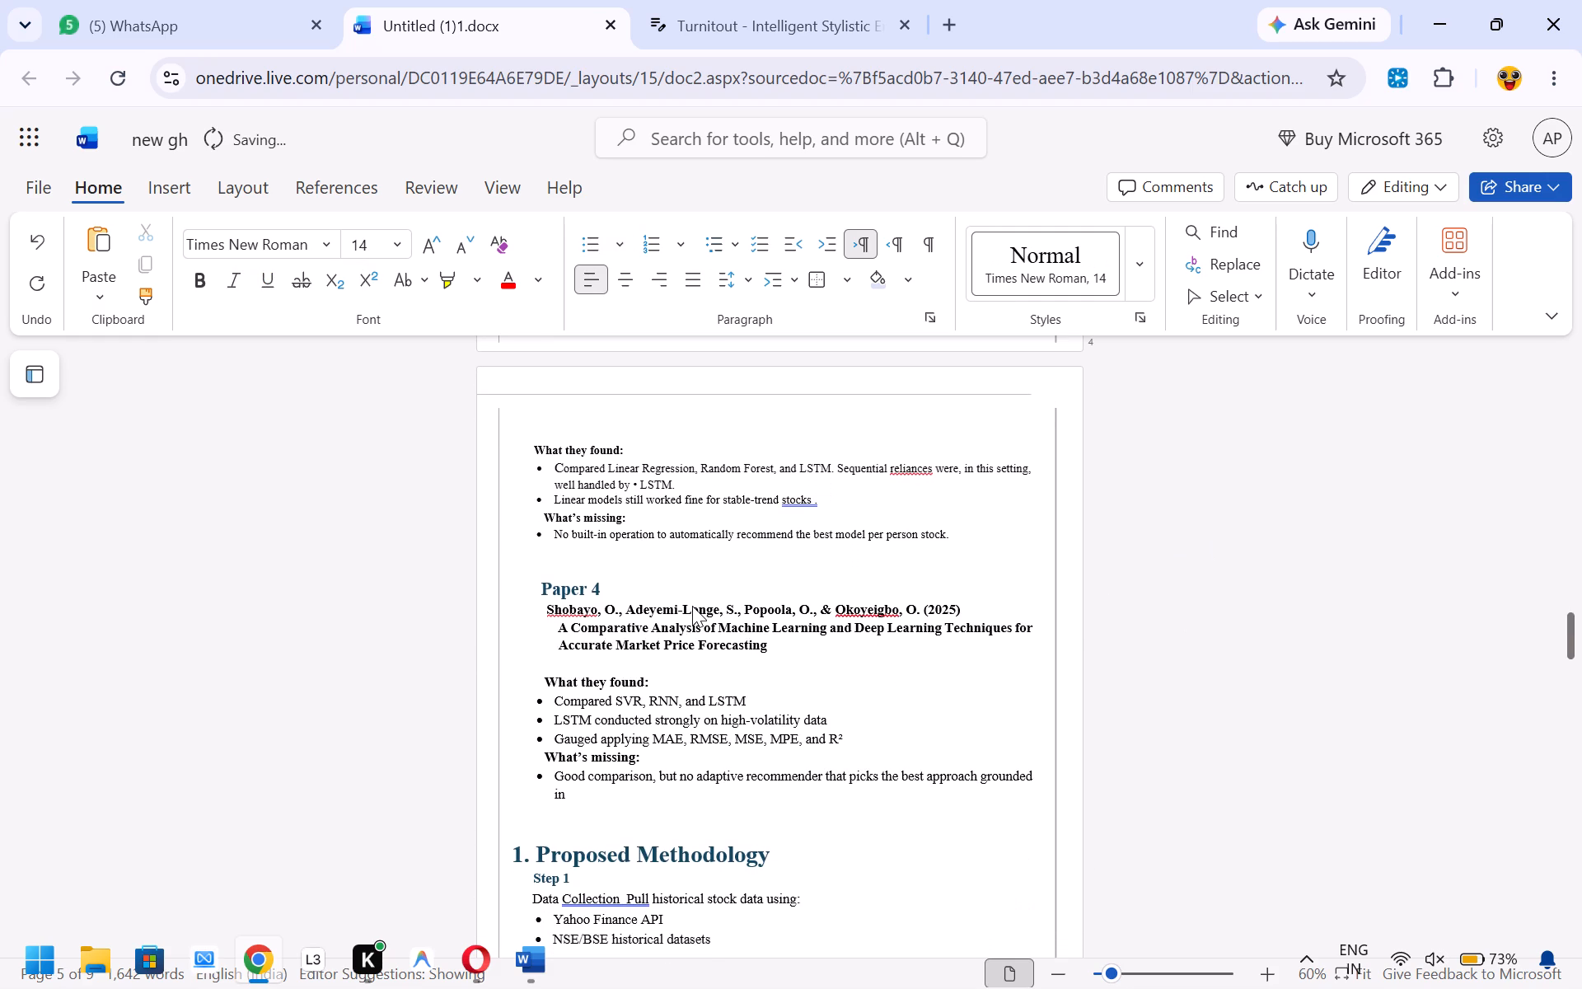
pyautogui.press('Down')
pyautogui.press('Down')
pyautogui.press('Down')
pyautogui.press('Down')
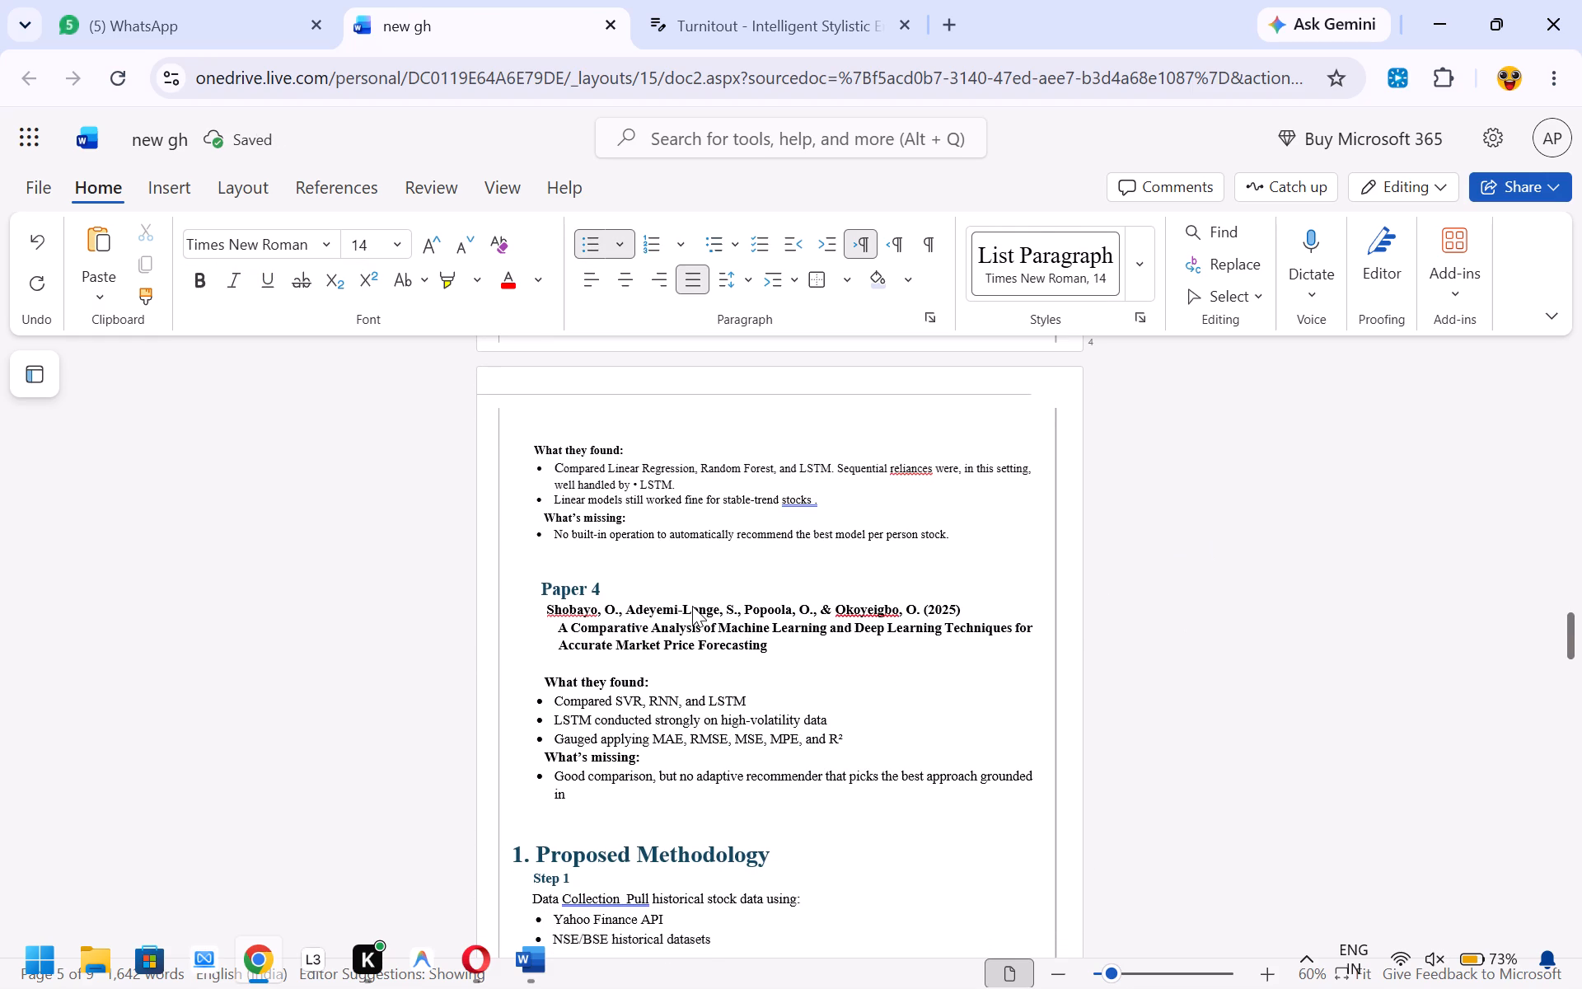
pyautogui.scroll(1, 692, 606)
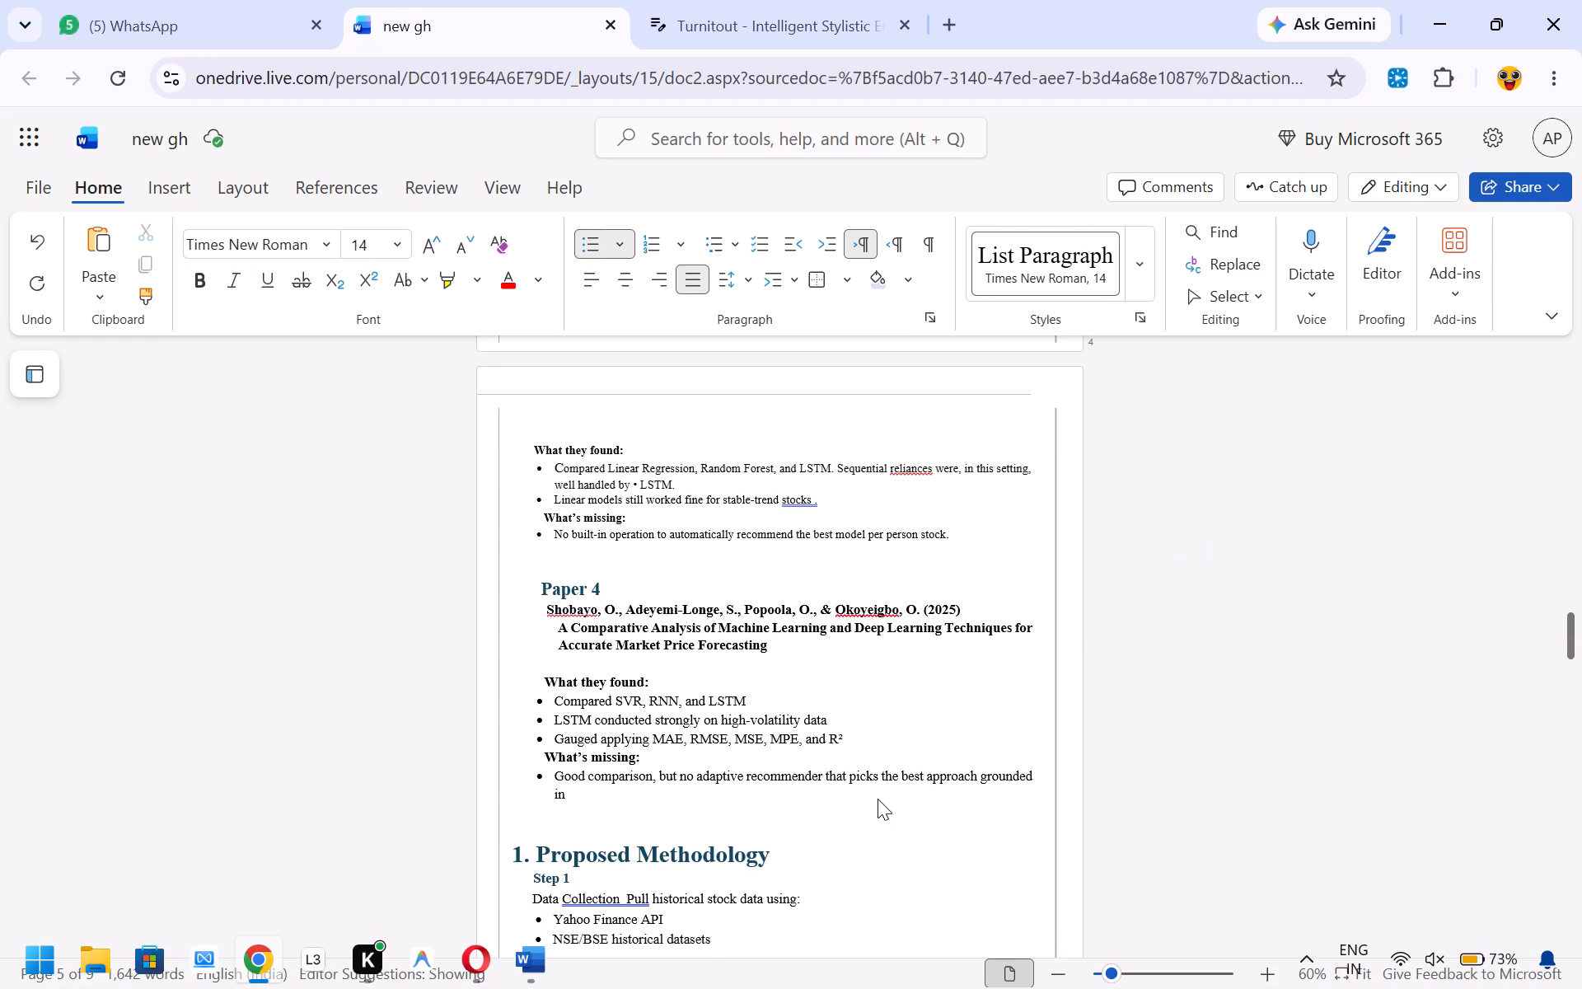
pyautogui.scroll(1, 870, 755)
# Save the document.
pyautogui.hotkey('ctrl', 's')
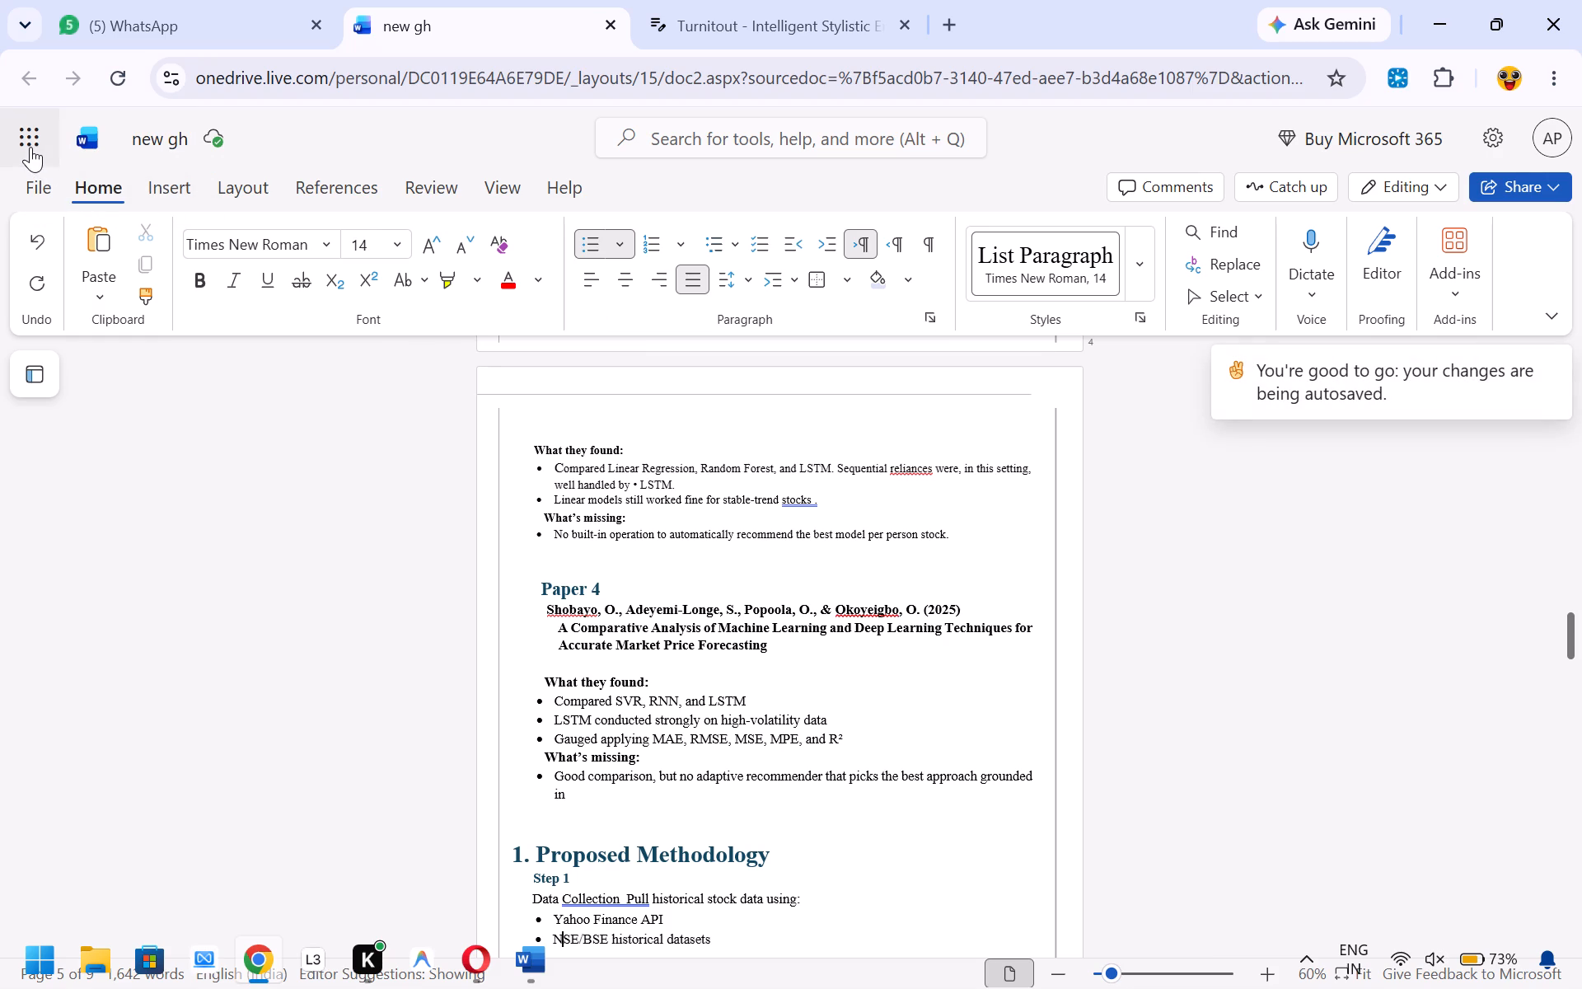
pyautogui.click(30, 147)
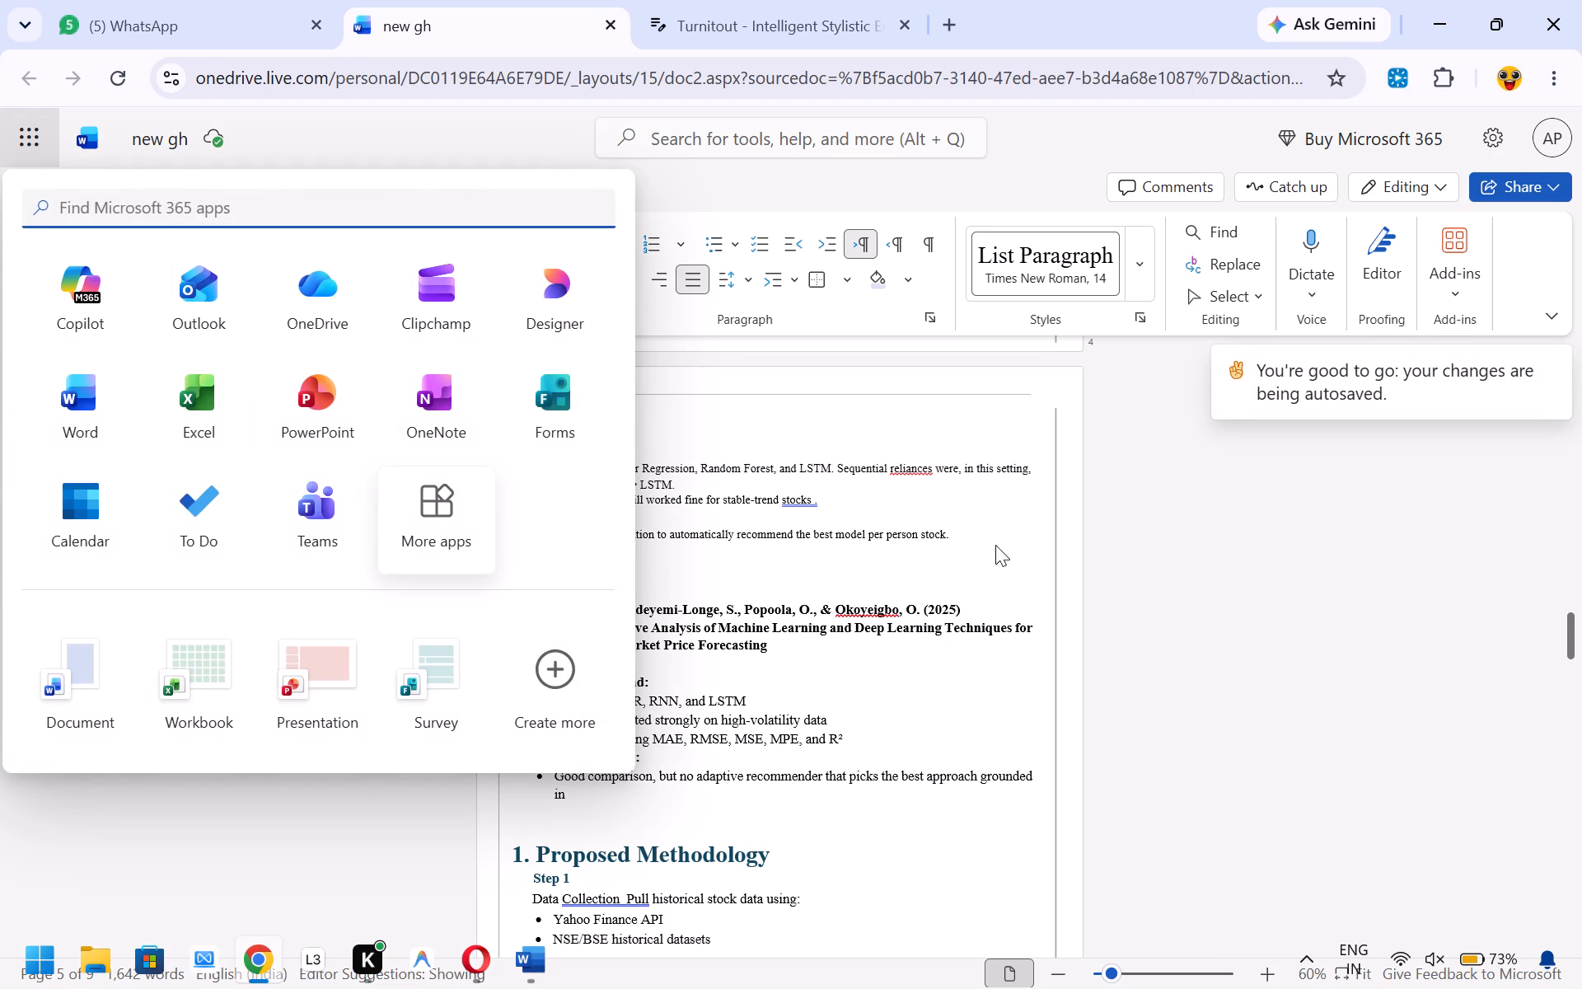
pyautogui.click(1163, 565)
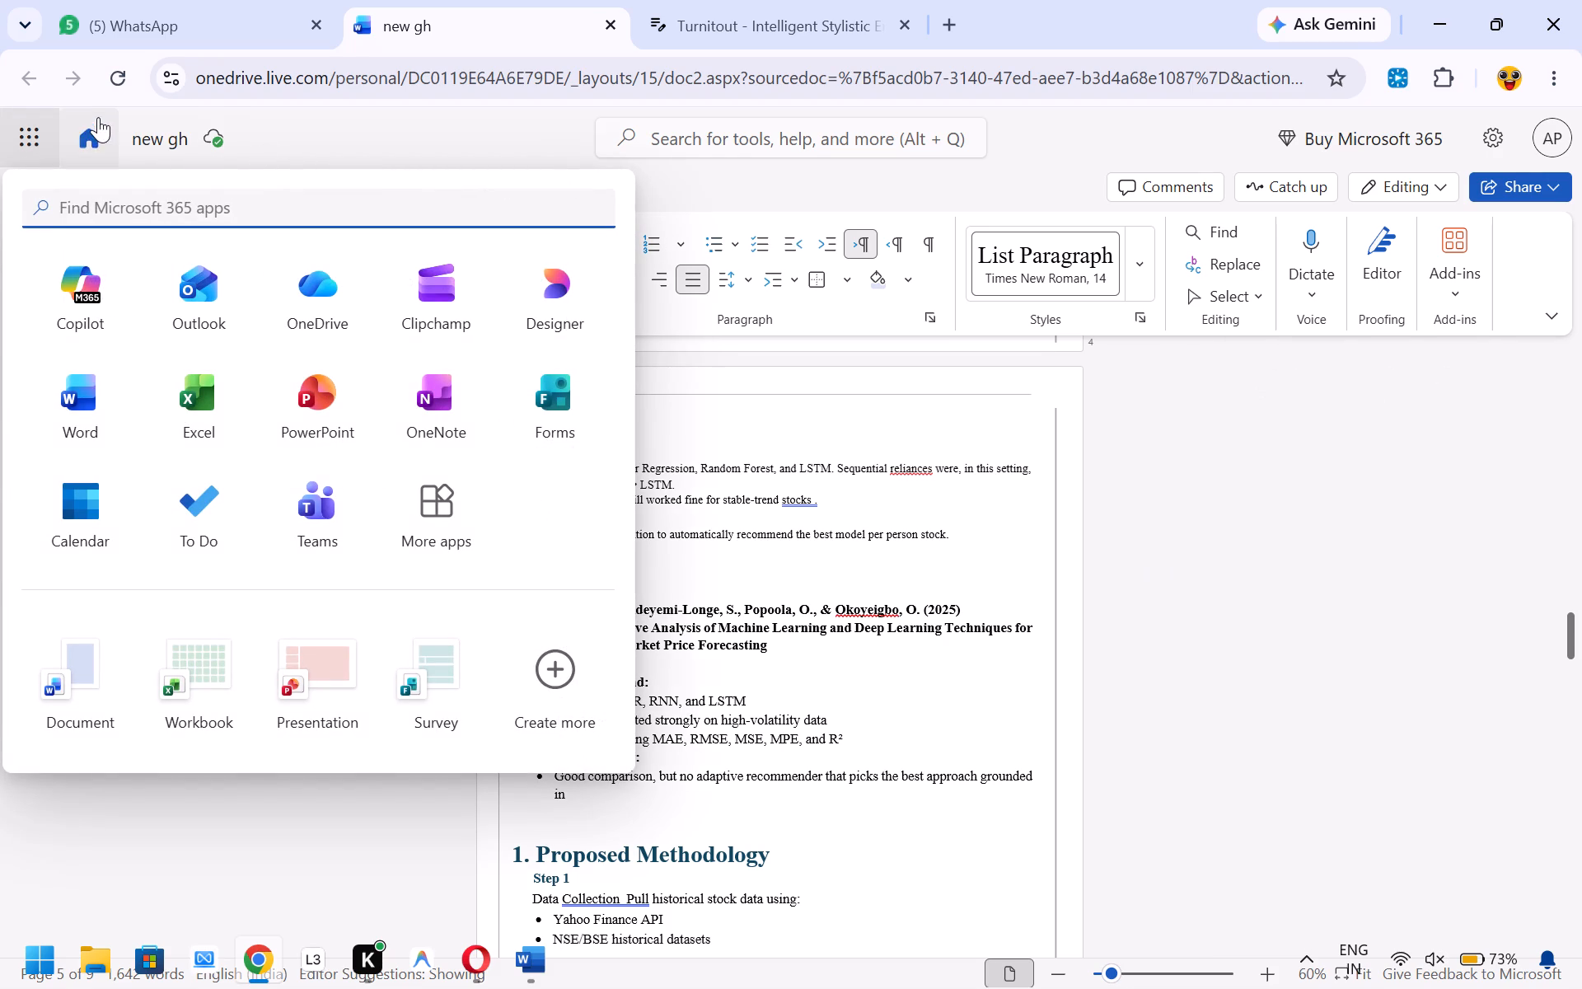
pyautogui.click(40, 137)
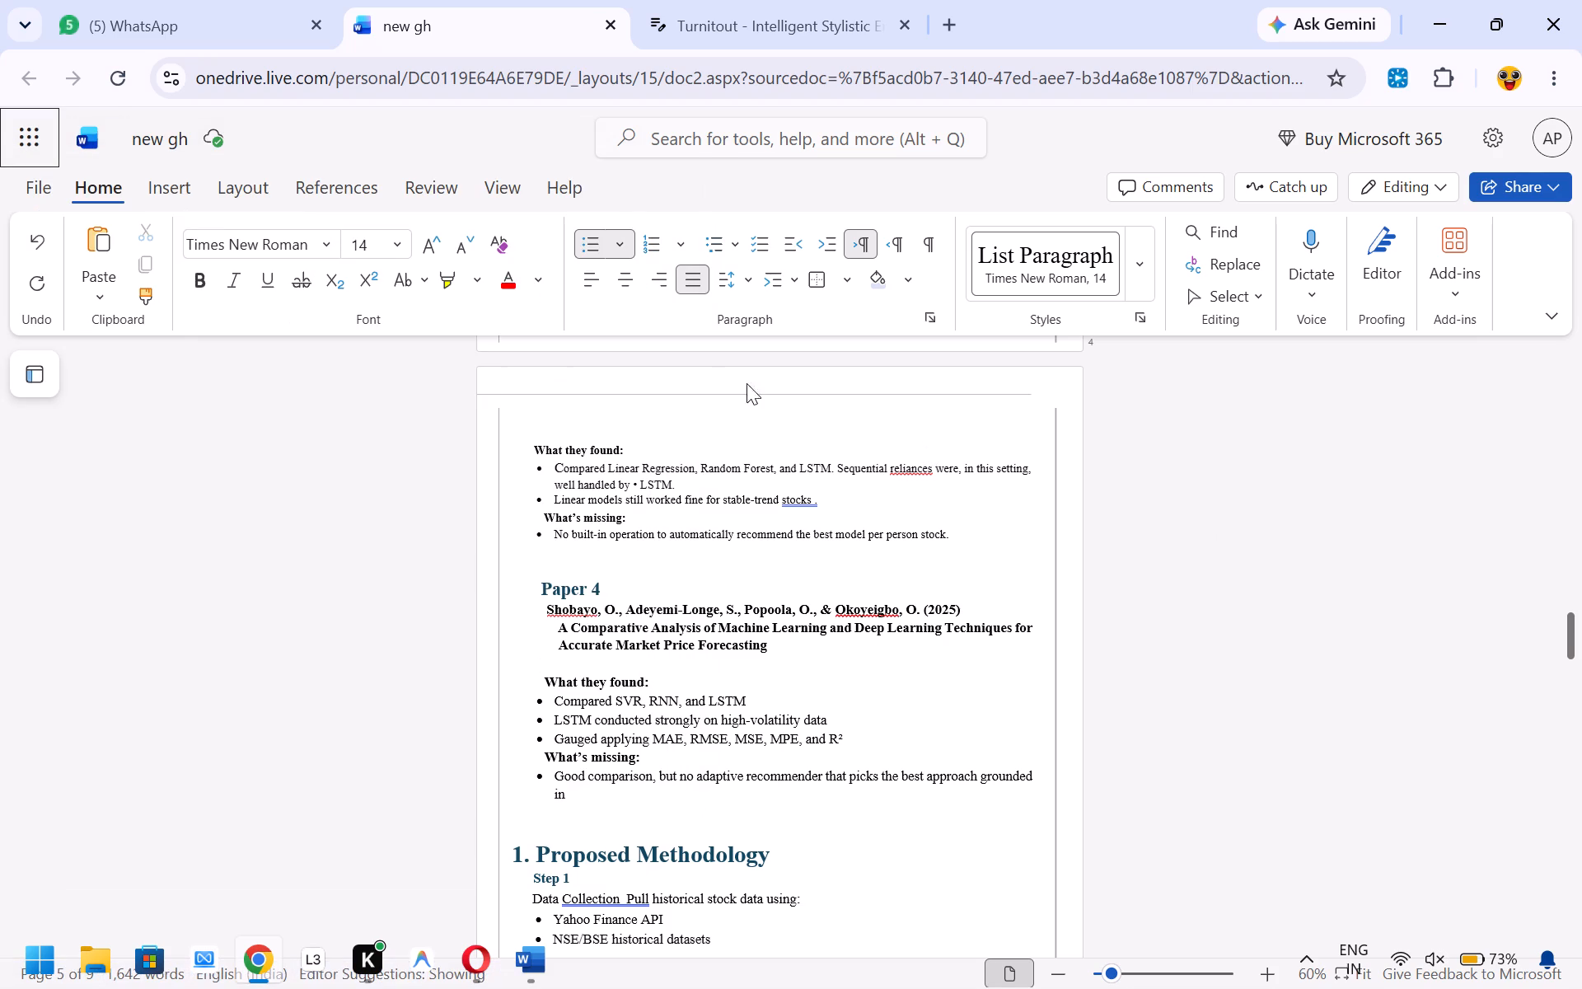
# Download a copy of the "new gh" report to the device as a Word document.
pyautogui.click(34, 198)
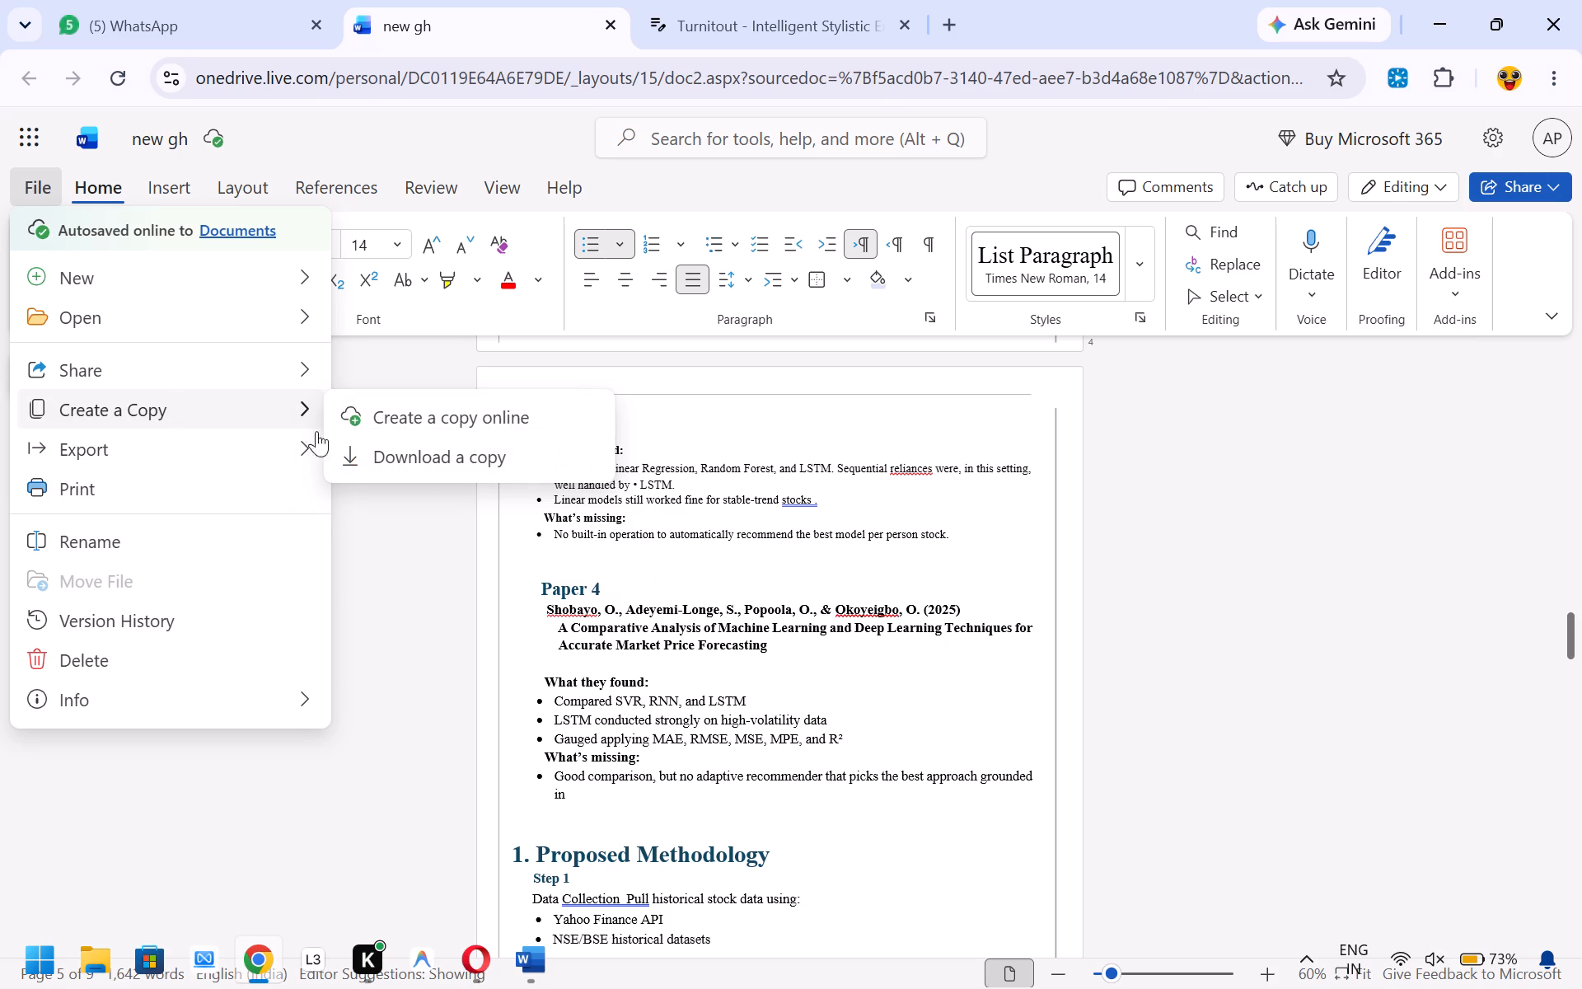
pyautogui.click(392, 449)
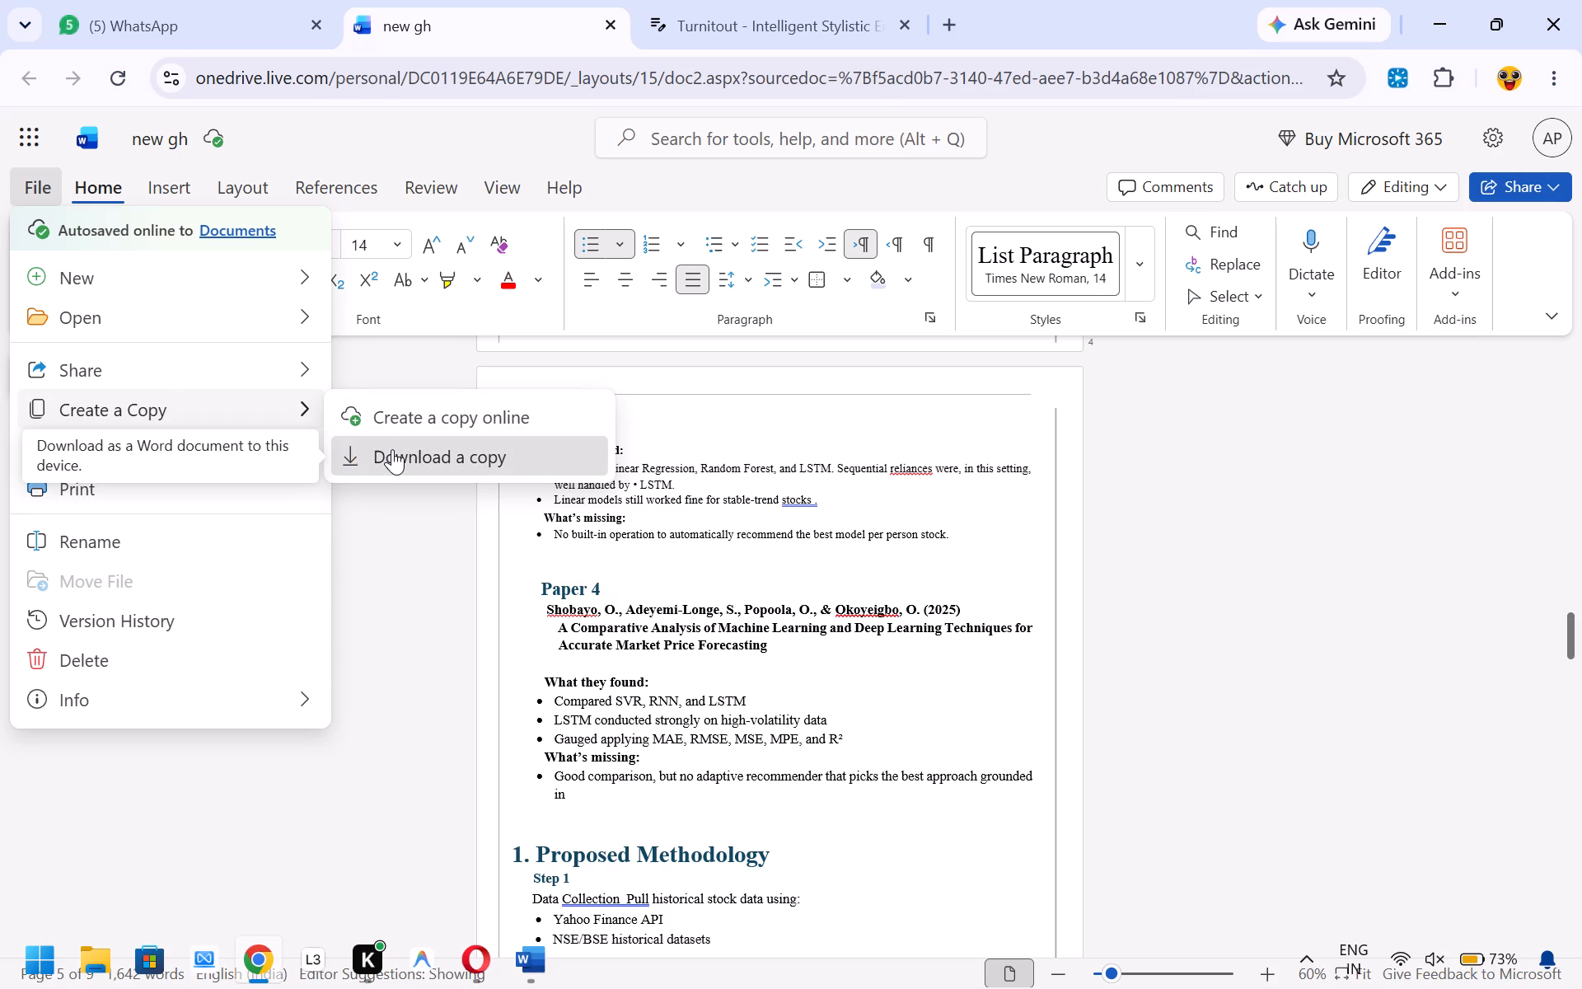
pyautogui.click(769, 608)
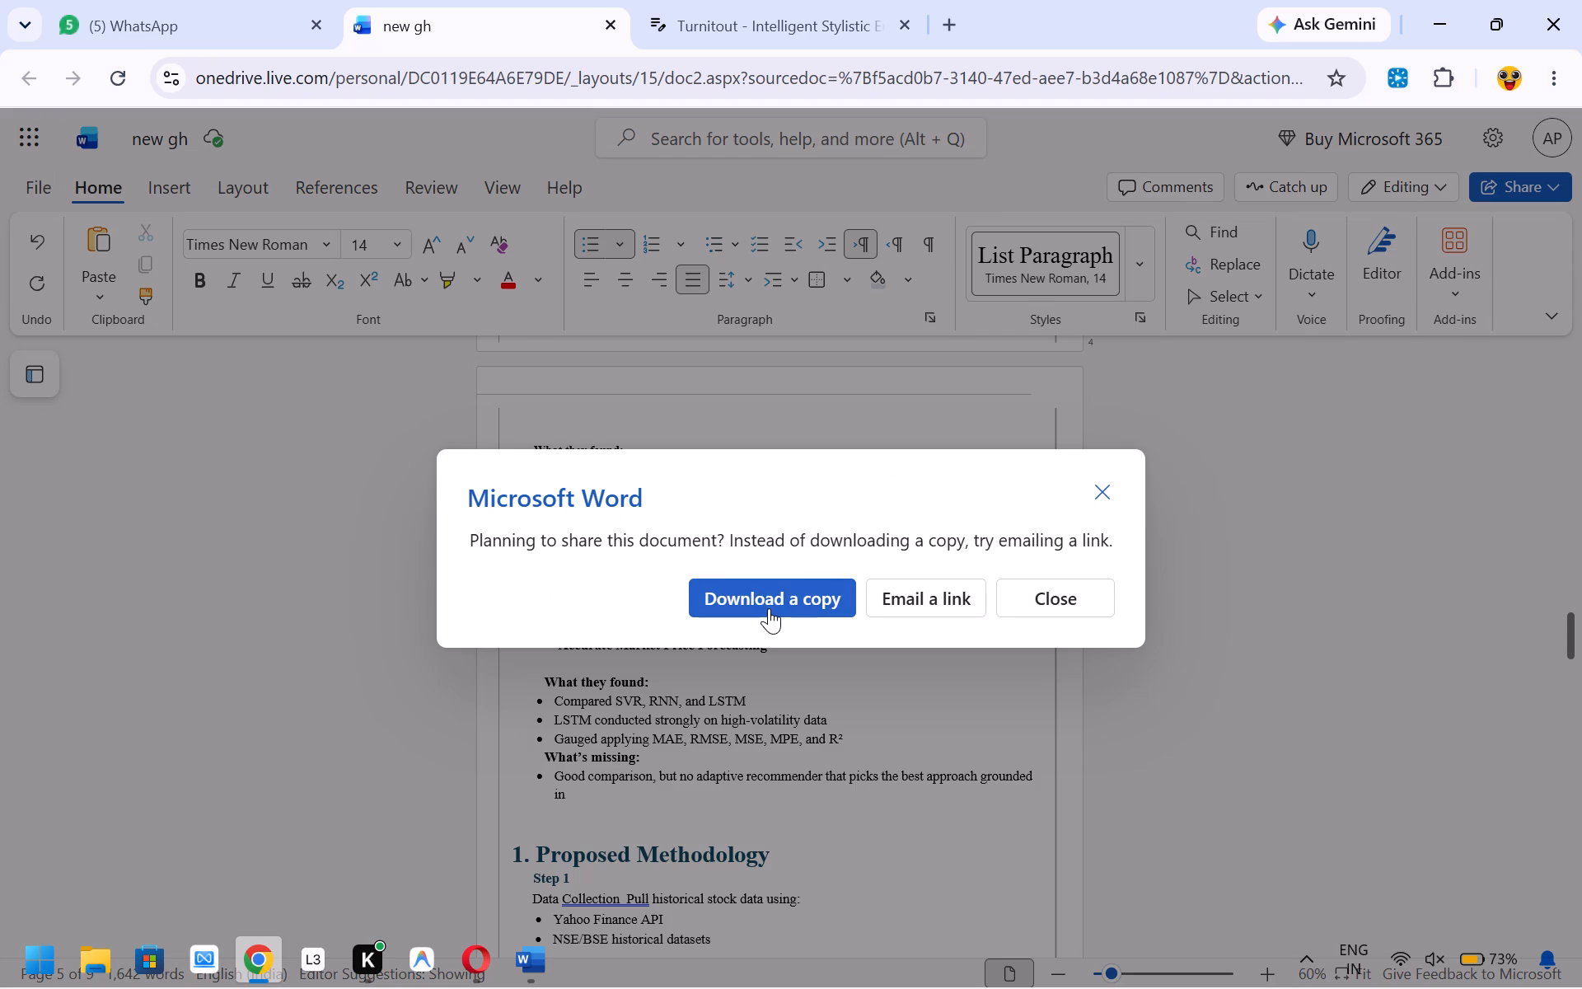